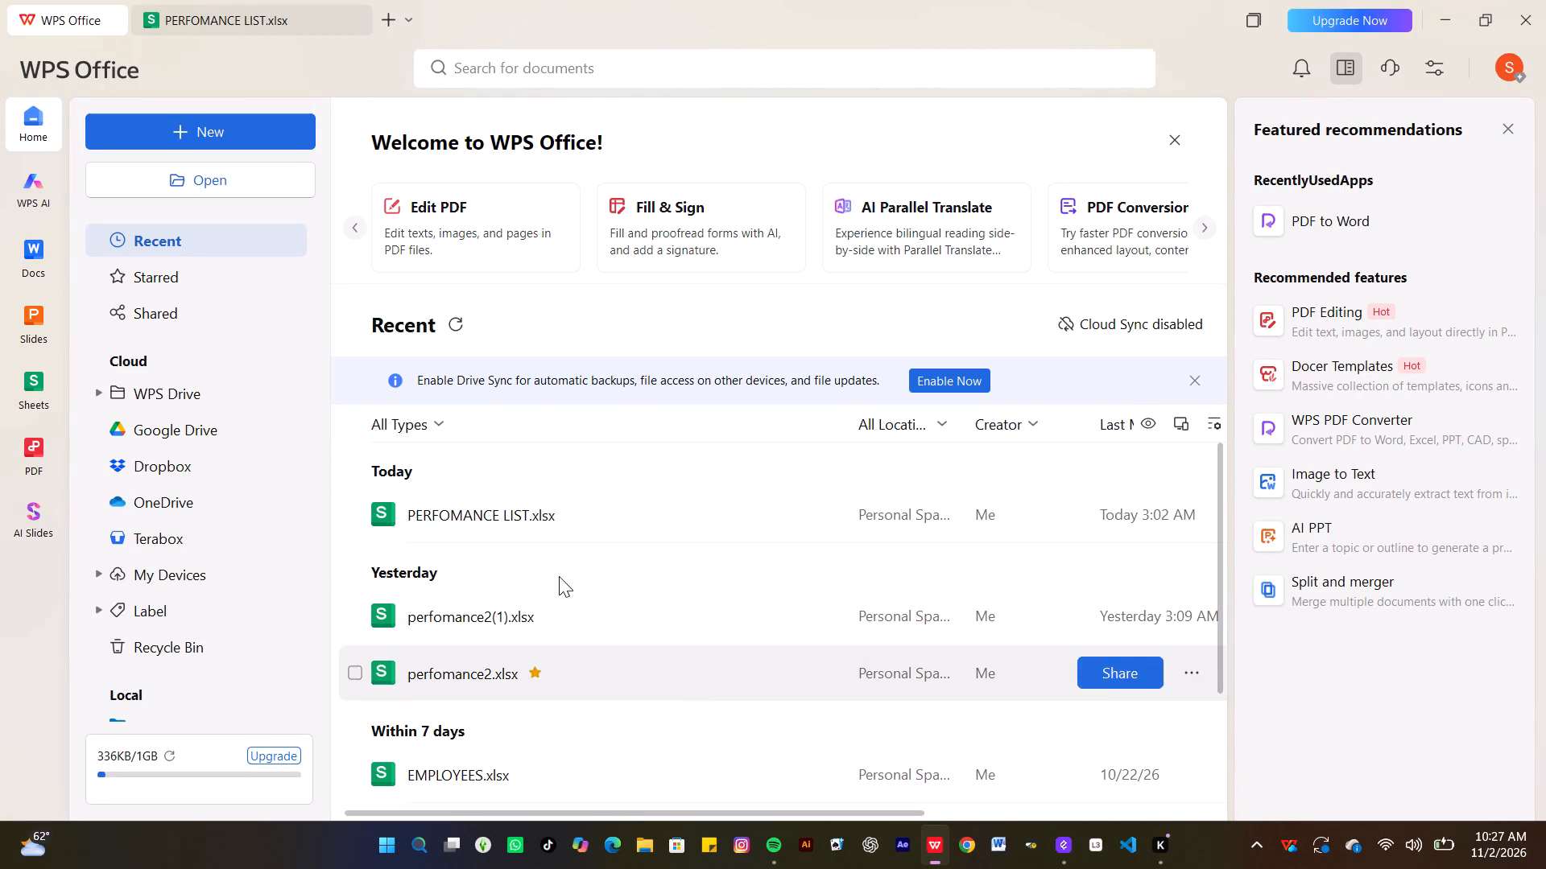
Create a new blank spreadsheet workbook.
{"action": "left_click", "coordinate": [238, 121]}
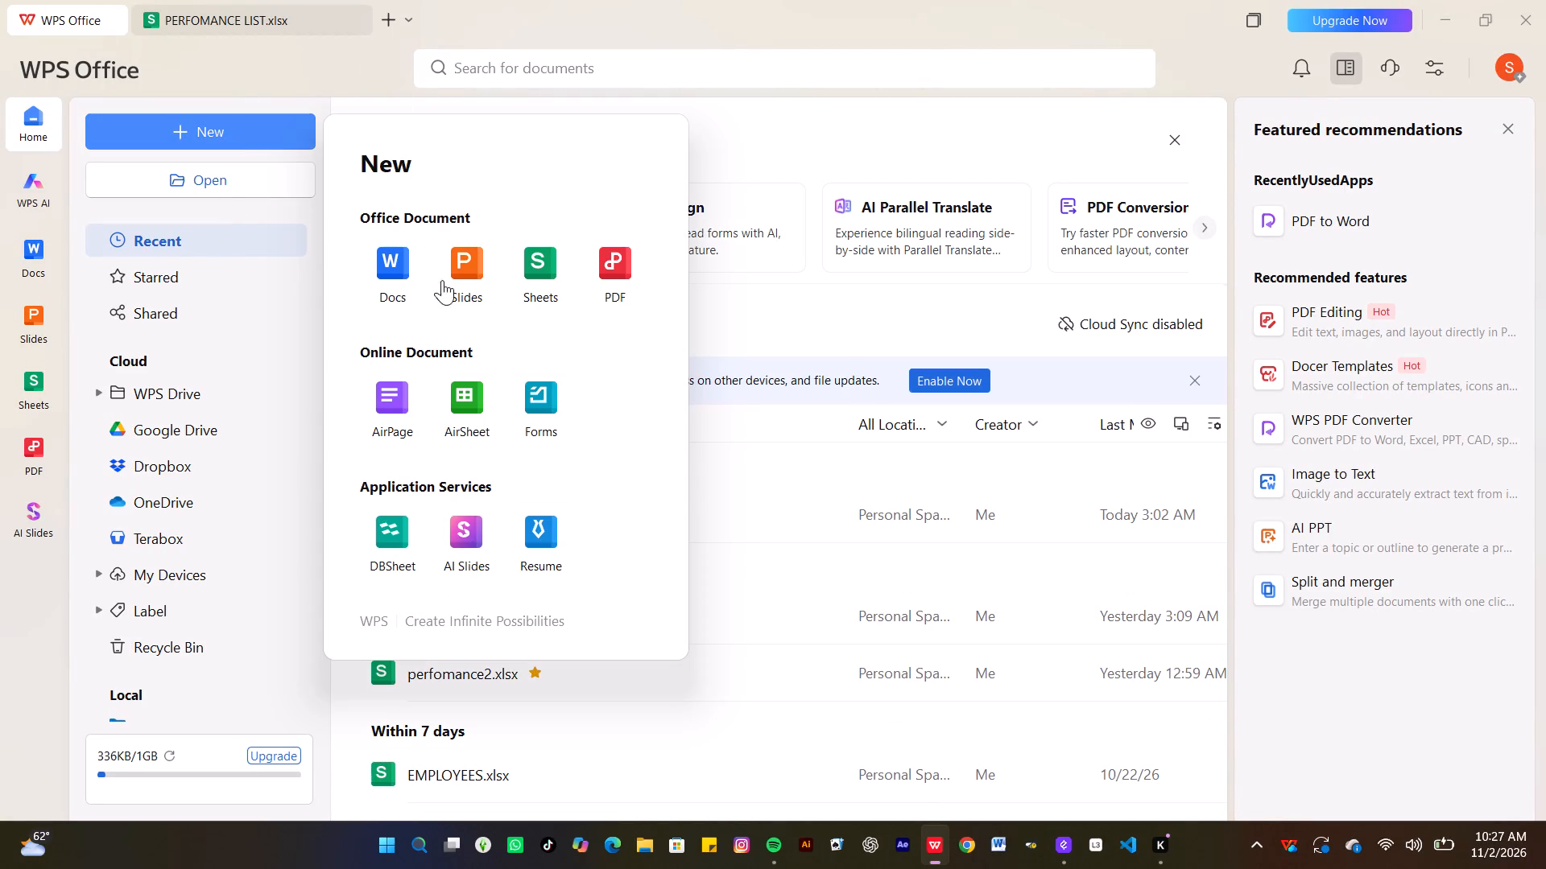
{"action": "left_click", "coordinate": [526, 275]}
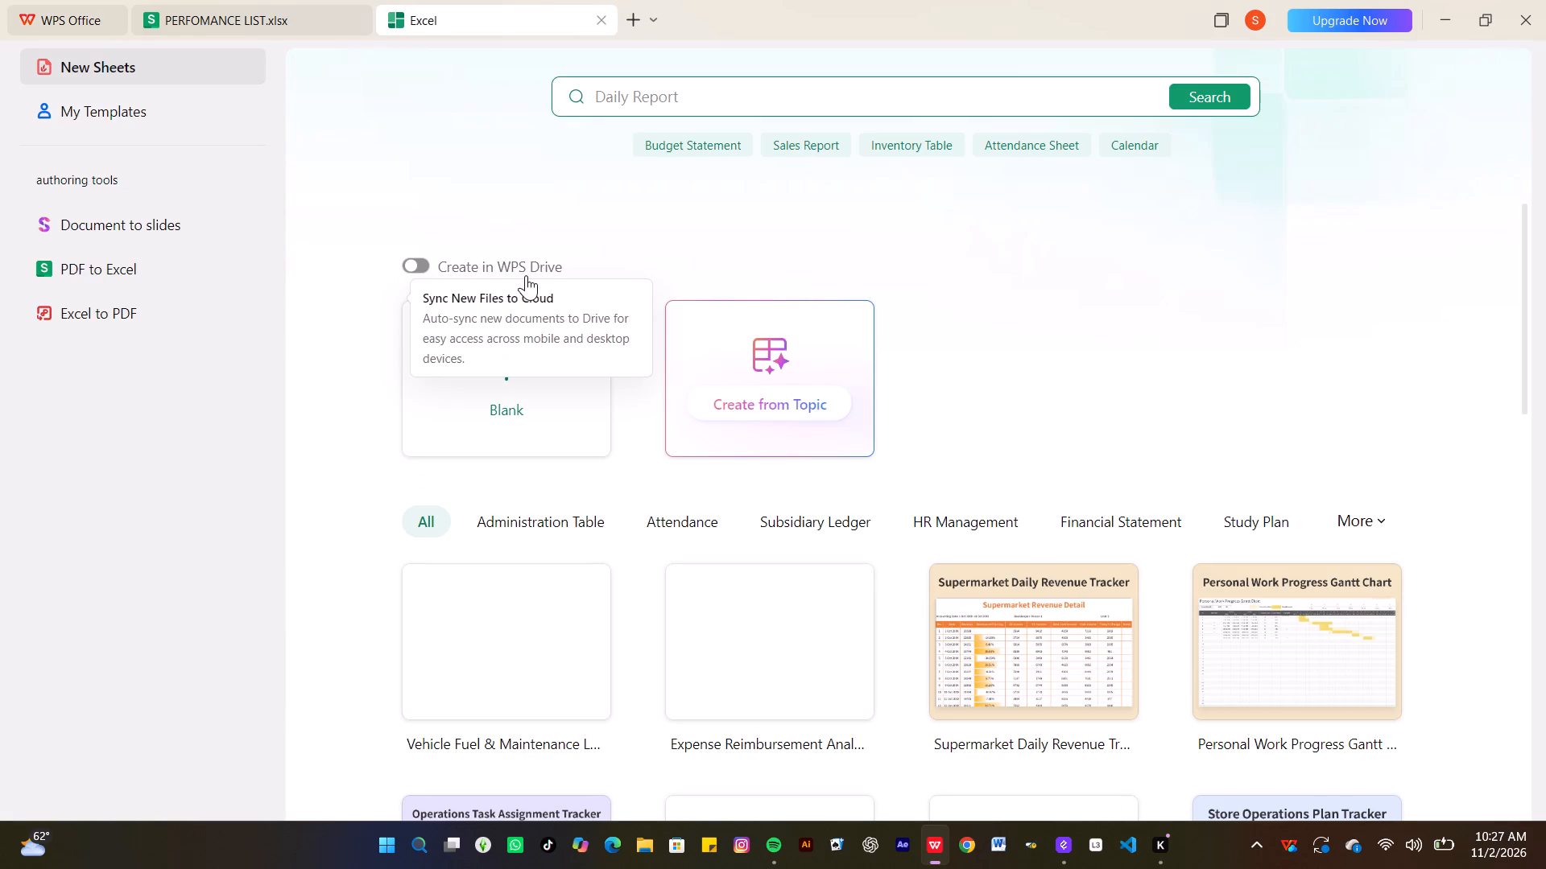
{"action": "left_click", "coordinate": [548, 26]}
{"action": "left_click", "coordinate": [554, 380]}
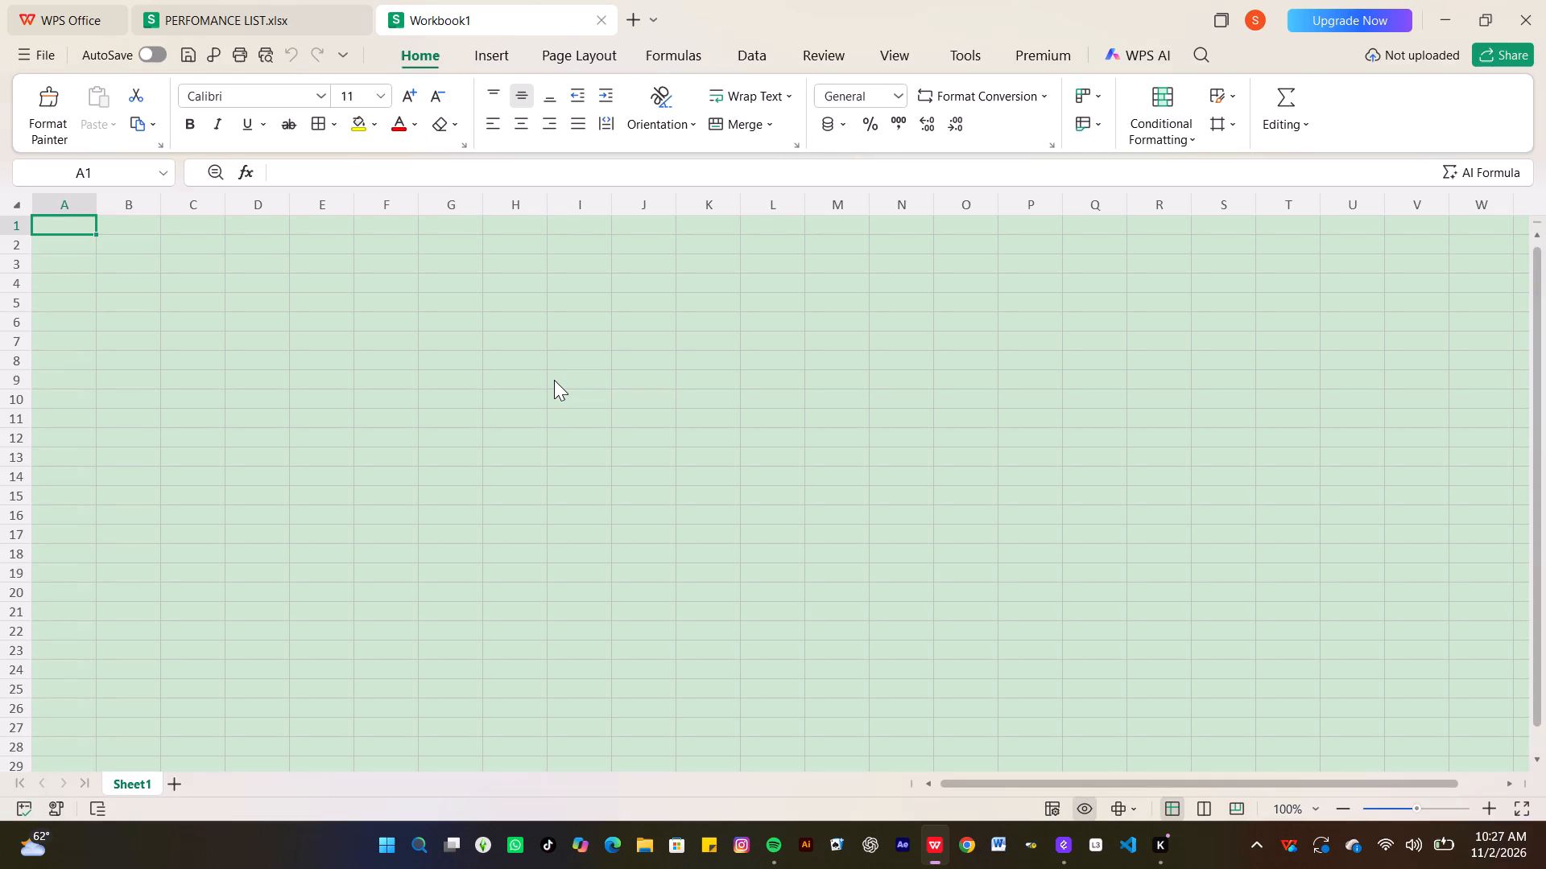
Enter the bold header STUDENT NAME in cell A1.
{"action": "left_click", "coordinate": [197, 121]}
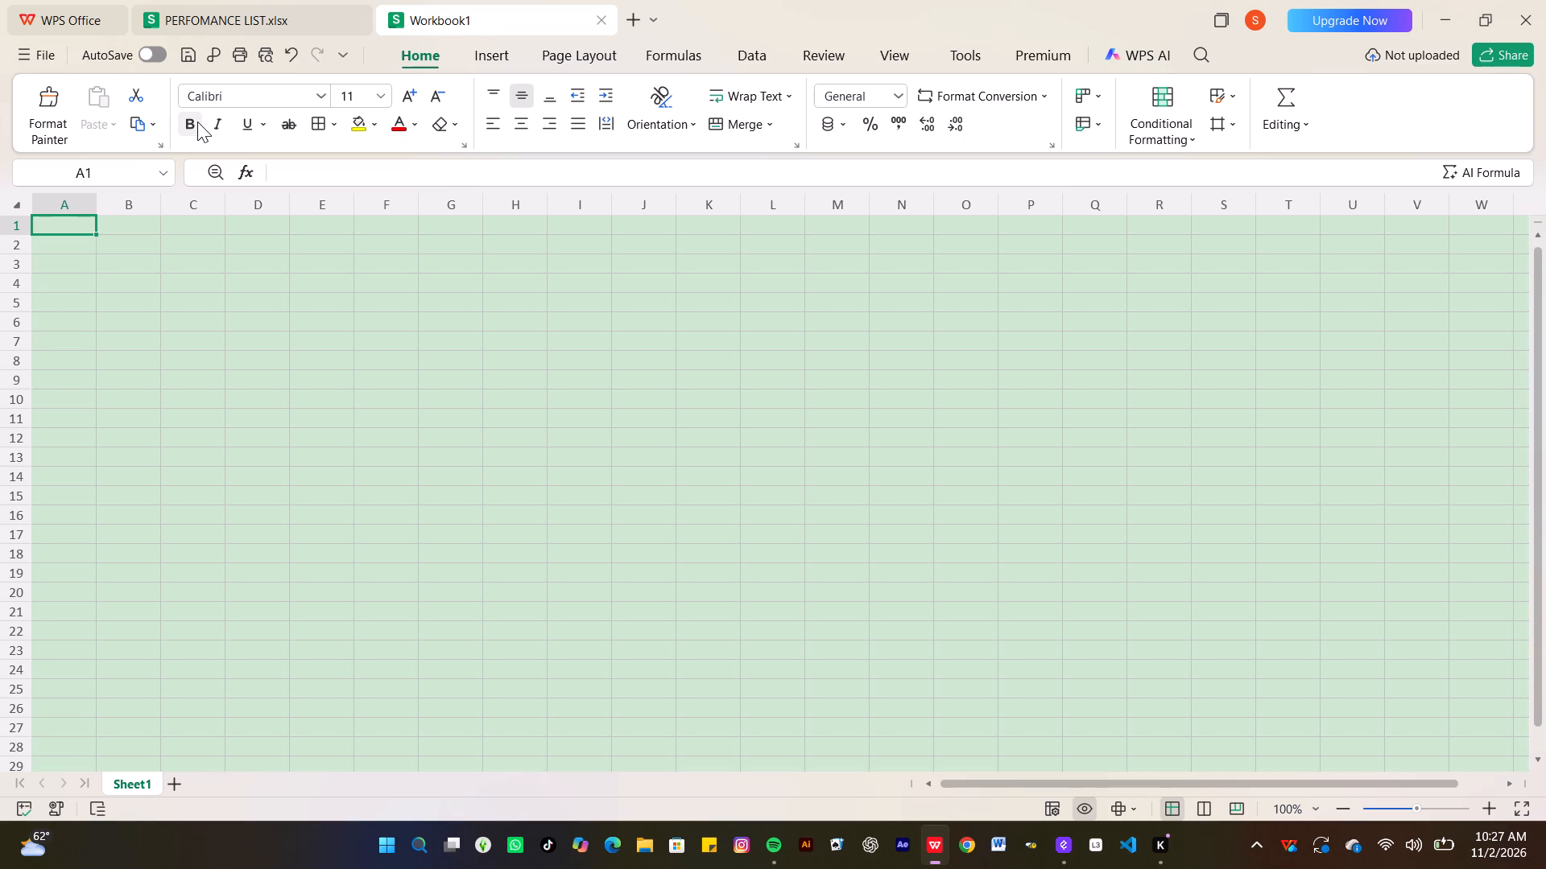
{"action": "type", "text": "ST"}
{"action": "type", "text": "UDENT NAME"}
{"action": "key", "text": "Right"}
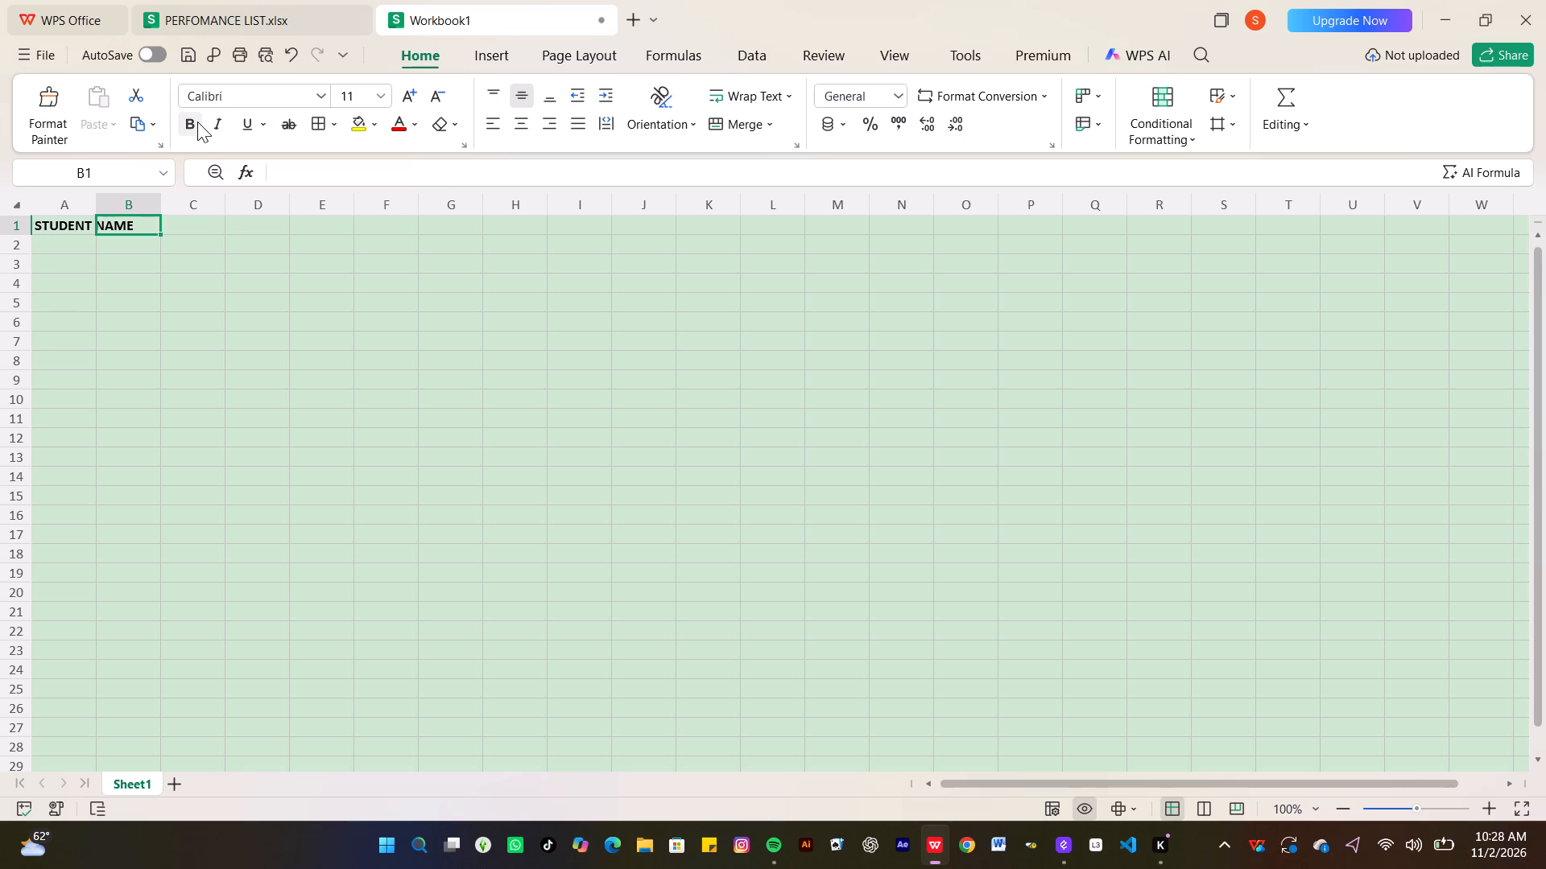
Enter the subject headers MATH, ENGLISH, KISWAHILI, BIOLOGY and HISTORY in cells B1 to F1.
{"action": "type", "text": "MATH"}
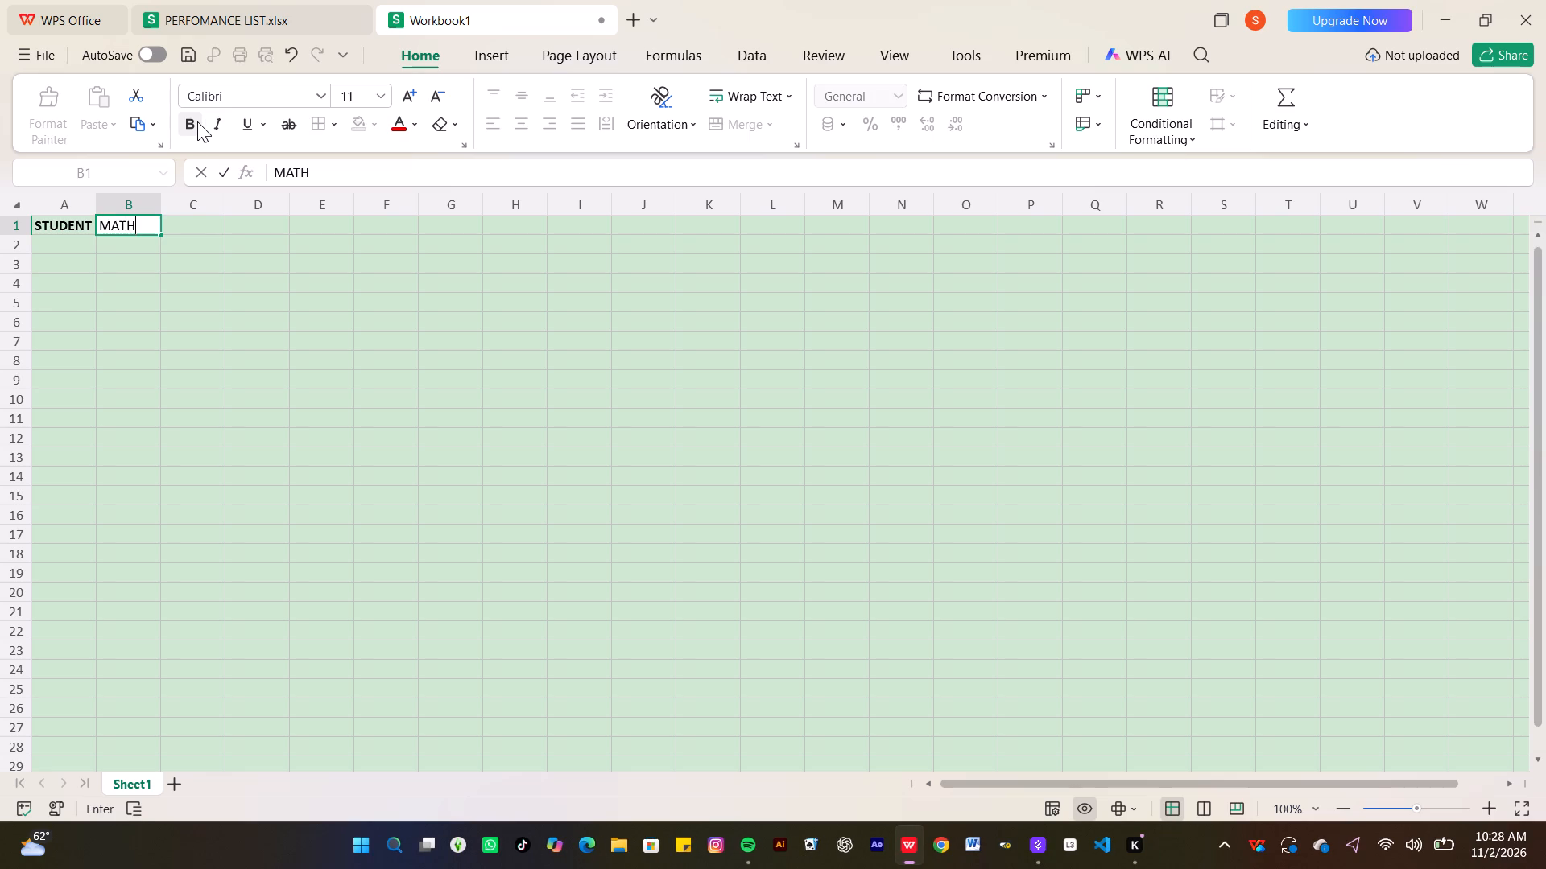
{"action": "key", "text": "Right"}
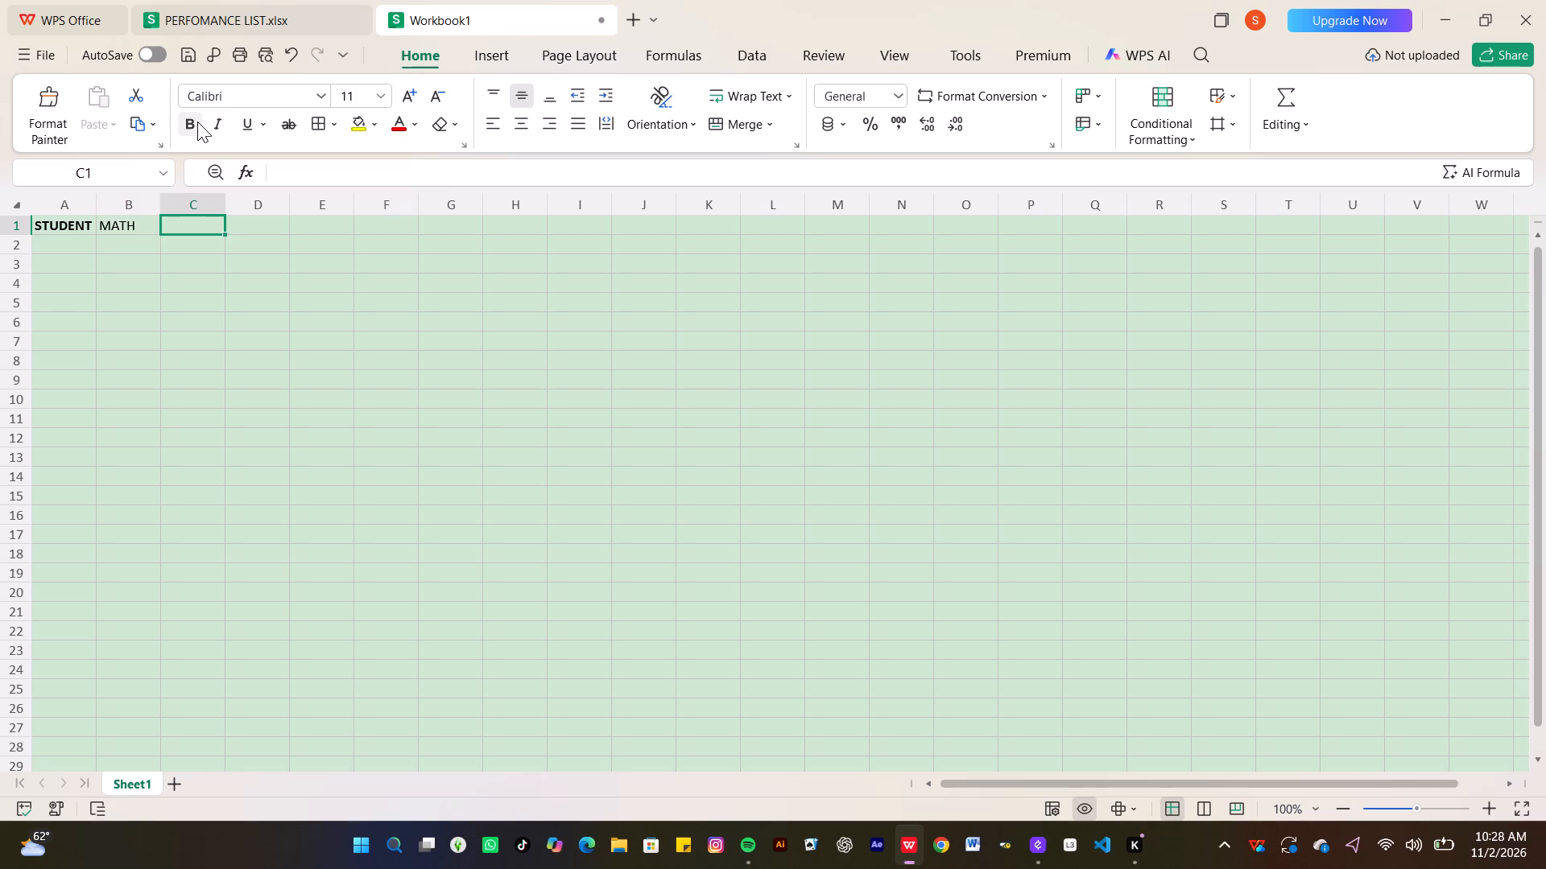
{"action": "type", "text": "ENGLISH"}
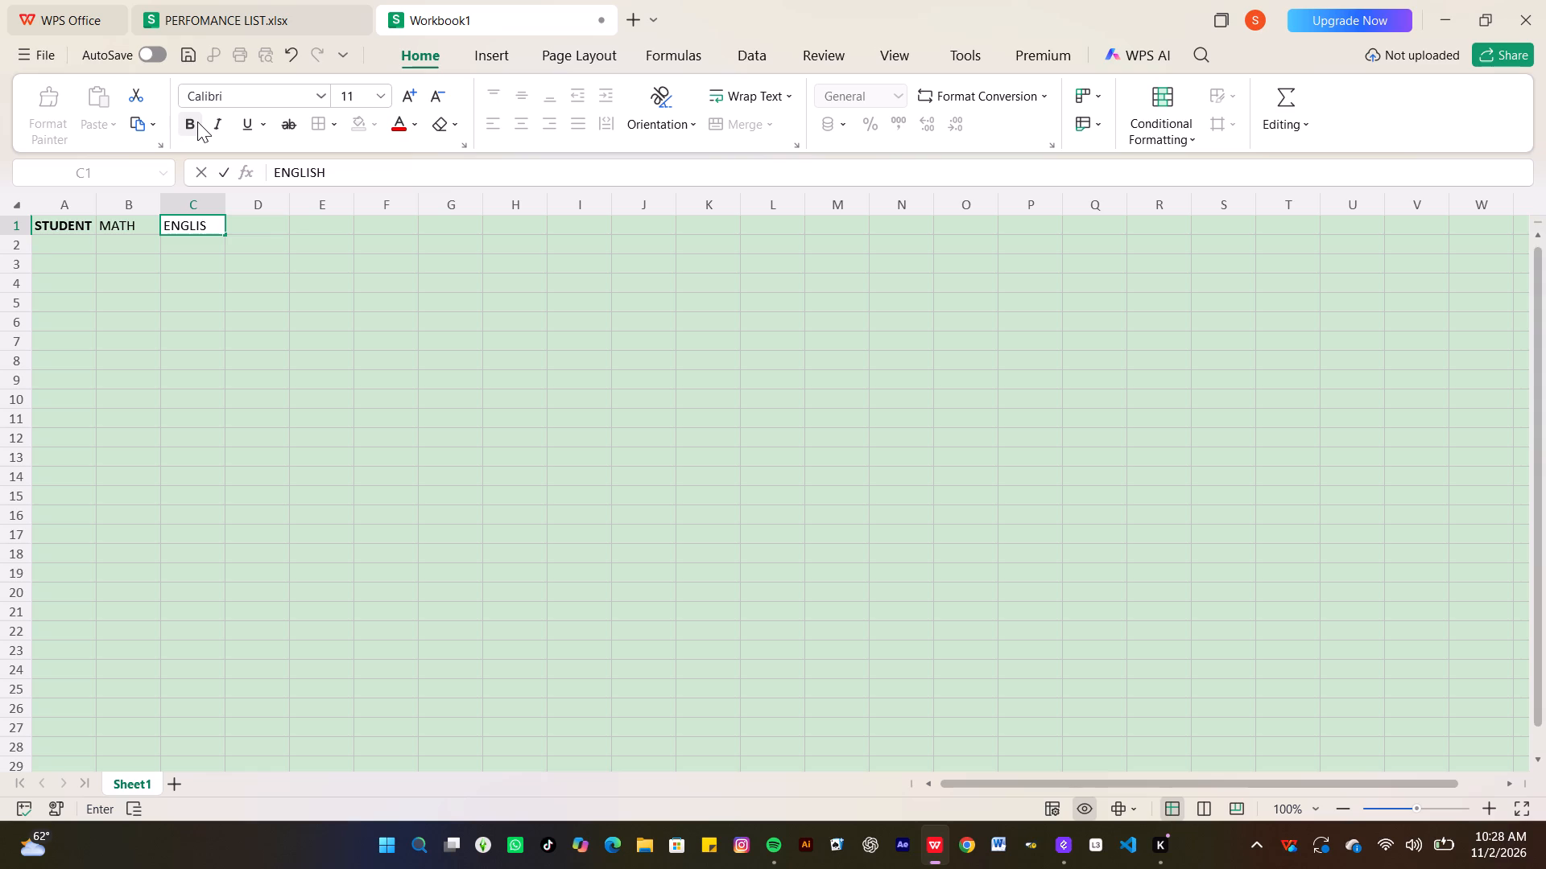
{"action": "key", "text": "Right"}
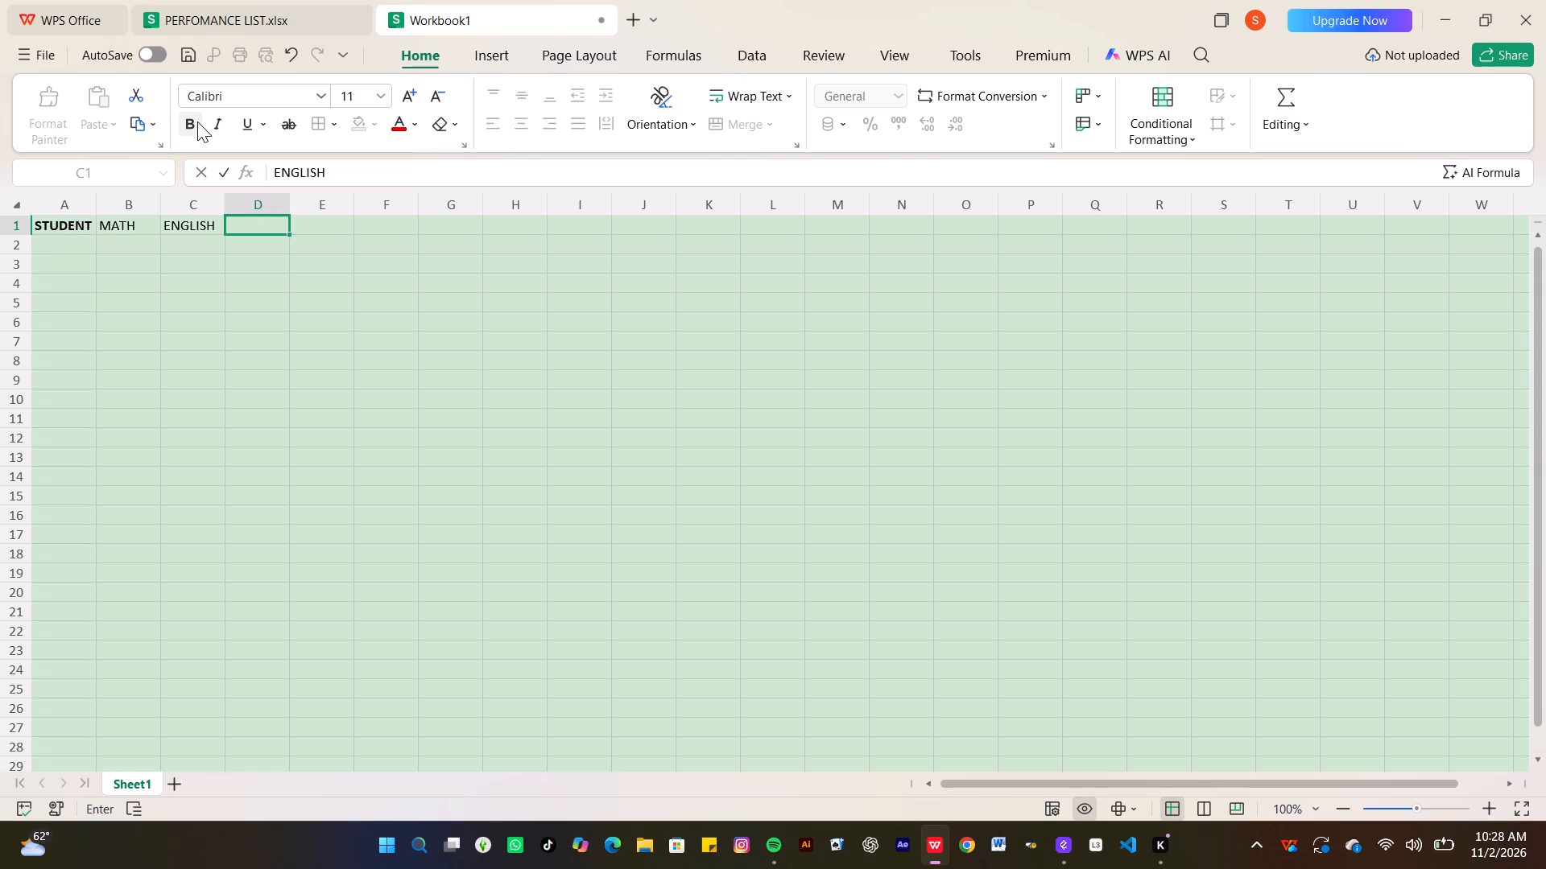
{"action": "type", "text": "KIS"}
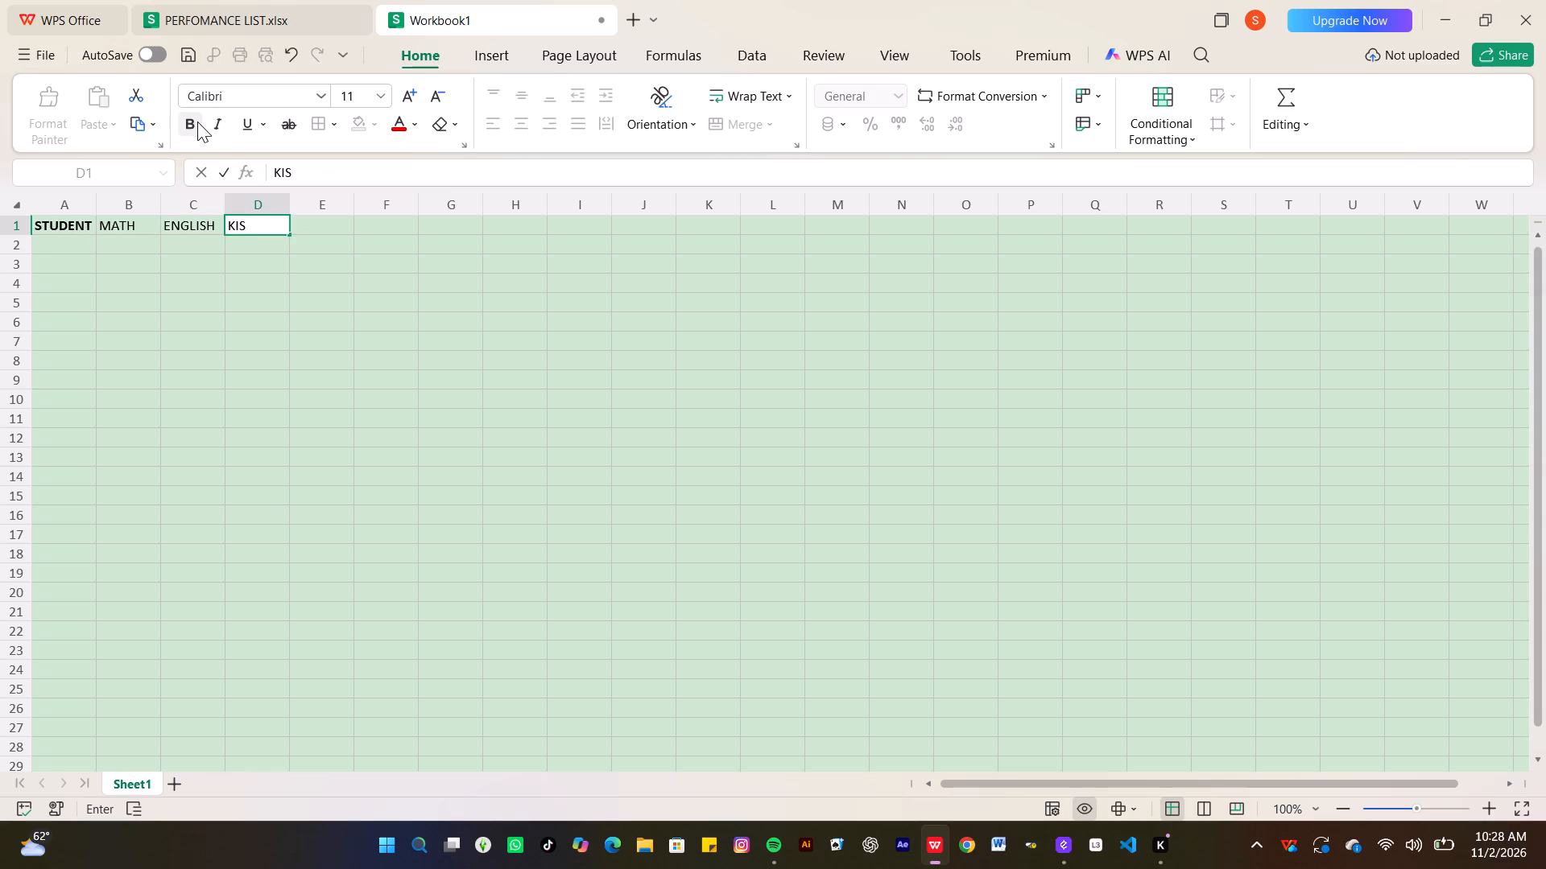
{"action": "type", "text": "WAHILI"}
{"action": "key", "text": "Right"}
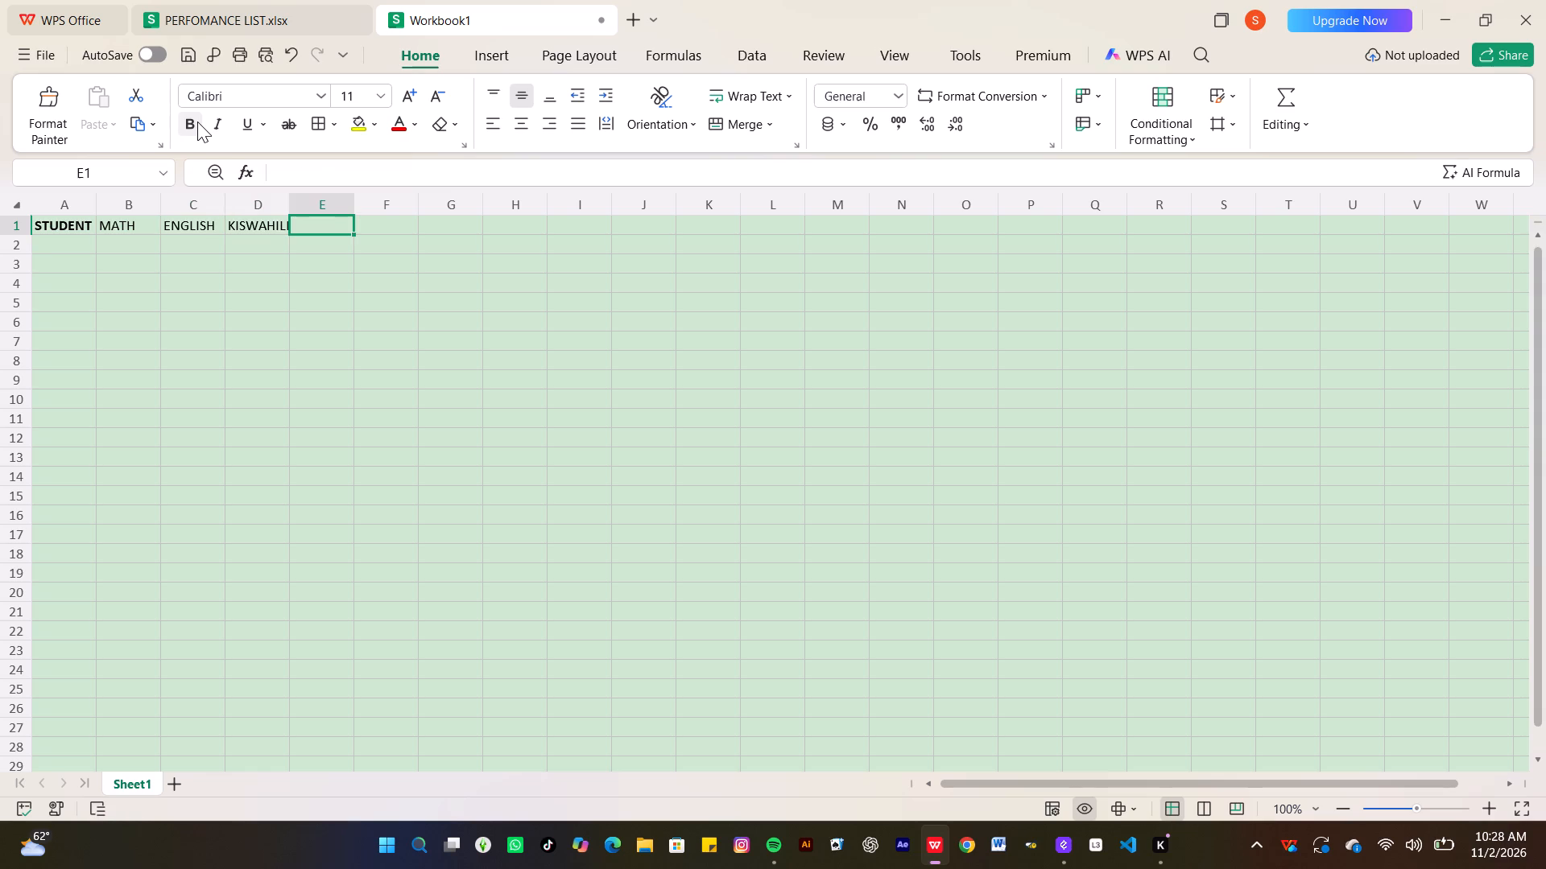
{"action": "type", "text": "BIOLO"}
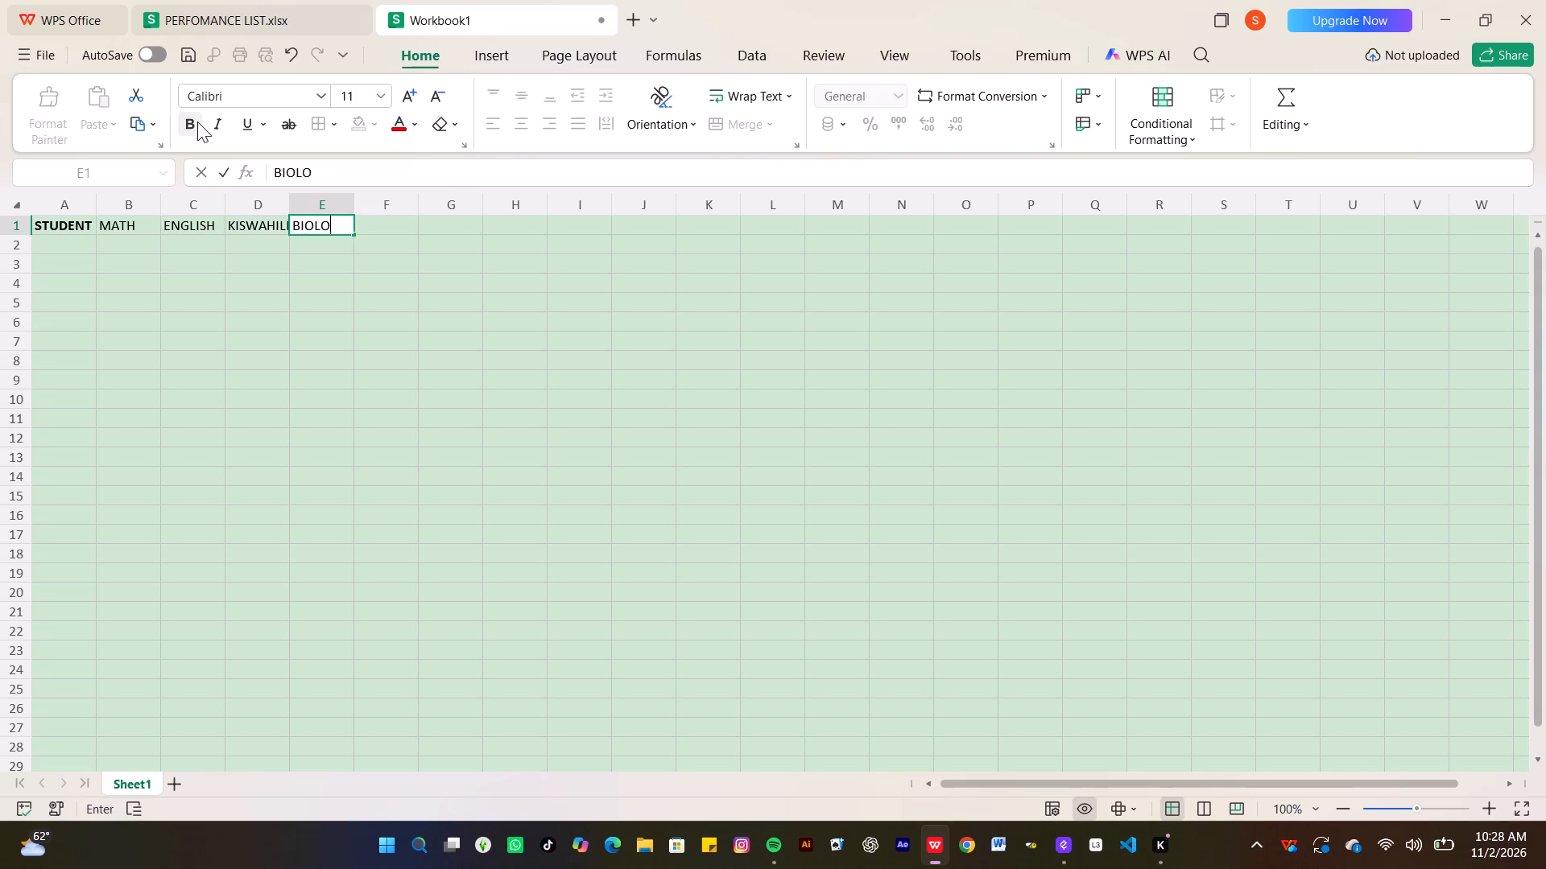
{"action": "type", "text": "GY"}
{"action": "key", "text": "Right"}
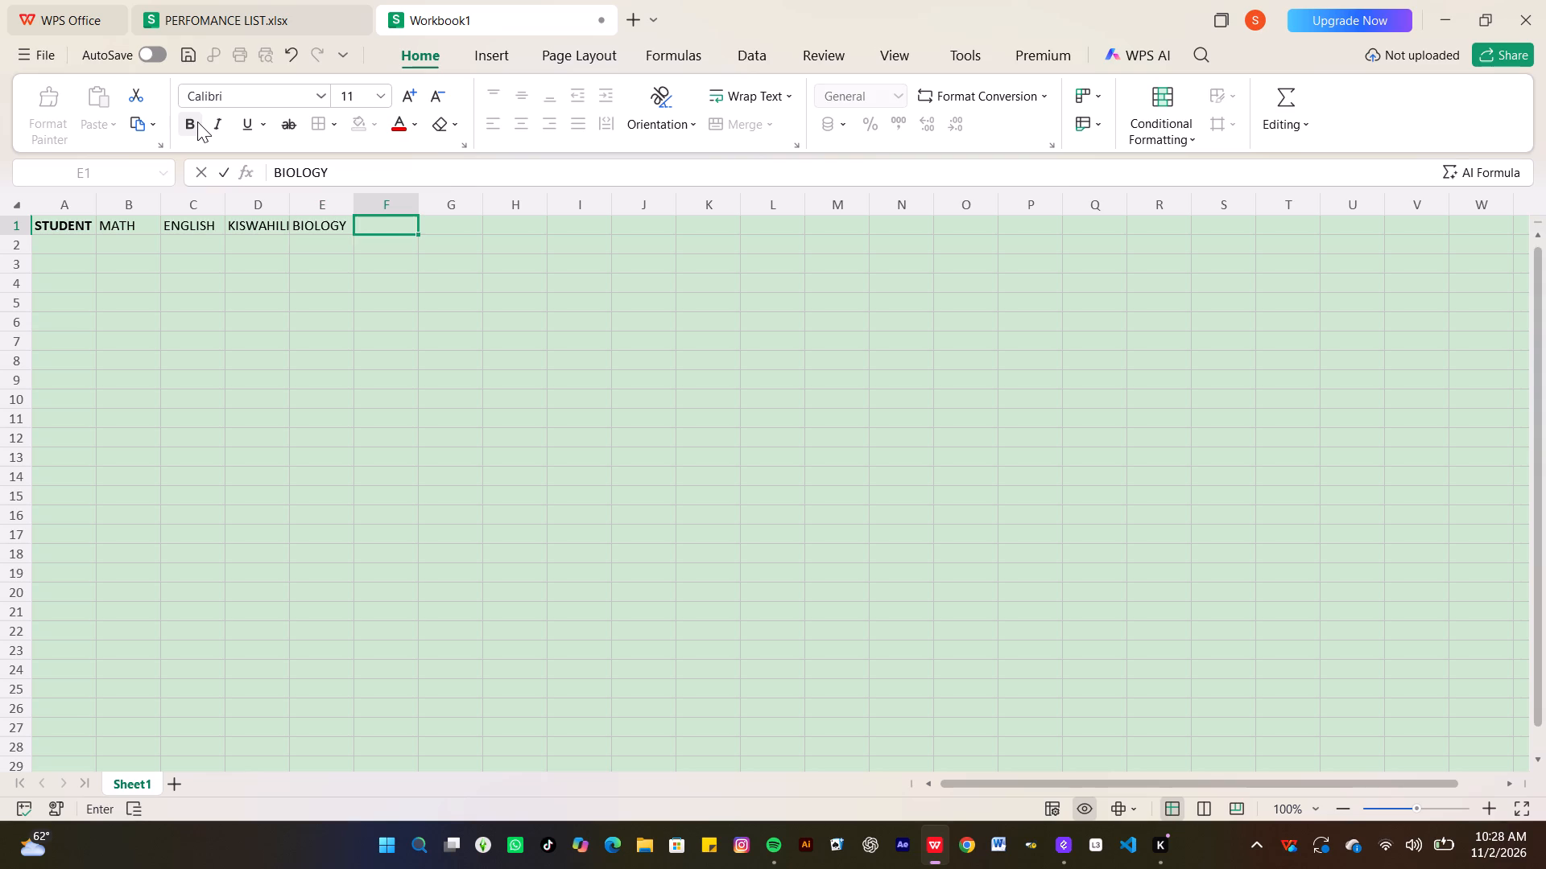
{"action": "type", "text": "HI"}
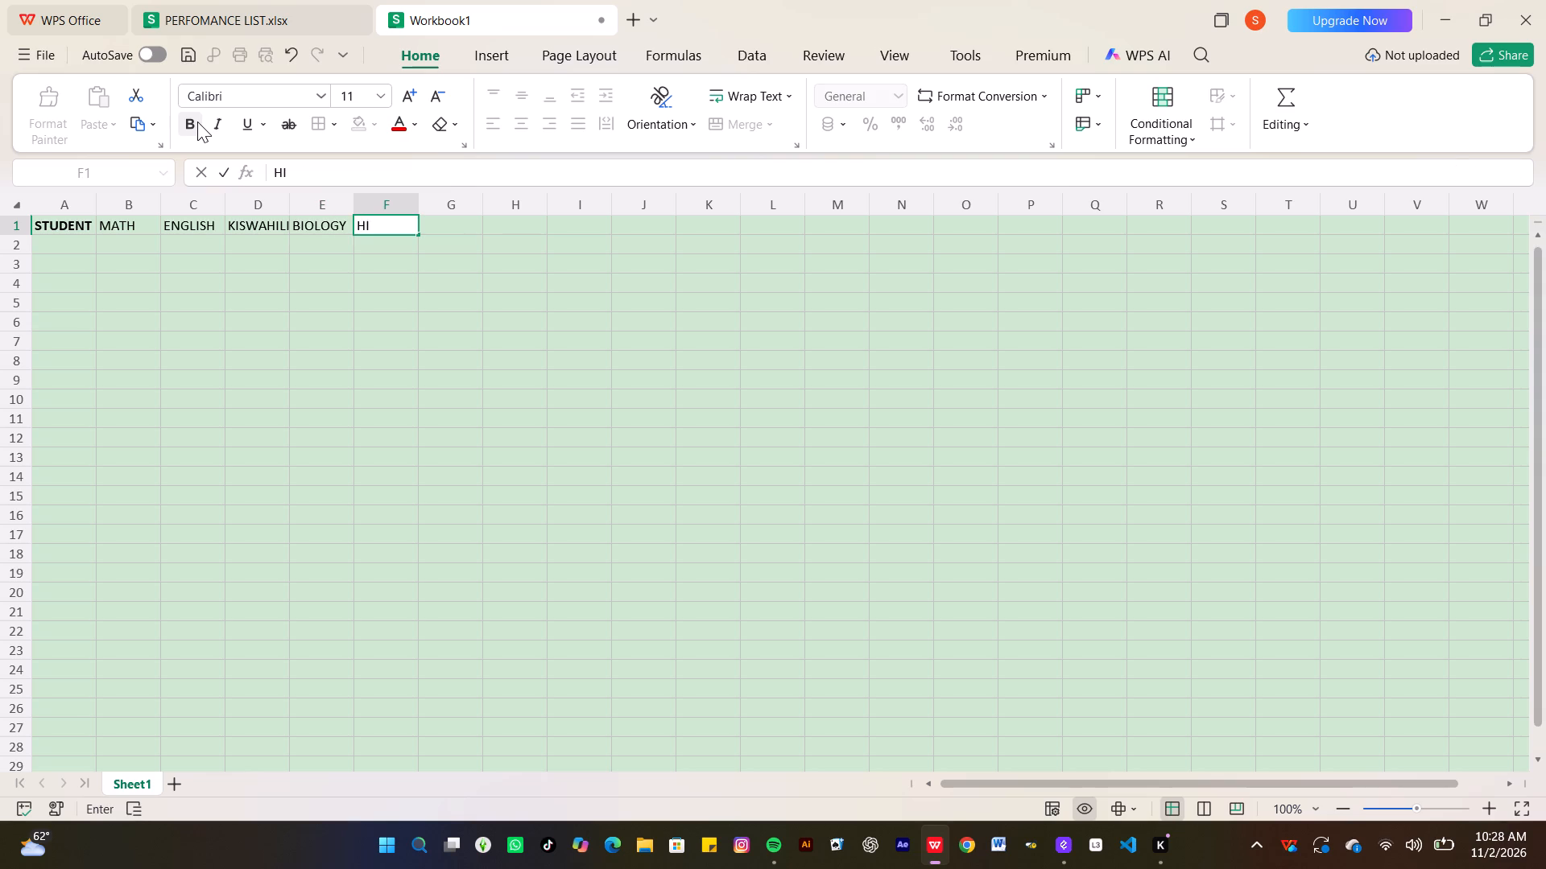
{"action": "type", "text": "STORY"}
Make the five subject headers in B1 to F1 bold.
{"action": "left_click", "coordinate": [128, 225]}
{"action": "left_click", "coordinate": [178, 125]}
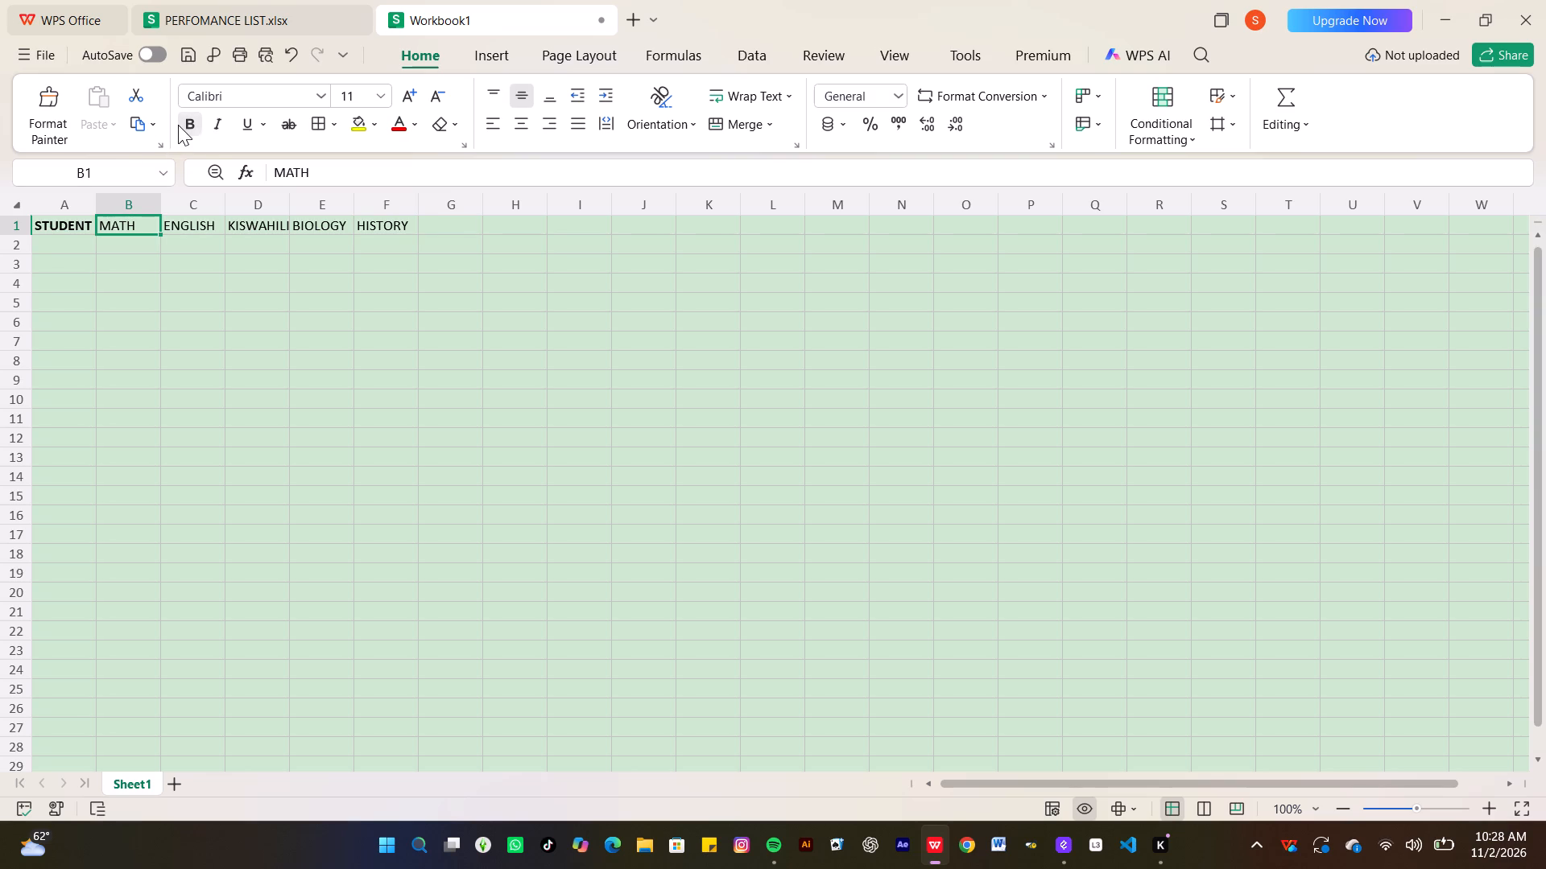
{"action": "left_click", "coordinate": [191, 229]}
{"action": "left_click", "coordinate": [183, 119]}
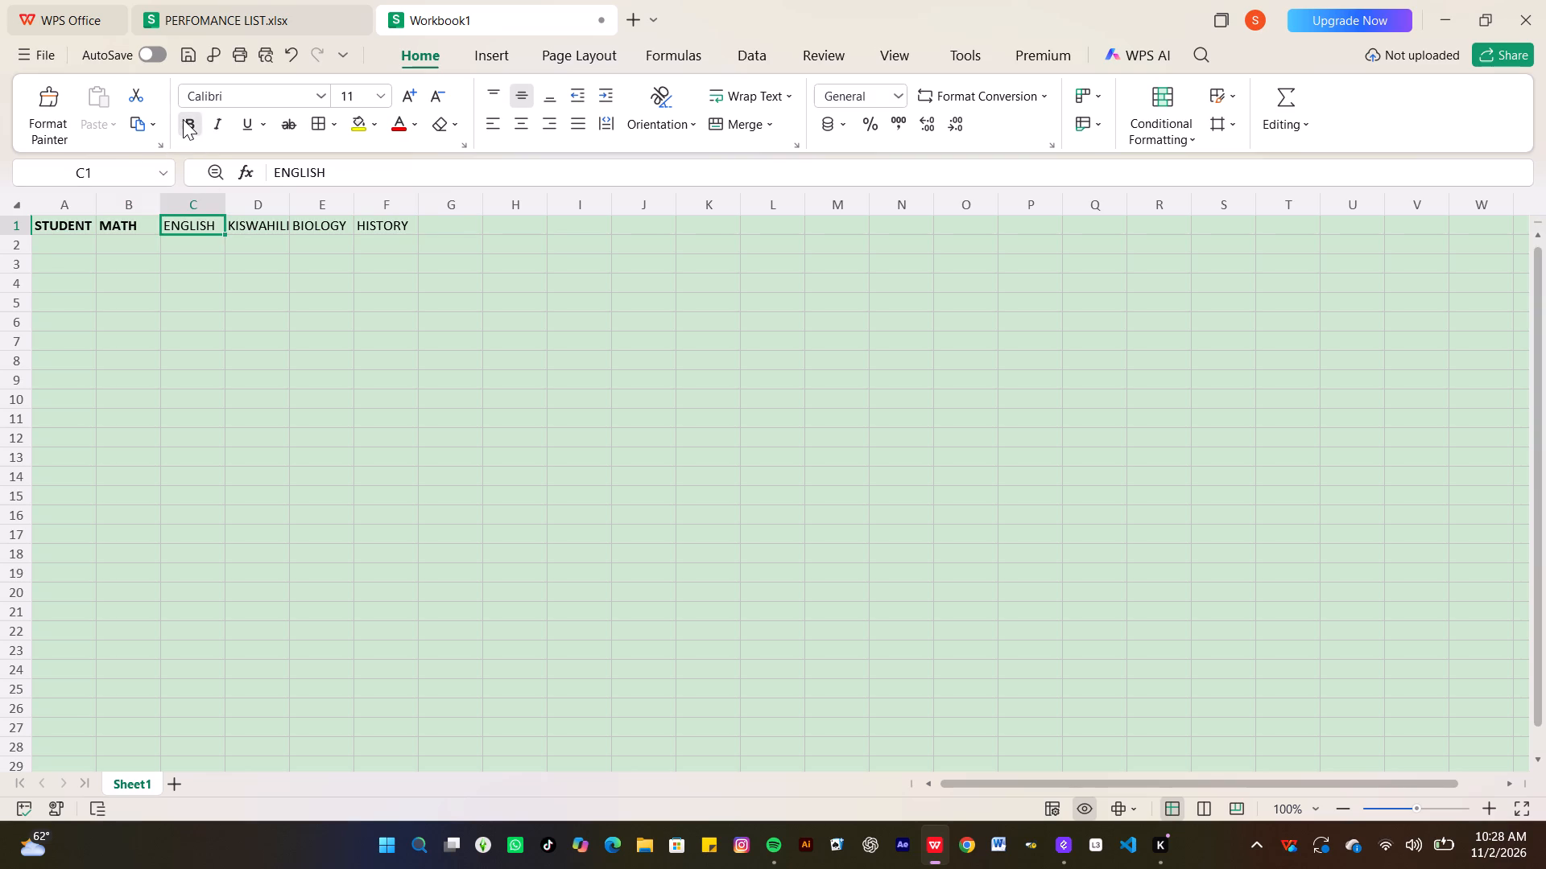
{"action": "left_click", "coordinate": [248, 225]}
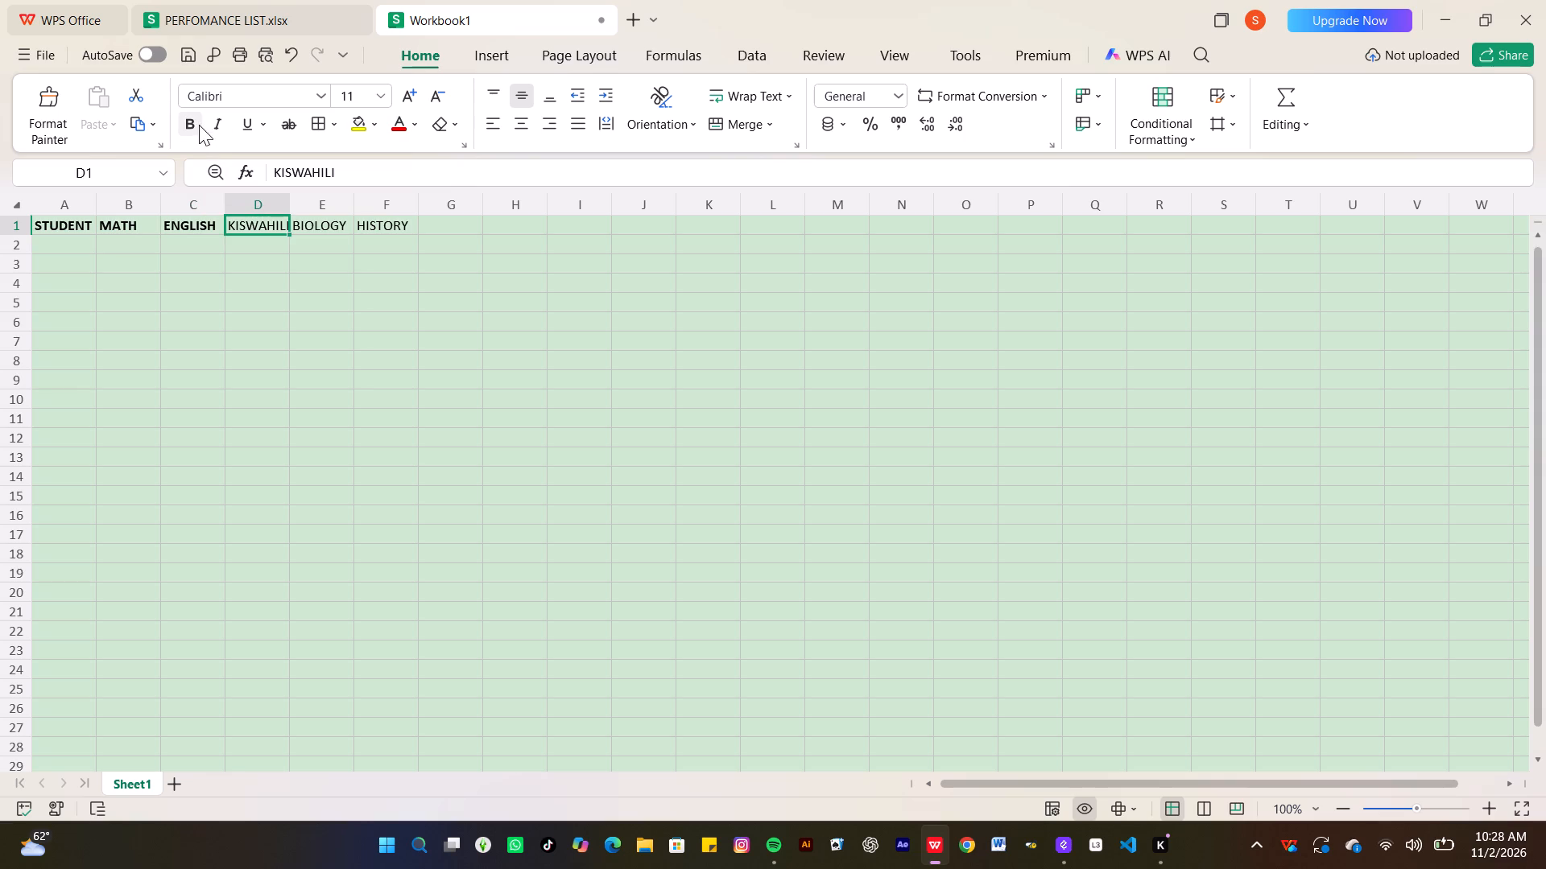
{"action": "left_click", "coordinate": [196, 122]}
{"action": "left_click", "coordinate": [341, 238]}
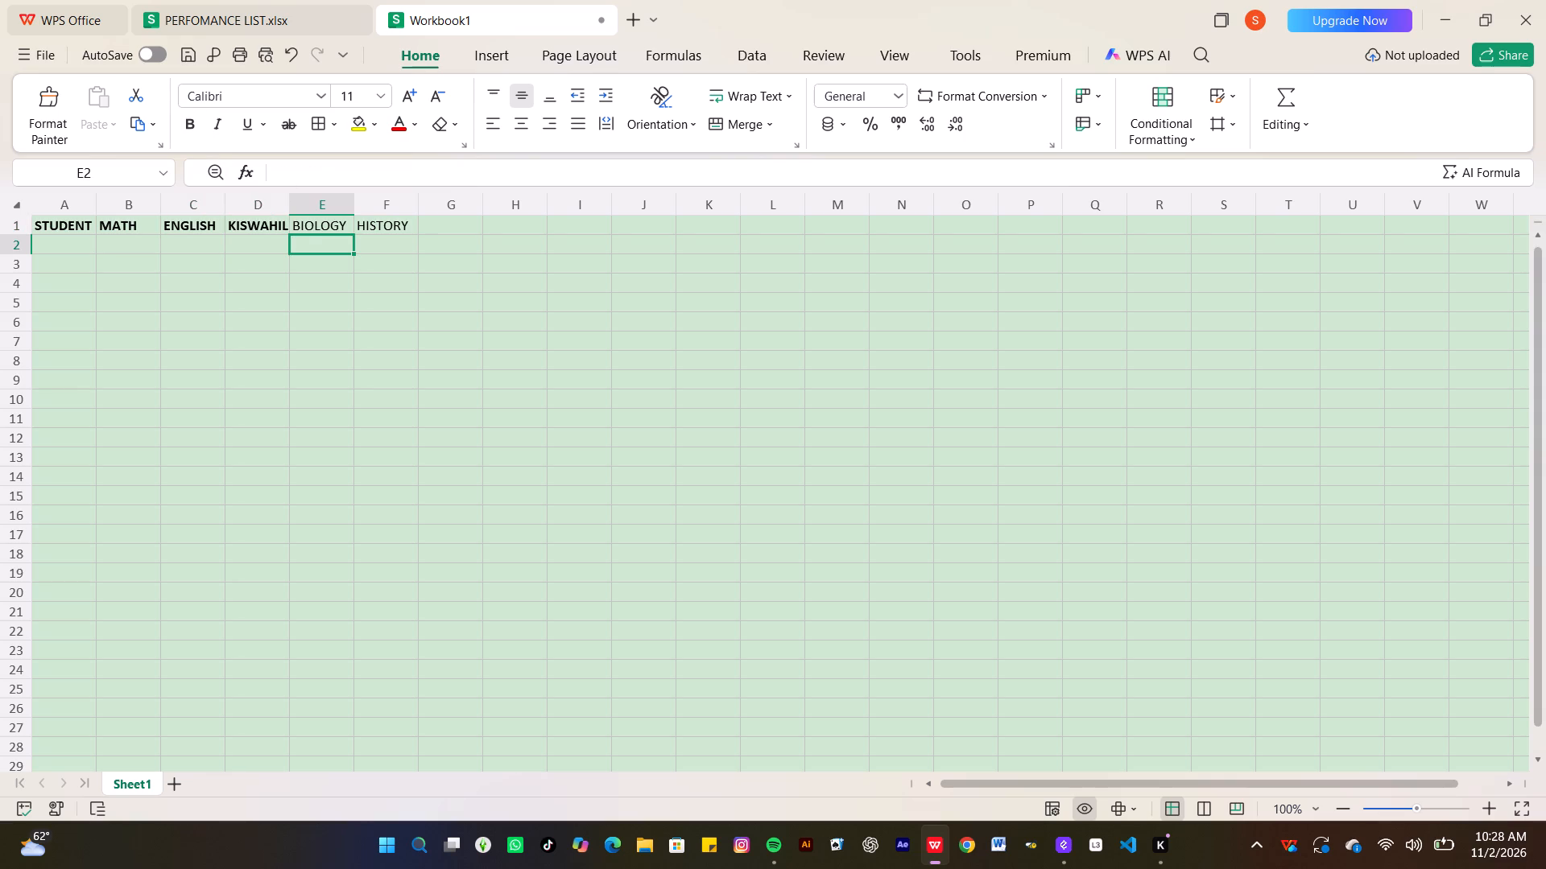
{"action": "left_click", "coordinate": [337, 231]}
{"action": "left_click", "coordinate": [187, 124]}
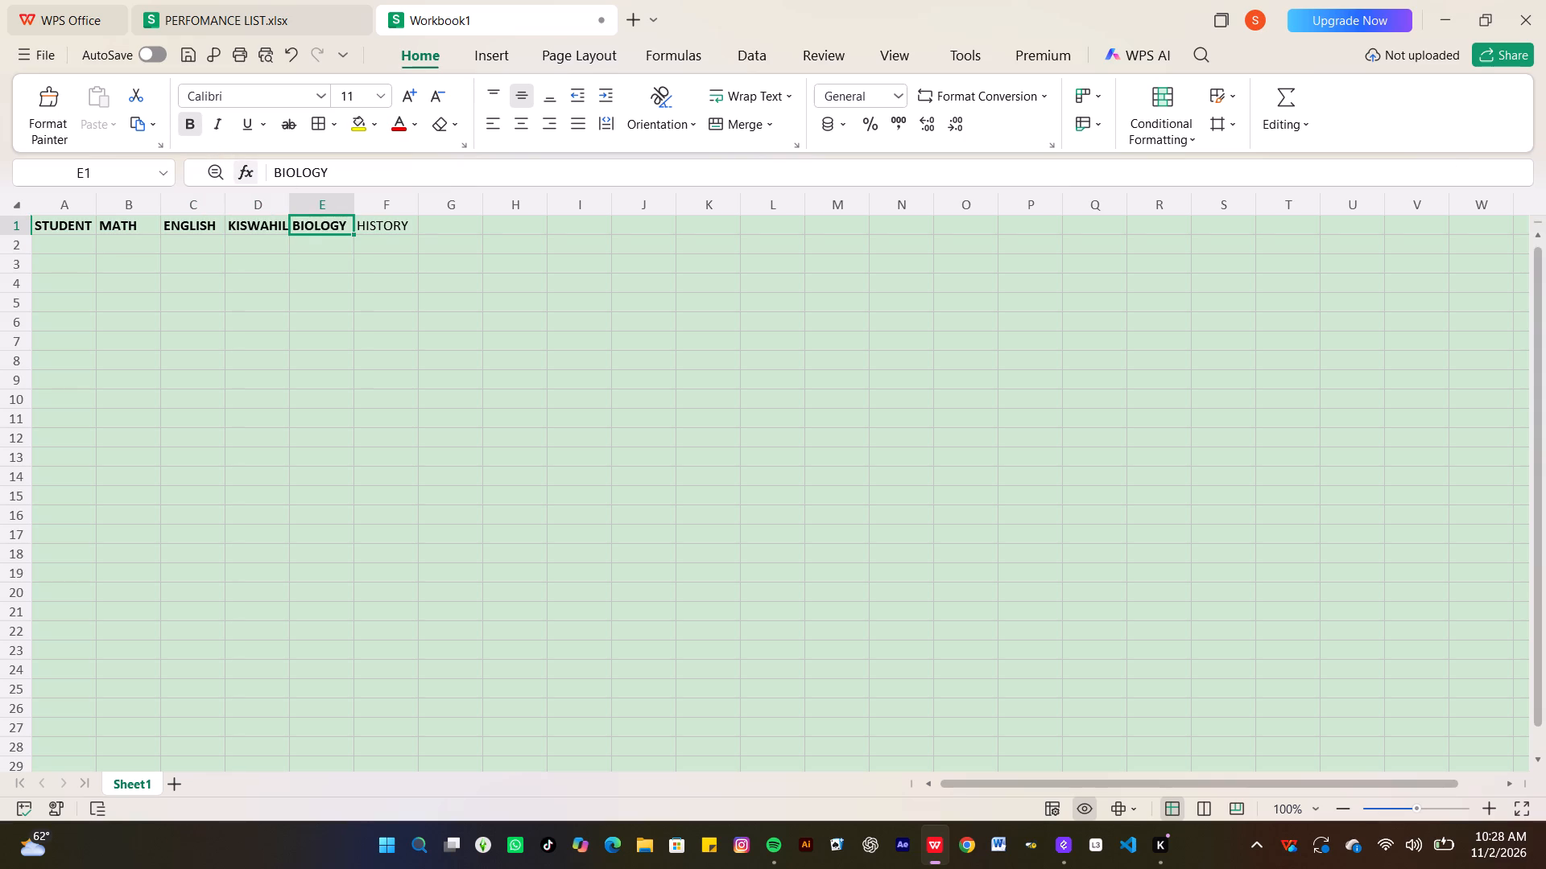
{"action": "left_click", "coordinate": [370, 229]}
{"action": "left_click", "coordinate": [196, 117]}
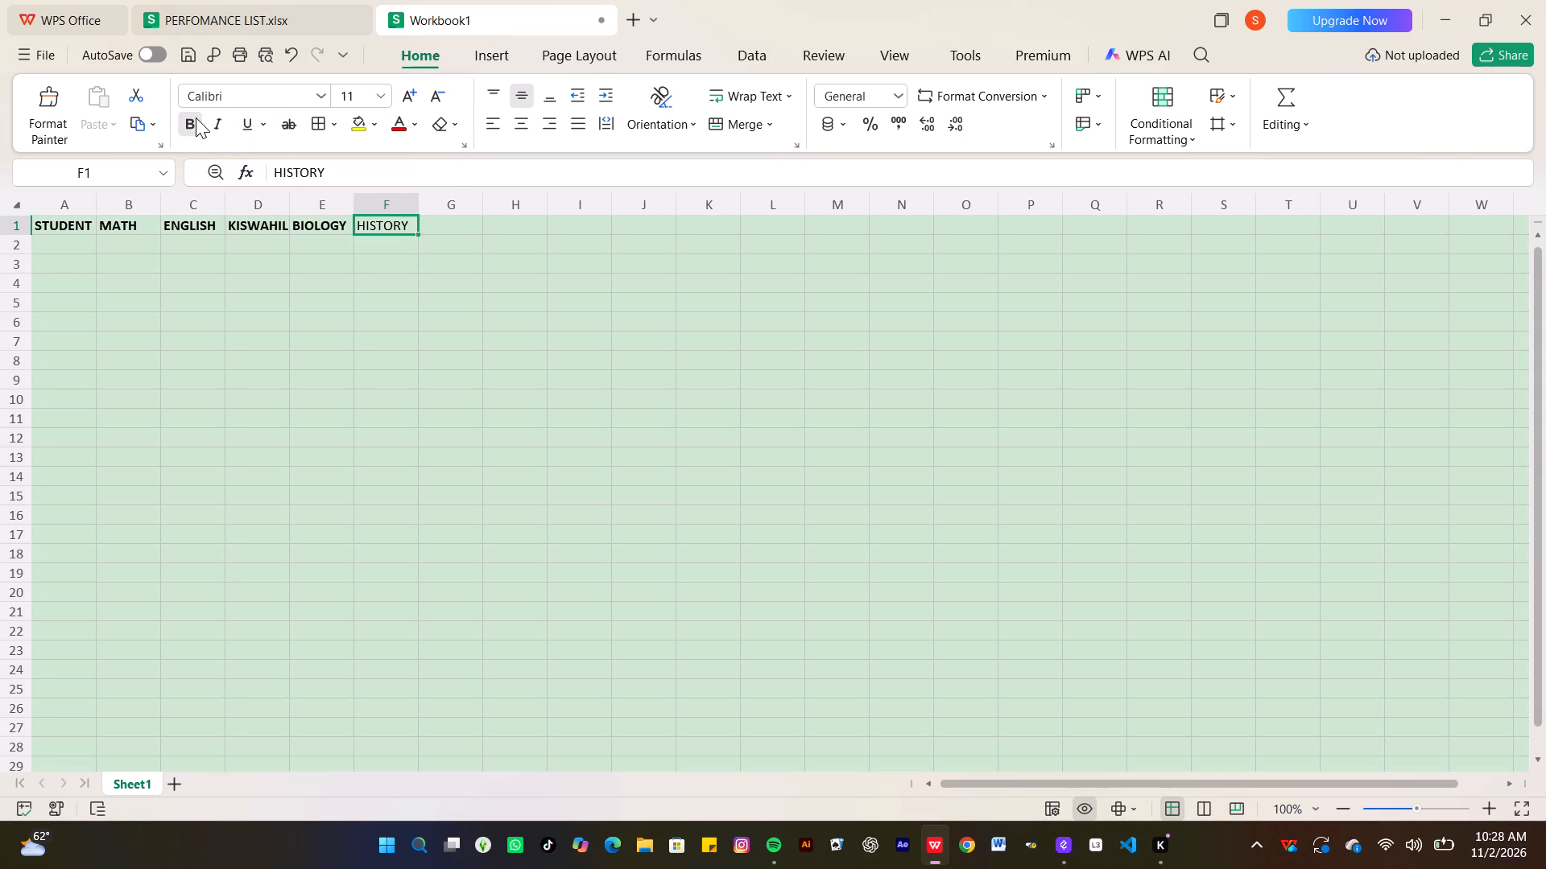
Auto-fit the widths of the STUDENT NAME, MATH and KISWAHILI columns to their header text.
{"action": "double_click", "coordinate": [98, 197]}
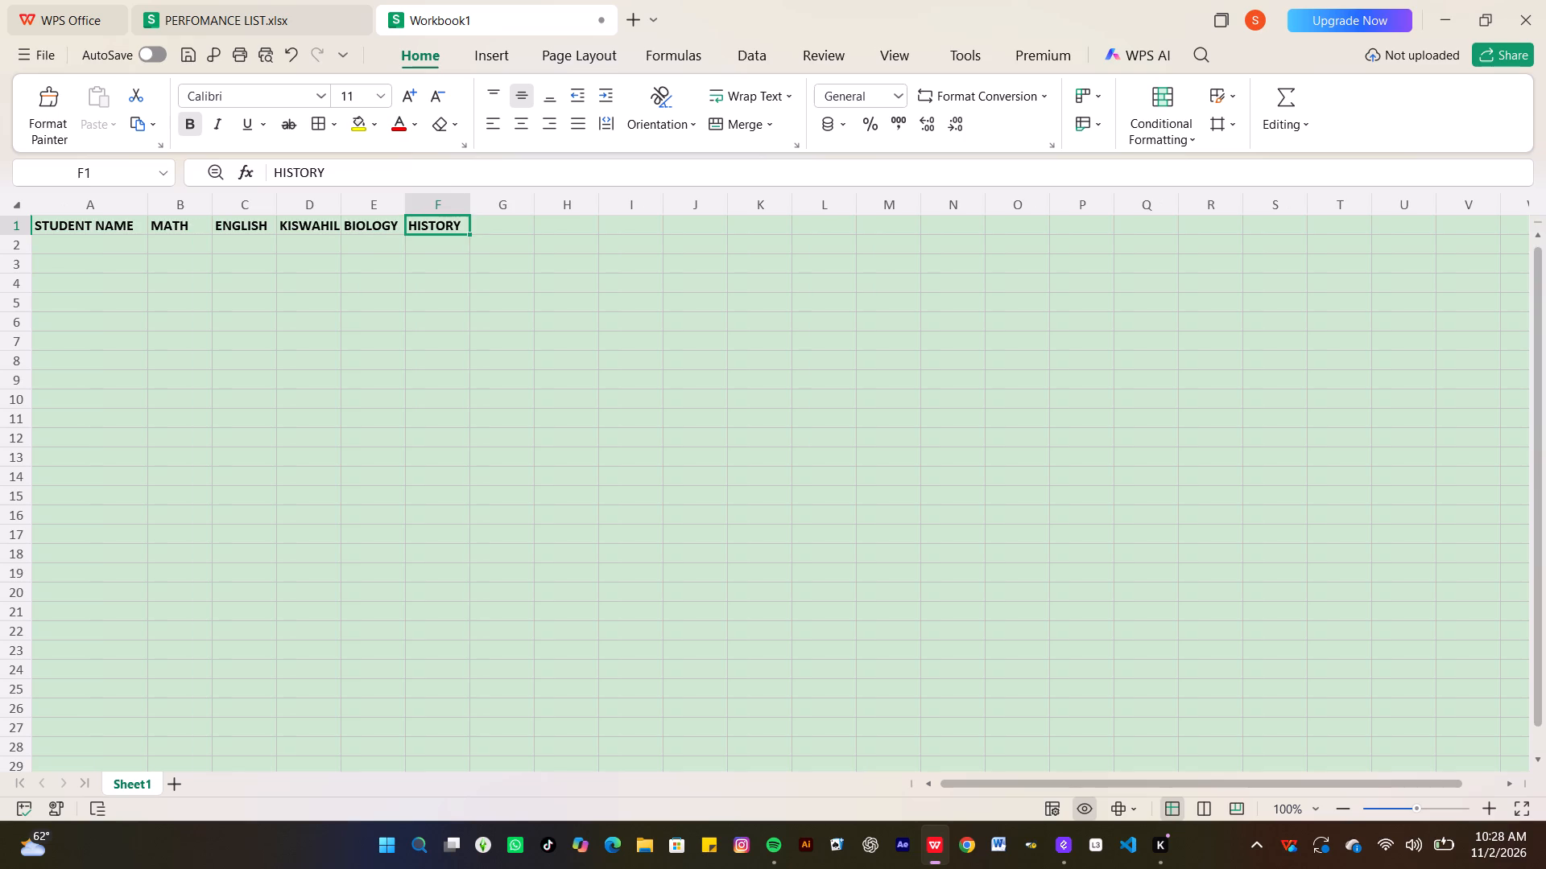
{"action": "double_click", "coordinate": [209, 211]}
{"action": "double_click", "coordinate": [209, 211]}
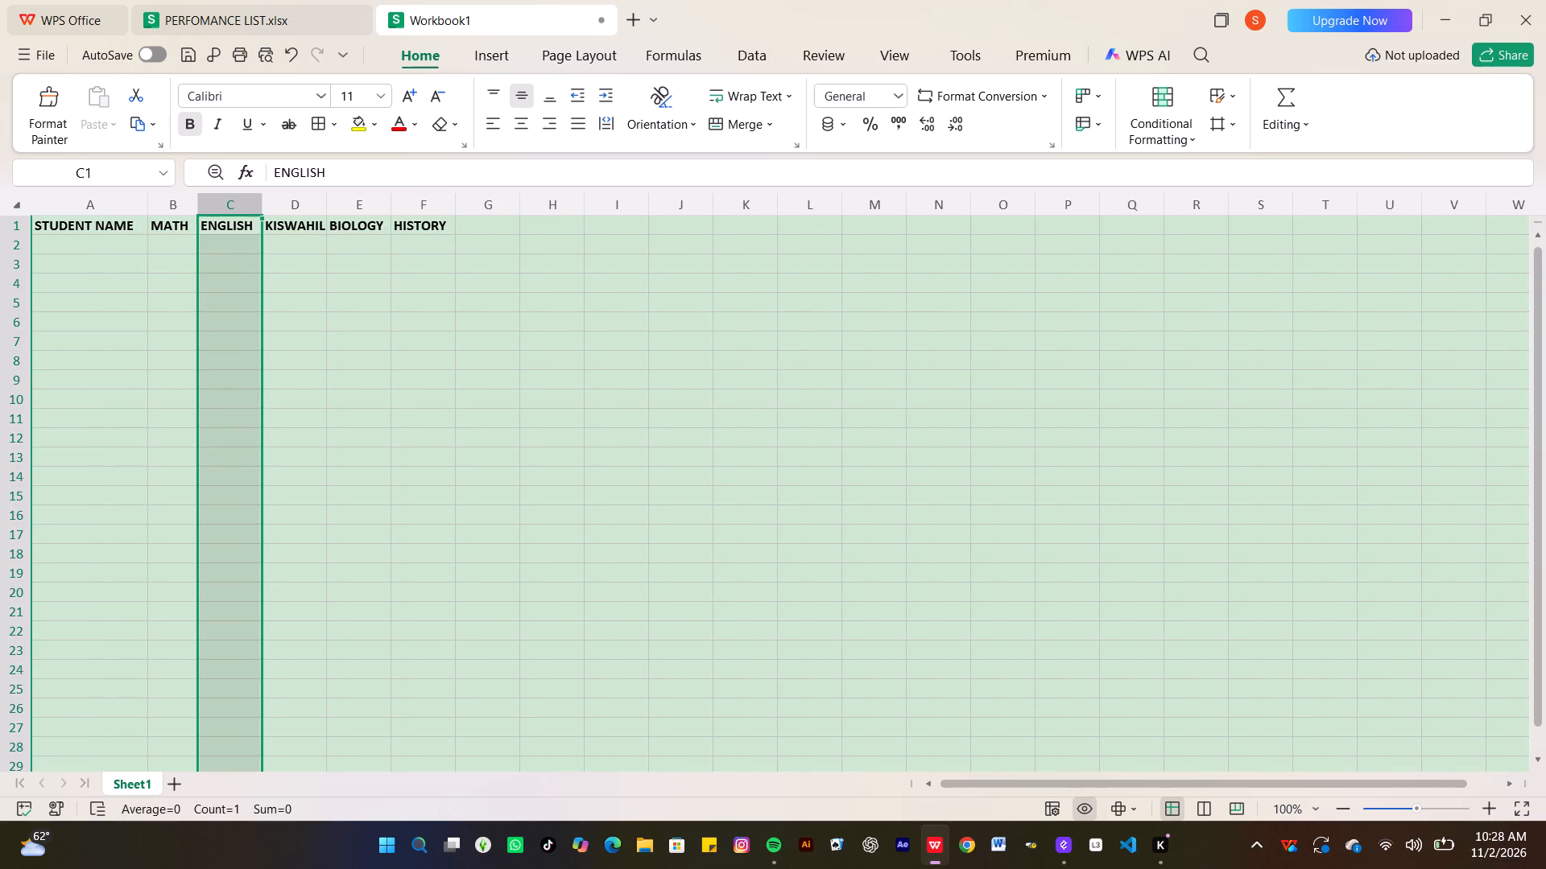
{"action": "double_click", "coordinate": [222, 207]}
{"action": "double_click", "coordinate": [308, 215]}
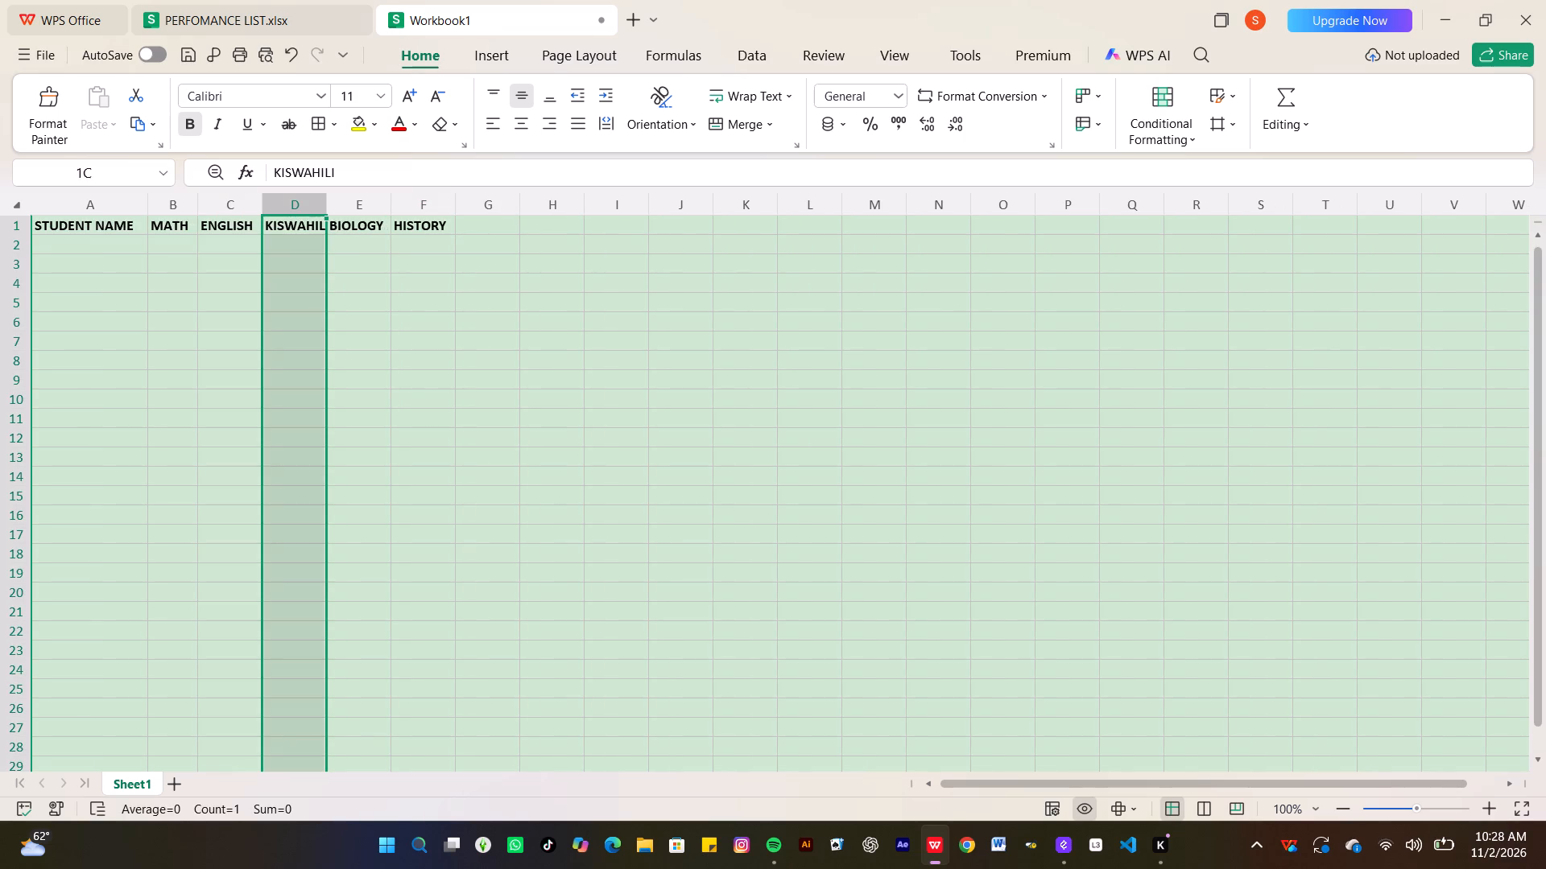
{"action": "double_click", "coordinate": [308, 215]}
{"action": "double_click", "coordinate": [308, 215]}
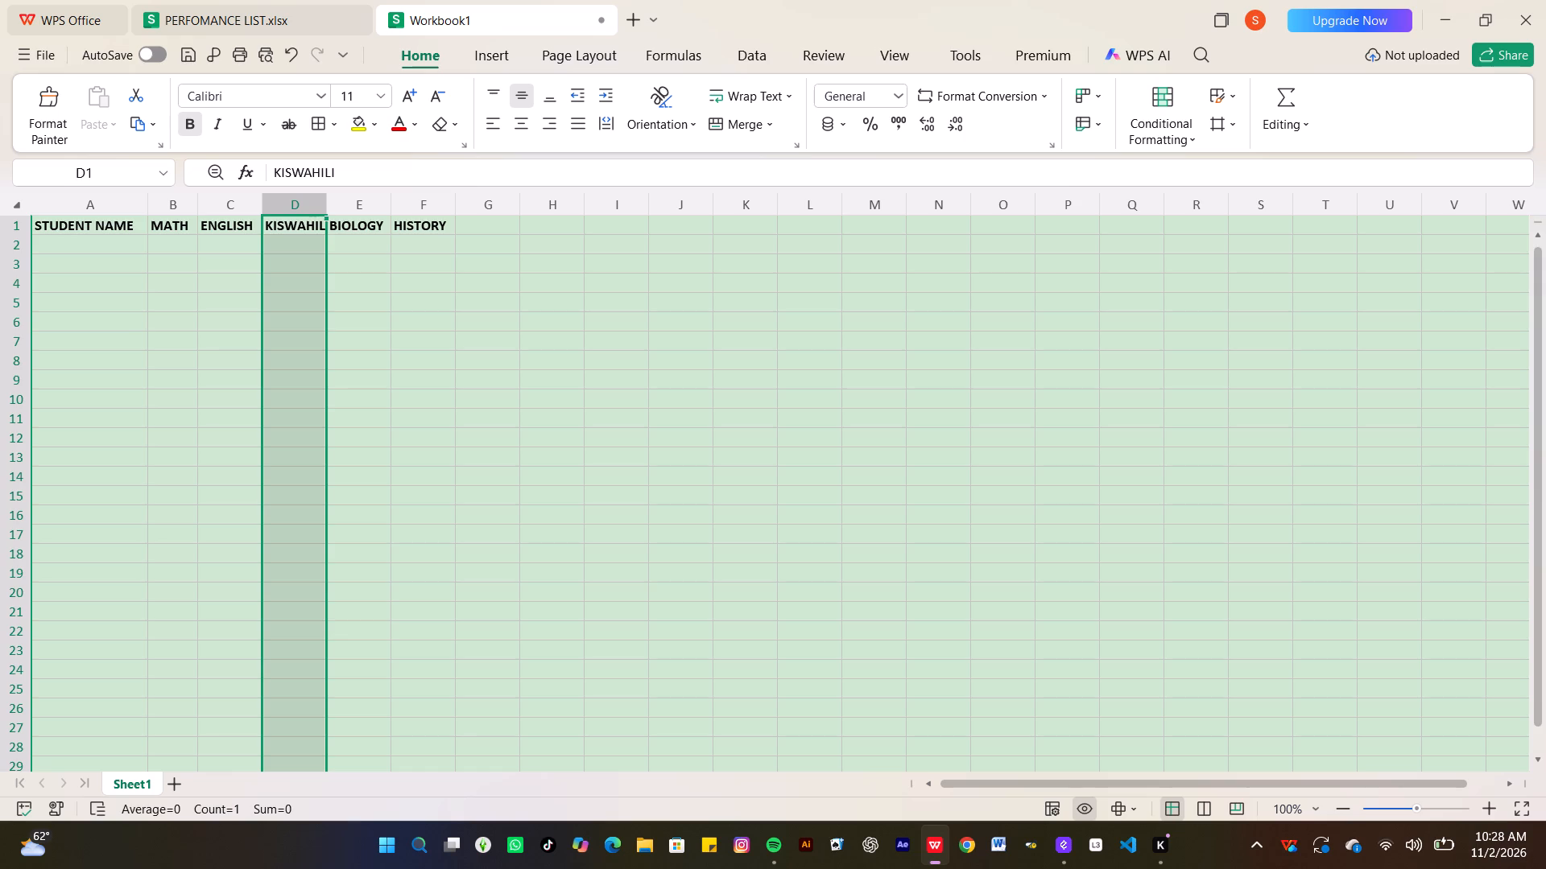
{"action": "double_click", "coordinate": [328, 215]}
Enter the student names Brian, Amina, Kevin and Faith in cells A2 to A5.
{"action": "left_click", "coordinate": [51, 245]}
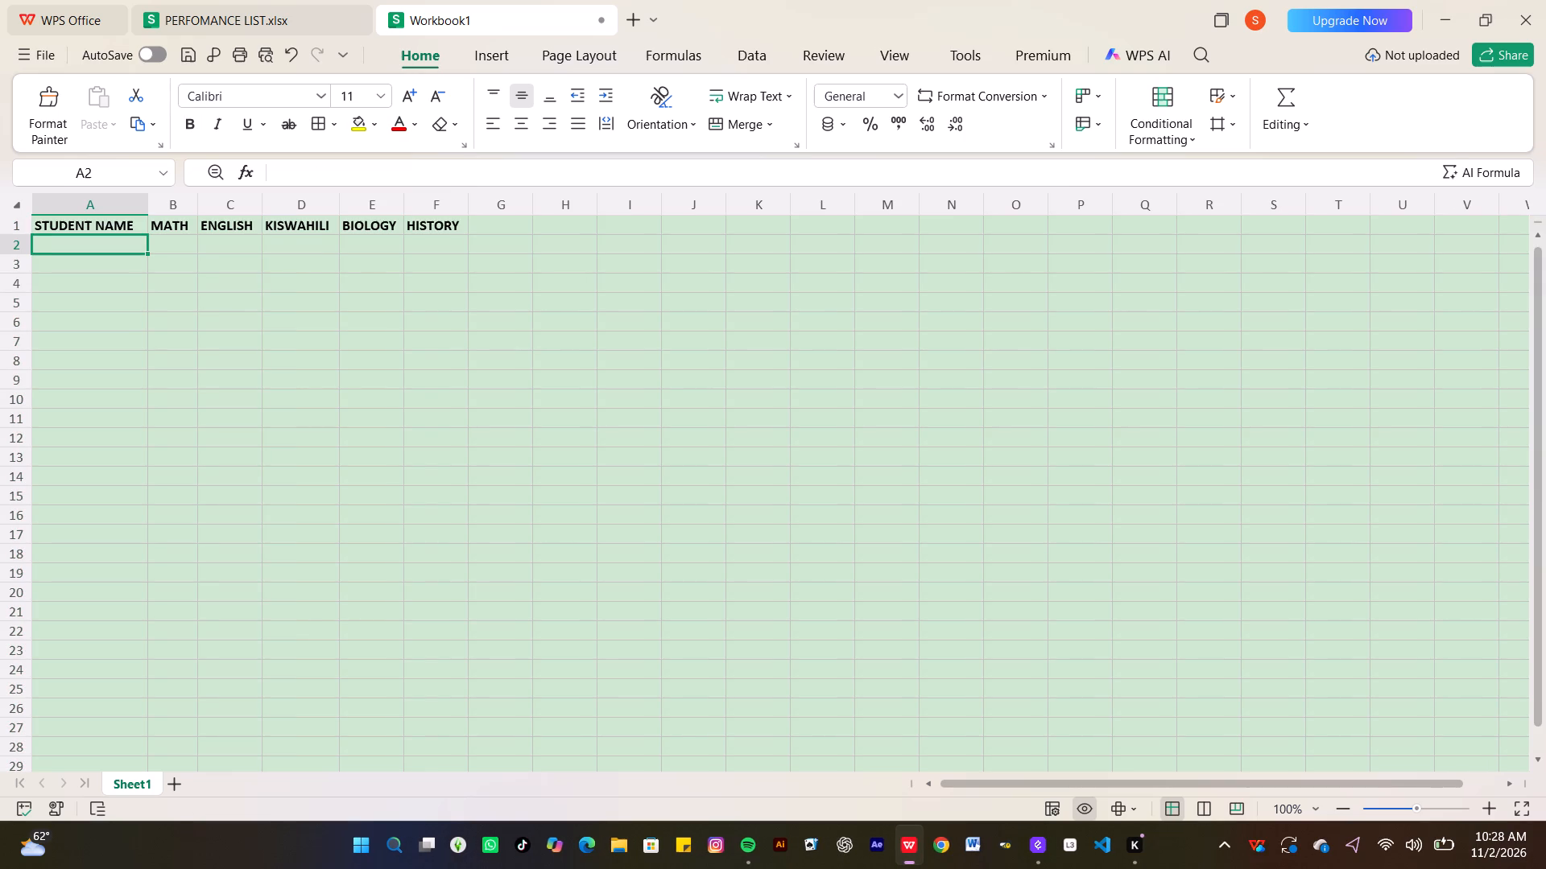
{"action": "type", "text": "BRIAN"}
{"action": "key", "text": "BackSpace"}
{"action": "key", "text": "BackSpace"}
{"action": "key", "text": "BackSpace"}
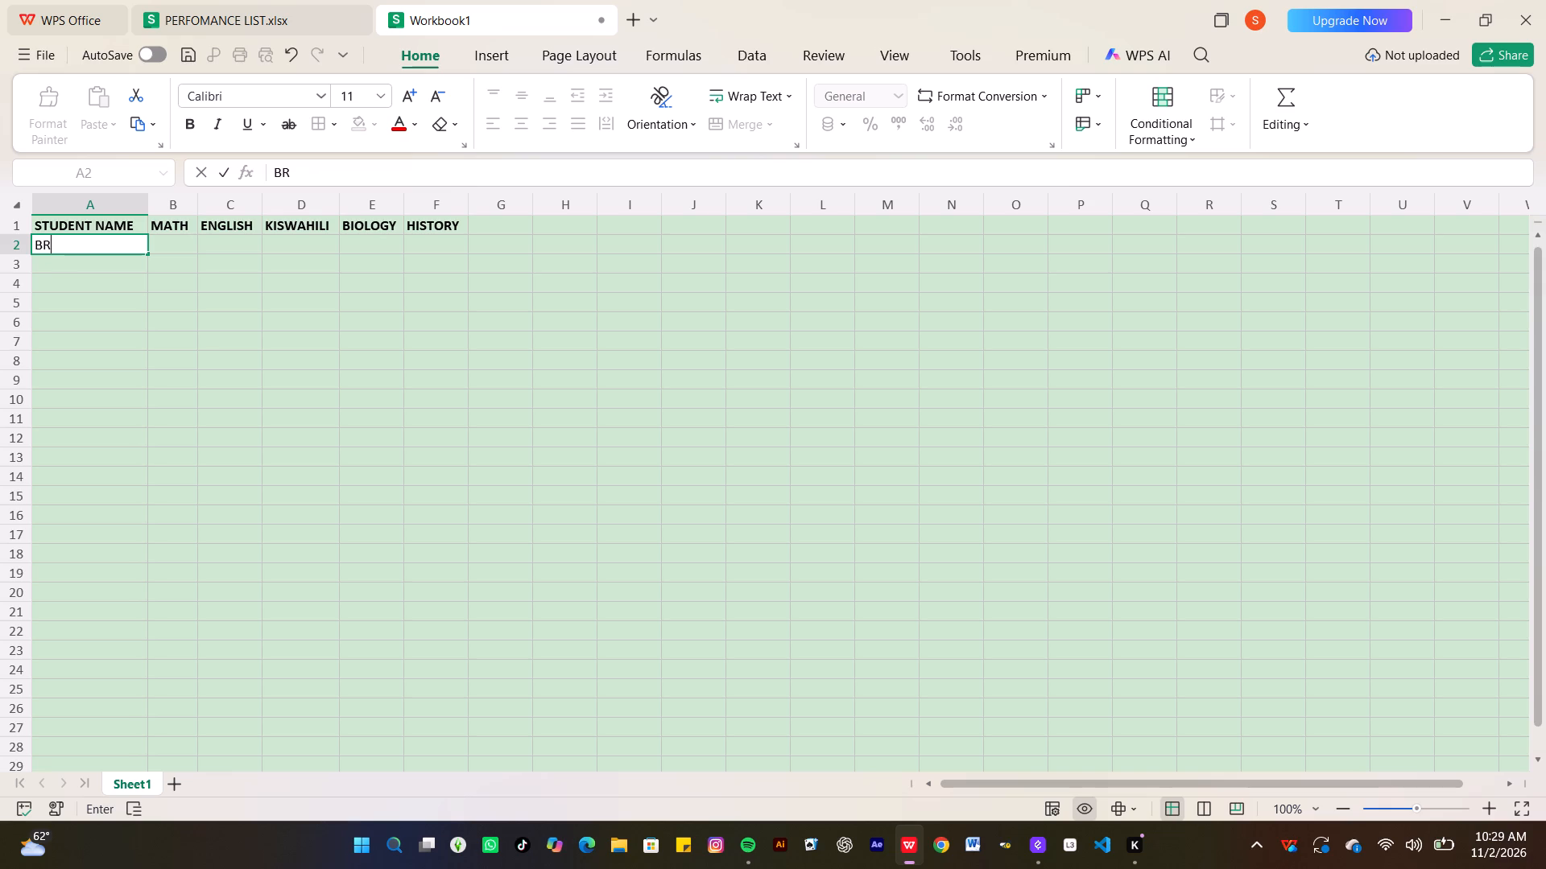
{"action": "key", "text": "BackSpace"}
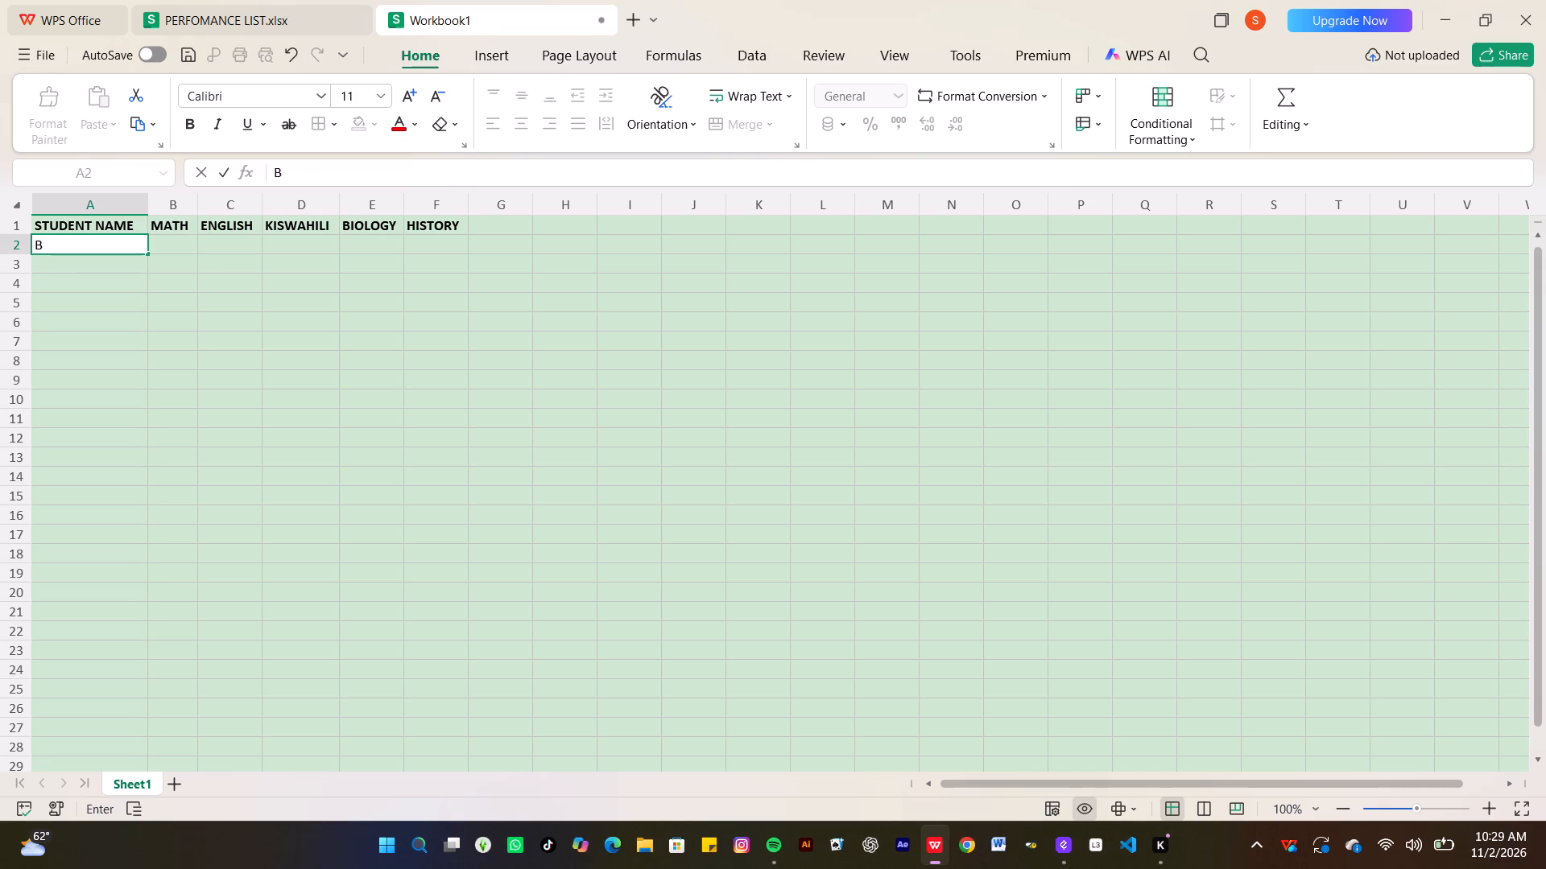
{"action": "type", "text": "rian"}
{"action": "key", "text": "Return"}
{"action": "type", "text": "mina"}
{"action": "key", "text": "Return"}
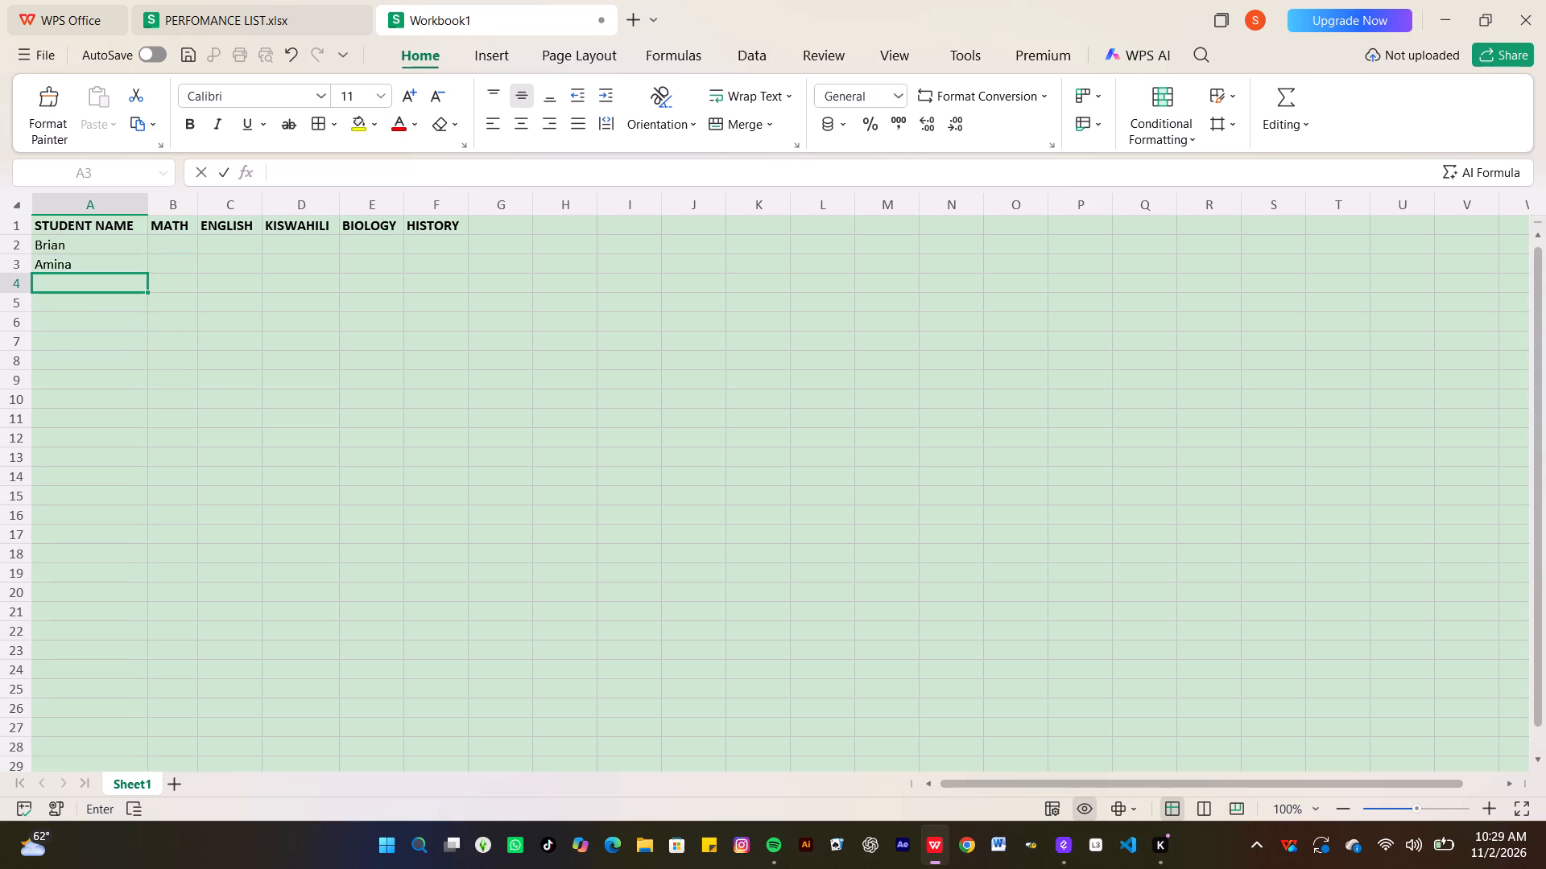
{"action": "type", "text": "evin"}
{"action": "key", "text": "Return"}
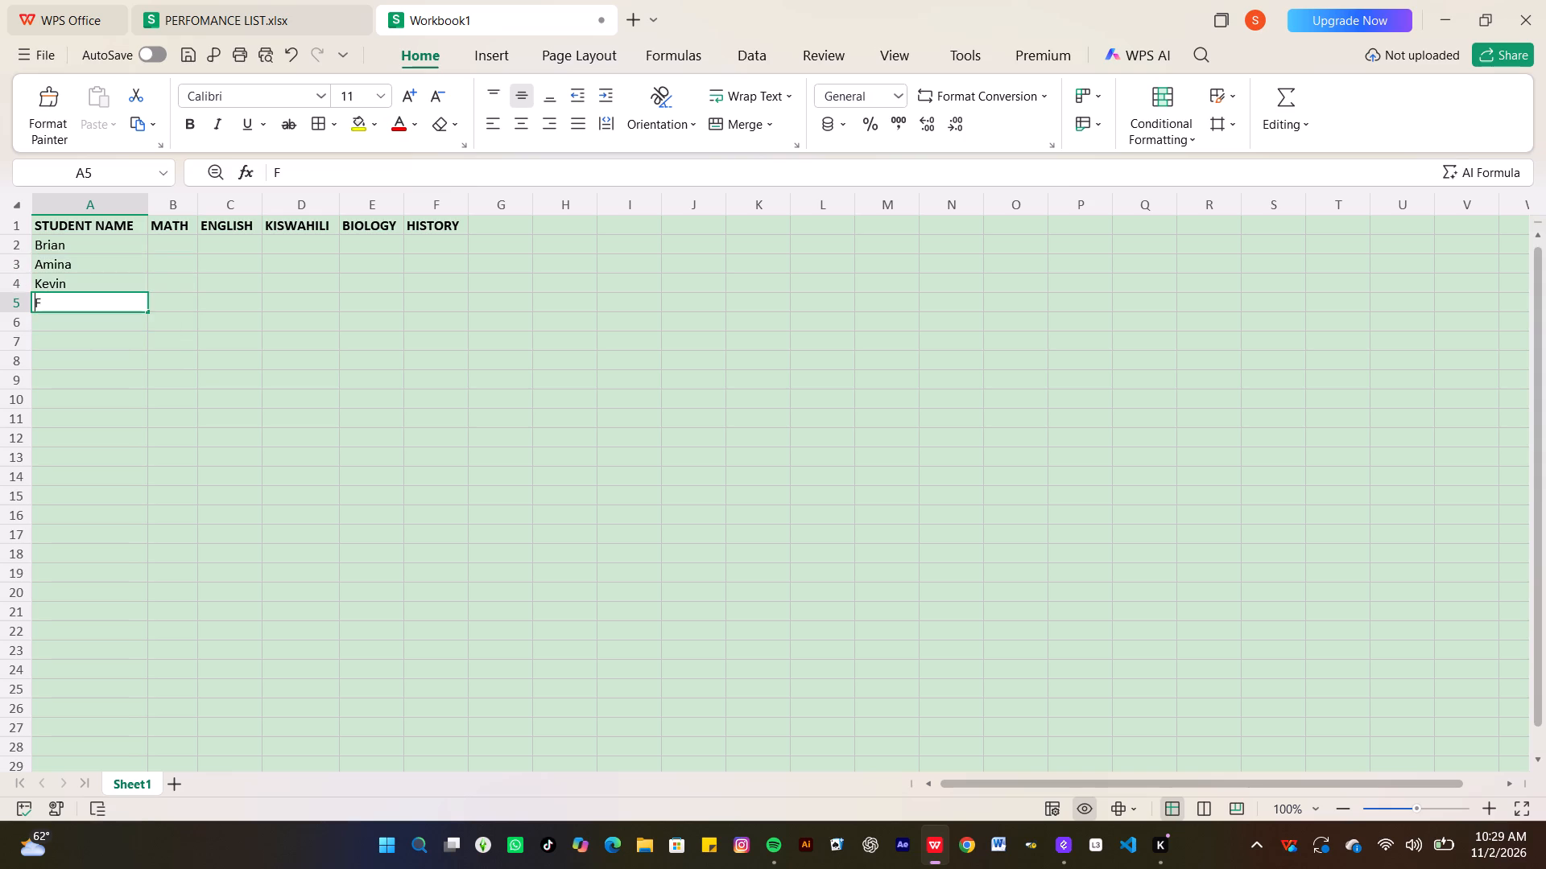
{"action": "type", "text": "aith"}
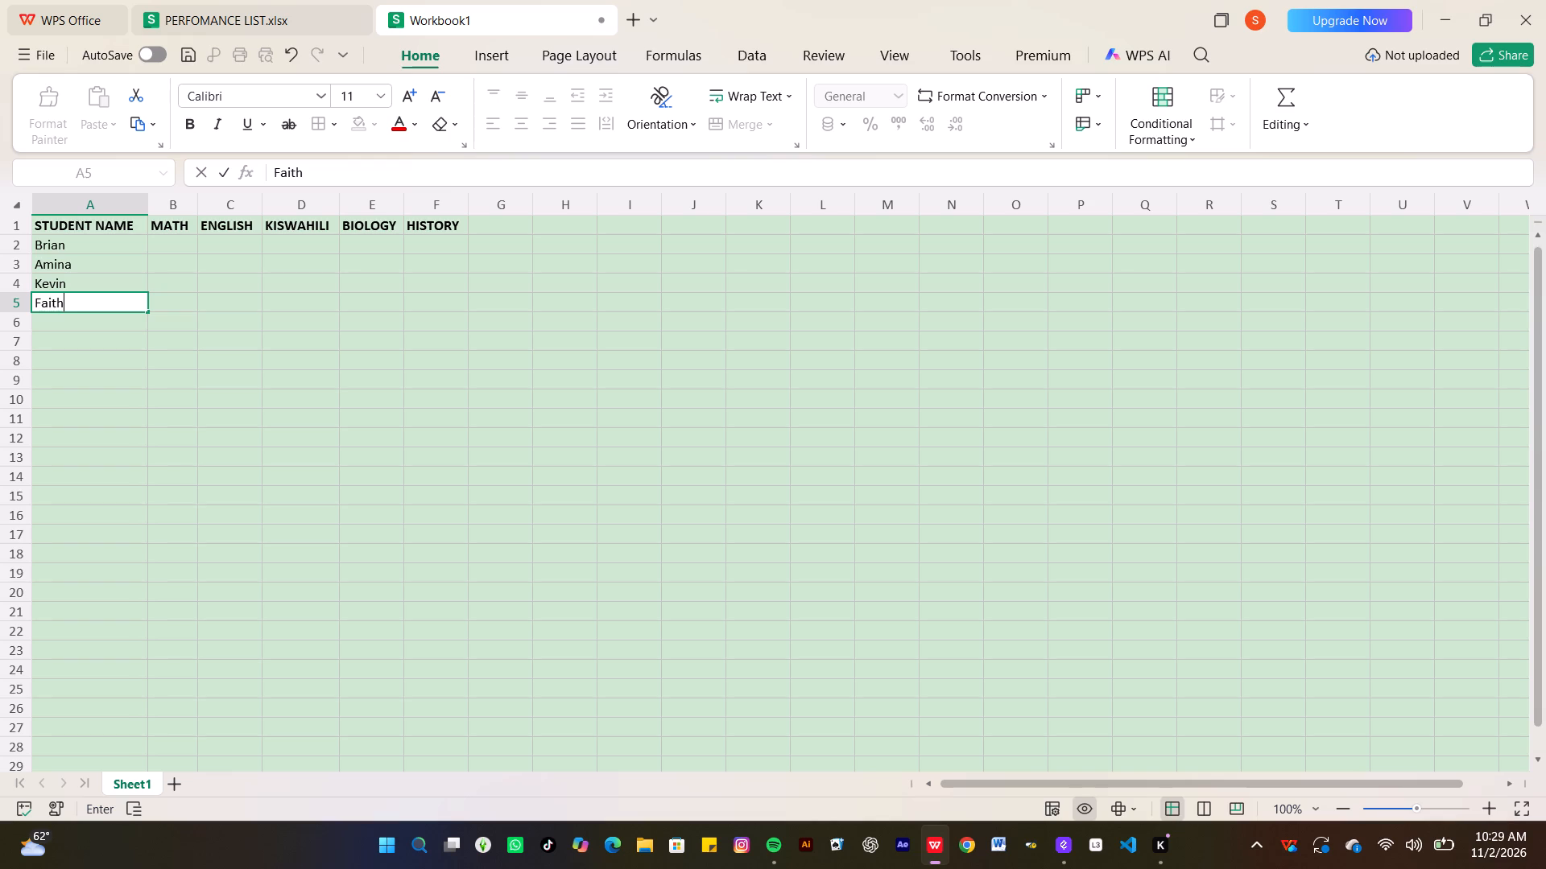
{"action": "key", "text": "Return"}
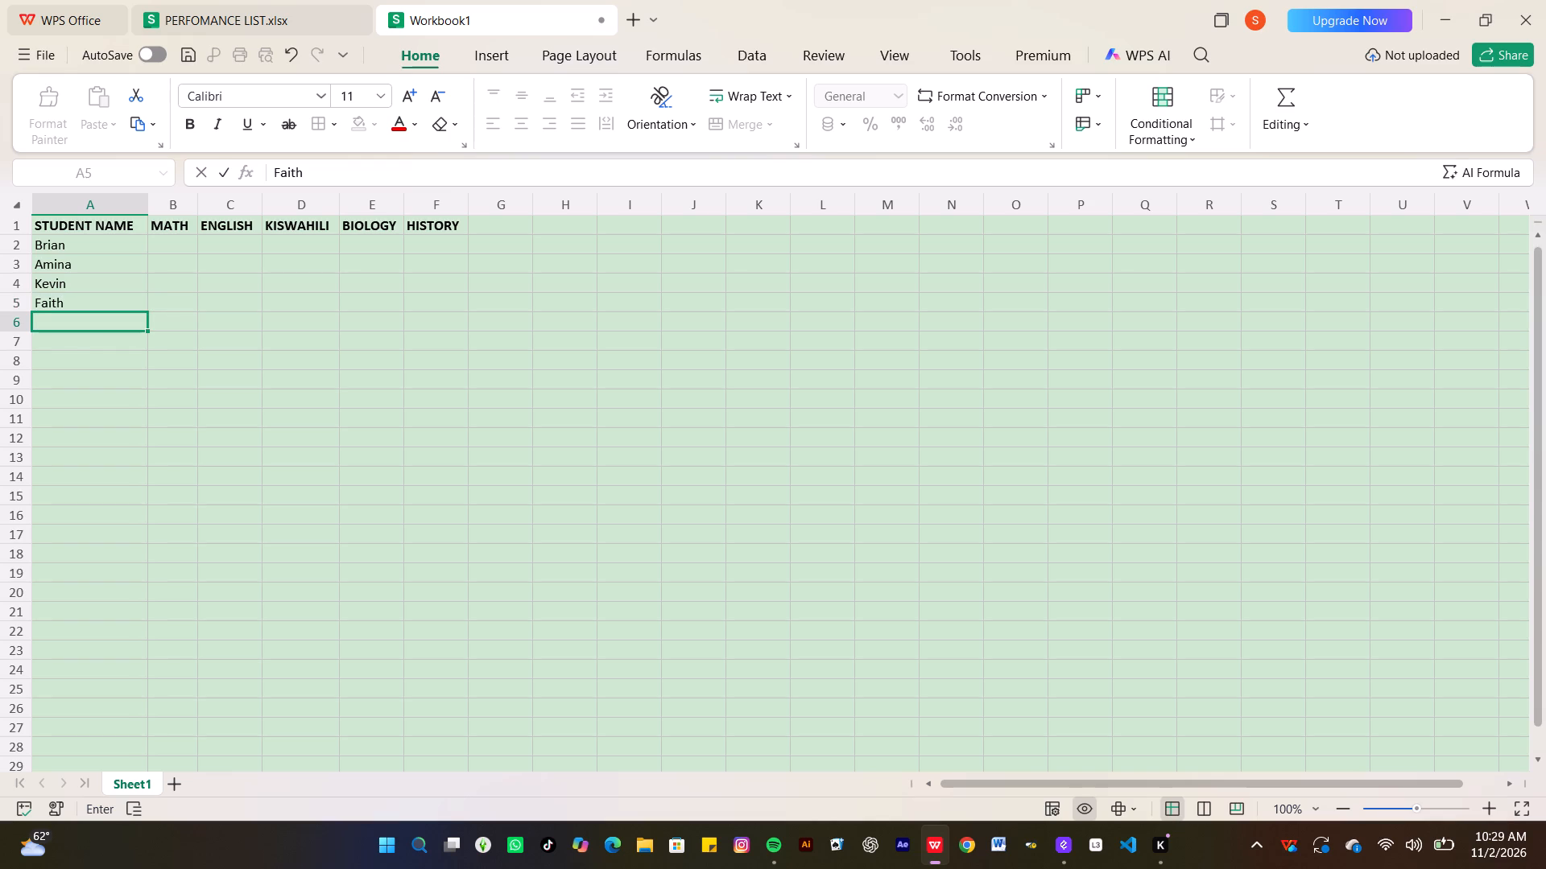
Enter the student names Daniel, Sharon, Peter, Mercy and James in cells A6 to A10.
{"action": "type", "text": "aniel"}
{"action": "key", "text": "Return"}
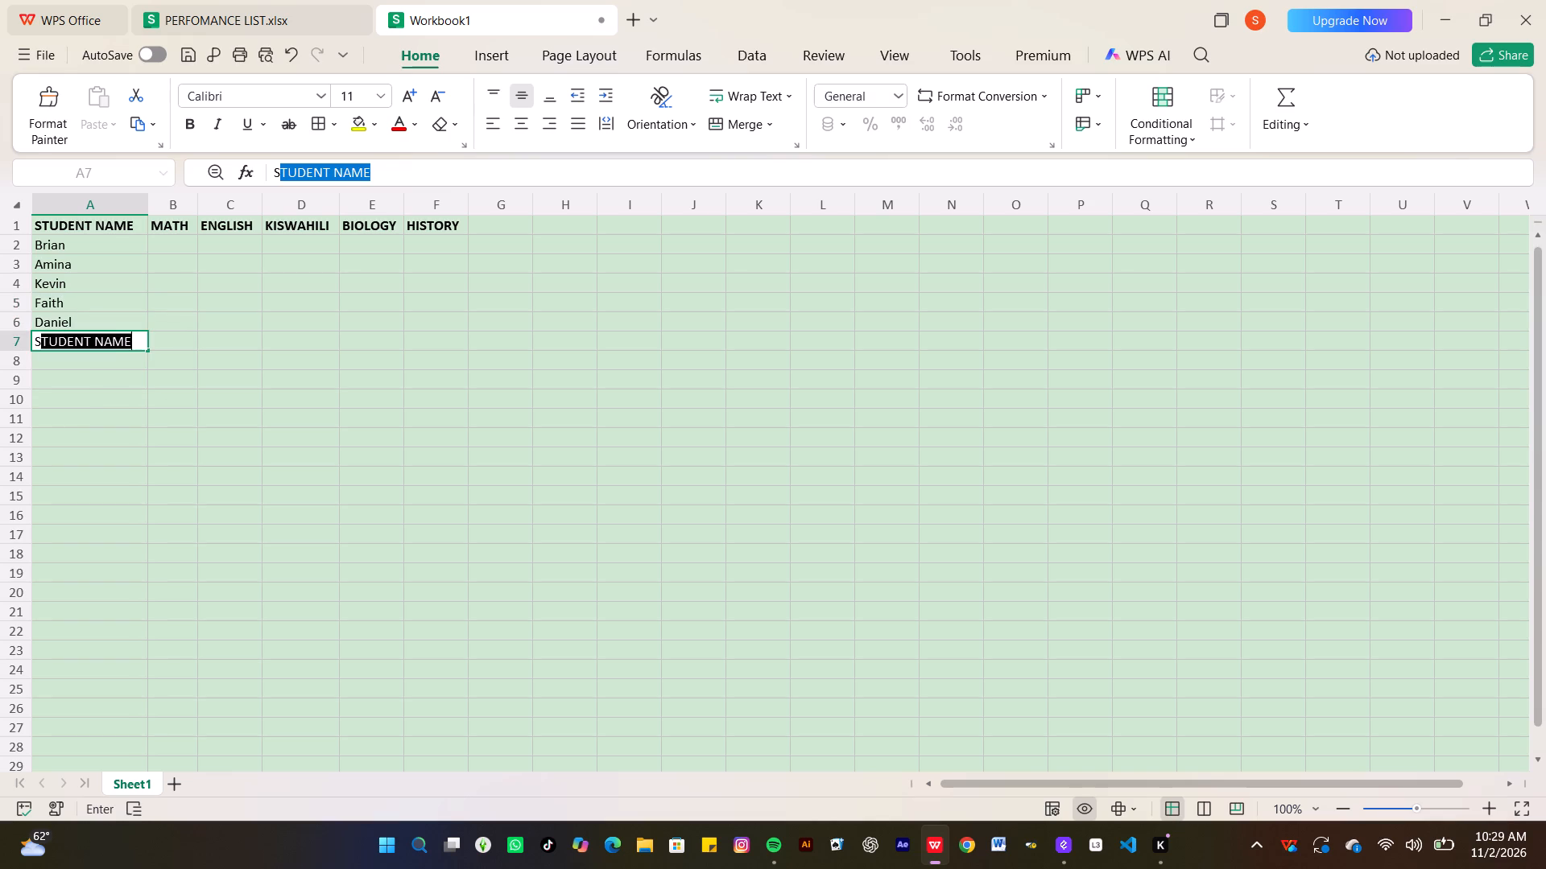
{"action": "key", "text": "h"}
{"action": "type", "text": "aron"}
{"action": "key", "text": "Return"}
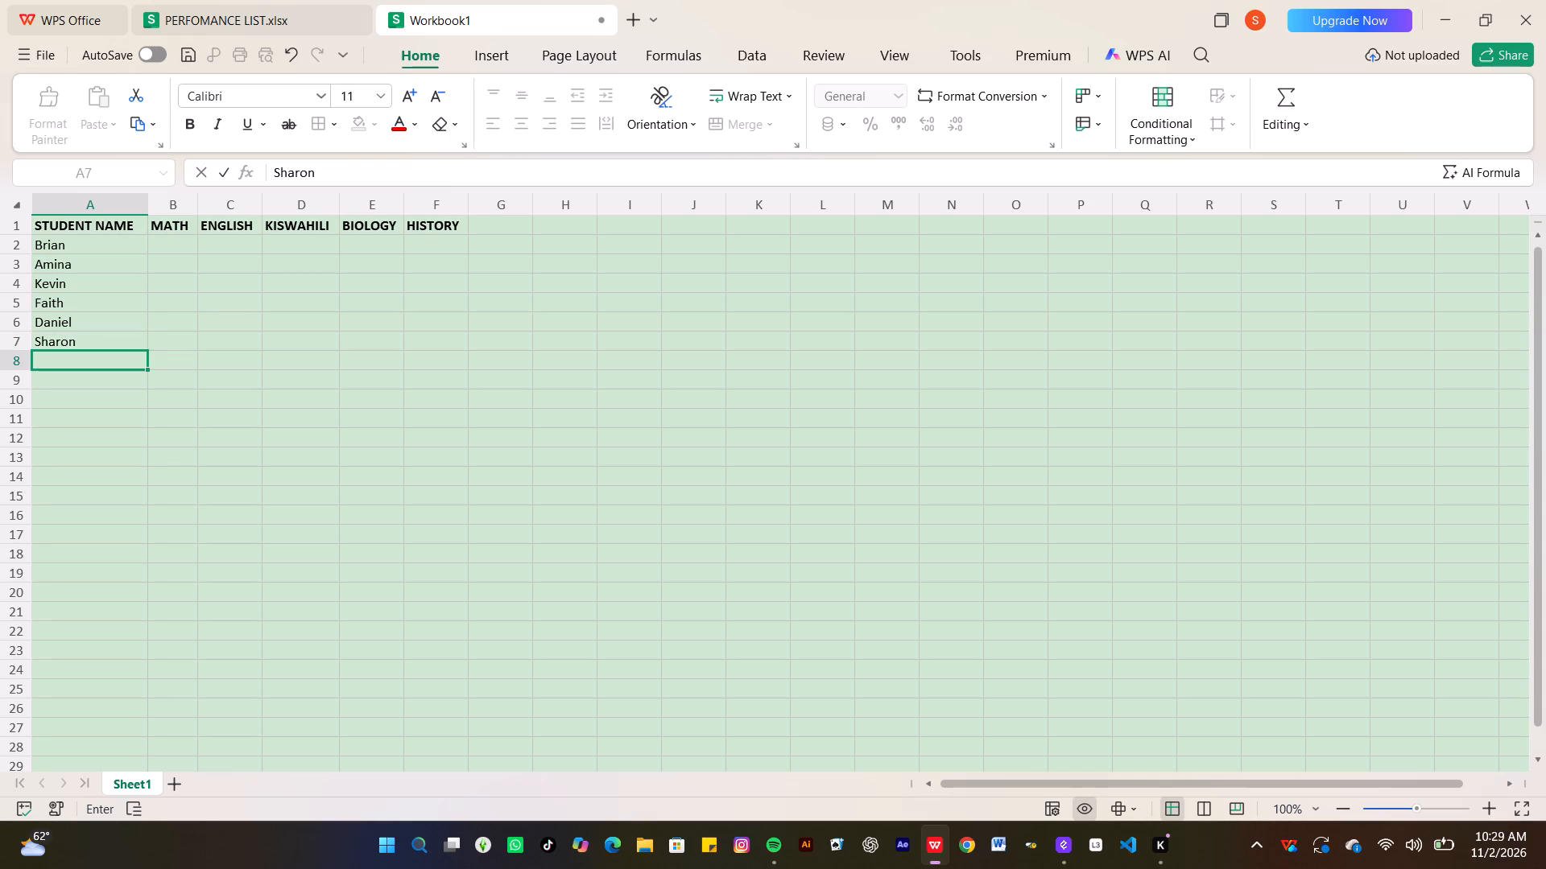
{"action": "type", "text": "eter"}
{"action": "key", "text": "Return"}
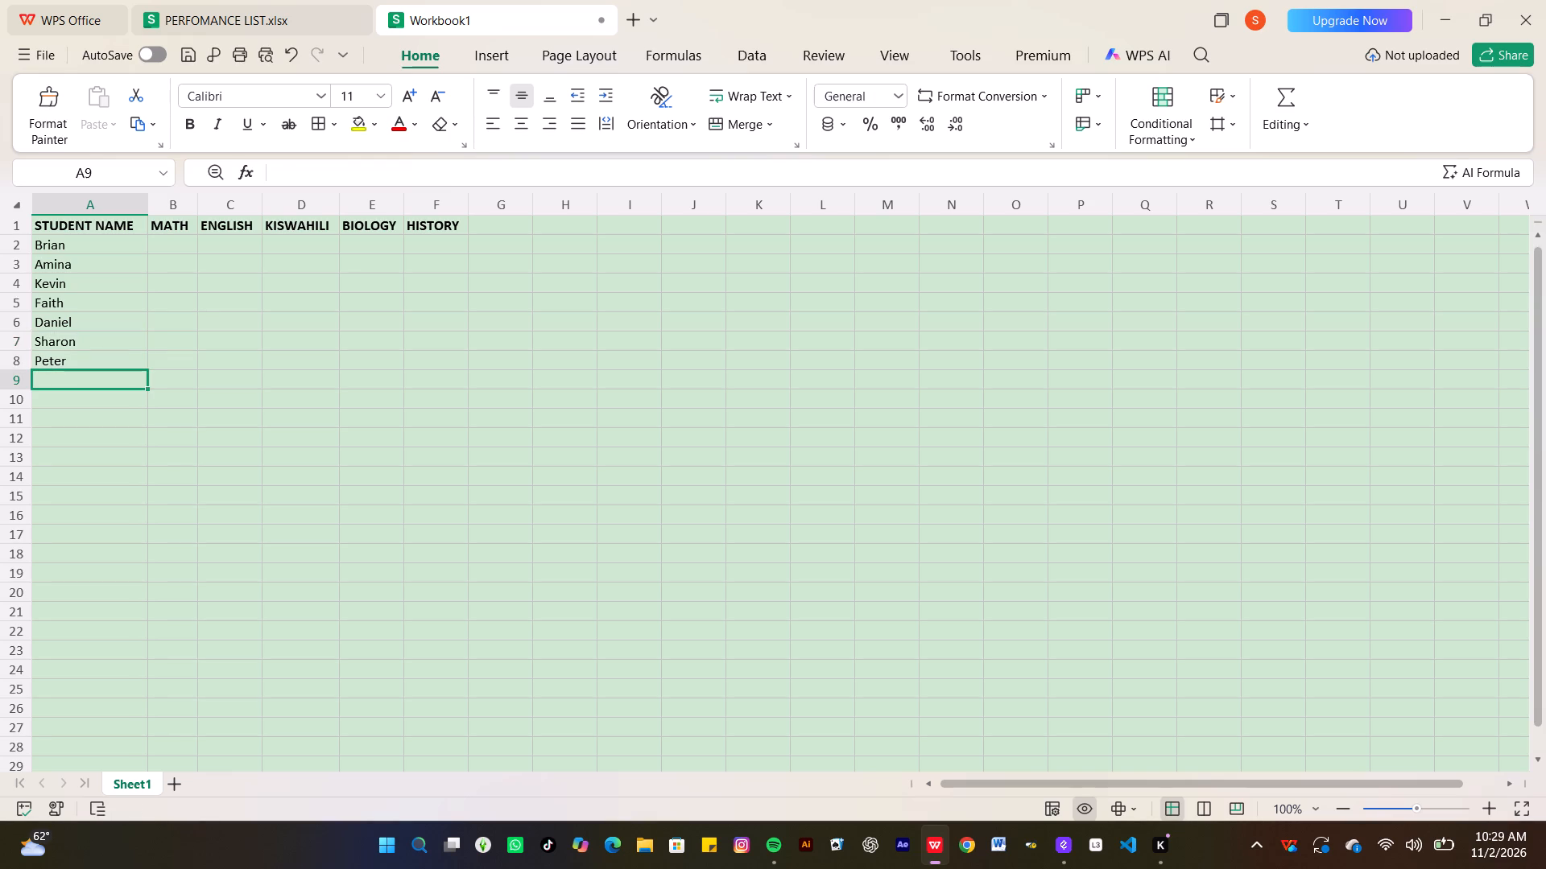
{"action": "type", "text": "er"}
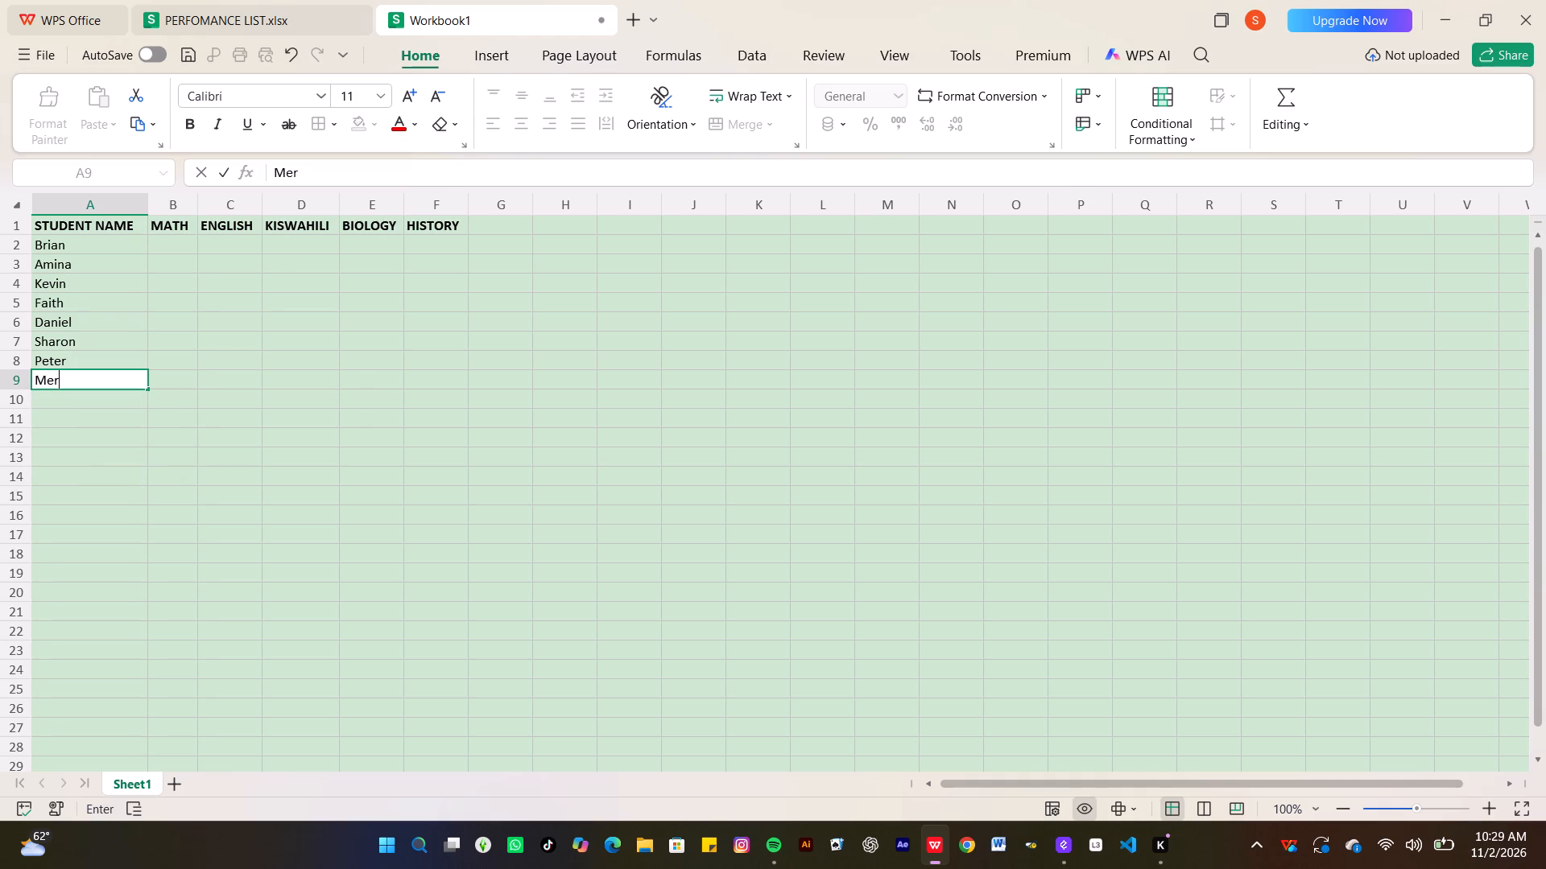
{"action": "type", "text": "cy"}
{"action": "key", "text": "Return"}
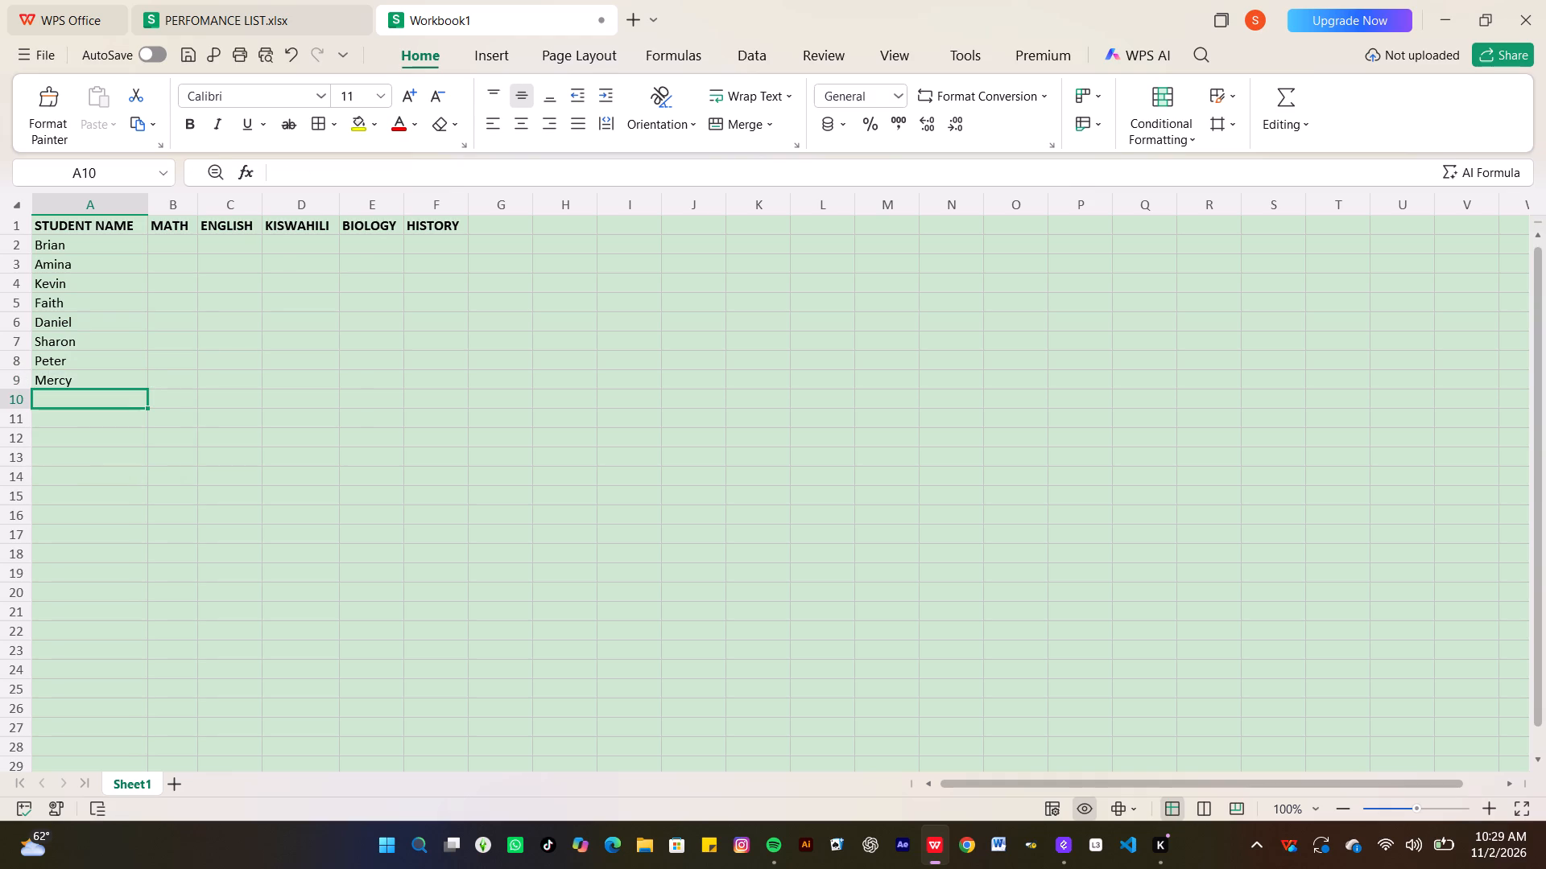
{"action": "key", "text": "j"}
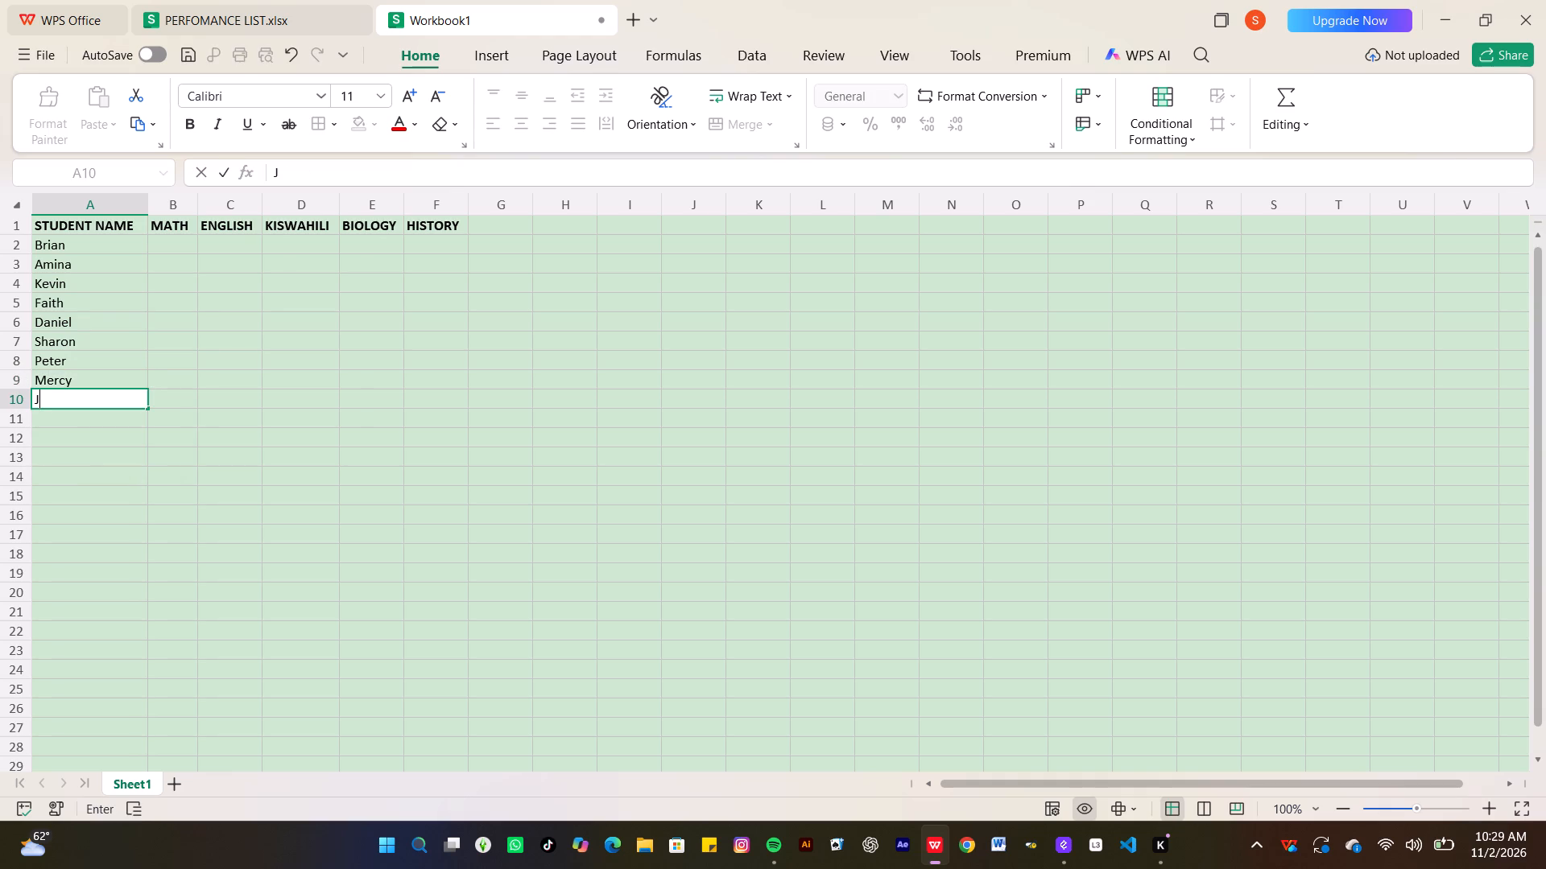
{"action": "type", "text": "ame"}
{"action": "key", "text": "s"}
{"action": "key", "text": "Return"}
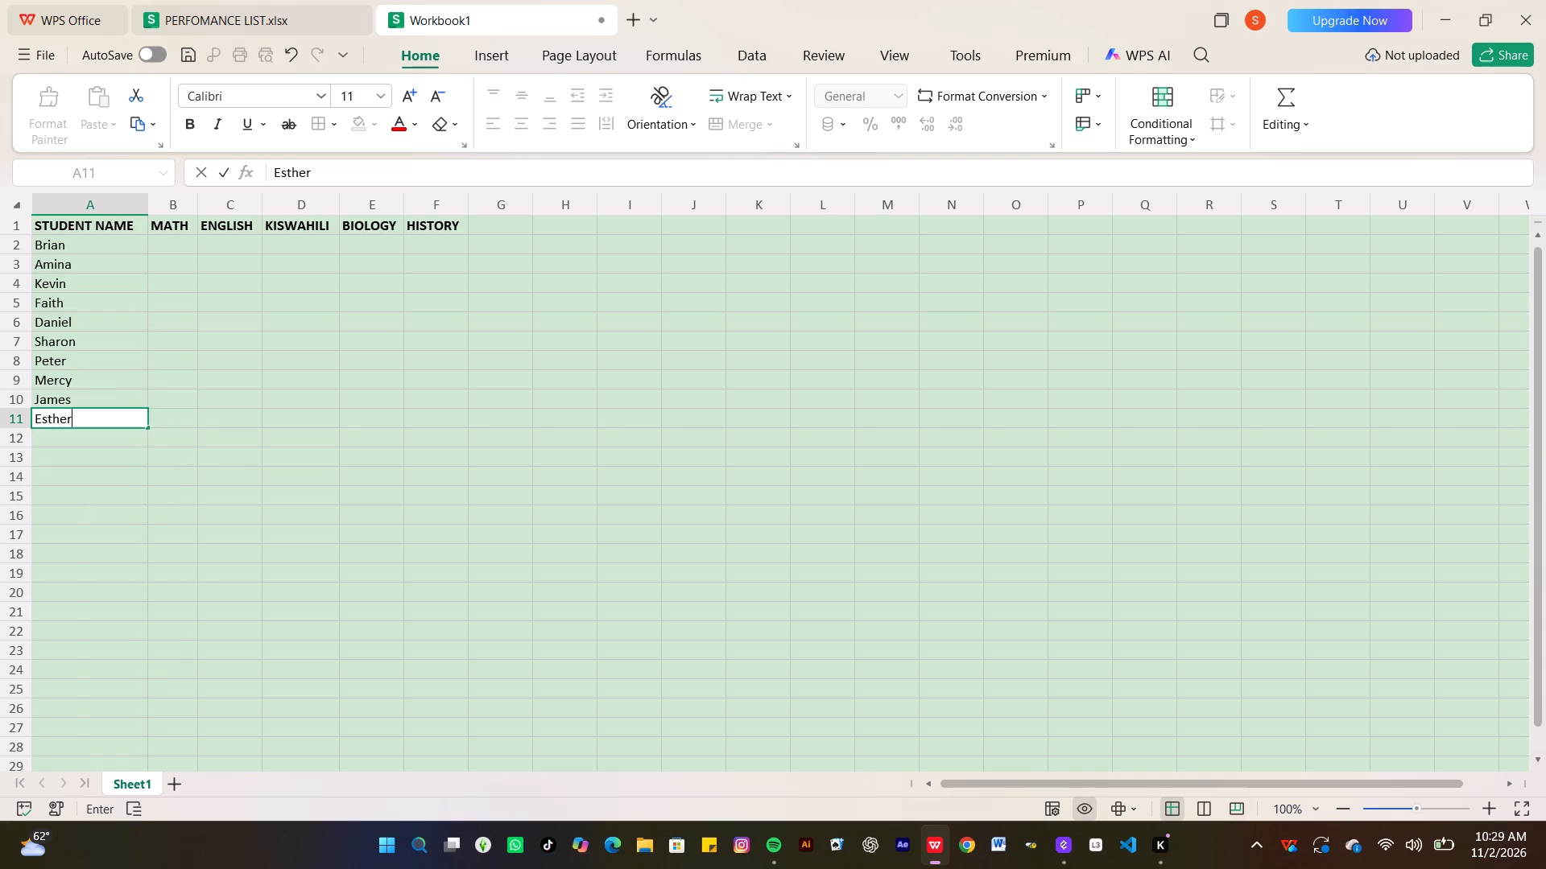
Enter the student names Esther, Collins, Lydia, Samuel and Grace in cells A11 to A15.
{"action": "key", "text": "Return"}
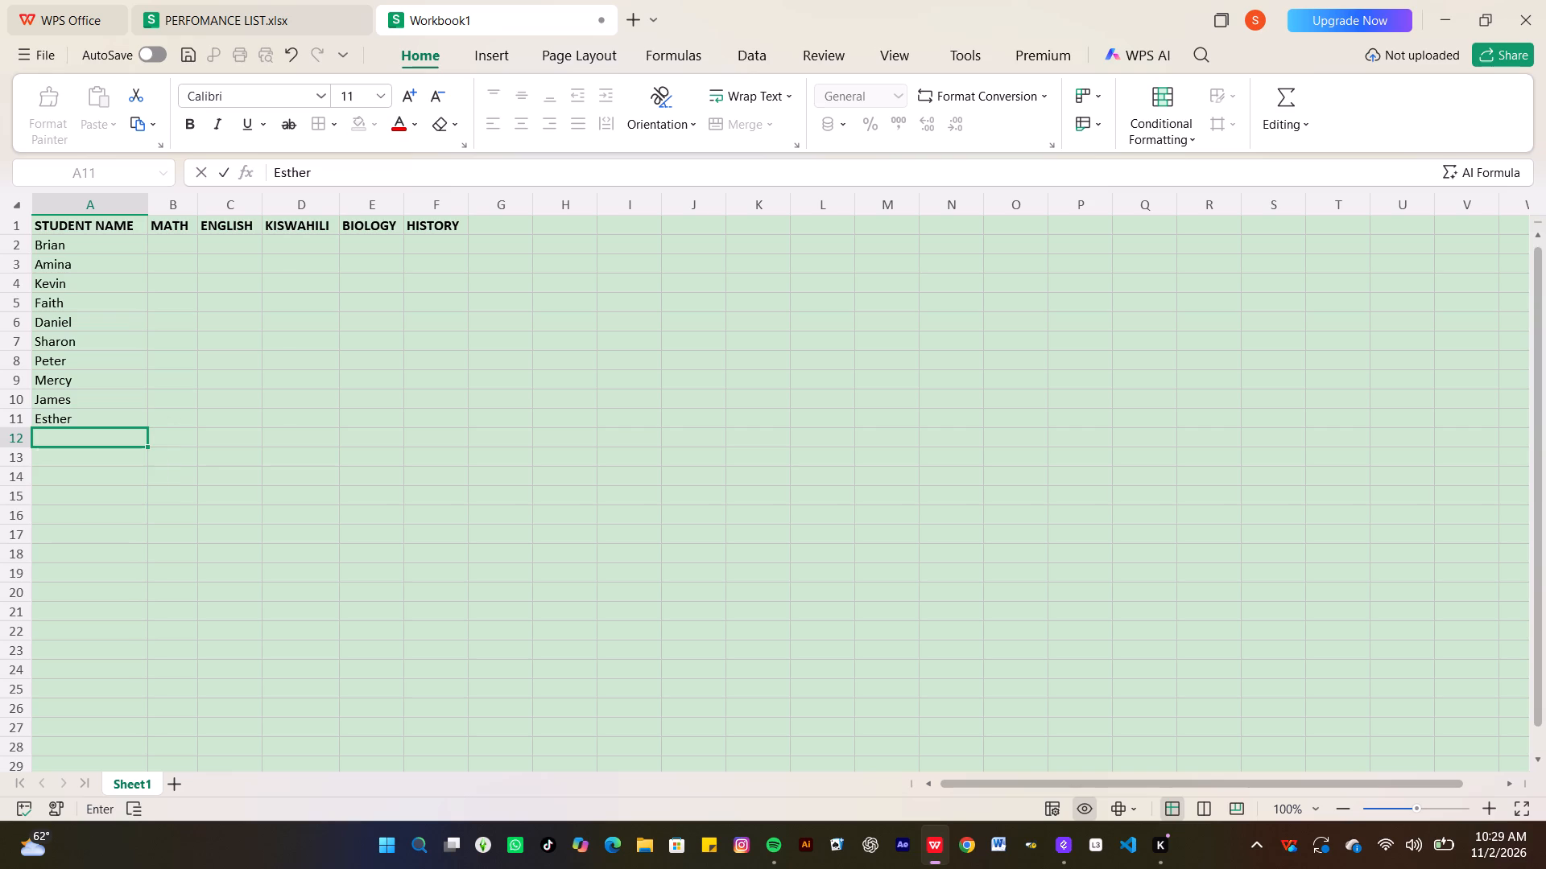
{"action": "type", "text": "ollins"}
{"action": "key", "text": "Return"}
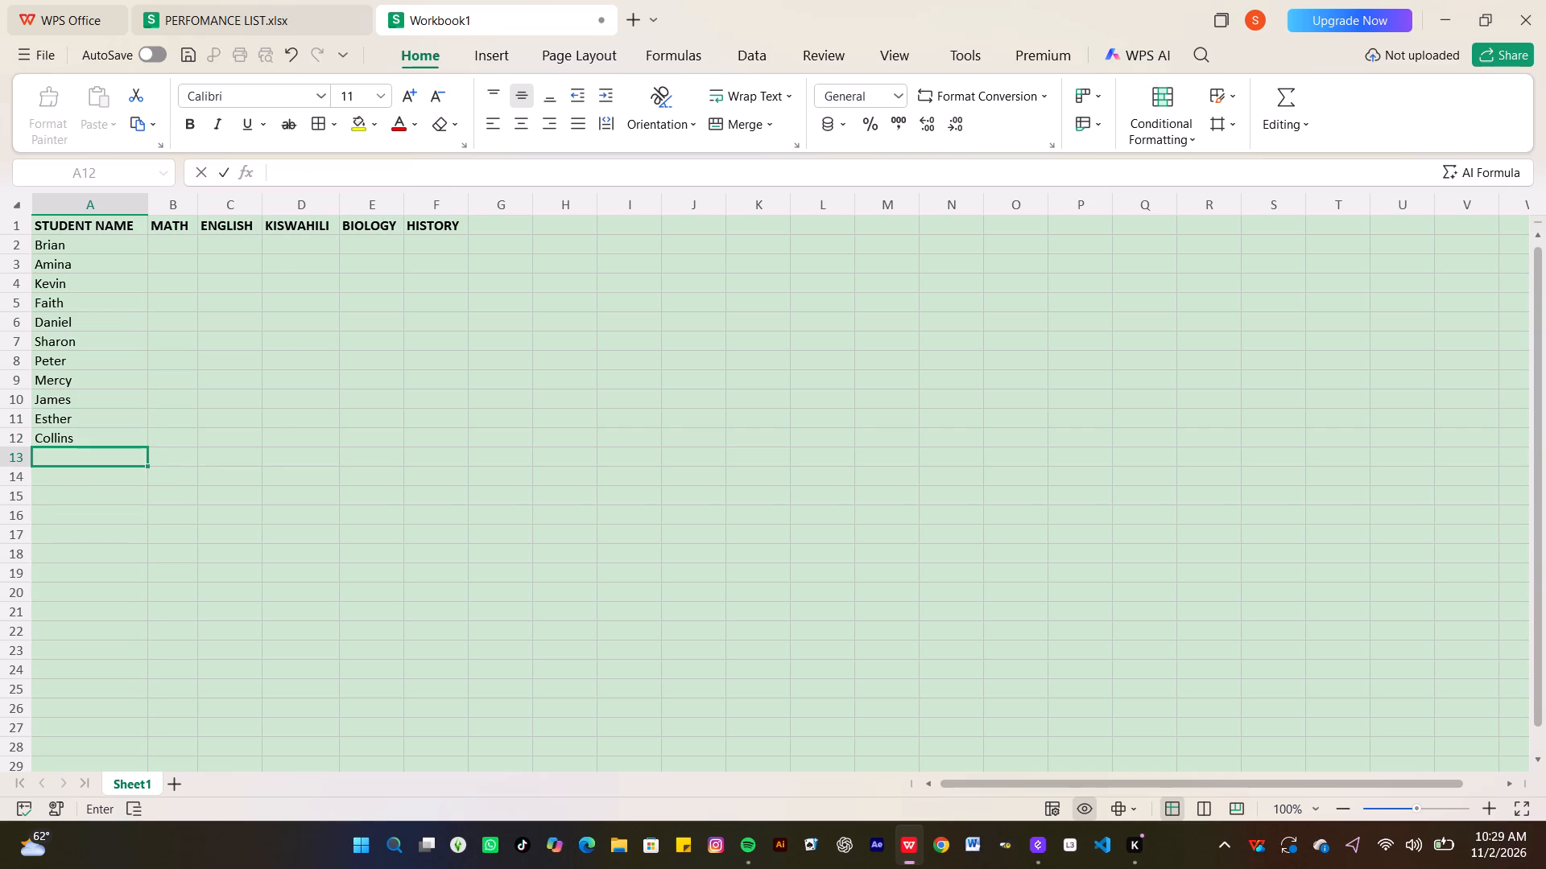
{"action": "key", "text": "l"}
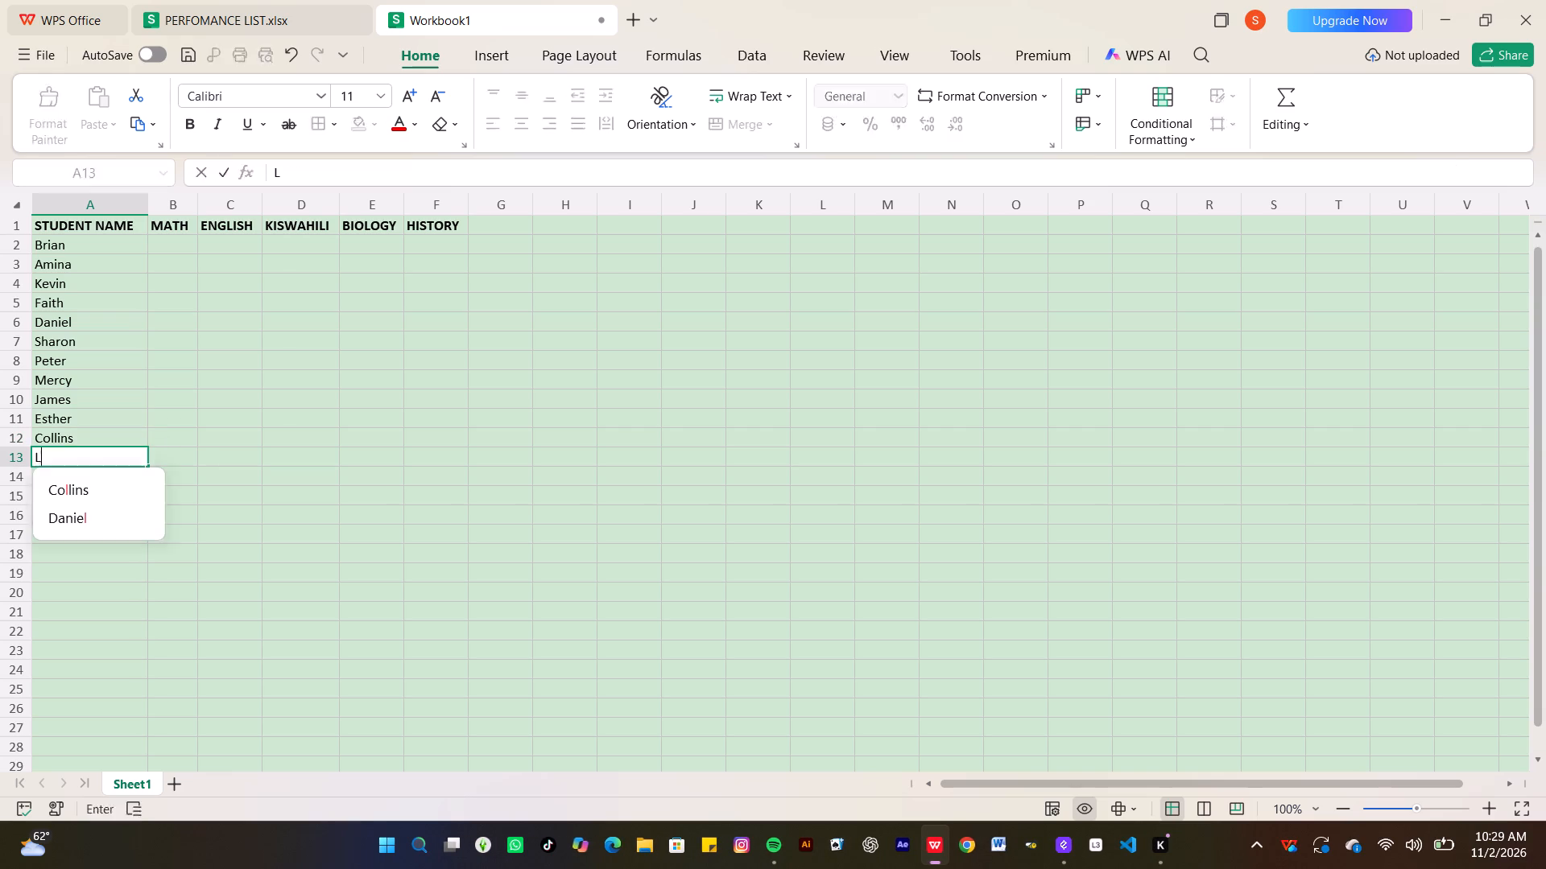
{"action": "type", "text": "ydia"}
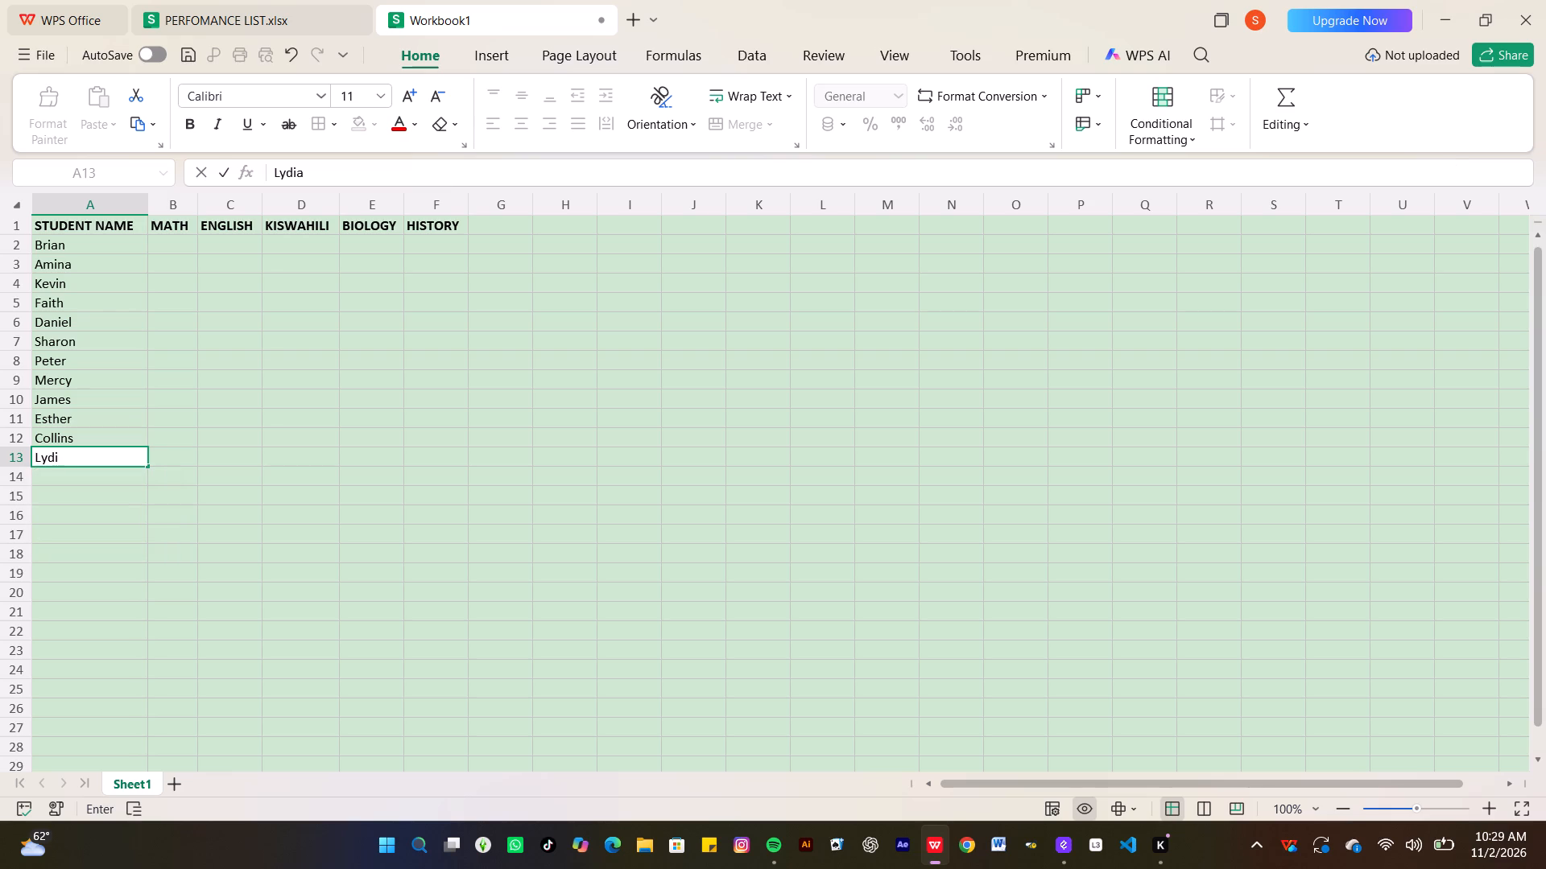
{"action": "key", "text": "Return"}
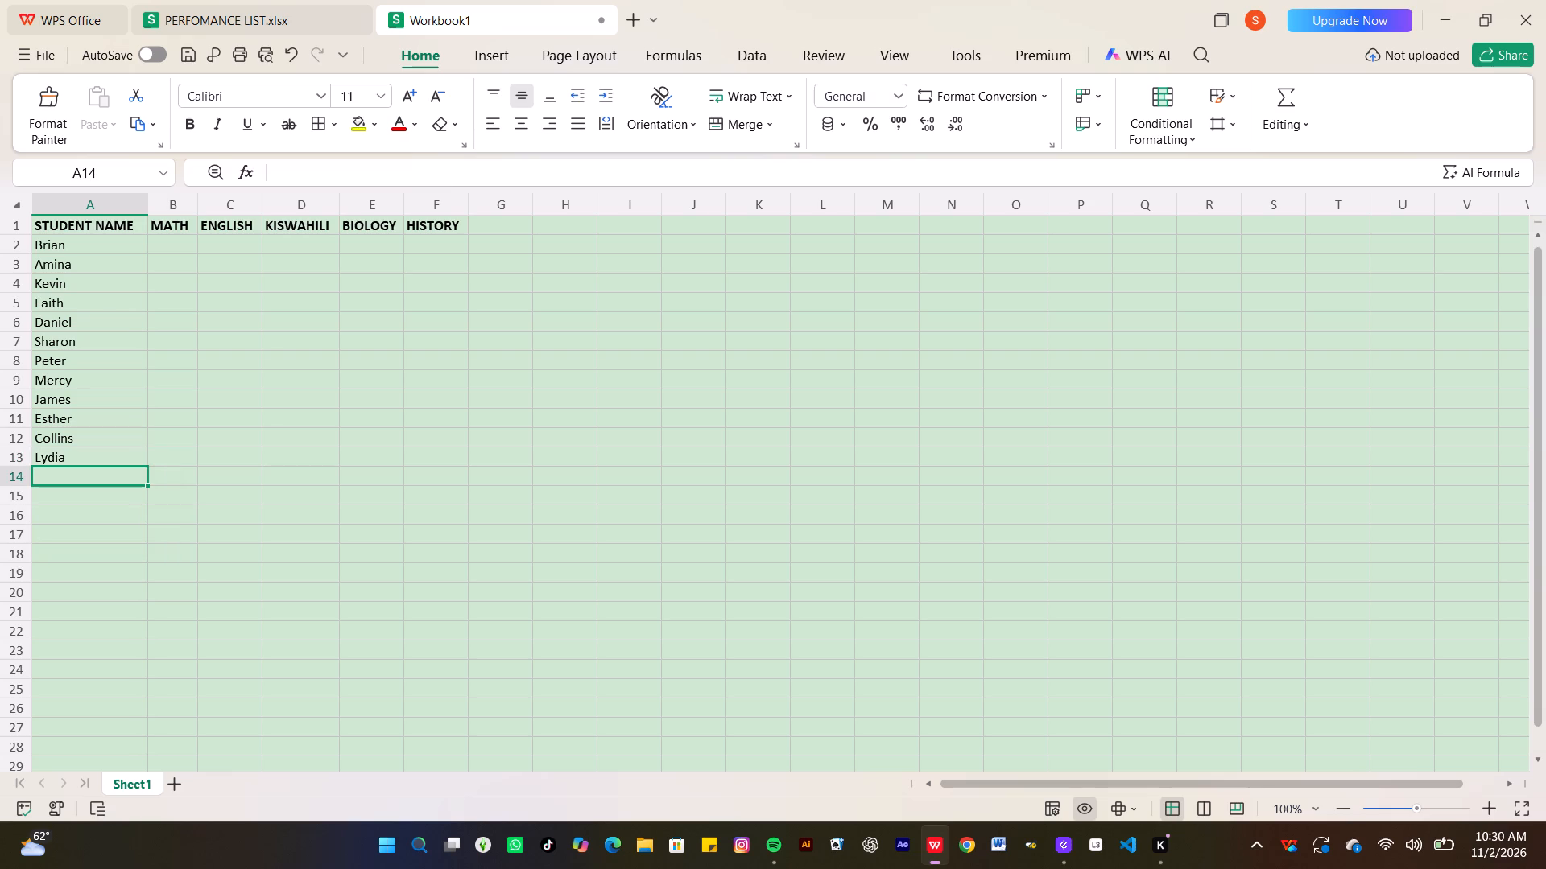
{"action": "type", "text": "amue"}
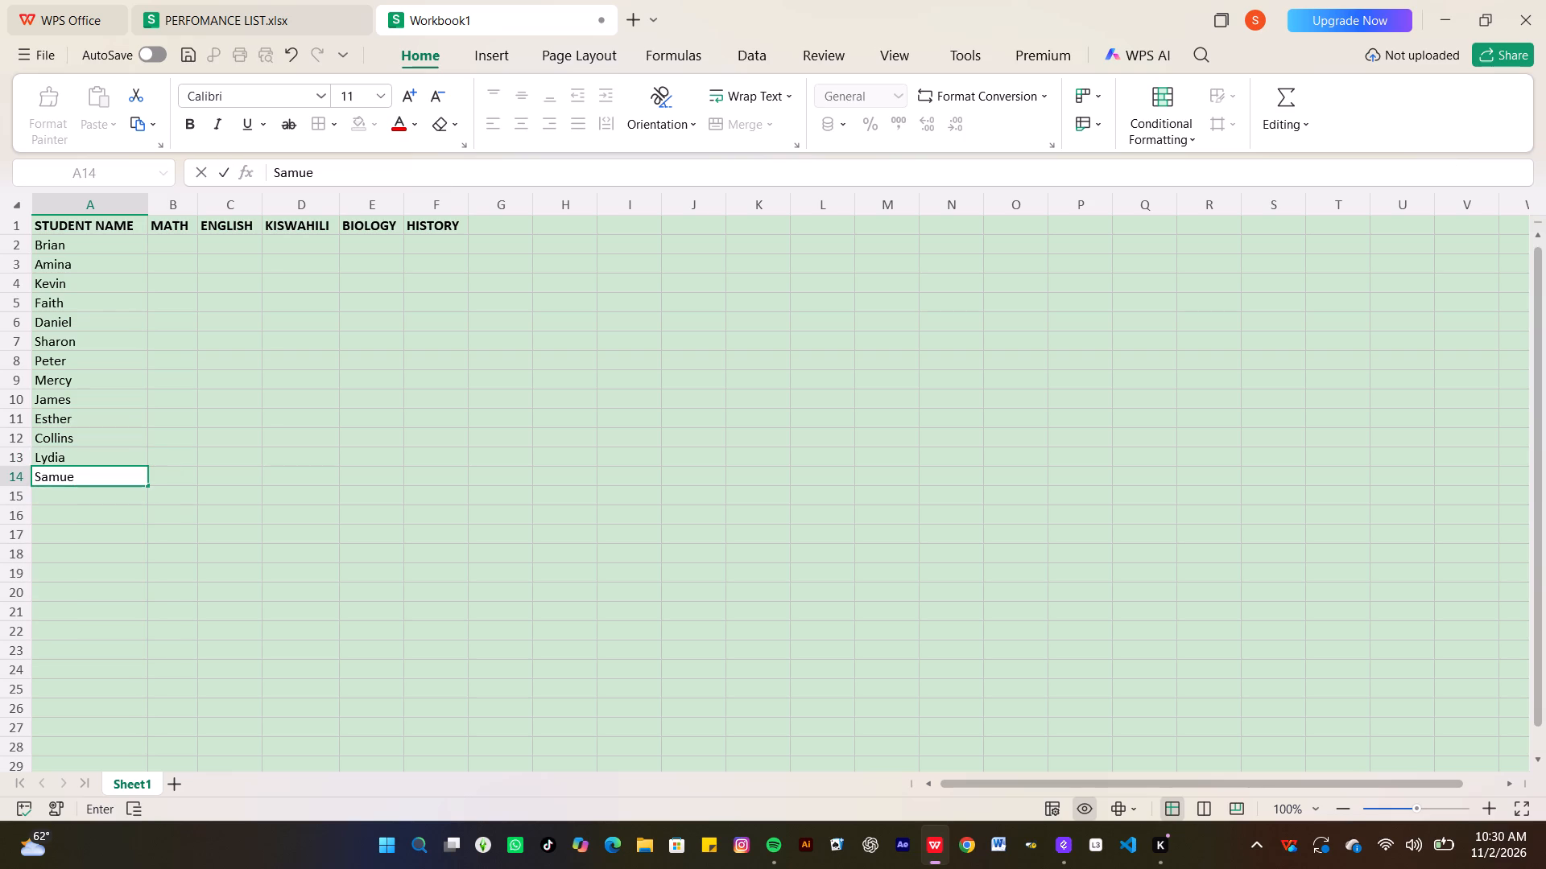
{"action": "key", "text": "l"}
{"action": "key", "text": "Return"}
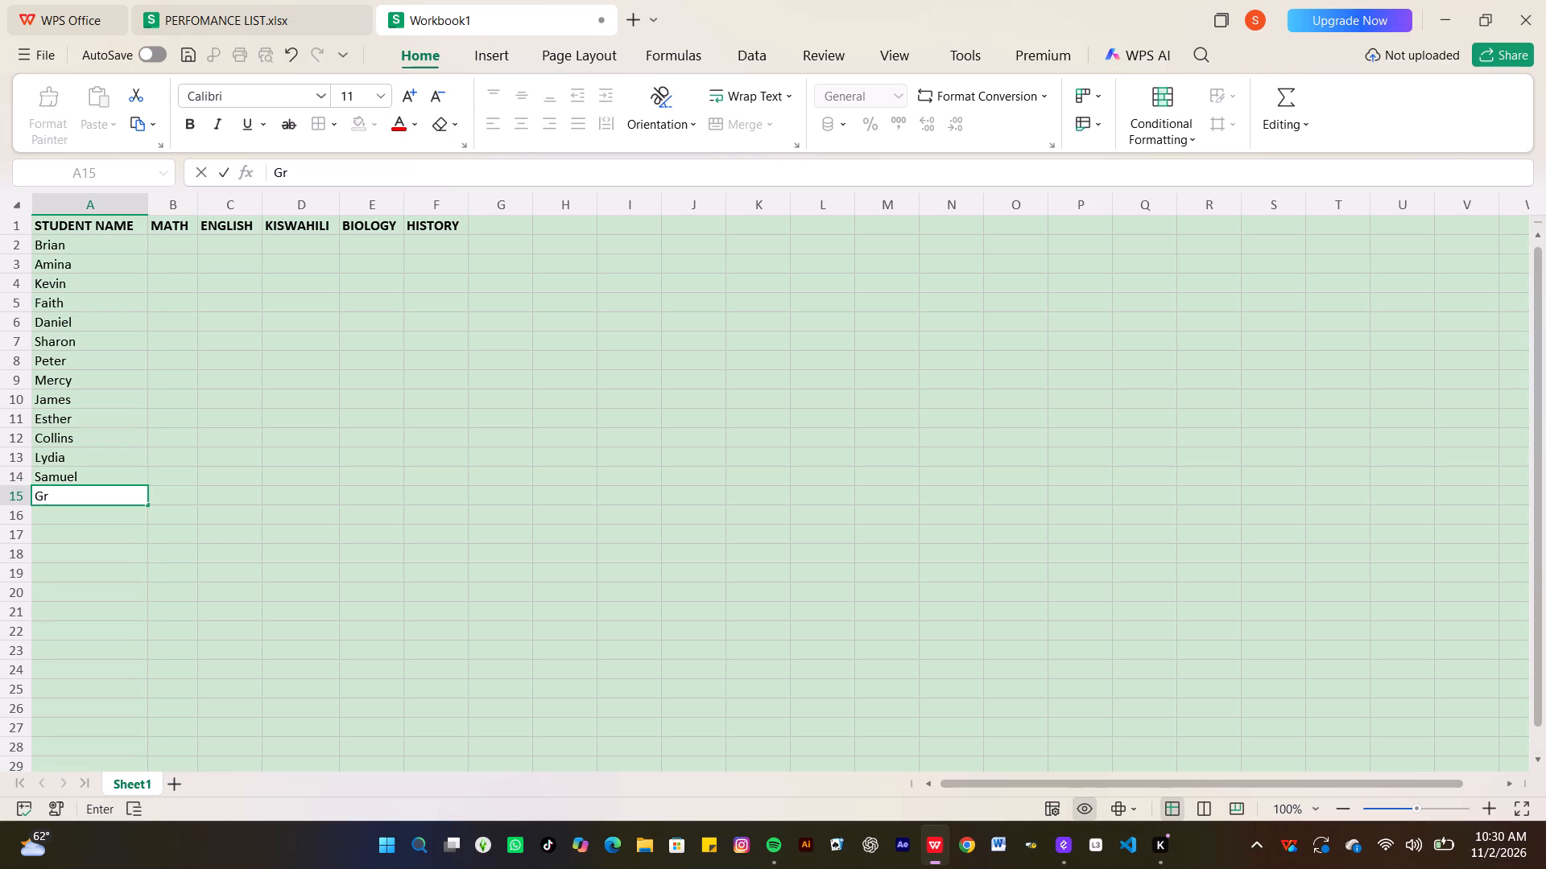
{"action": "key", "text": "Return"}
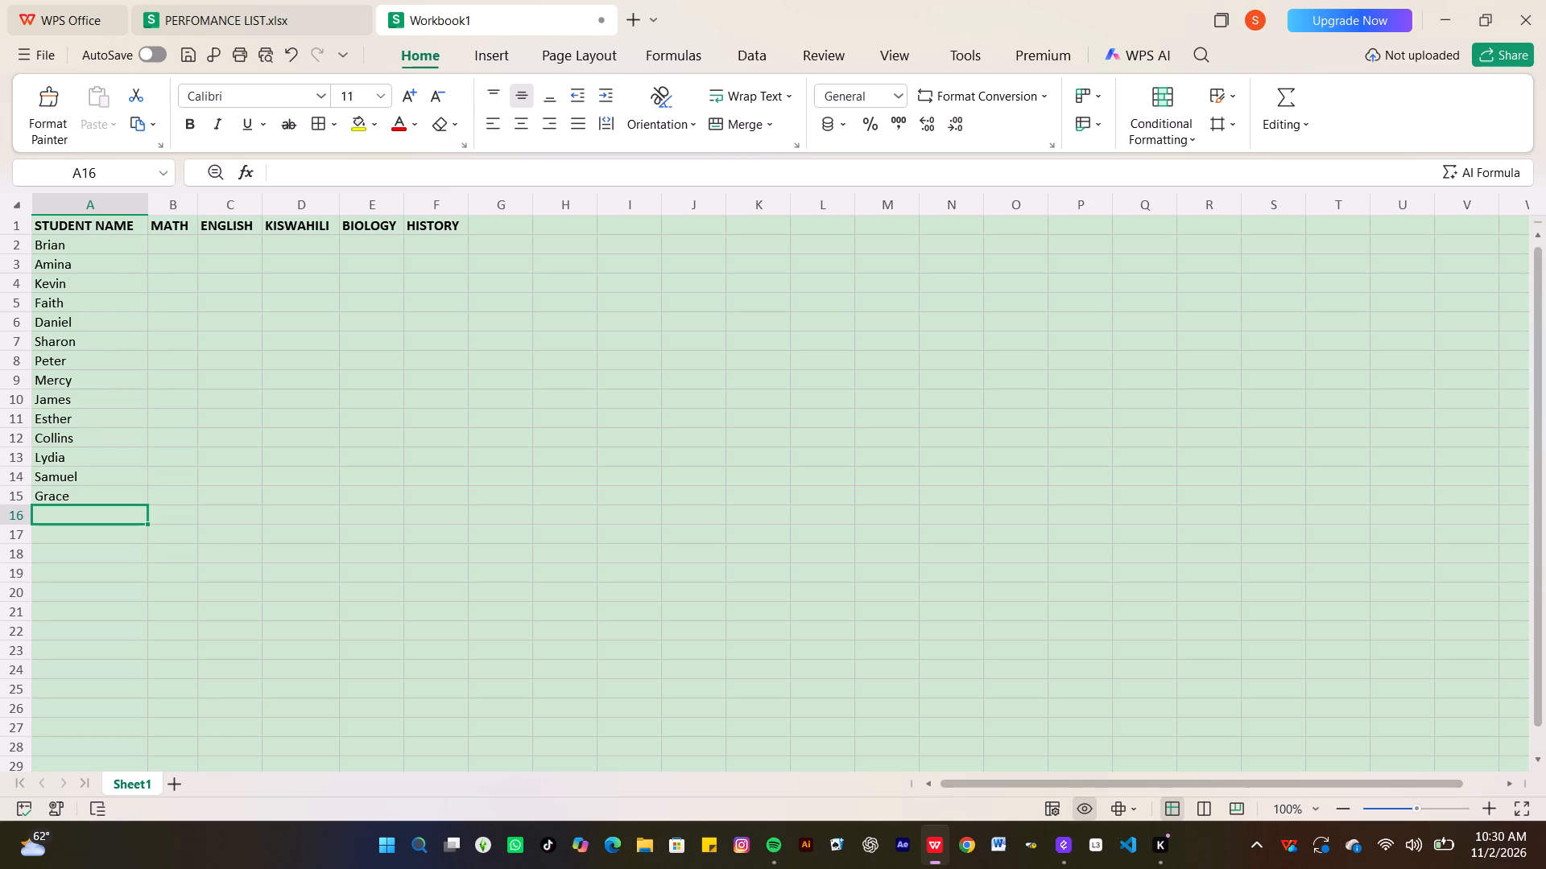
Enter the student names Victor, Naomi, Eric, Joy and Michael in cells A16 to A20.
{"action": "type", "text": "ictor"}
{"action": "key", "text": "Return"}
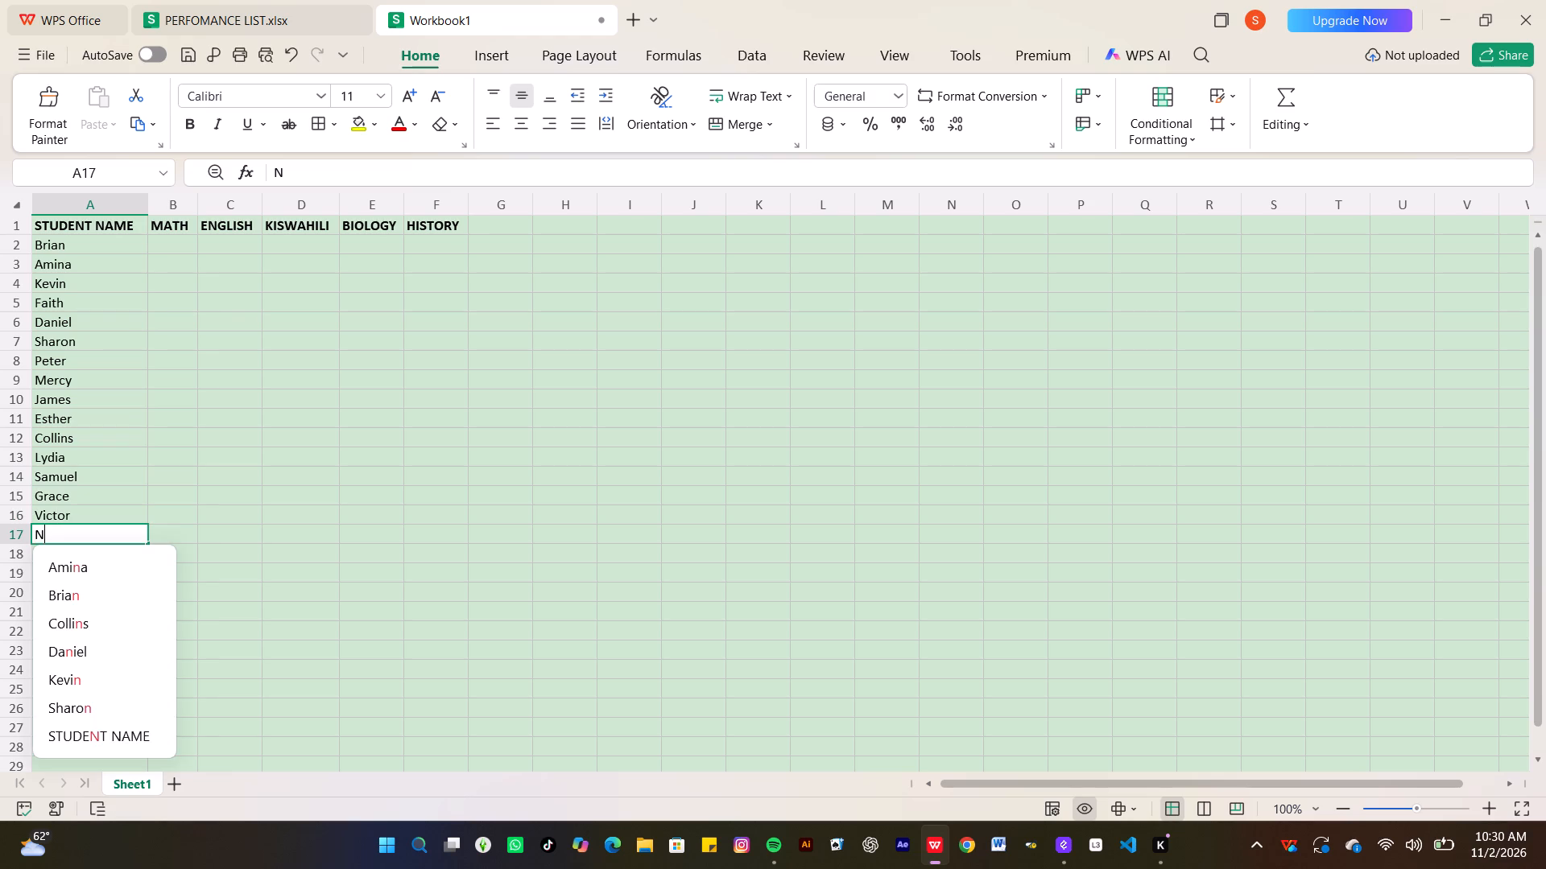
{"action": "key", "text": "a"}
{"action": "type", "text": "omi"}
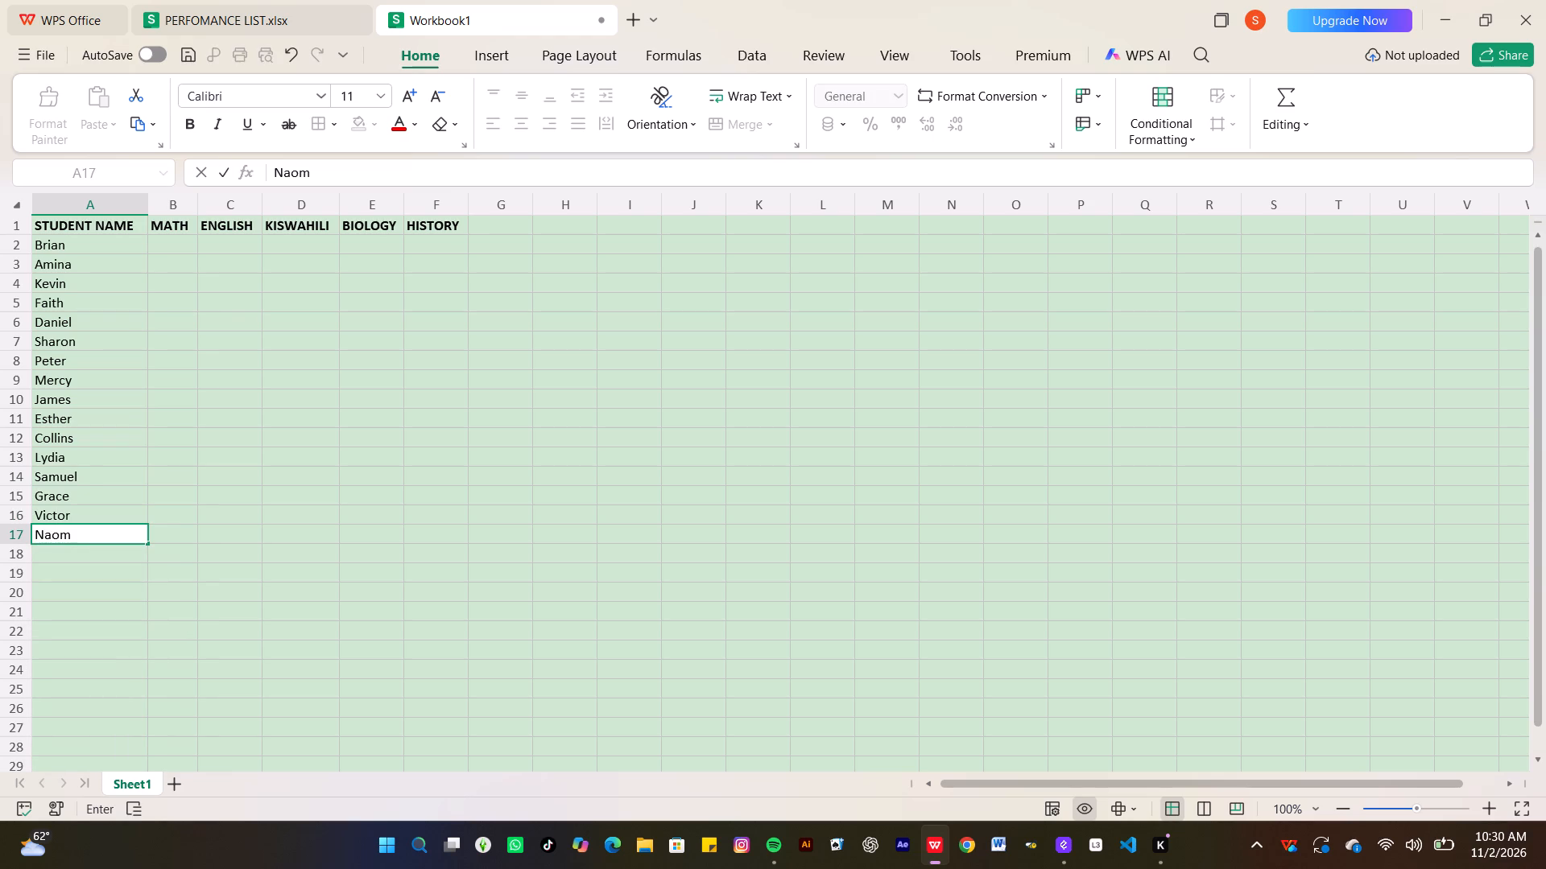
{"action": "key", "text": "Return"}
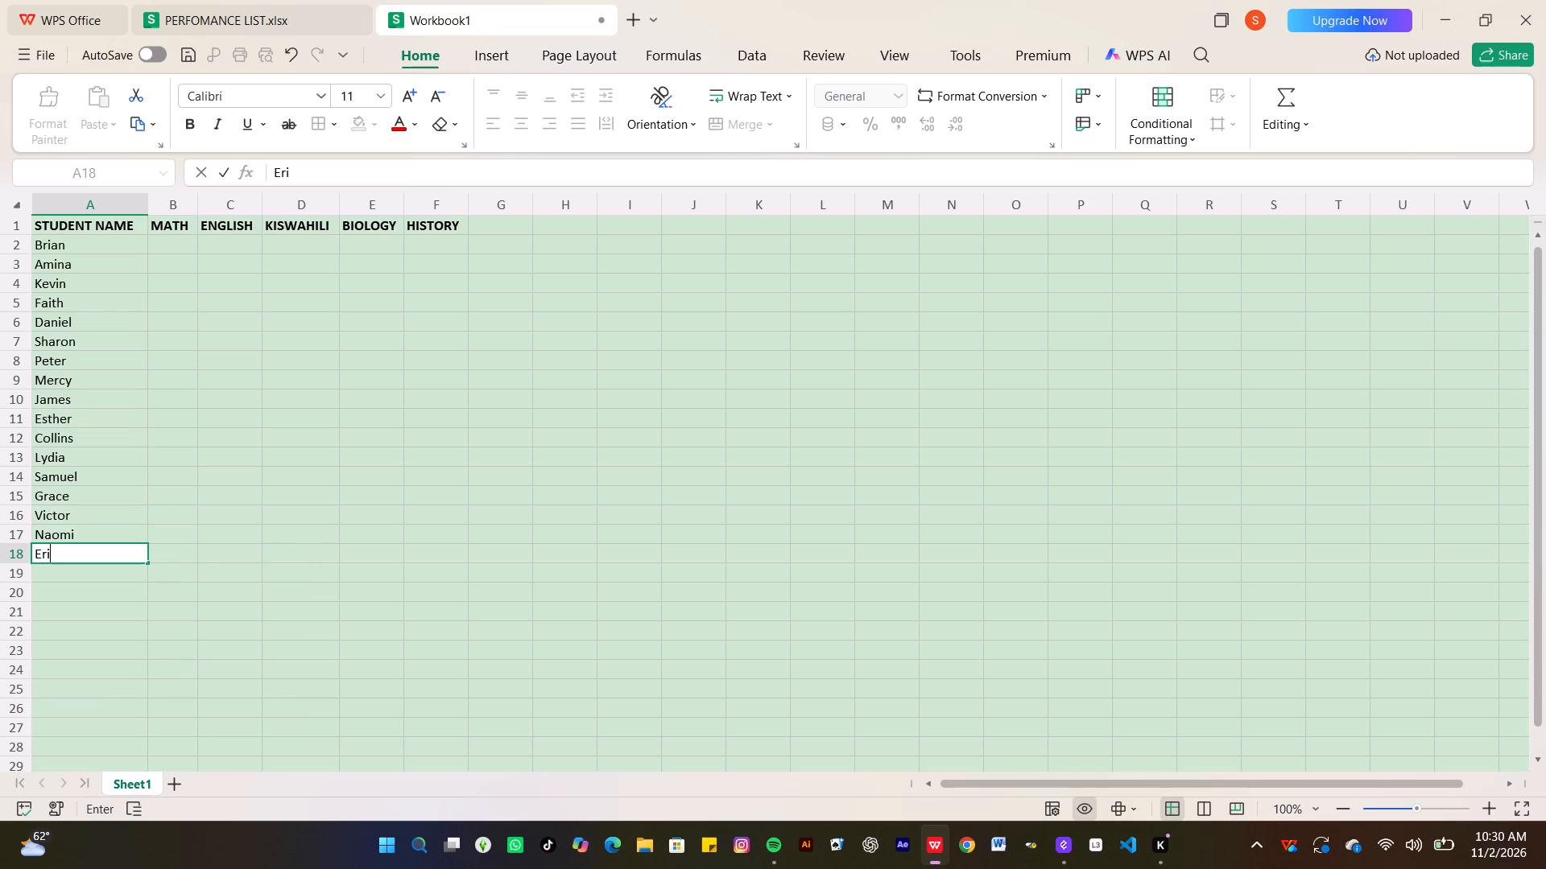
{"action": "key", "text": "Return"}
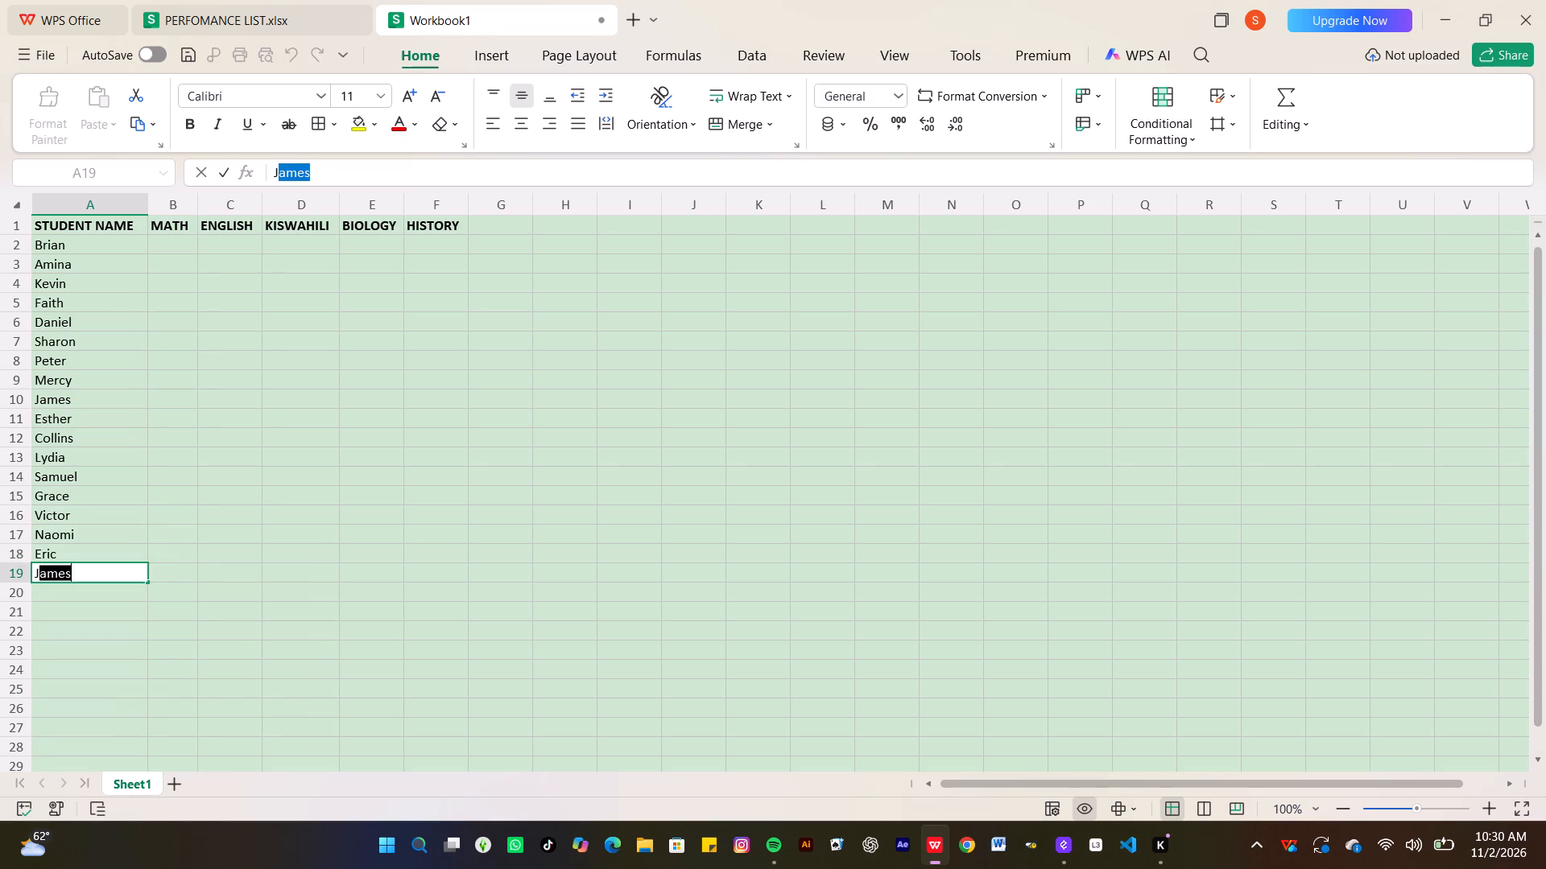
{"action": "key", "text": "y"}
{"action": "key", "text": "Return"}
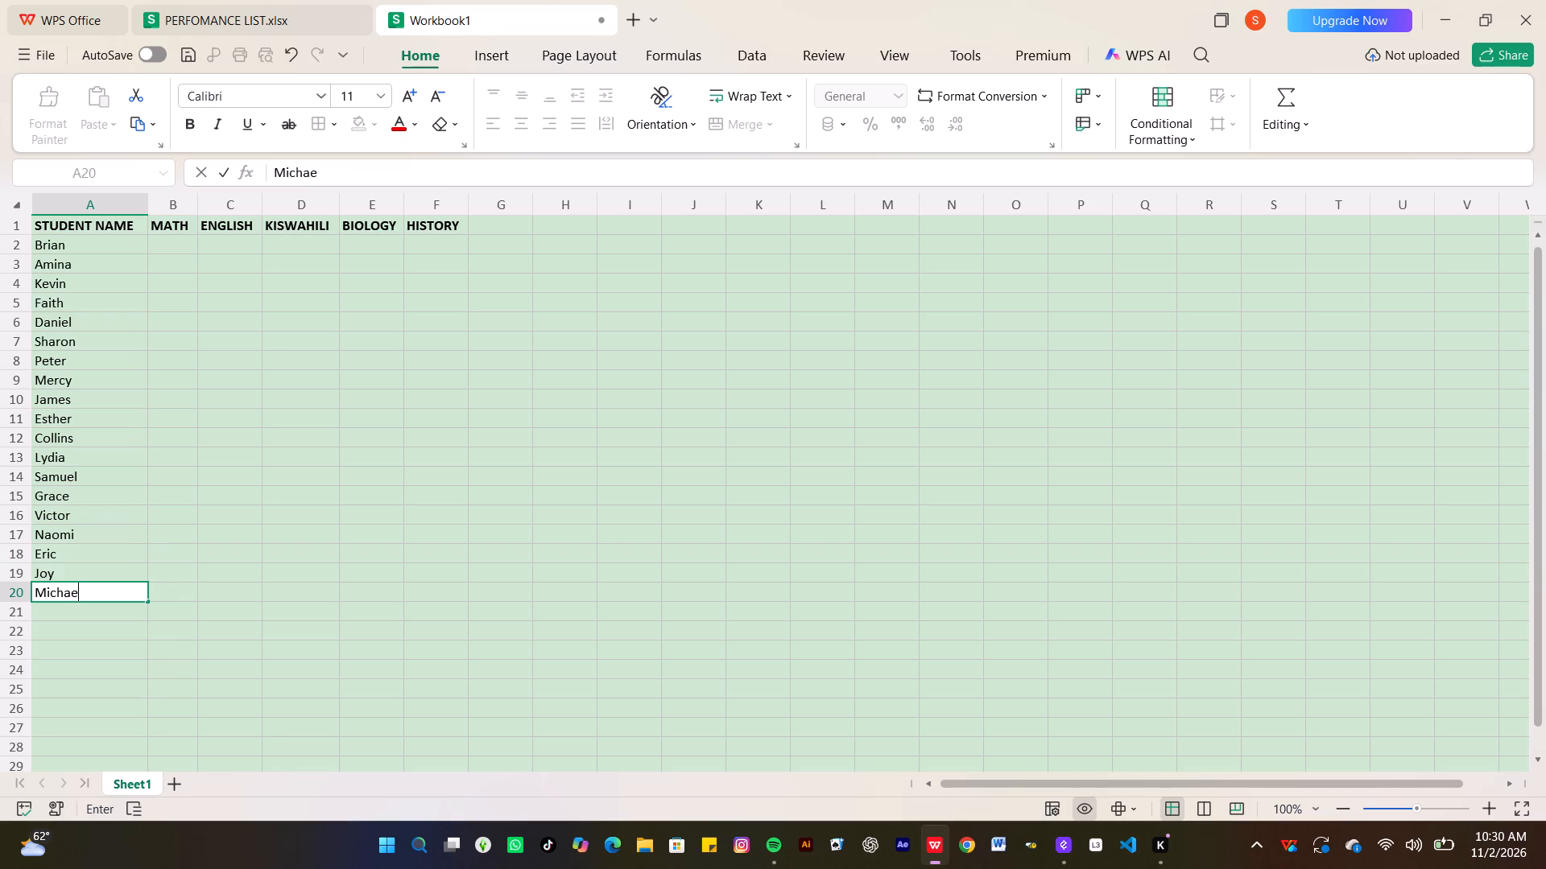
{"action": "key", "text": "Return"}
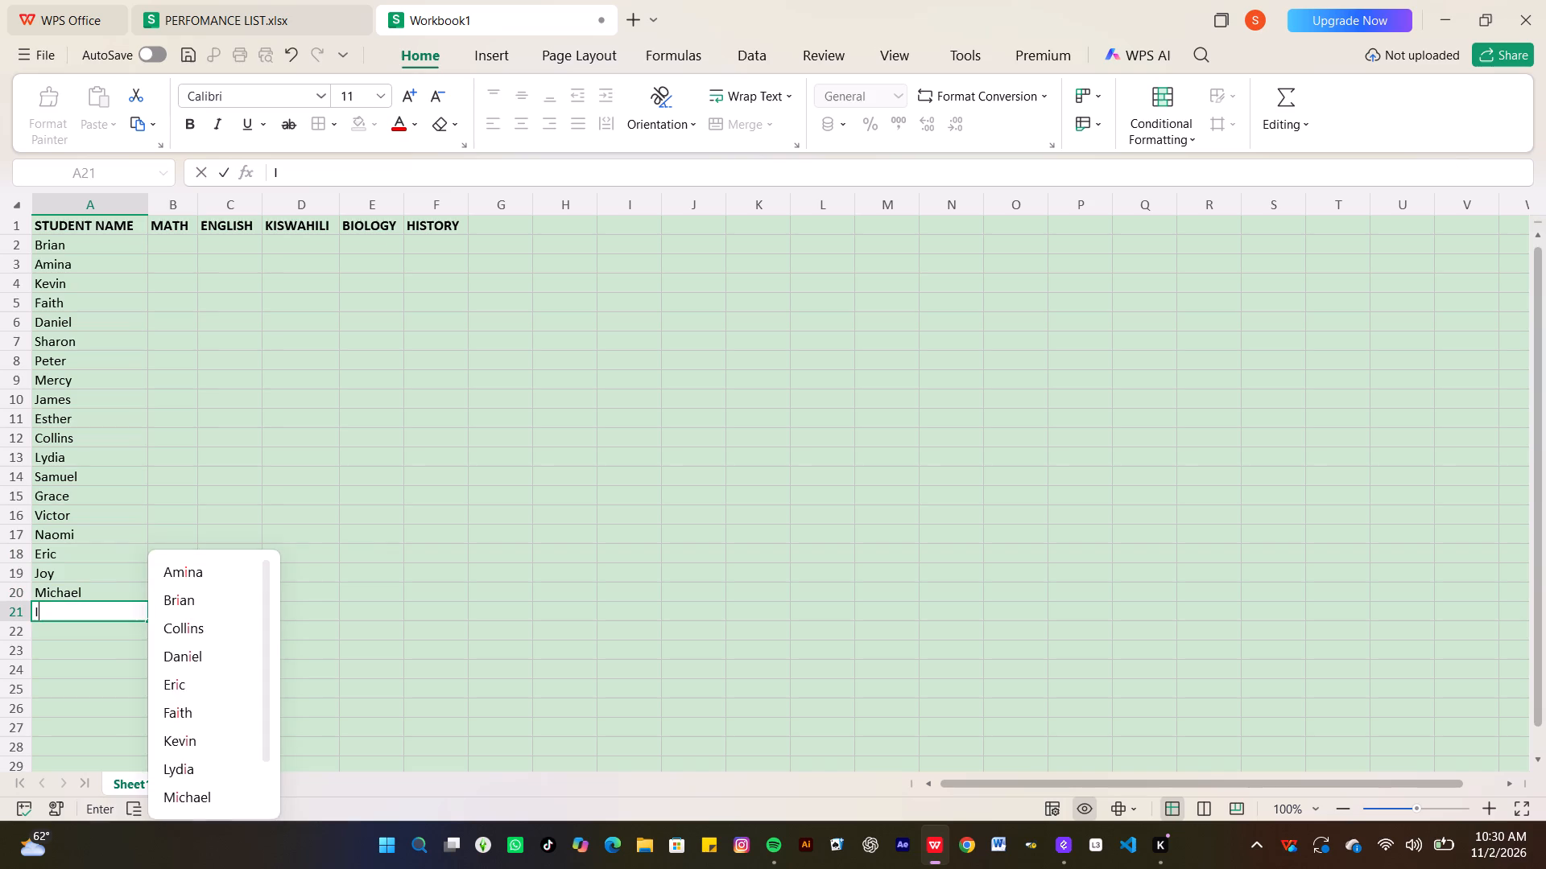
Enter the student names Irene, Dennis, Alice and Joseph in cells A21 to A24.
{"action": "type", "text": "rene"}
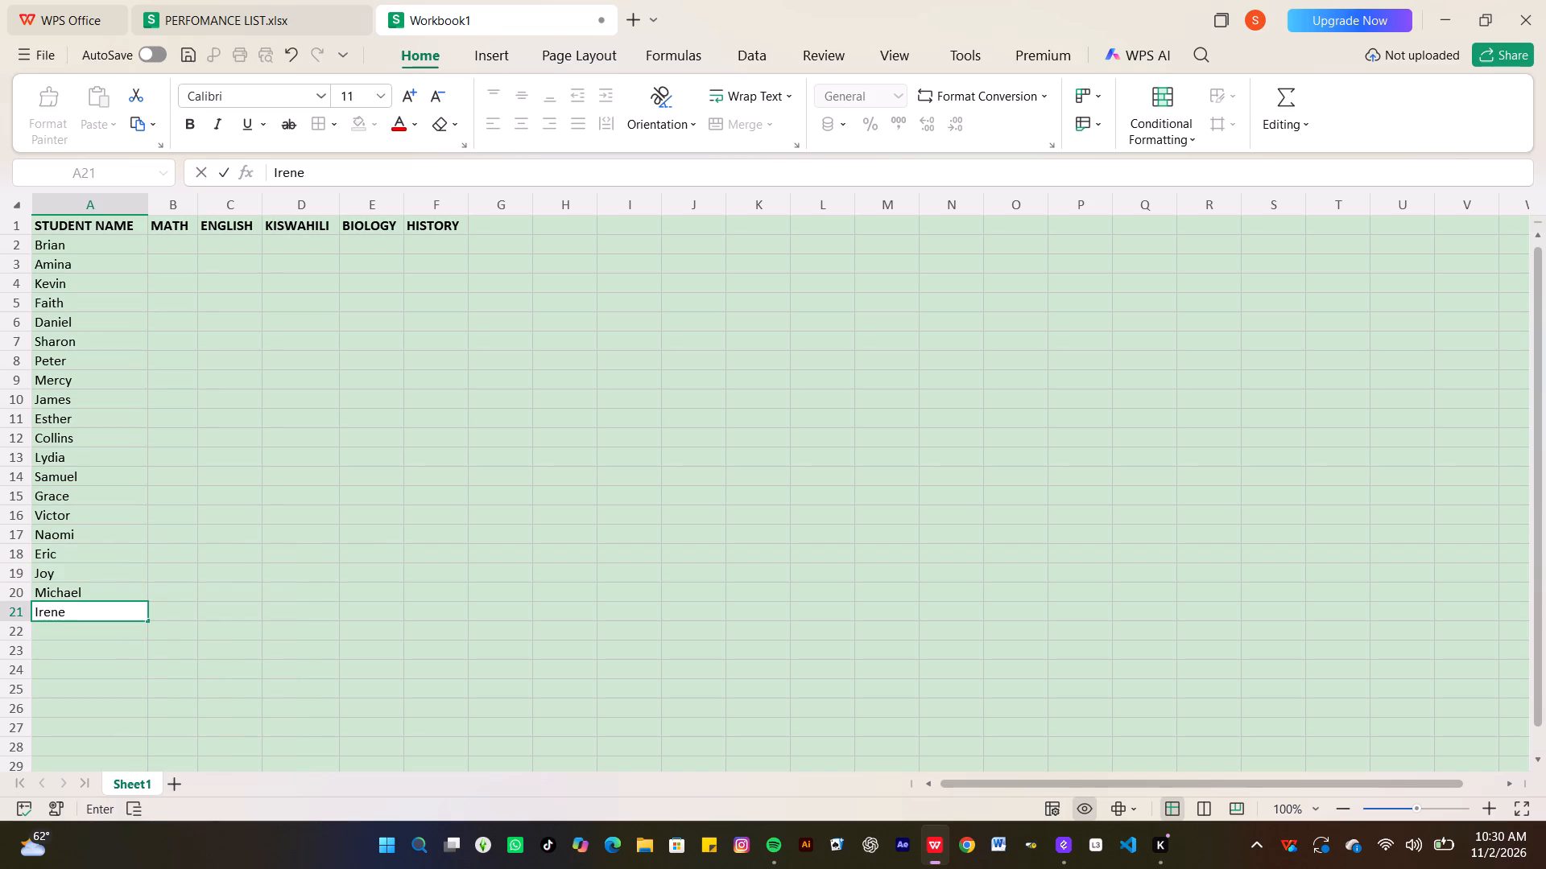
{"action": "key", "text": "Return"}
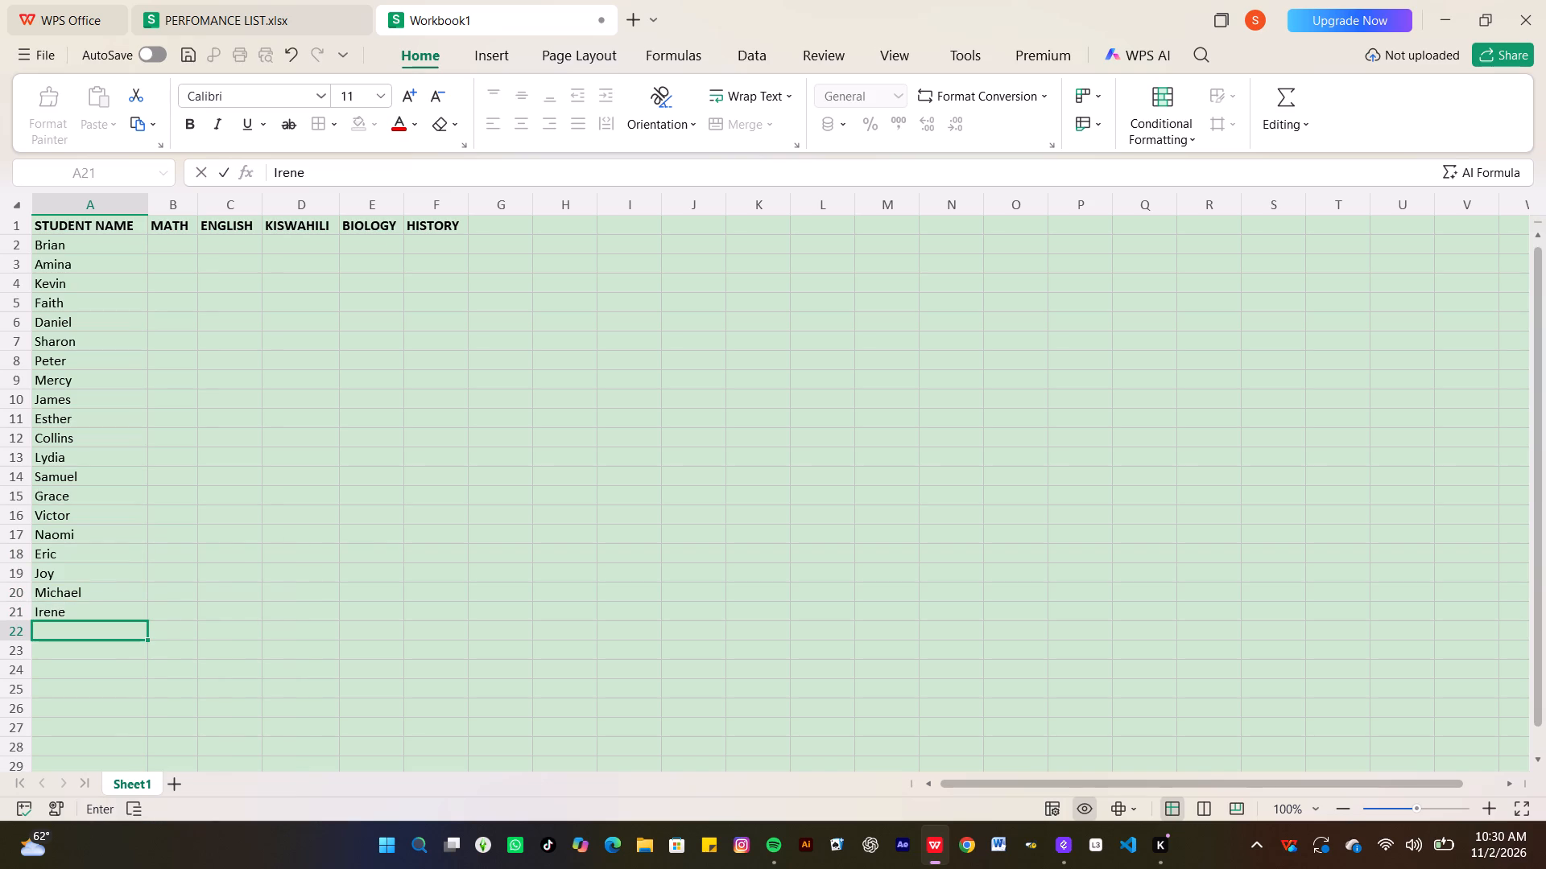
{"action": "type", "text": "ennis"}
{"action": "key", "text": "Return"}
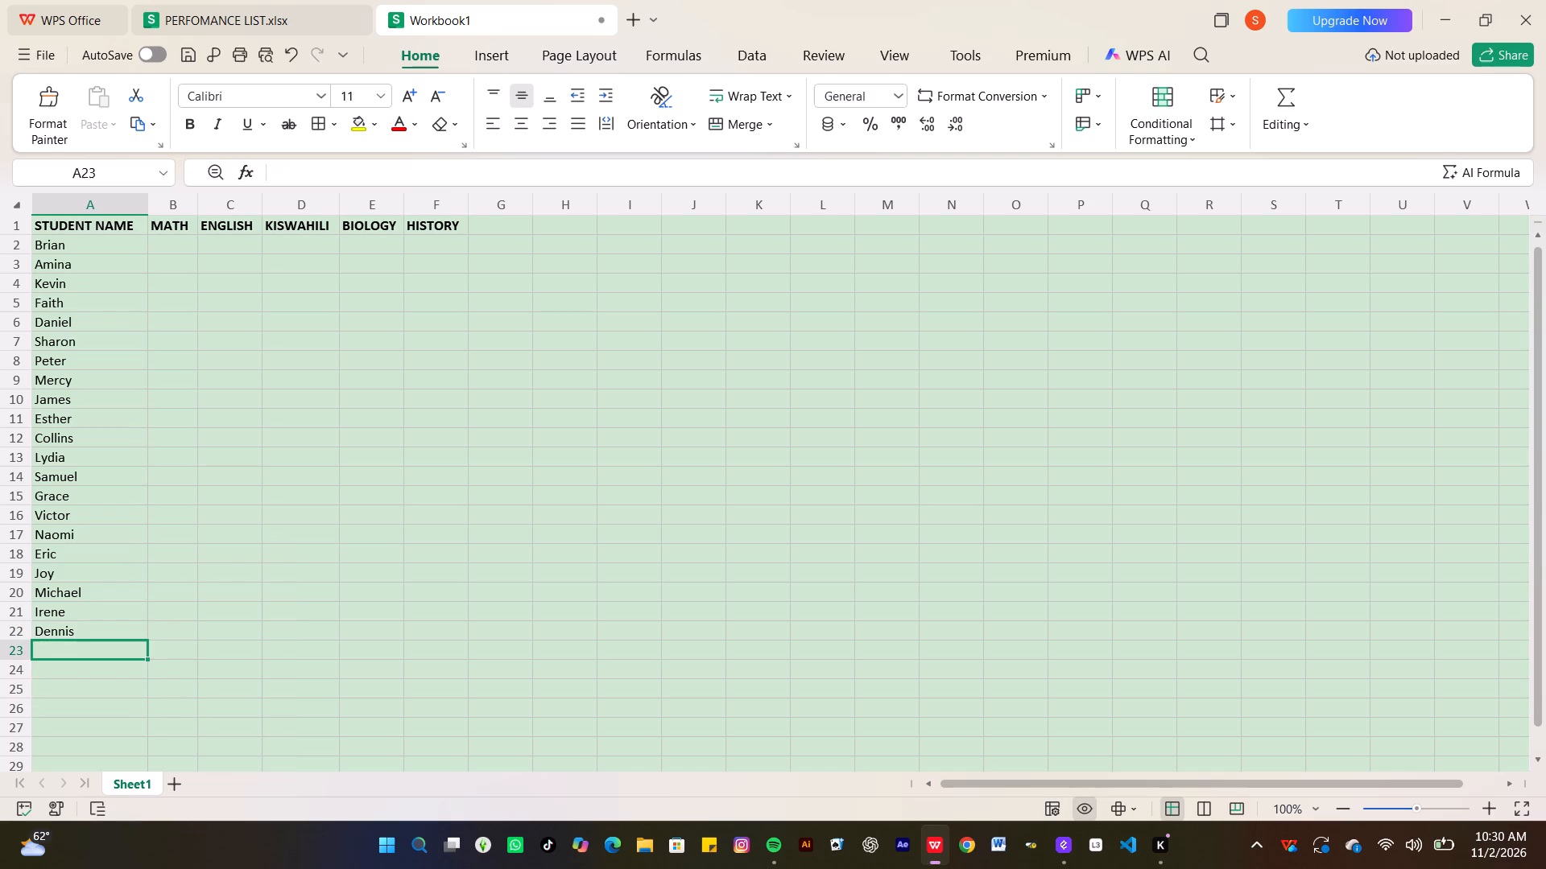
{"action": "type", "text": "lice"}
{"action": "key", "text": "Return"}
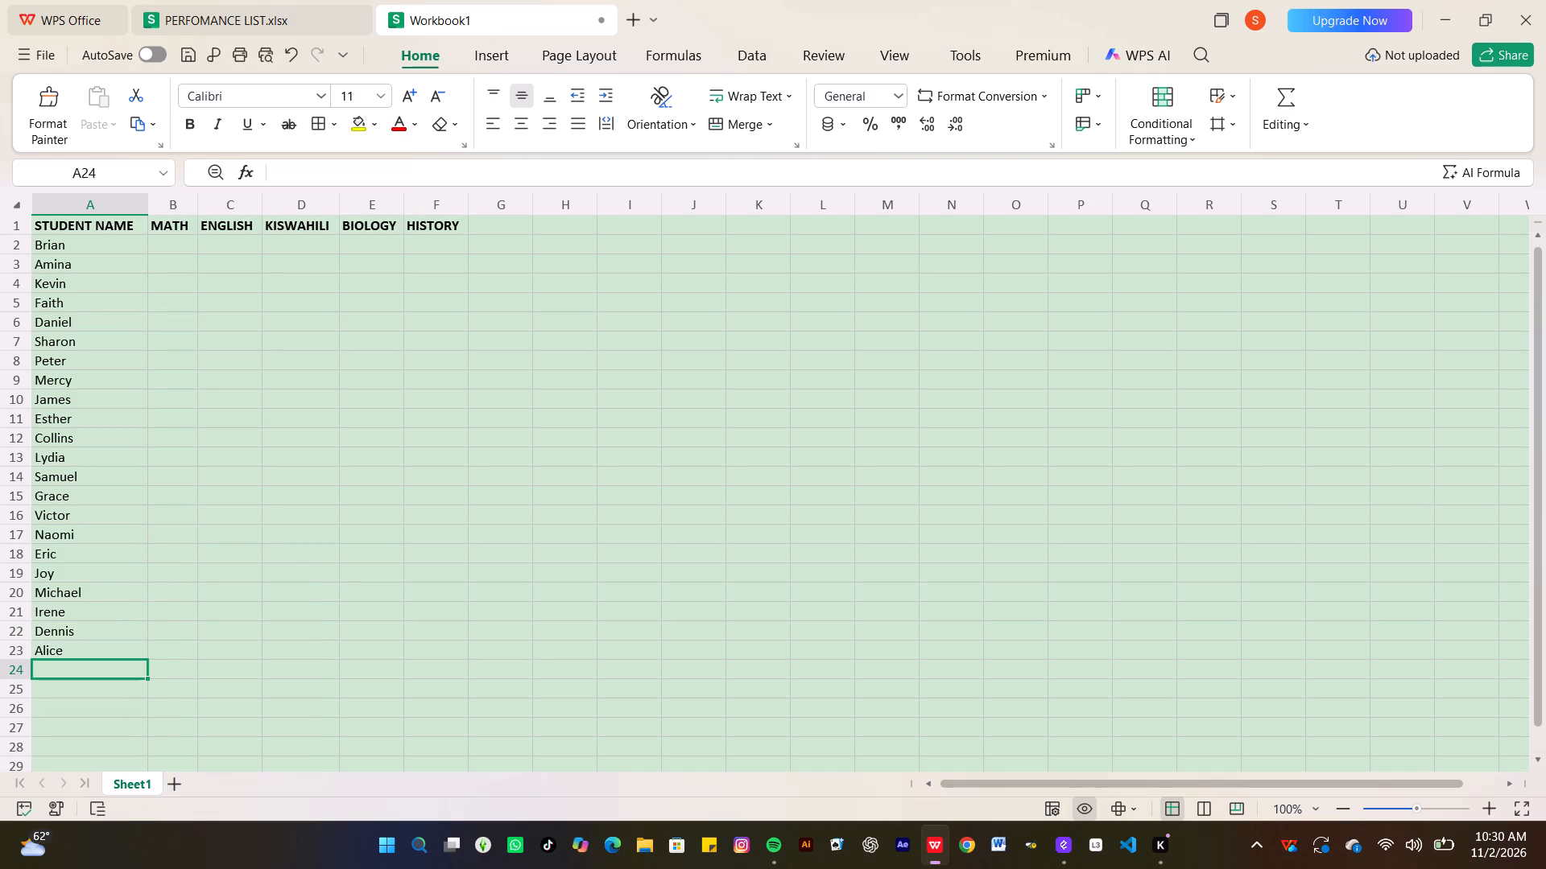
{"action": "key", "text": "j"}
{"action": "type", "text": "oseph"}
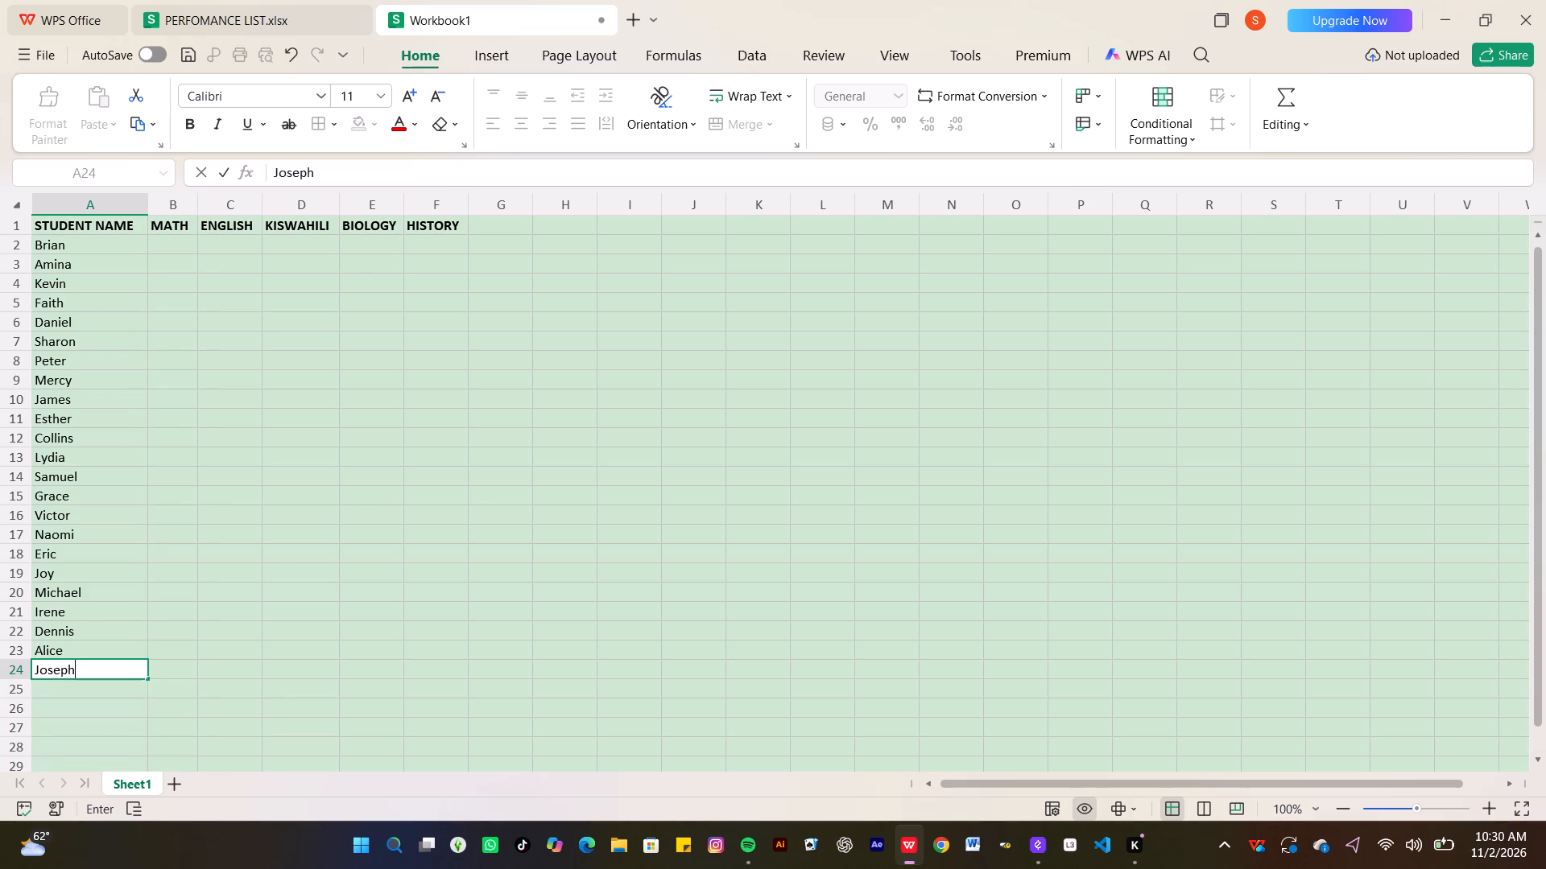
{"action": "key", "text": "Return"}
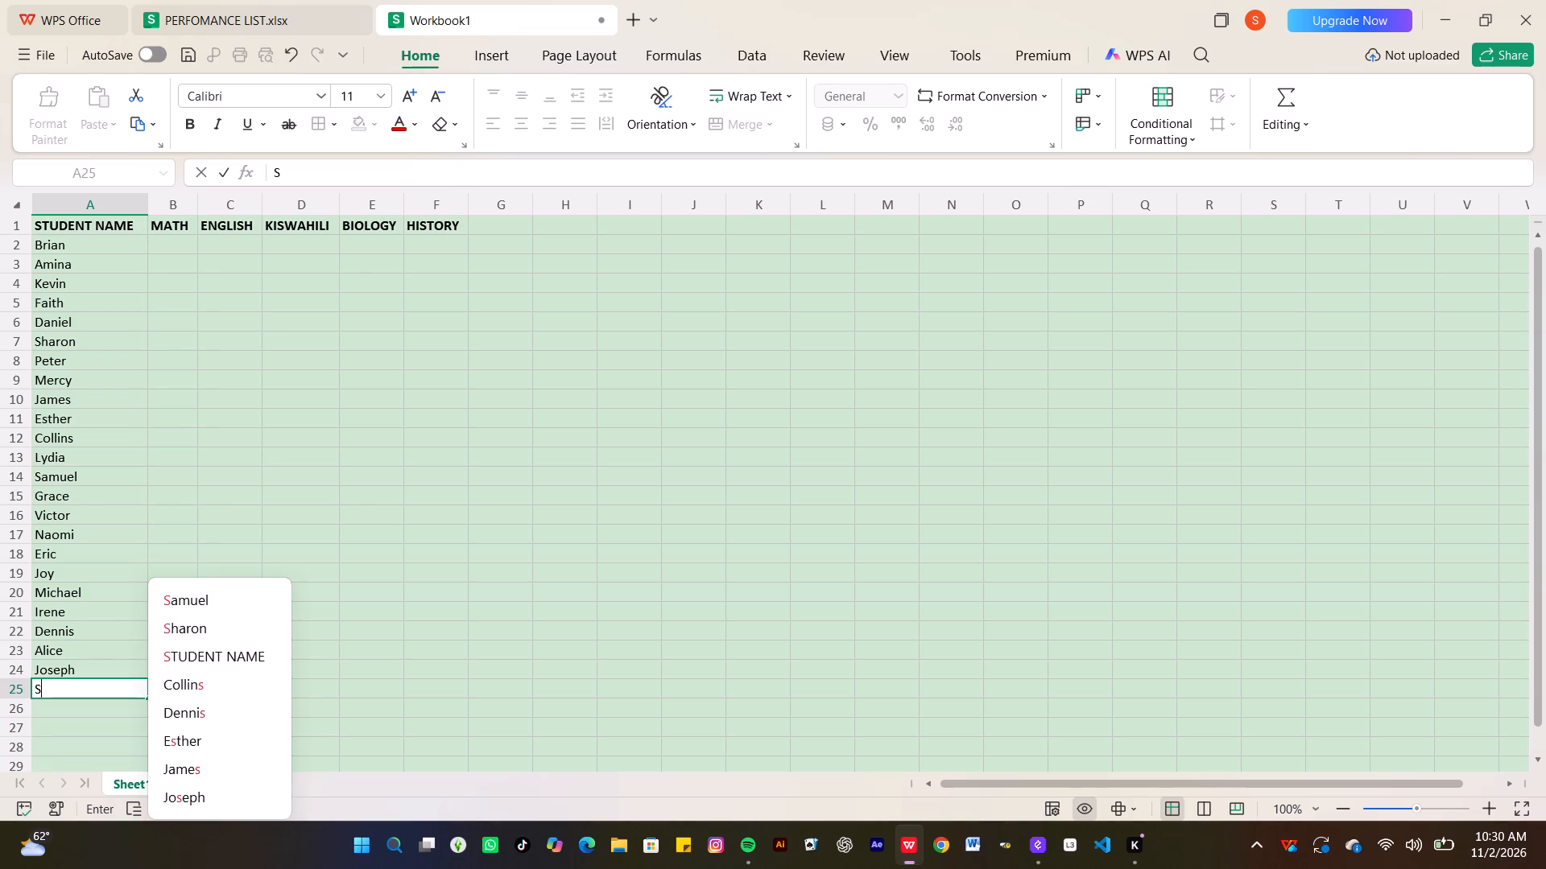
Enter the student names Stella, George, Ann and Moses in cells A25 to A28.
{"action": "type", "text": "tella"}
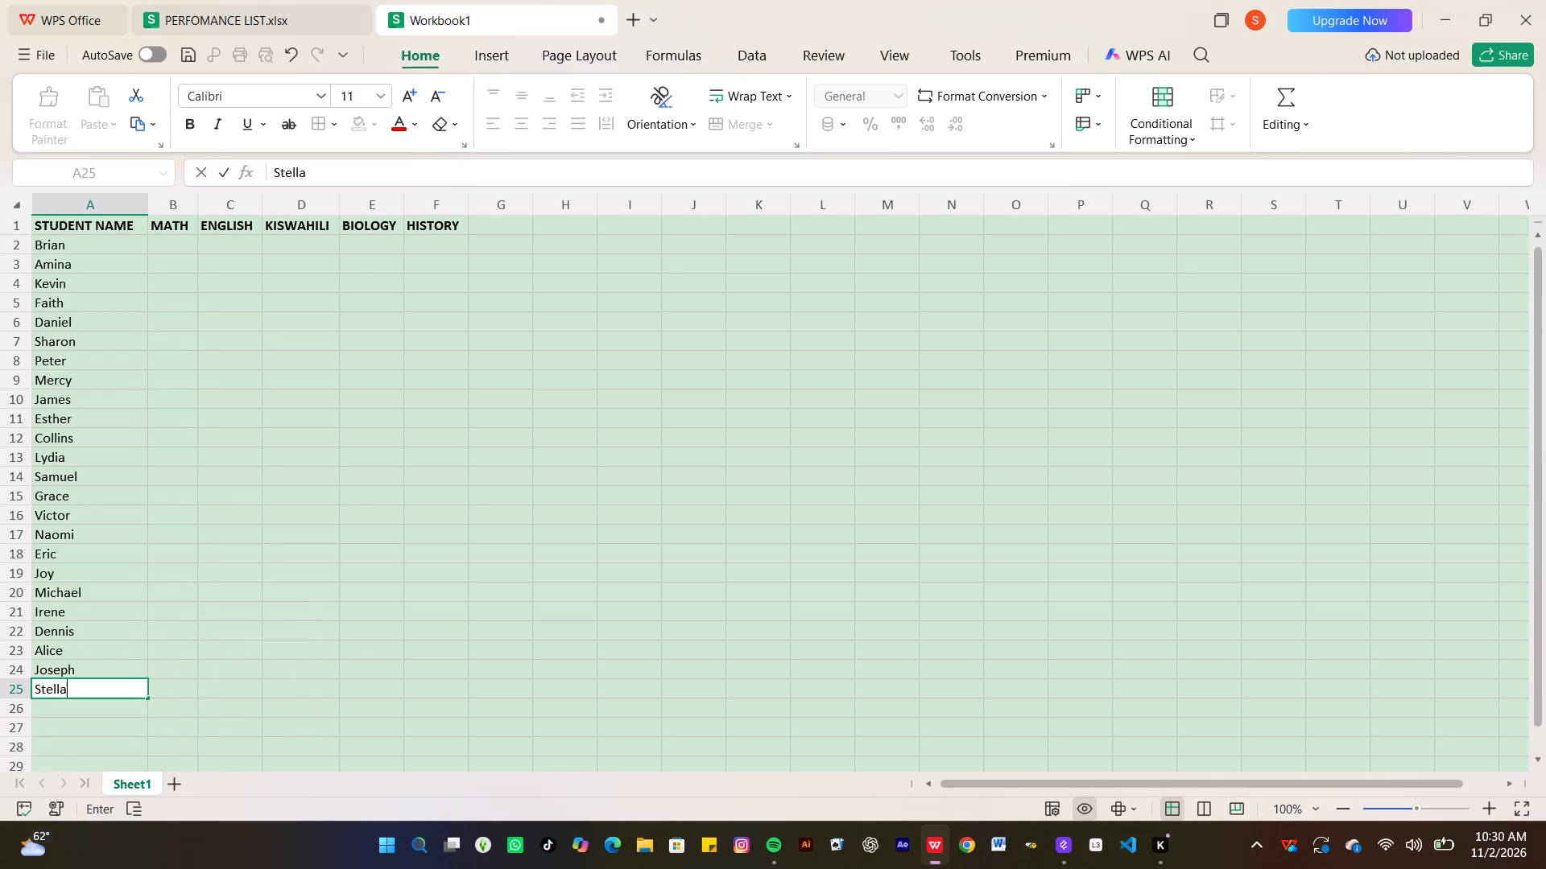
{"action": "key", "text": "Return"}
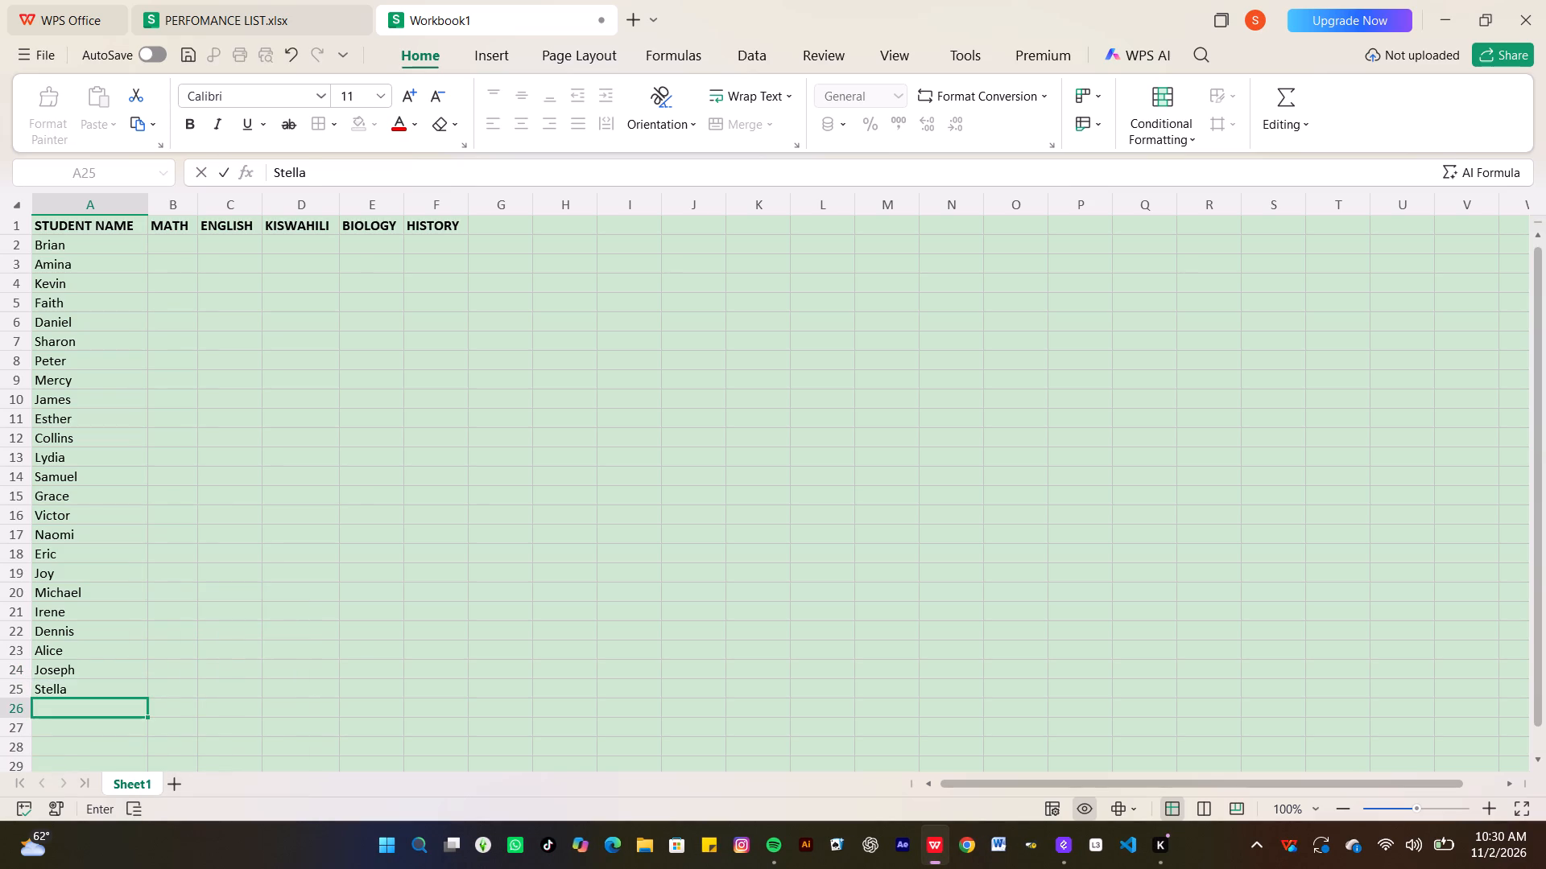
{"action": "type", "text": "eorge"}
{"action": "key", "text": "Return"}
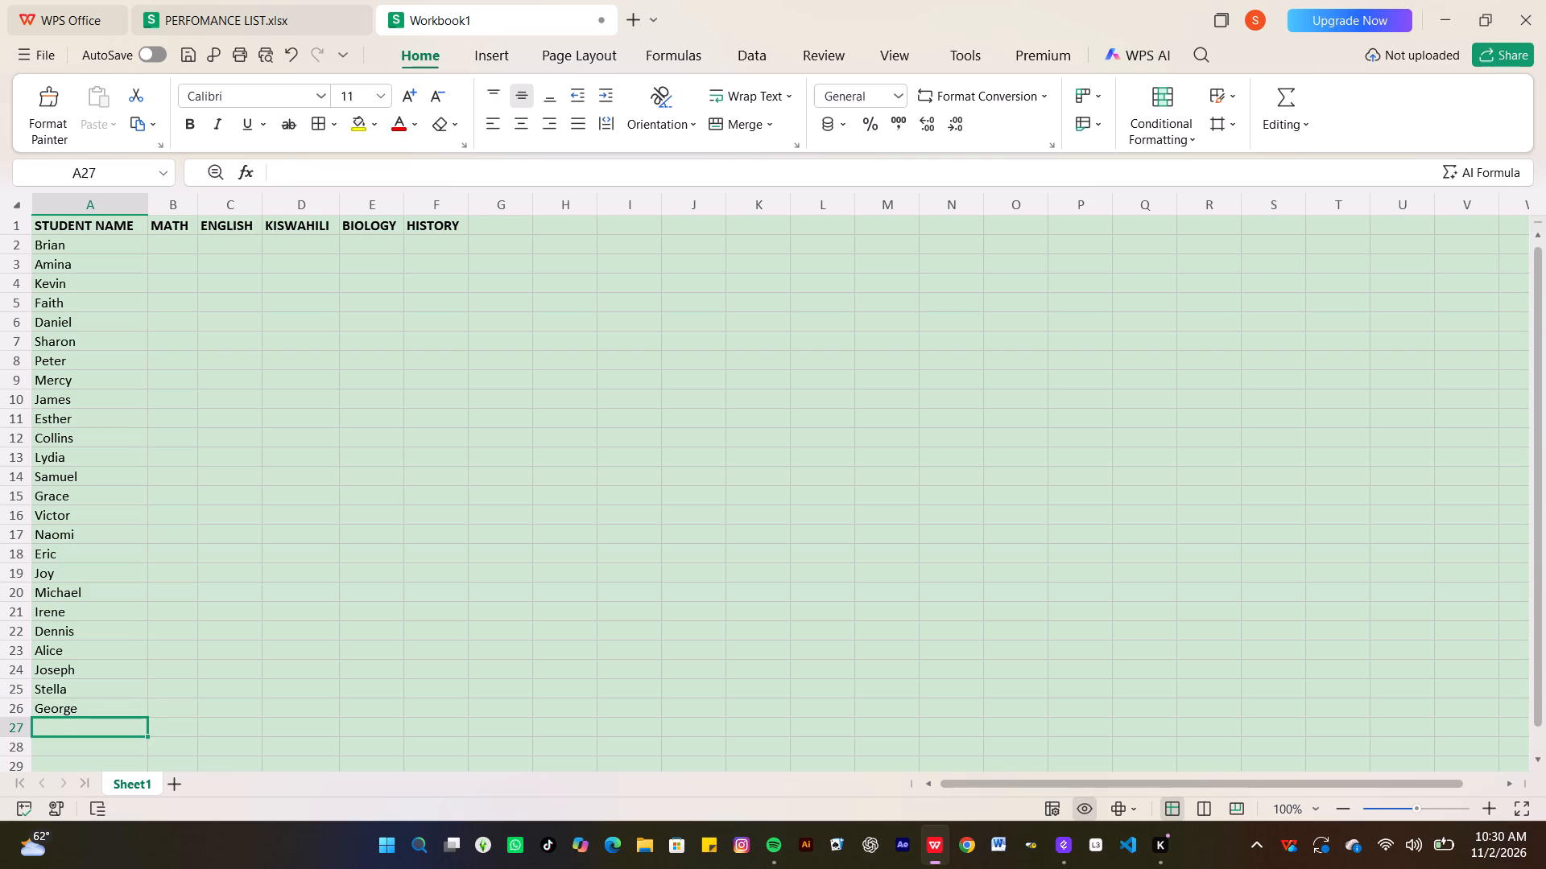
{"action": "type", "text": "nn"}
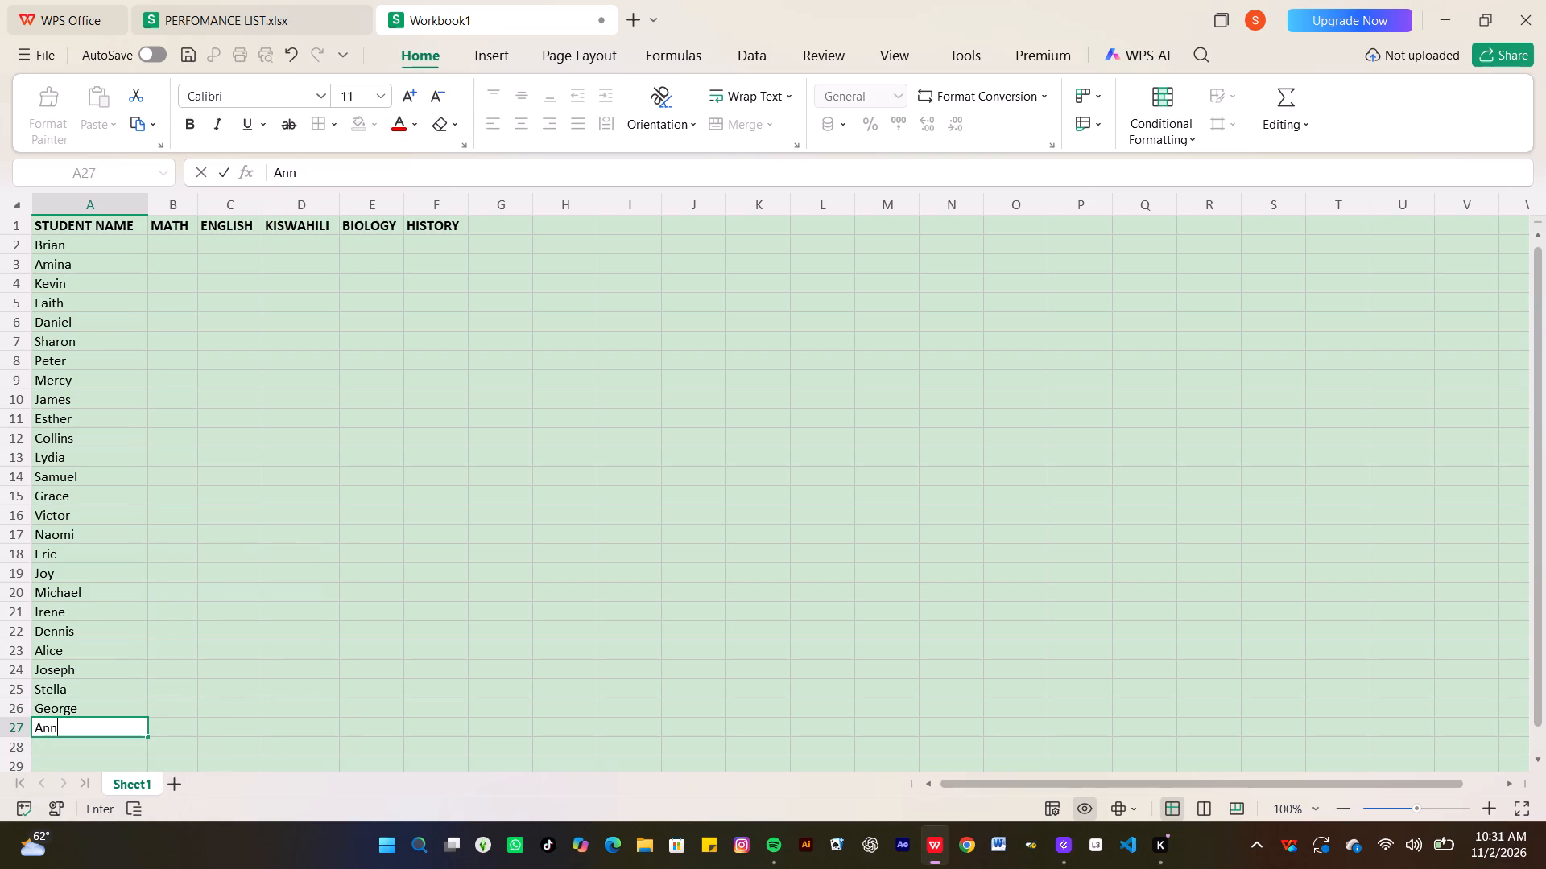
{"action": "key", "text": "Return"}
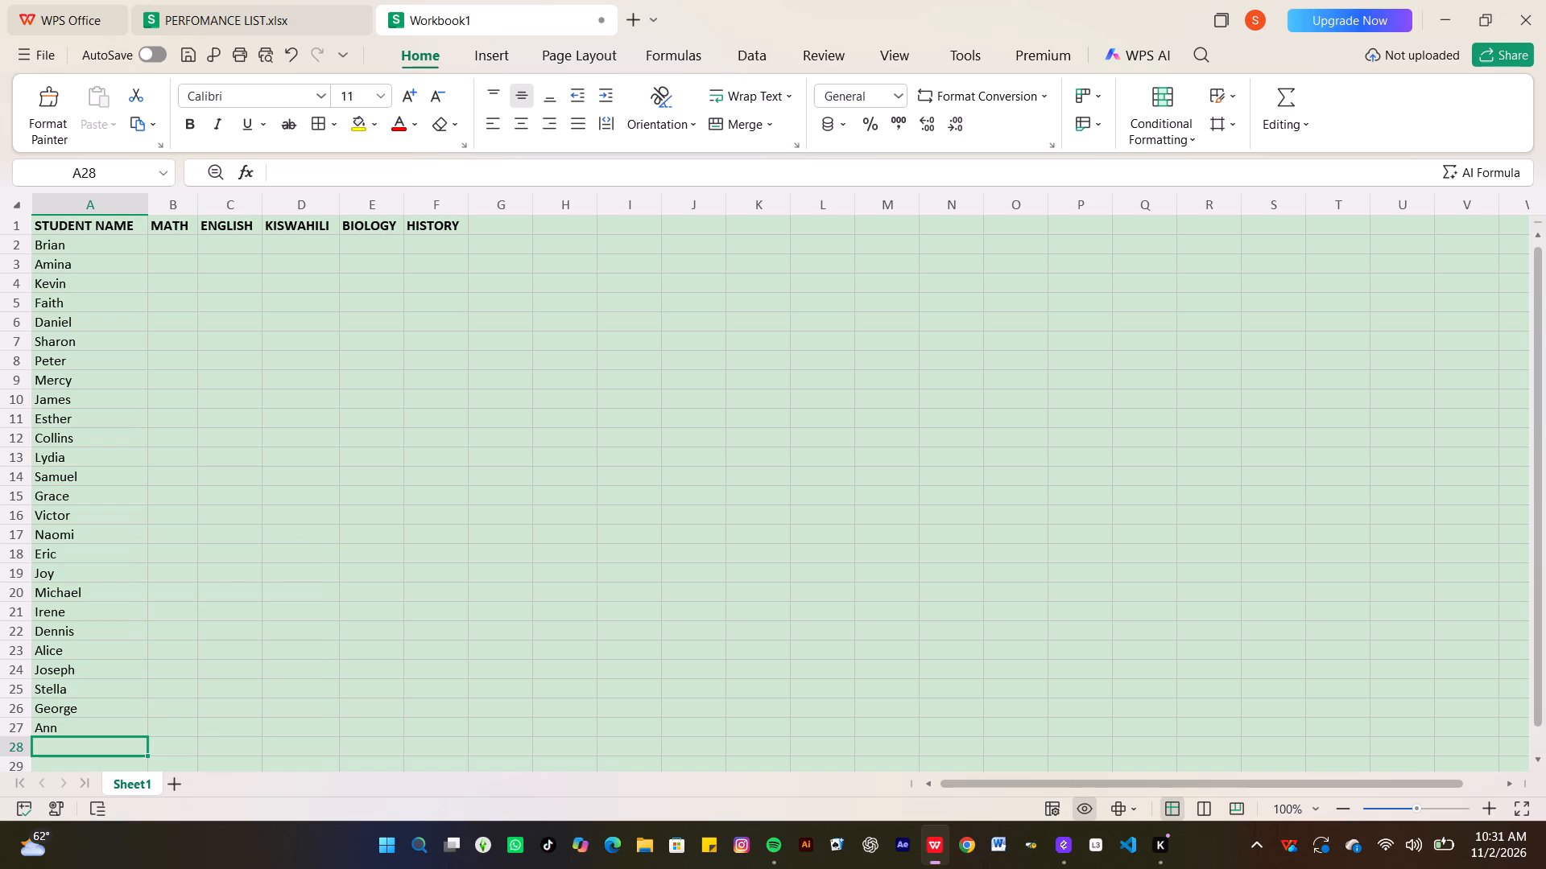
{"action": "type", "text": "oses"}
{"action": "key", "text": "Return"}
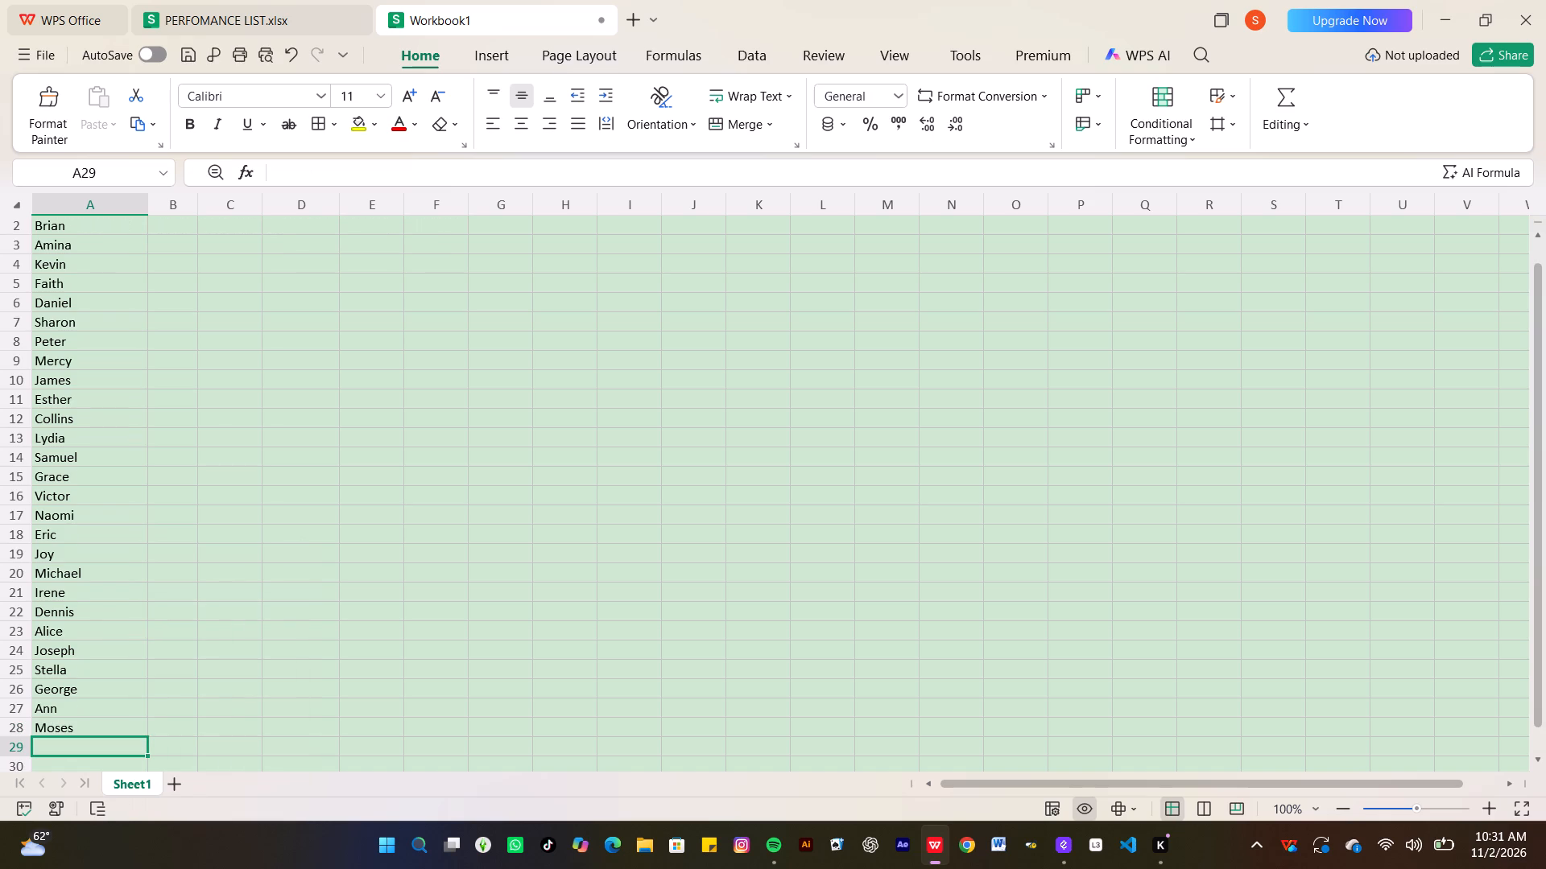
Enter the student names Diana, Alex, Rebecca, Martin and Susan in cells A29 to A33.
{"action": "type", "text": "iana"}
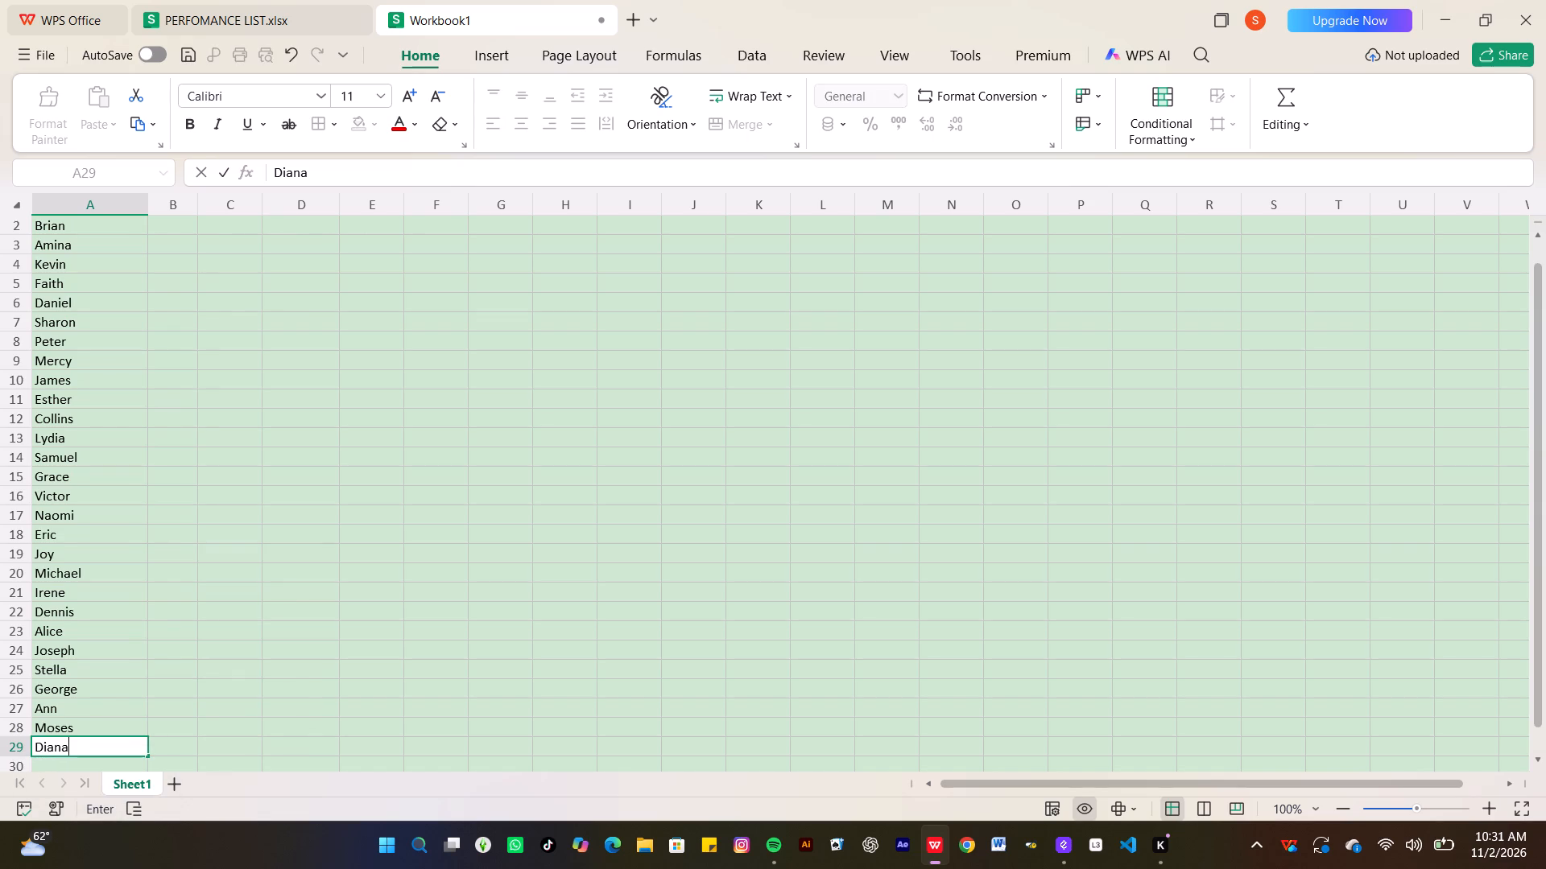
{"action": "key", "text": "Return"}
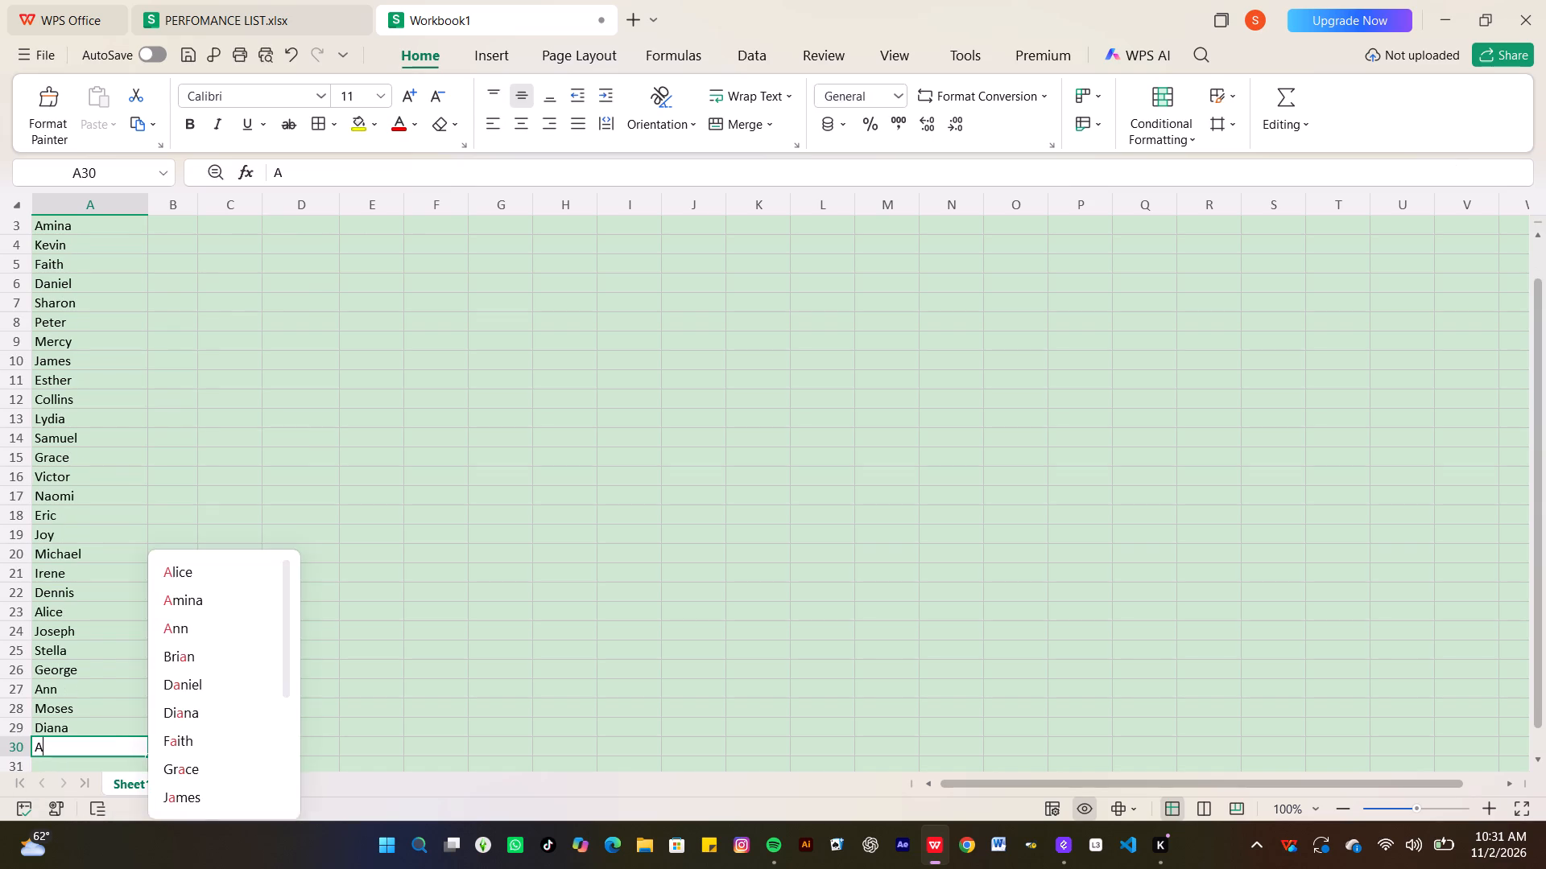
{"action": "type", "text": "lex"}
{"action": "key", "text": "Return"}
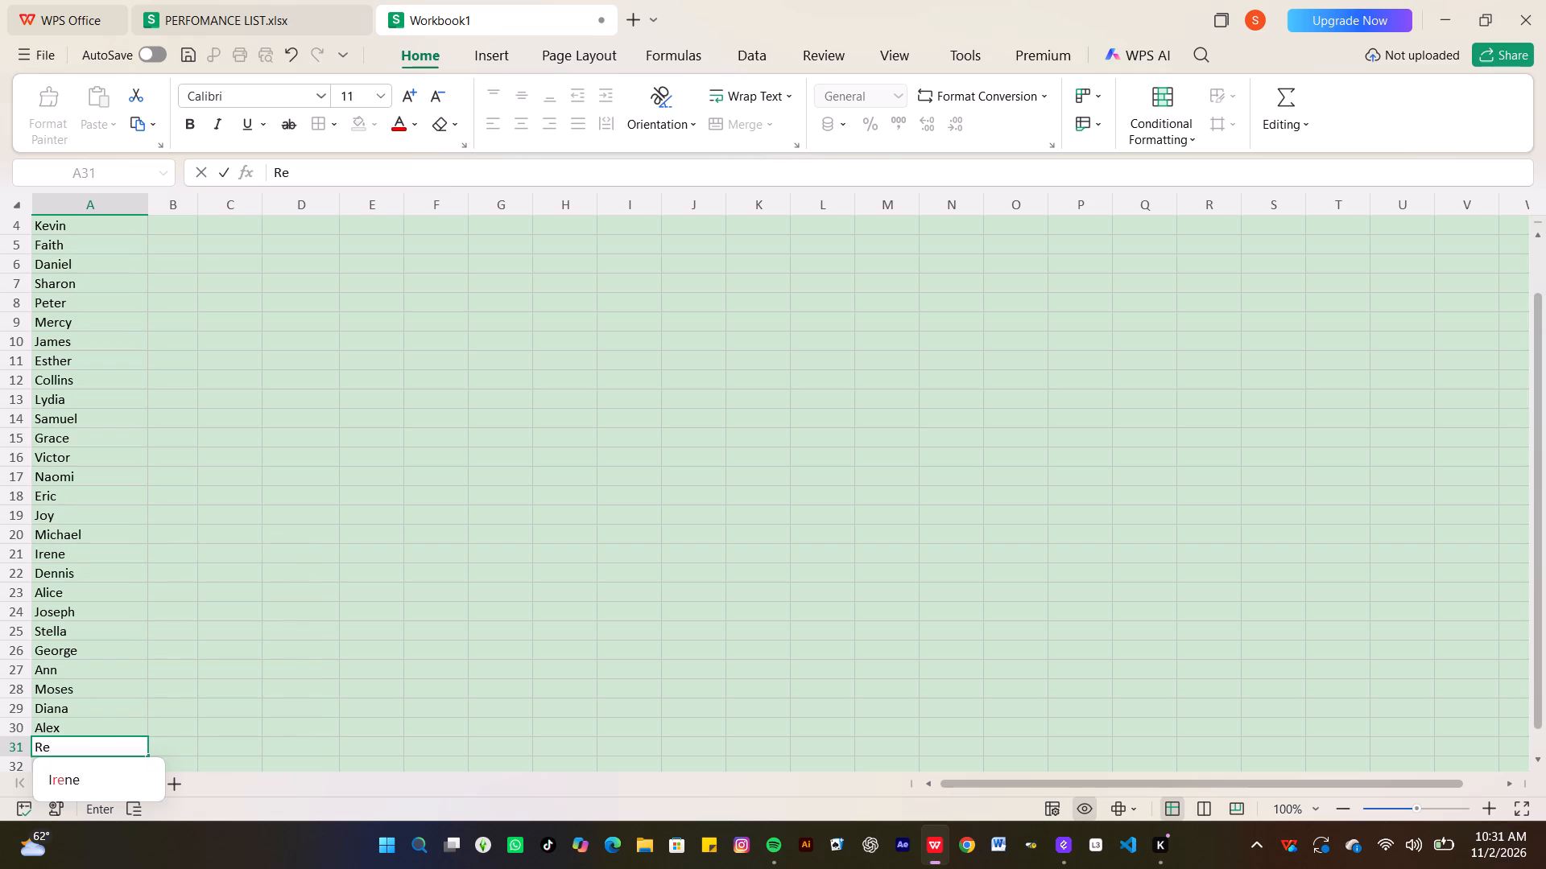
{"action": "type", "text": "becca"}
{"action": "key", "text": "Return"}
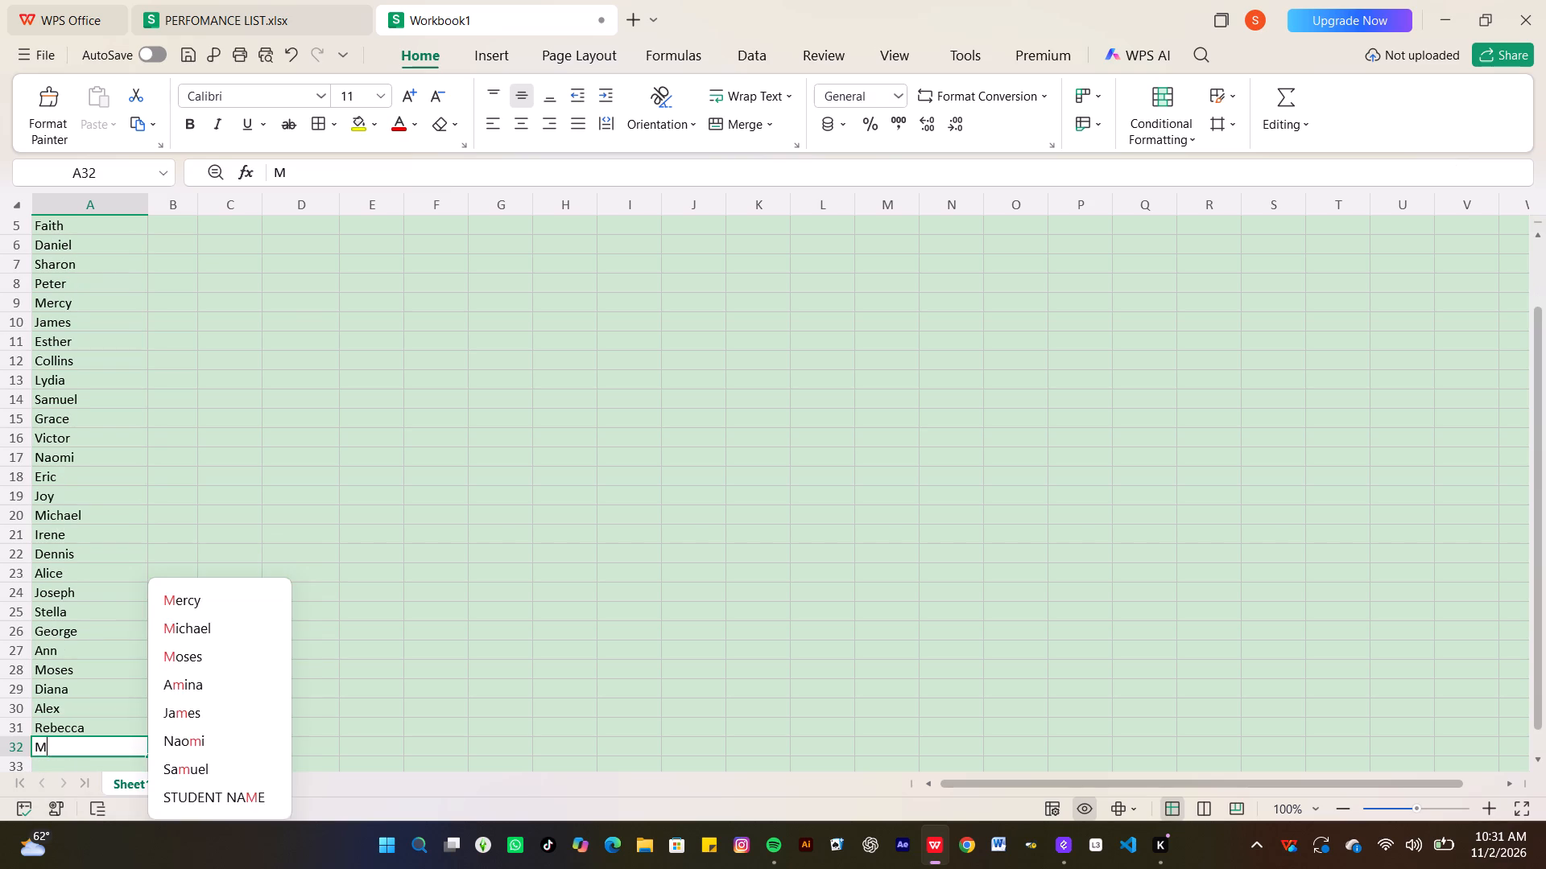
{"action": "type", "text": "artin"}
{"action": "key", "text": "Return"}
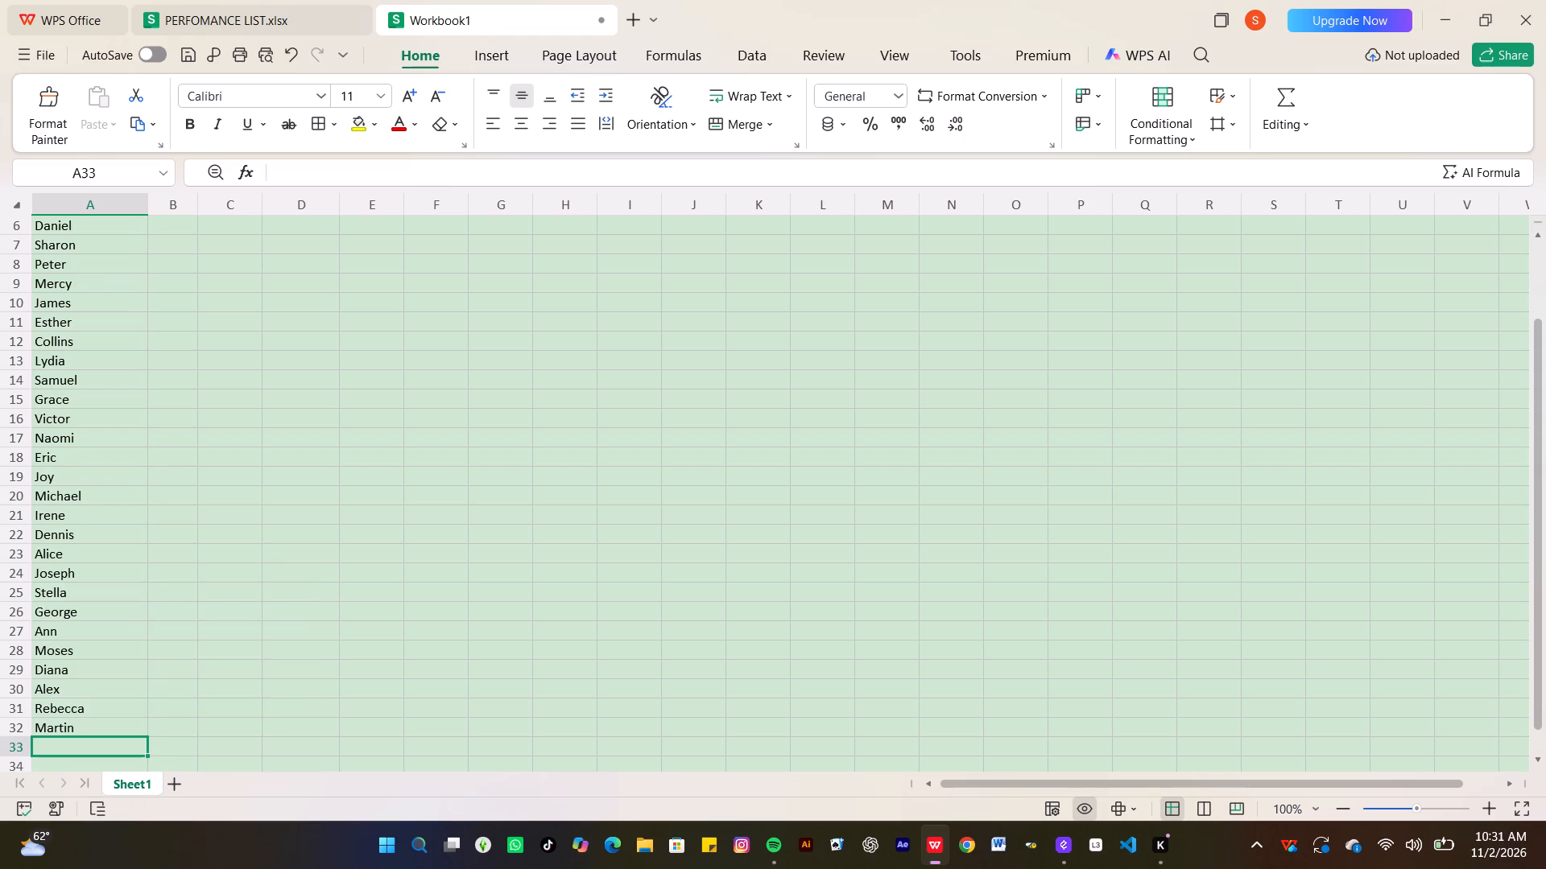
{"action": "type", "text": "usan"}
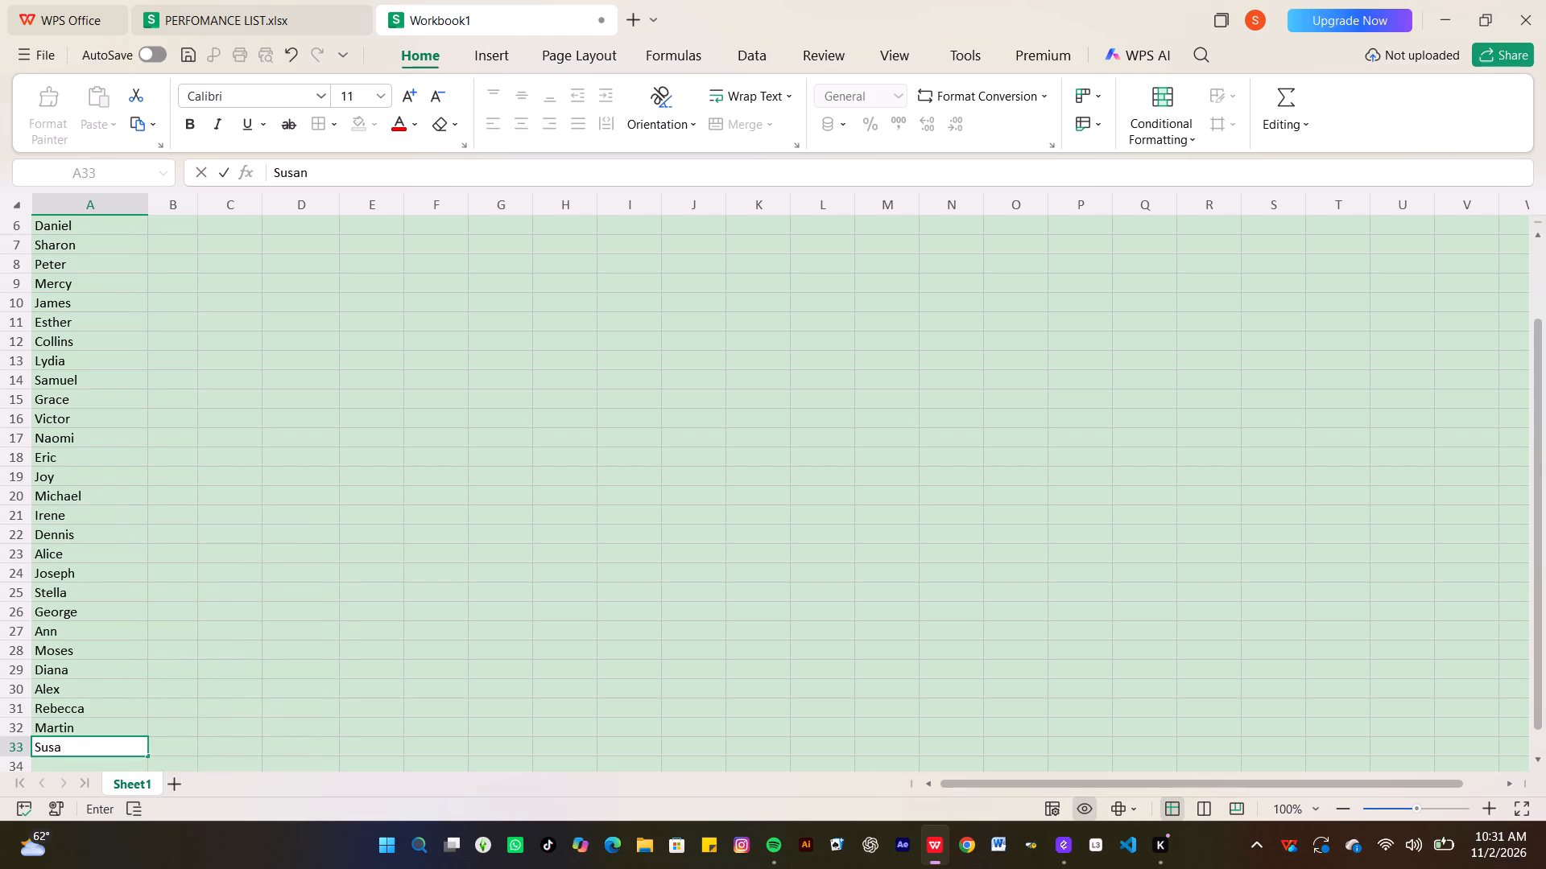
{"action": "key", "text": "Return"}
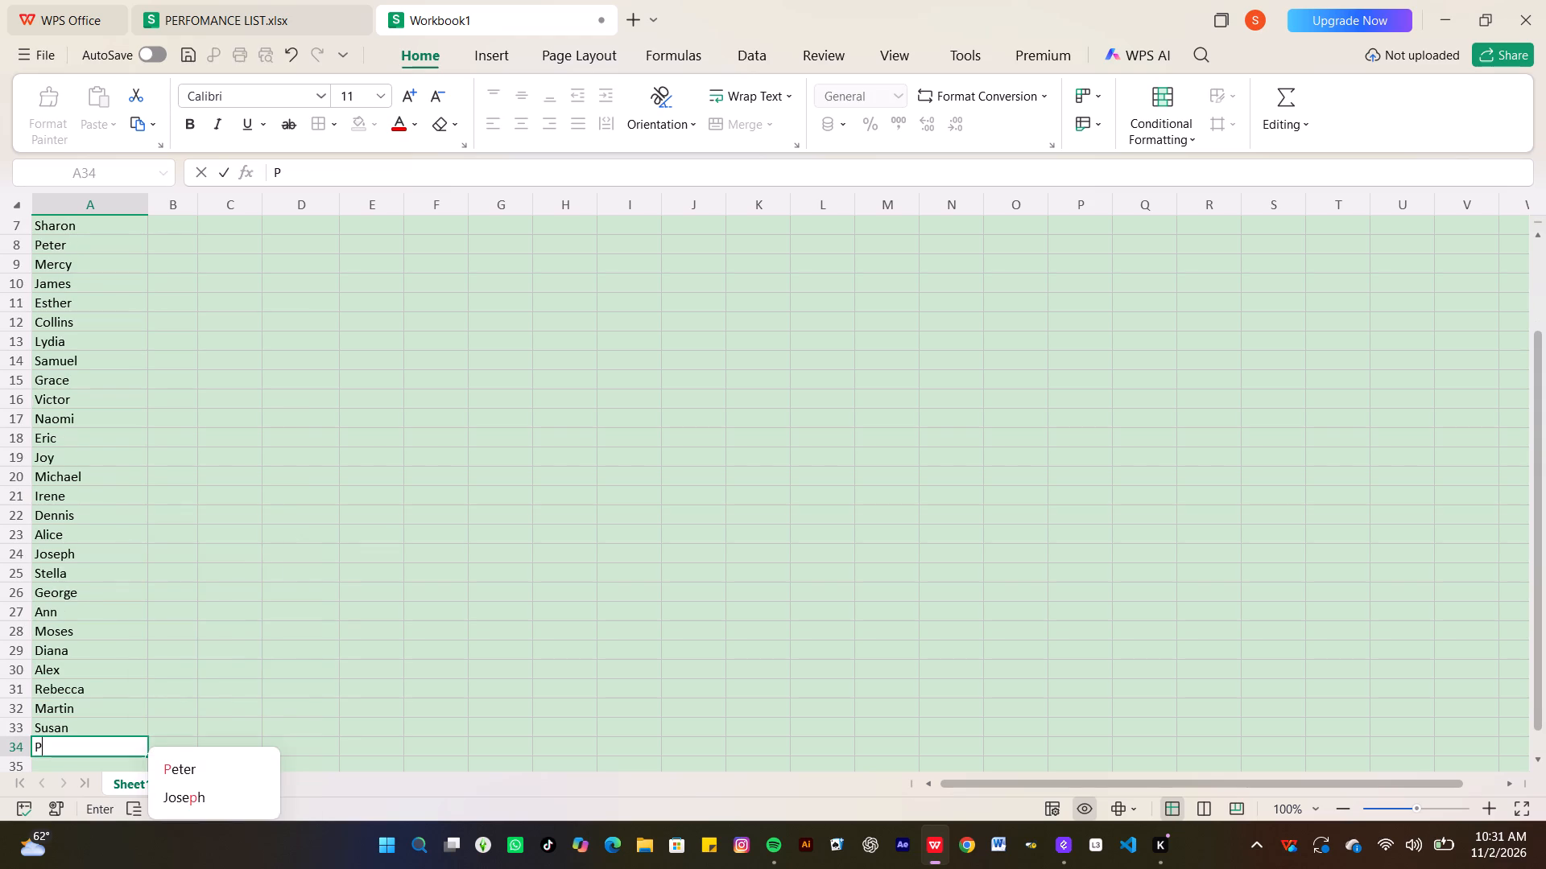
Enter the student names Patrick, Catherine, Francis and Beatrice in cells A34 to A37.
{"action": "type", "text": "atrick"}
{"action": "key", "text": "Return"}
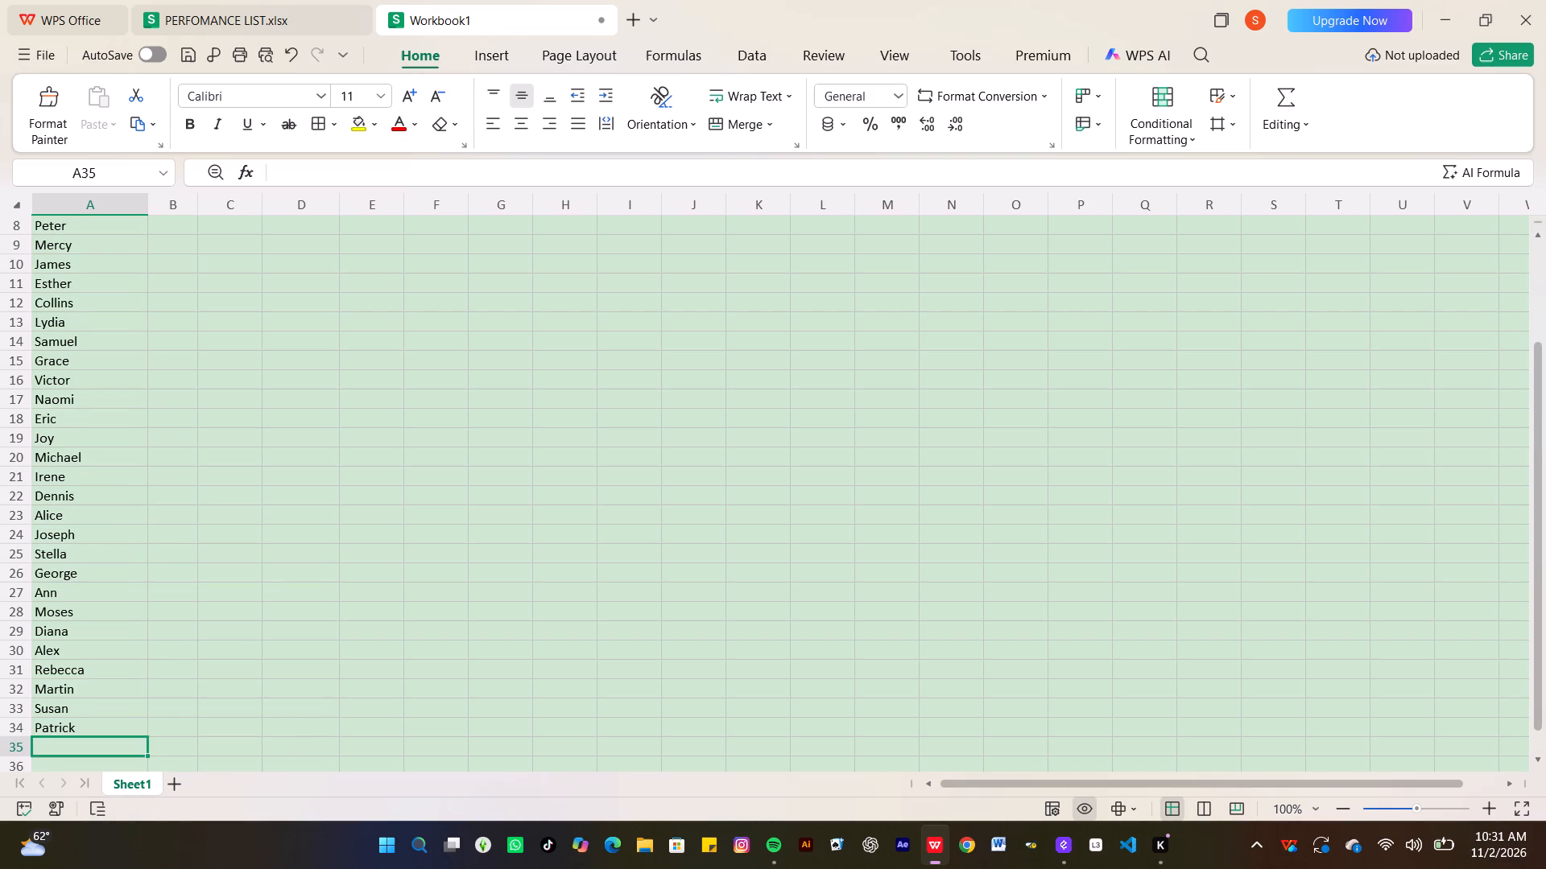
{"action": "type", "text": "atherine"}
{"action": "key", "text": "Return"}
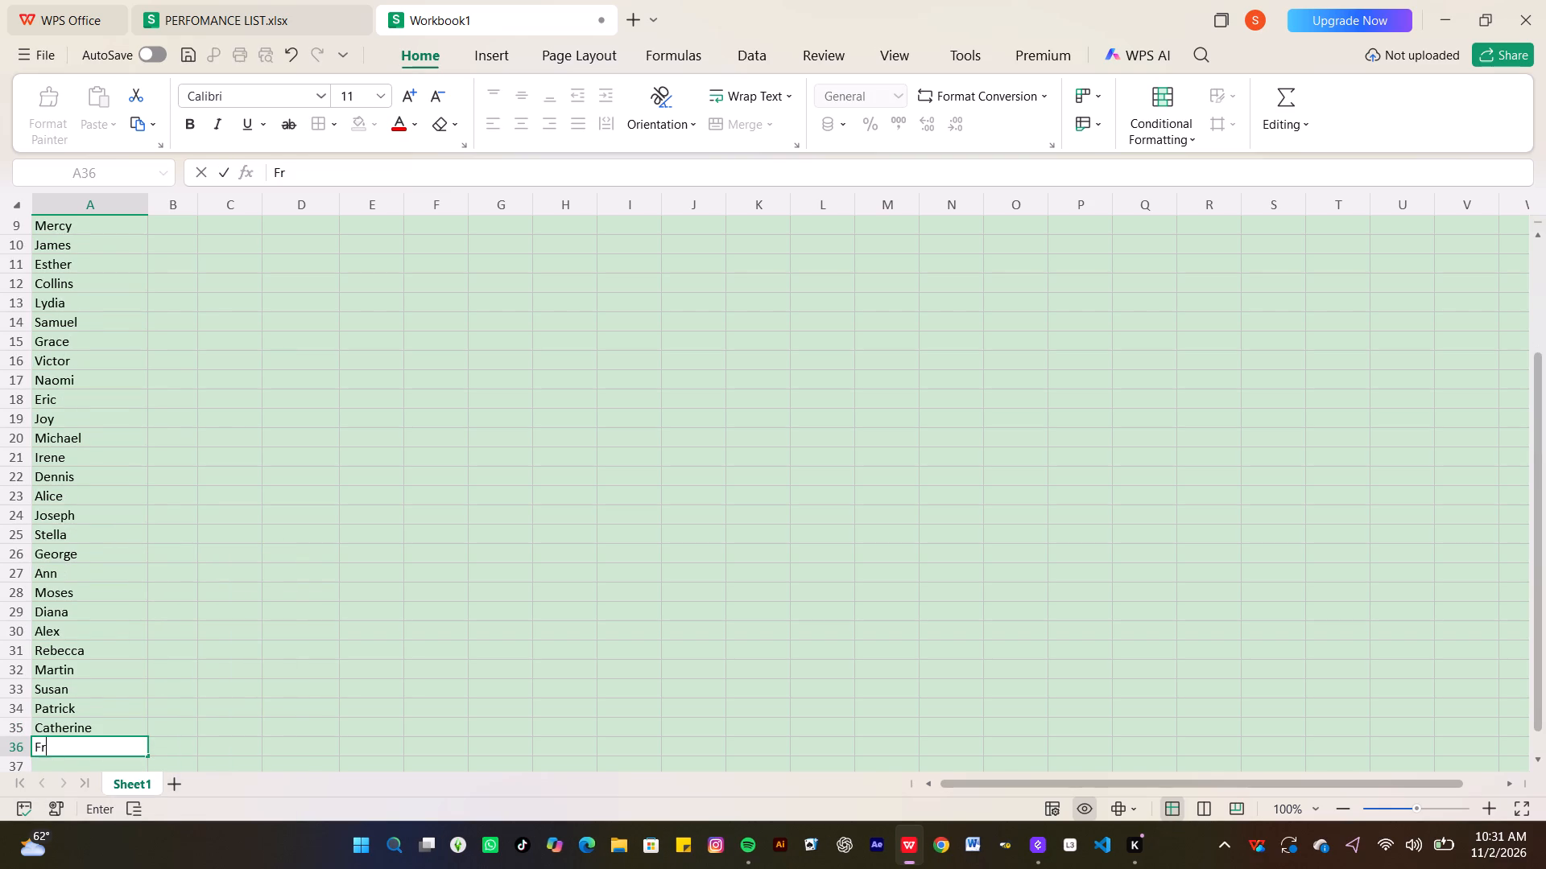
{"action": "type", "text": "cis"}
{"action": "key", "text": "Return"}
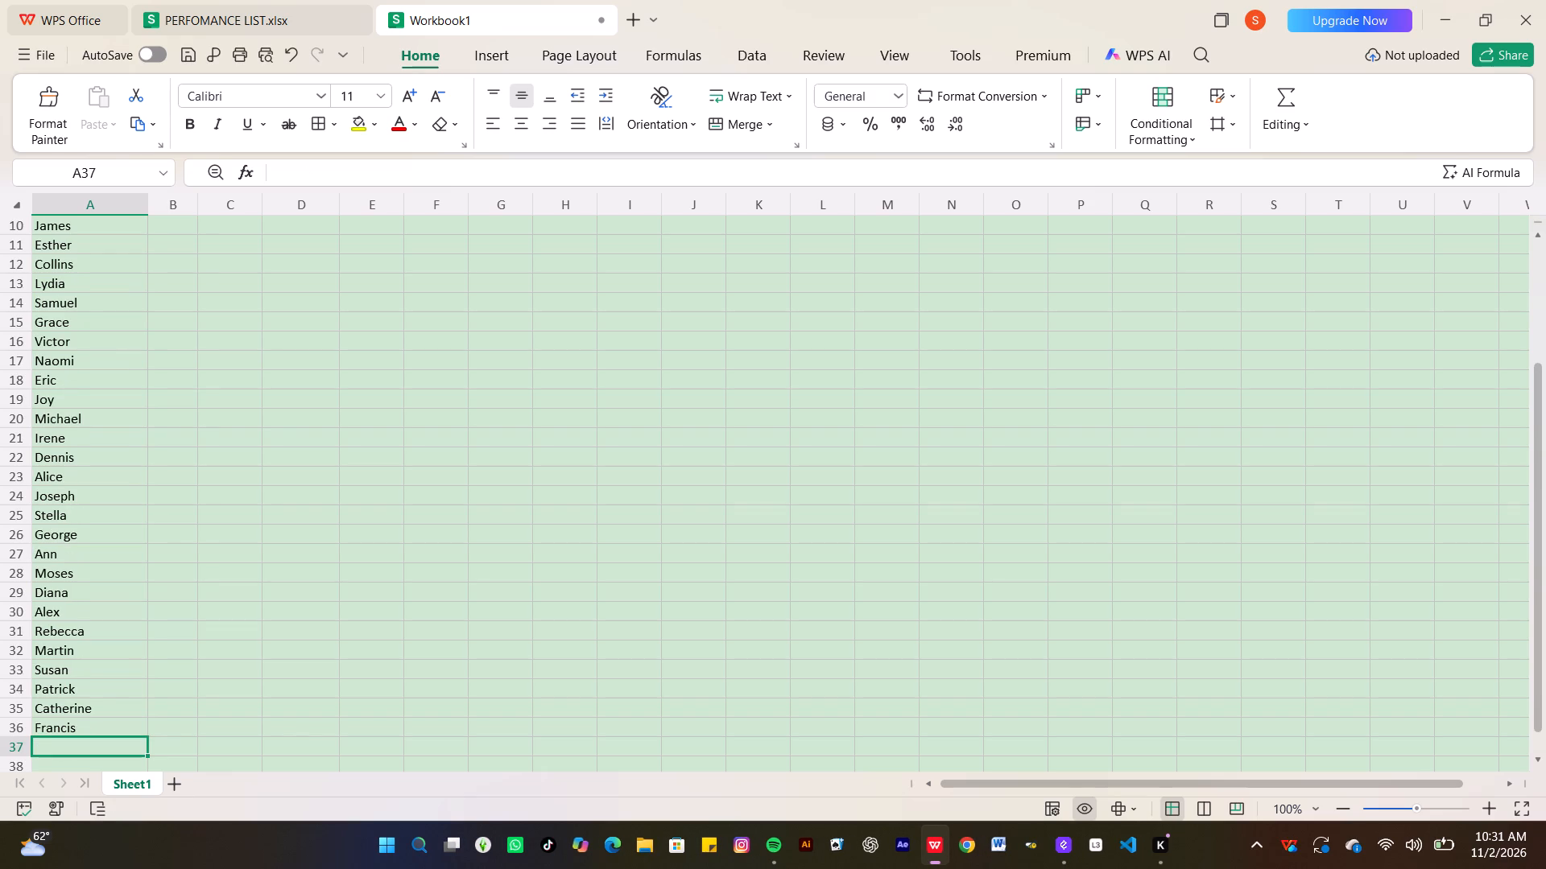
{"action": "type", "text": "ea"}
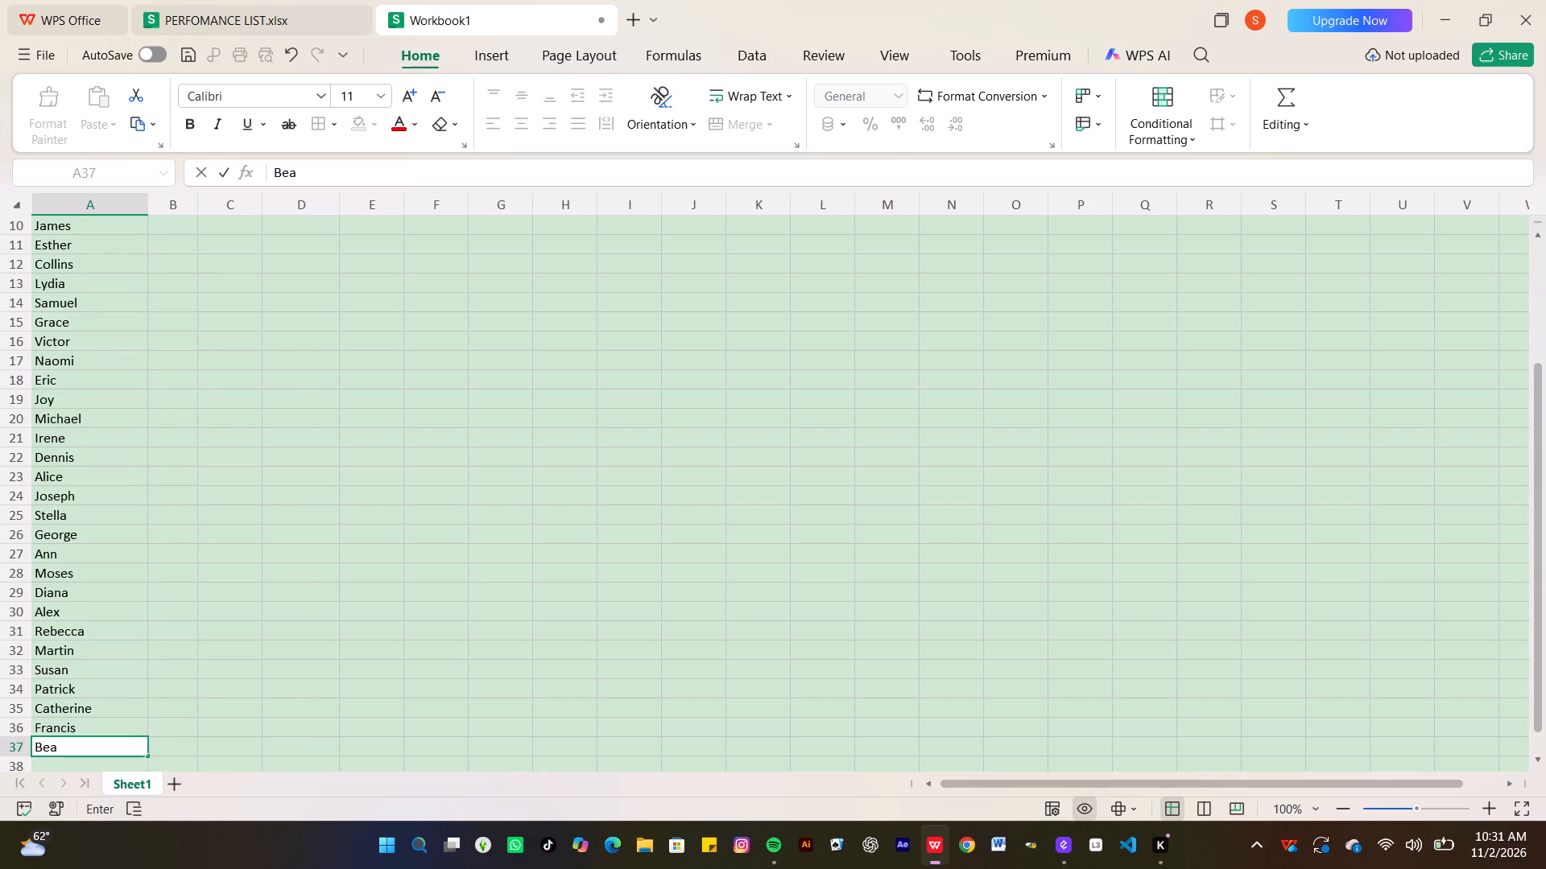
{"action": "type", "text": "trice"}
{"action": "key", "text": "Return"}
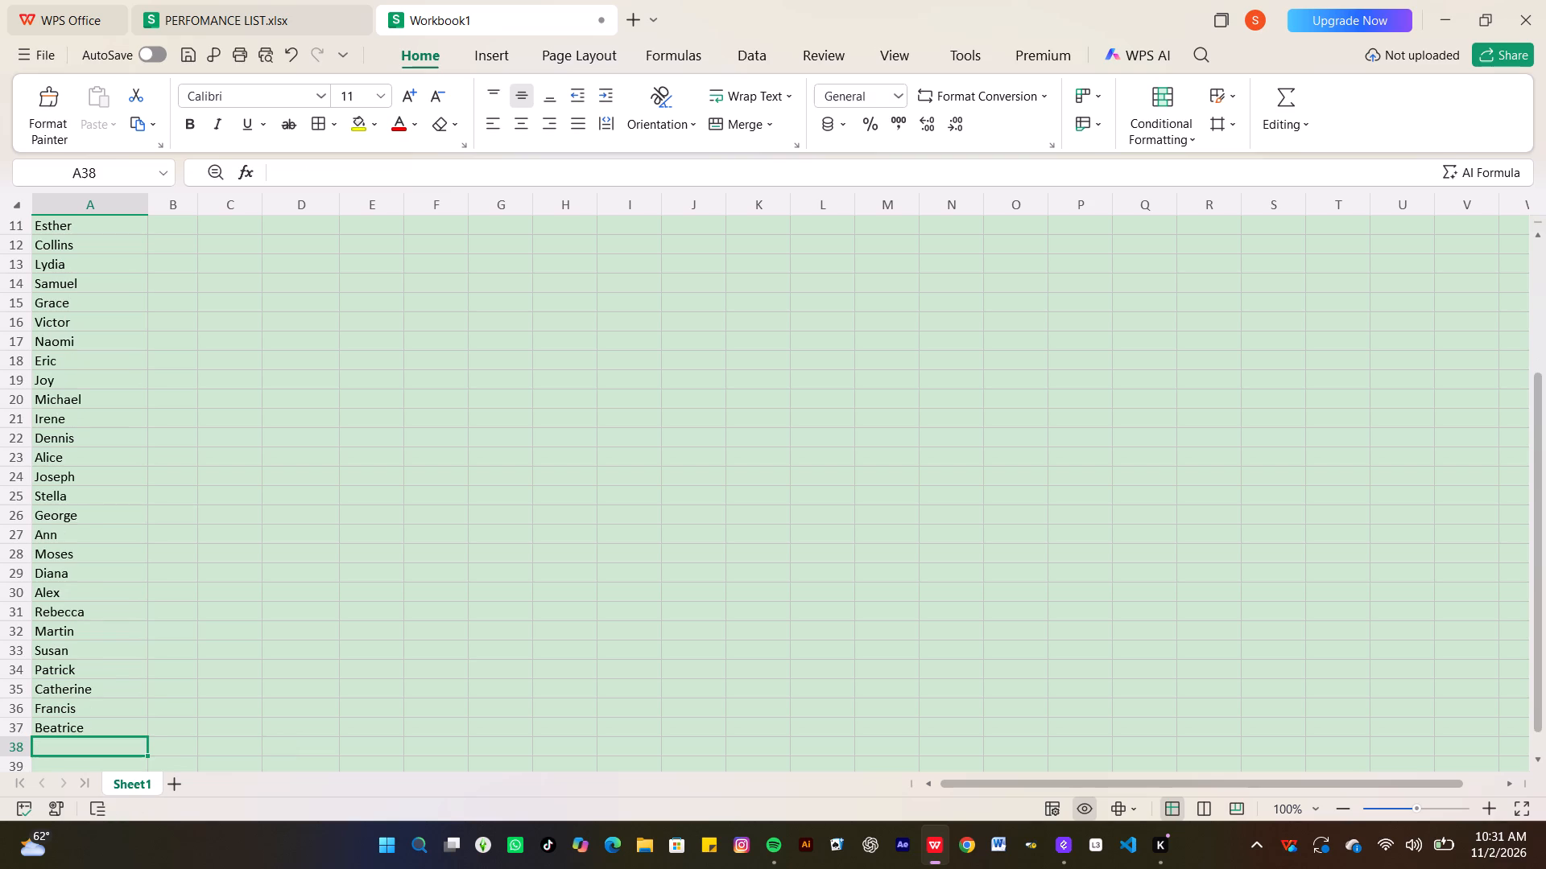
Enter the student names Robert, Janet, Anthony and Caroline in cells A38 to A41.
{"action": "type", "text": "obert"}
{"action": "key", "text": "Return"}
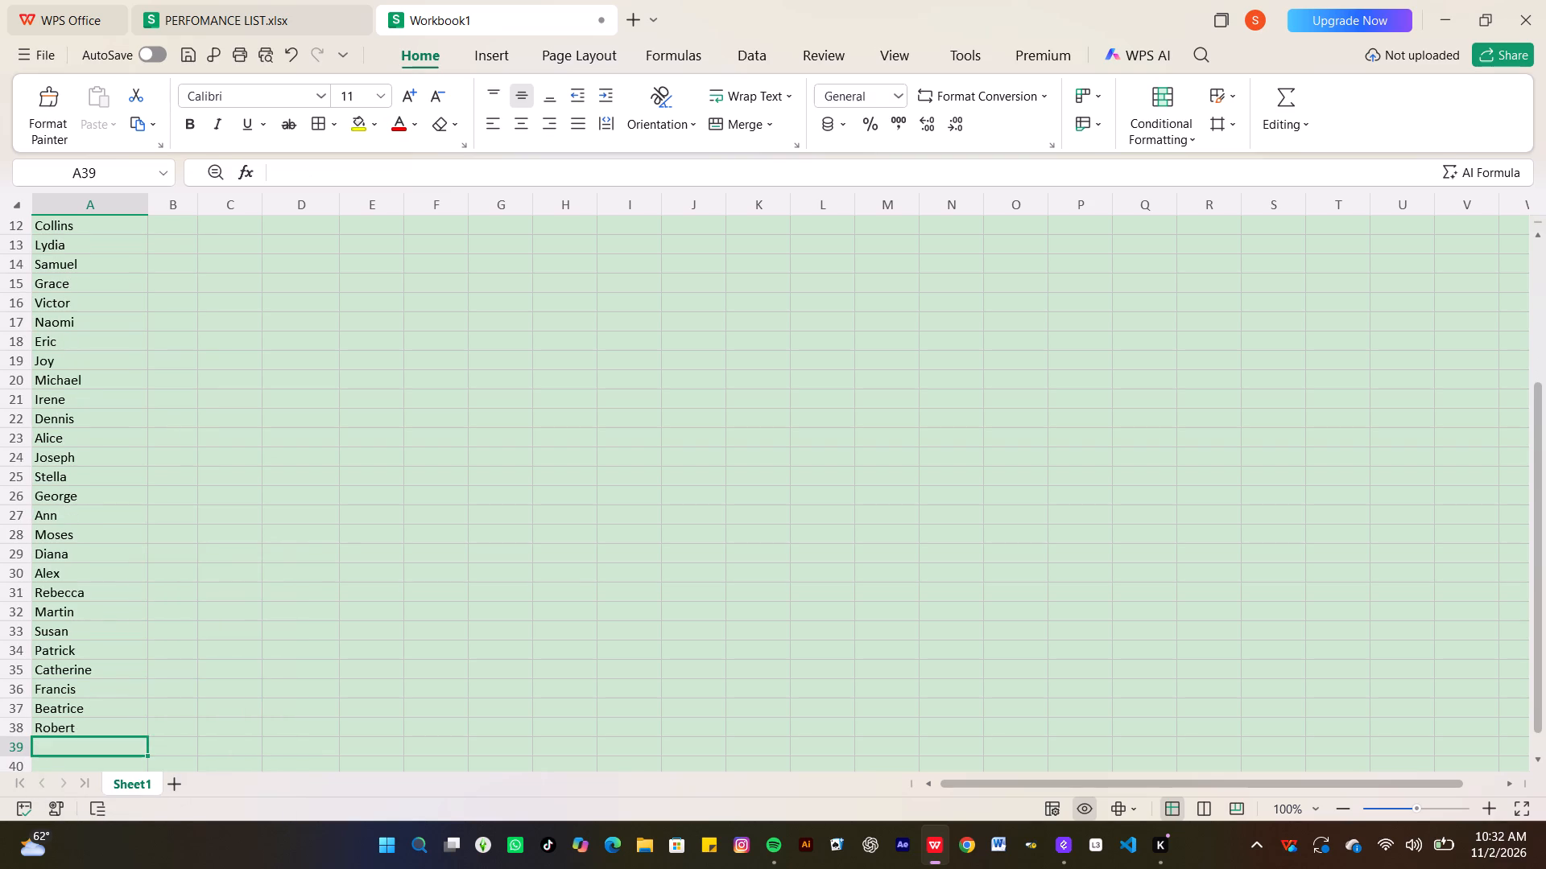
{"action": "type", "text": "anet"}
{"action": "key", "text": "Return"}
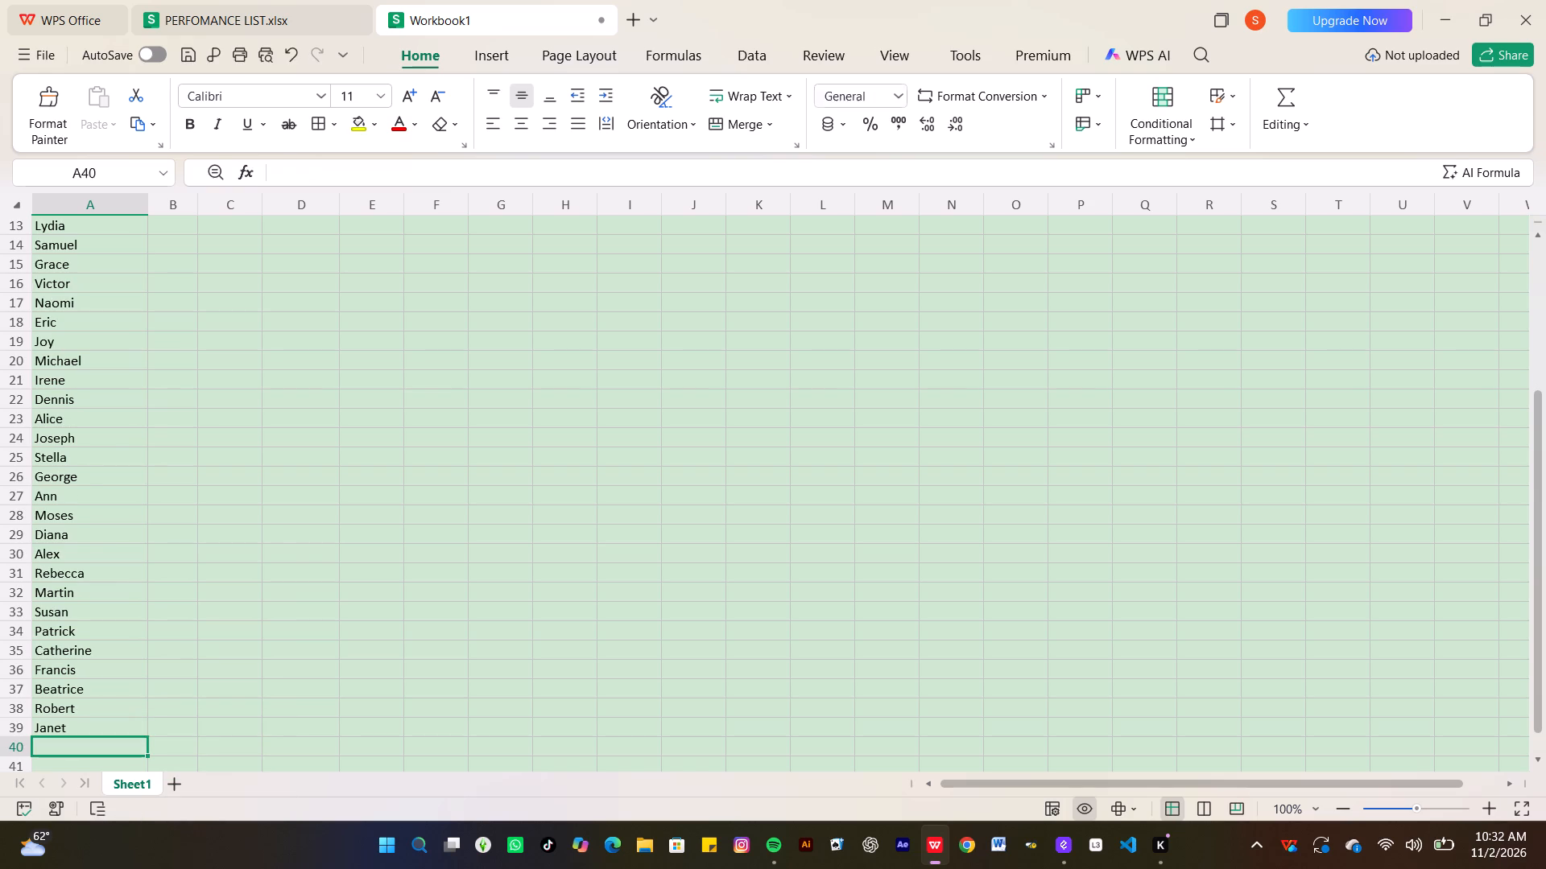
{"action": "type", "text": "nthon"}
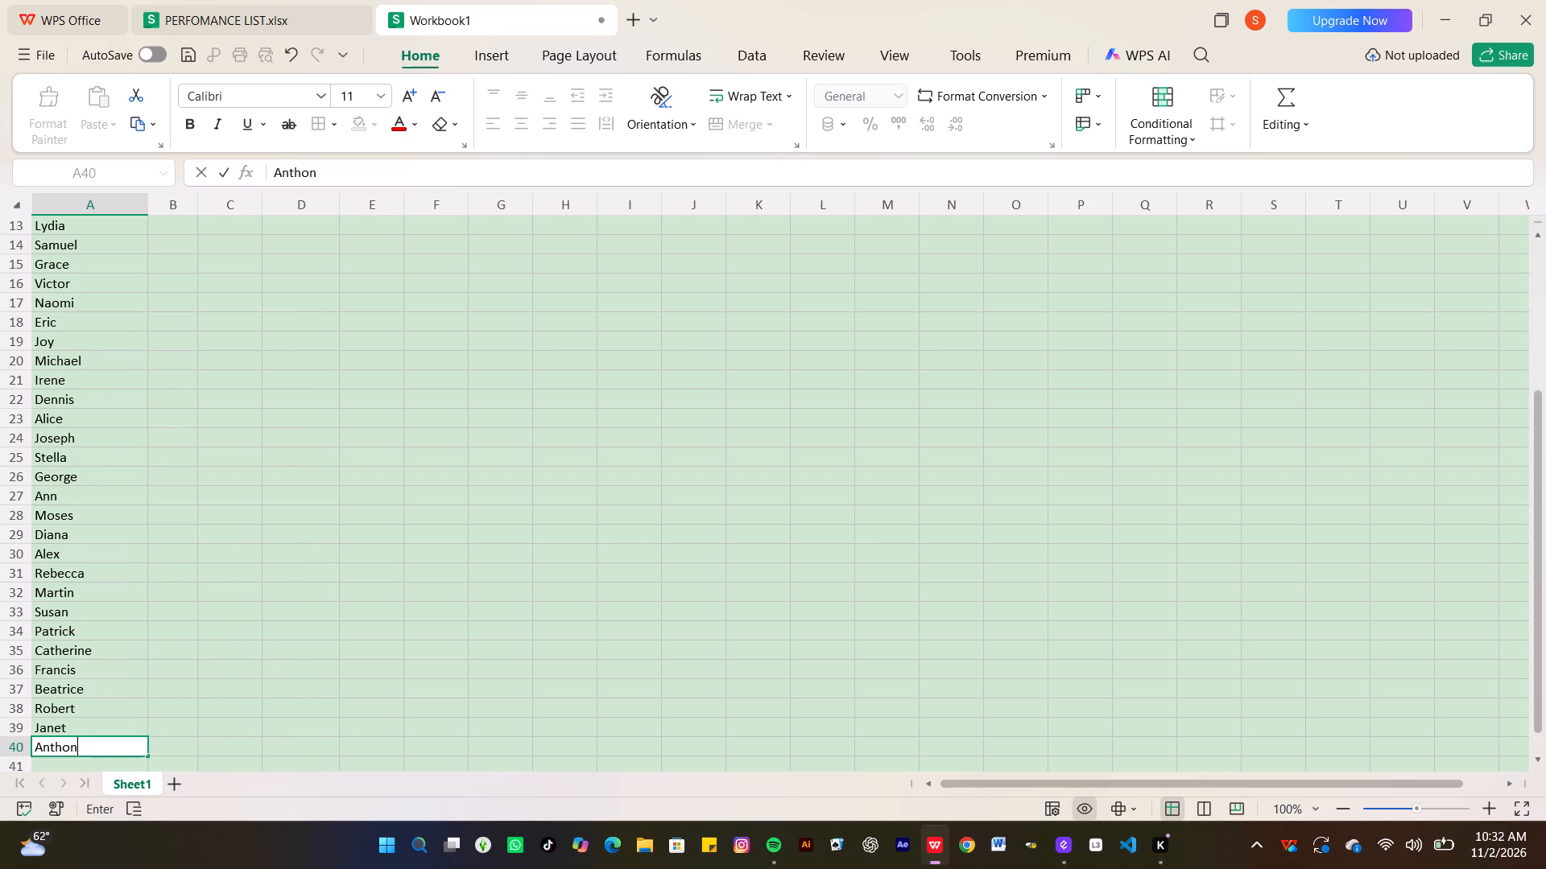
{"action": "key", "text": "y"}
{"action": "key", "text": "Return"}
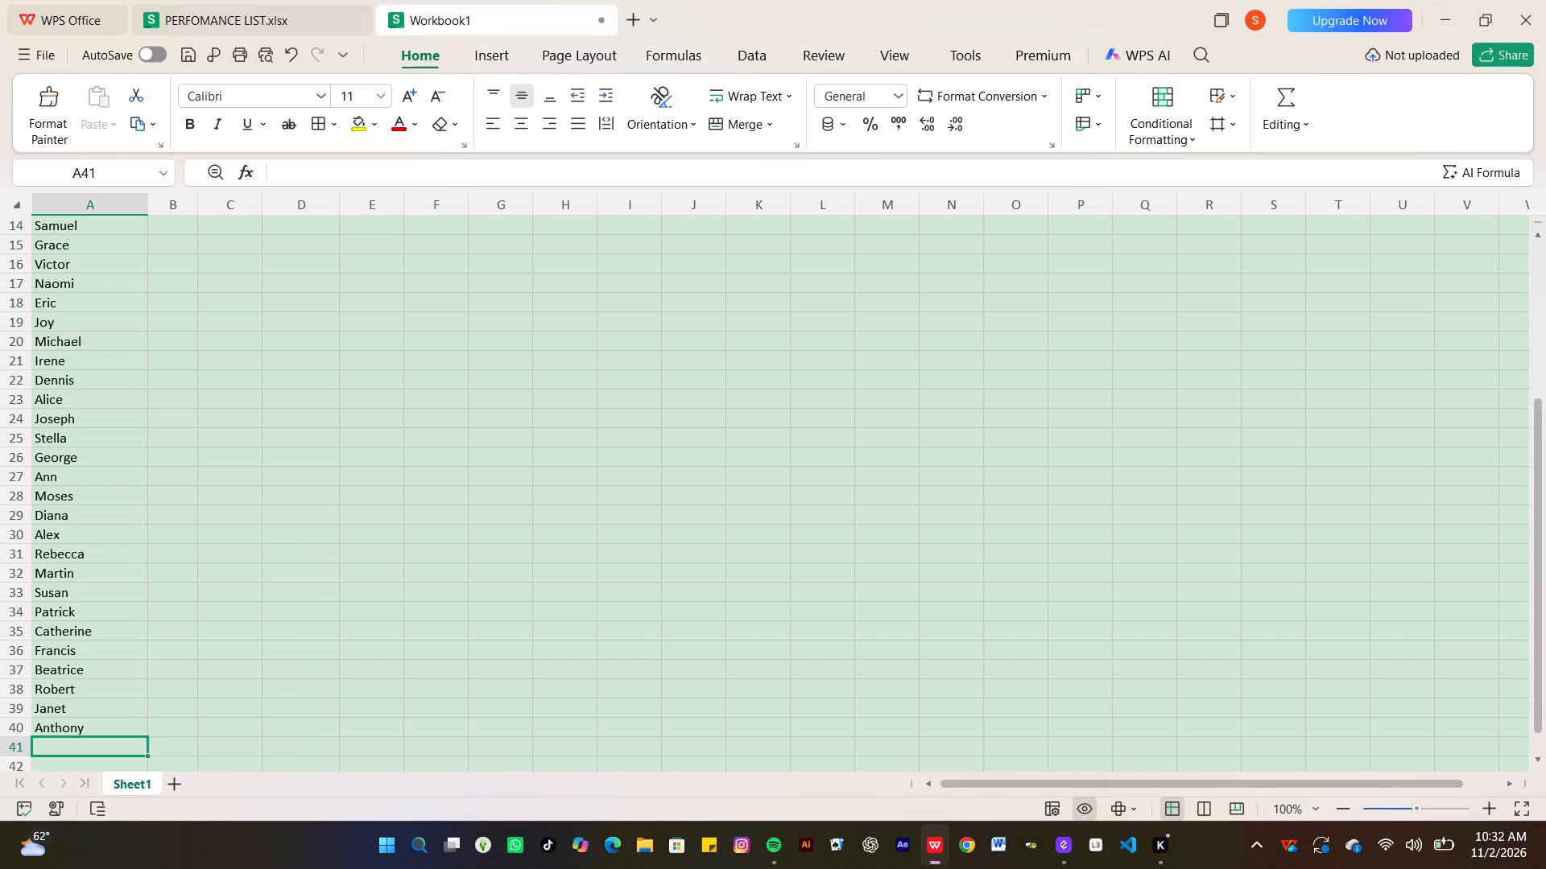
{"action": "key", "text": "c"}
{"action": "key", "text": "a"}
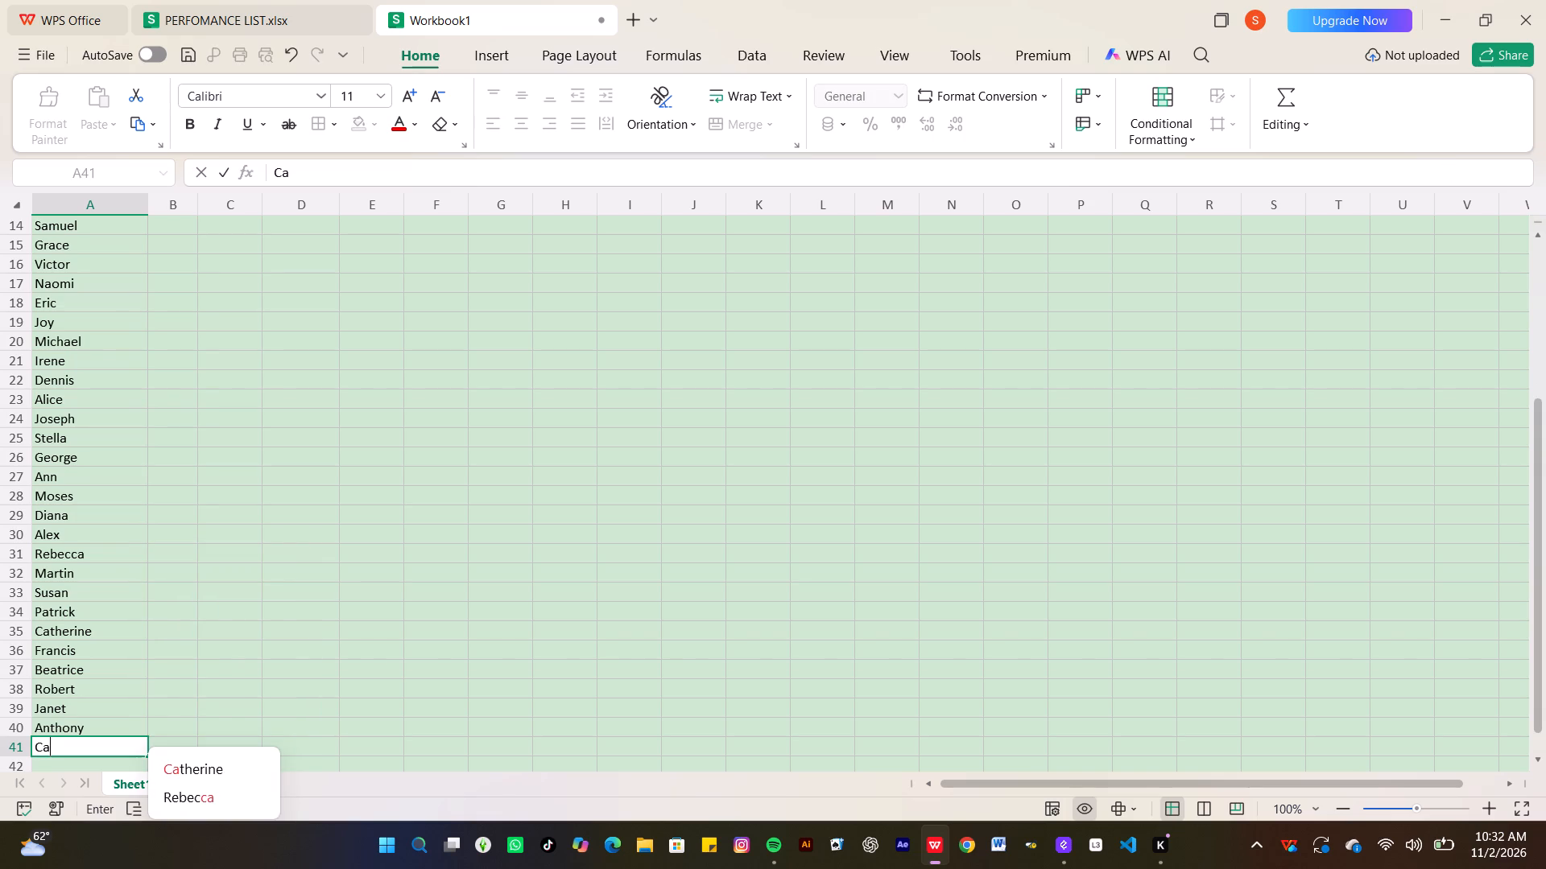
{"action": "type", "text": "roli"}
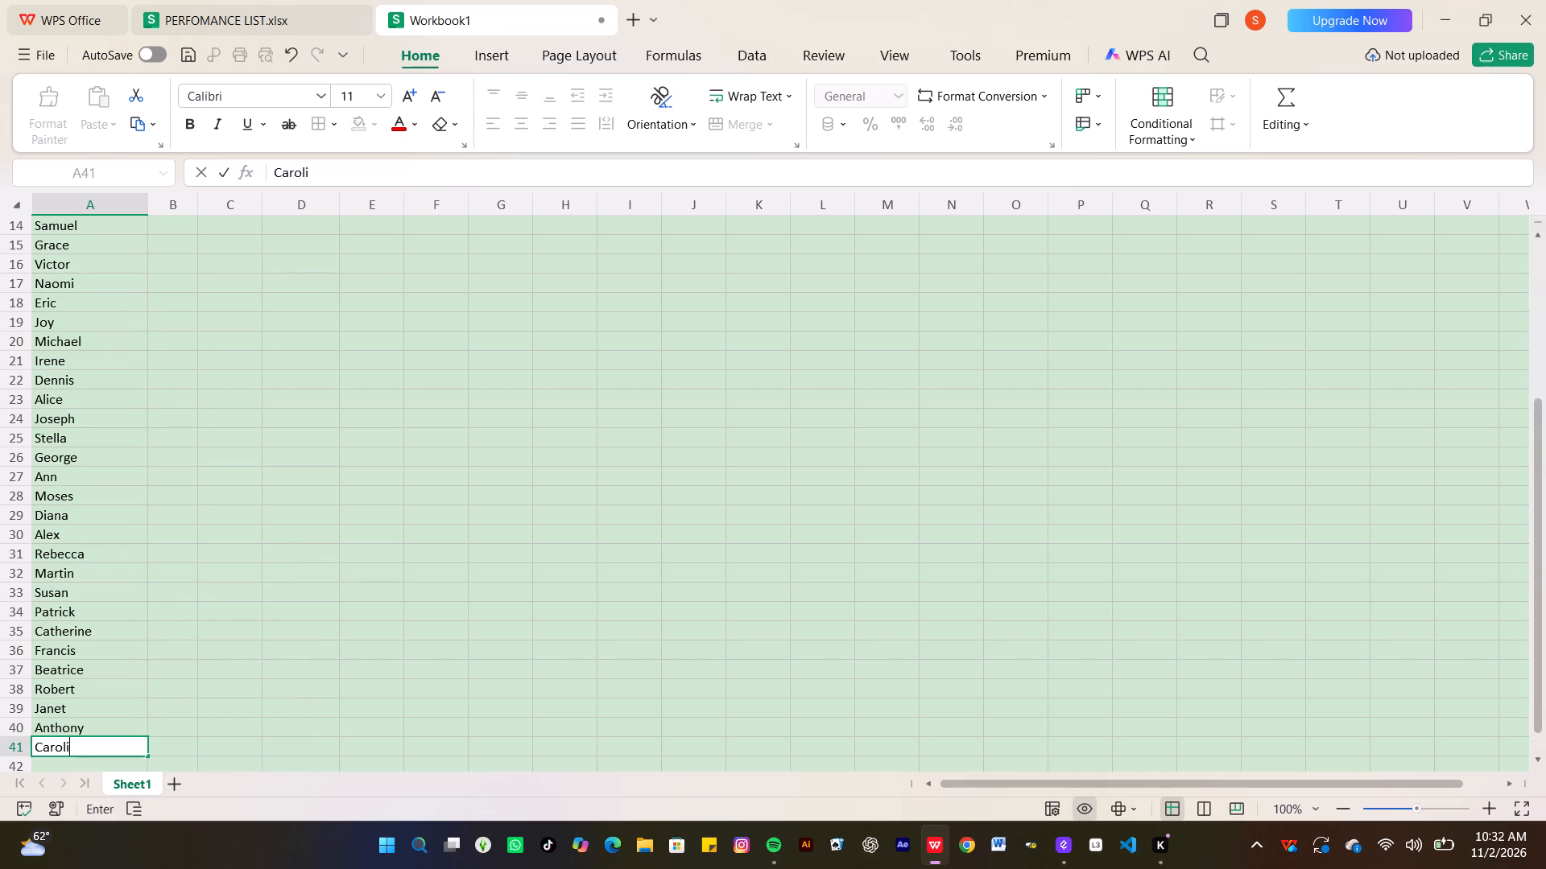
{"action": "type", "text": "ne"}
{"action": "key", "text": "Return"}
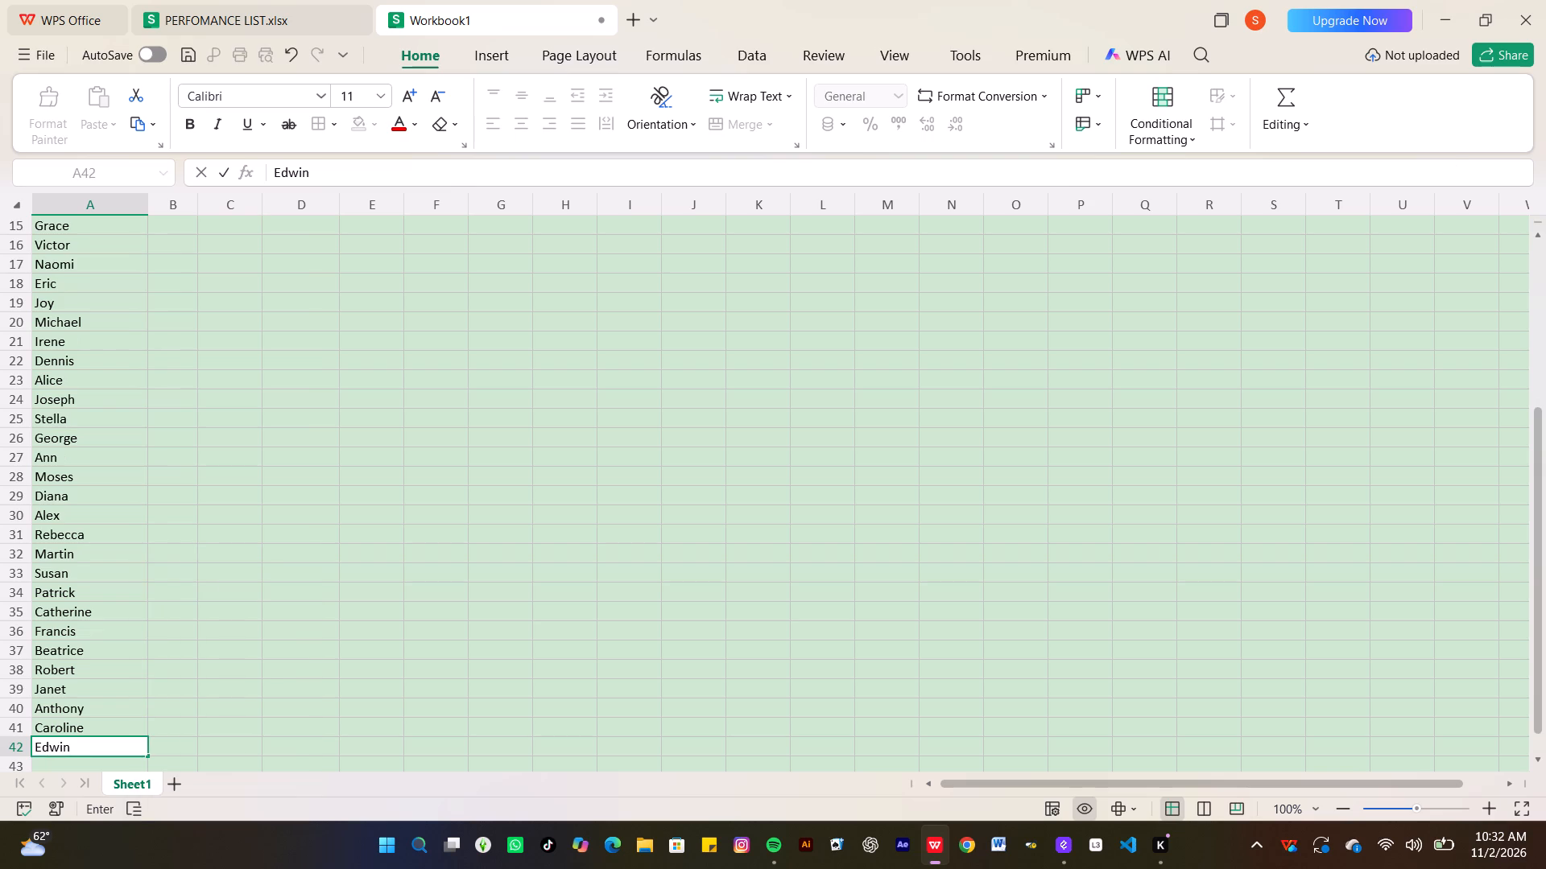
Enter the student names Edwin, Millicent, Timothy, Veronica and Simon in cells A42 to A46.
{"action": "key", "text": "Return"}
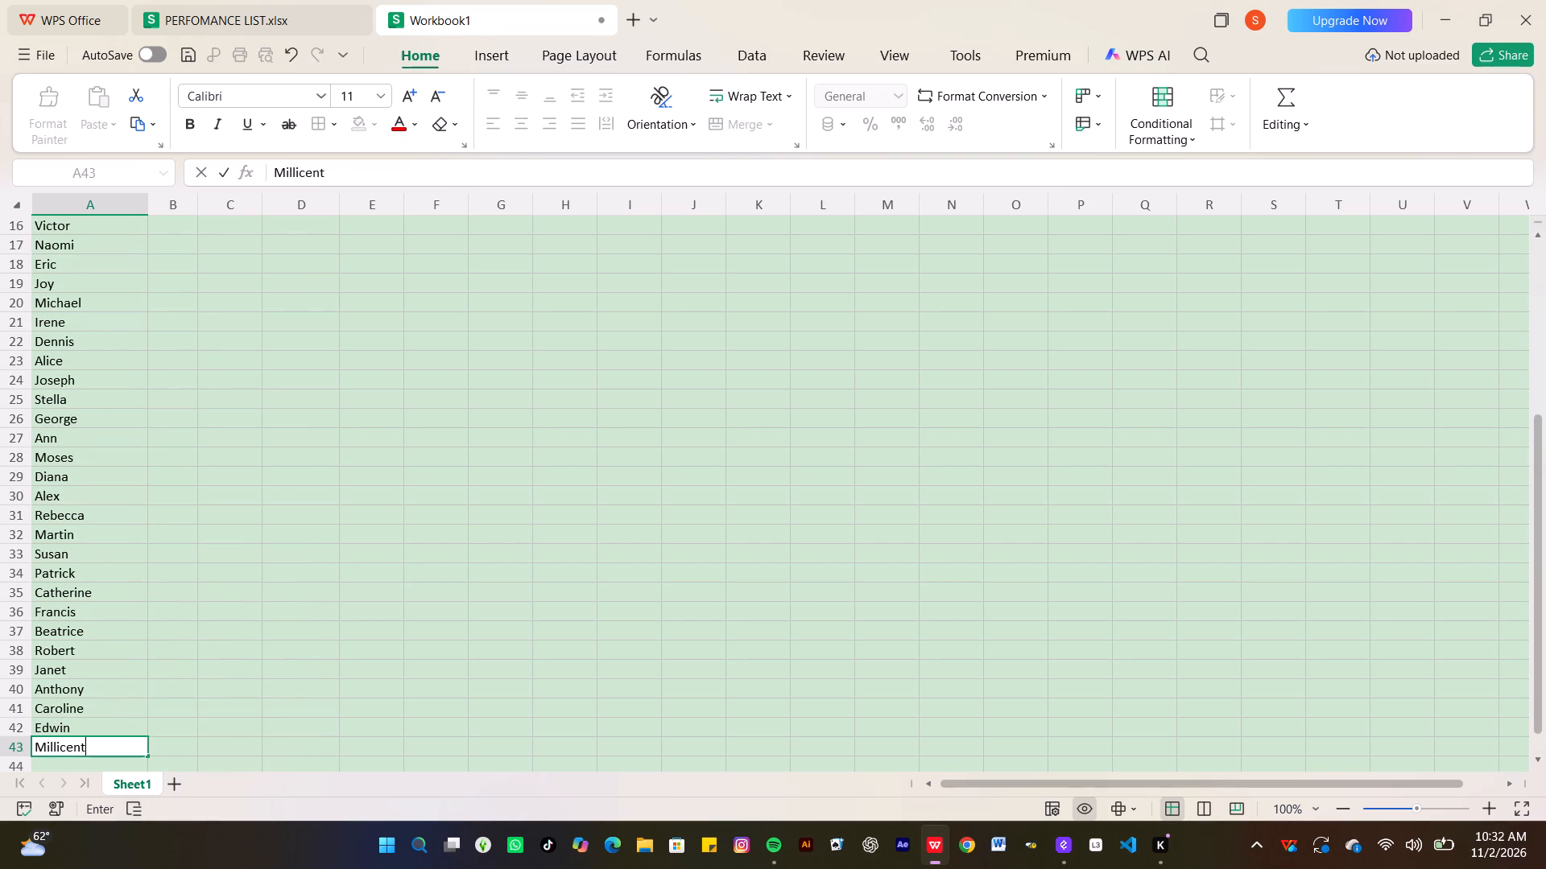
{"action": "key", "text": "Return"}
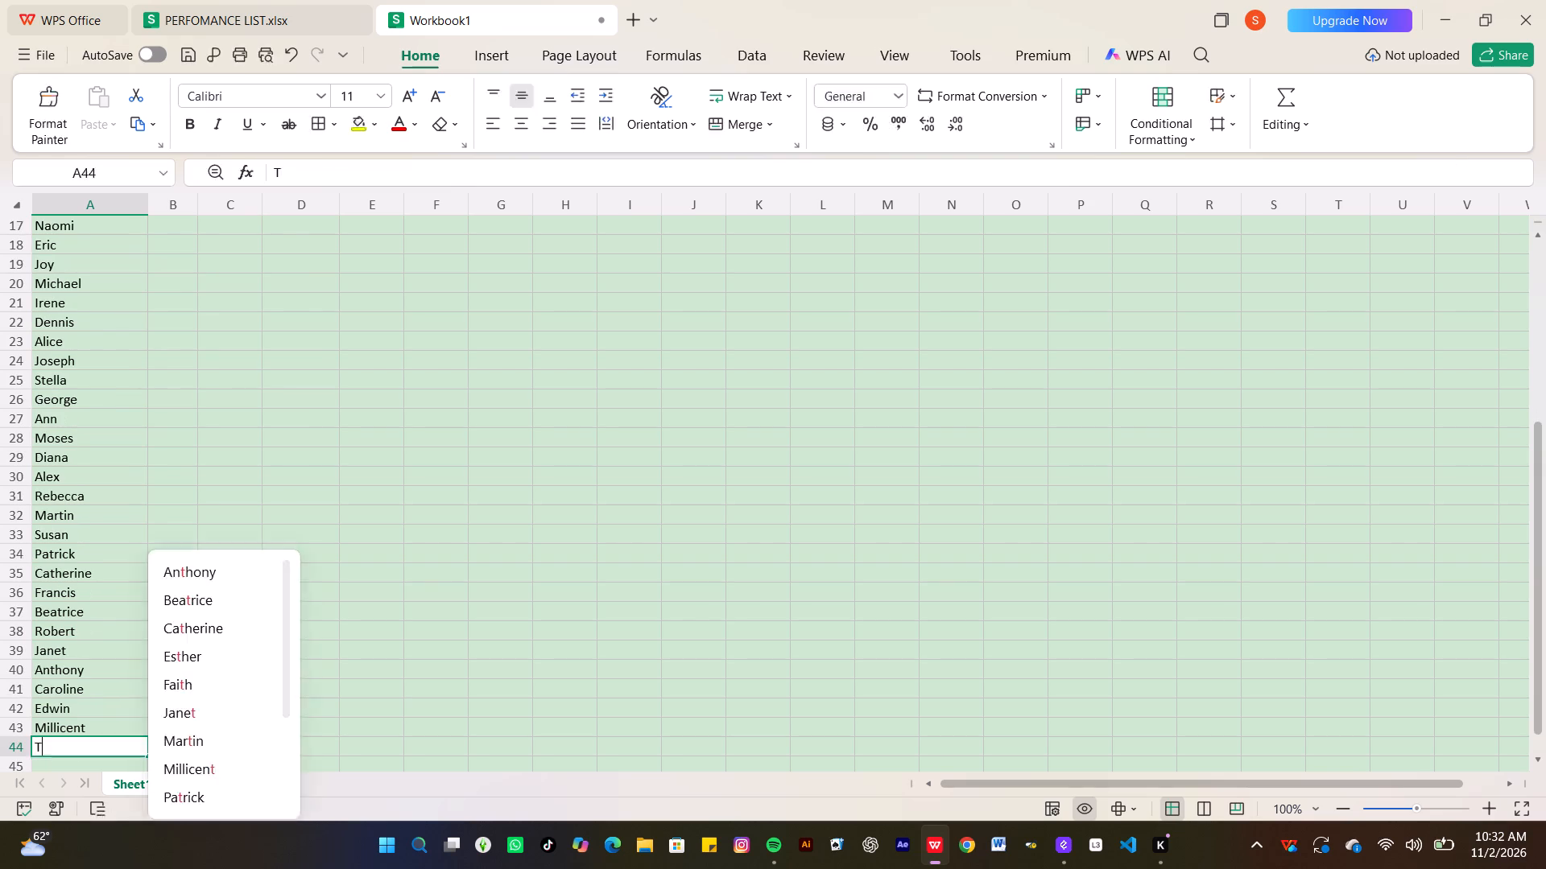
{"action": "type", "text": "imothy"}
{"action": "key", "text": "Return"}
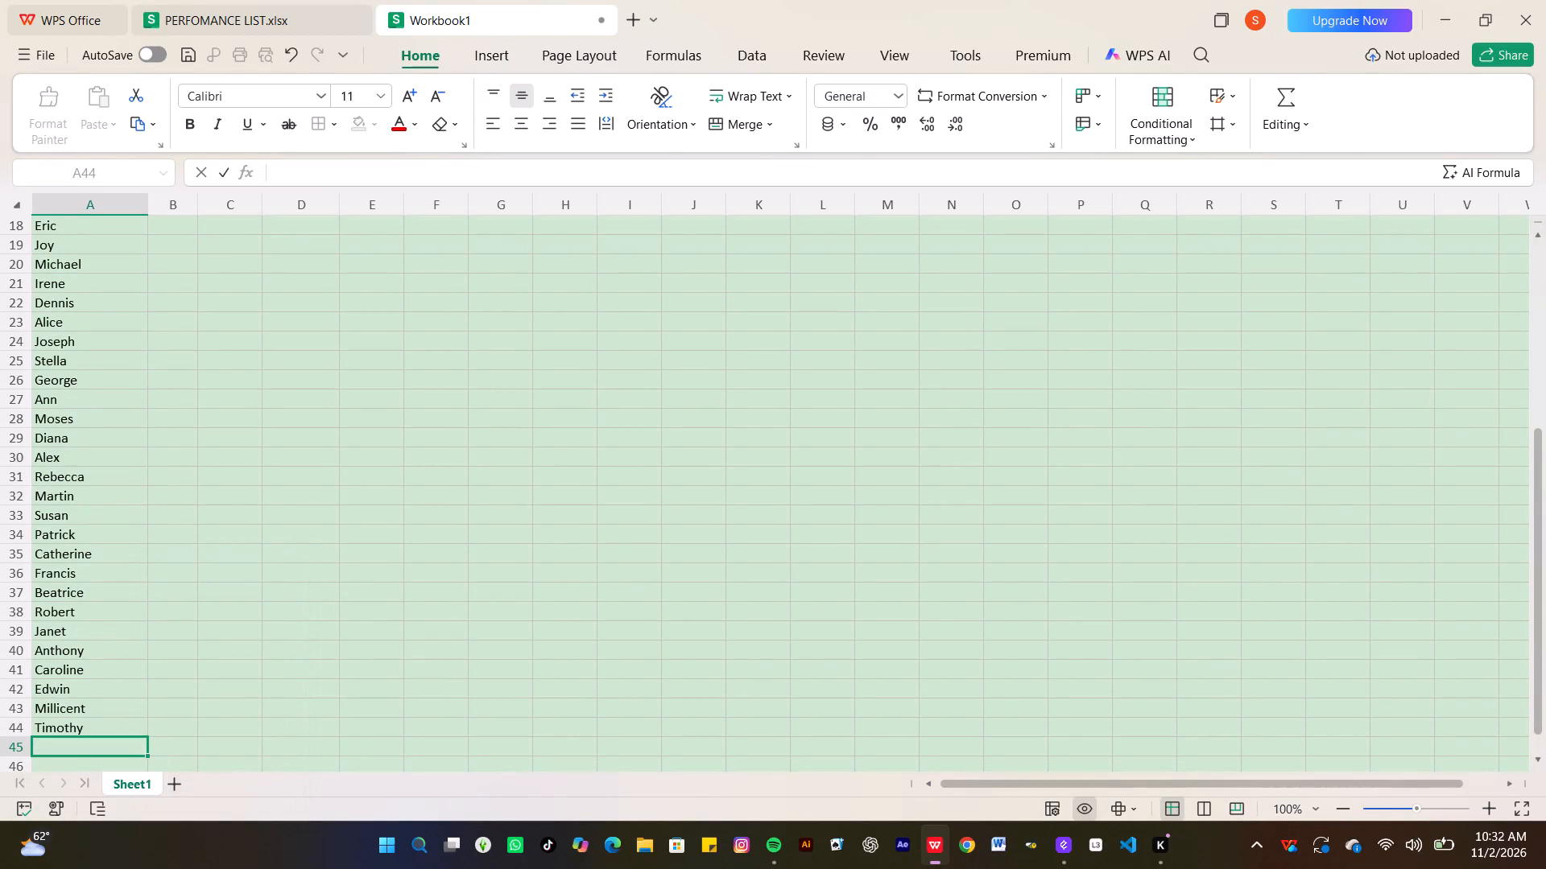
{"action": "type", "text": "ero"}
{"action": "type", "text": "nica"}
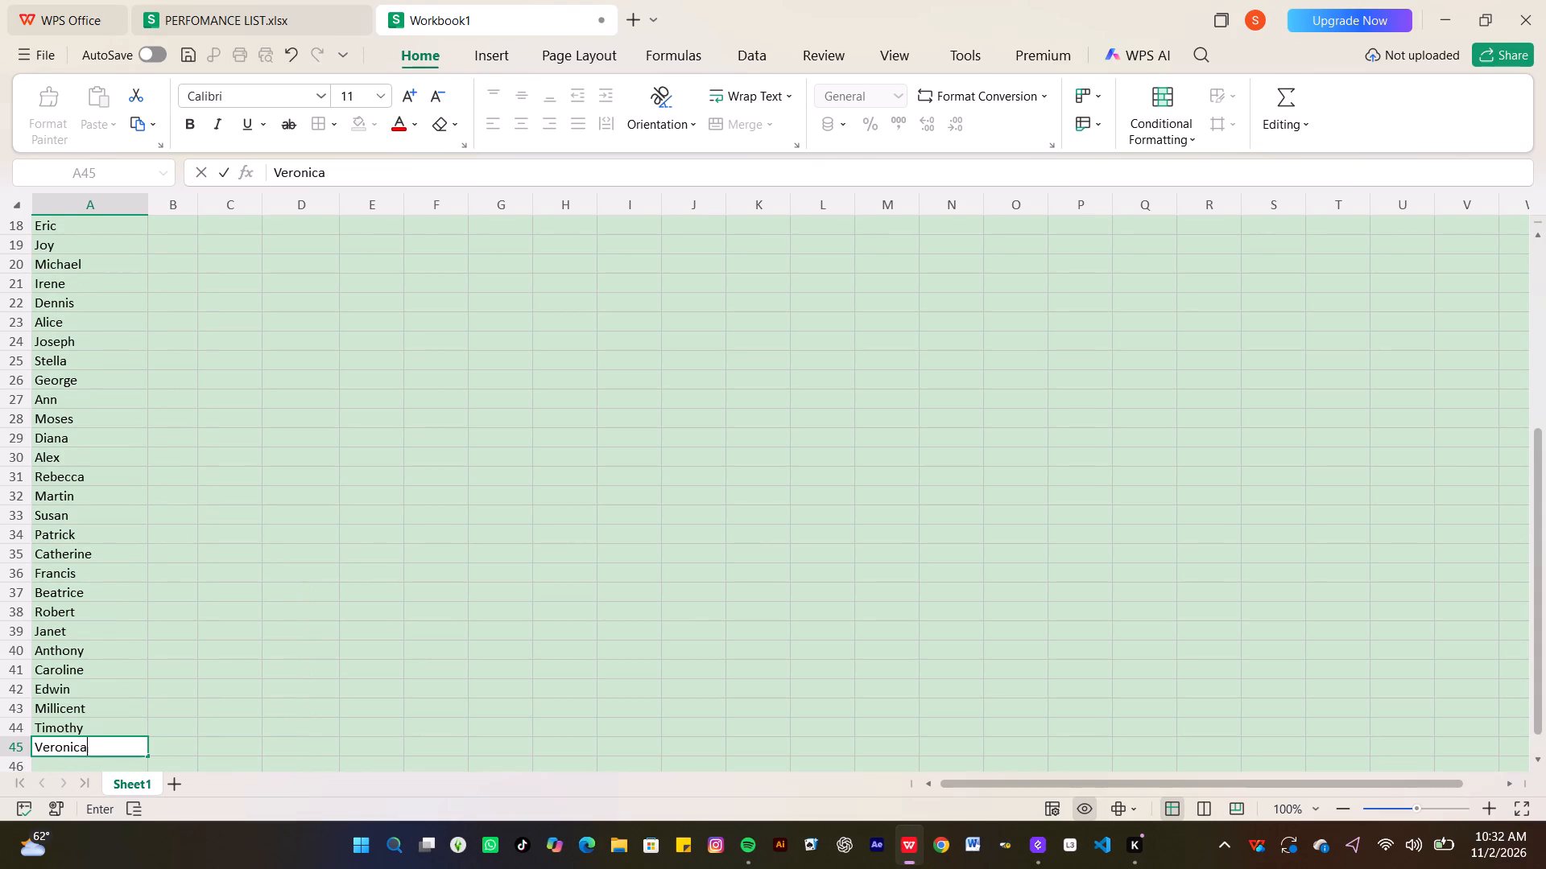
{"action": "key", "text": "Return"}
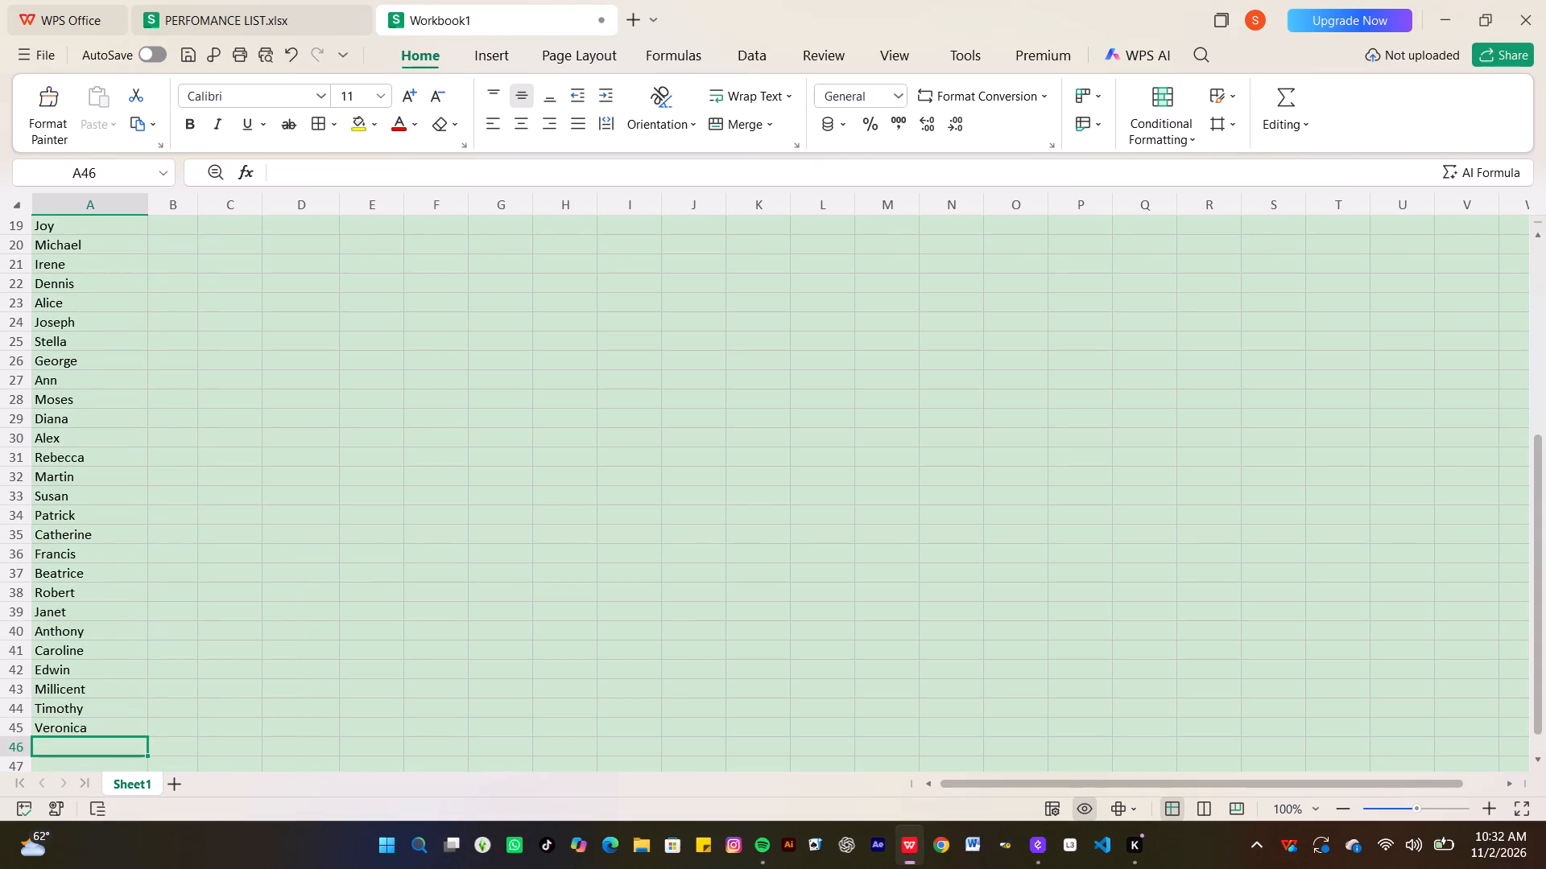
{"action": "type", "text": "imon"}
{"action": "key", "text": "Return"}
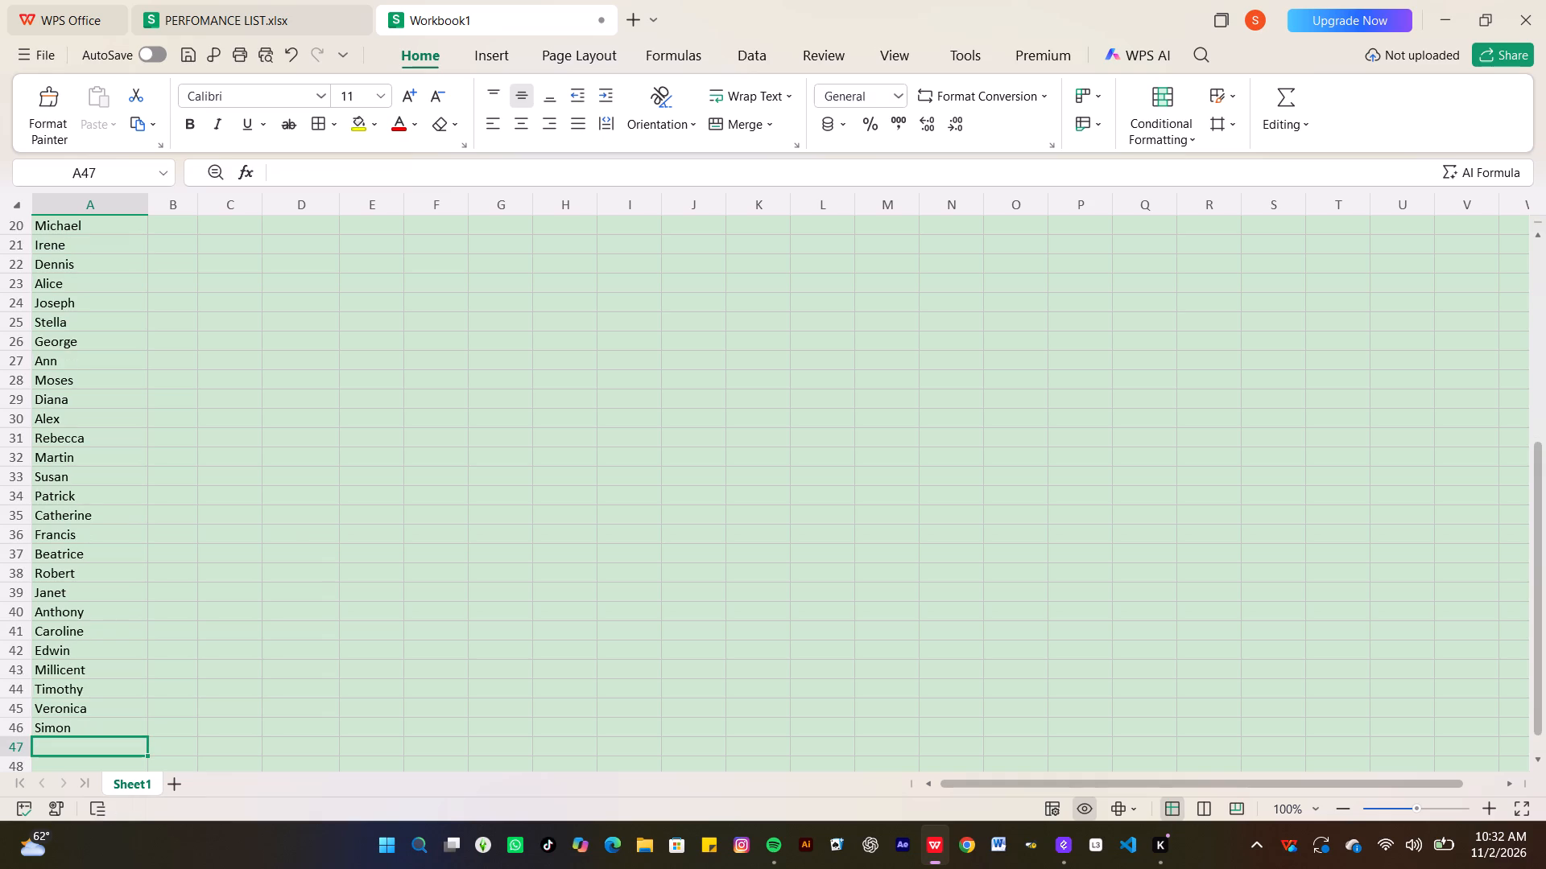
Enter the student names Pauline, Benjamin, Ruth, Nicholas and Florence in cells A47 to A51.
{"action": "type", "text": "auline"}
{"action": "key", "text": "Return"}
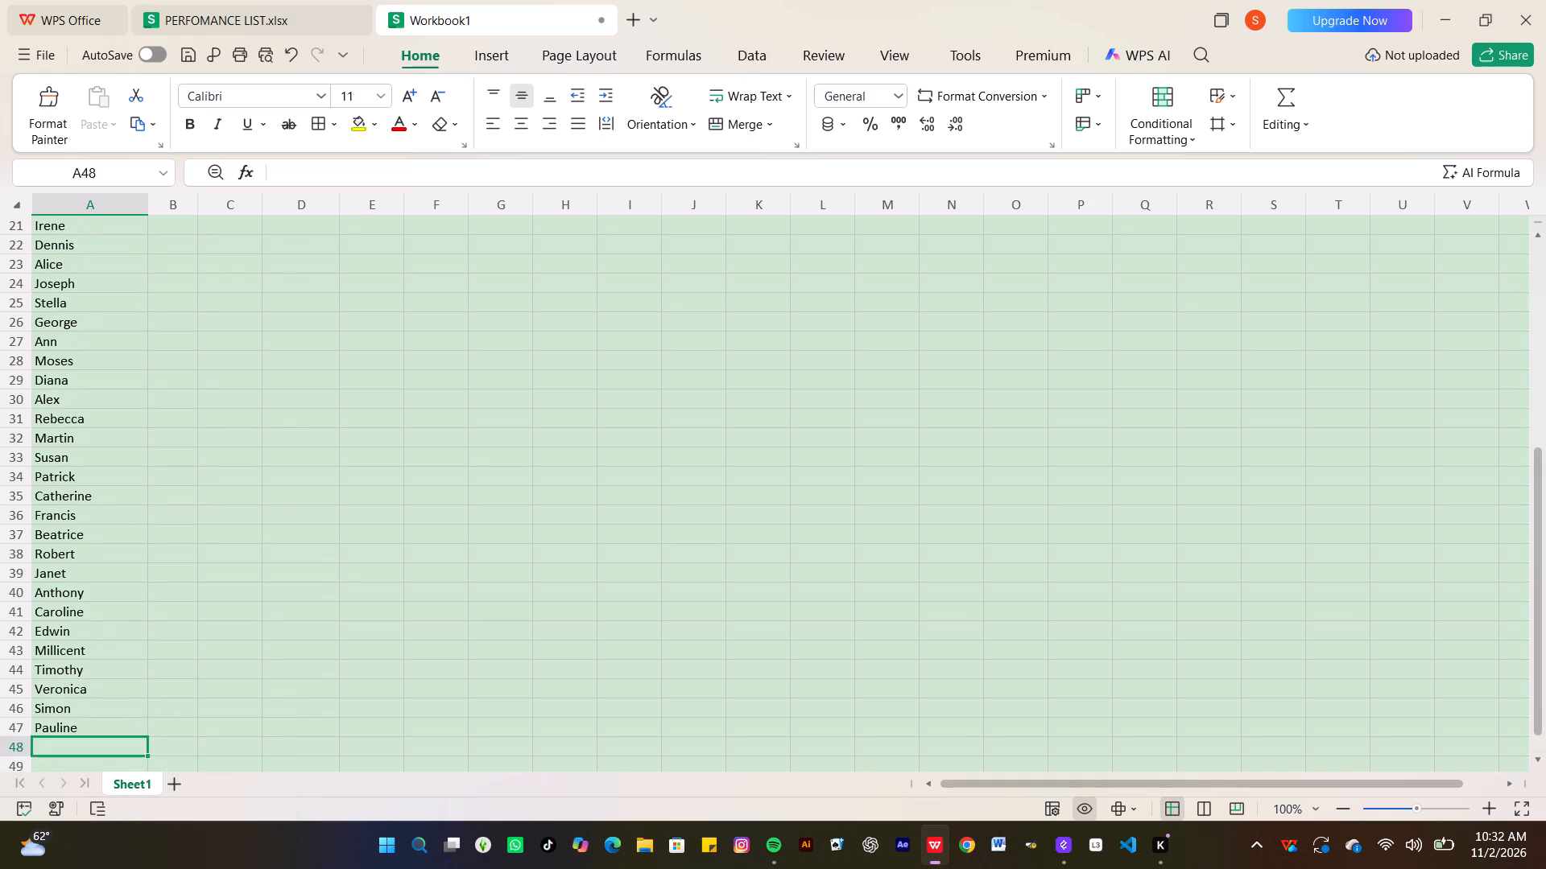
{"action": "type", "text": "enj"}
{"action": "type", "text": "am"}
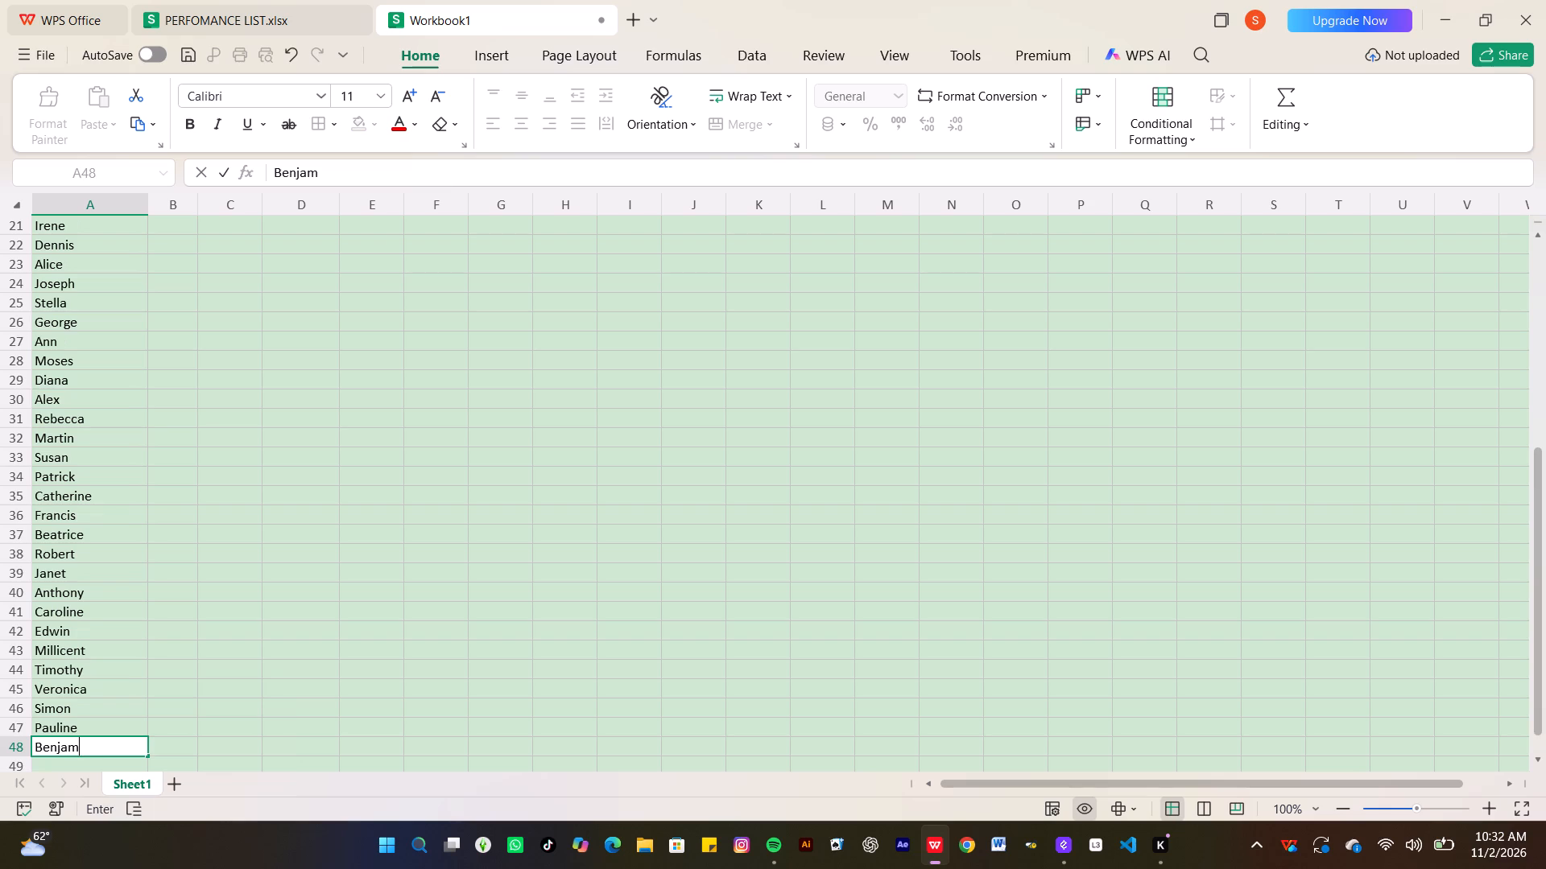
{"action": "type", "text": "in"}
{"action": "key", "text": "Return"}
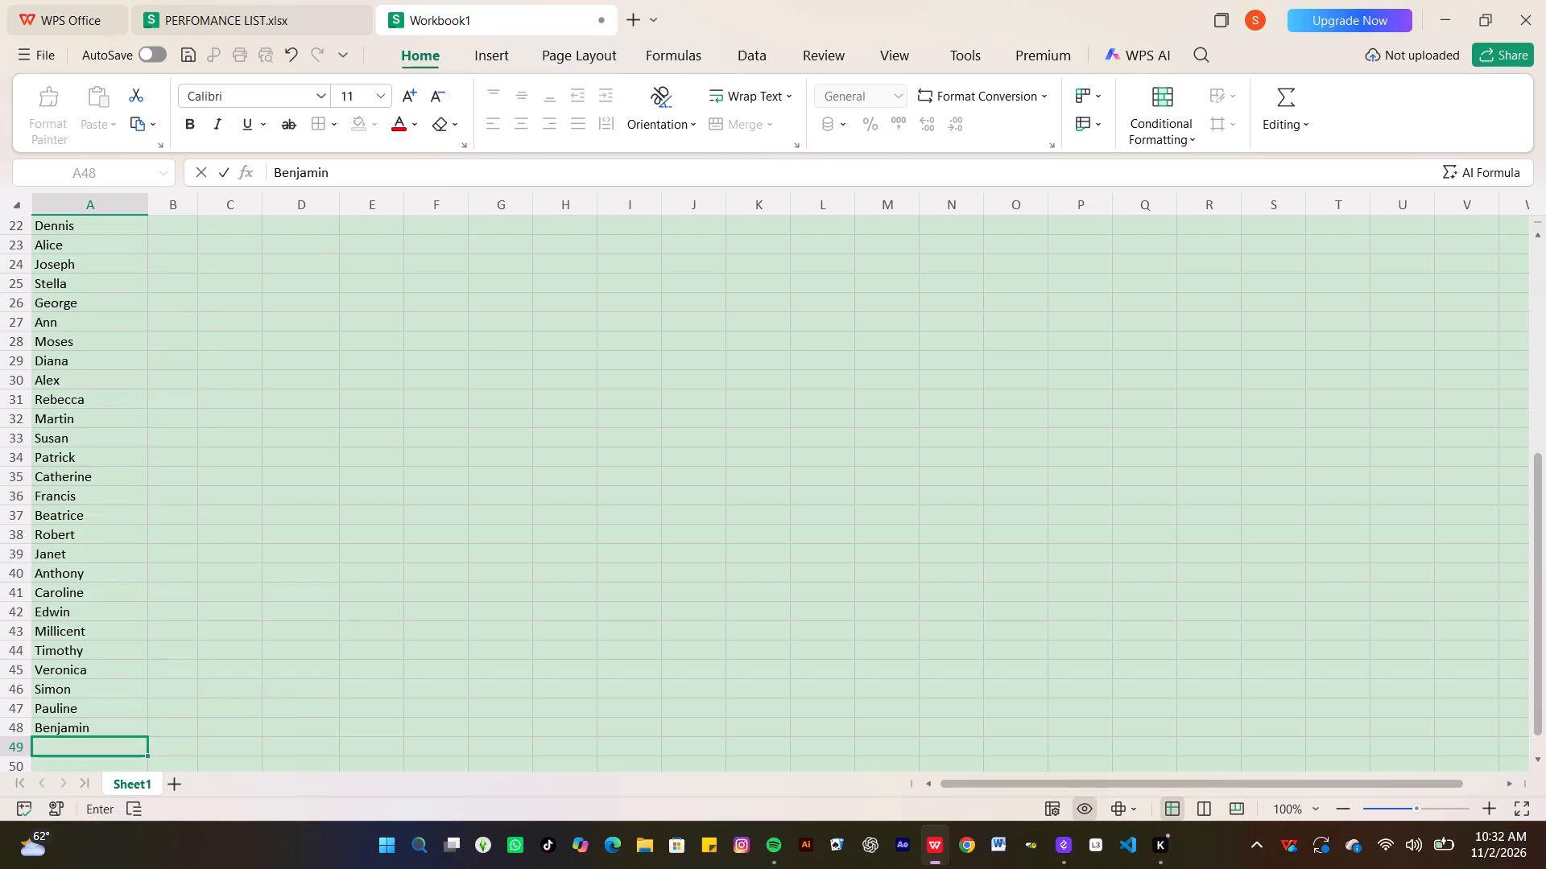
{"action": "key", "text": "r"}
{"action": "type", "text": "uth"}
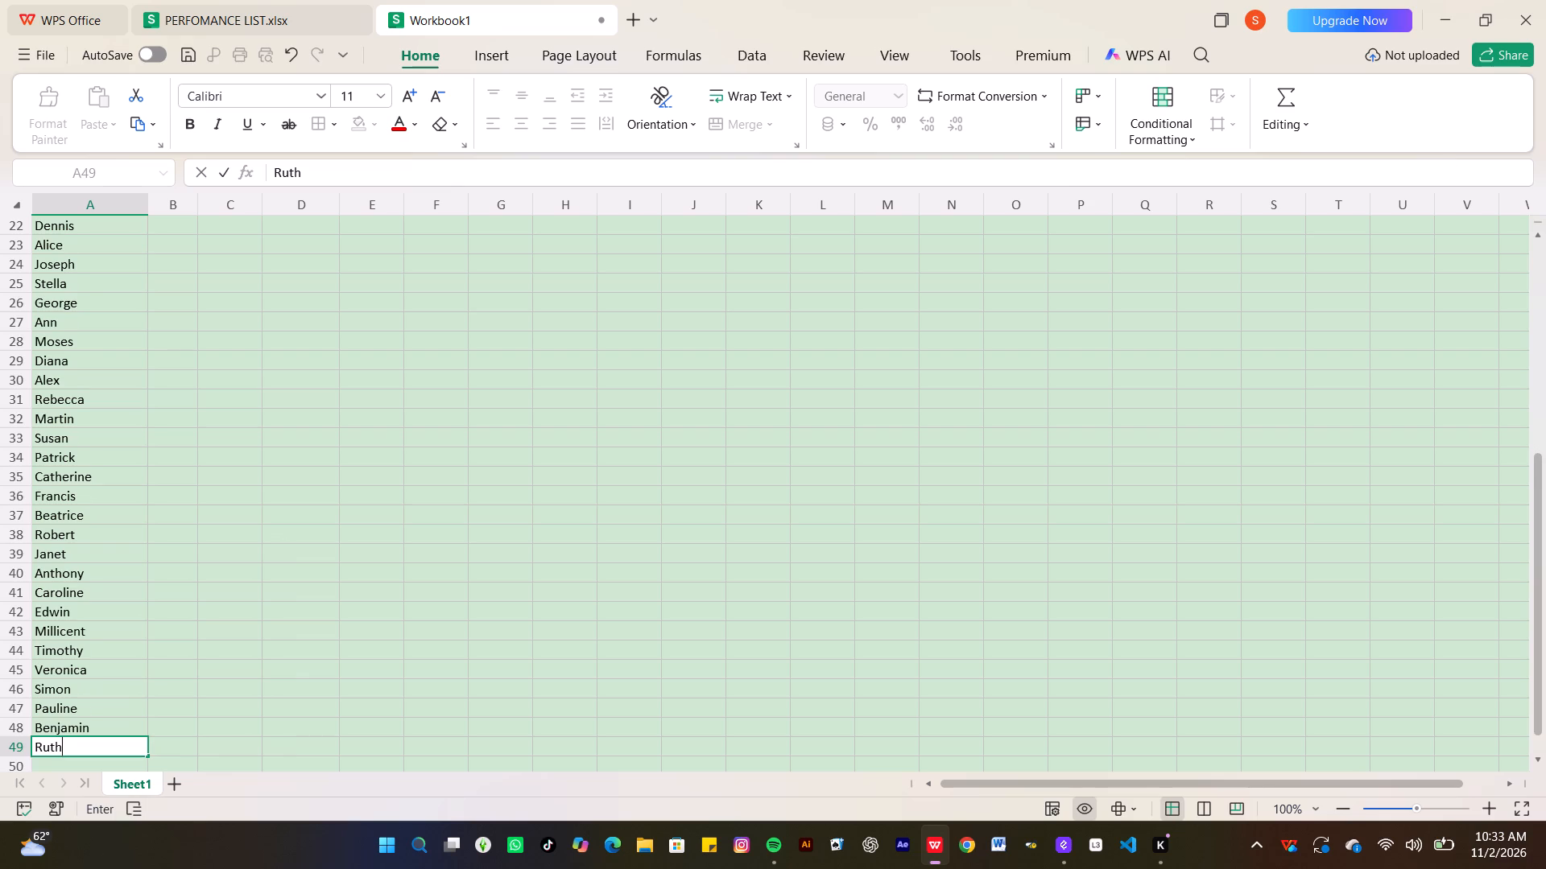
{"action": "key", "text": "Return"}
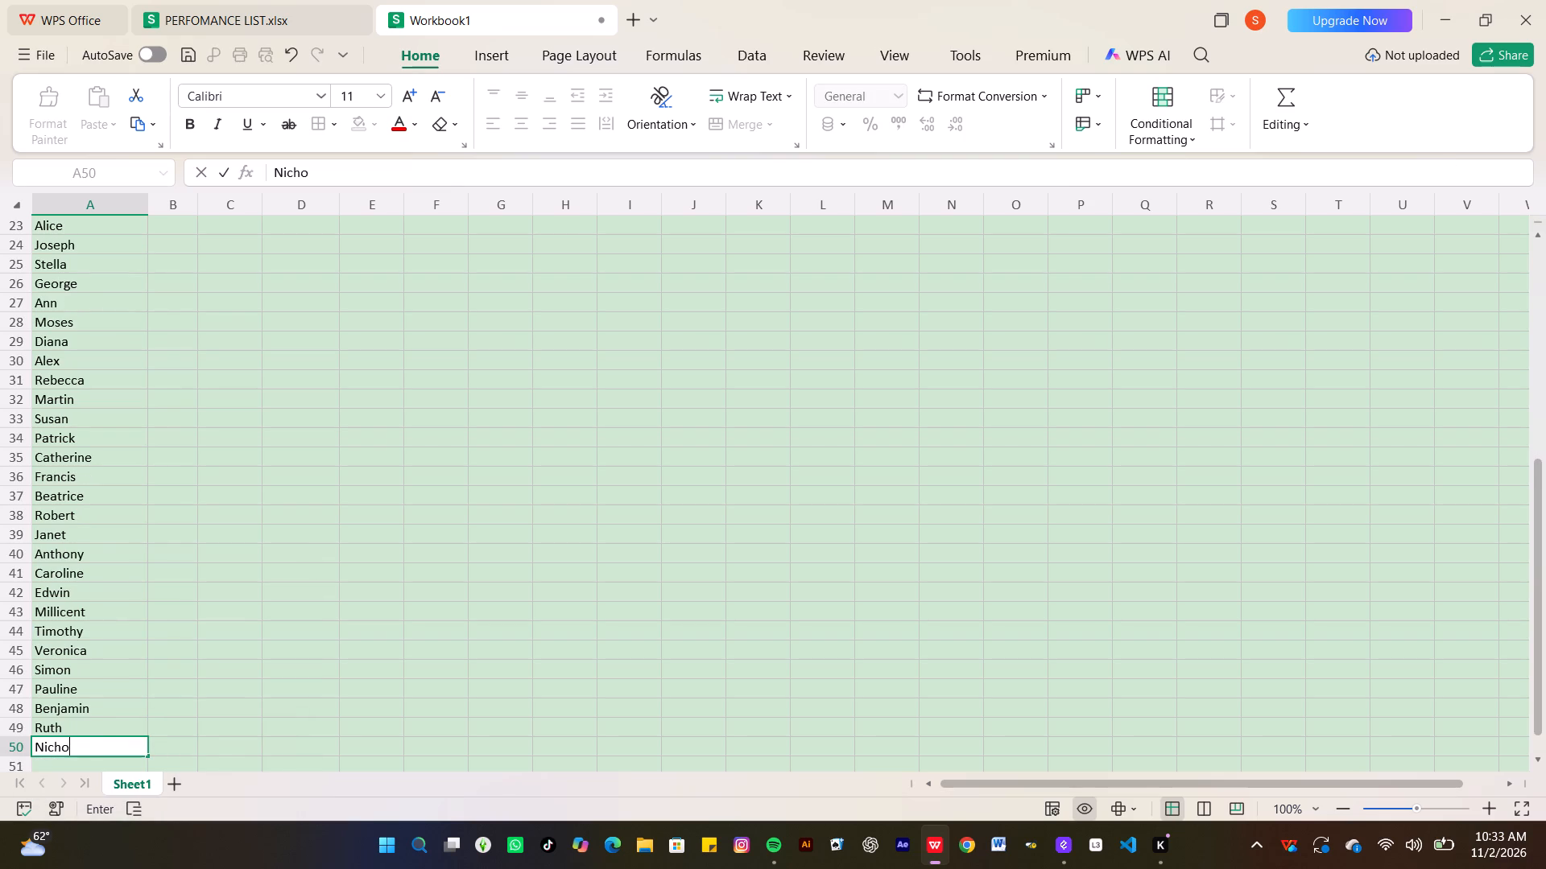
{"action": "key", "text": "Return"}
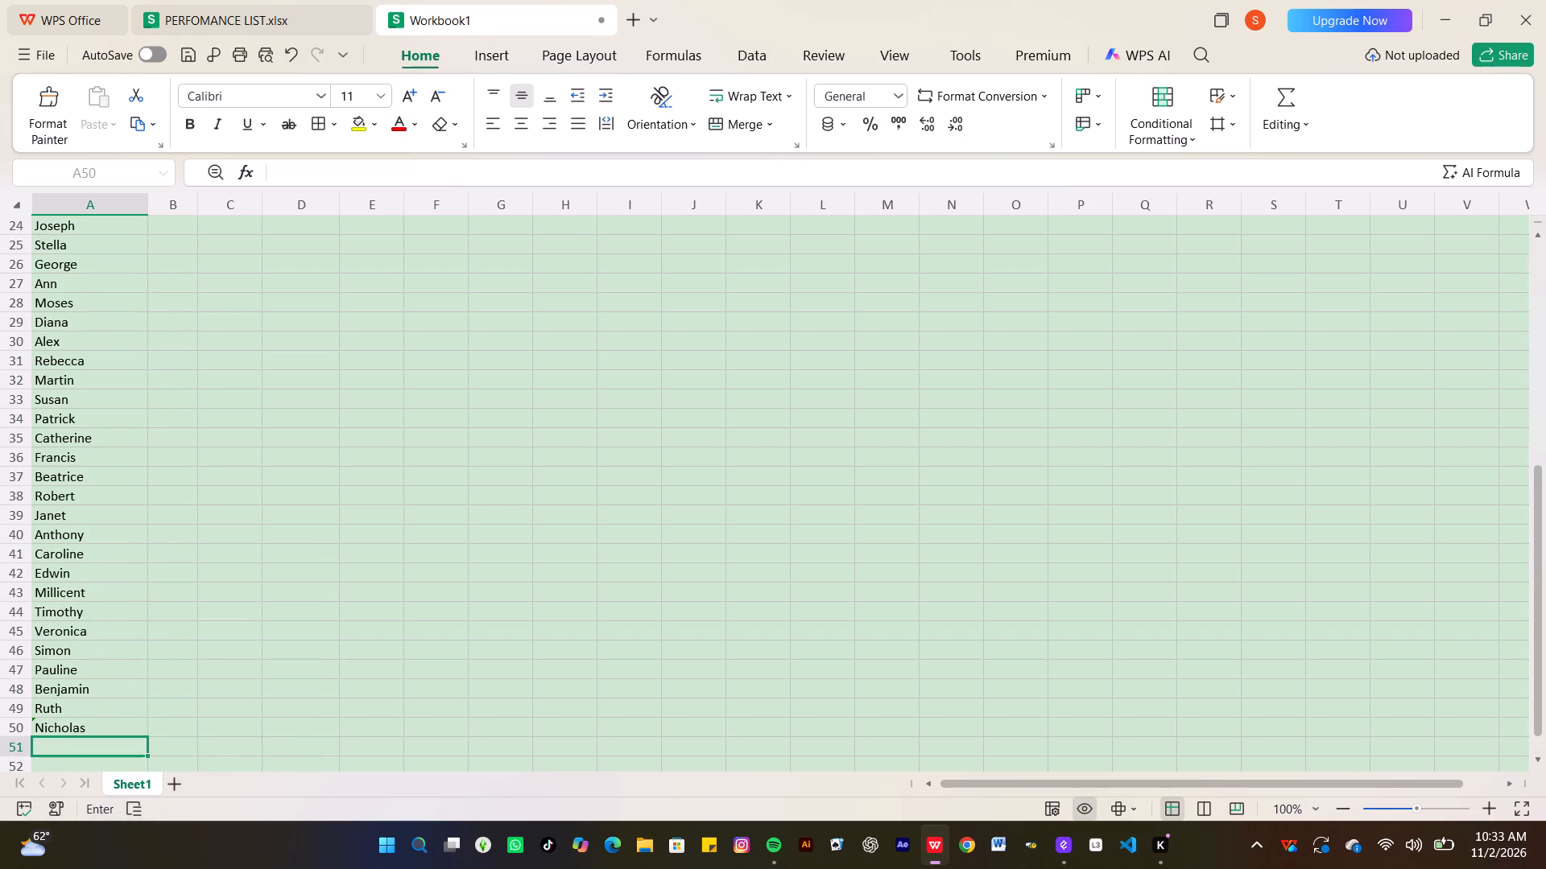
{"action": "type", "text": "lorence"}
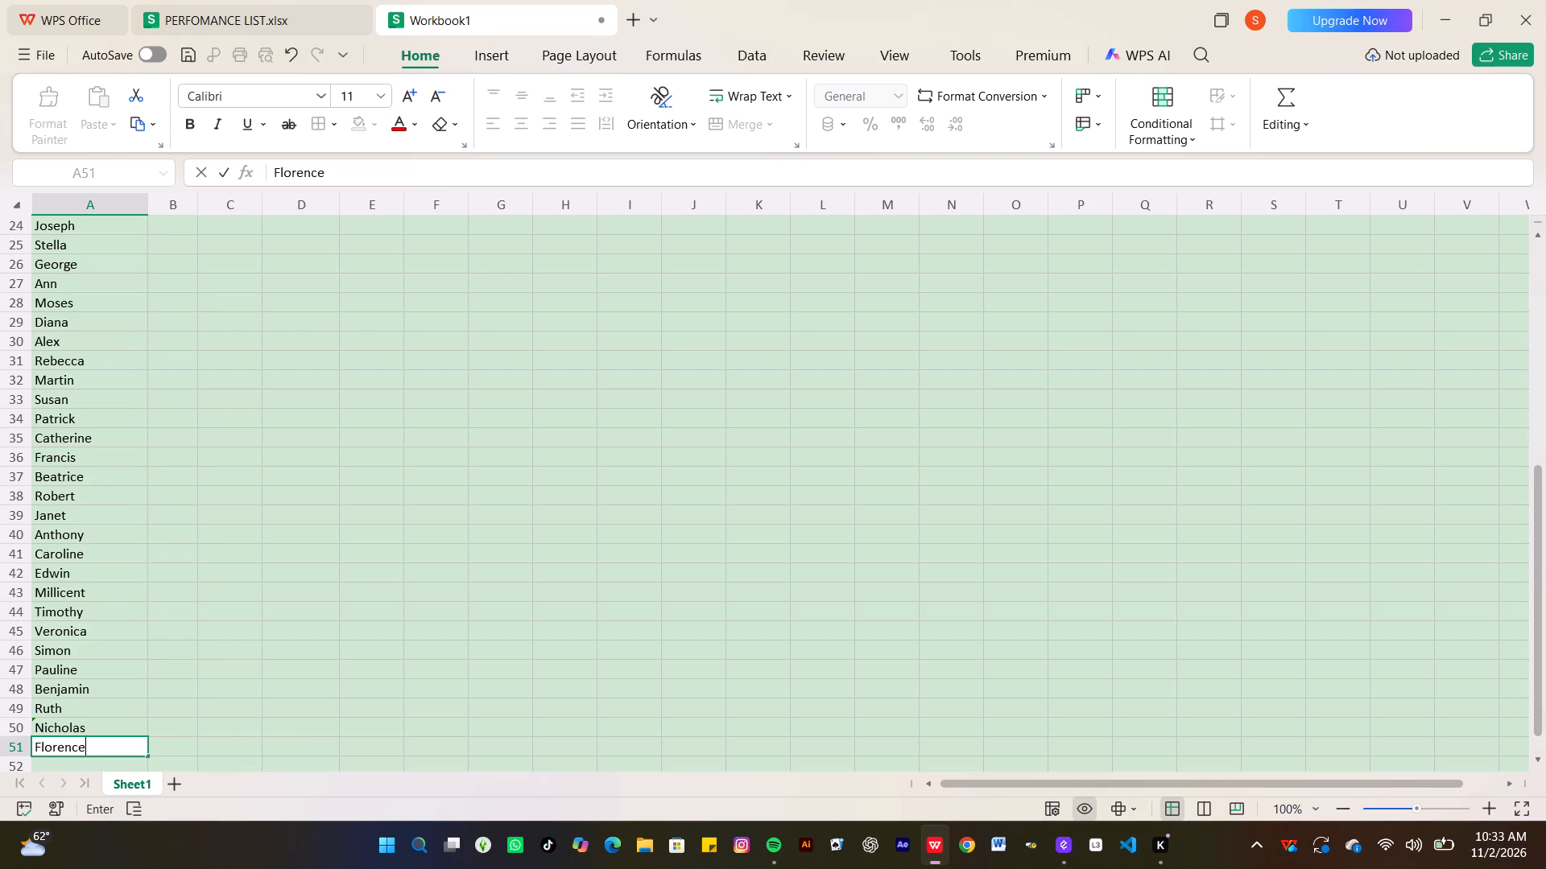
Enter the Math marks 65, 82, 45 and 91 for Brian, Amina, Kevin and Faith in cells B2 to B5.
{"action": "scroll", "coordinate": [241, 455], "scroll_direction": "up", "scroll_amount": 8}
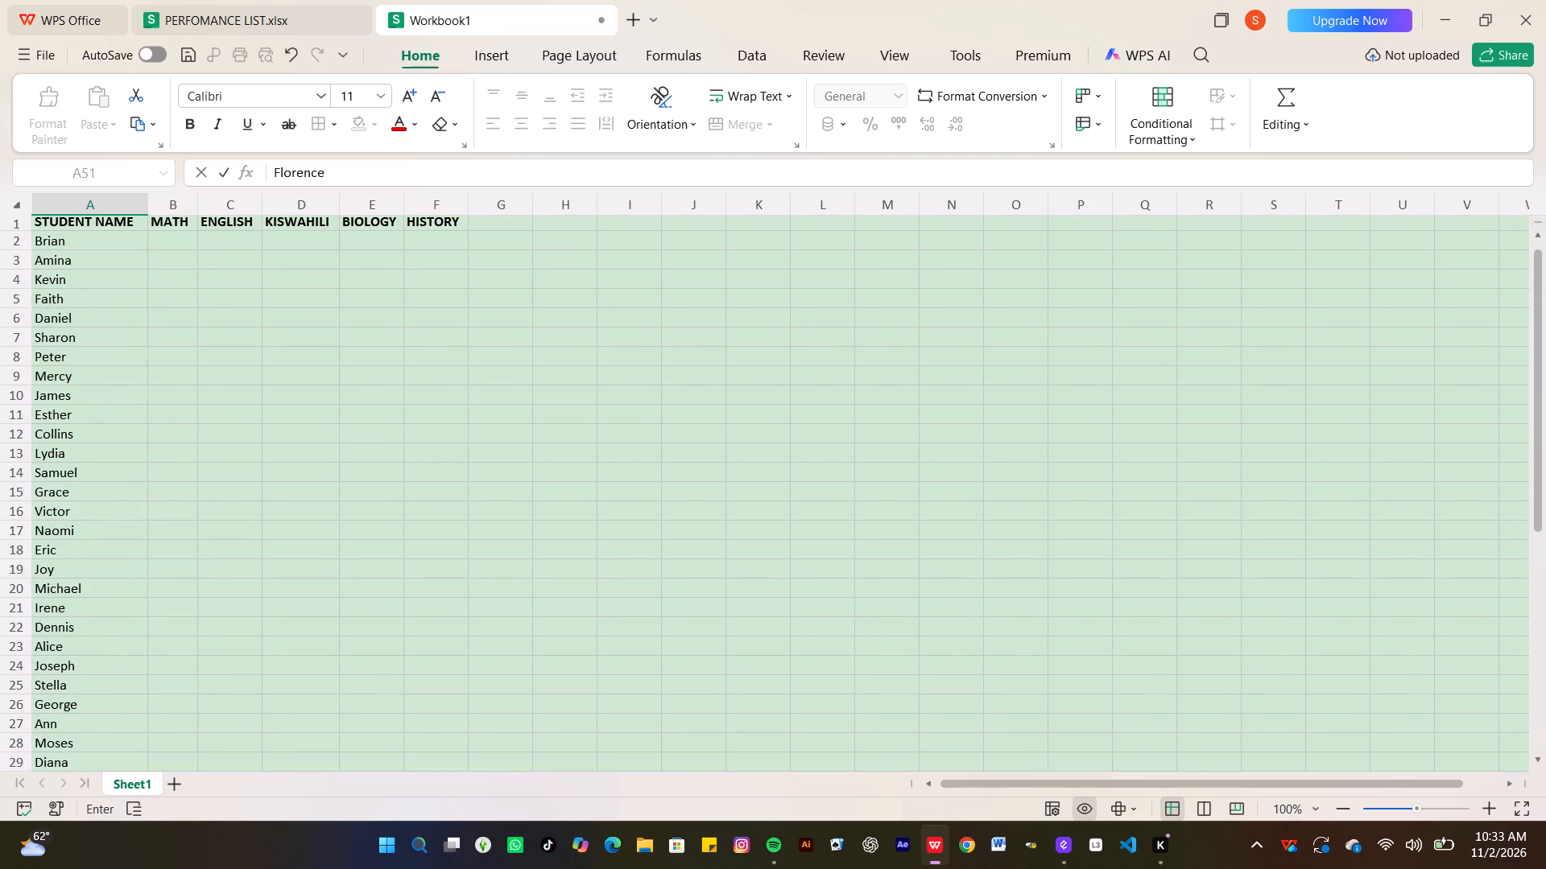
{"action": "left_click", "coordinate": [165, 246]}
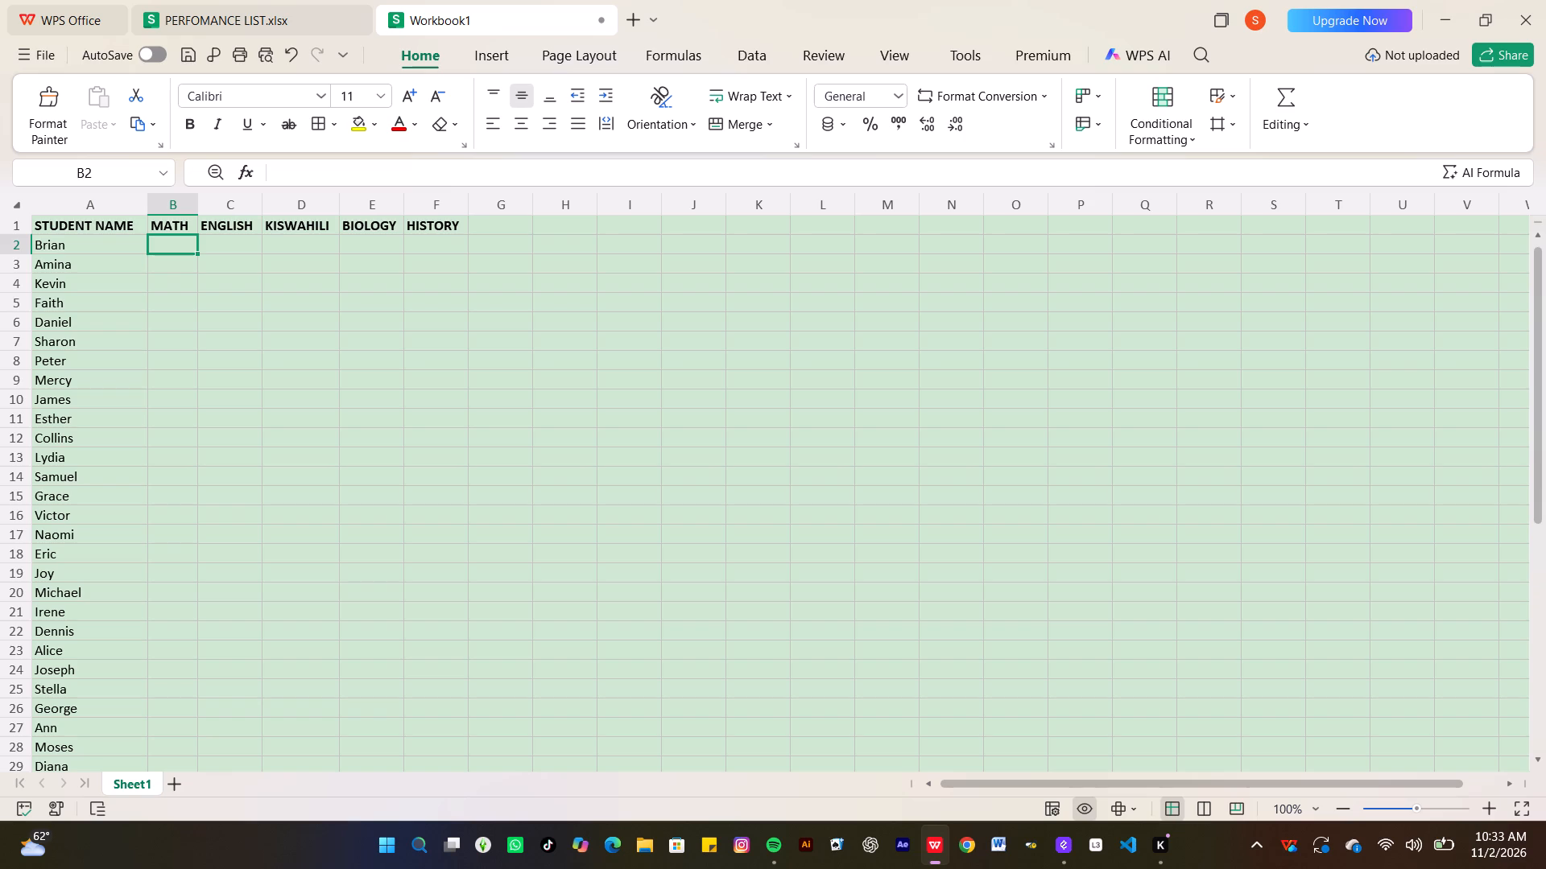
{"action": "type", "text": "65"}
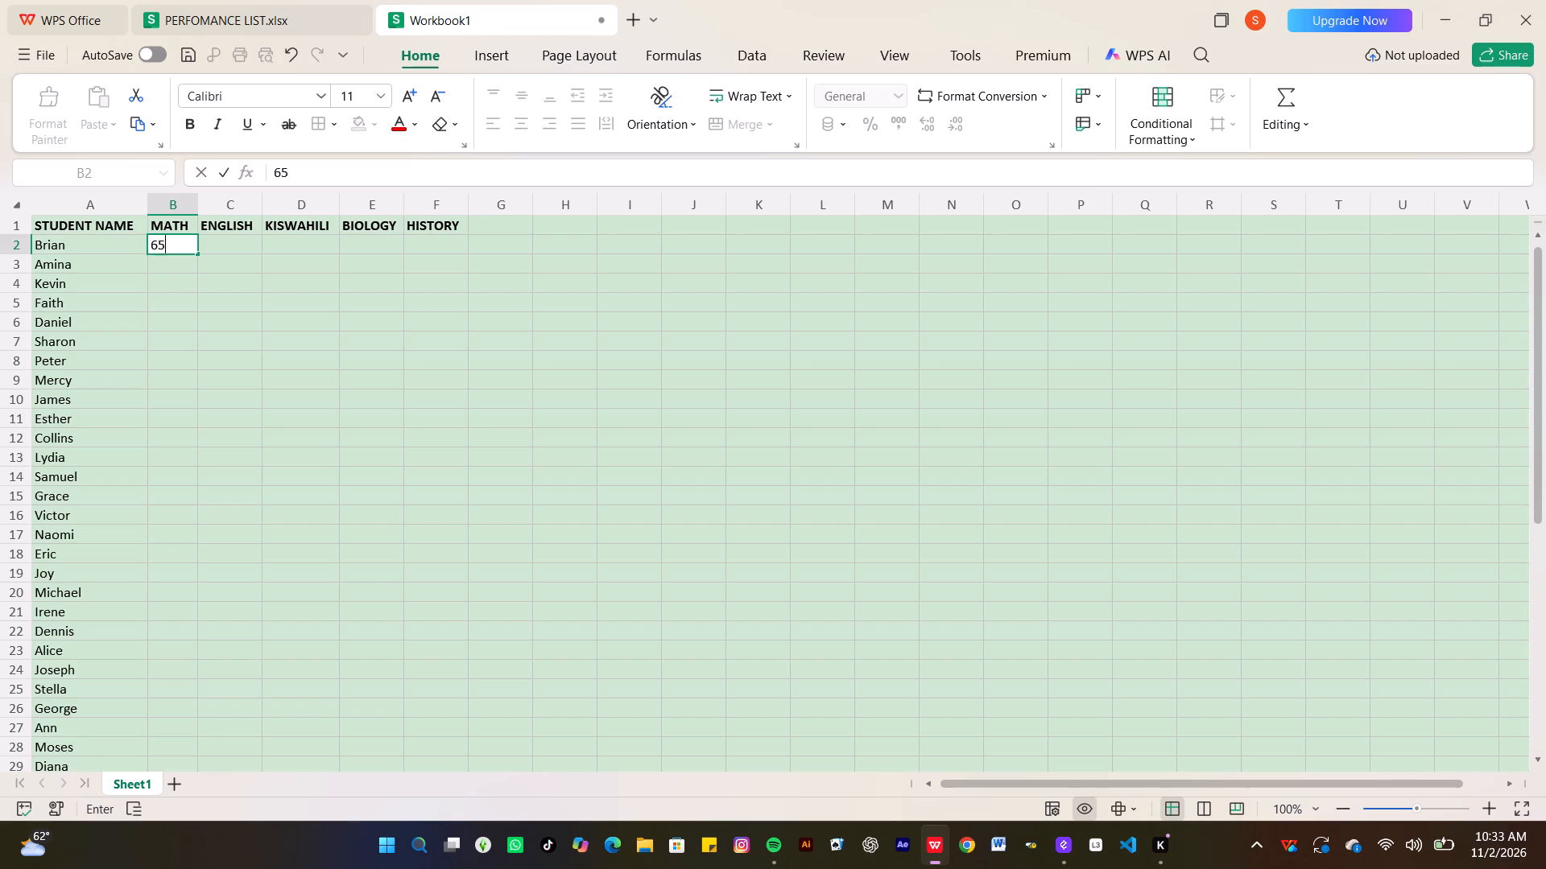
{"action": "key", "text": "Return"}
{"action": "key", "text": "8"}
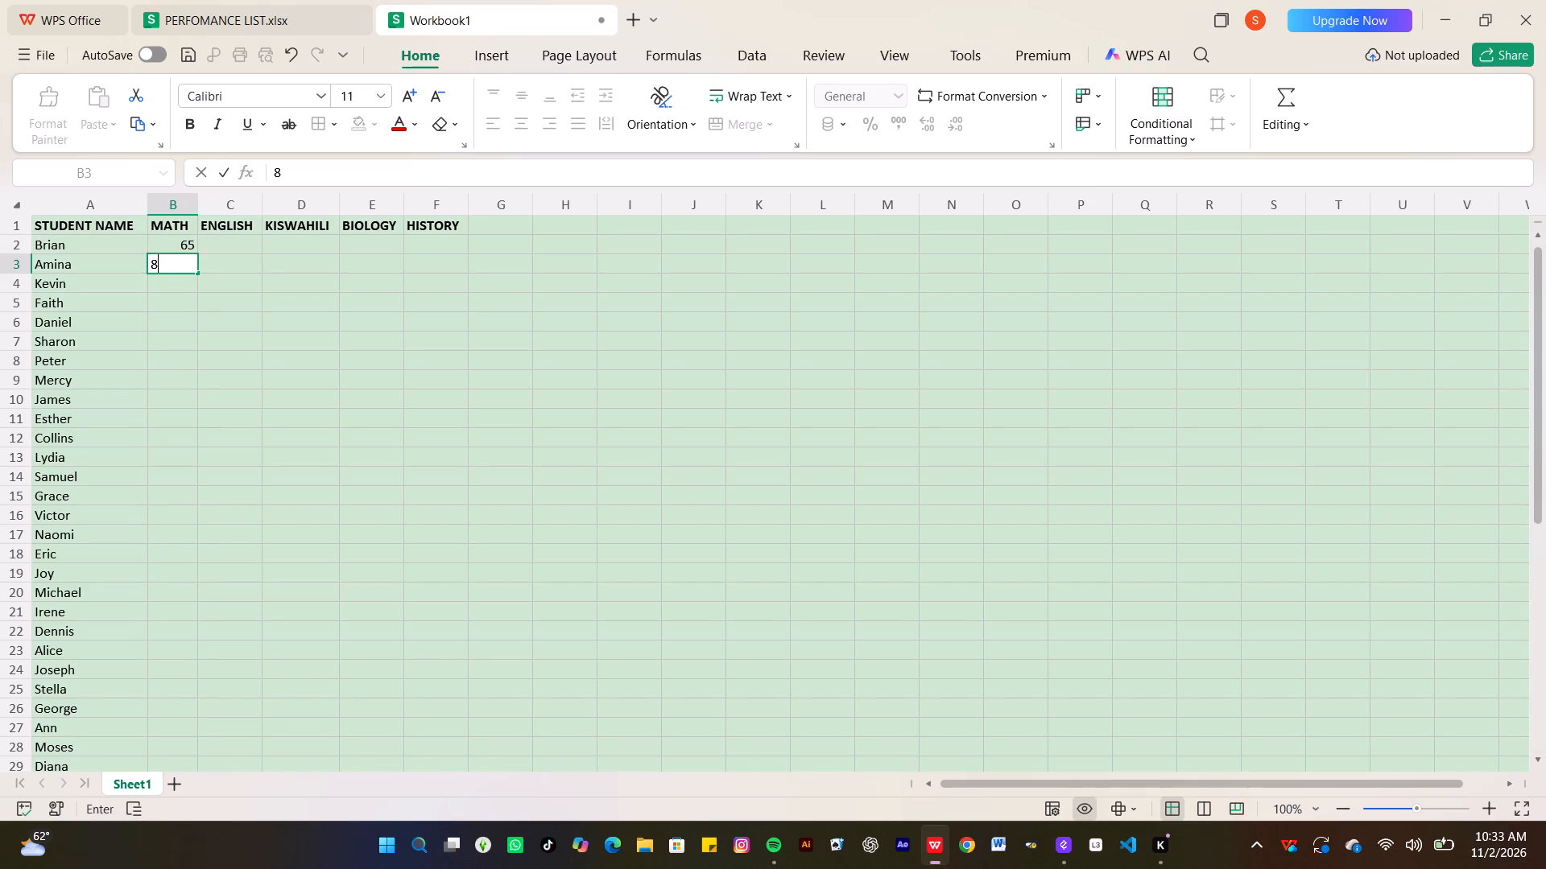
{"action": "key", "text": "2"}
{"action": "key", "text": "Return"}
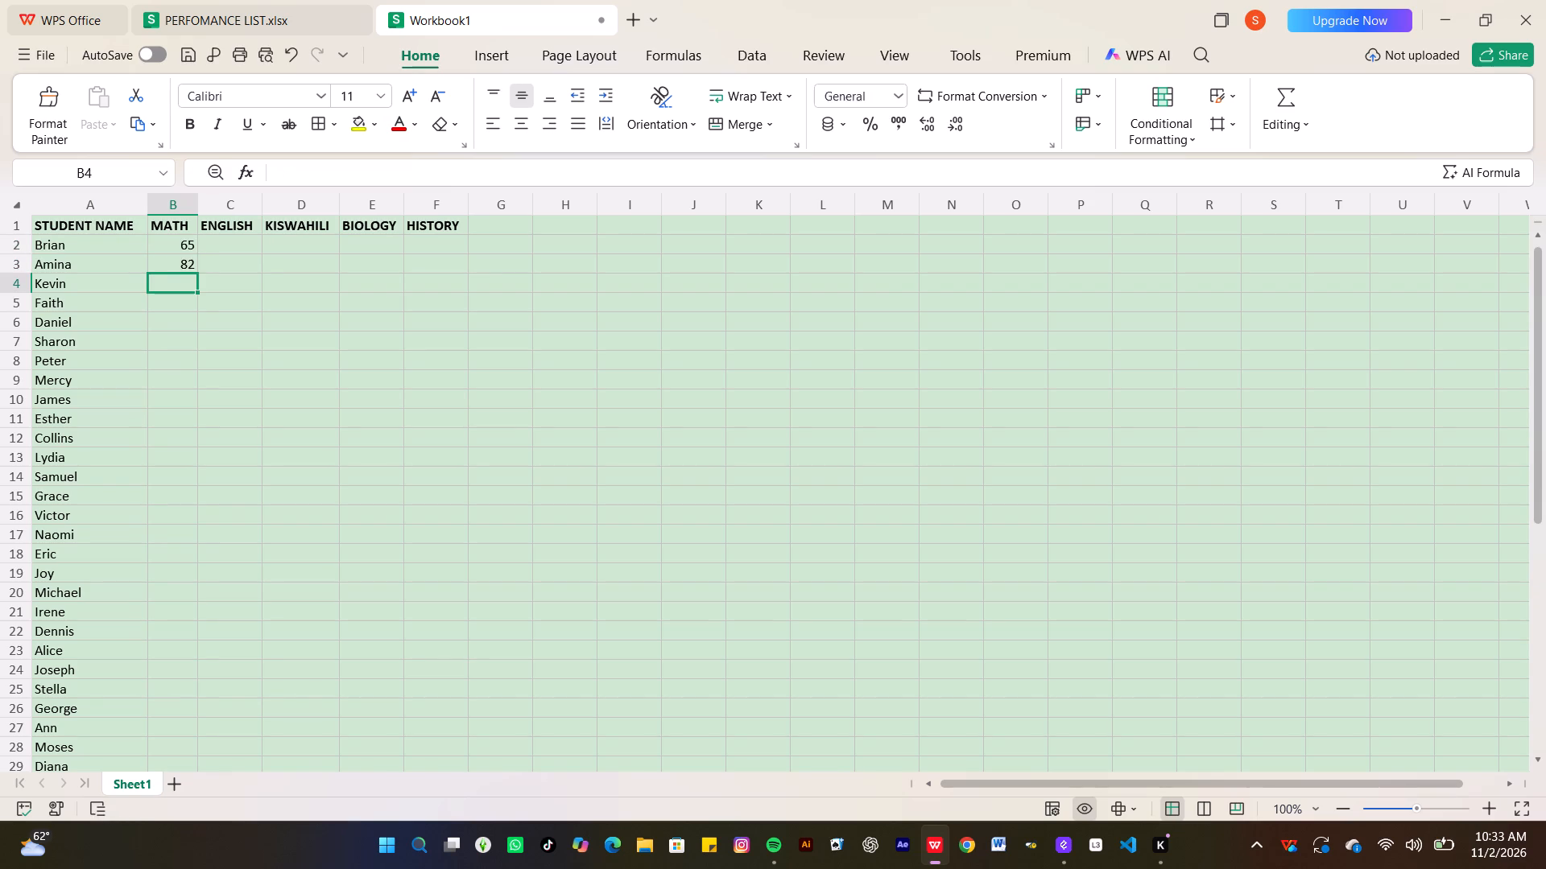
{"action": "type", "text": "45"}
{"action": "key", "text": "Return"}
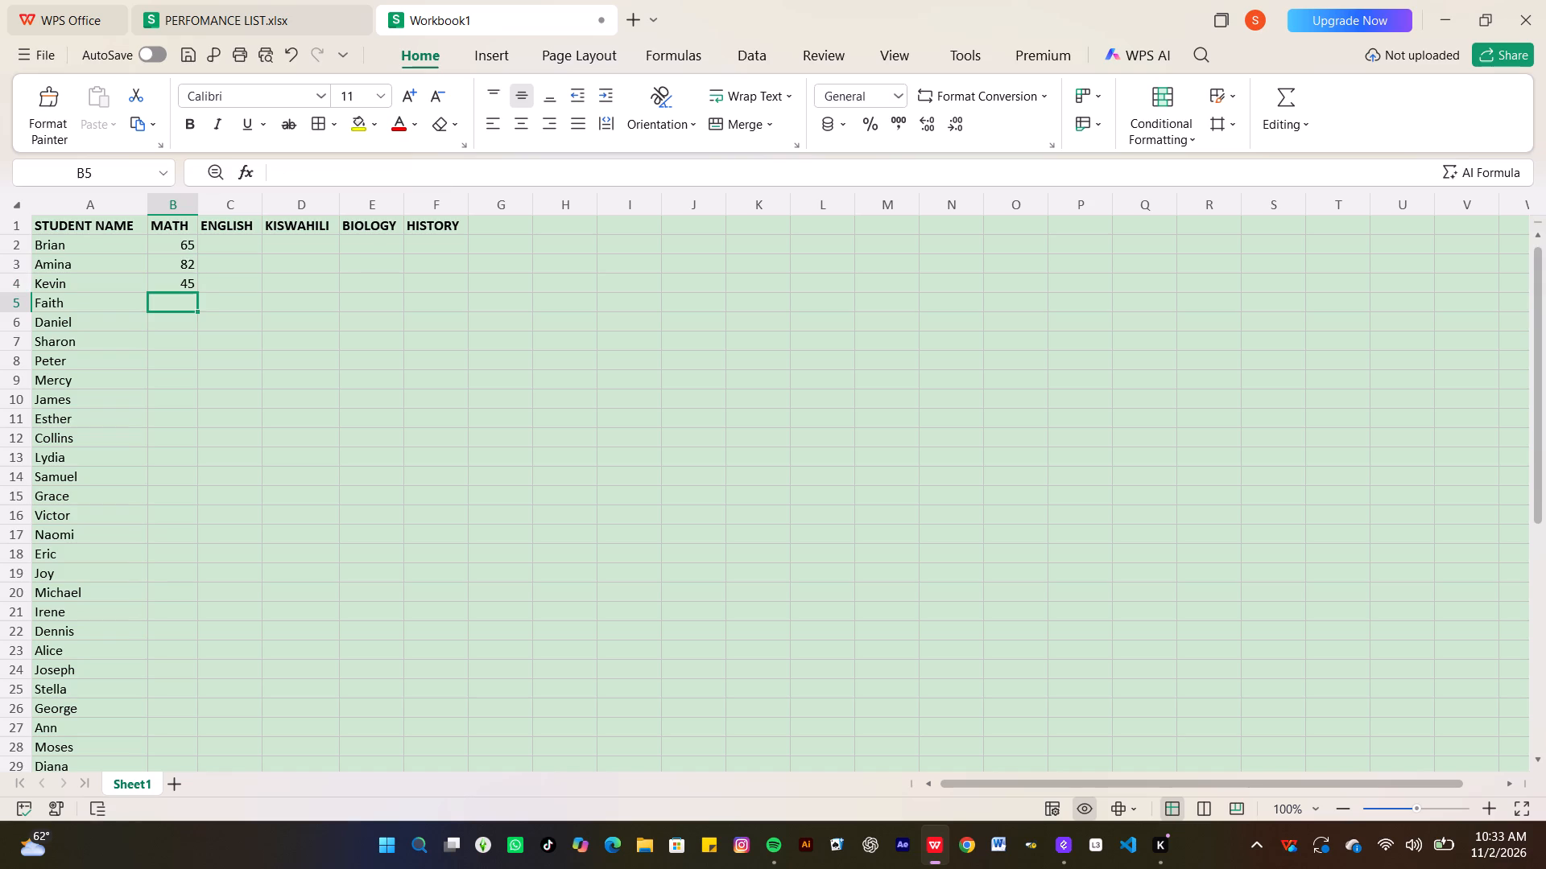
{"action": "key", "text": "9"}
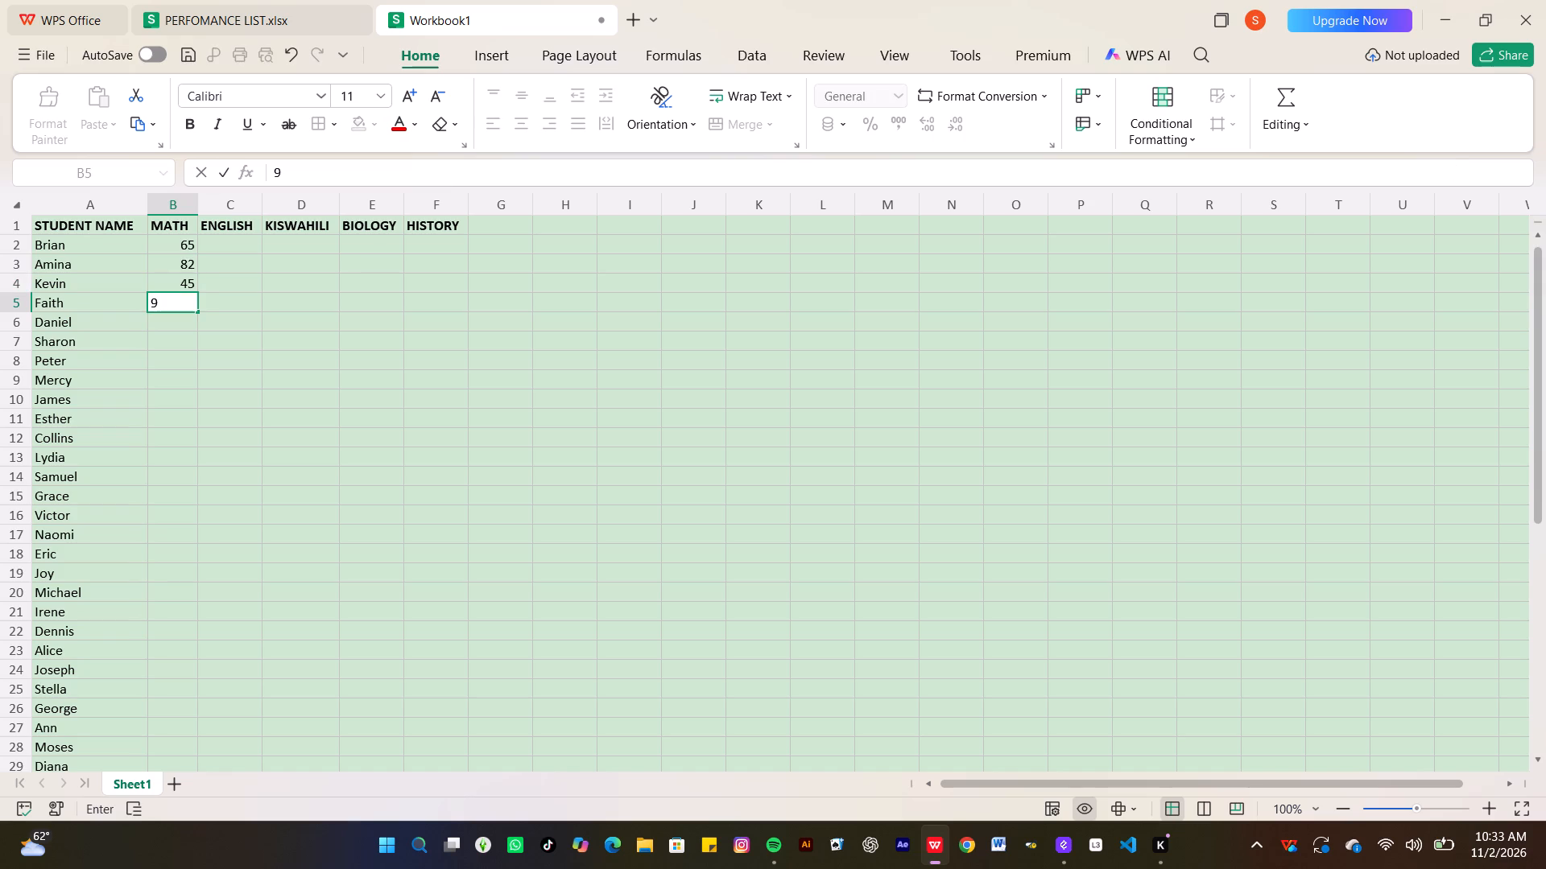
{"action": "key", "text": "1"}
{"action": "key", "text": "Return"}
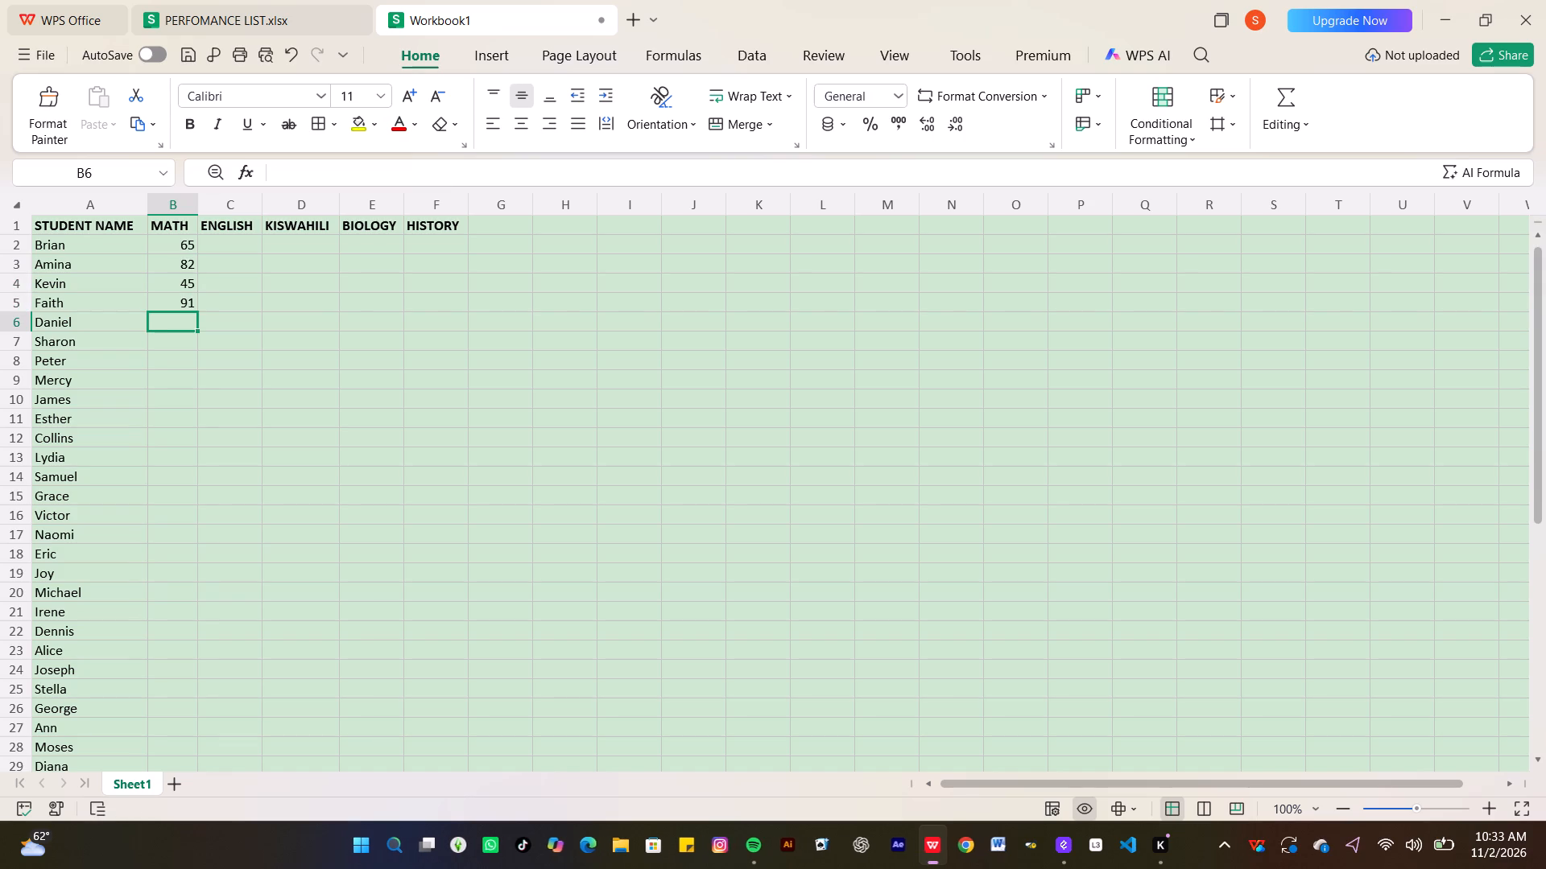
Enter the Math marks 33, 74, 58 and 86 for Daniel, Sharon, Peter and Mercy in cells B6 to B9.
{"action": "type", "text": "33"}
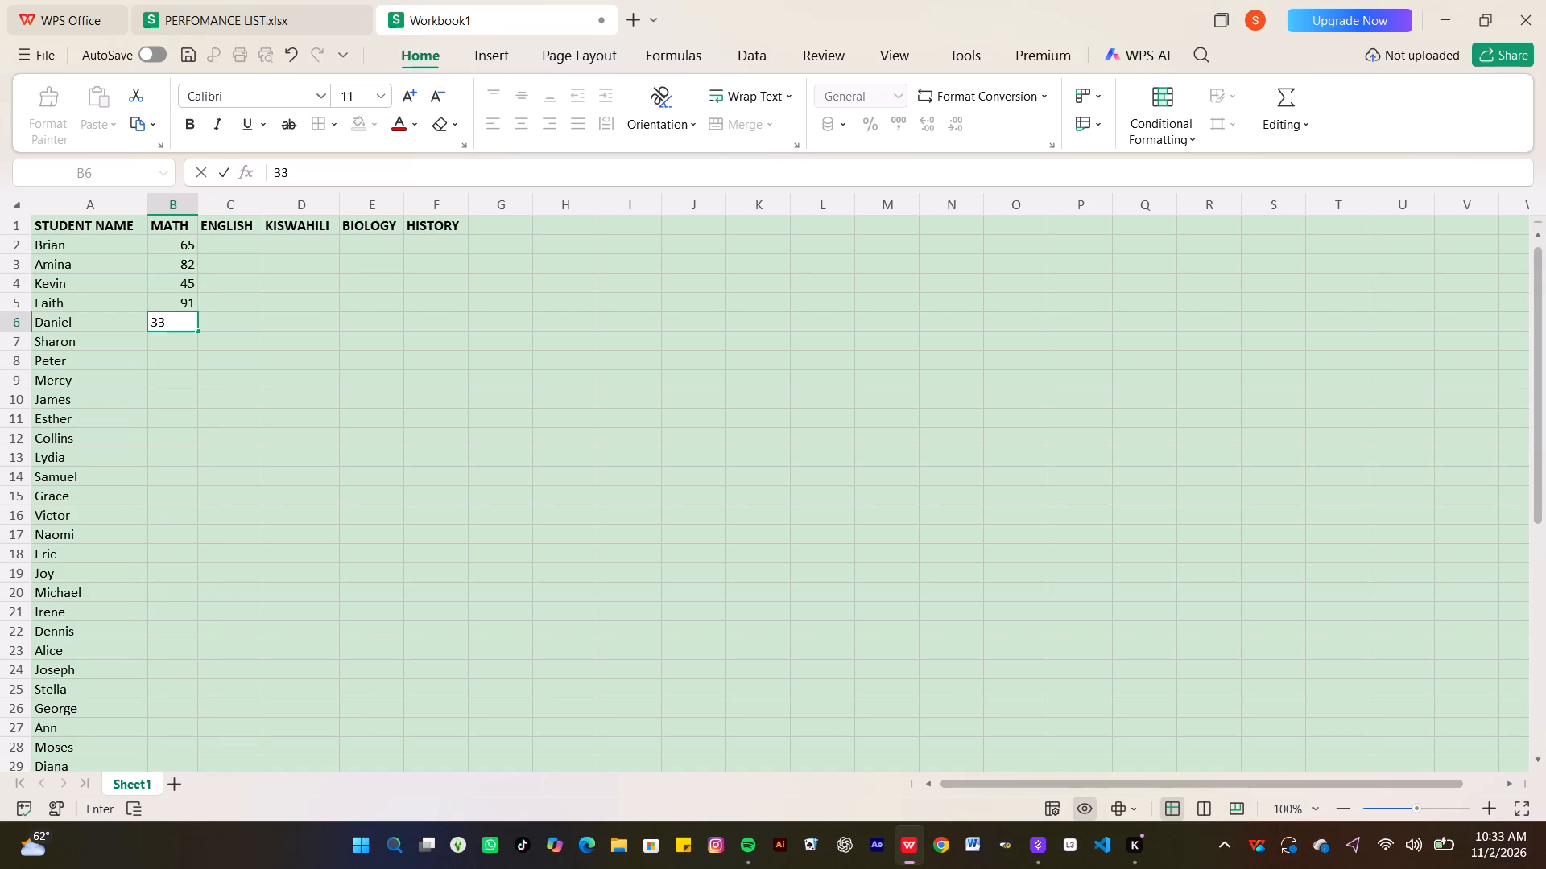
{"action": "key", "text": "Return"}
{"action": "type", "text": "74"}
{"action": "key", "text": "Return"}
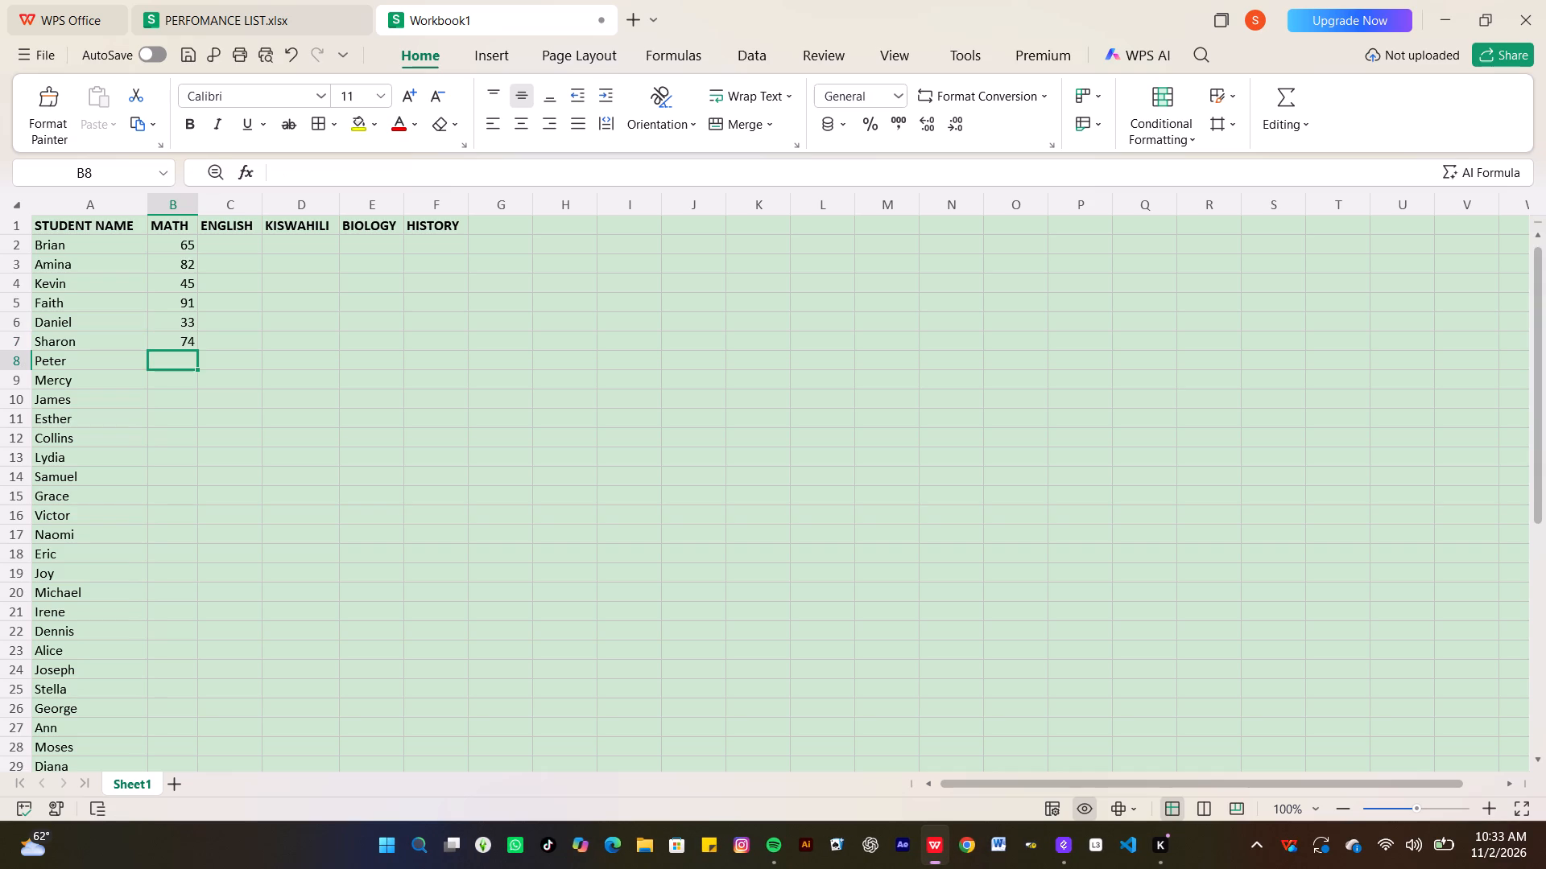
{"action": "type", "text": "58"}
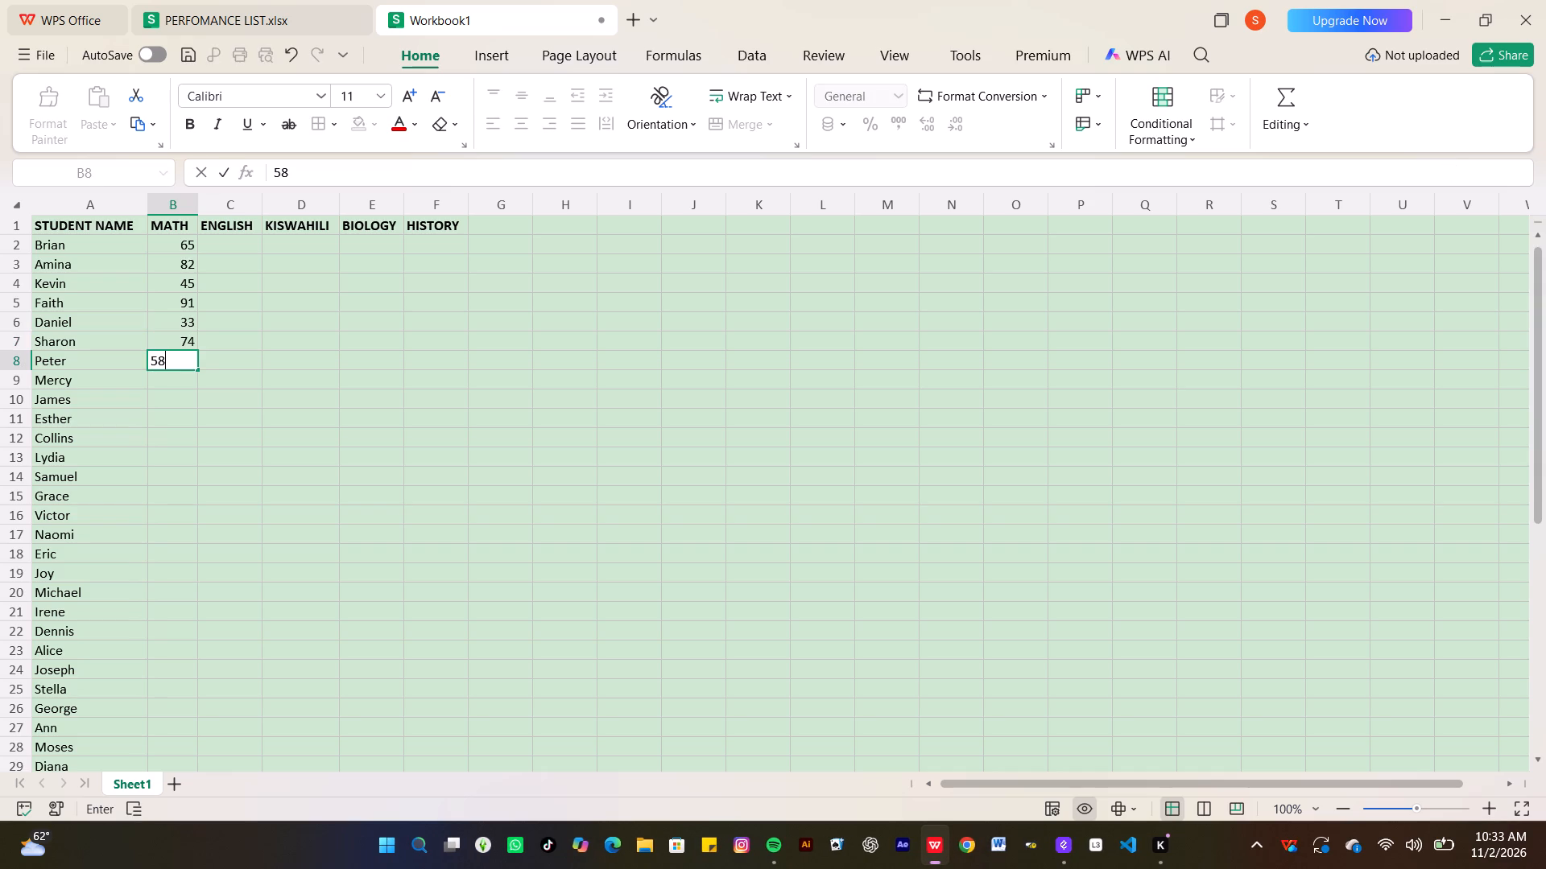
{"action": "key", "text": "Return"}
{"action": "key", "text": "8"}
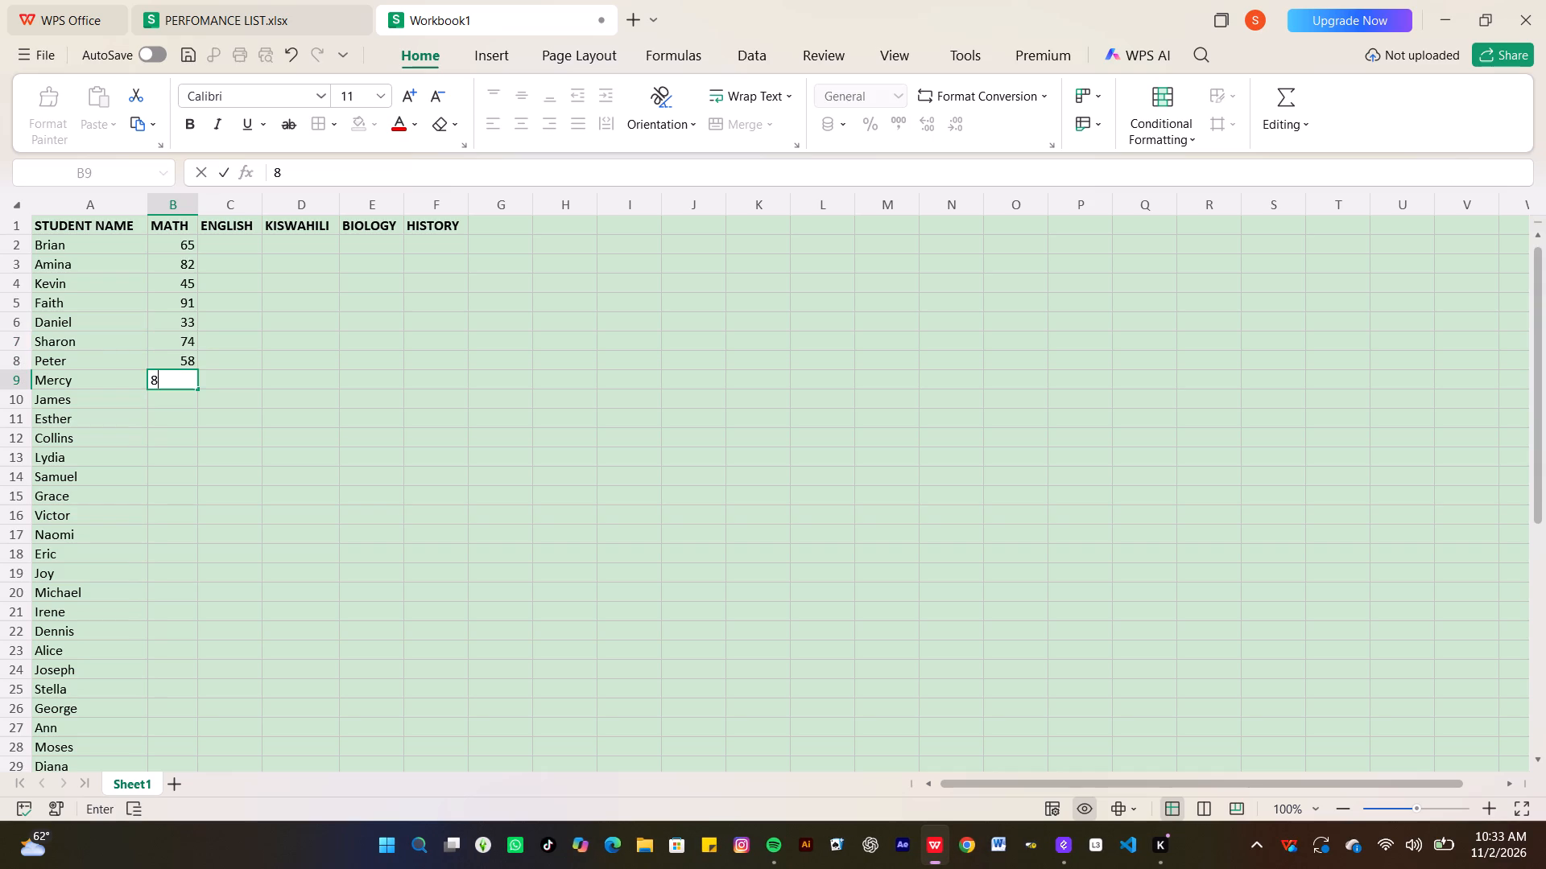
{"action": "key", "text": "6"}
{"action": "key", "text": "Return"}
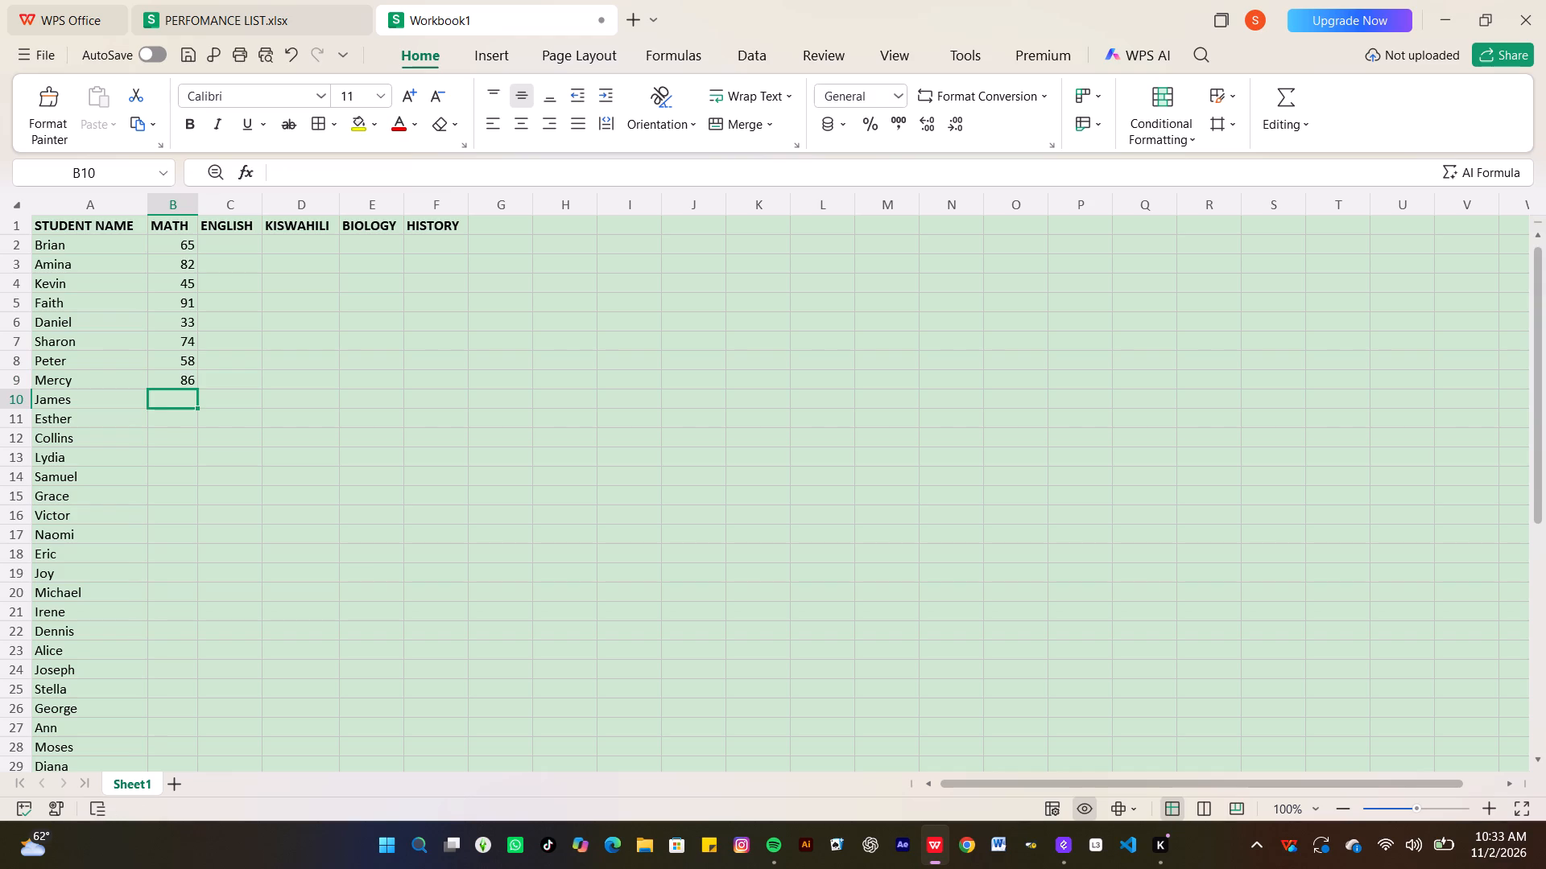
Enter the Math marks 39, 70, 52 and 95 for James, Esther, Collins and Lydia in cells B10 to B13.
{"action": "type", "text": "39"}
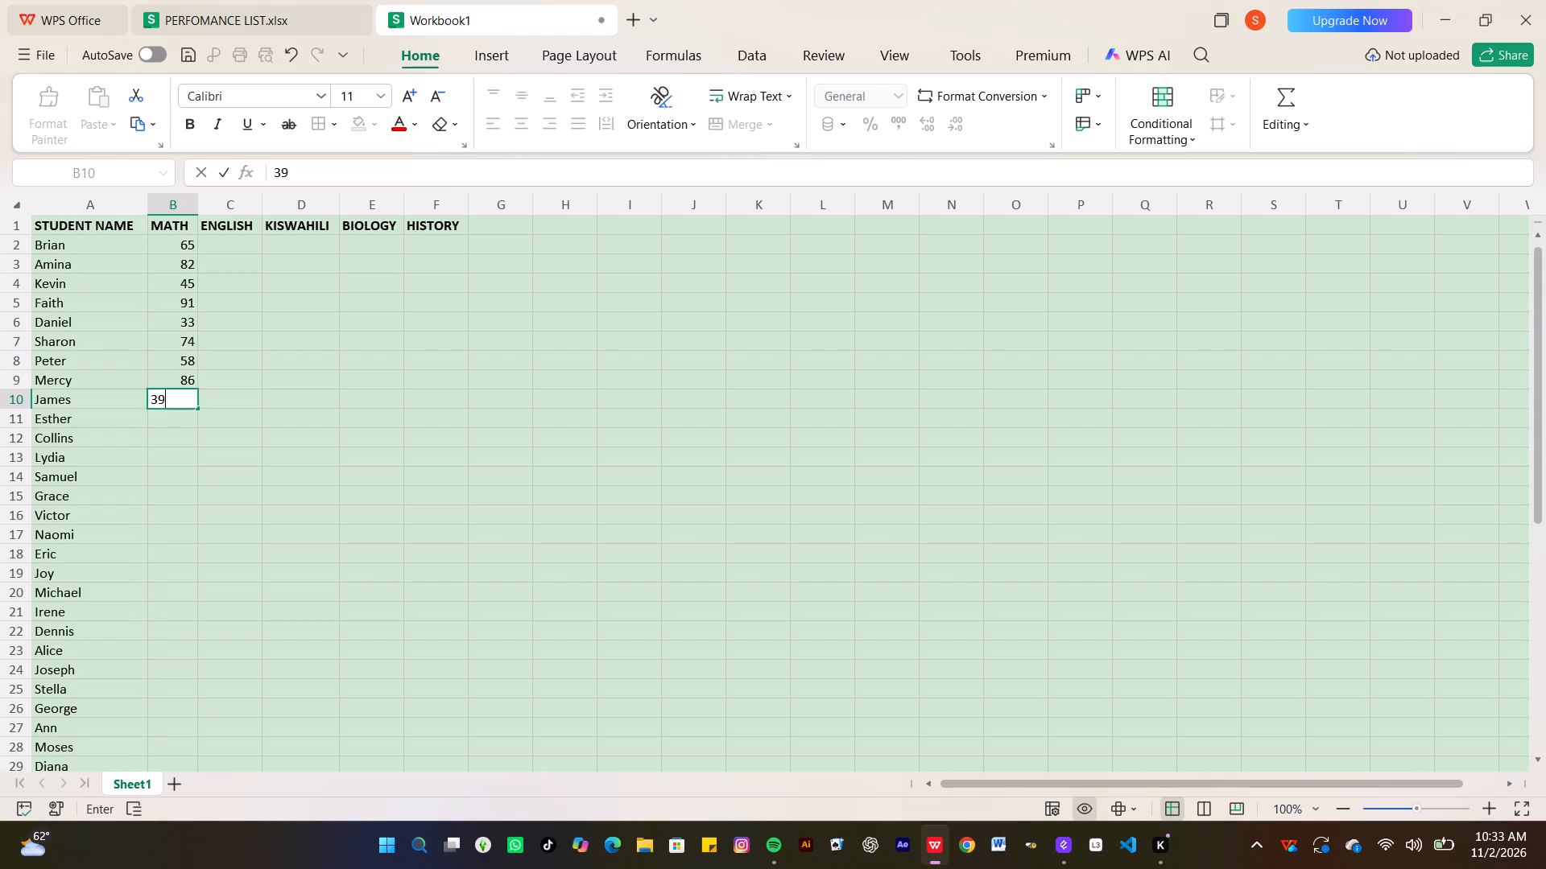
{"action": "key", "text": "Return"}
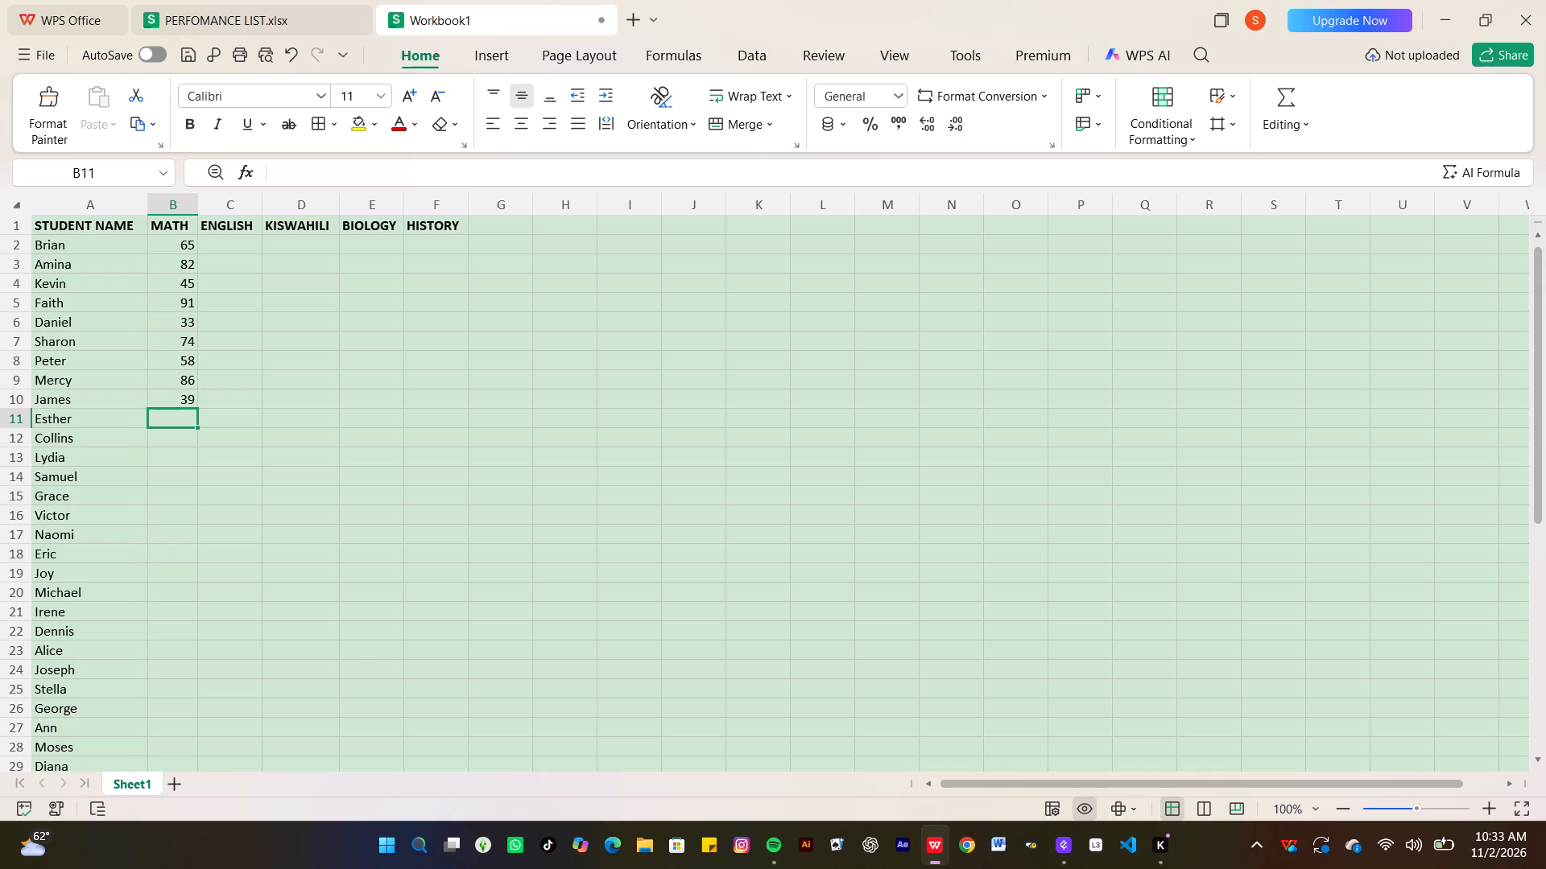
{"action": "key", "text": "7"}
{"action": "key", "text": "0"}
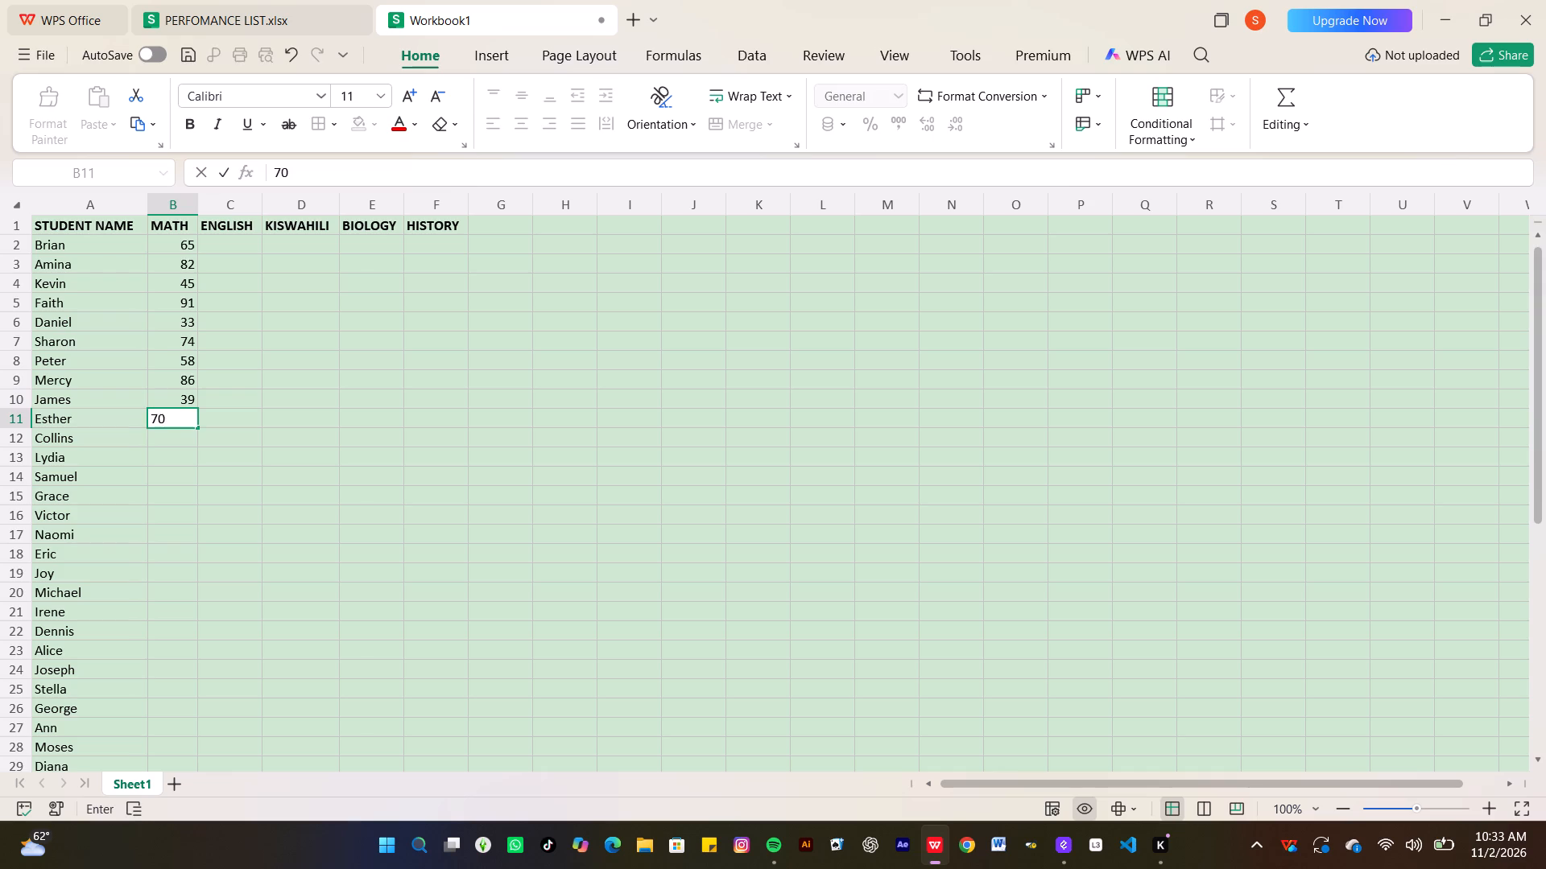
{"action": "key", "text": "Return"}
{"action": "key", "text": "5"}
{"action": "key", "text": "2"}
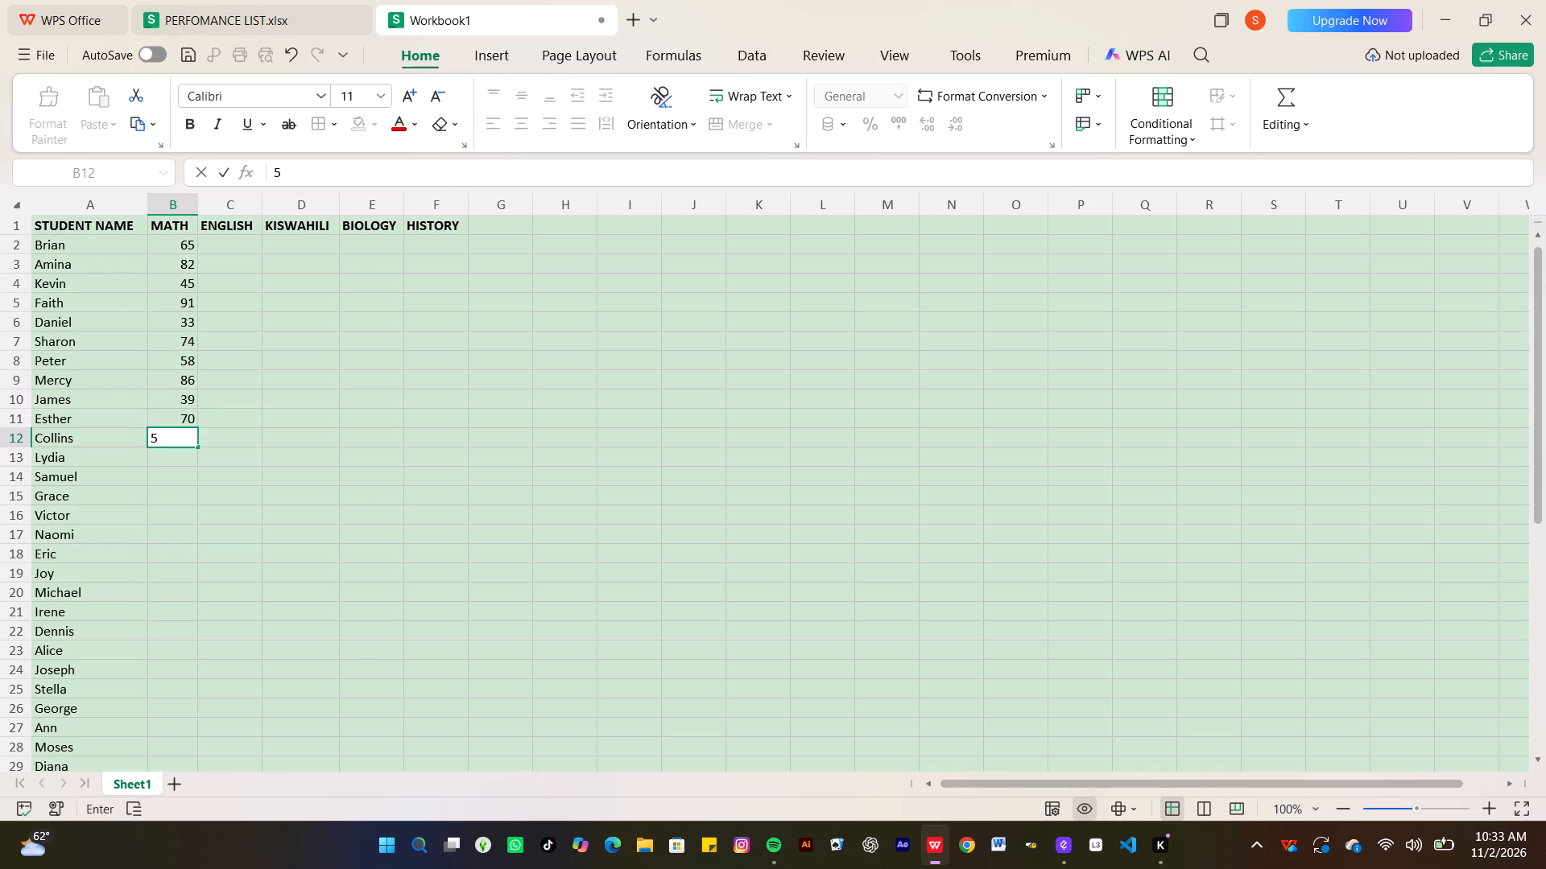
{"action": "key", "text": "Return"}
{"action": "type", "text": "95"}
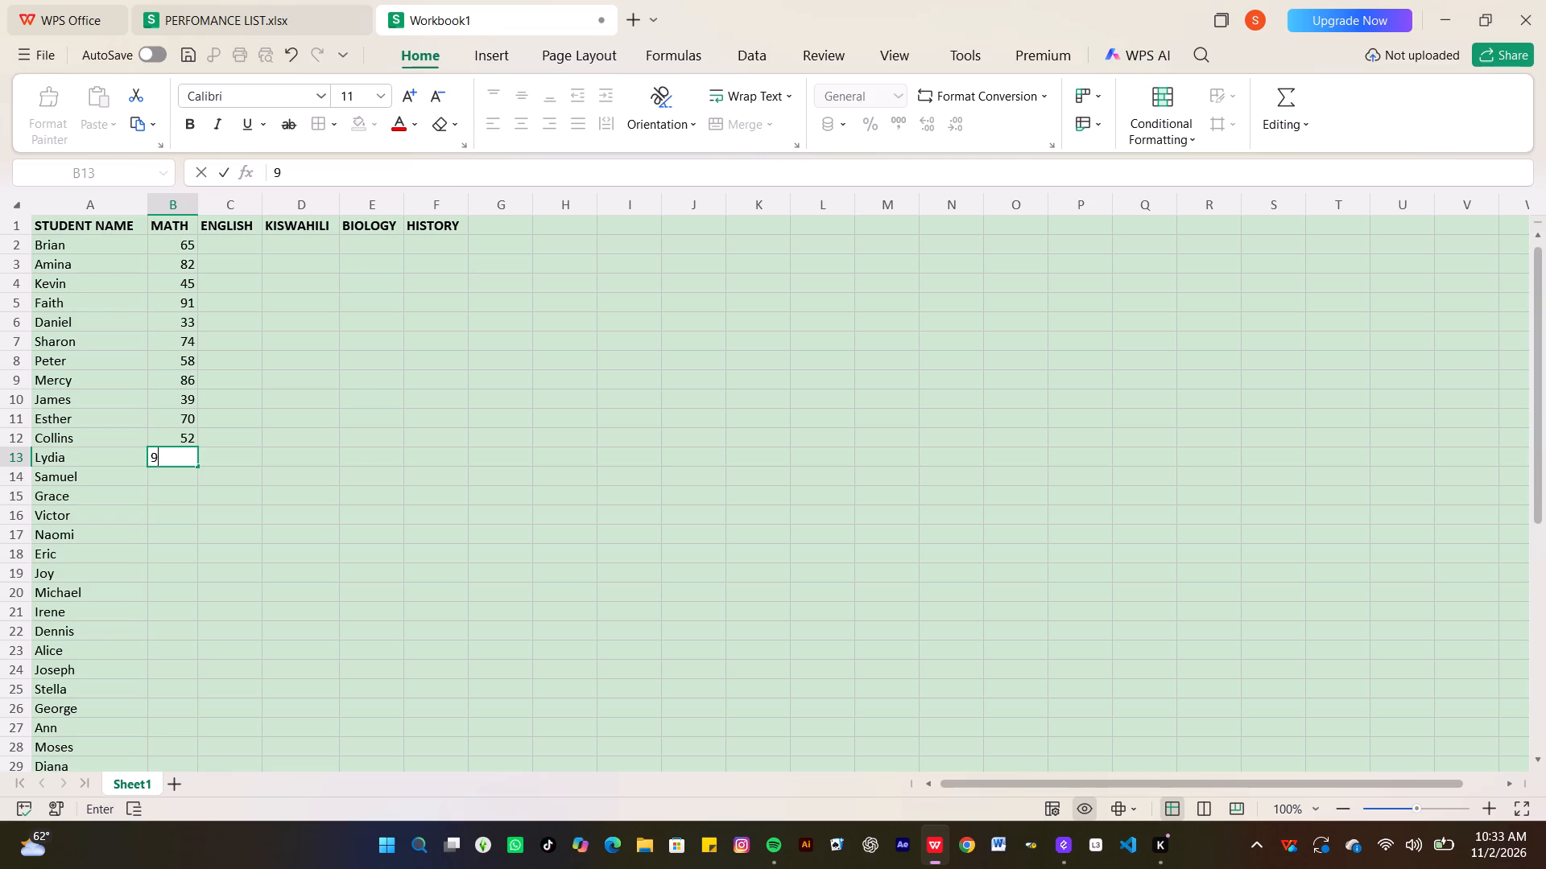
{"action": "key", "text": "Return"}
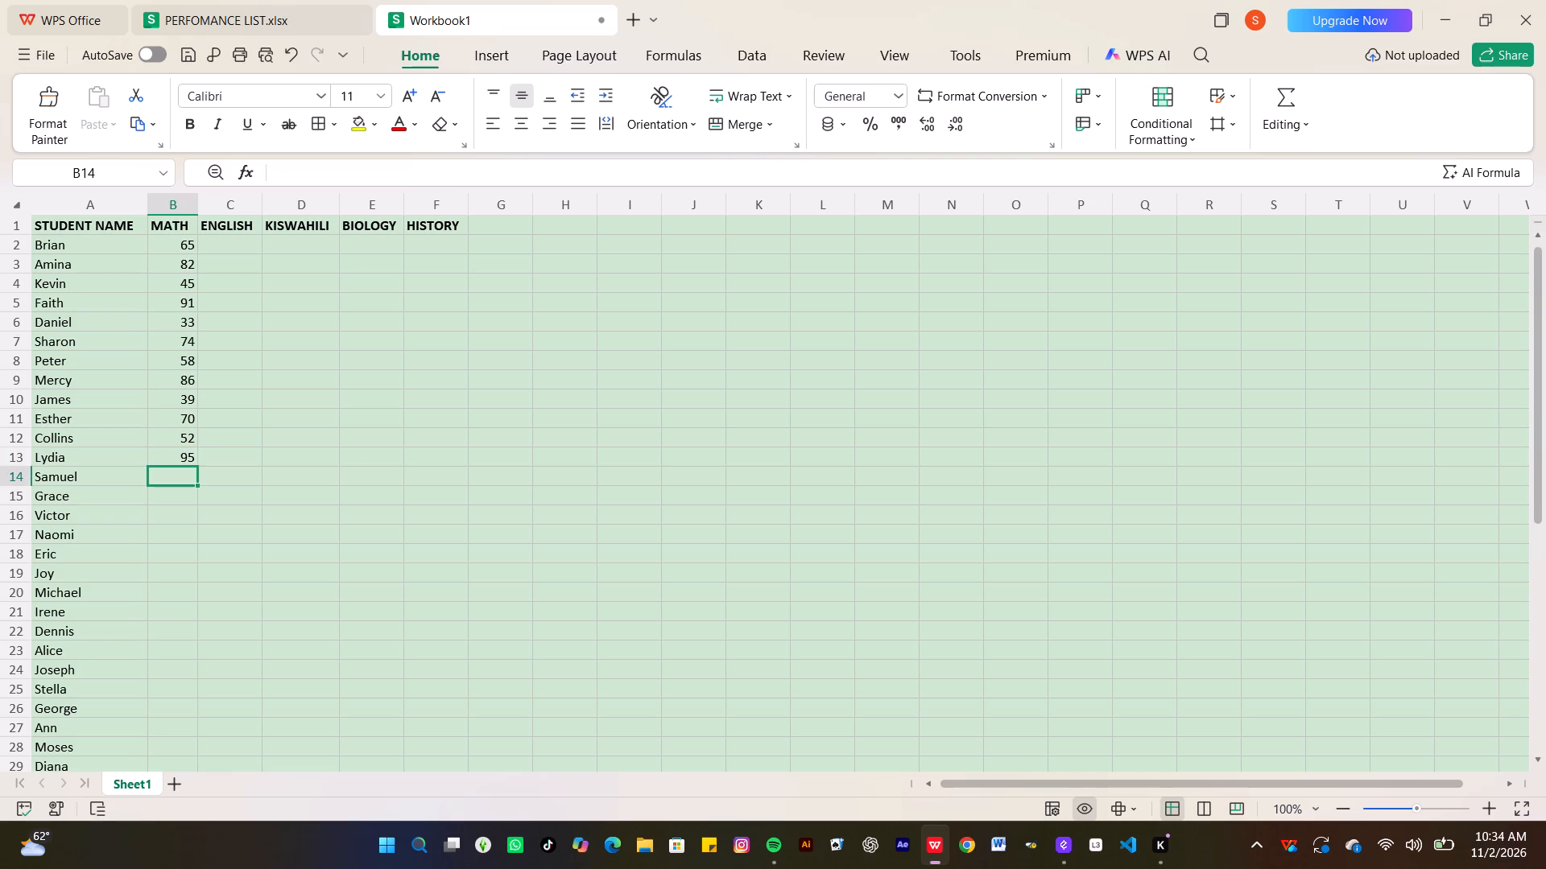
Enter the Math marks 61, 78, 28 and 88 for Samuel, Grace, Victor and Naomi in cells B14 to B17.
{"action": "type", "text": "61"}
{"action": "key", "text": "Return"}
{"action": "type", "text": "78"}
{"action": "key", "text": "Return"}
{"action": "key", "text": "3"}
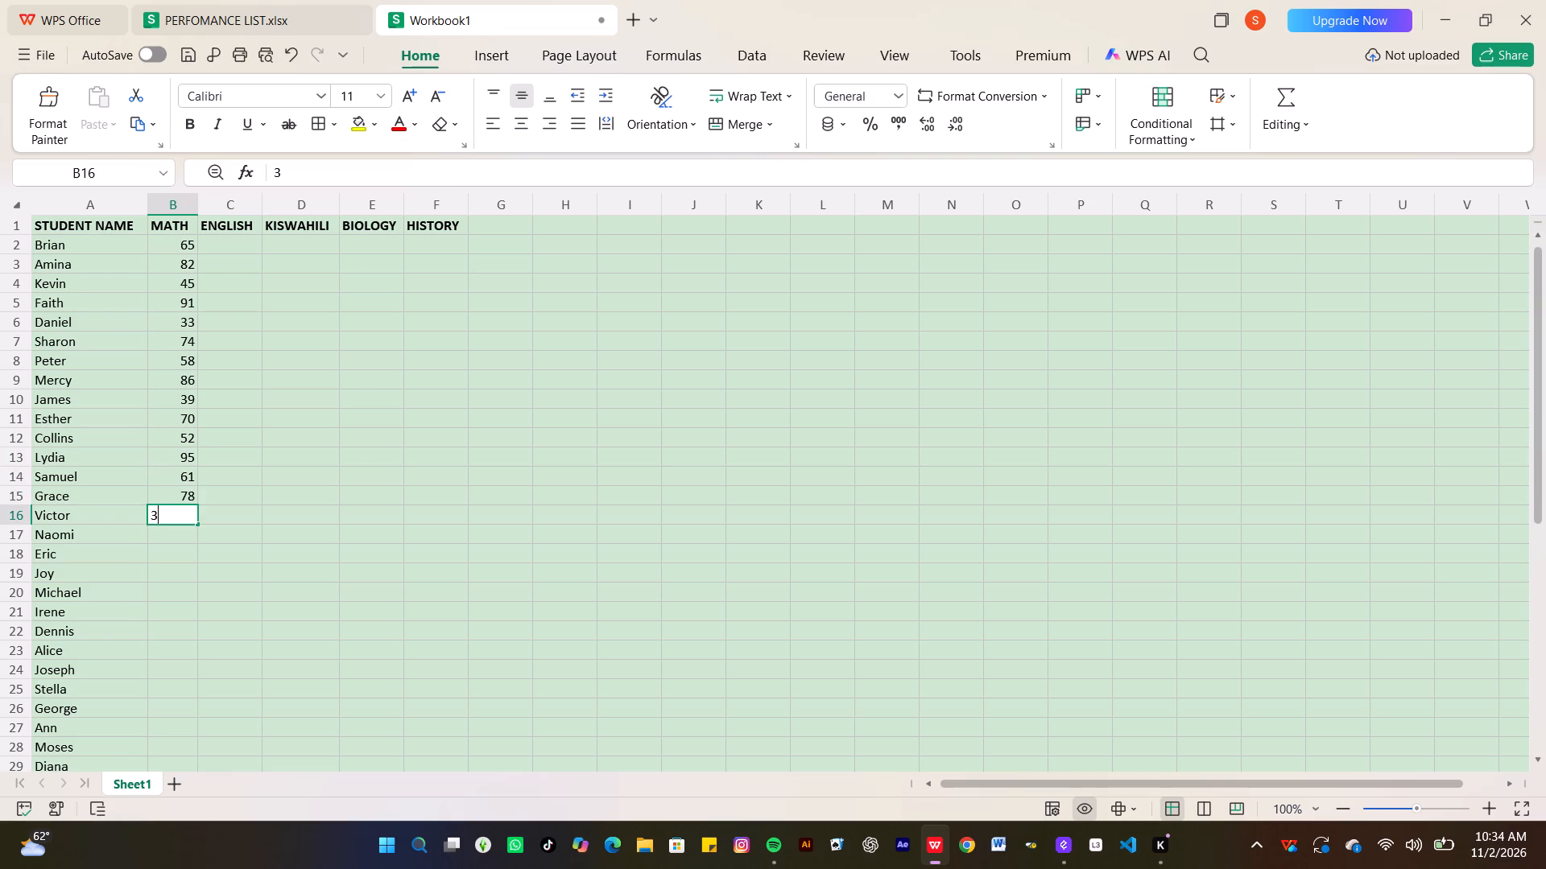
{"action": "key", "text": "BackSpace"}
{"action": "type", "text": "28"}
{"action": "key", "text": "Return"}
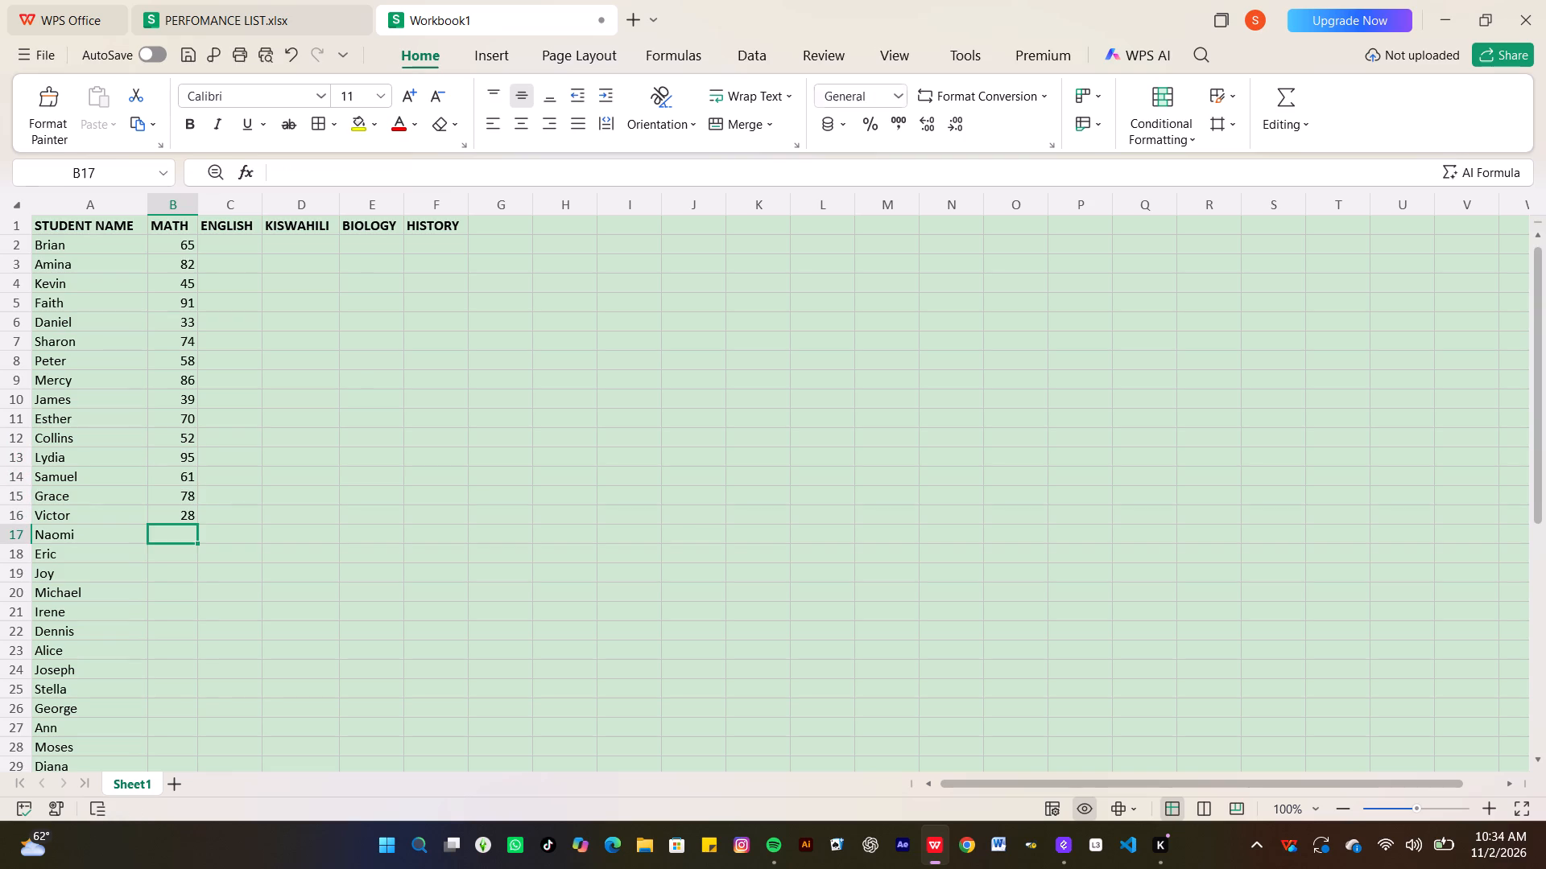
{"action": "type", "text": "88"}
{"action": "key", "text": "Return"}
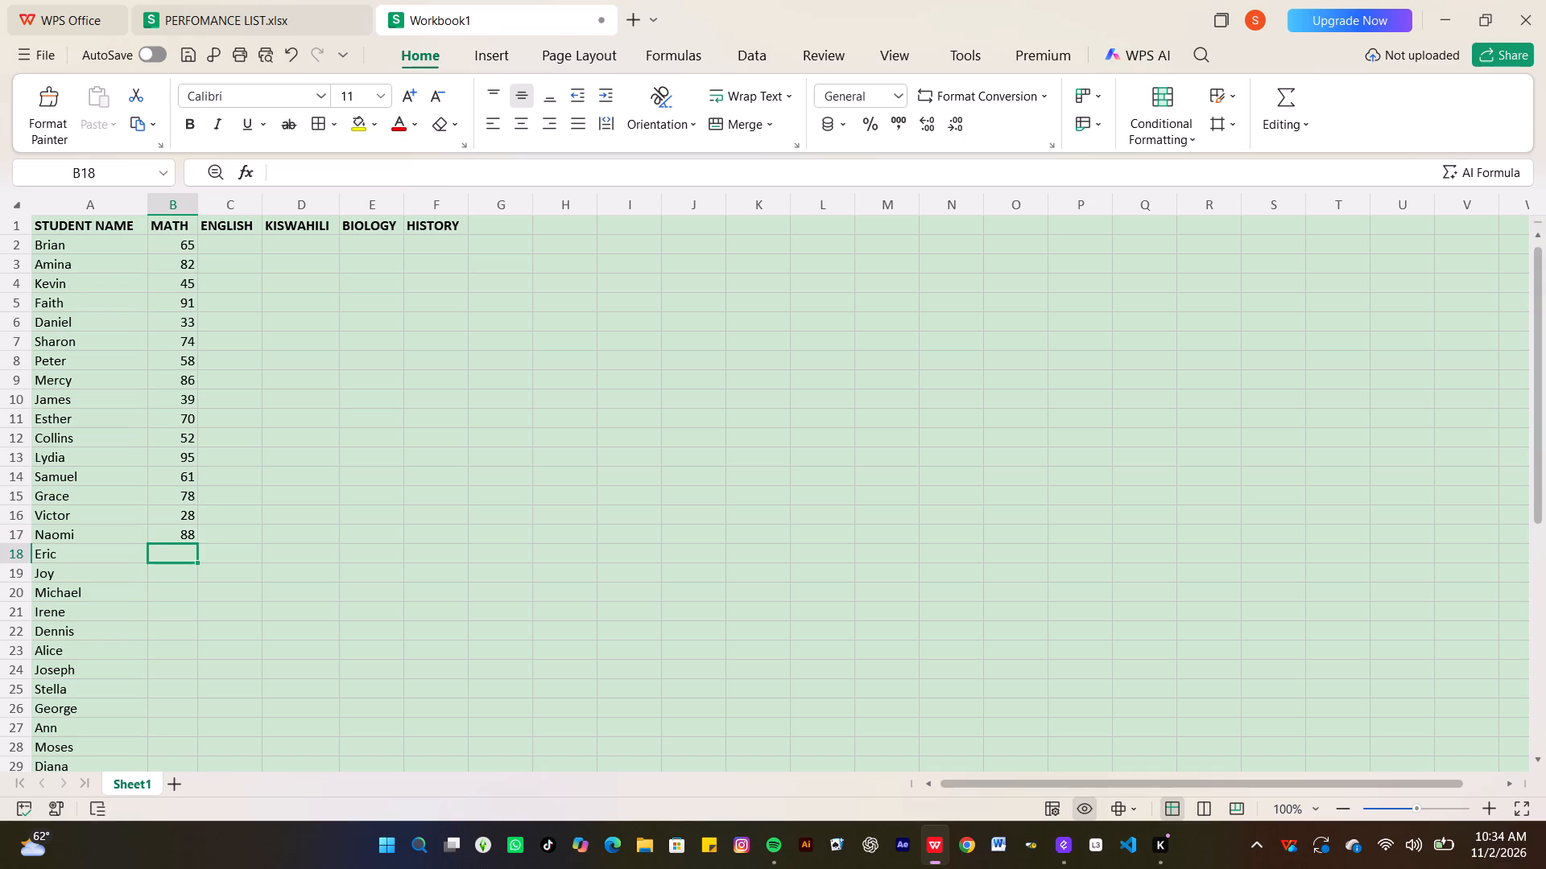
Enter the Math marks 67, 49 and 73 for Eric, Joy and Michael in cells B18 to B20.
{"action": "type", "text": "67"}
{"action": "key", "text": "Return"}
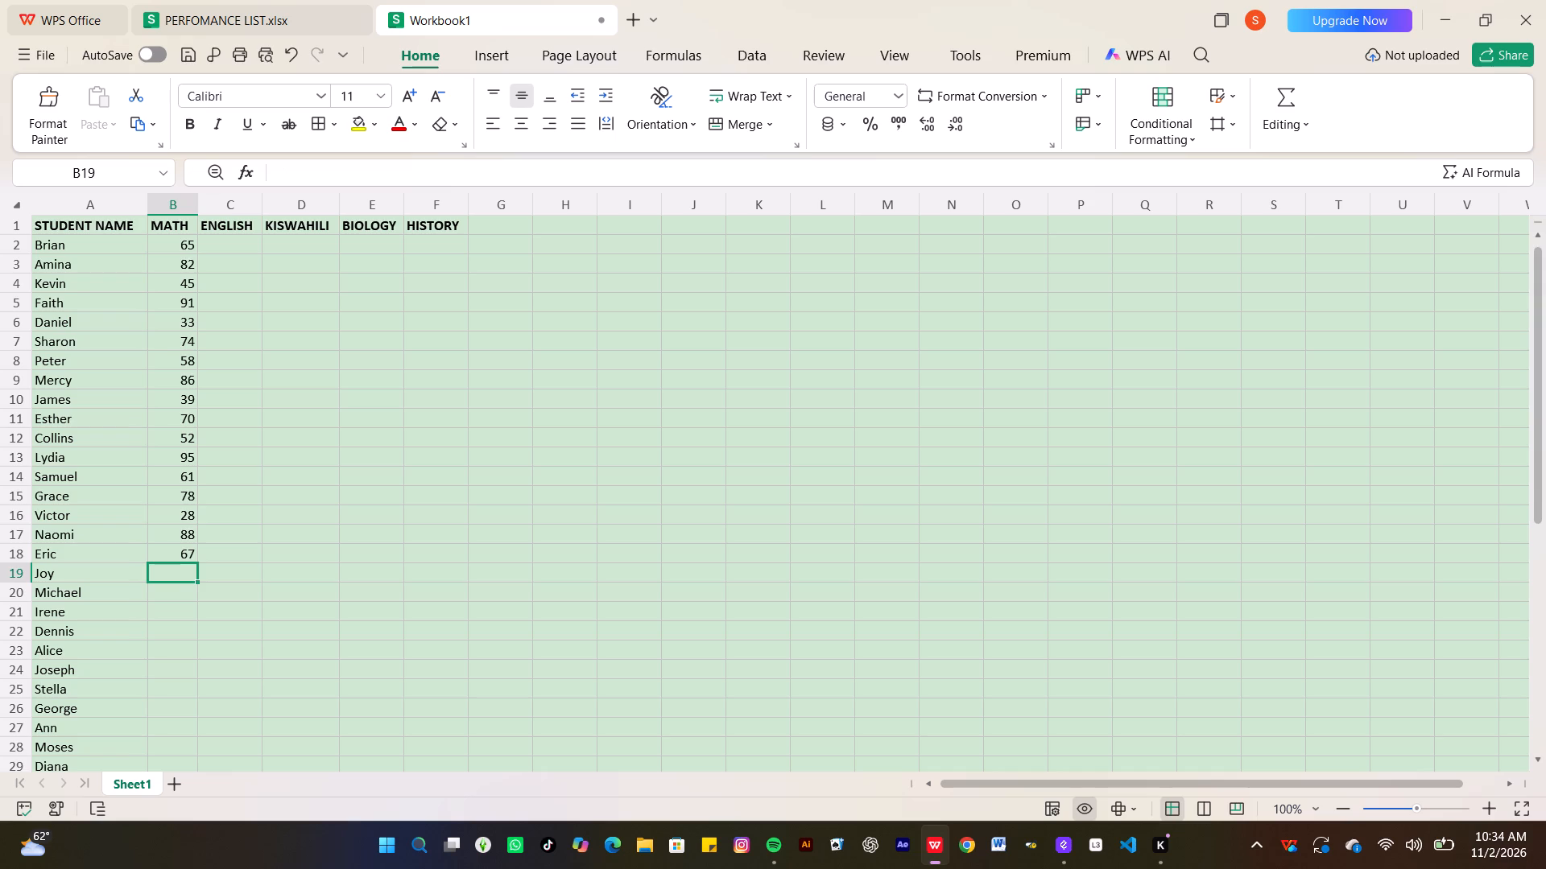
{"action": "type", "text": "49"}
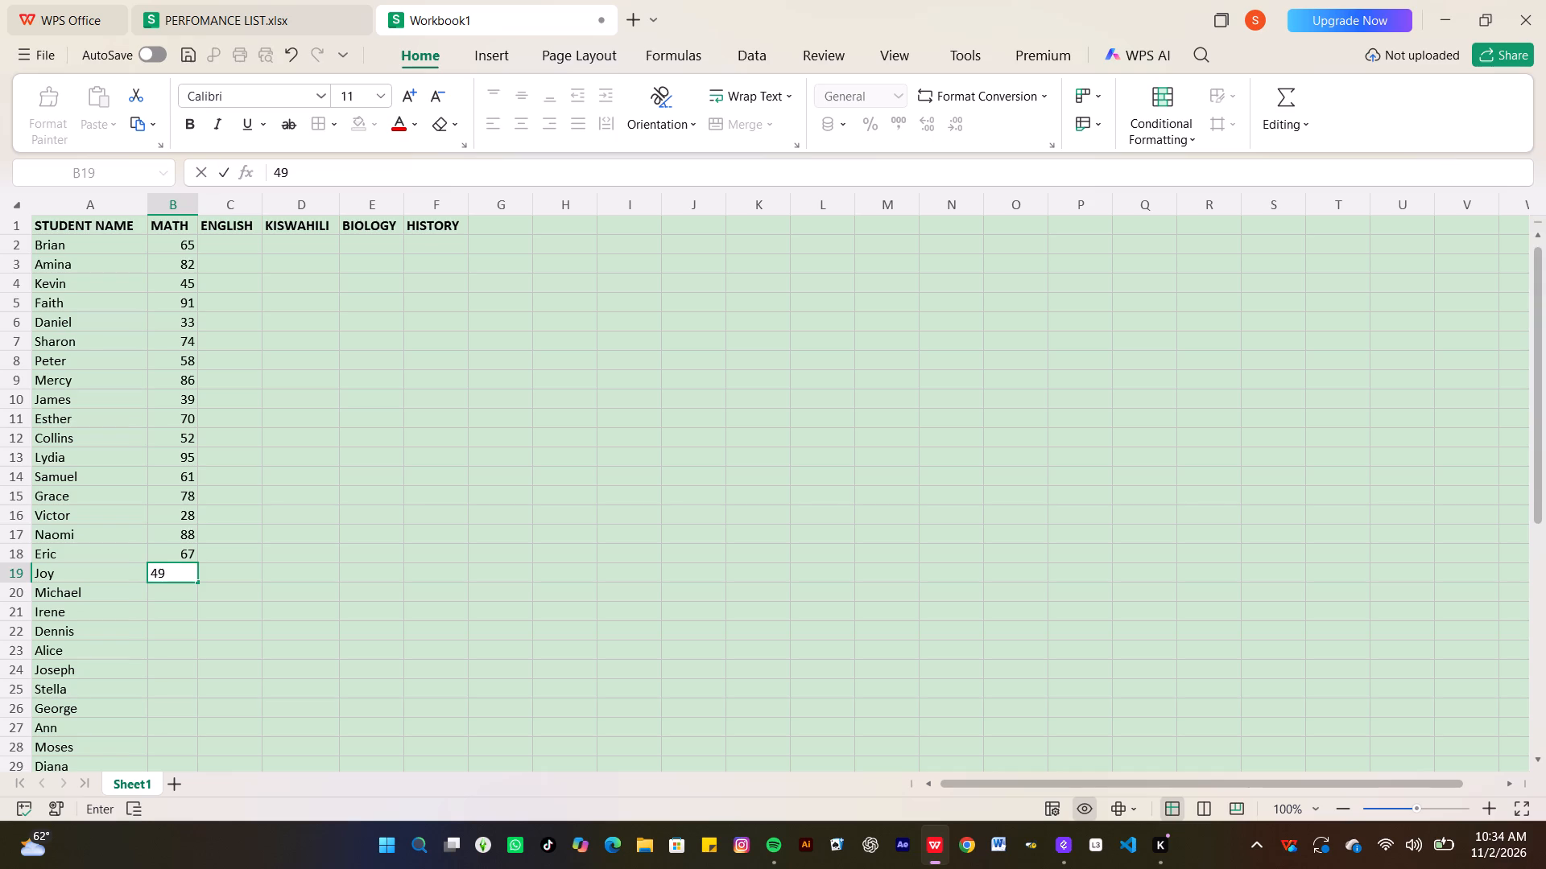
{"action": "key", "text": "Return"}
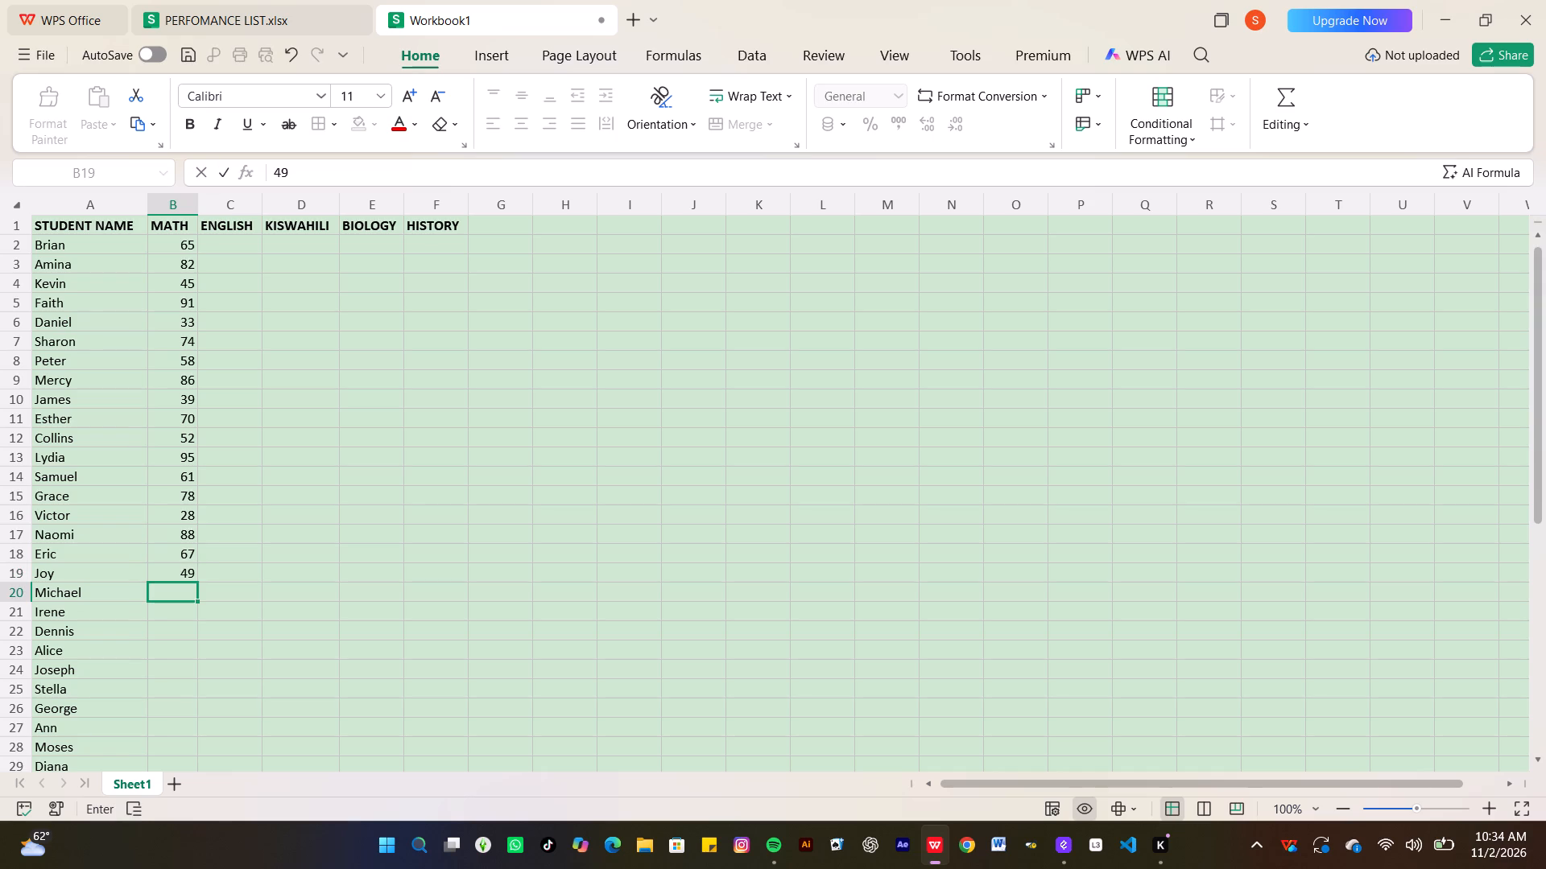
{"action": "type", "text": "73"}
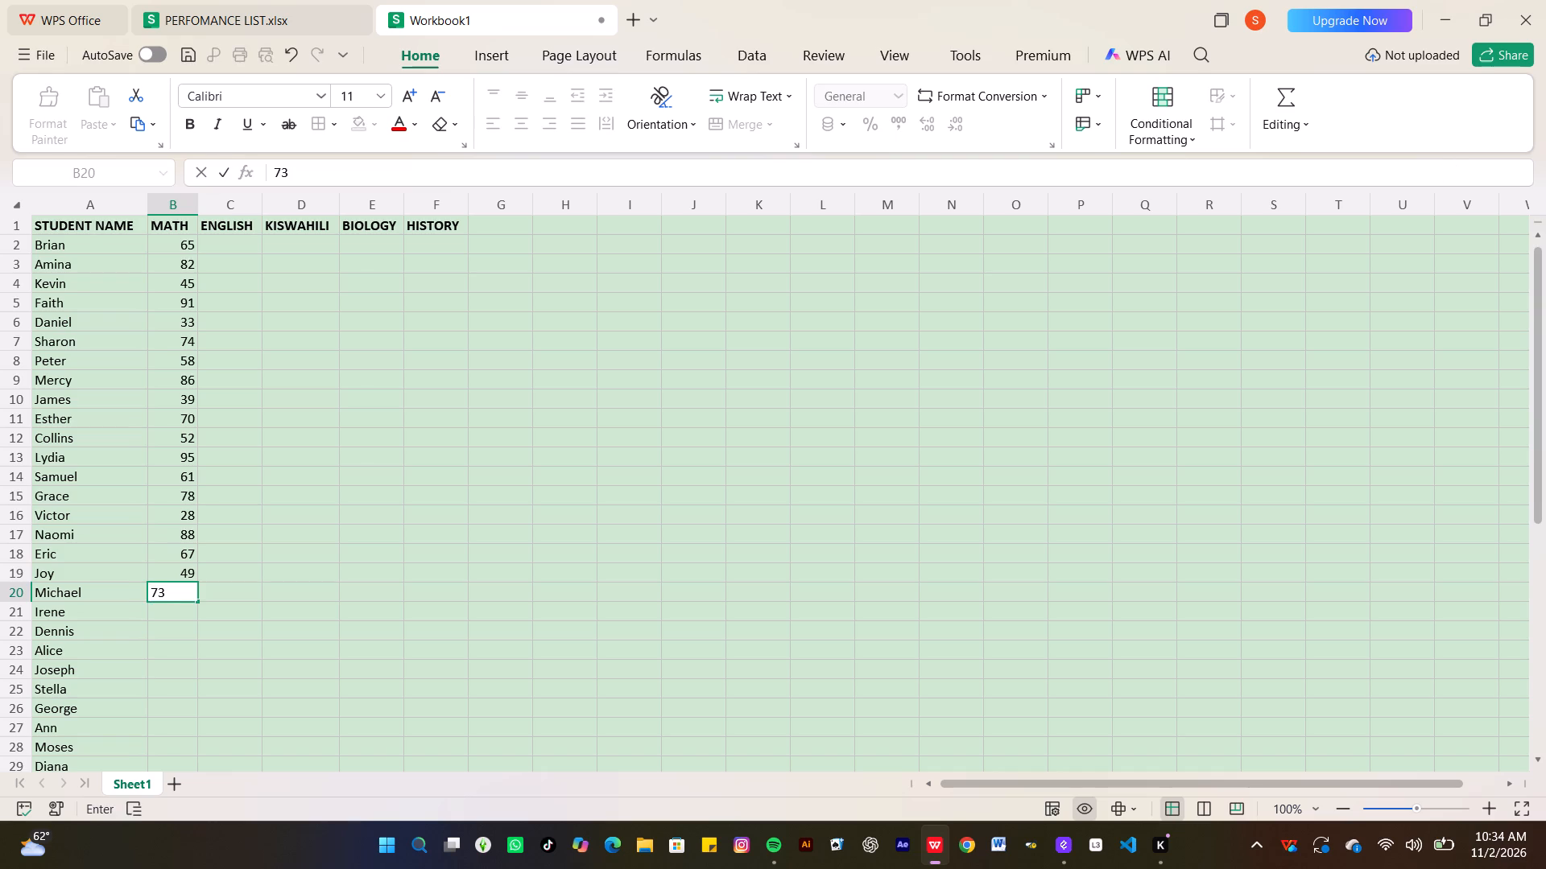
{"action": "key", "text": "Return"}
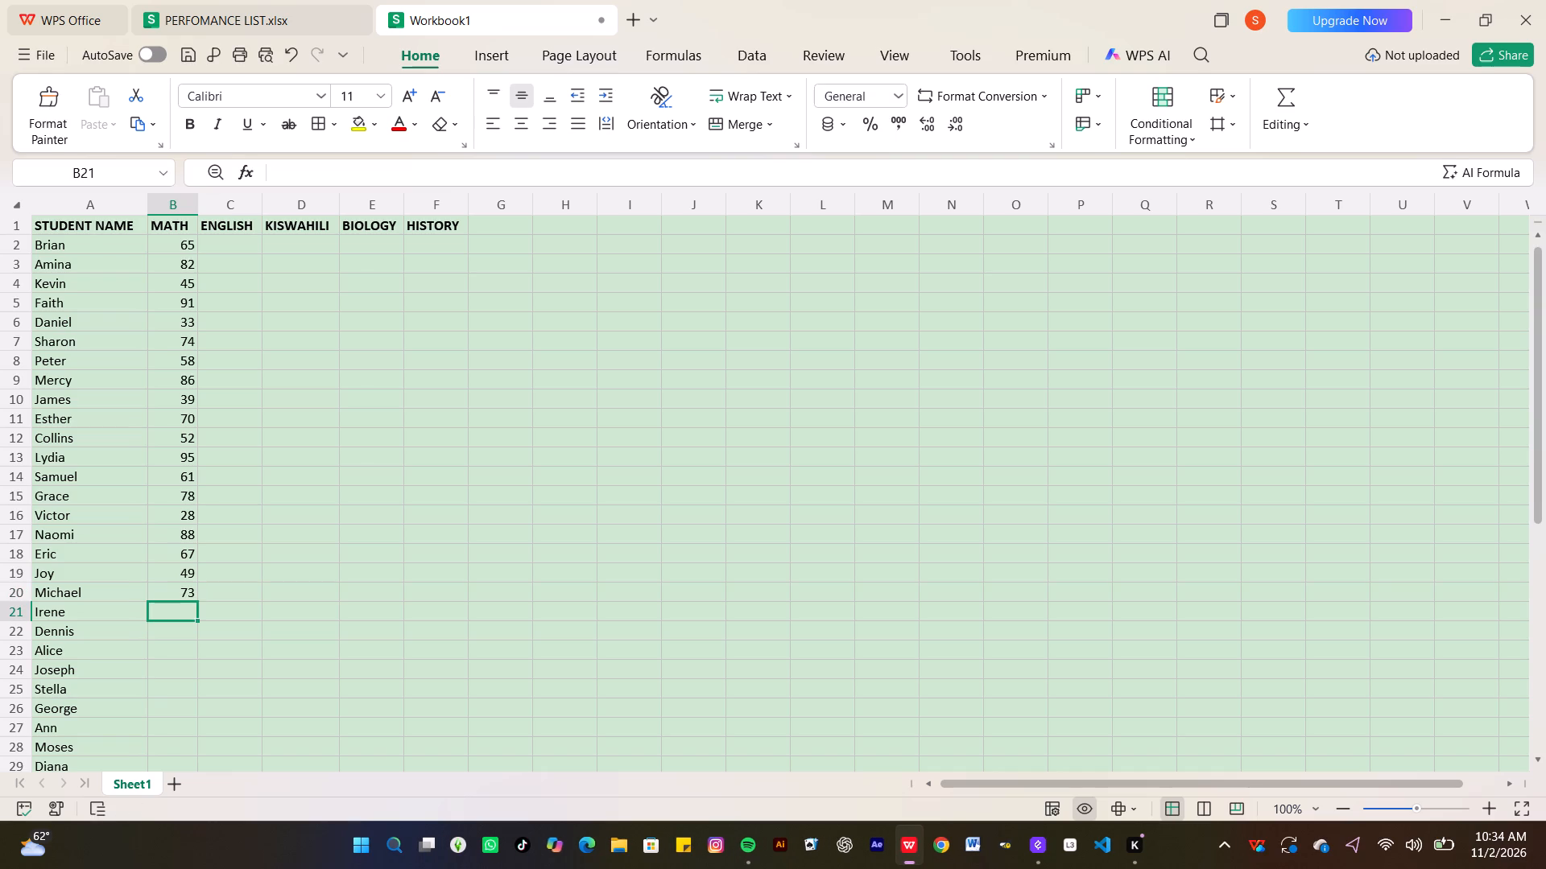
Enter the Math marks 56, 42, 84 and 63 for Irene, Dennis, Alice and Joseph in cells B21 to B24.
{"action": "type", "text": "56"}
{"action": "key", "text": "Return"}
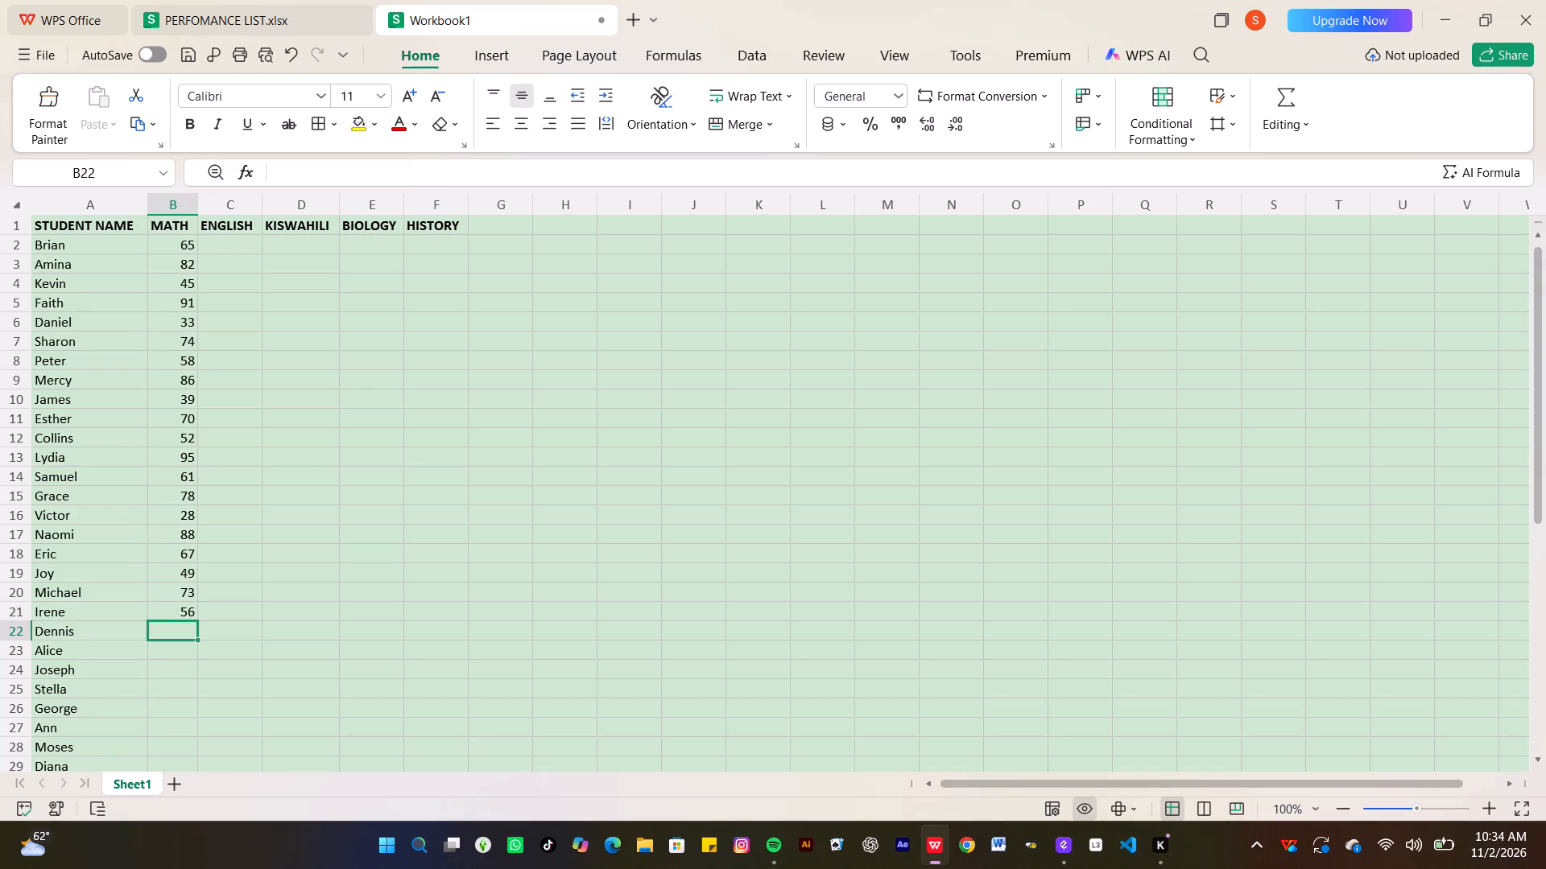
{"action": "type", "text": "42"}
{"action": "key", "text": "Return"}
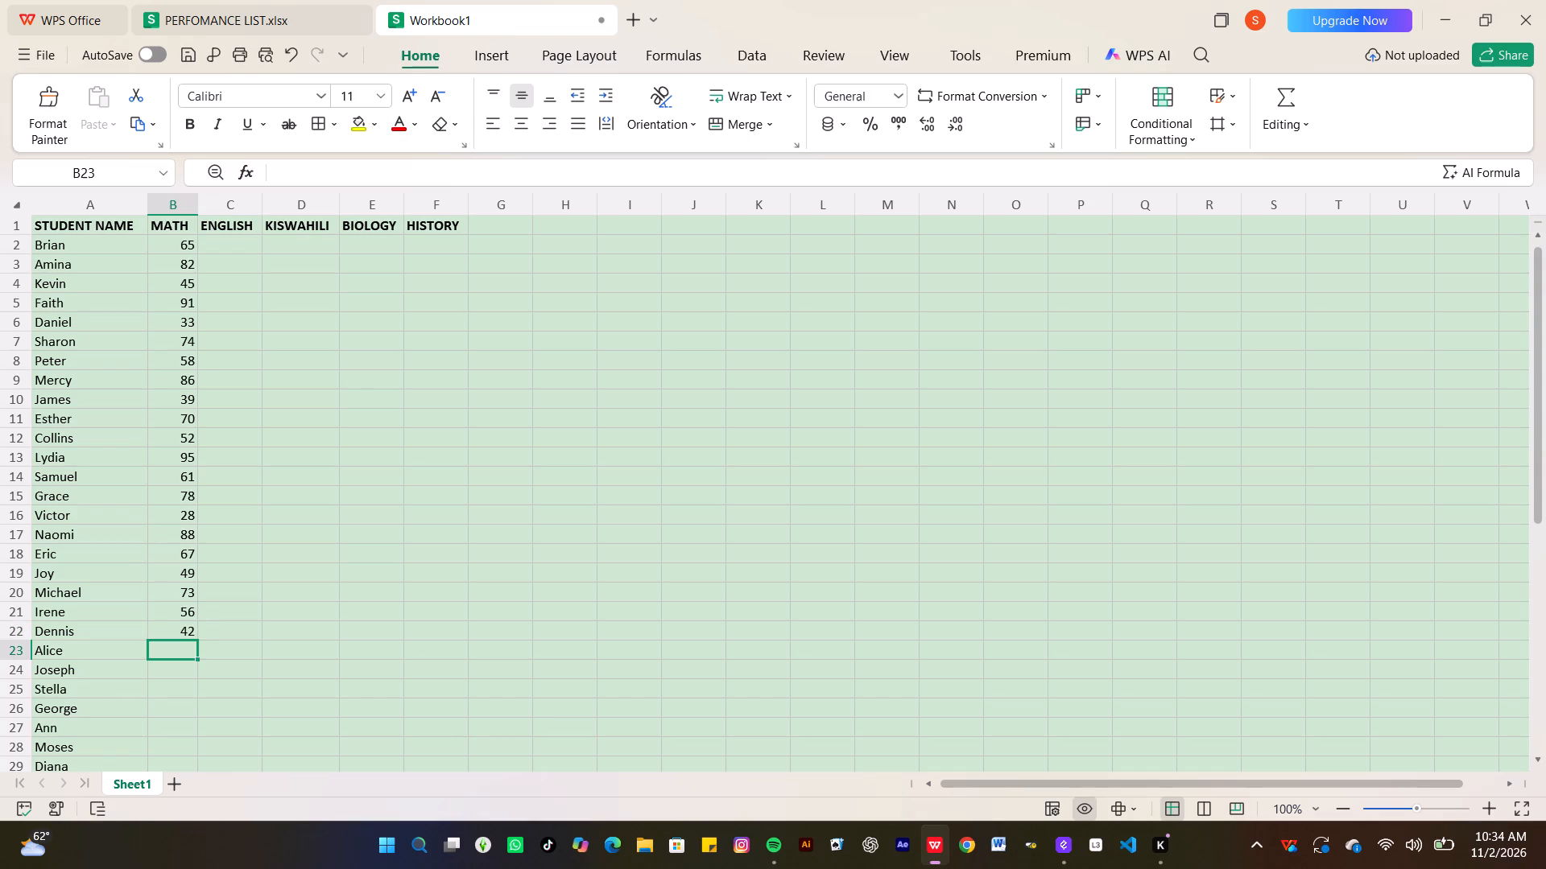
{"action": "type", "text": "84"}
{"action": "key", "text": "Return"}
{"action": "type", "text": "63"}
{"action": "key", "text": "Return"}
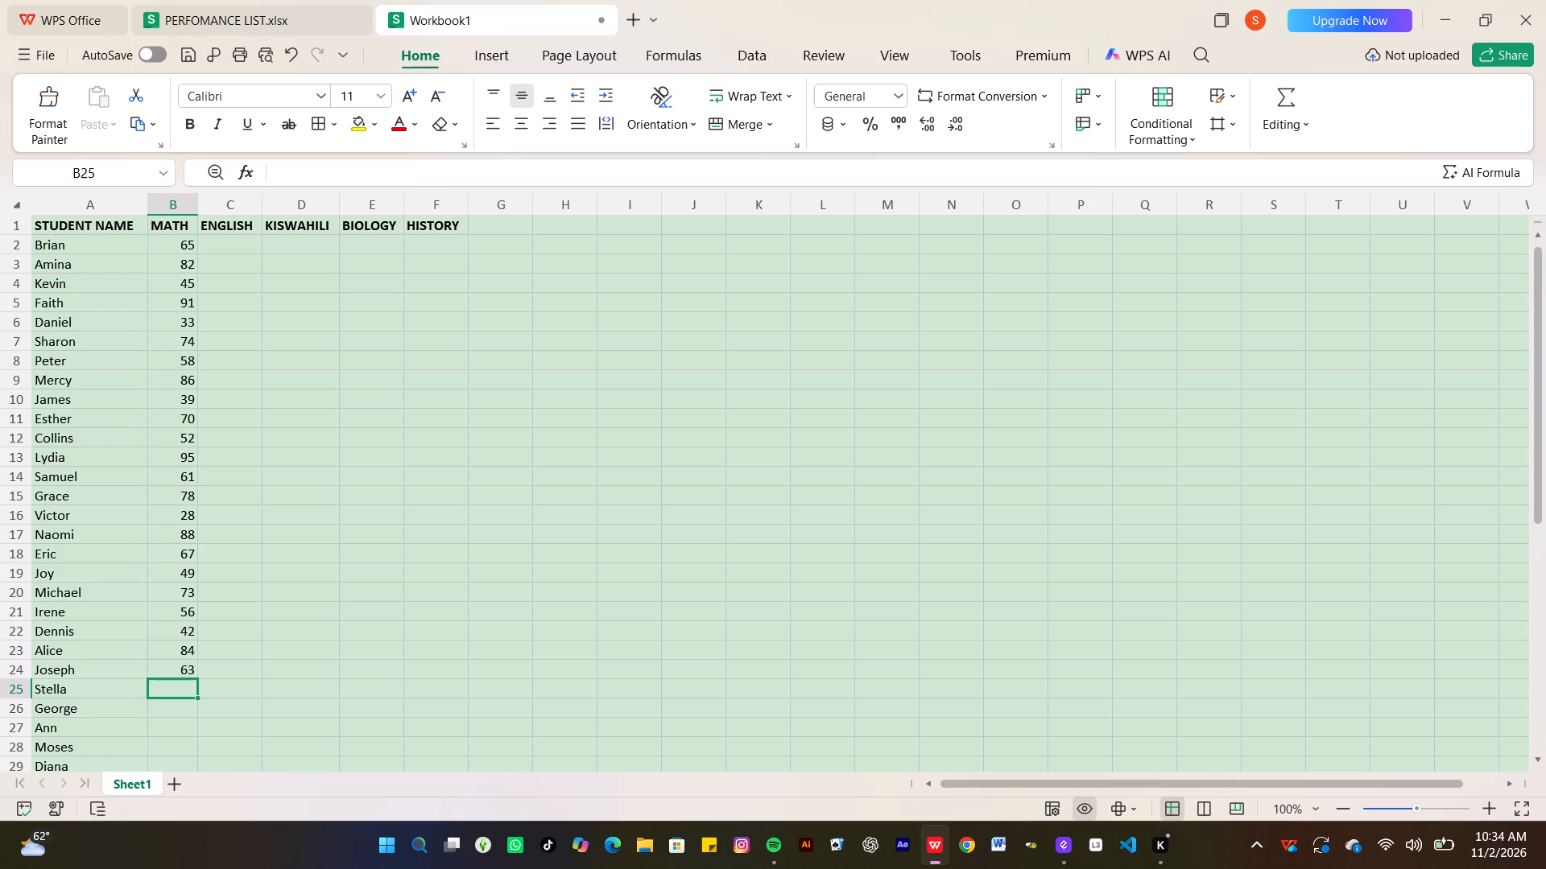
Enter the Math marks 76, 35, 90 and 54 for Stella, George, Ann and Moses in cells B25 to B28.
{"action": "type", "text": "76"}
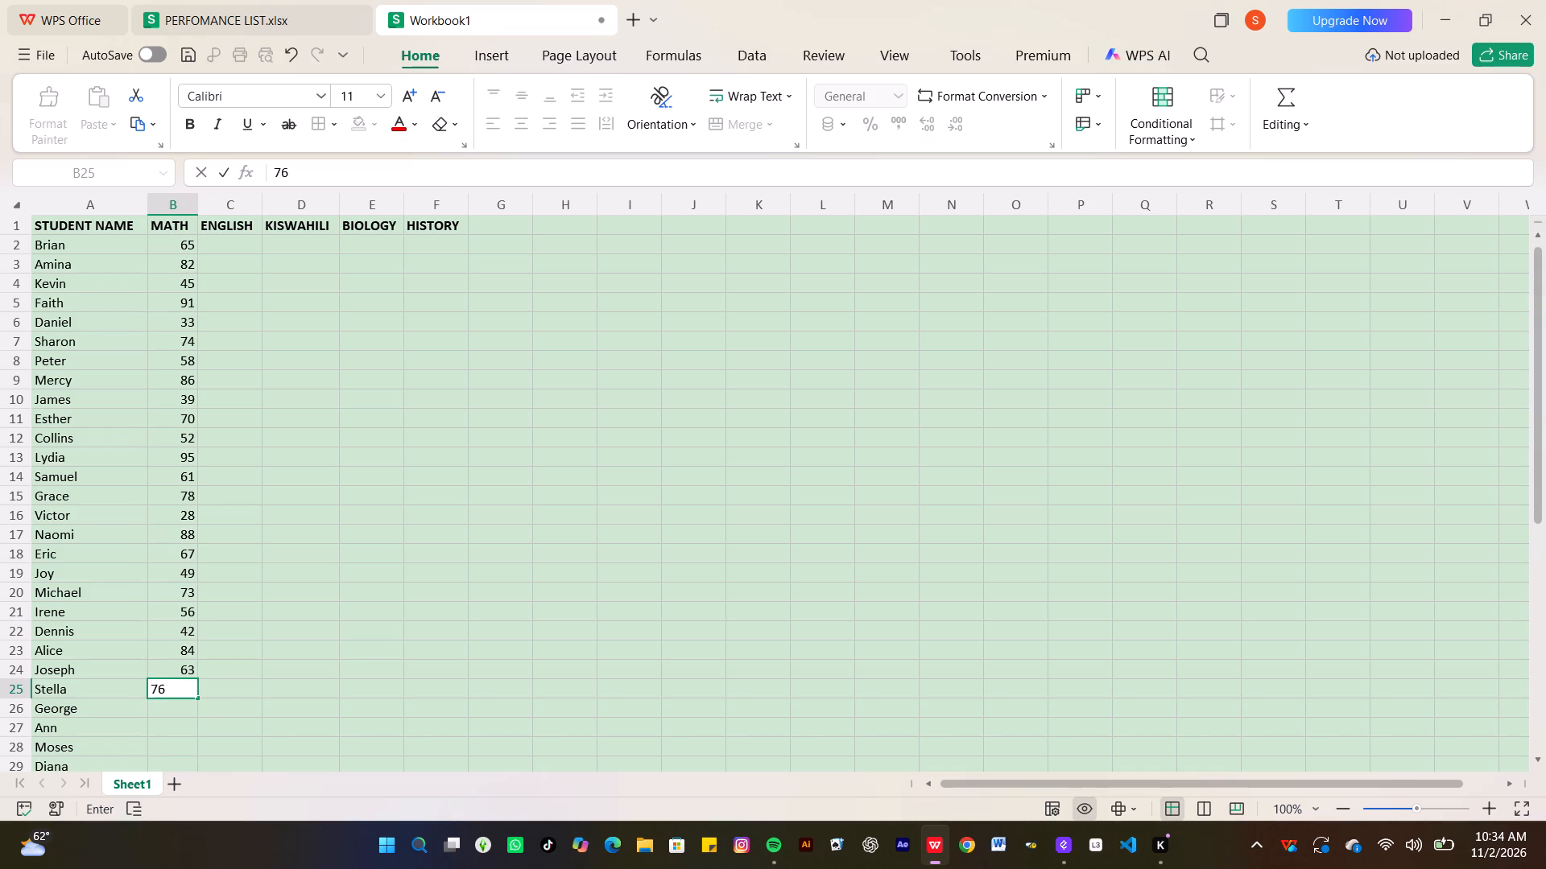
{"action": "key", "text": "Return"}
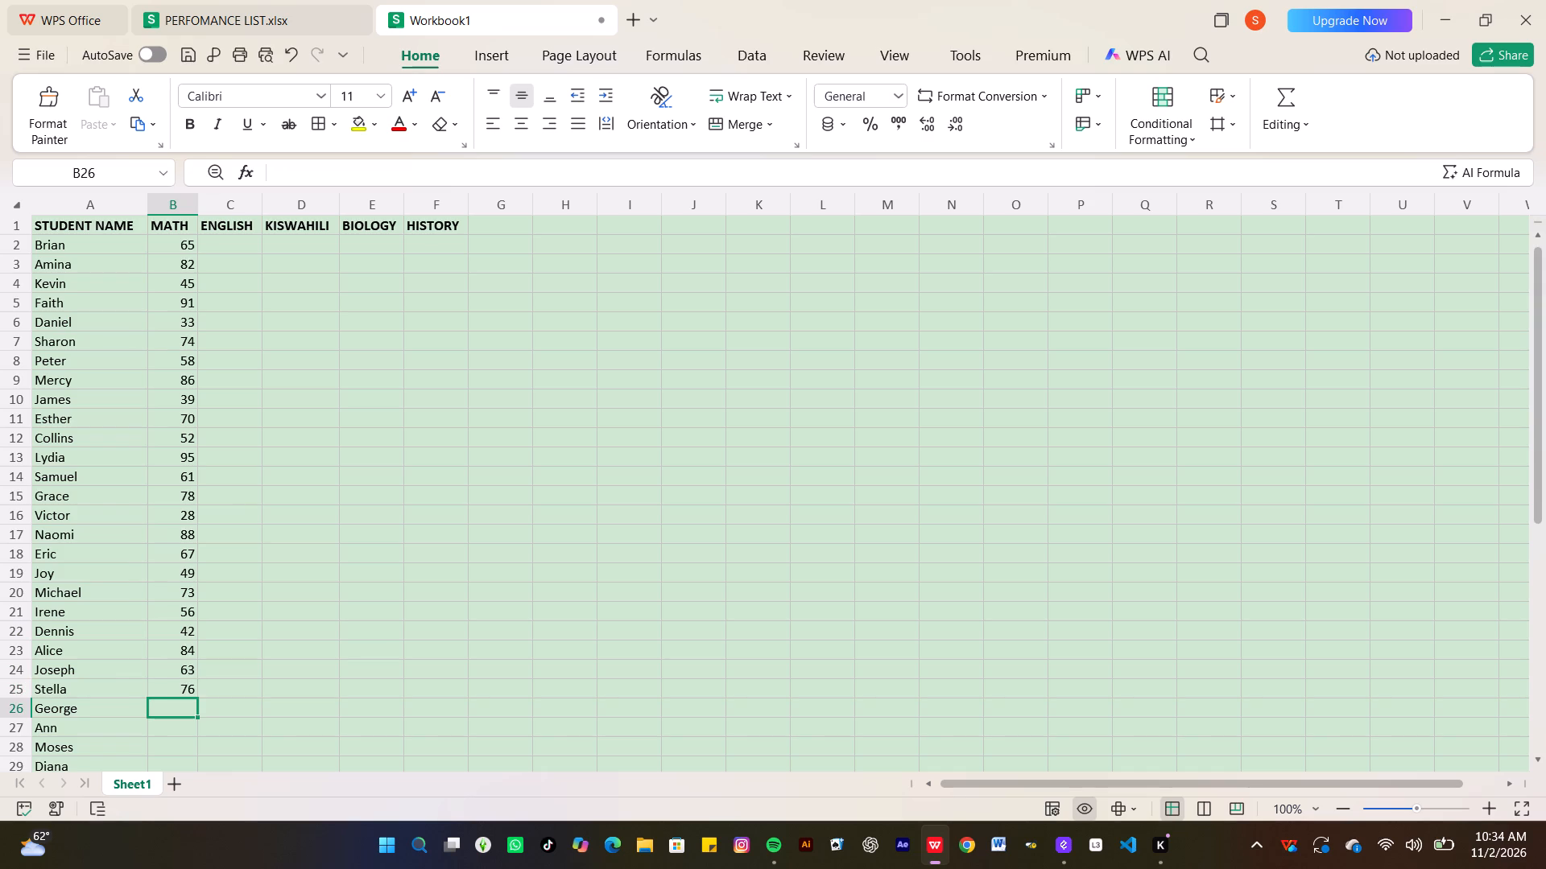
{"action": "type", "text": "35"}
{"action": "key", "text": "Return"}
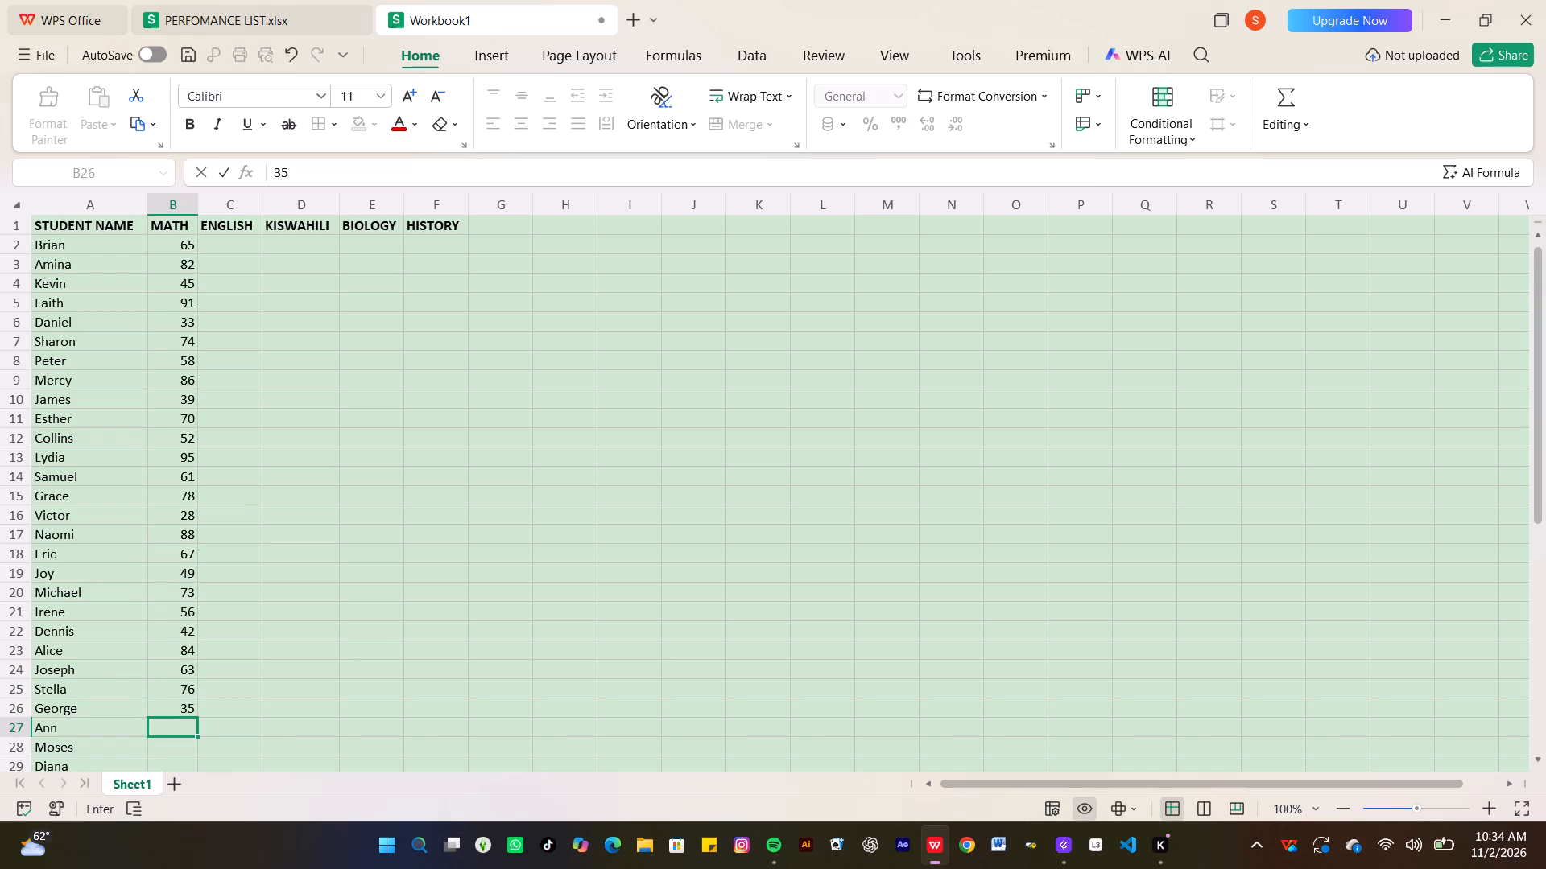
{"action": "type", "text": "90"}
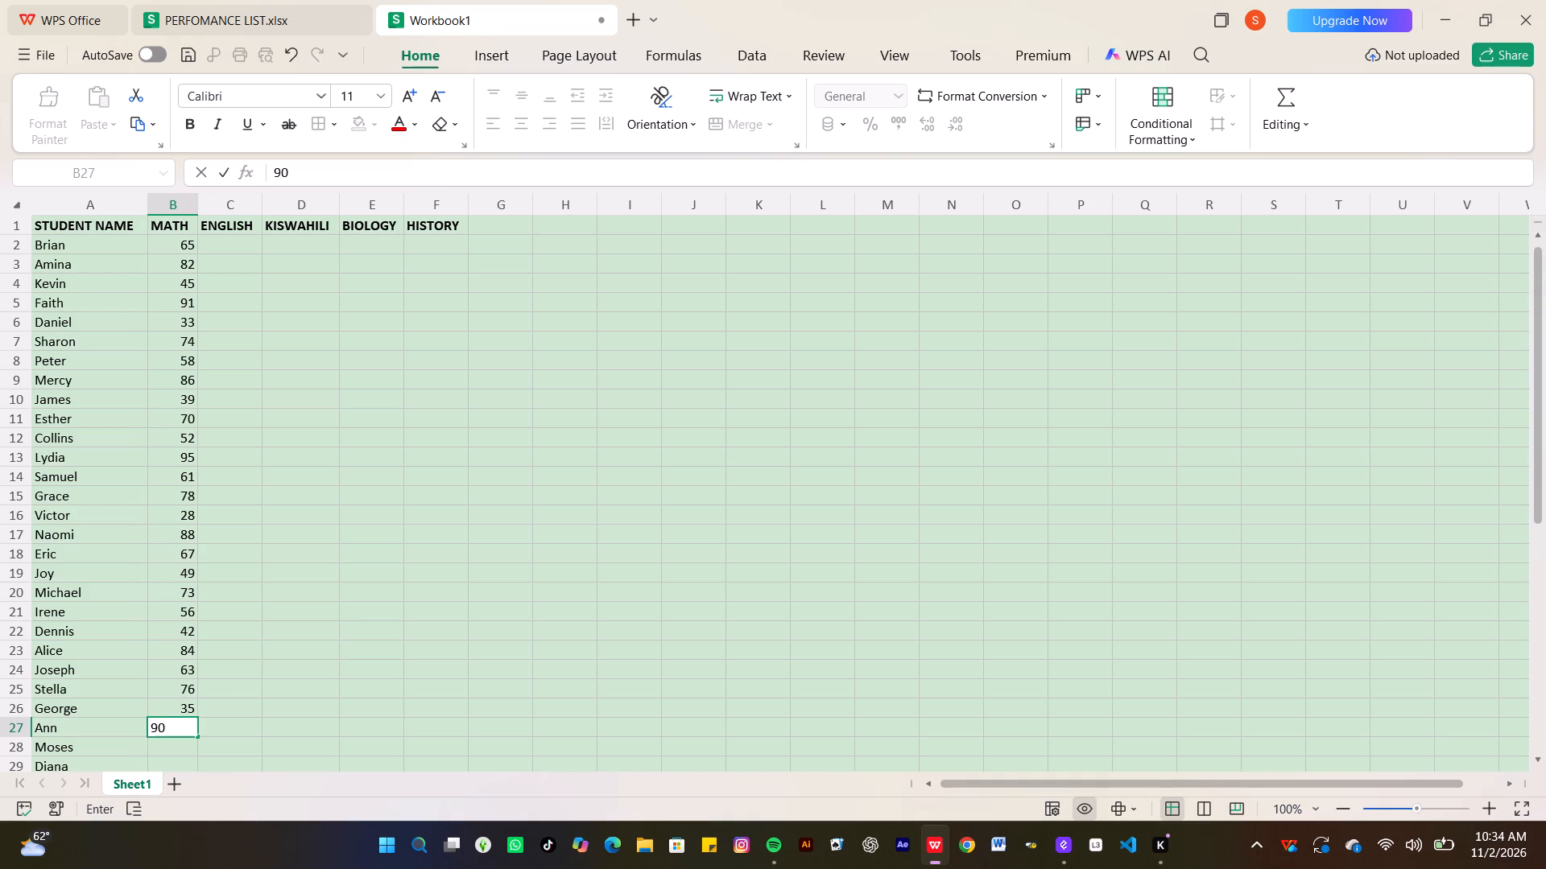
{"action": "key", "text": "Return"}
{"action": "type", "text": "54"}
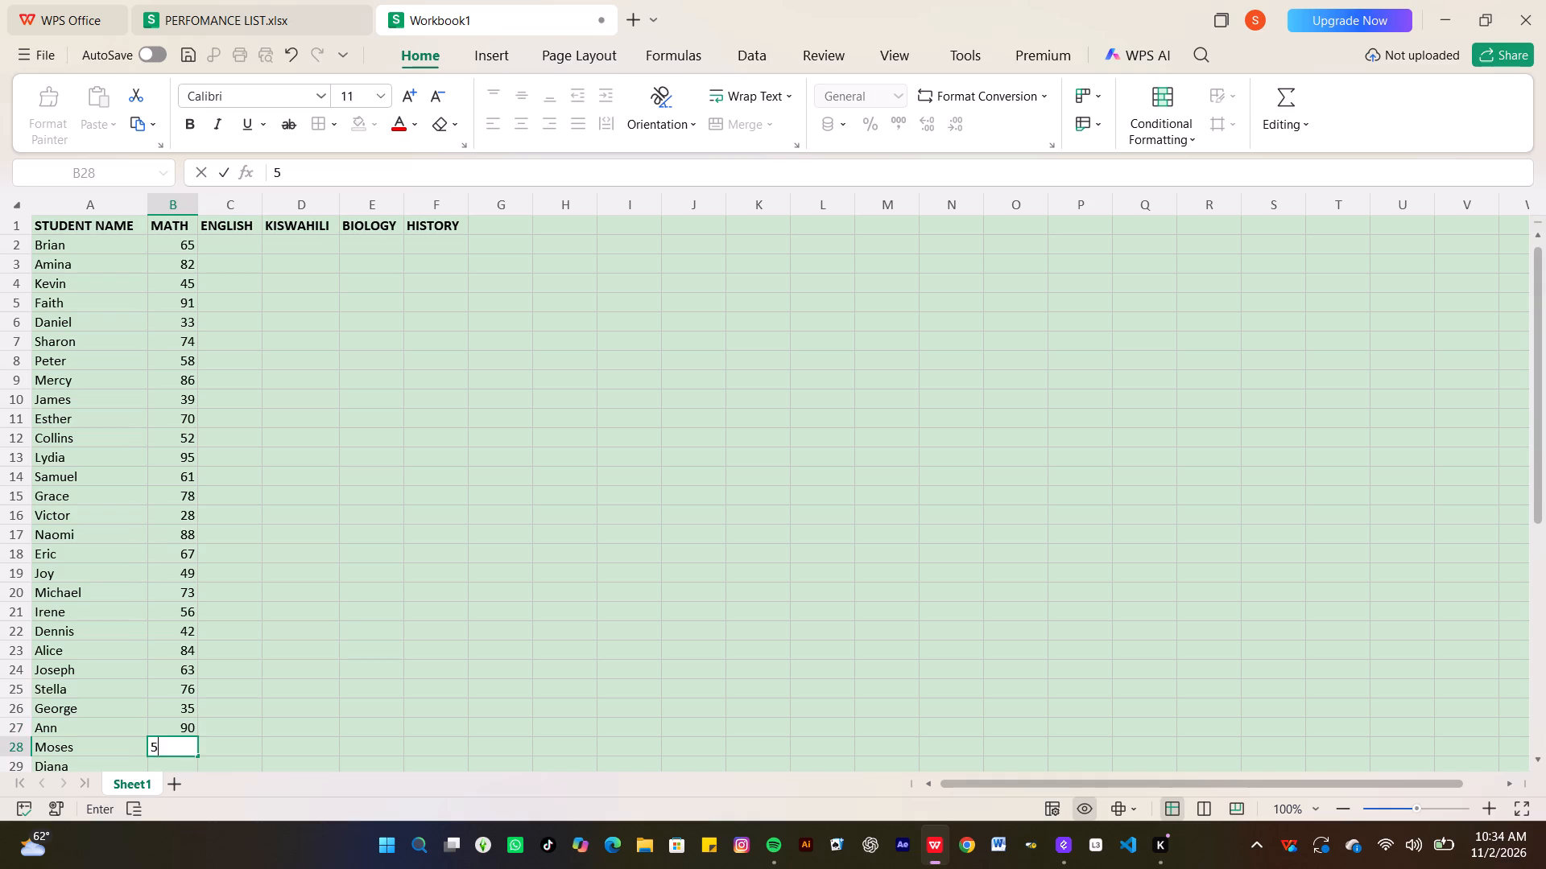
{"action": "key", "text": "Return"}
Enter the Math marks 81, 47, 69 and 60 for Diana, Alex, Rebecca and Martin in cells B29 to B32.
{"action": "type", "text": "81"}
{"action": "key", "text": "Return"}
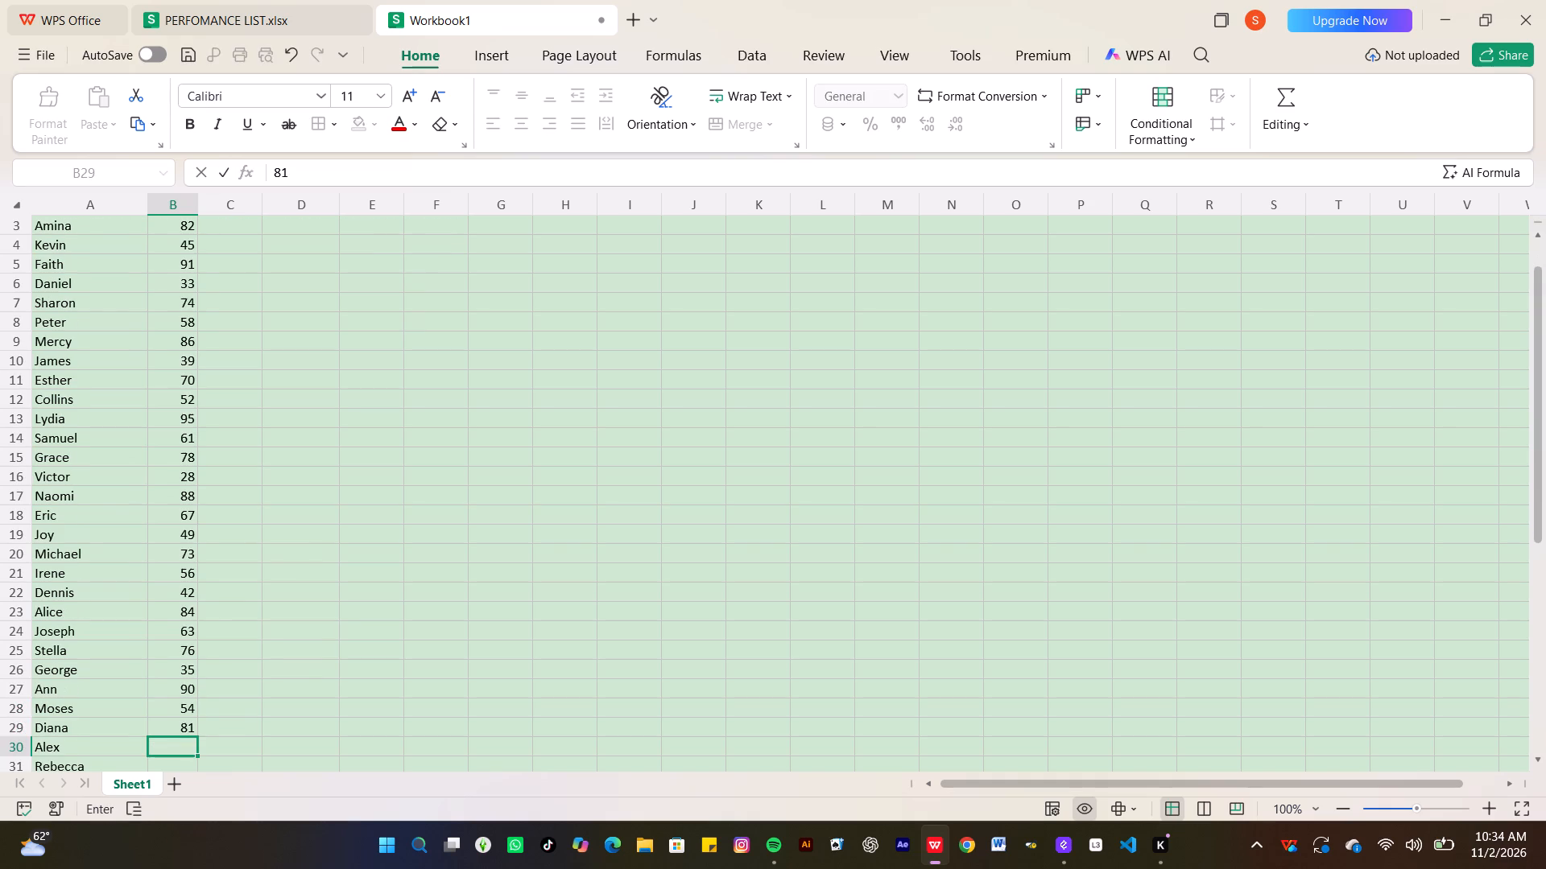
{"action": "type", "text": "47"}
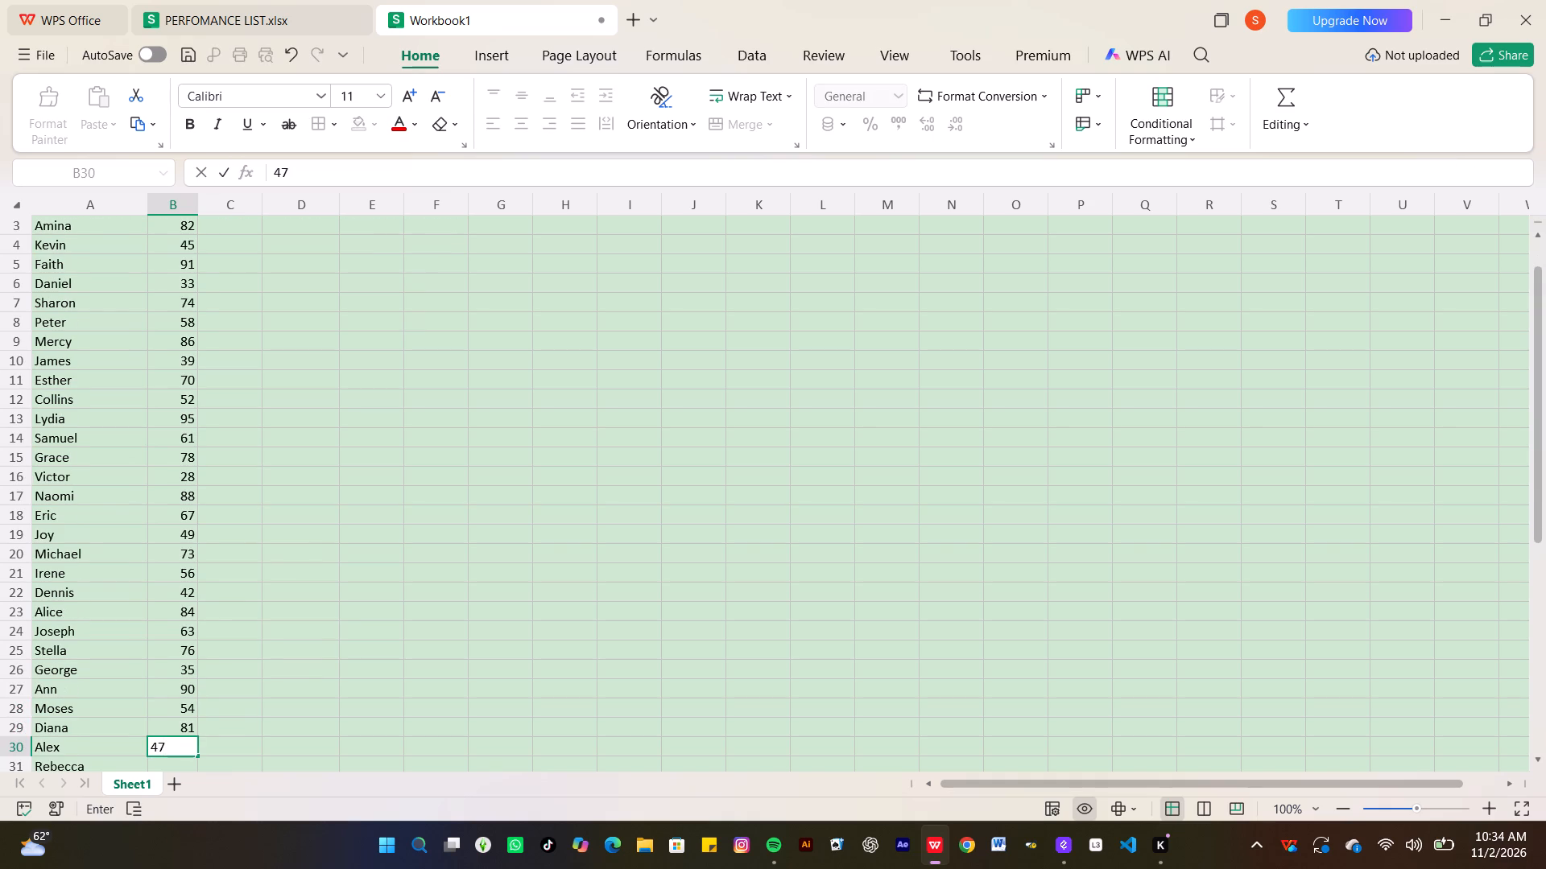
{"action": "key", "text": "Return"}
{"action": "type", "text": "69"}
{"action": "key", "text": "Return"}
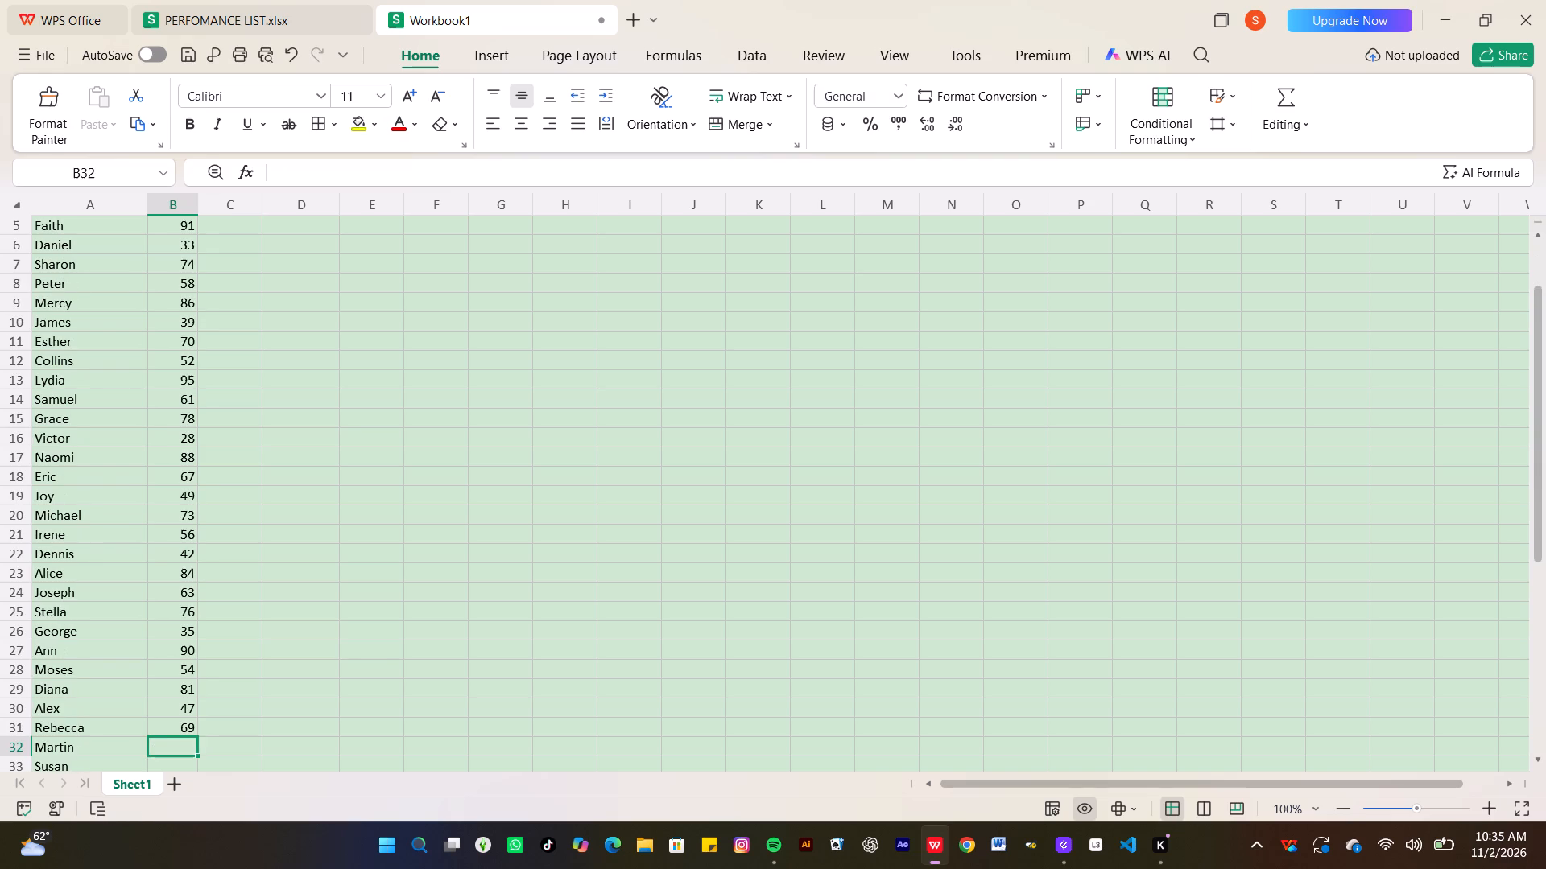
{"action": "key", "text": "6"}
{"action": "key", "text": "0"}
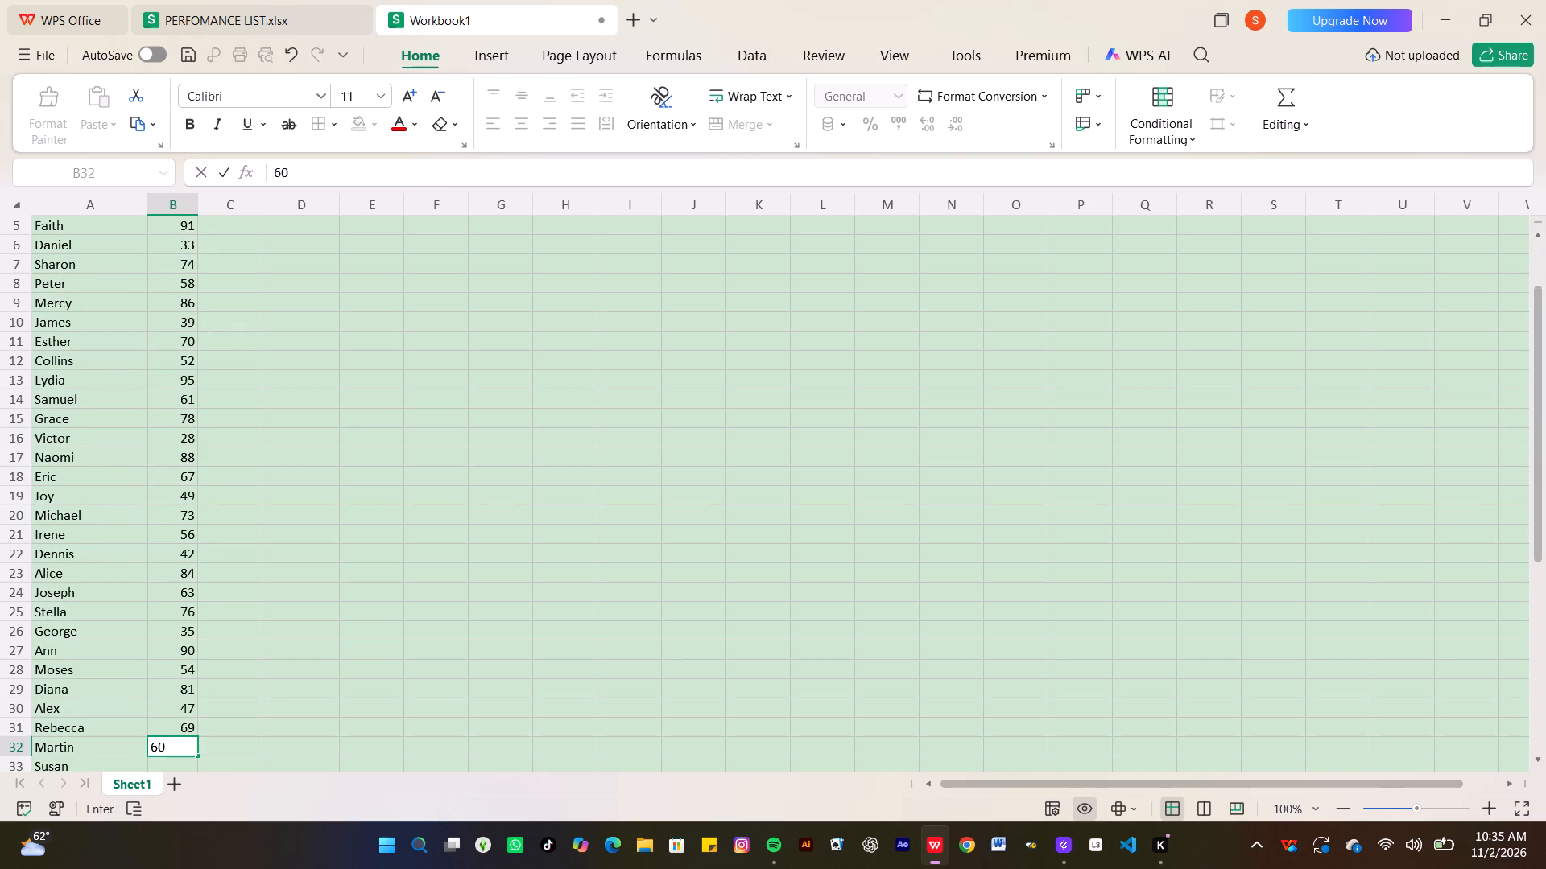
{"action": "key", "text": "Return"}
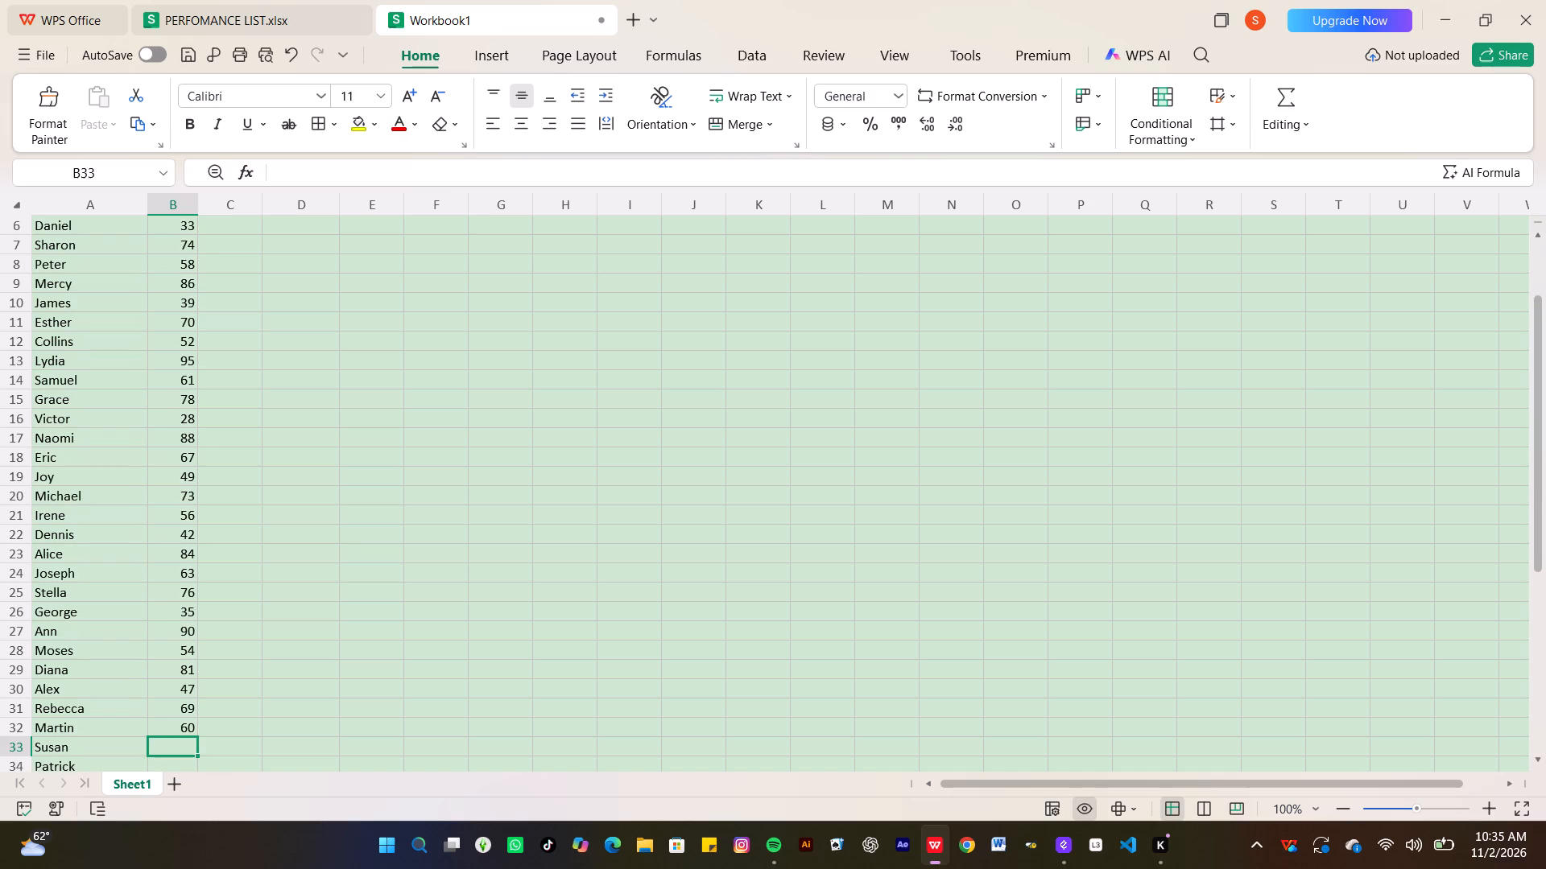
Enter the Math marks 87, 31, 79 and 64 for Susan, Patrick, Catherine and Francis in cells B33 to B36.
{"action": "type", "text": "87"}
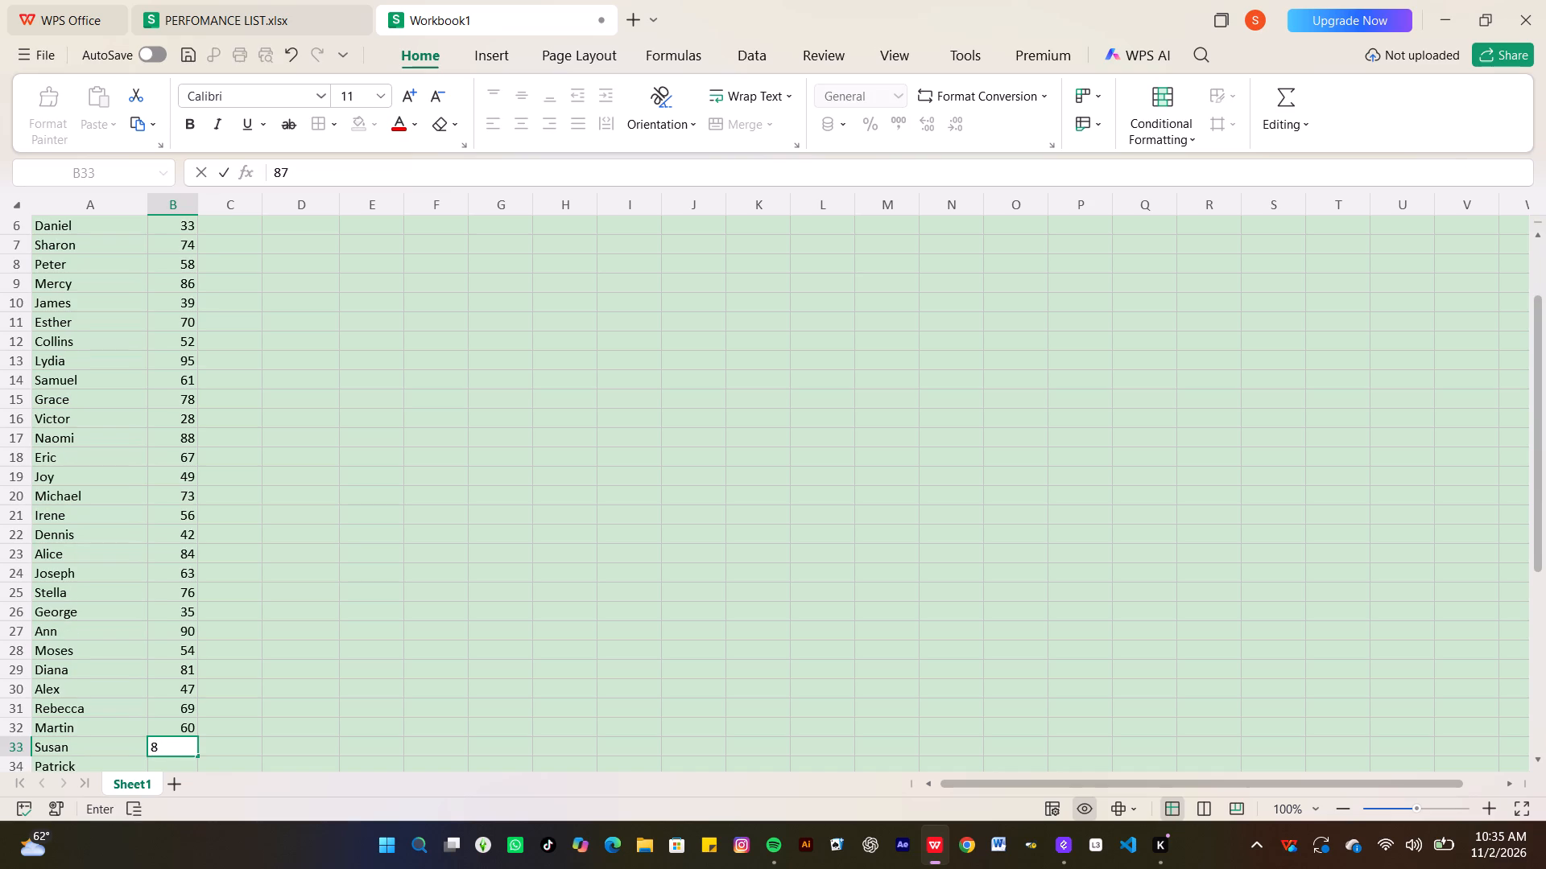
{"action": "key", "text": "Return"}
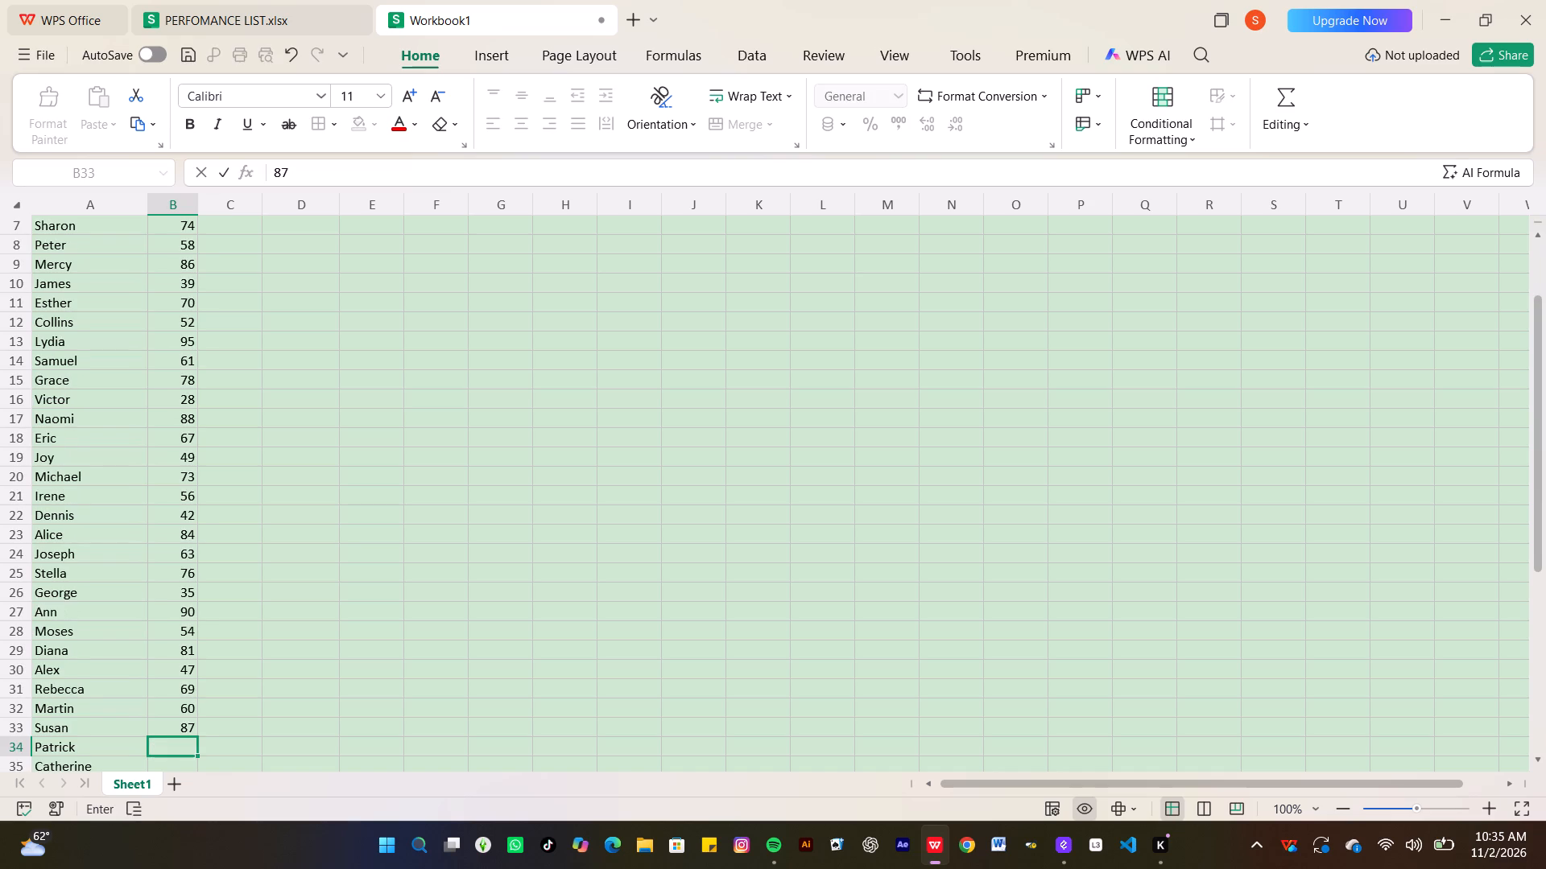
{"action": "type", "text": "31"}
{"action": "key", "text": "Return"}
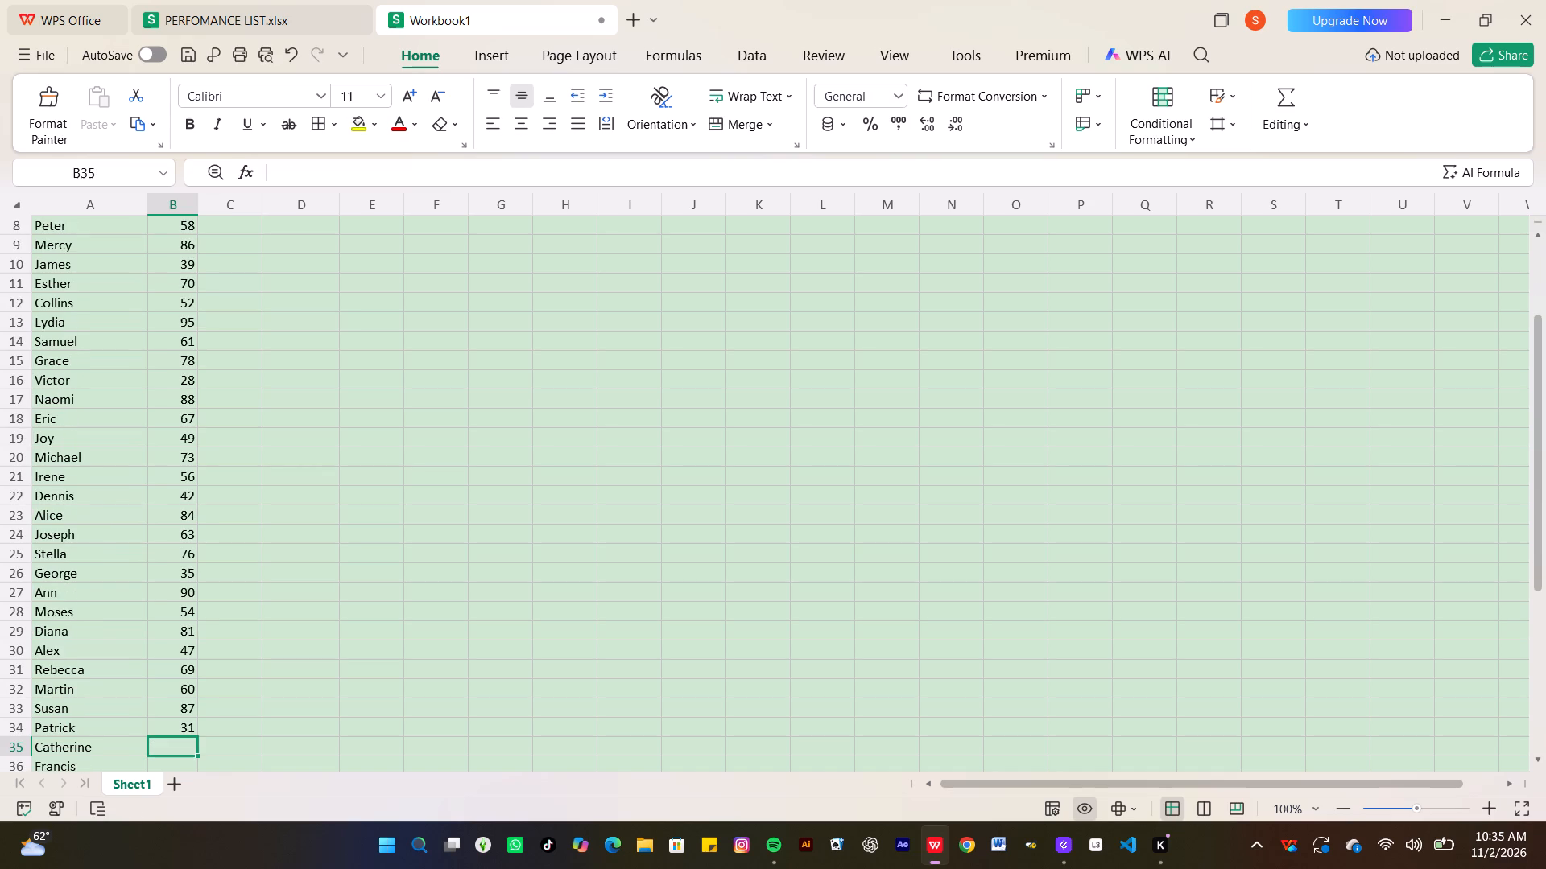
{"action": "type", "text": "79"}
{"action": "key", "text": "Return"}
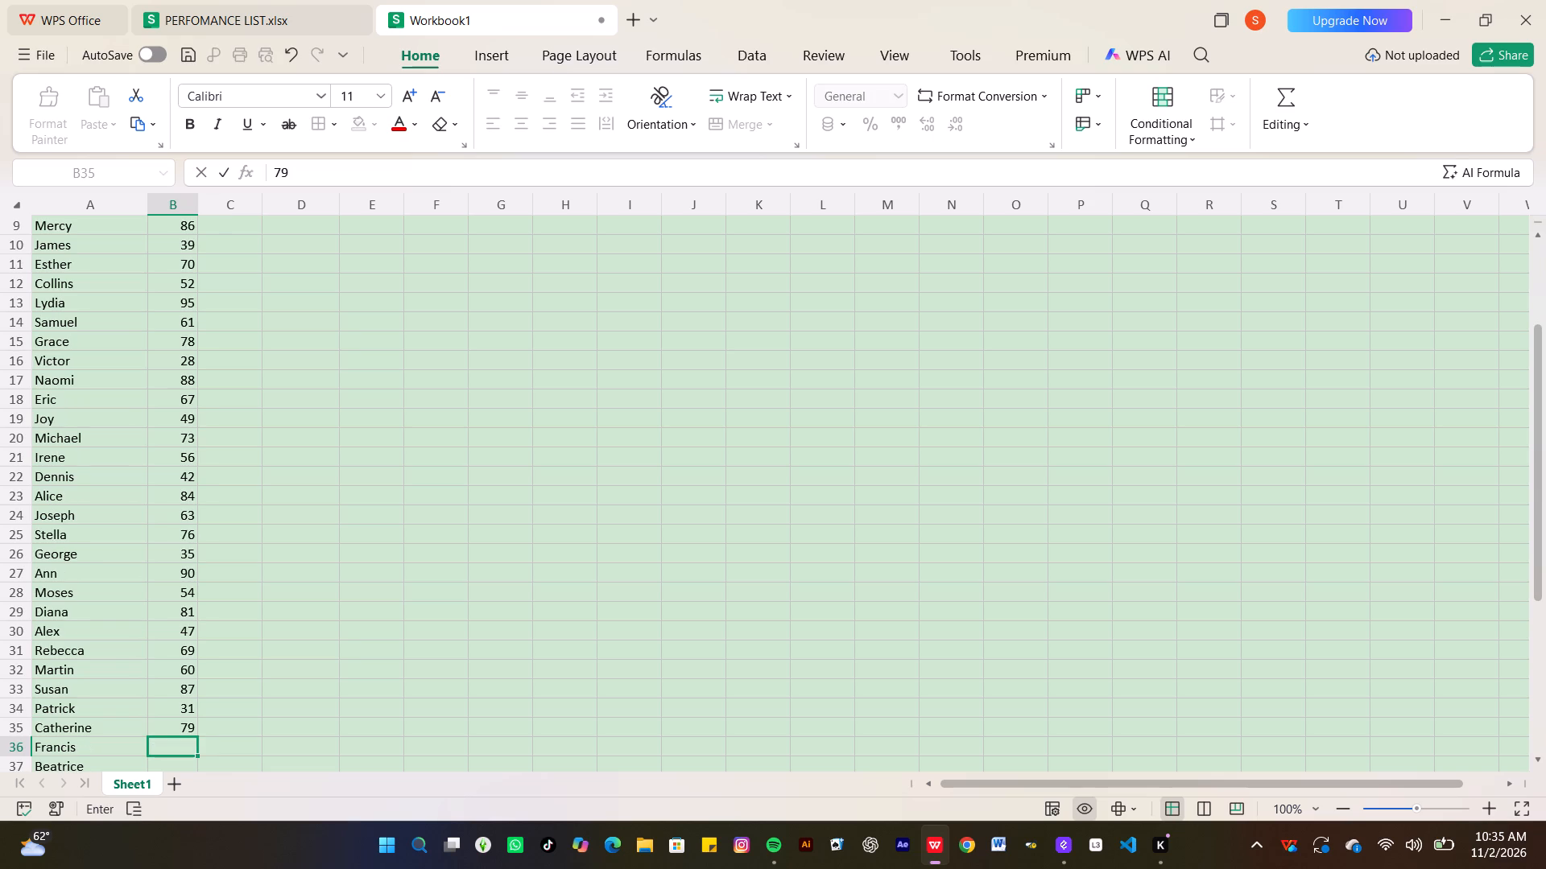
{"action": "type", "text": "64"}
{"action": "key", "text": "Return"}
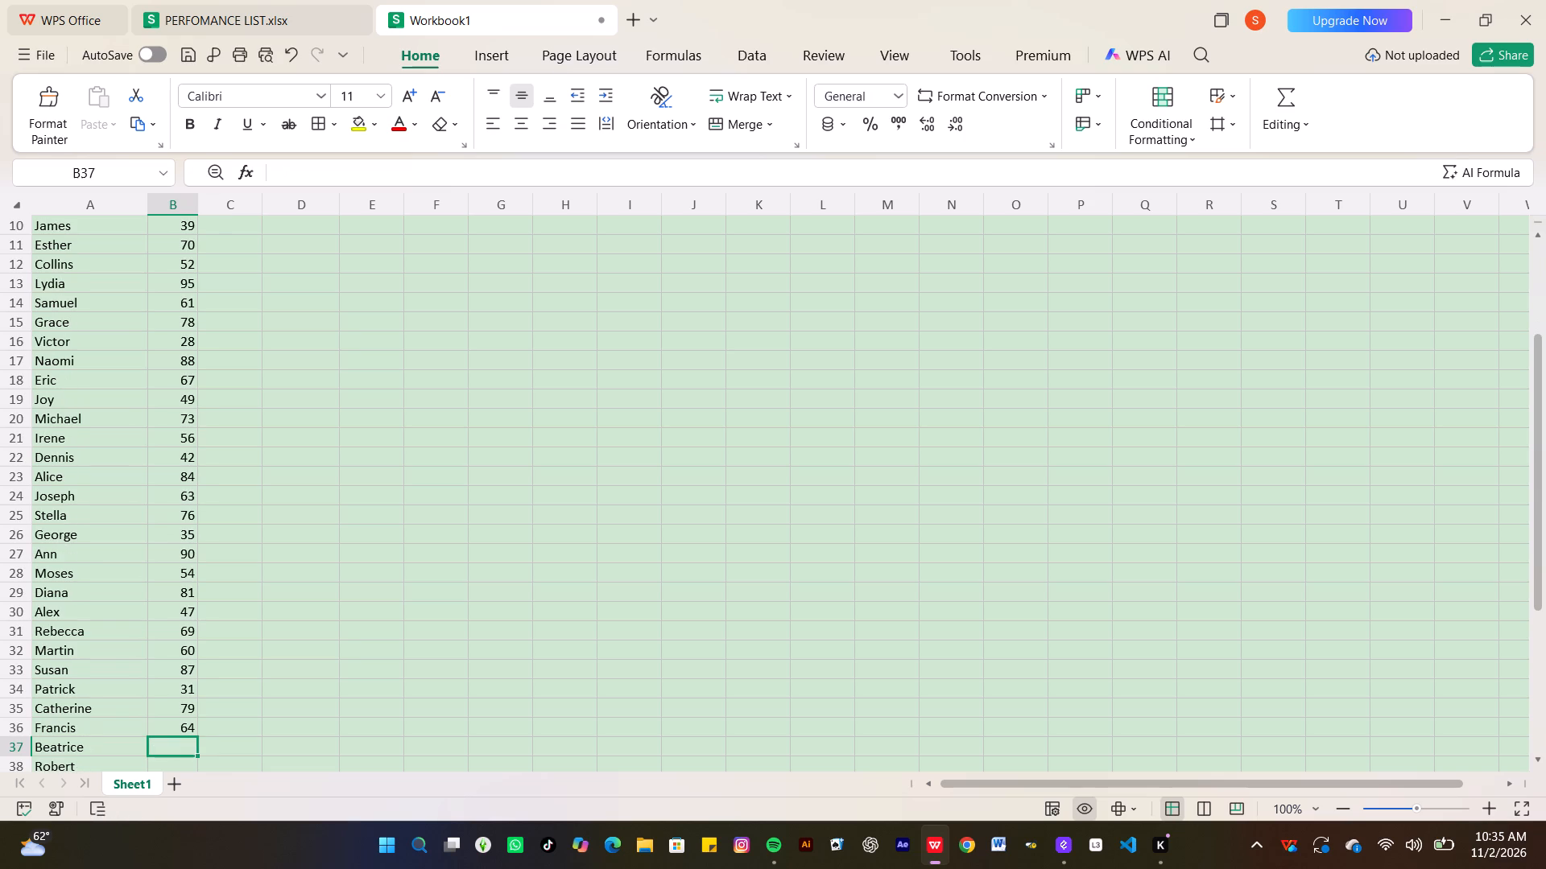
Enter the Math marks 92, 50, 72 and 44 for Beatrice, Robert, Janet and Anthony in cells B37 to B40.
{"action": "key", "text": "9"}
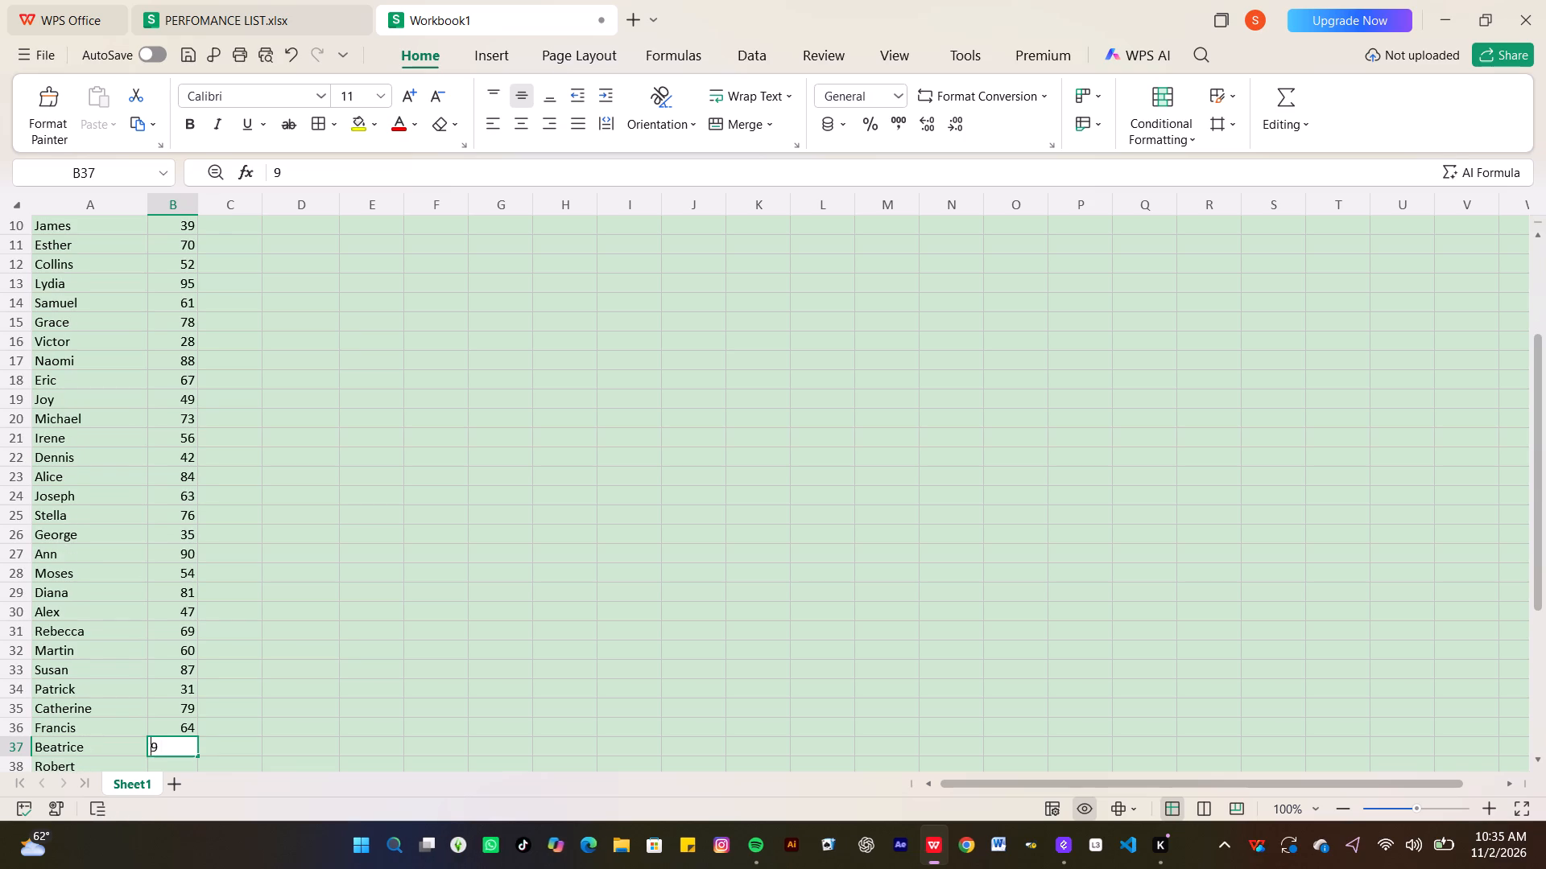
{"action": "key", "text": "2"}
{"action": "key", "text": "Return"}
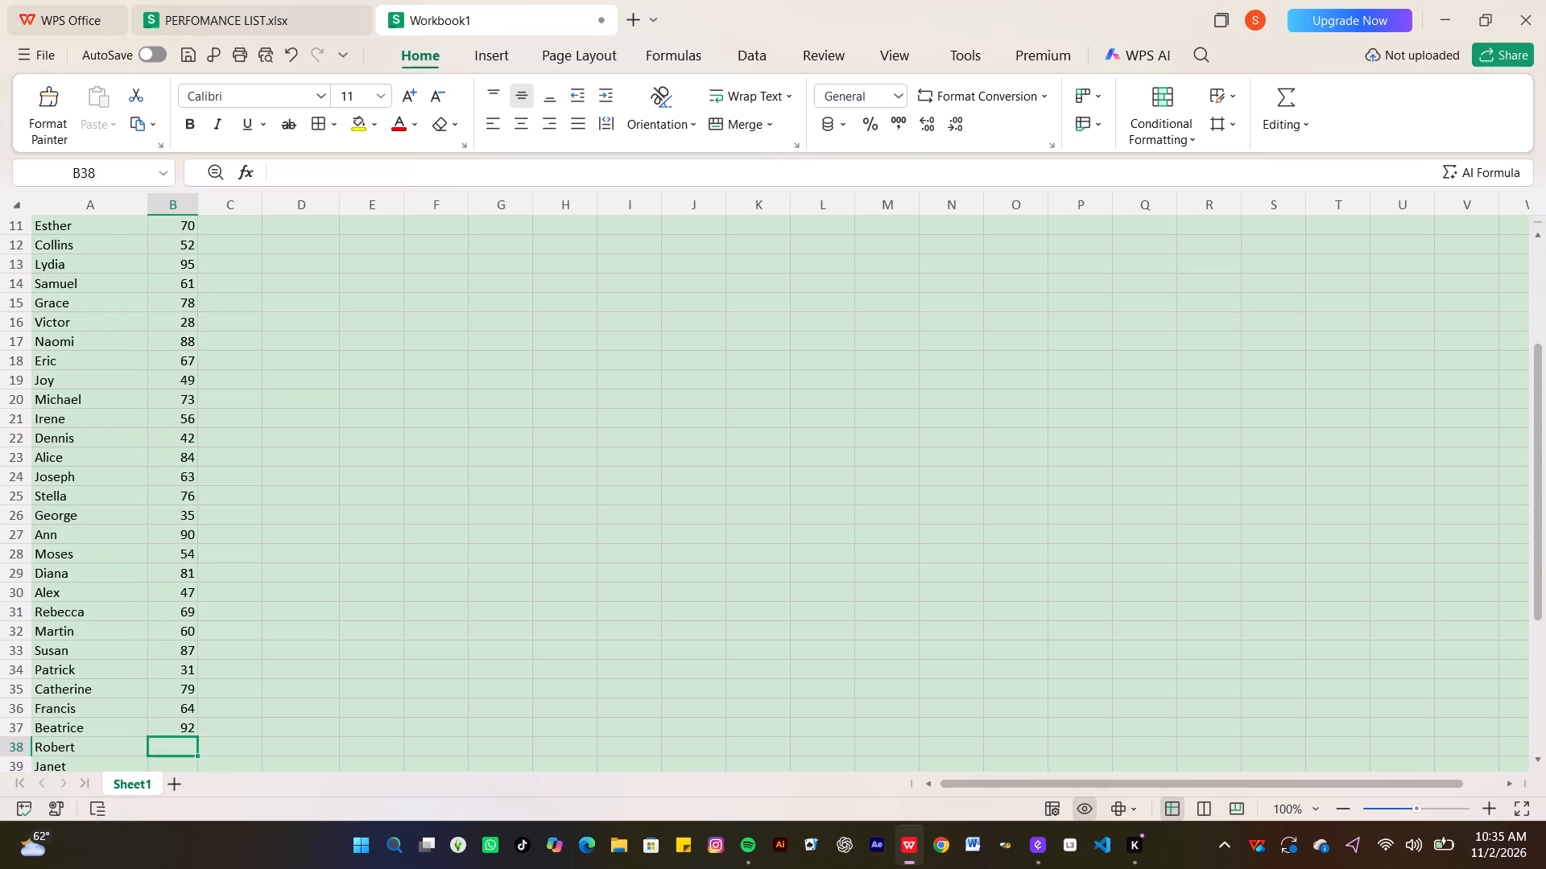
{"action": "type", "text": "50"}
{"action": "key", "text": "Return"}
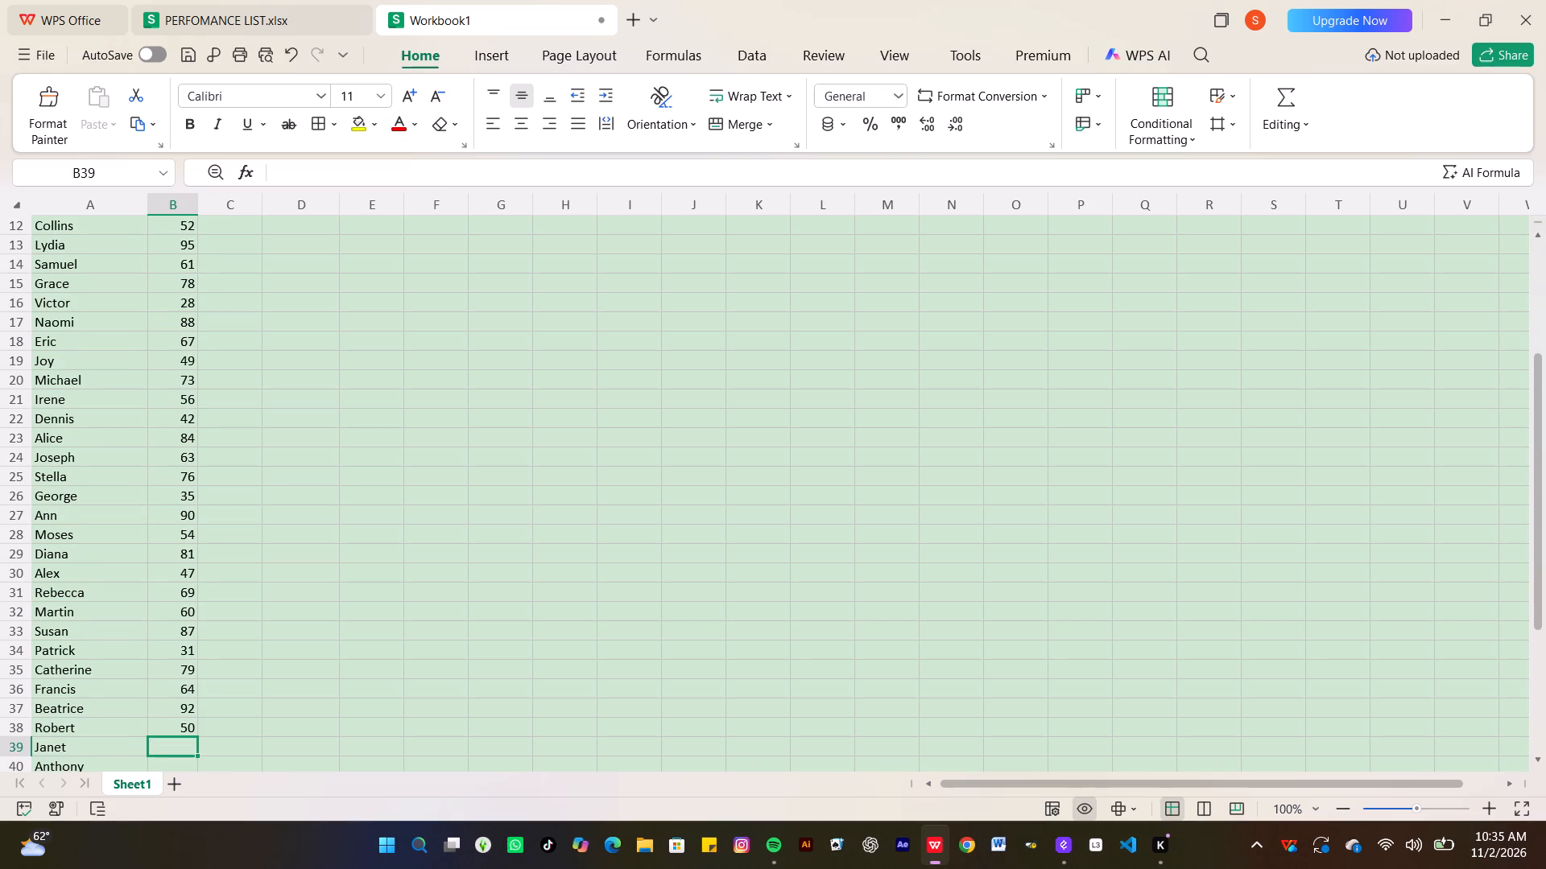
{"action": "key", "text": "7"}
{"action": "key", "text": "2"}
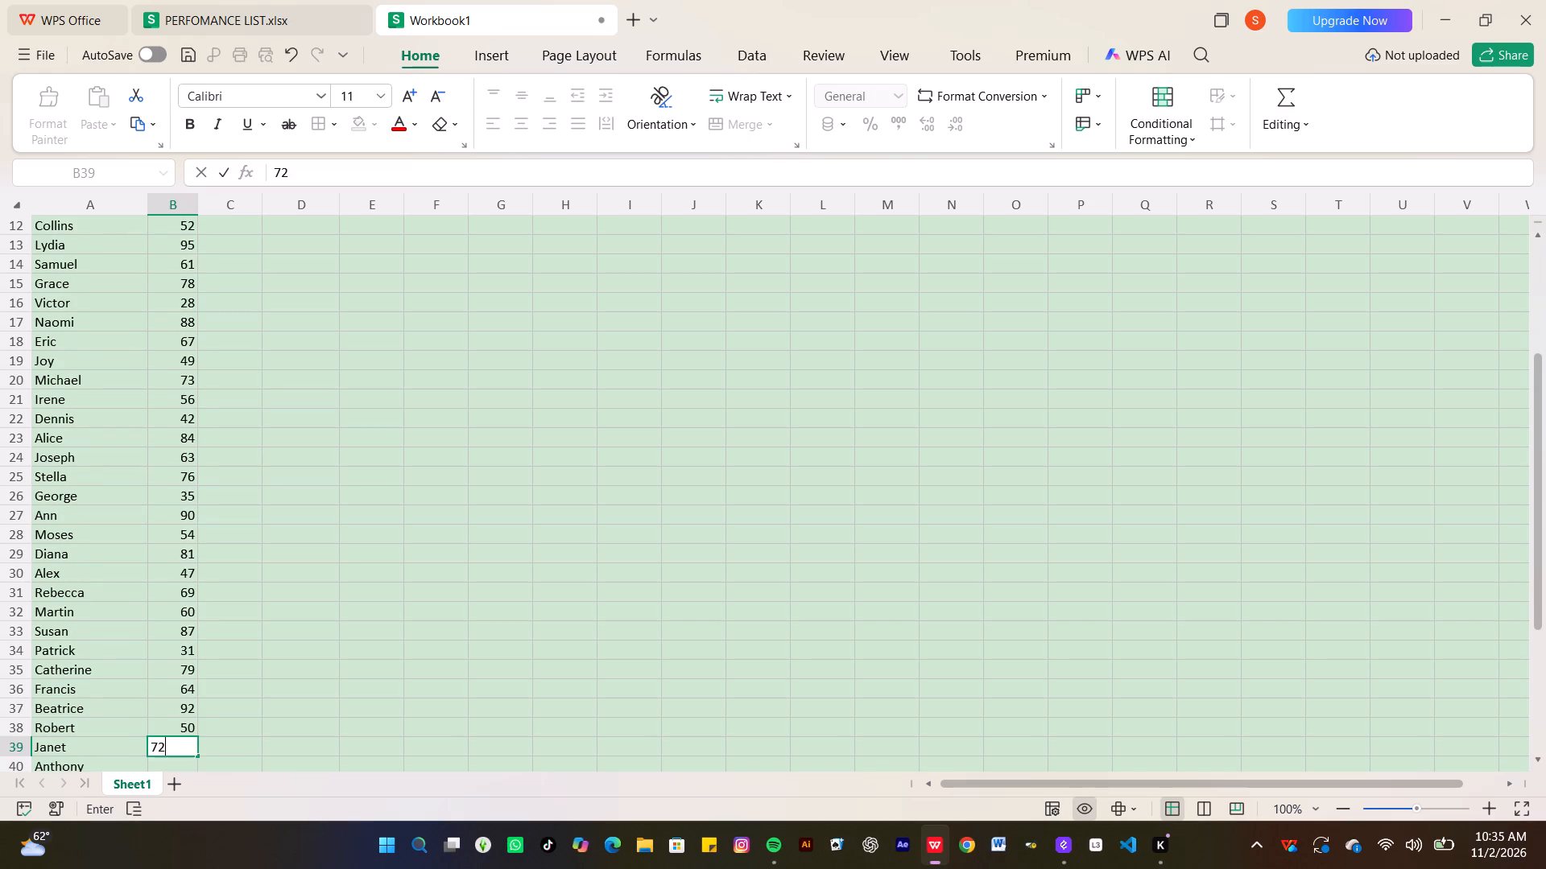
{"action": "key", "text": "Return"}
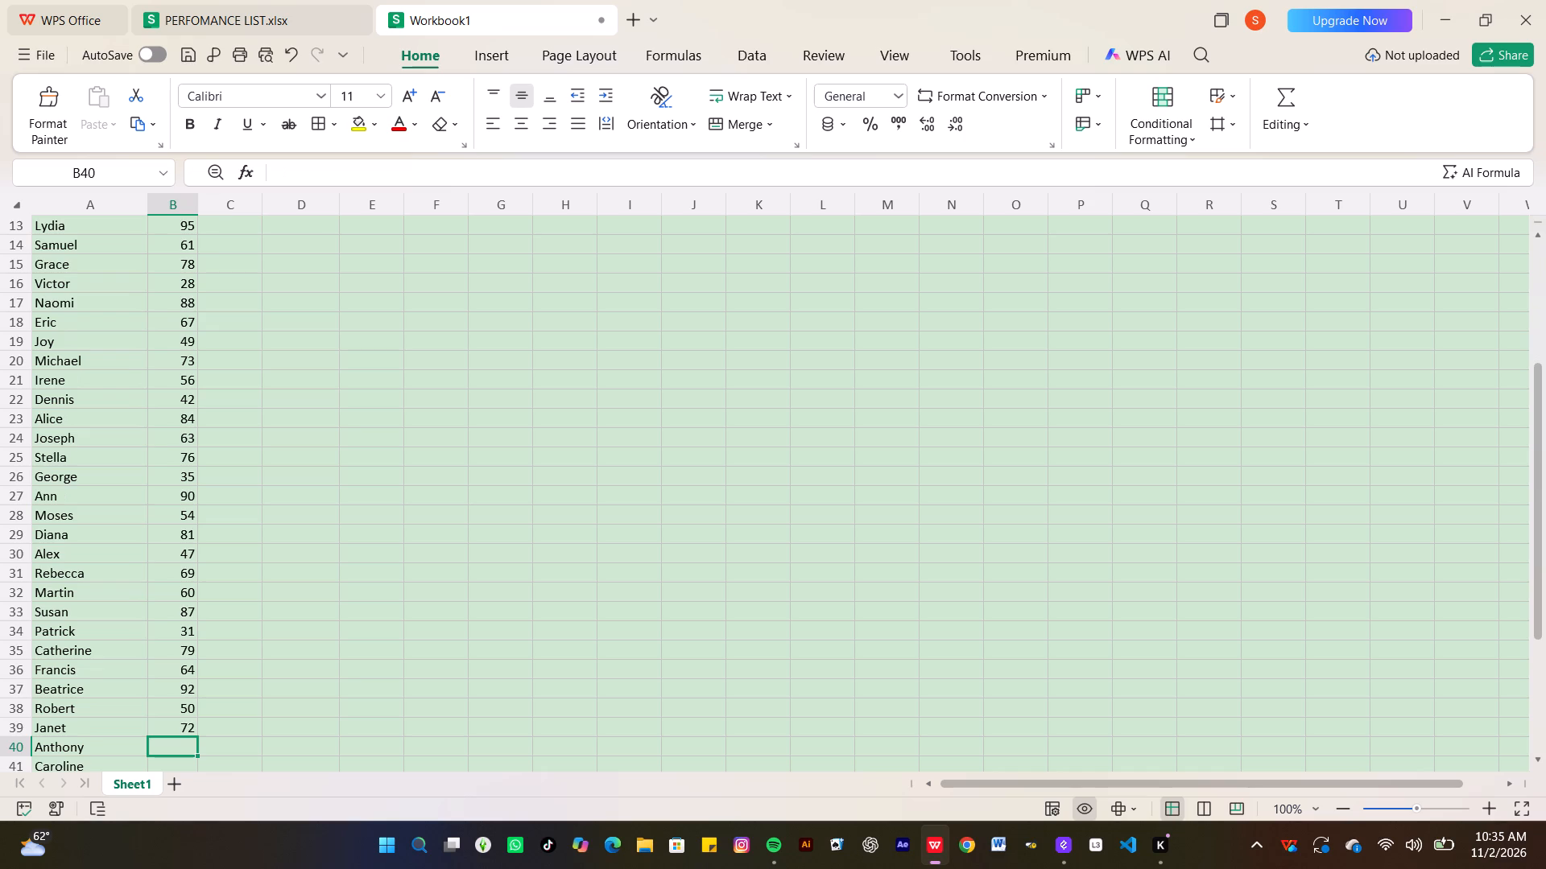
{"action": "type", "text": "44"}
{"action": "key", "text": "Return"}
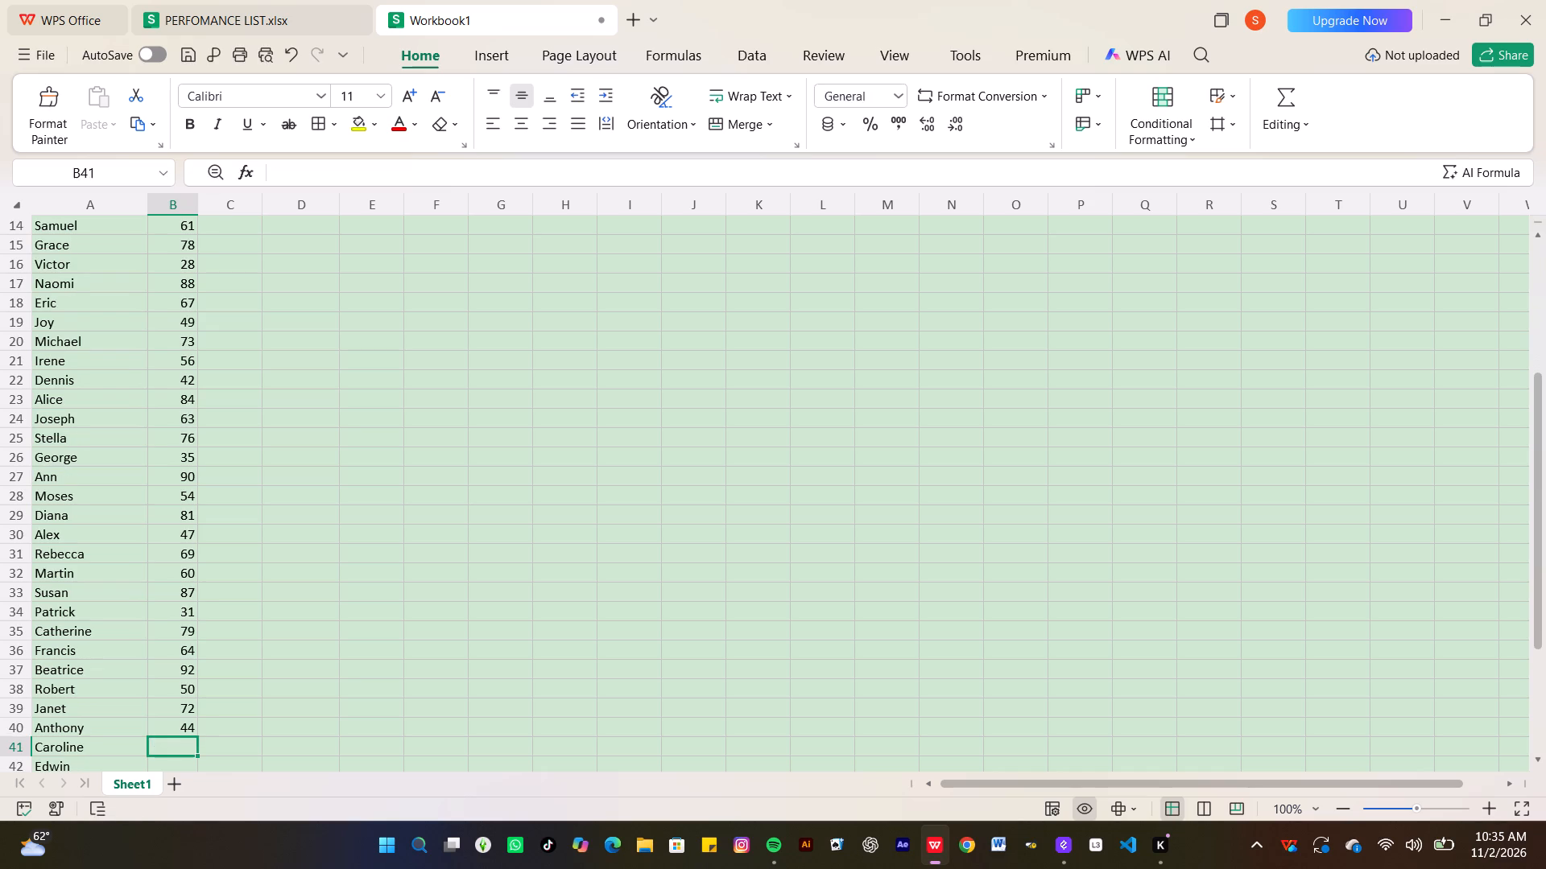
Enter the Math marks 85, 57, 77 and 36 for Caroline, Edwin, Millicent and Timothy in cells B41 to B44.
{"action": "type", "text": "85"}
{"action": "key", "text": "Return"}
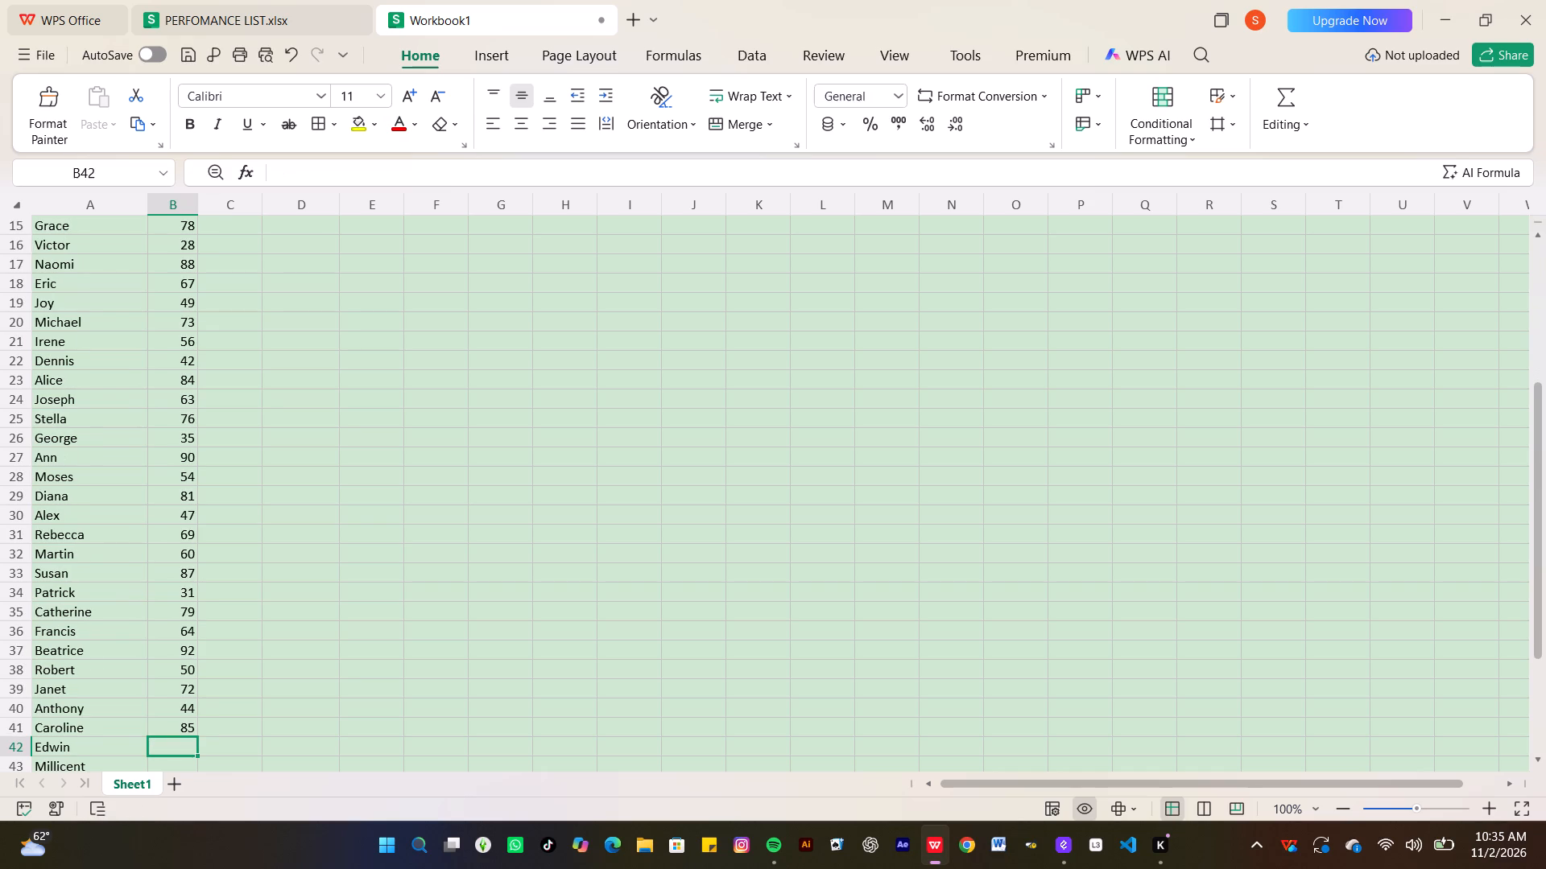
{"action": "type", "text": "57"}
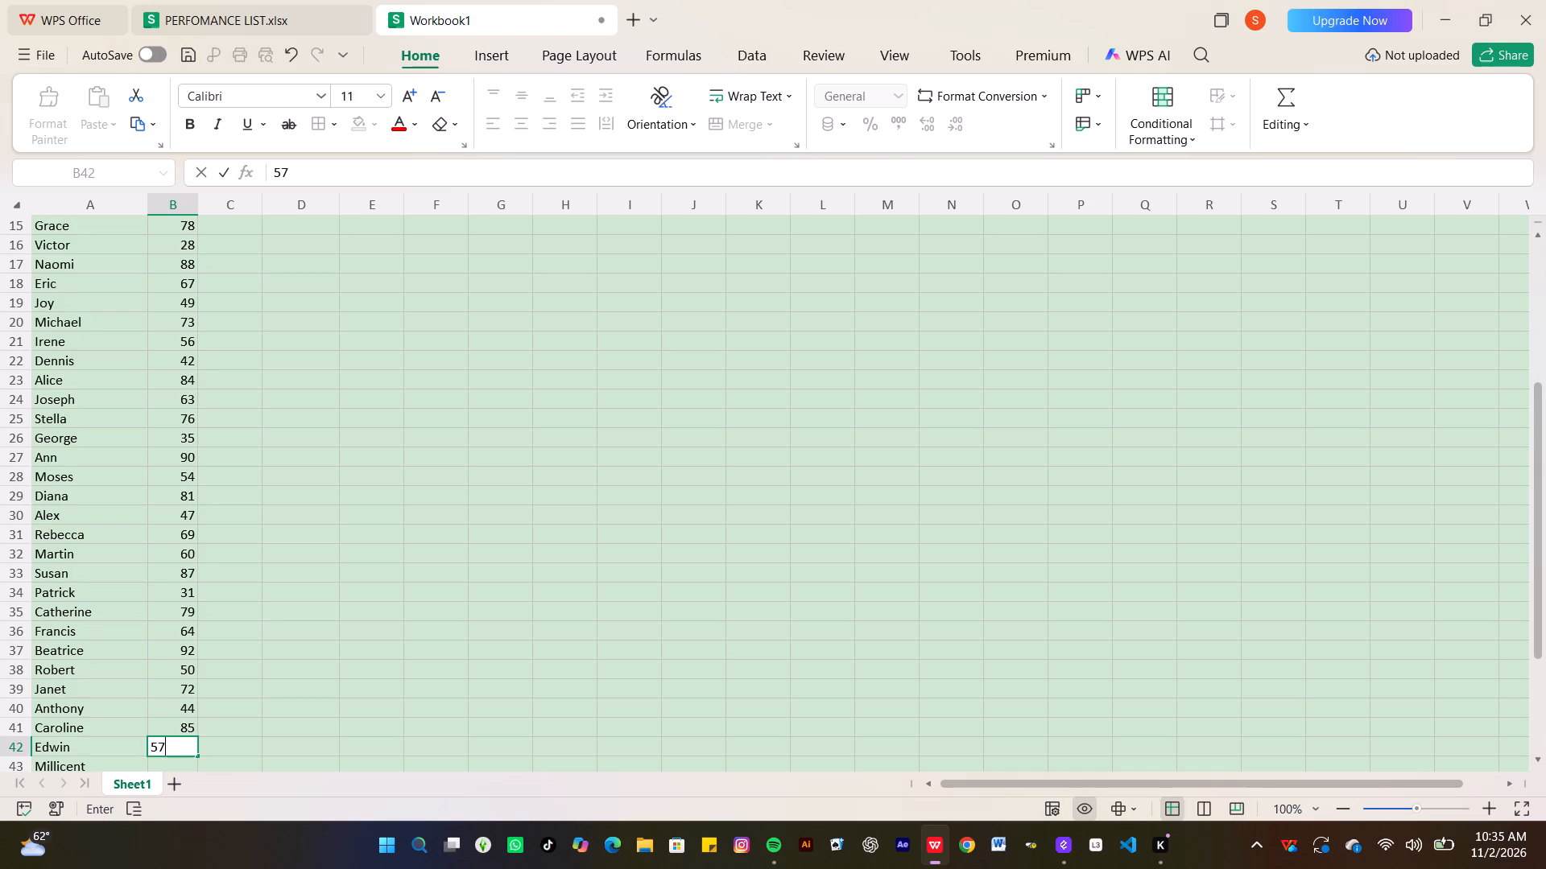
{"action": "key", "text": "Return"}
{"action": "type", "text": "77"}
{"action": "key", "text": "Return"}
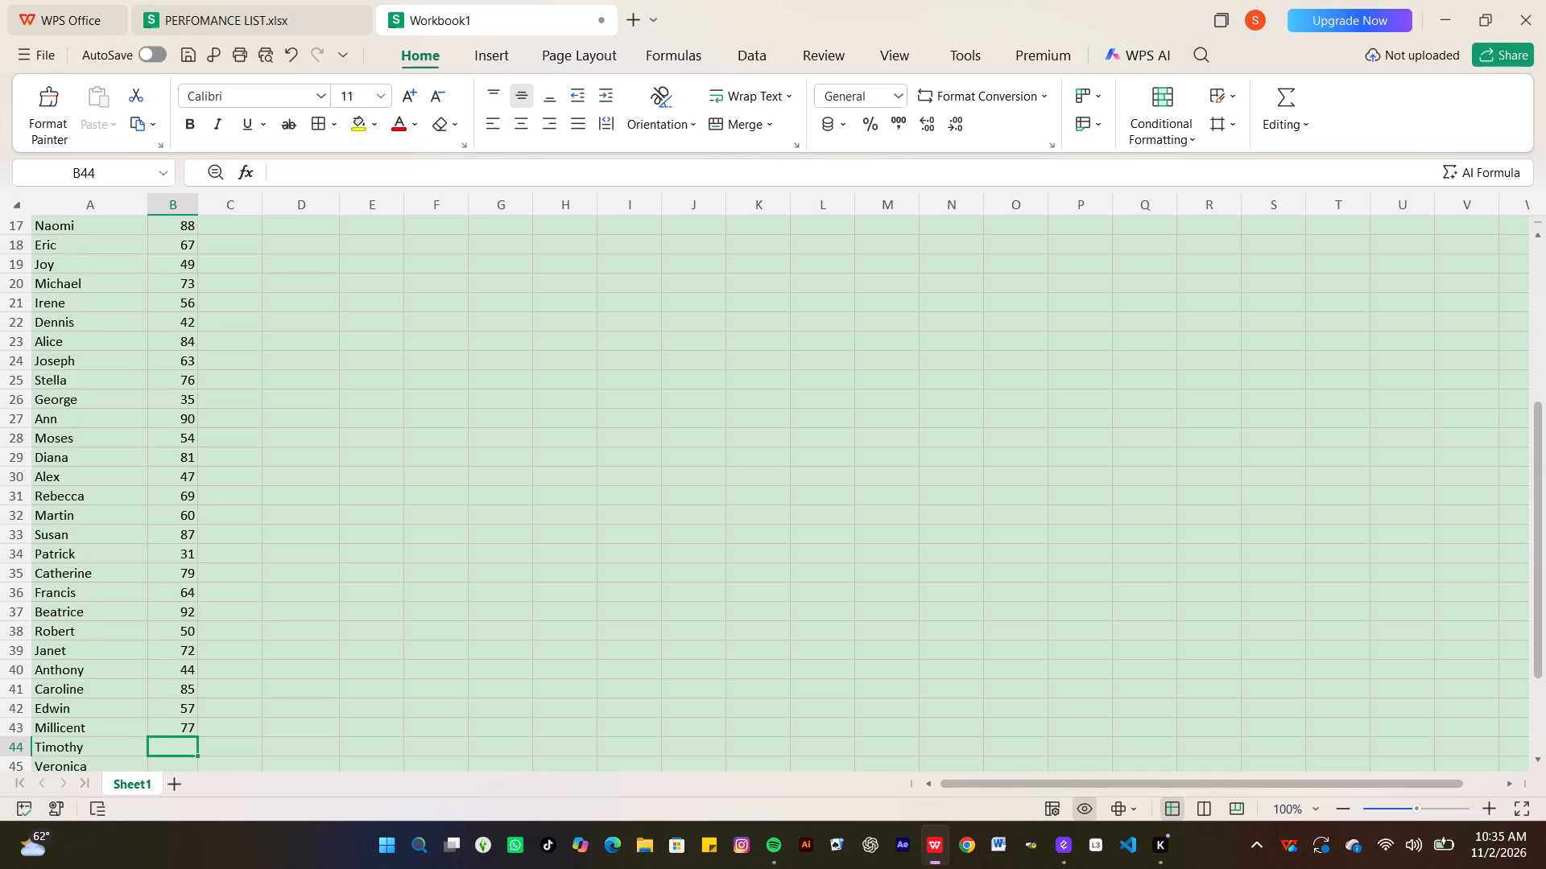
{"action": "type", "text": "36"}
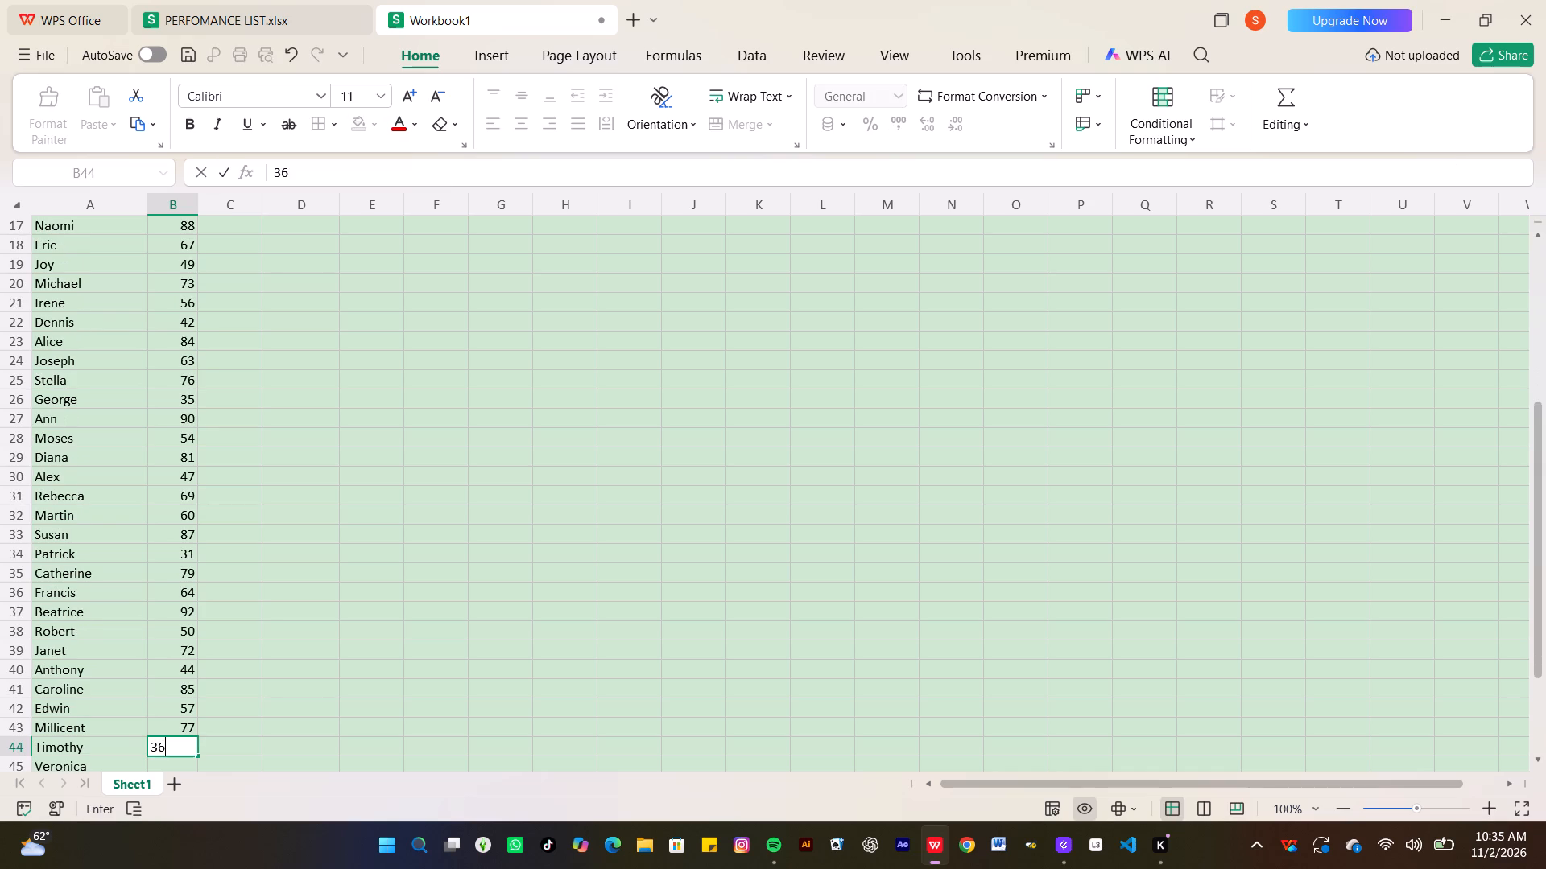
{"action": "key", "text": "Return"}
Enter the Math marks 89, 62, 80 and 48 for Veronica, Simon, Pauline and Benjamin in cells B45 to B48.
{"action": "type", "text": "89"}
{"action": "key", "text": "Return"}
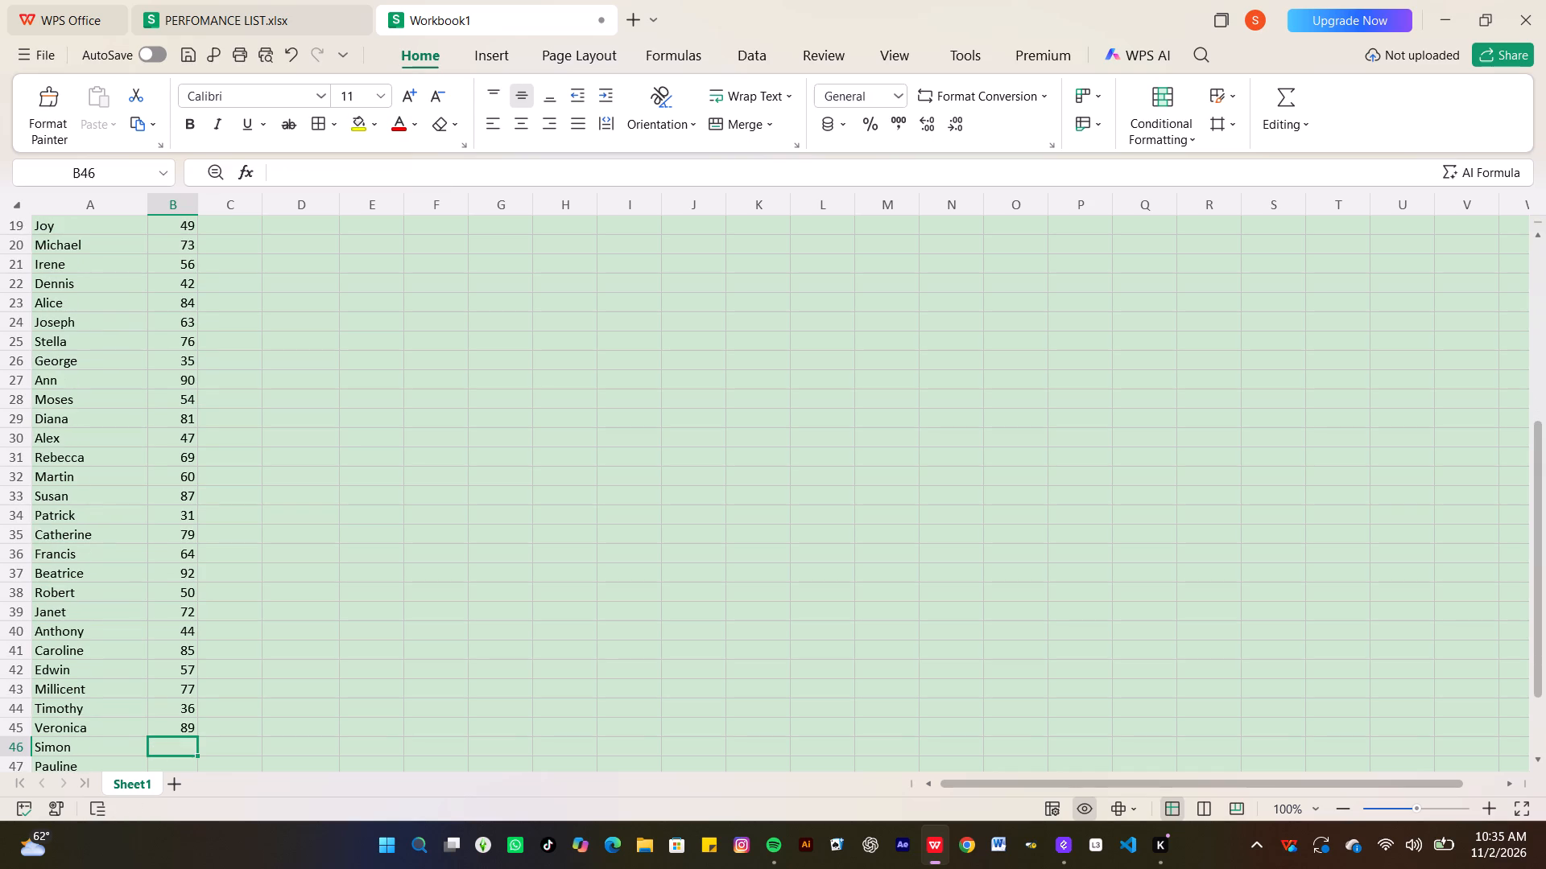
{"action": "type", "text": "62"}
{"action": "key", "text": "Return"}
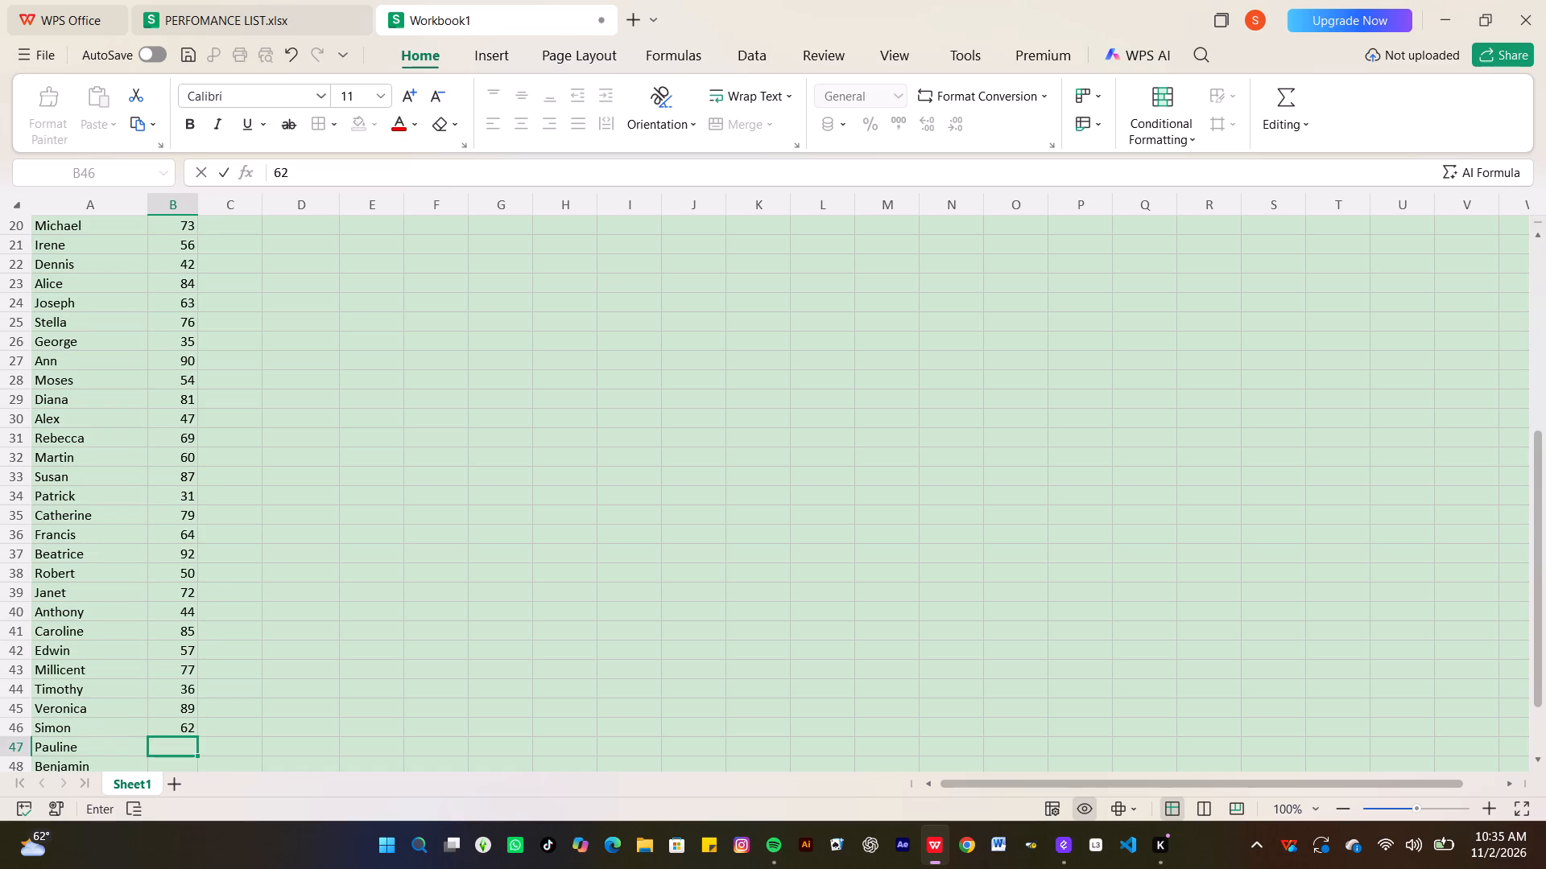
{"action": "type", "text": "80"}
{"action": "key", "text": "Return"}
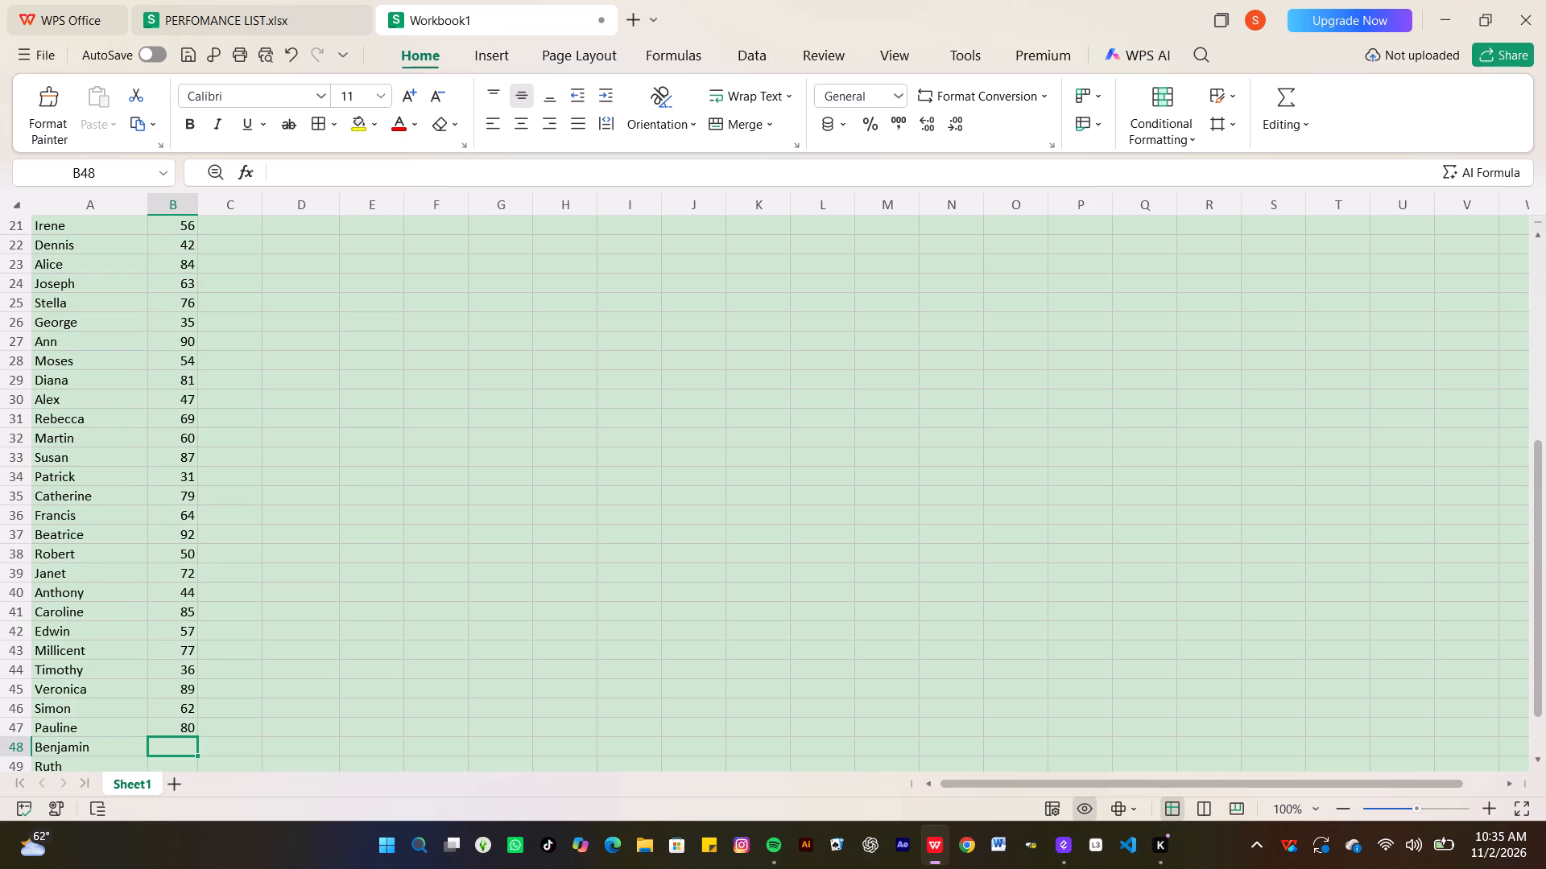
{"action": "type", "text": "48"}
{"action": "key", "text": "Return"}
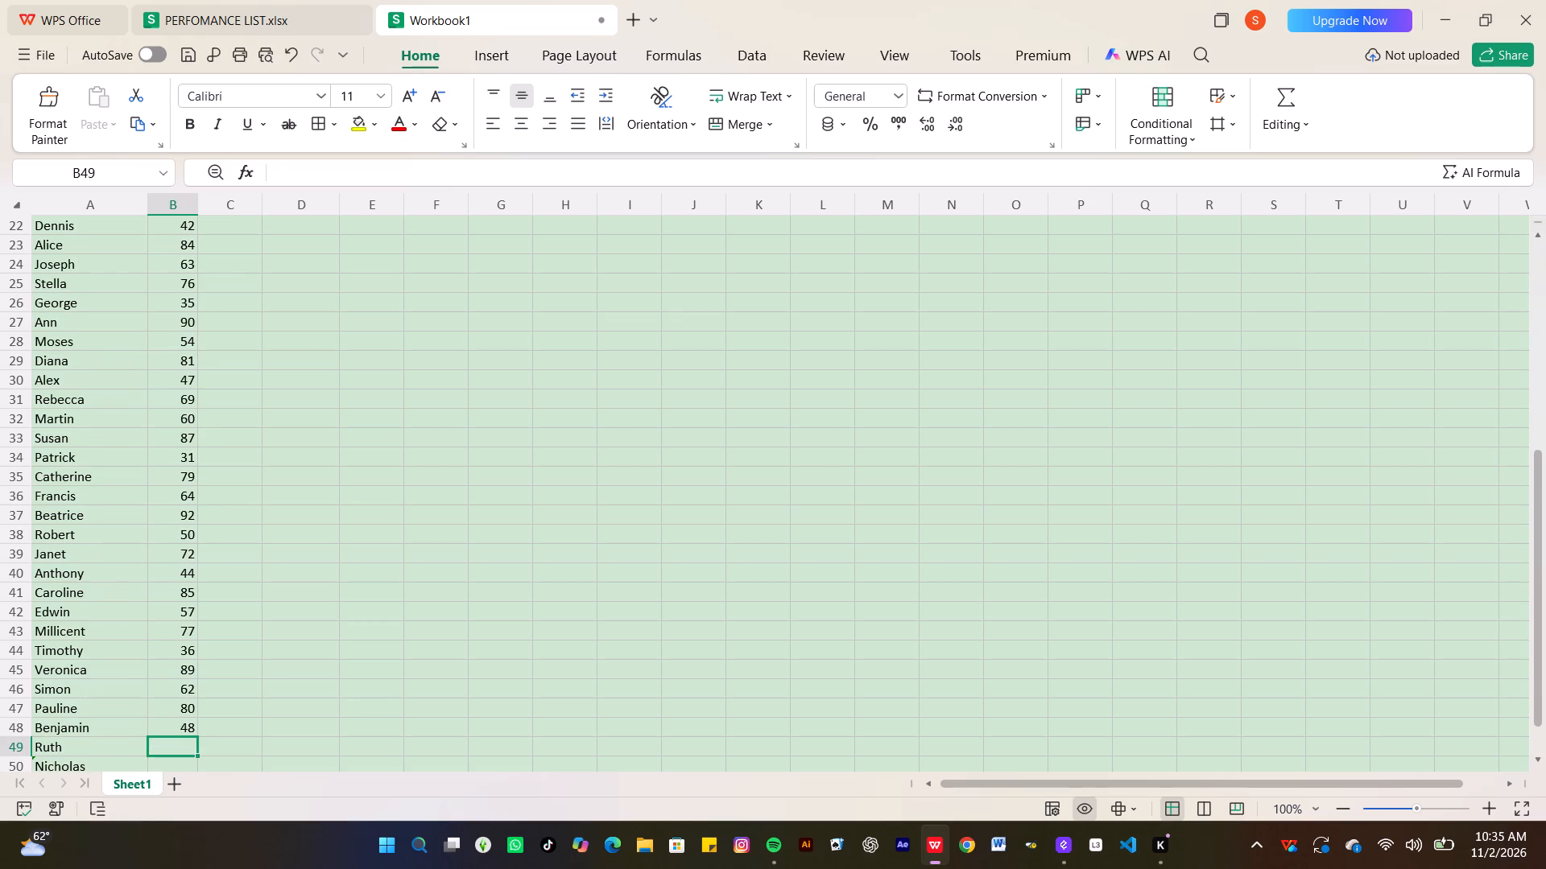
Enter the Math marks 93, 66 and 75 for Ruth, Nicholas and Florence in cells B49 to B51.
{"action": "key", "text": "9"}
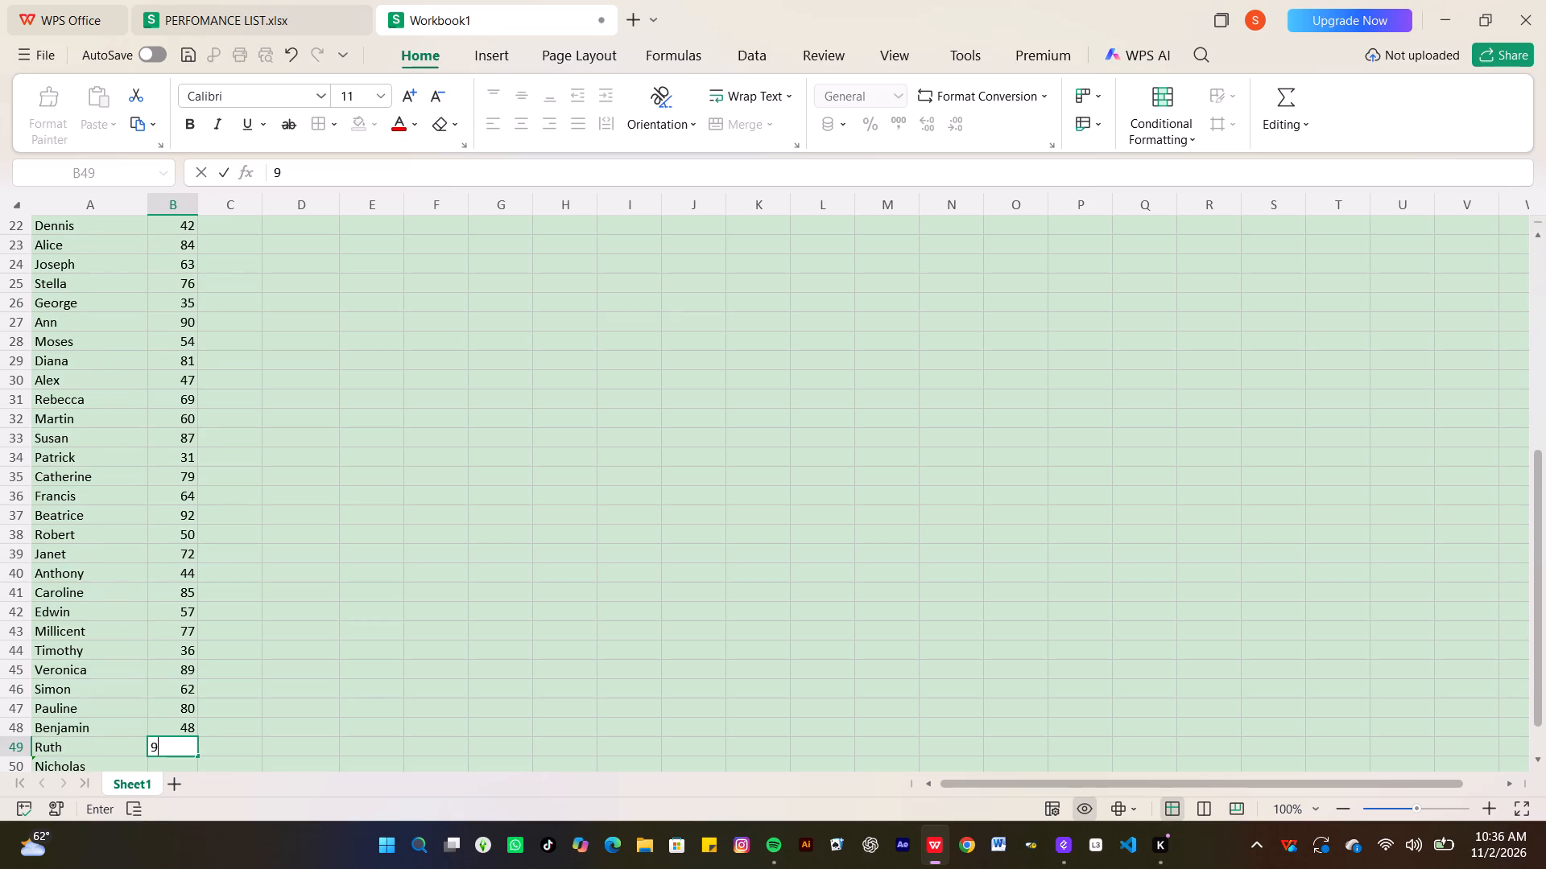
{"action": "key", "text": "3"}
{"action": "key", "text": "Return"}
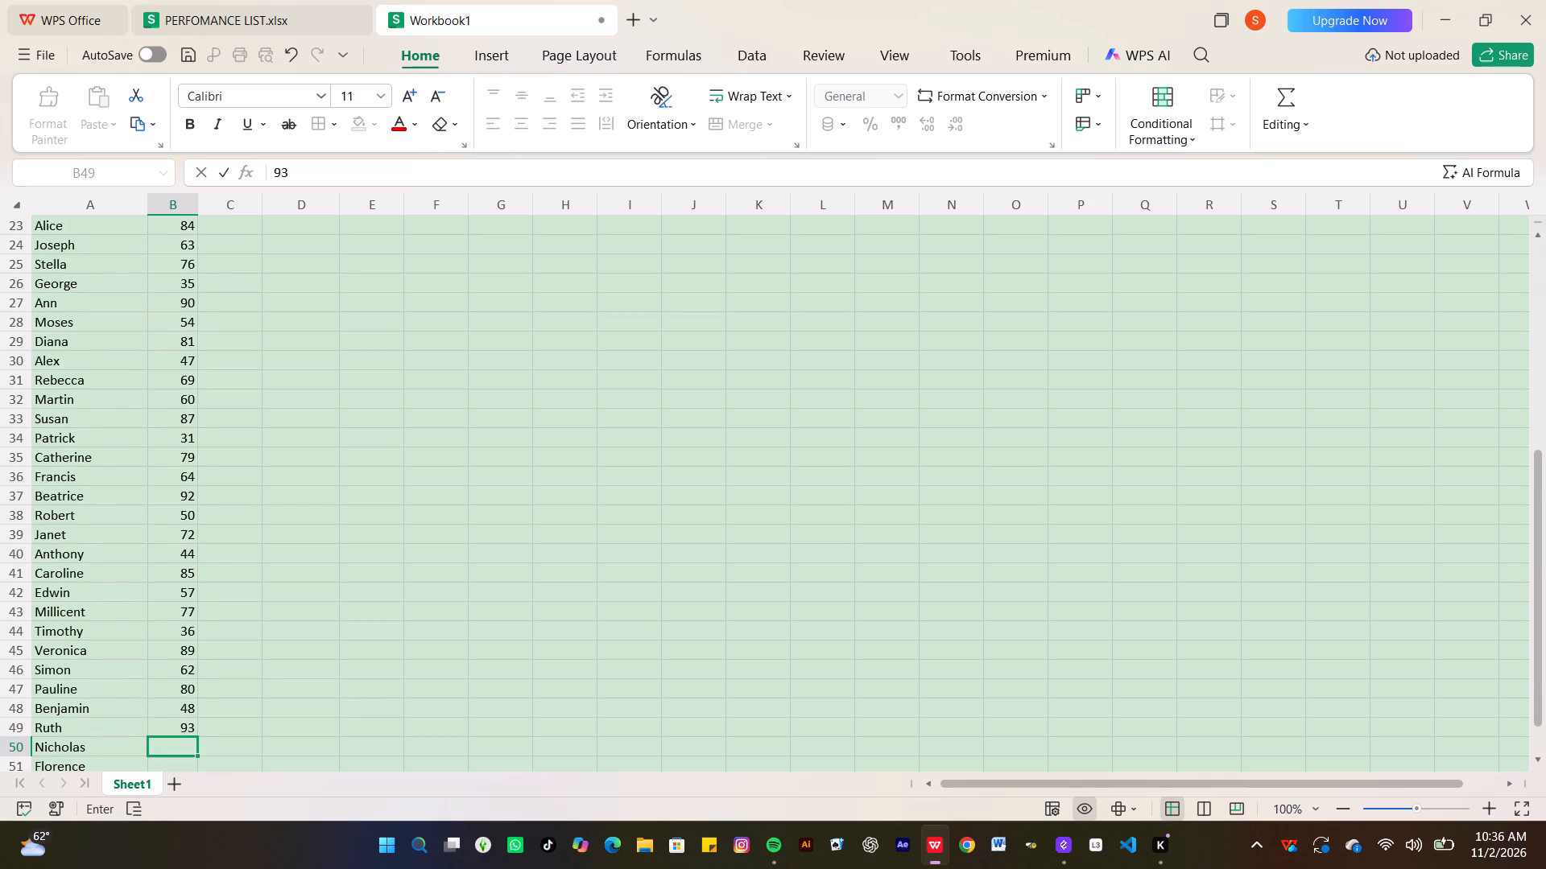
{"action": "type", "text": "66"}
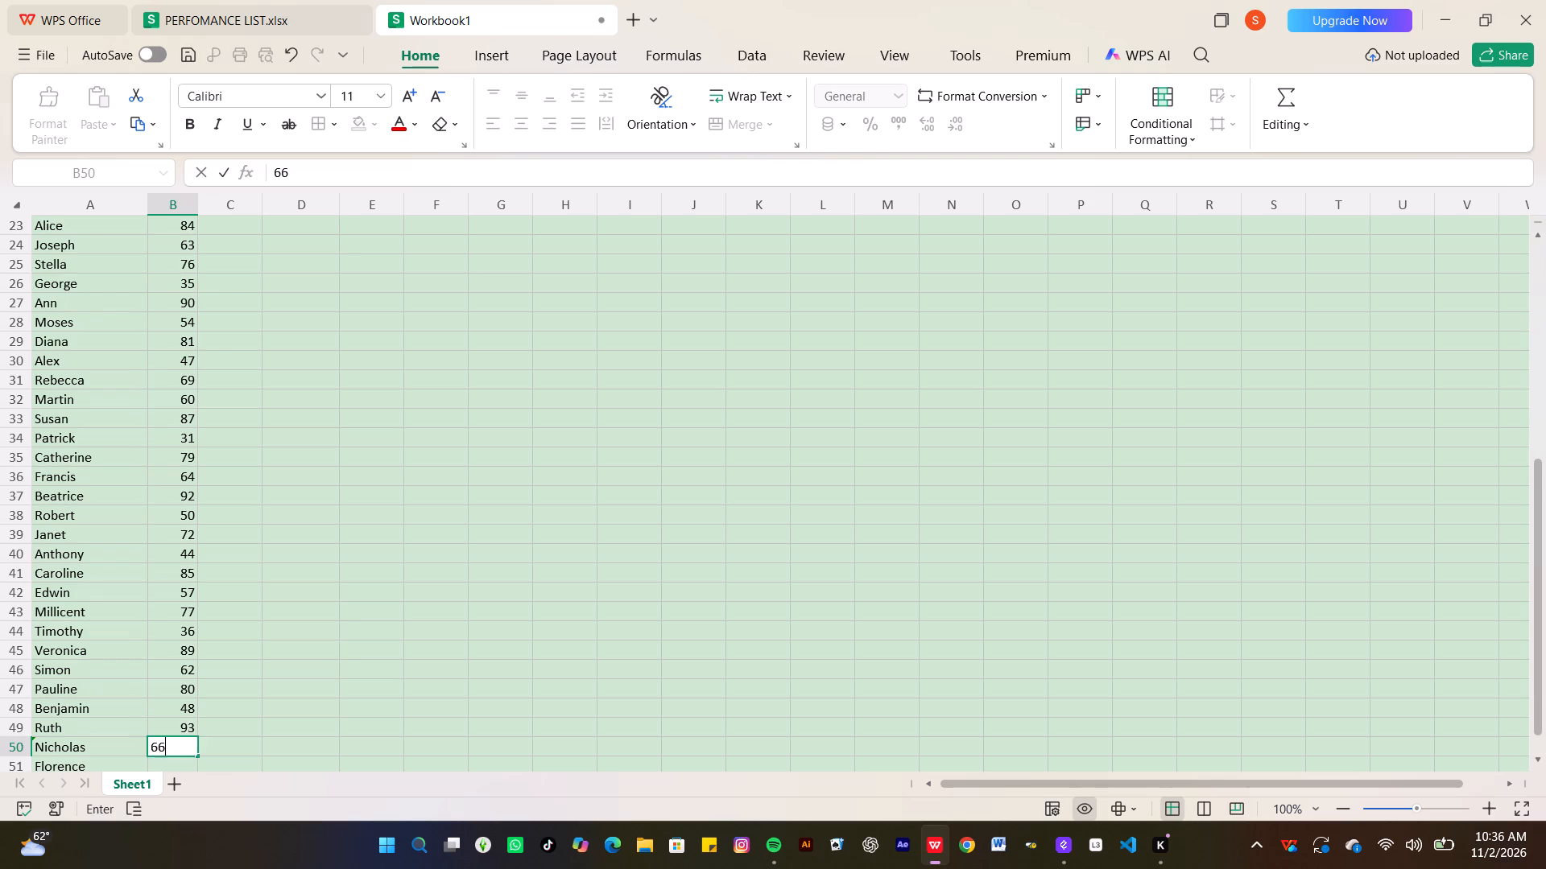
{"action": "key", "text": "Return"}
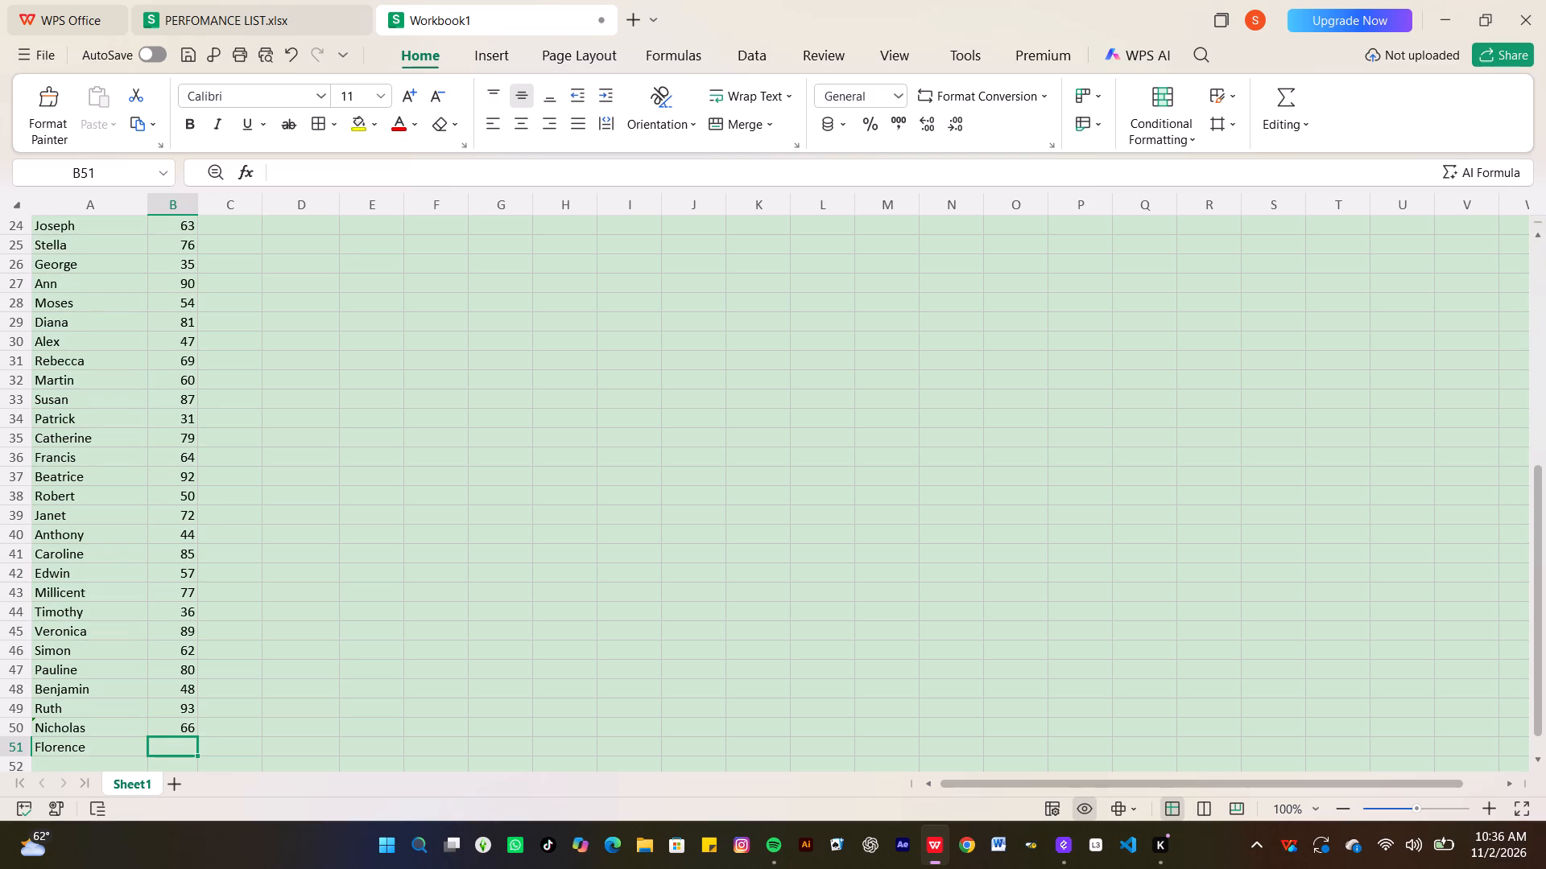
{"action": "type", "text": "75"}
Enter the English marks 68, 85, 51 and 94 for Brian, Amina, Kevin and Faith in cells C2 to C5.
{"action": "scroll", "coordinate": [192, 498], "scroll_direction": "up", "scroll_amount": 3}
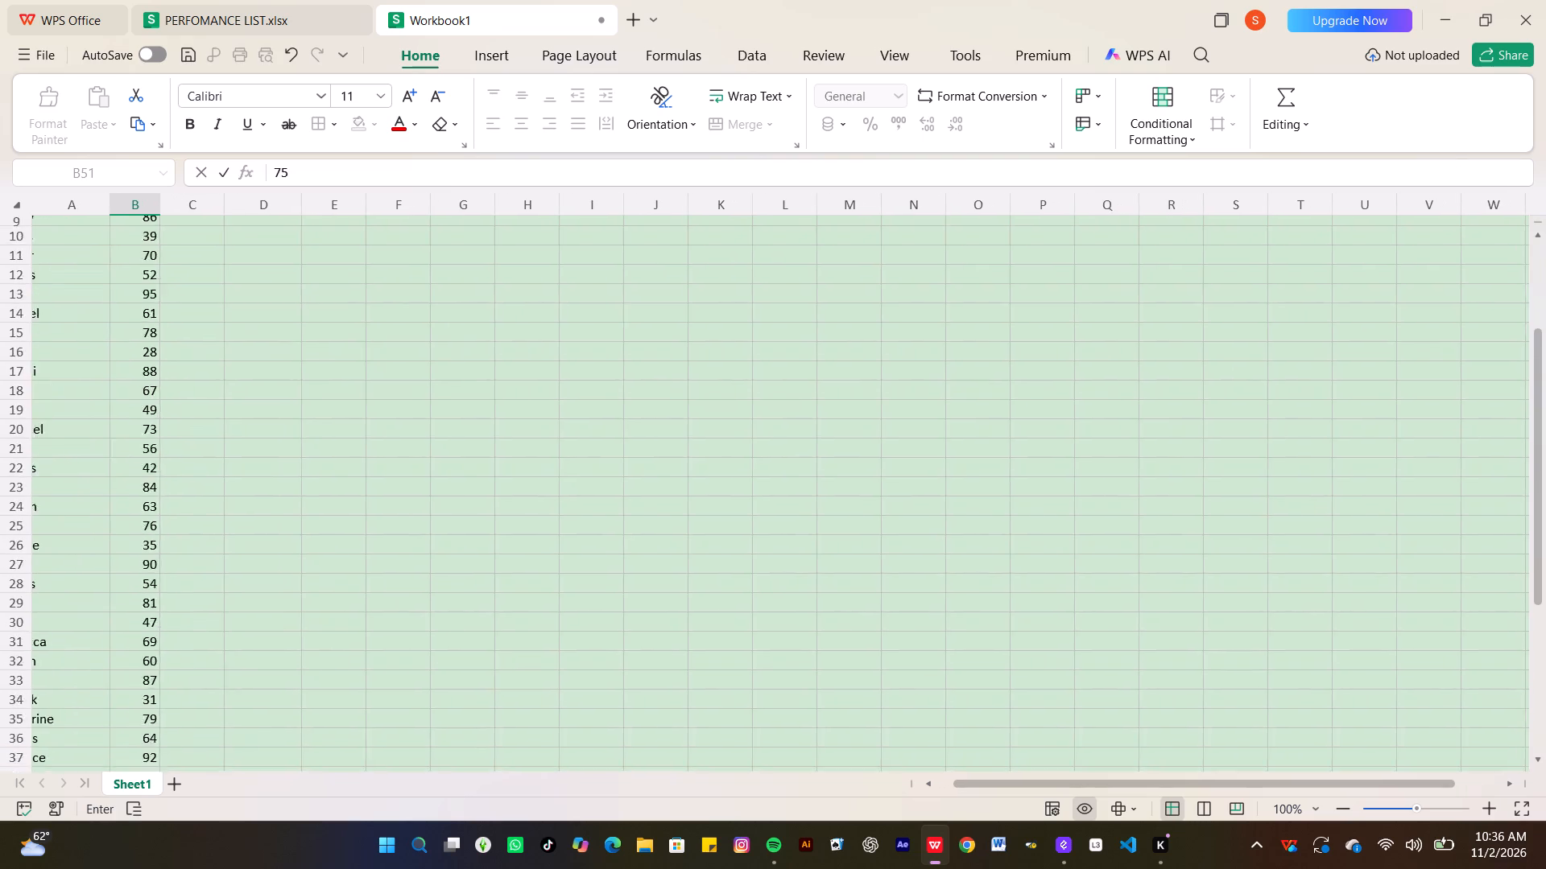
{"action": "scroll", "coordinate": [192, 498], "scroll_direction": "up", "scroll_amount": 5}
{"action": "scroll", "coordinate": [192, 498], "scroll_direction": "right", "scroll_amount": 1}
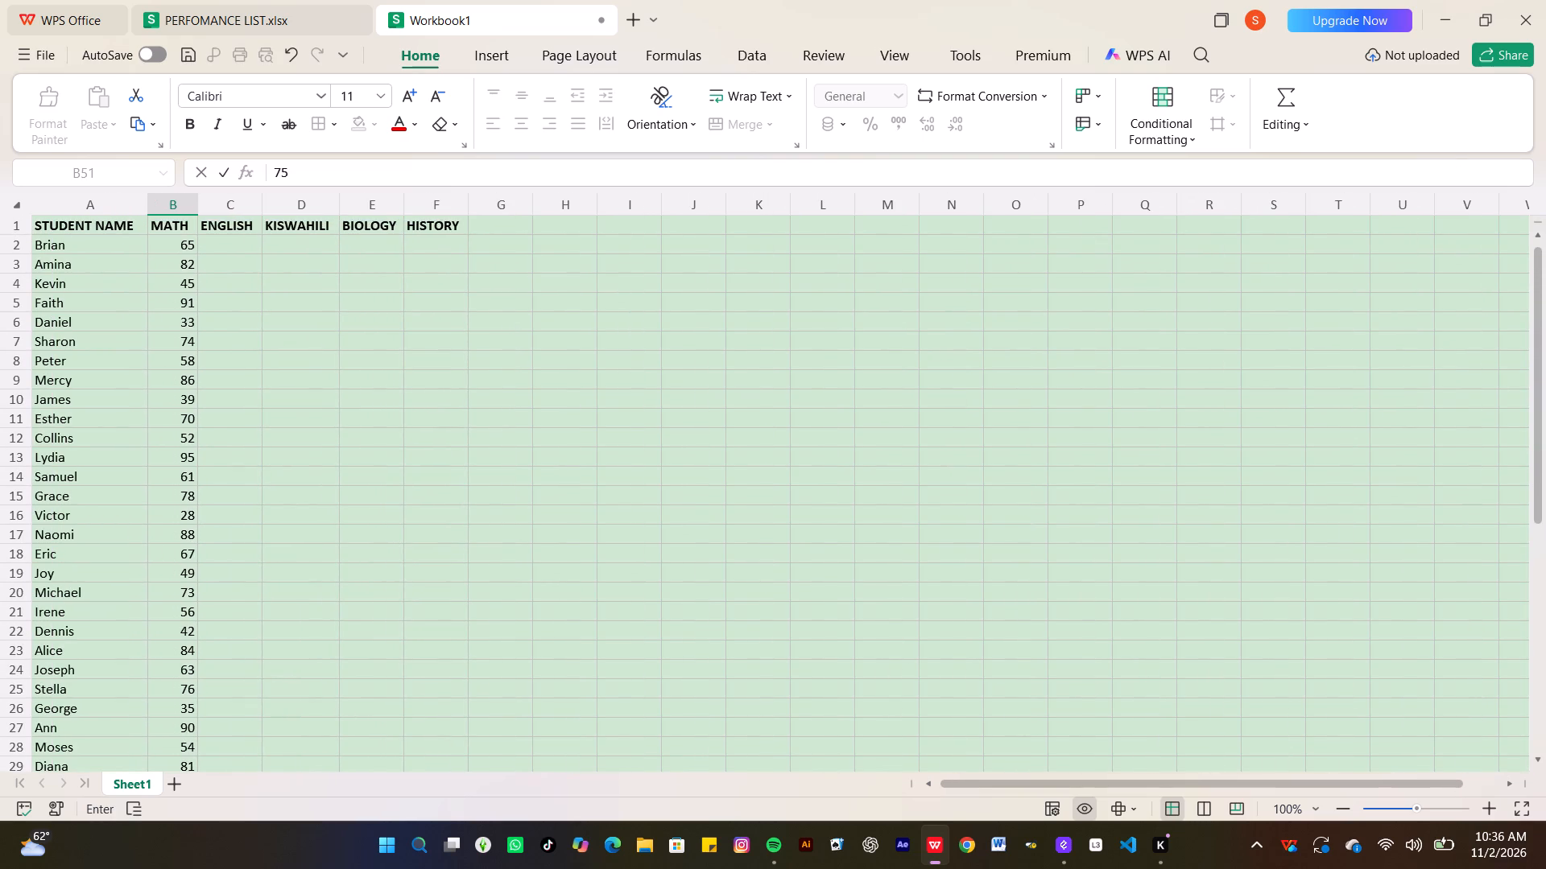
{"action": "left_click", "coordinate": [230, 248]}
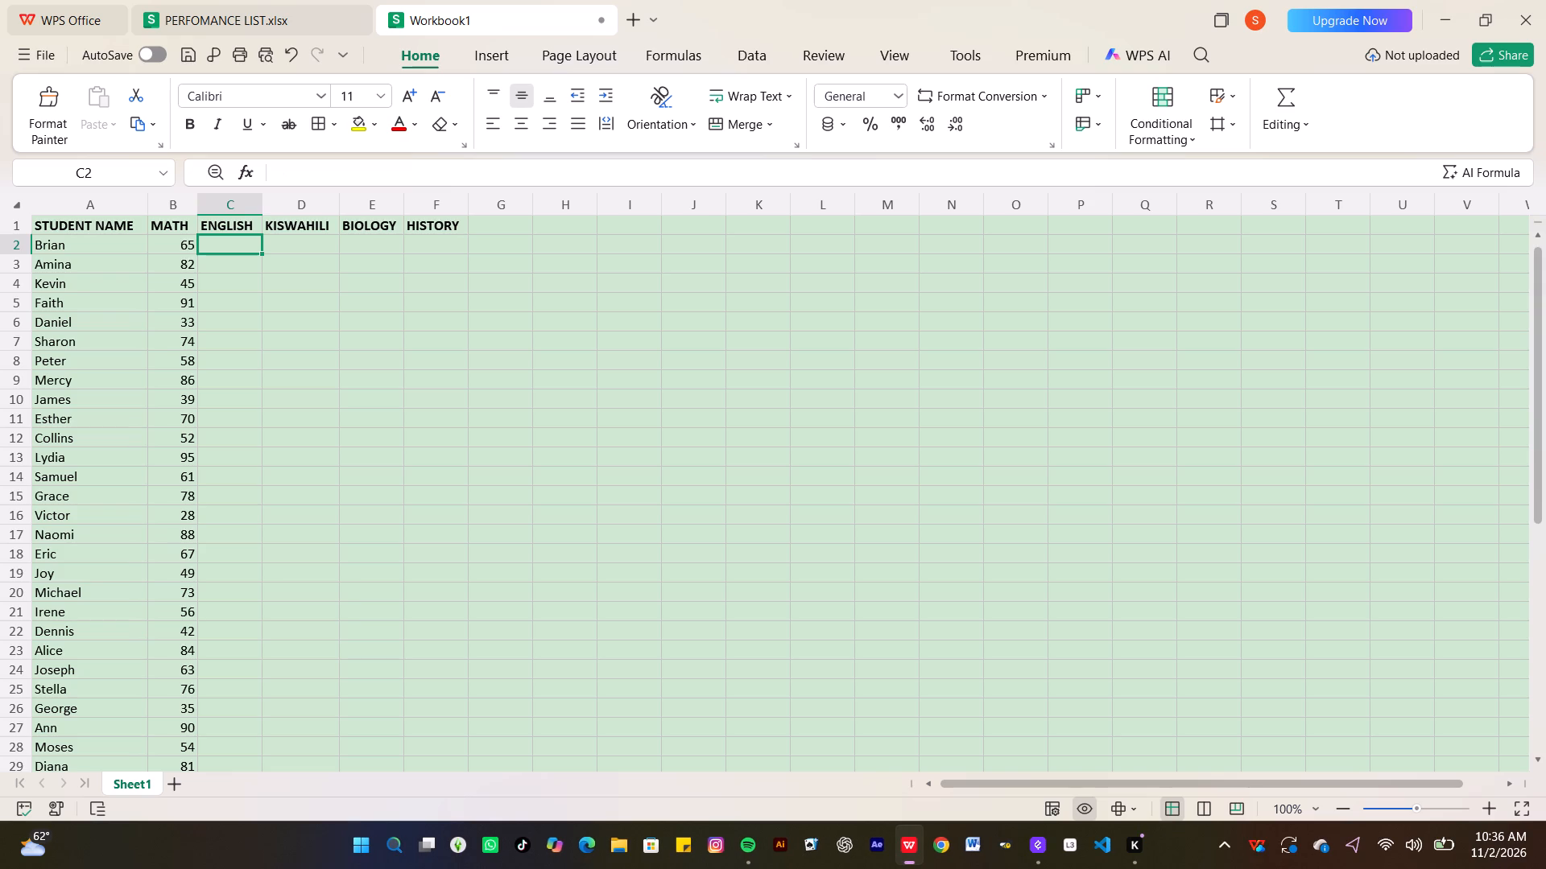
{"action": "type", "text": "68"}
{"action": "key", "text": "Return"}
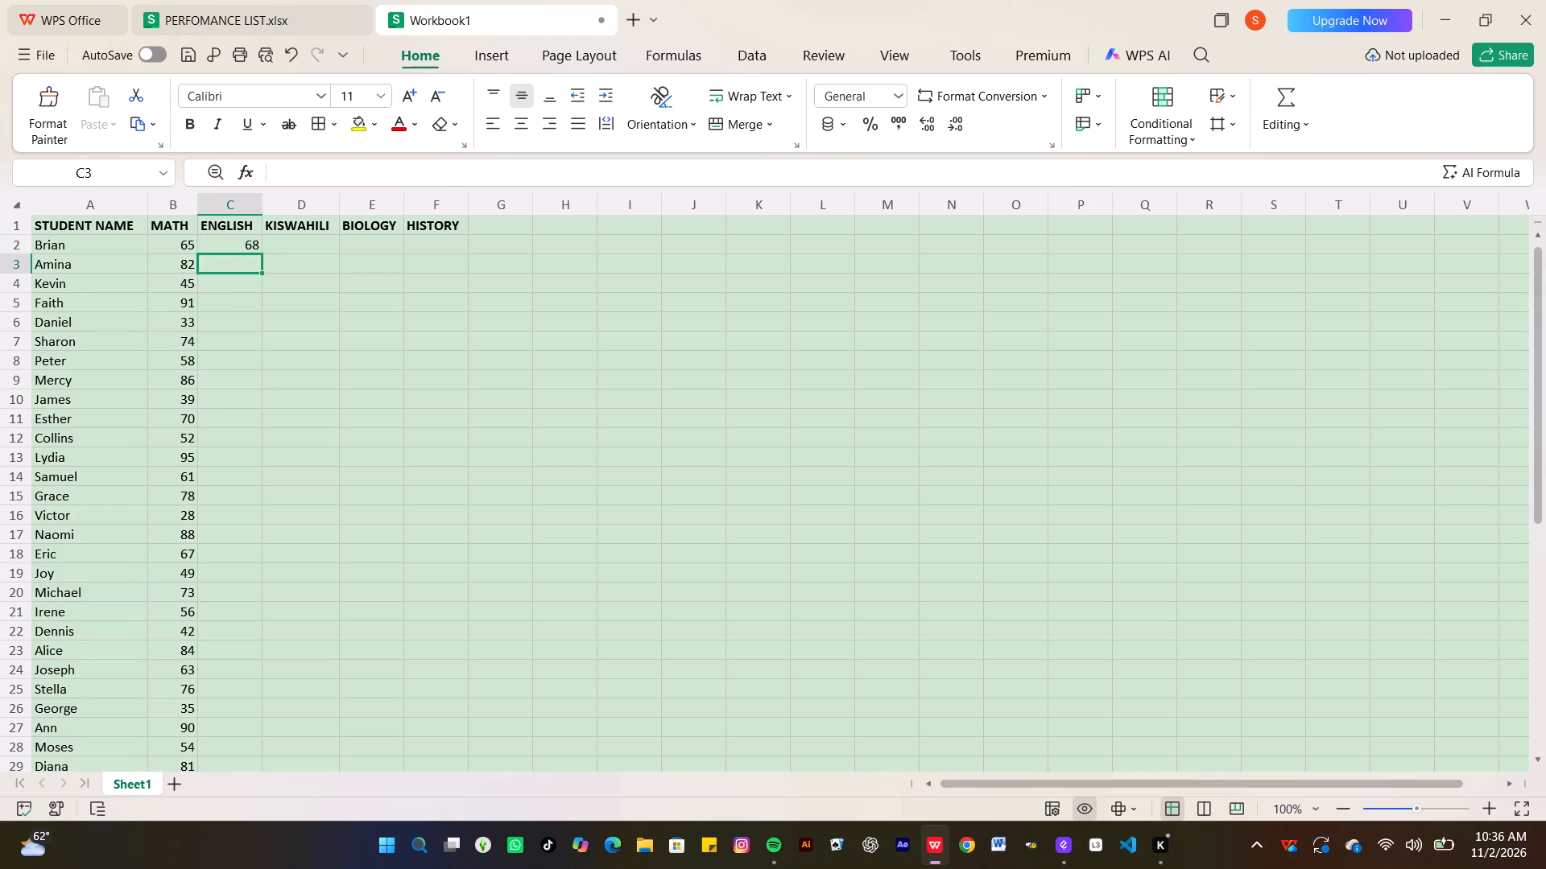
{"action": "type", "text": "85"}
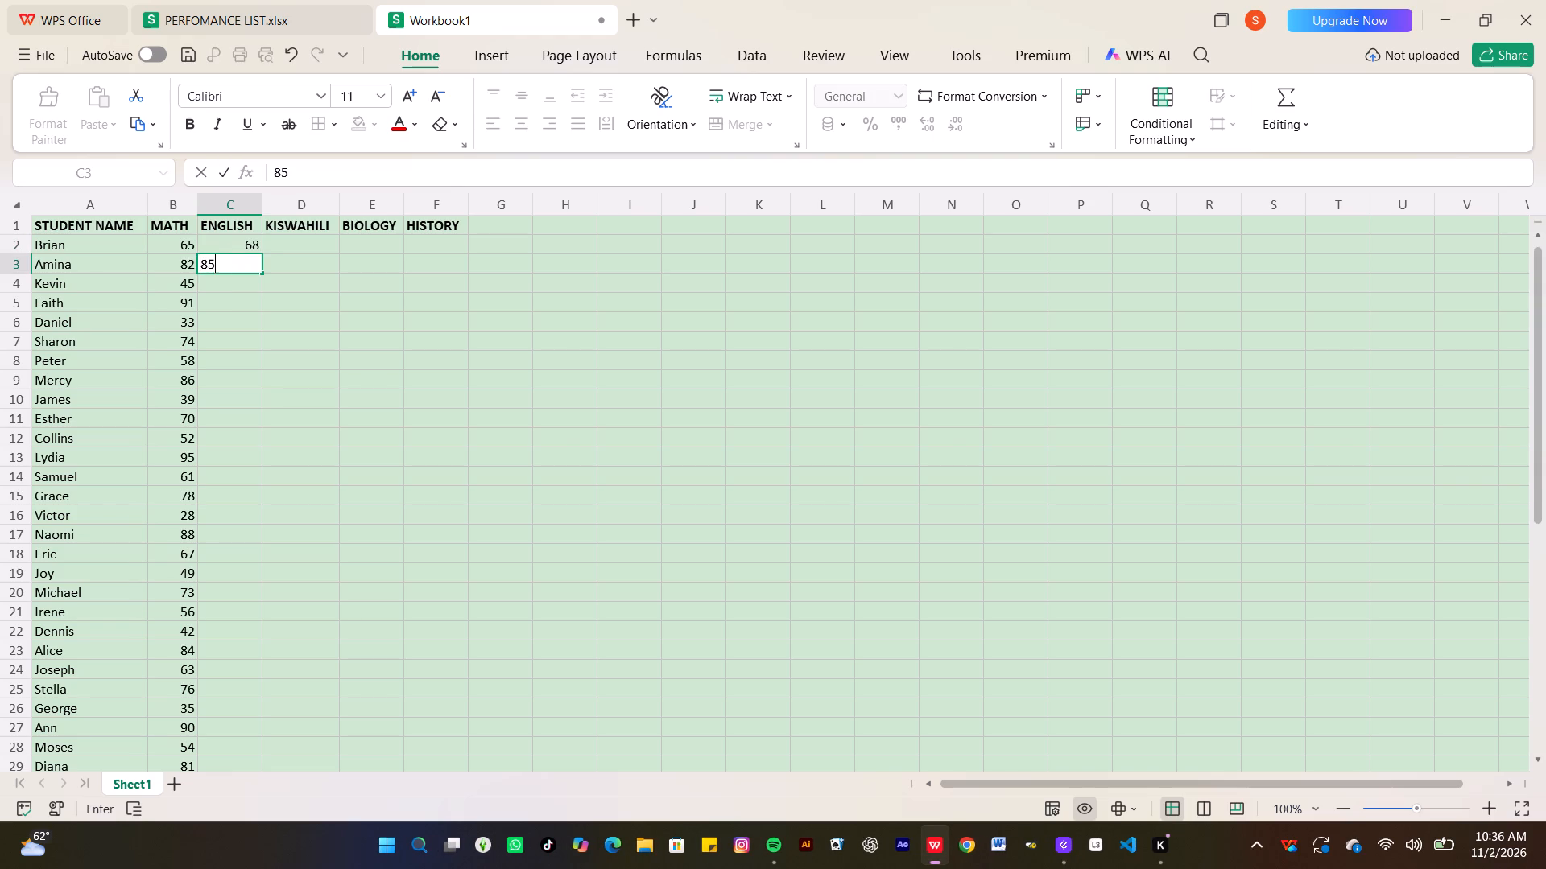
{"action": "key", "text": "Return"}
{"action": "key", "text": "5"}
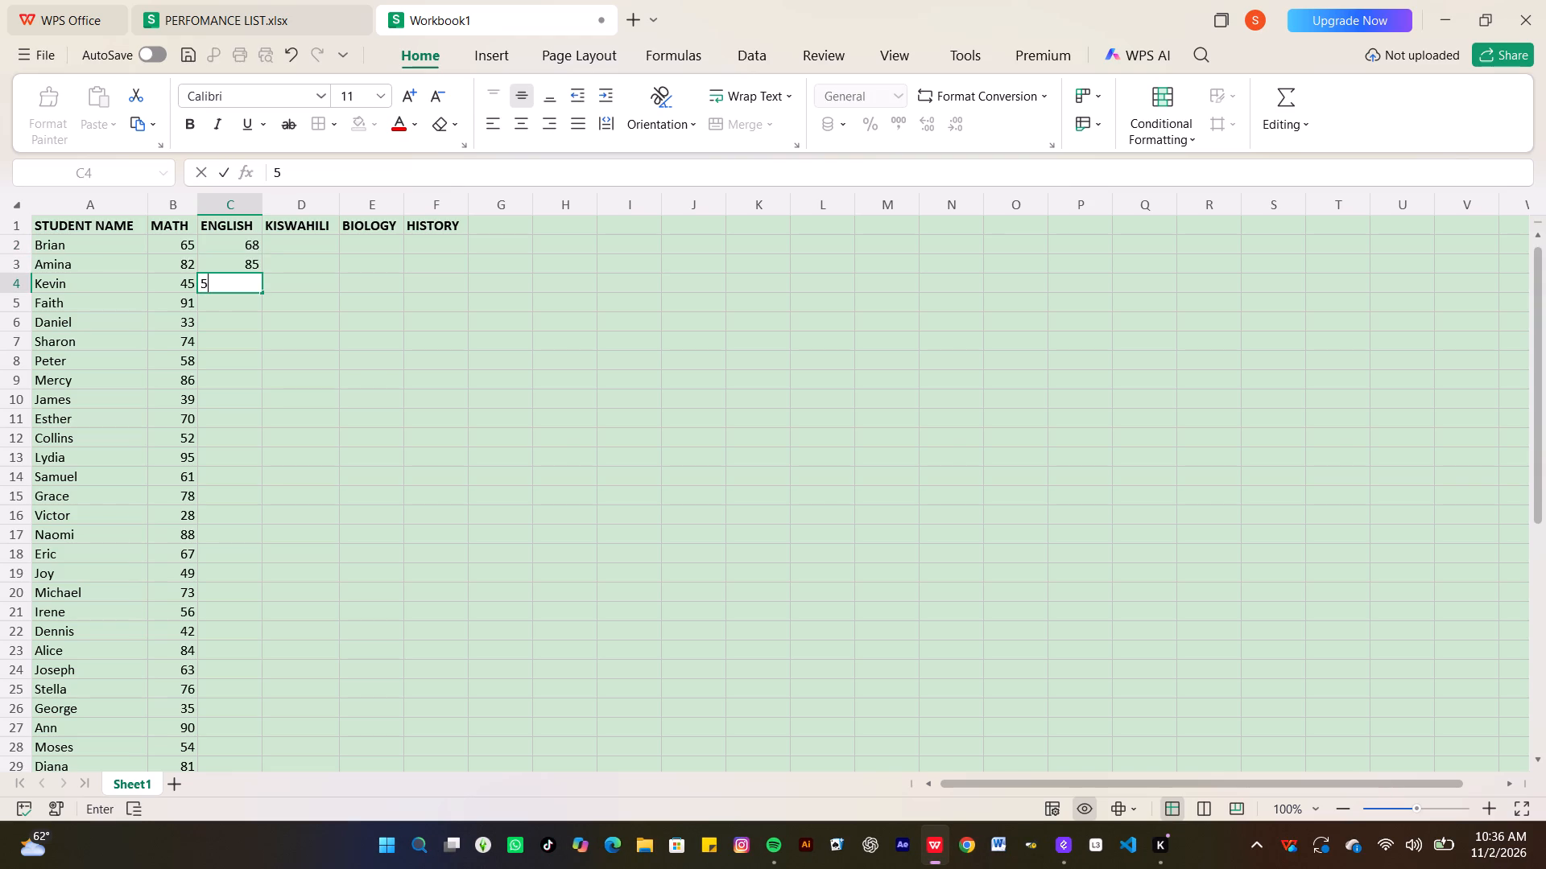
{"action": "key", "text": "1"}
{"action": "key", "text": "Return"}
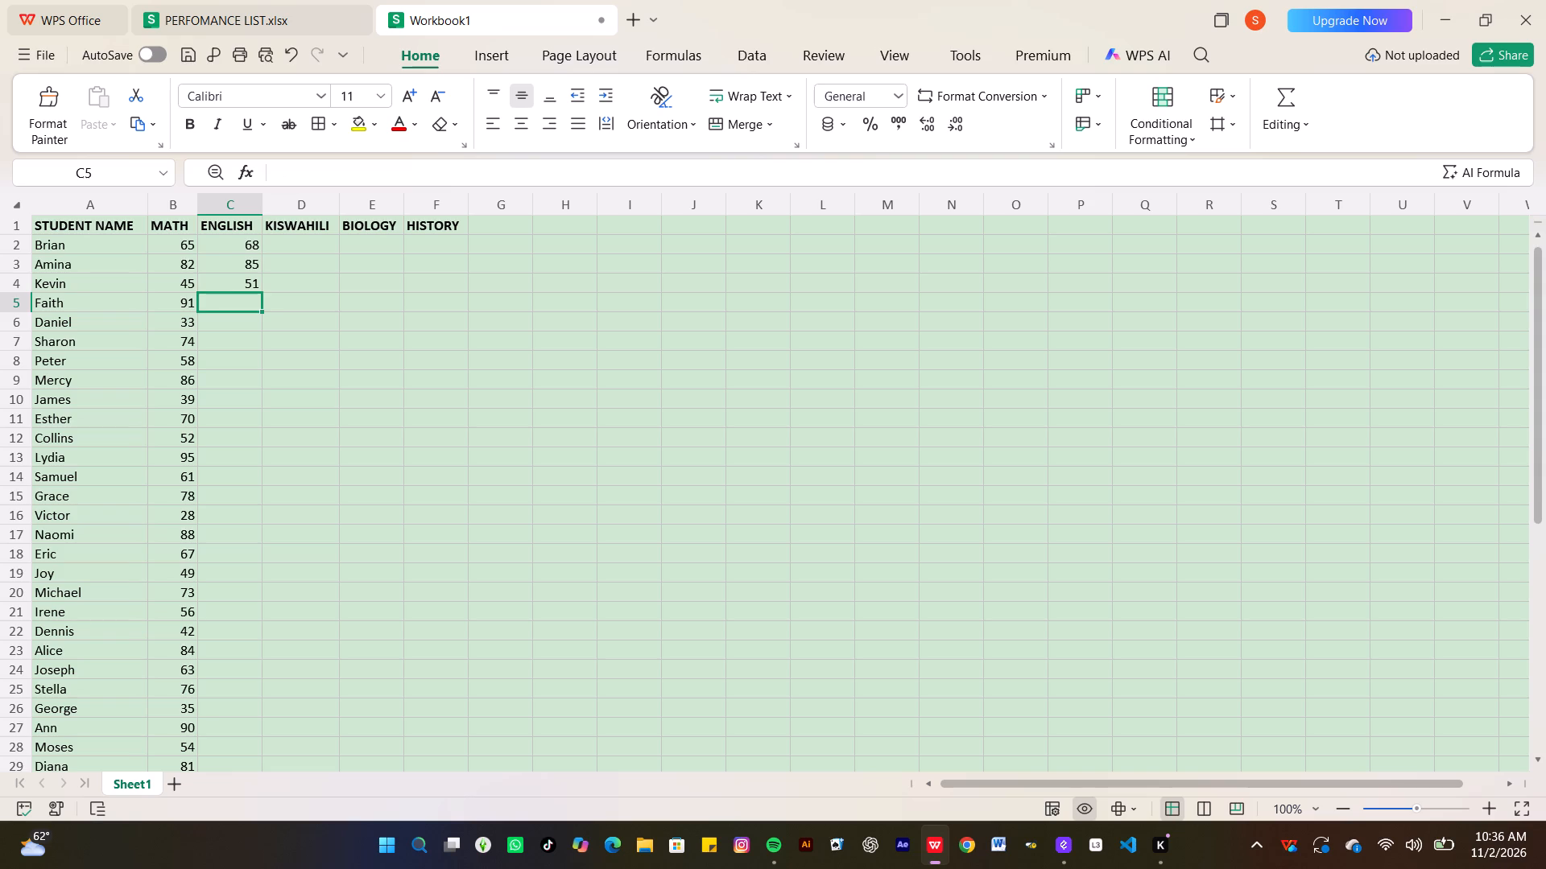
{"action": "type", "text": "94"}
{"action": "key", "text": "Return"}
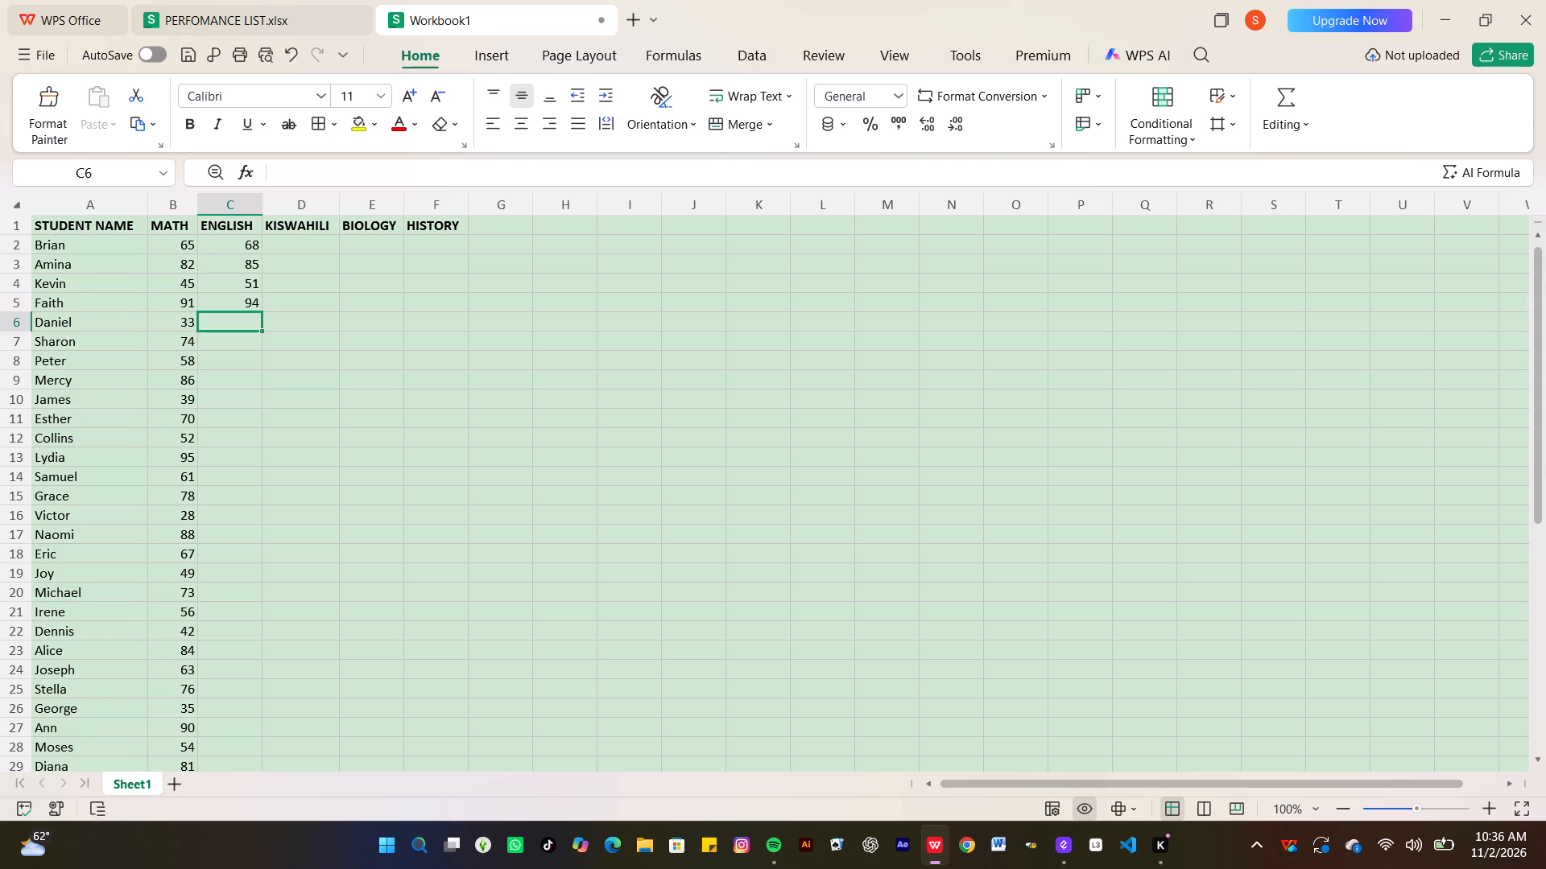
Enter the English marks 39, 77, 55 and 89 for Daniel, Sharon, Peter and Mercy in cells C6 to C9.
{"action": "type", "text": "39"}
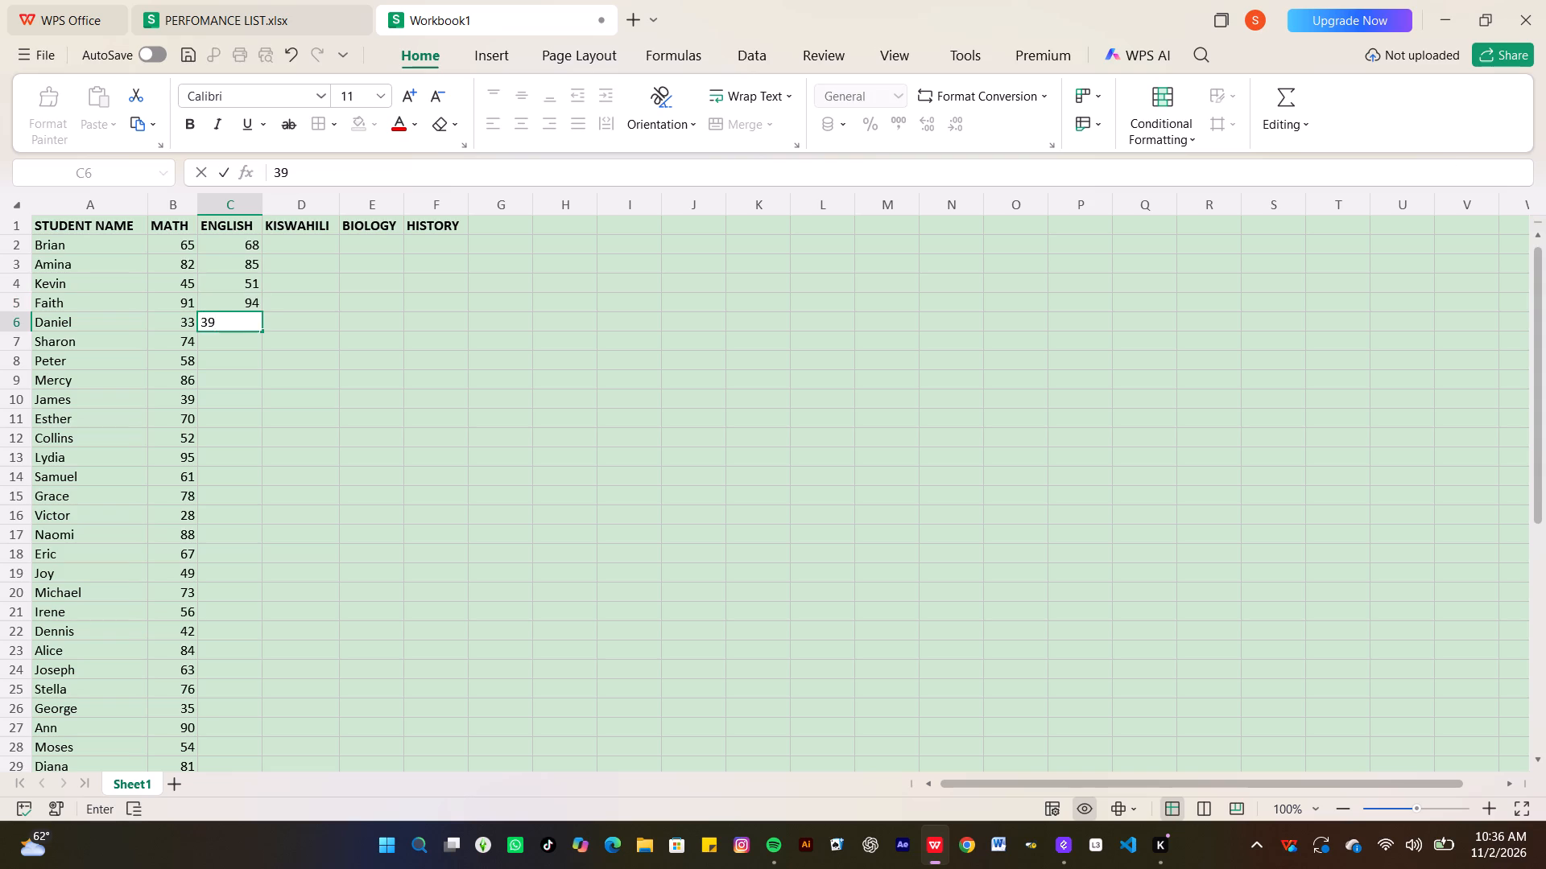
{"action": "key", "text": "Return"}
{"action": "type", "text": "77"}
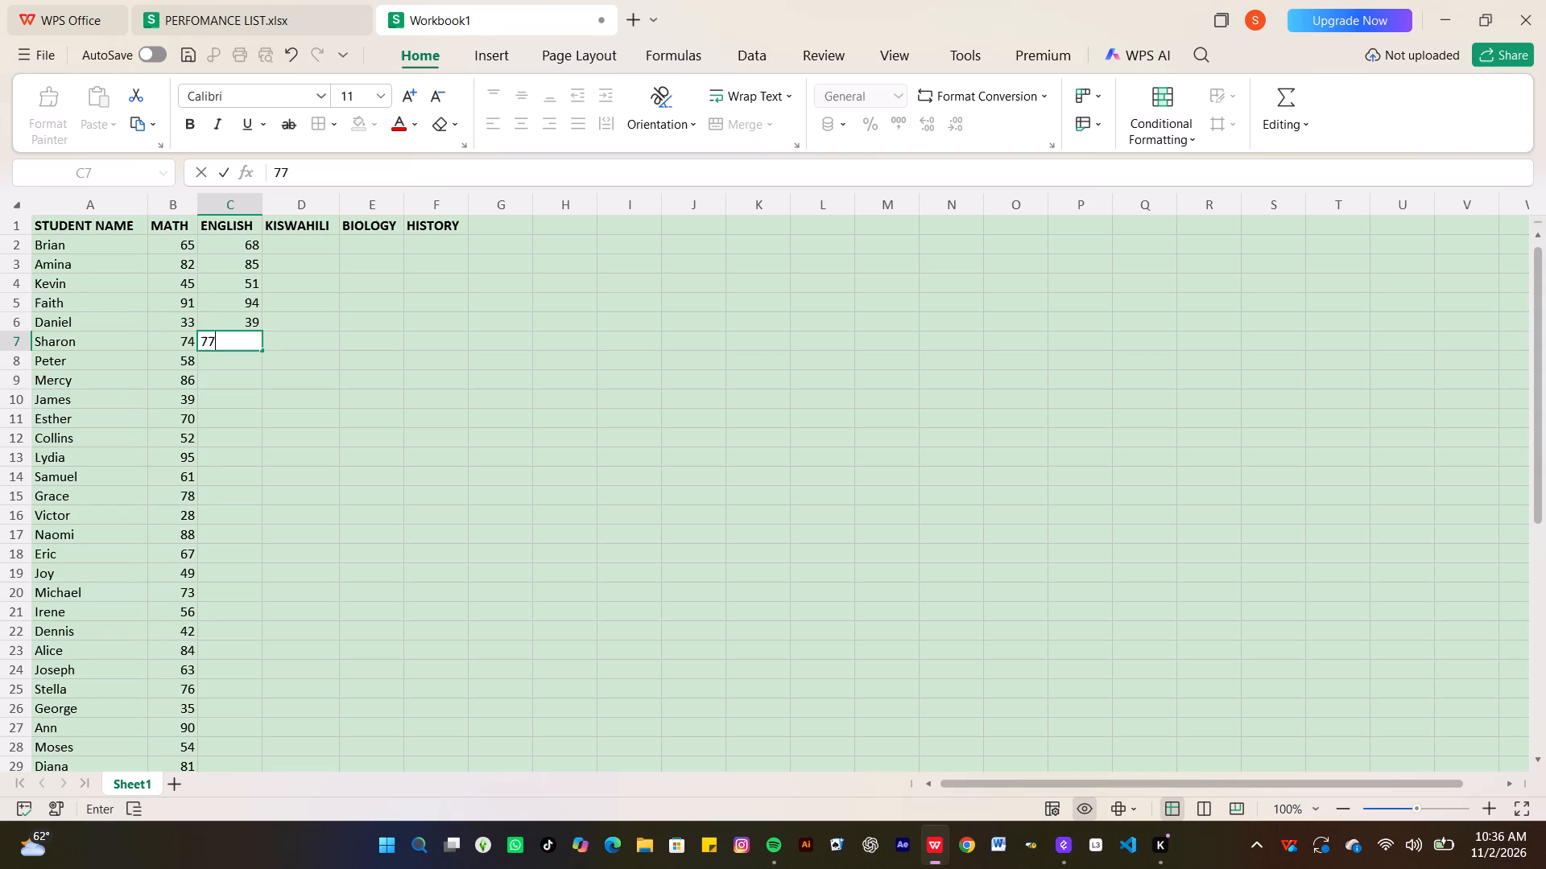
{"action": "key", "text": "Return"}
{"action": "type", "text": "55"}
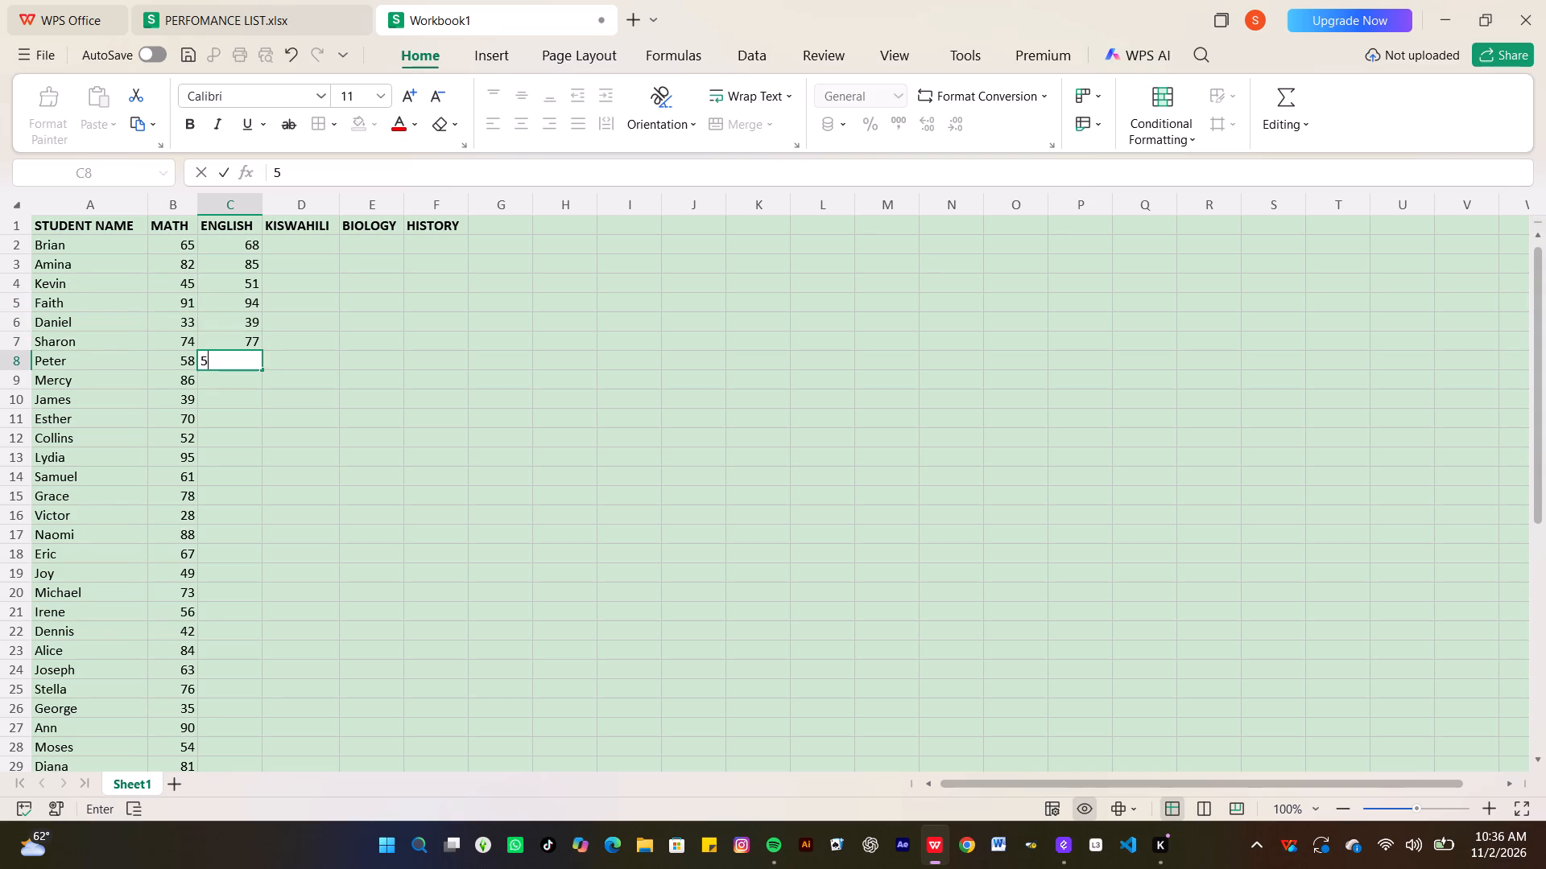
{"action": "key", "text": "Return"}
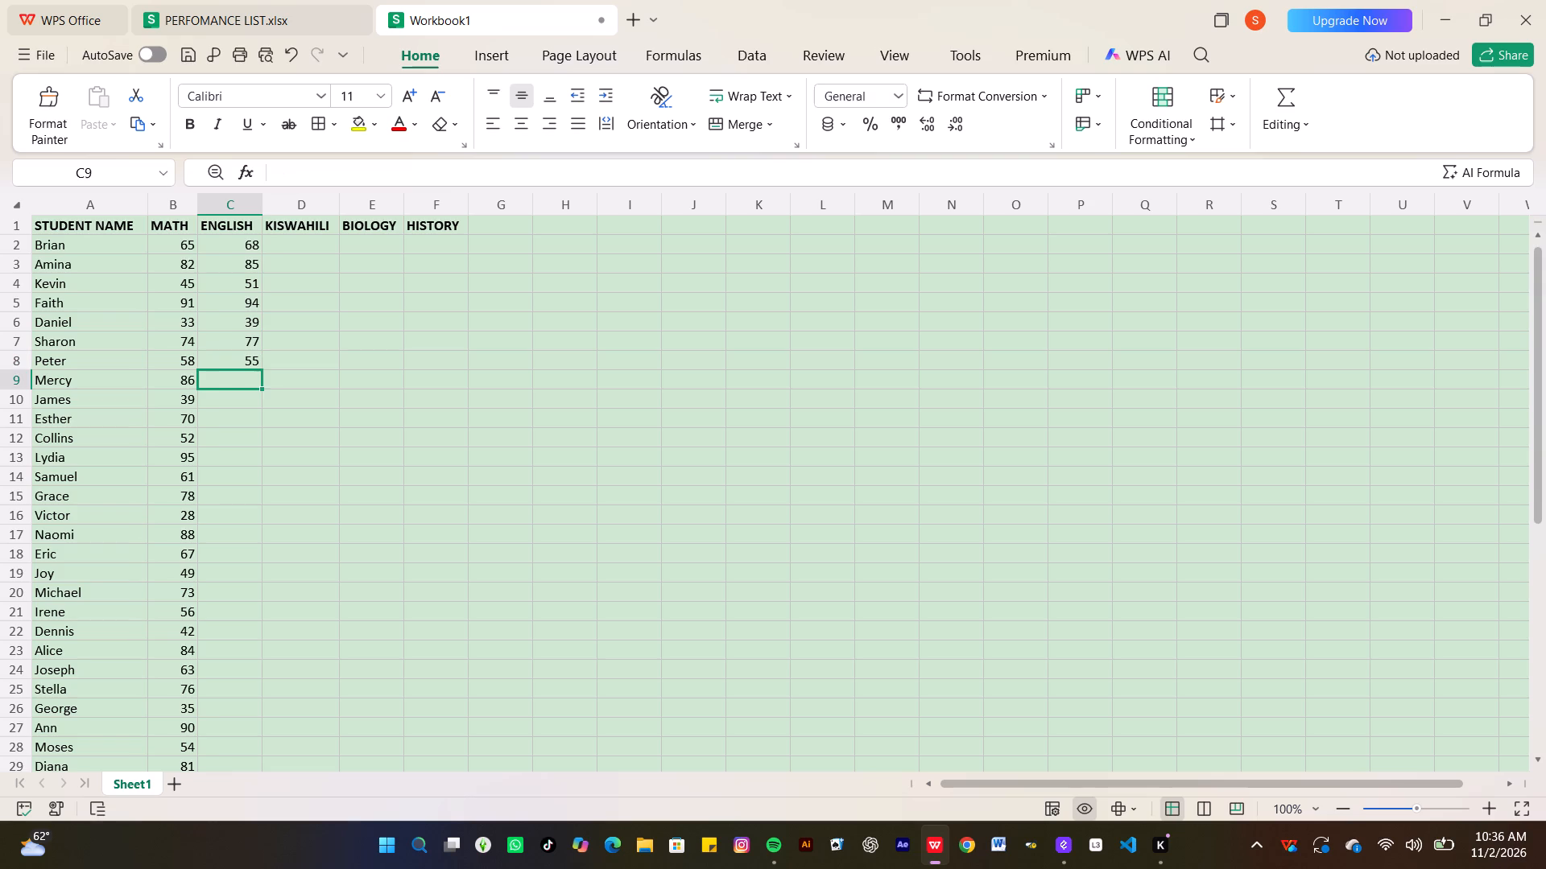
{"action": "type", "text": "89"}
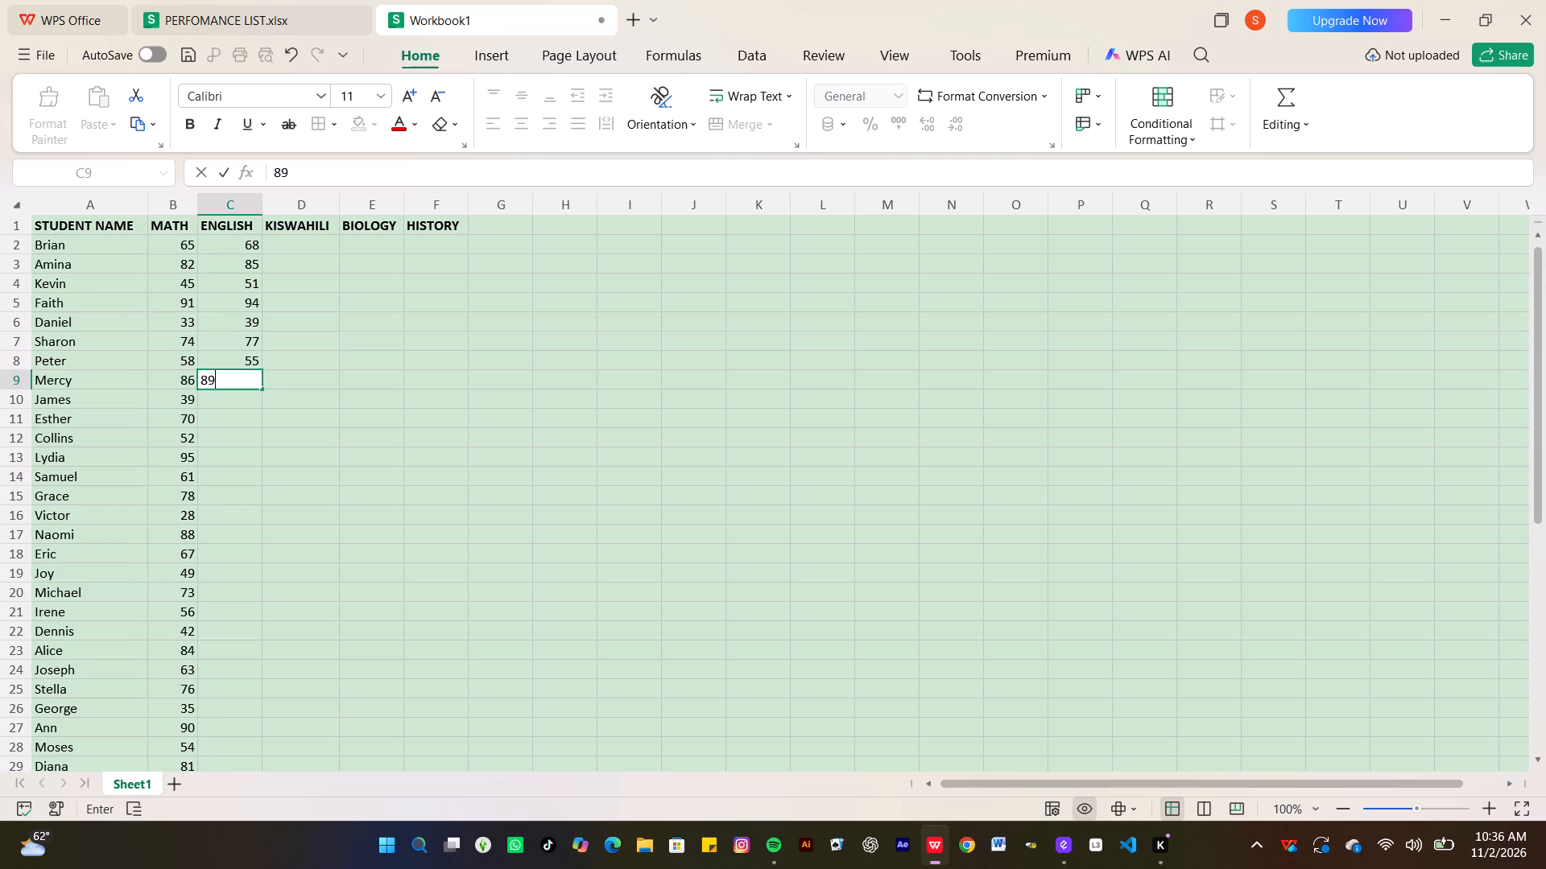
{"action": "key", "text": "Return"}
Enter the English marks 48 and 73 for James and Esther in cells C10 and C11.
{"action": "type", "text": "48"}
{"action": "key", "text": "Return"}
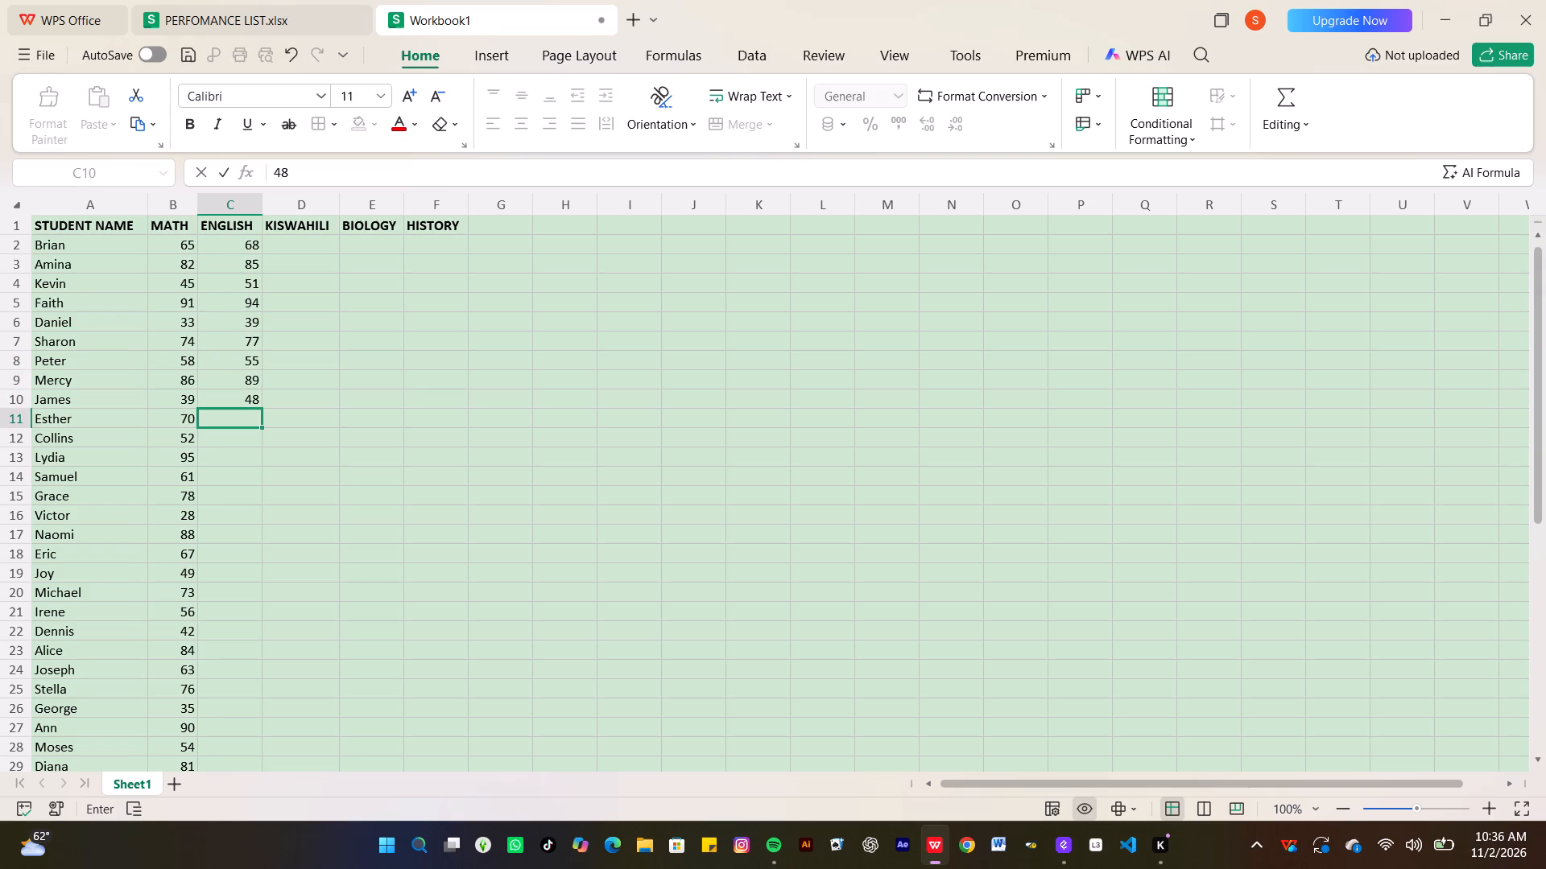
{"action": "key", "text": "7"}
{"action": "key", "text": "3"}
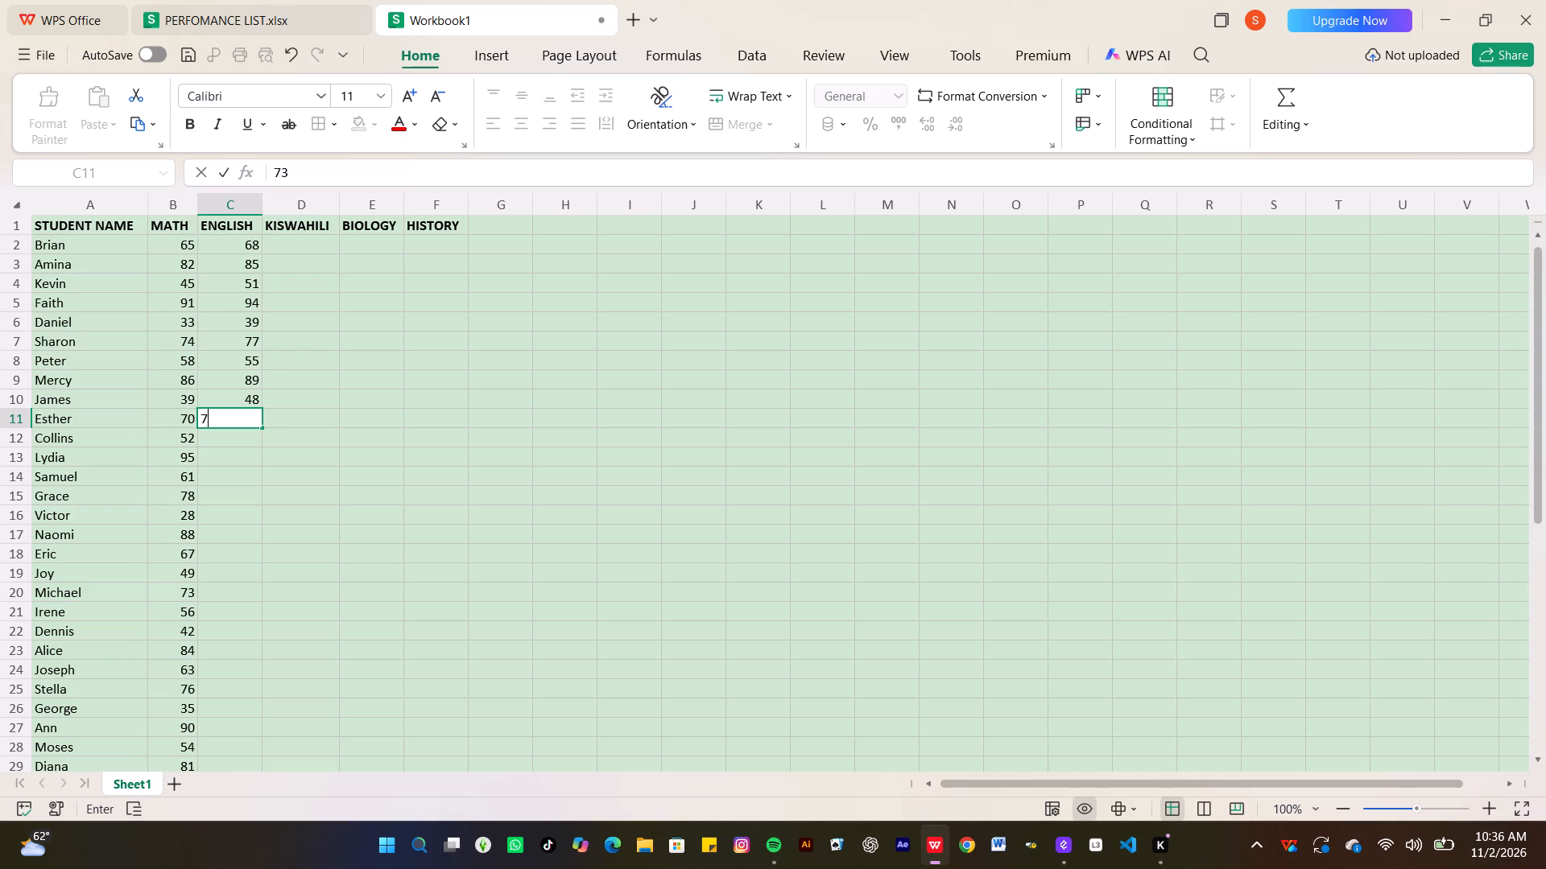
{"action": "key", "text": "Return"}
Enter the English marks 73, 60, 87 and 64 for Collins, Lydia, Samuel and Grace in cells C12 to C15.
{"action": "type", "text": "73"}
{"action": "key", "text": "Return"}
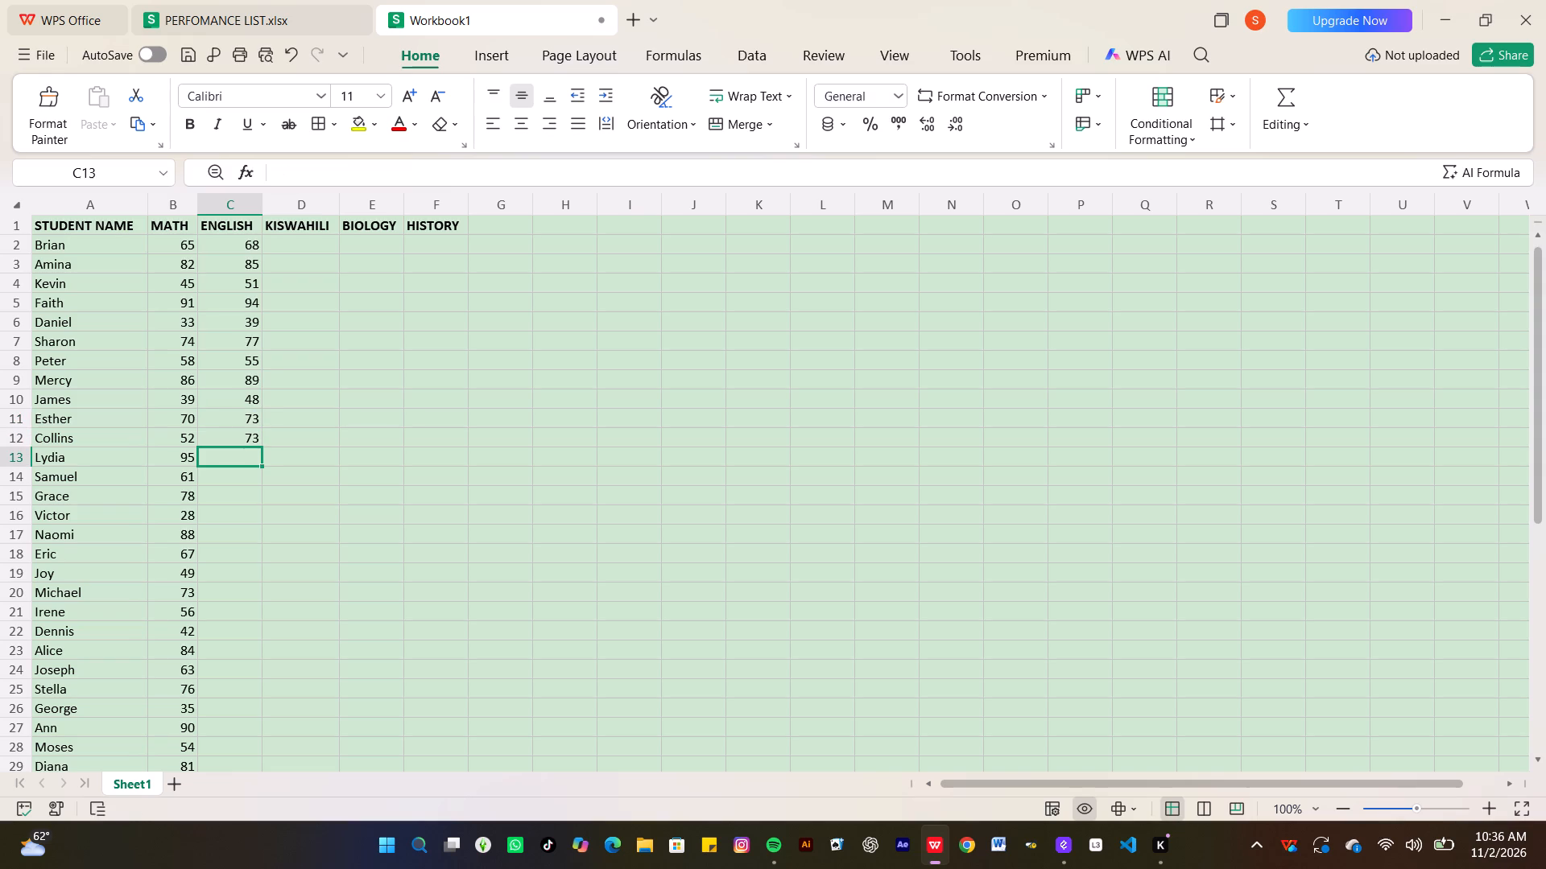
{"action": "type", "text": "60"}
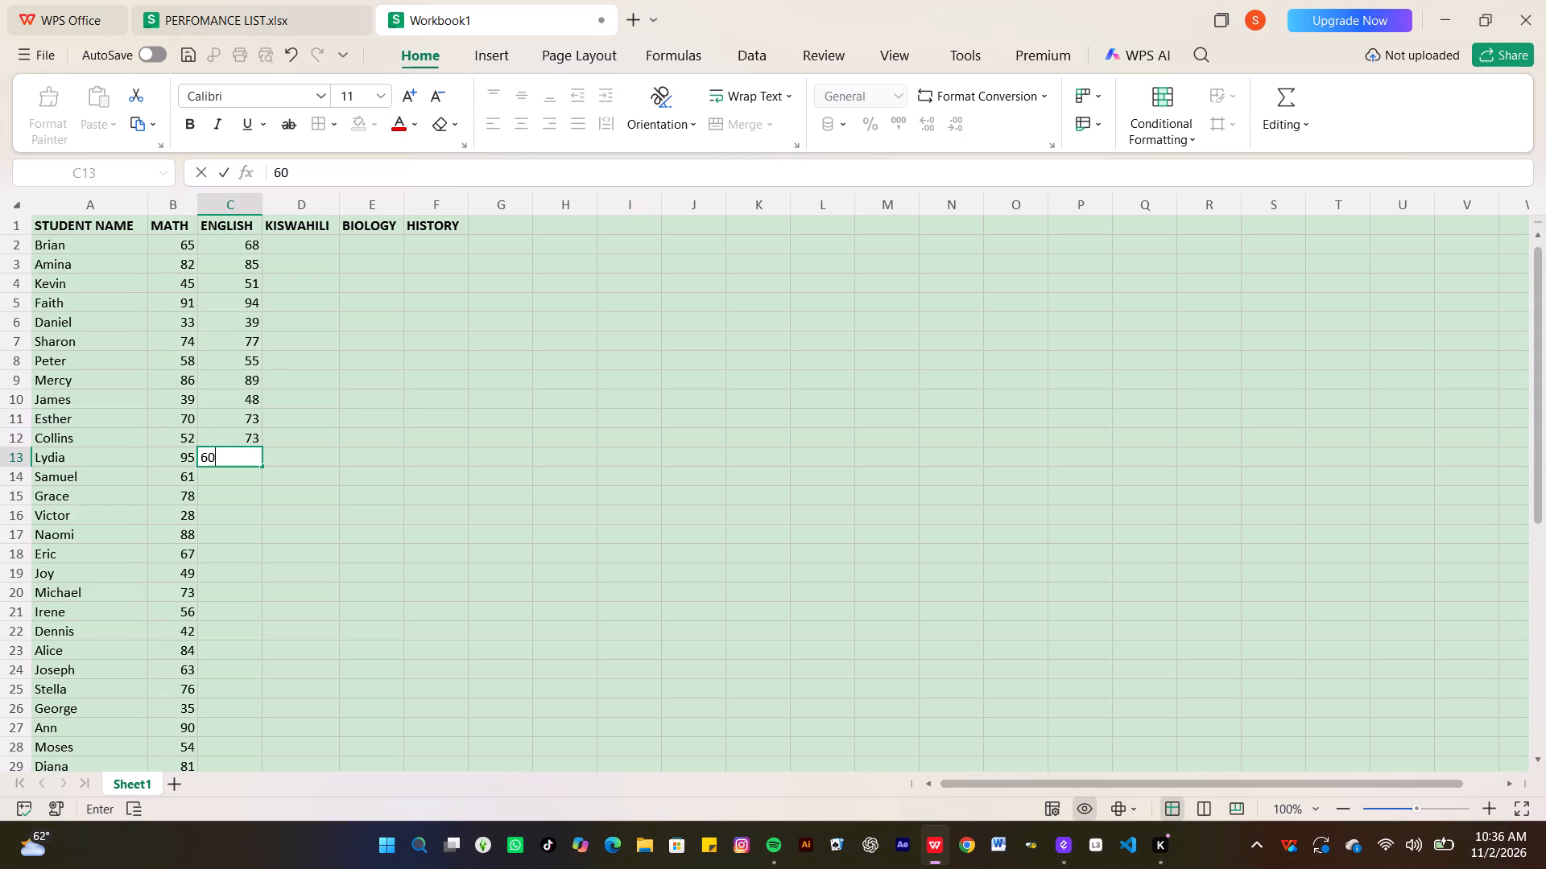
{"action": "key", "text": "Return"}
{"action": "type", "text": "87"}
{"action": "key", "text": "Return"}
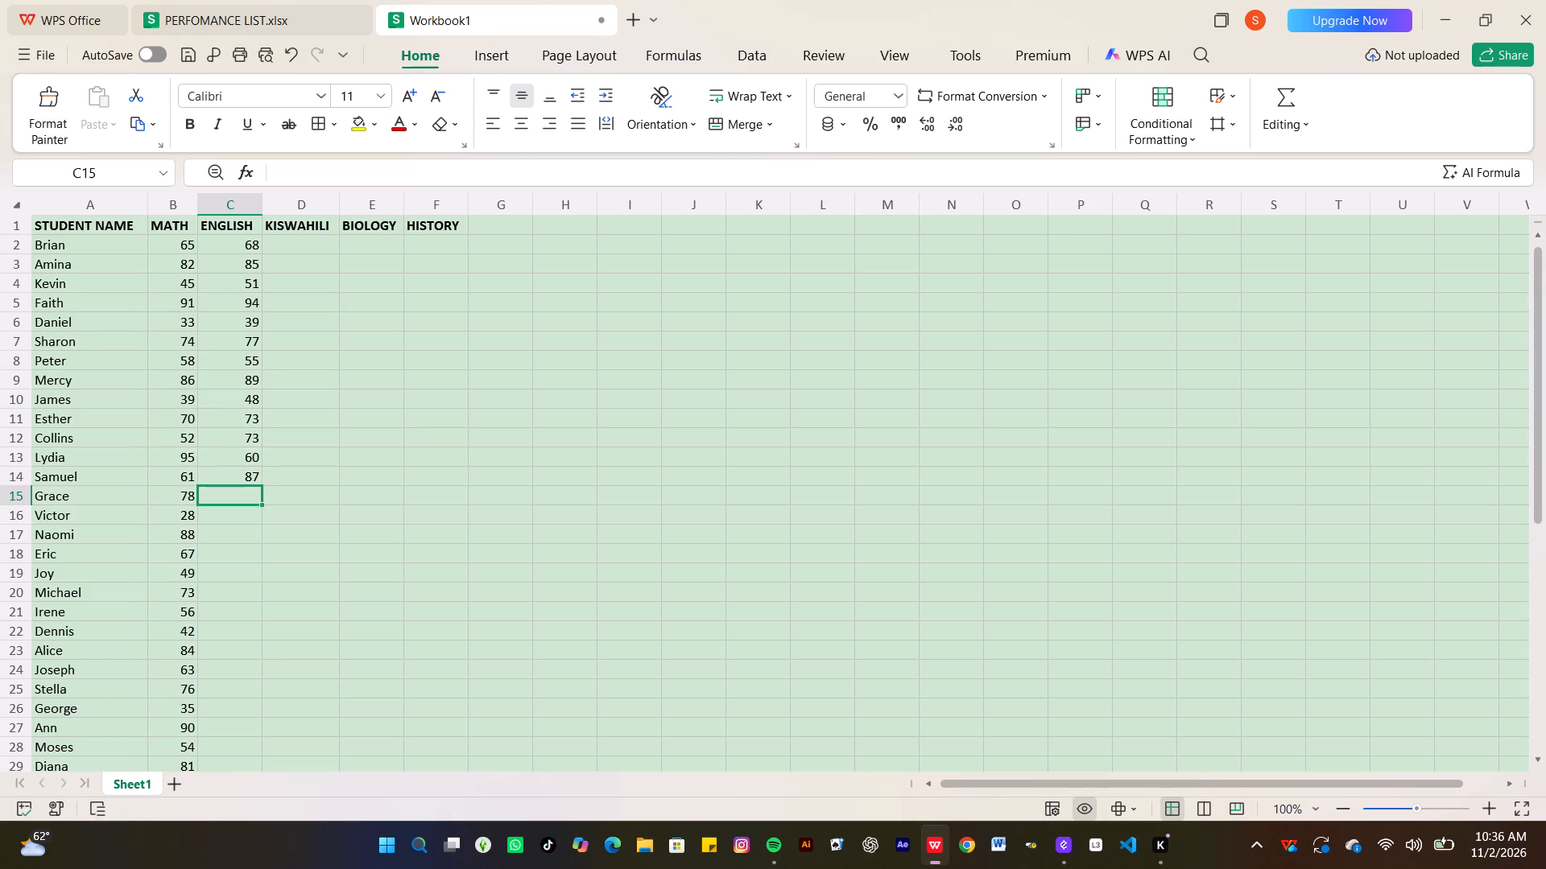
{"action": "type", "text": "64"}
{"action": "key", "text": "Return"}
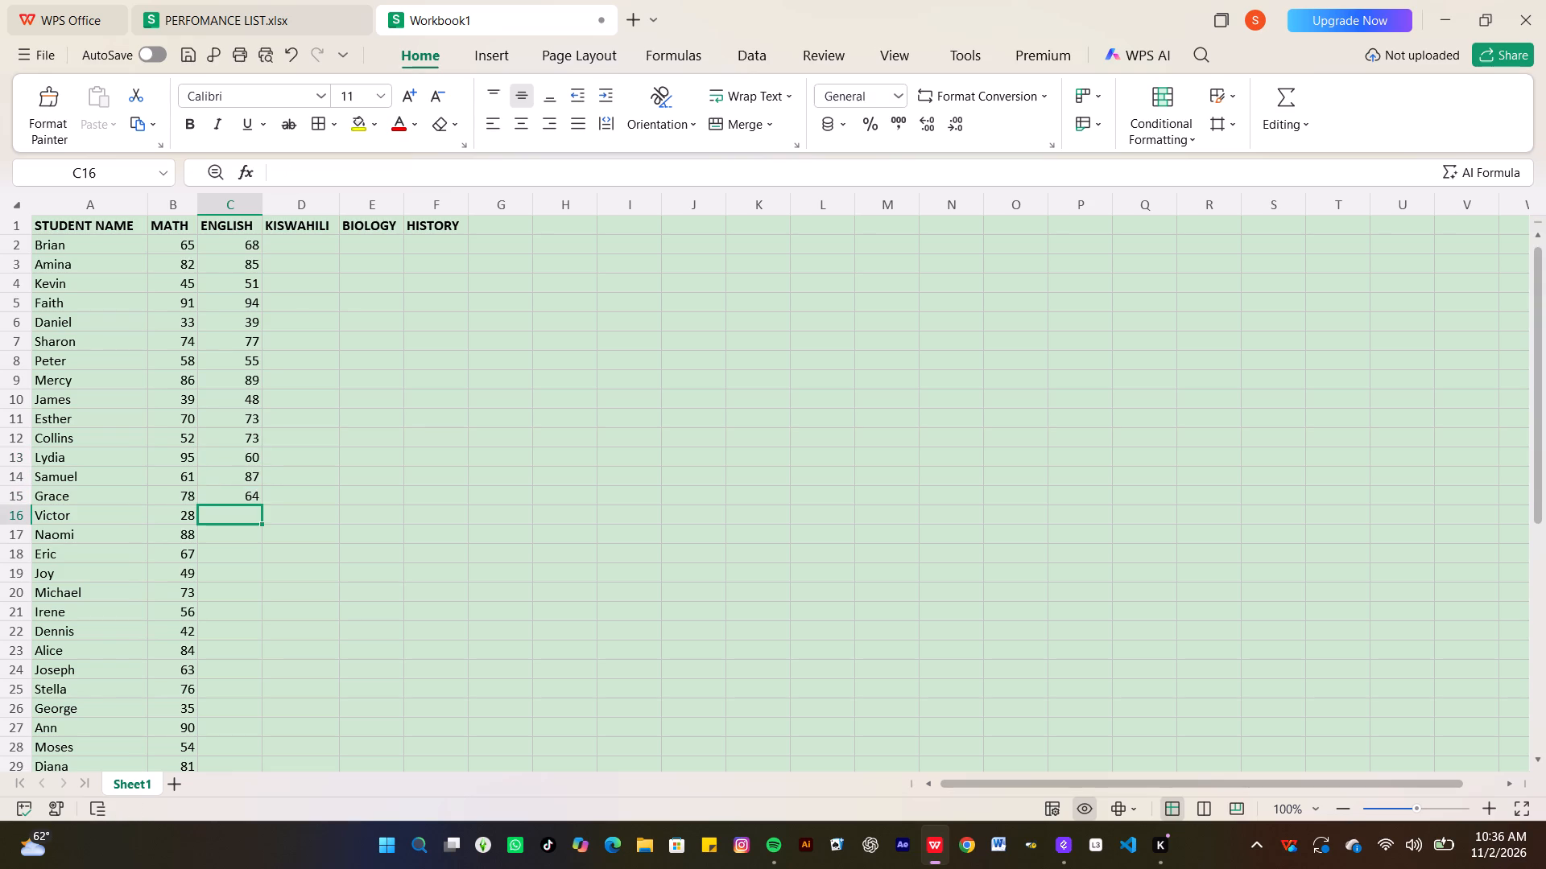
Enter the English mark 81 for Victor in cell C16.
{"action": "key", "text": "8"}
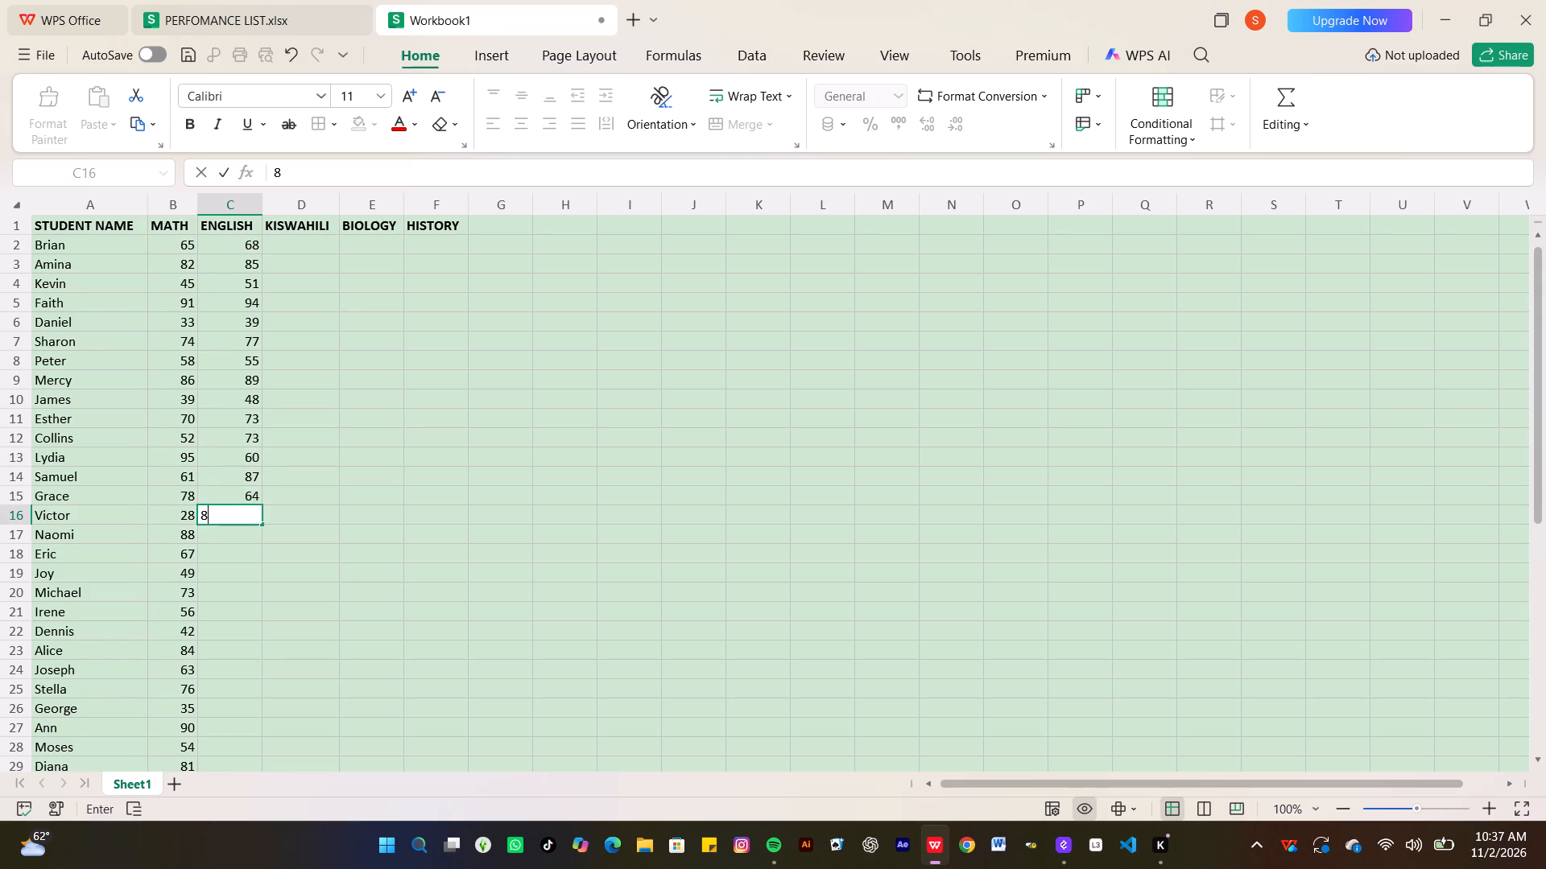
{"action": "key", "text": "1"}
{"action": "key", "text": "Return"}
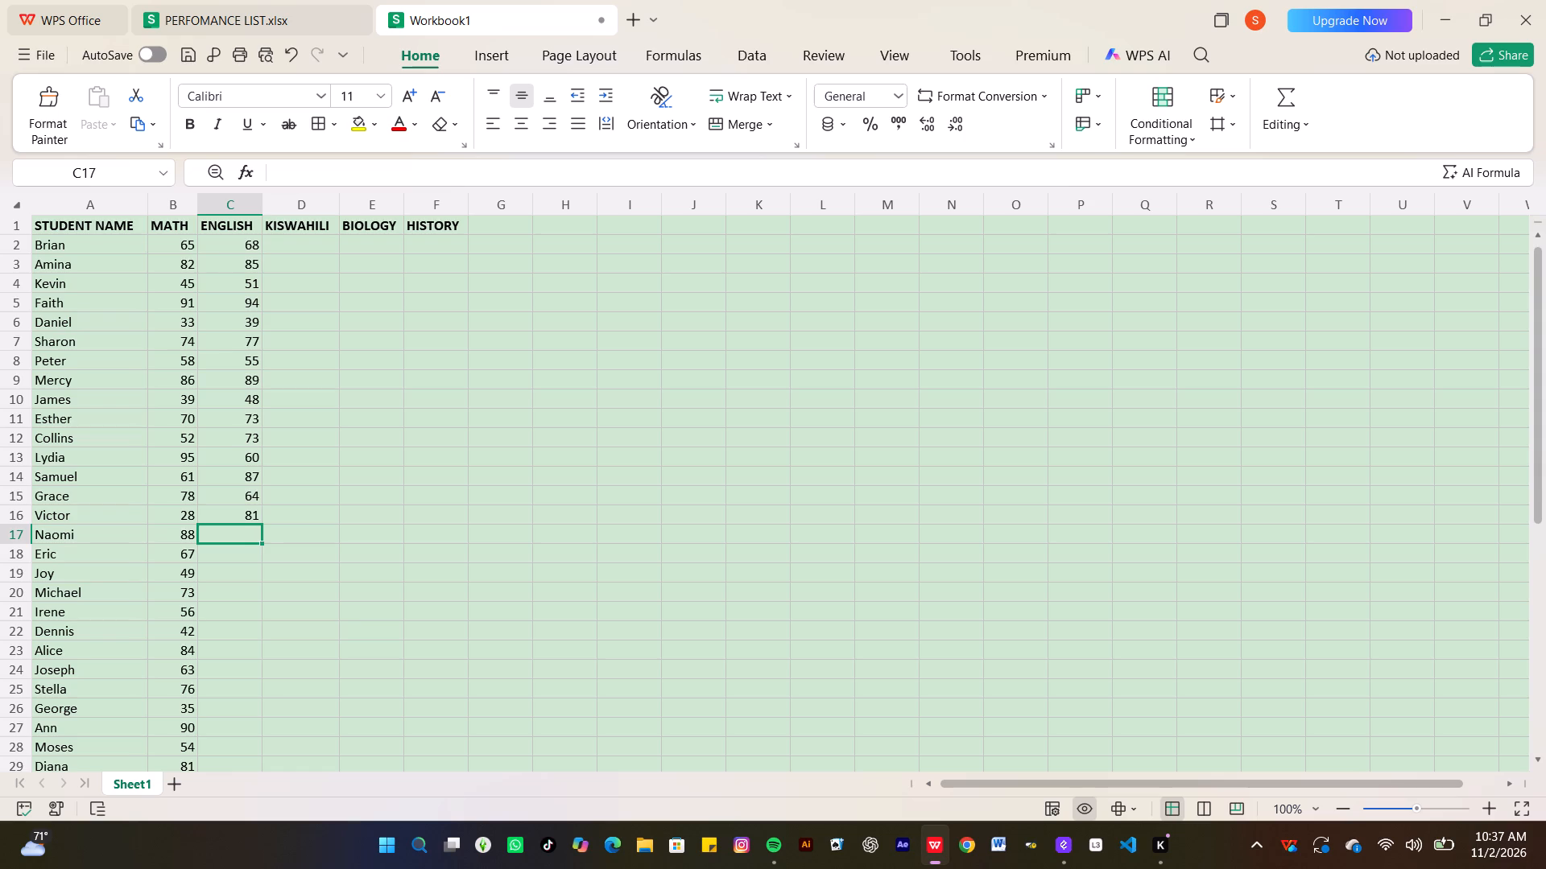
Correct the English marks of Collins, Lydia, Samuel and Grace in cells C12 to C15 to 60, 87, 64 and 81.
{"action": "key", "text": "Up"}
{"action": "key", "text": "Up"}
{"action": "key", "text": "Up"}
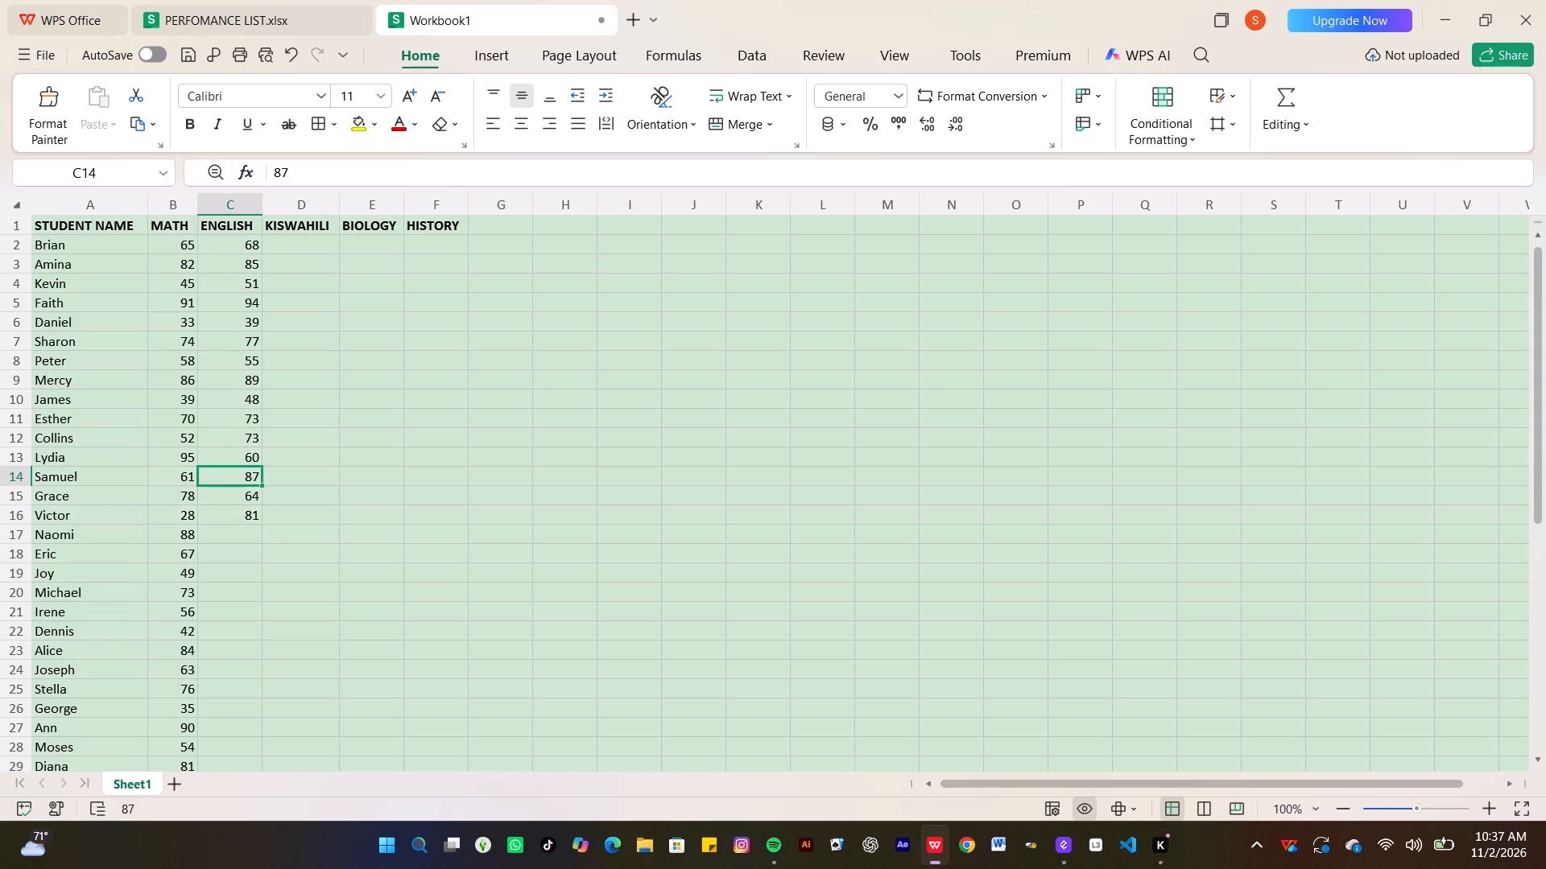
{"action": "key", "text": "Up"}
{"action": "key", "text": "Up"}
{"action": "key", "text": "Up"}
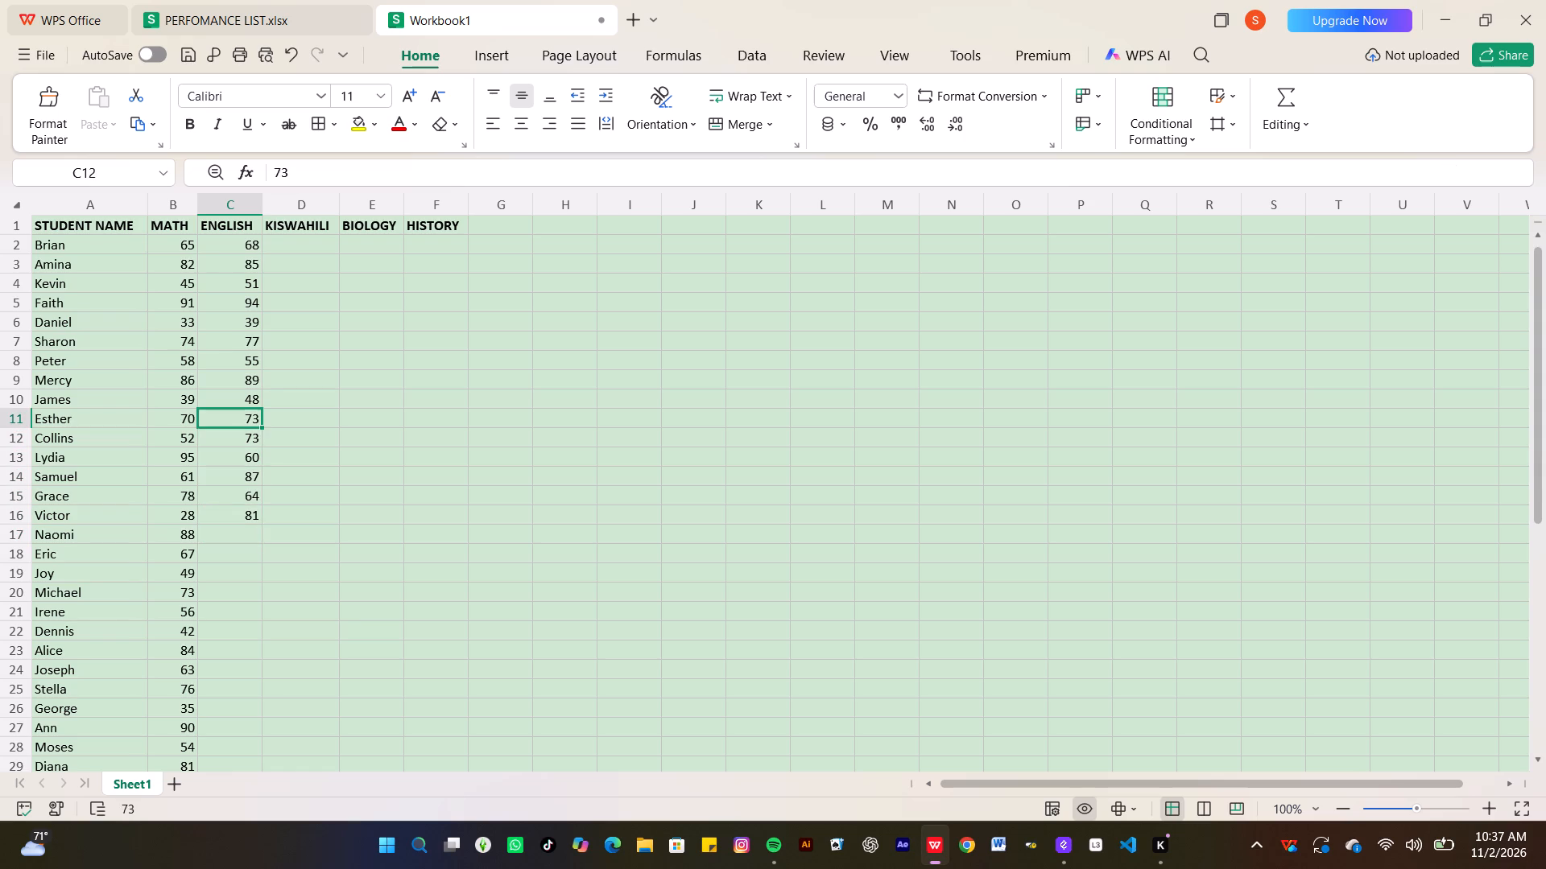
{"action": "key", "text": "Up"}
{"action": "key", "text": "Up"}
{"action": "key", "text": "Up"}
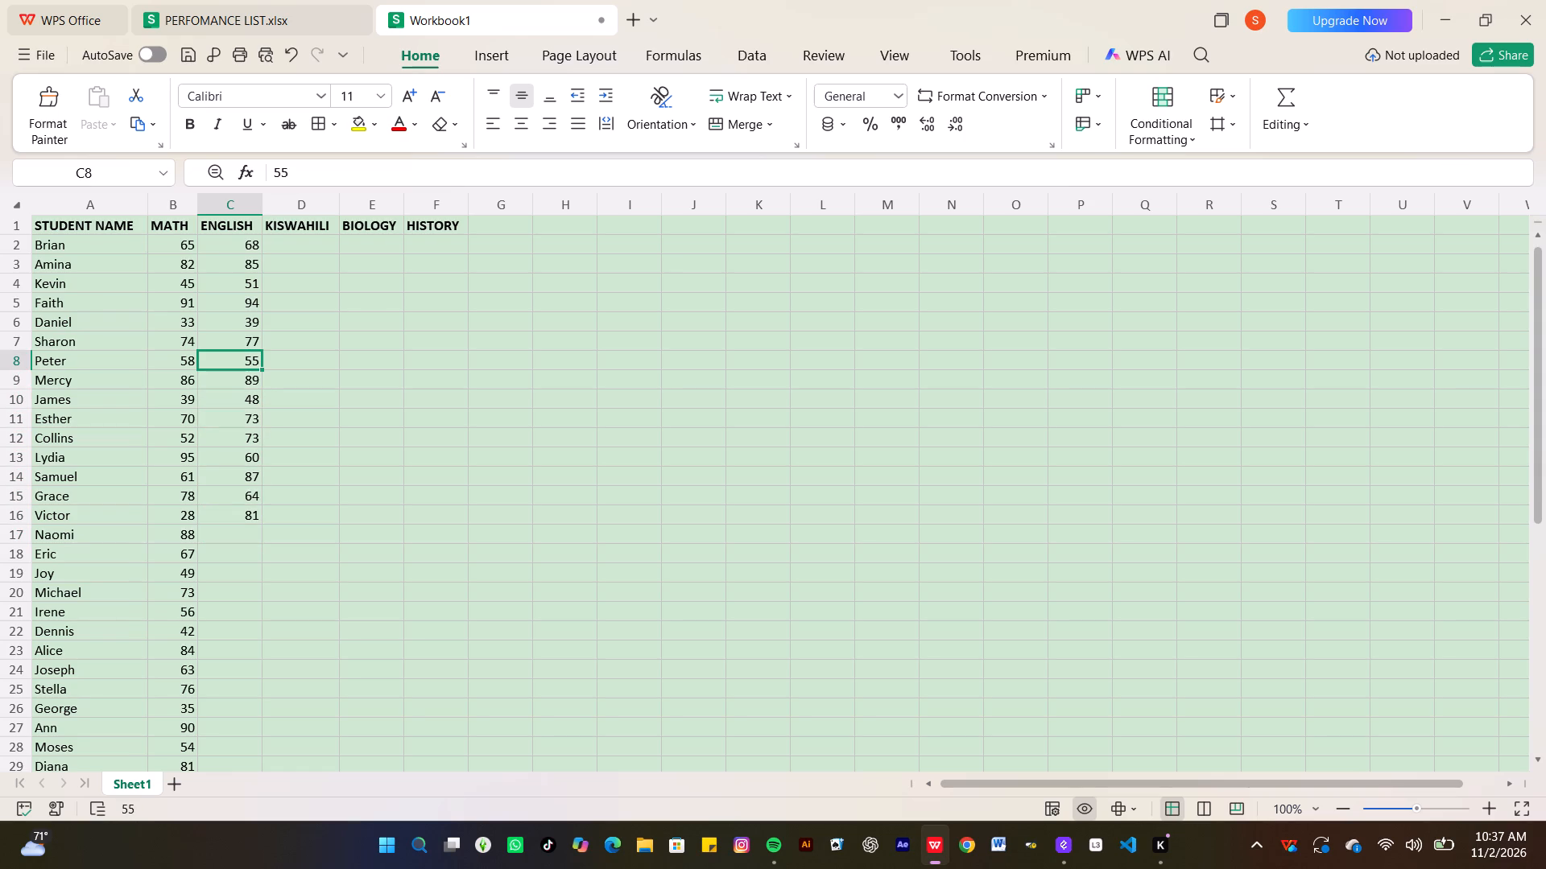
{"action": "key", "text": "Down"}
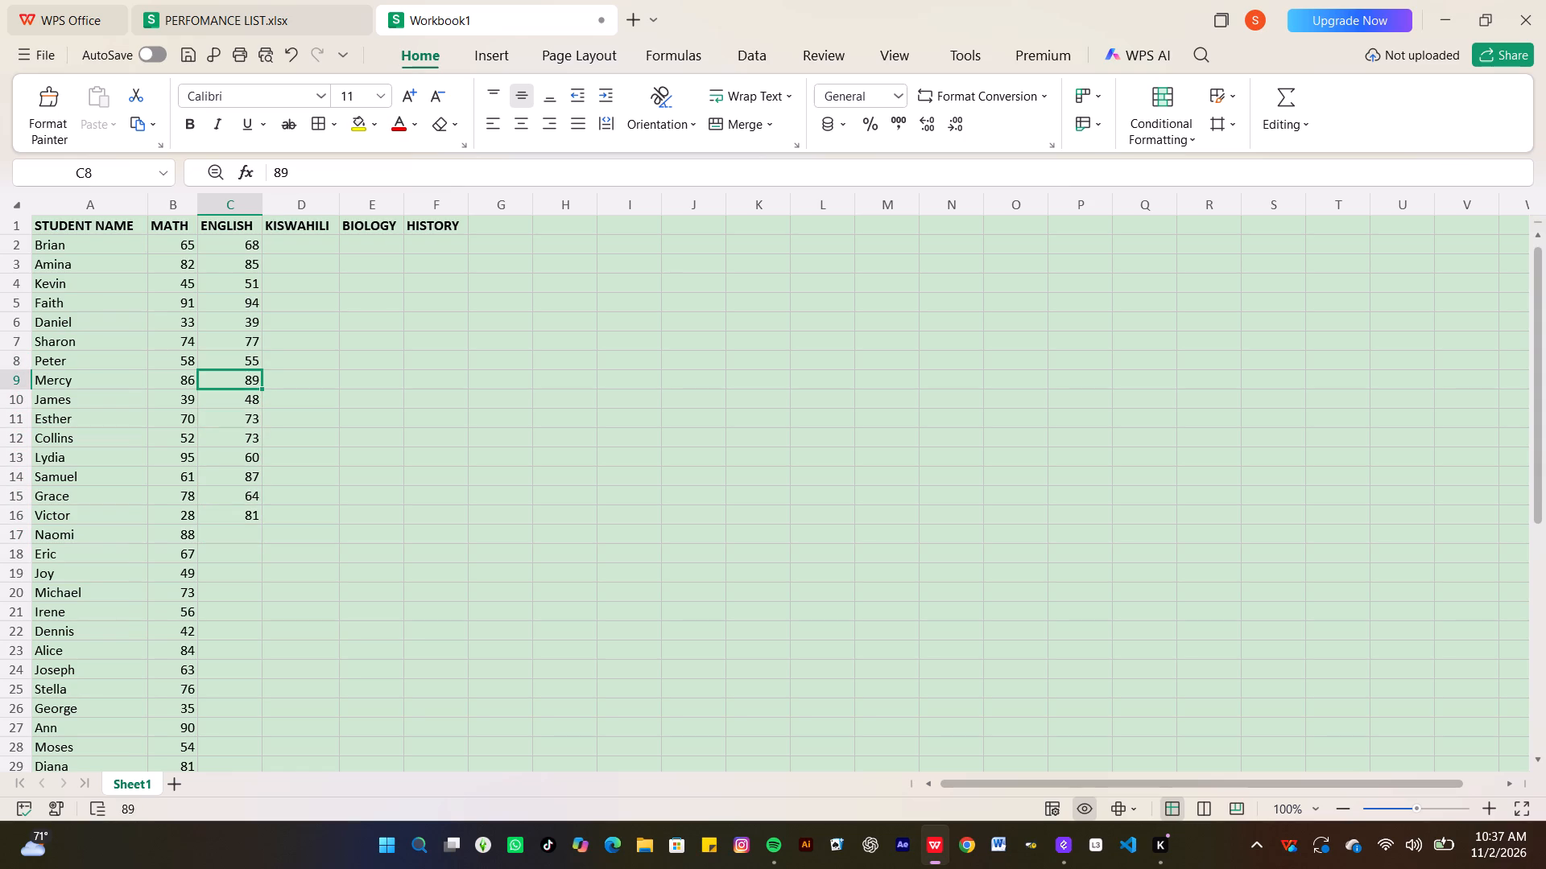
{"action": "key", "text": "Down"}
{"action": "key", "text": "Down"}
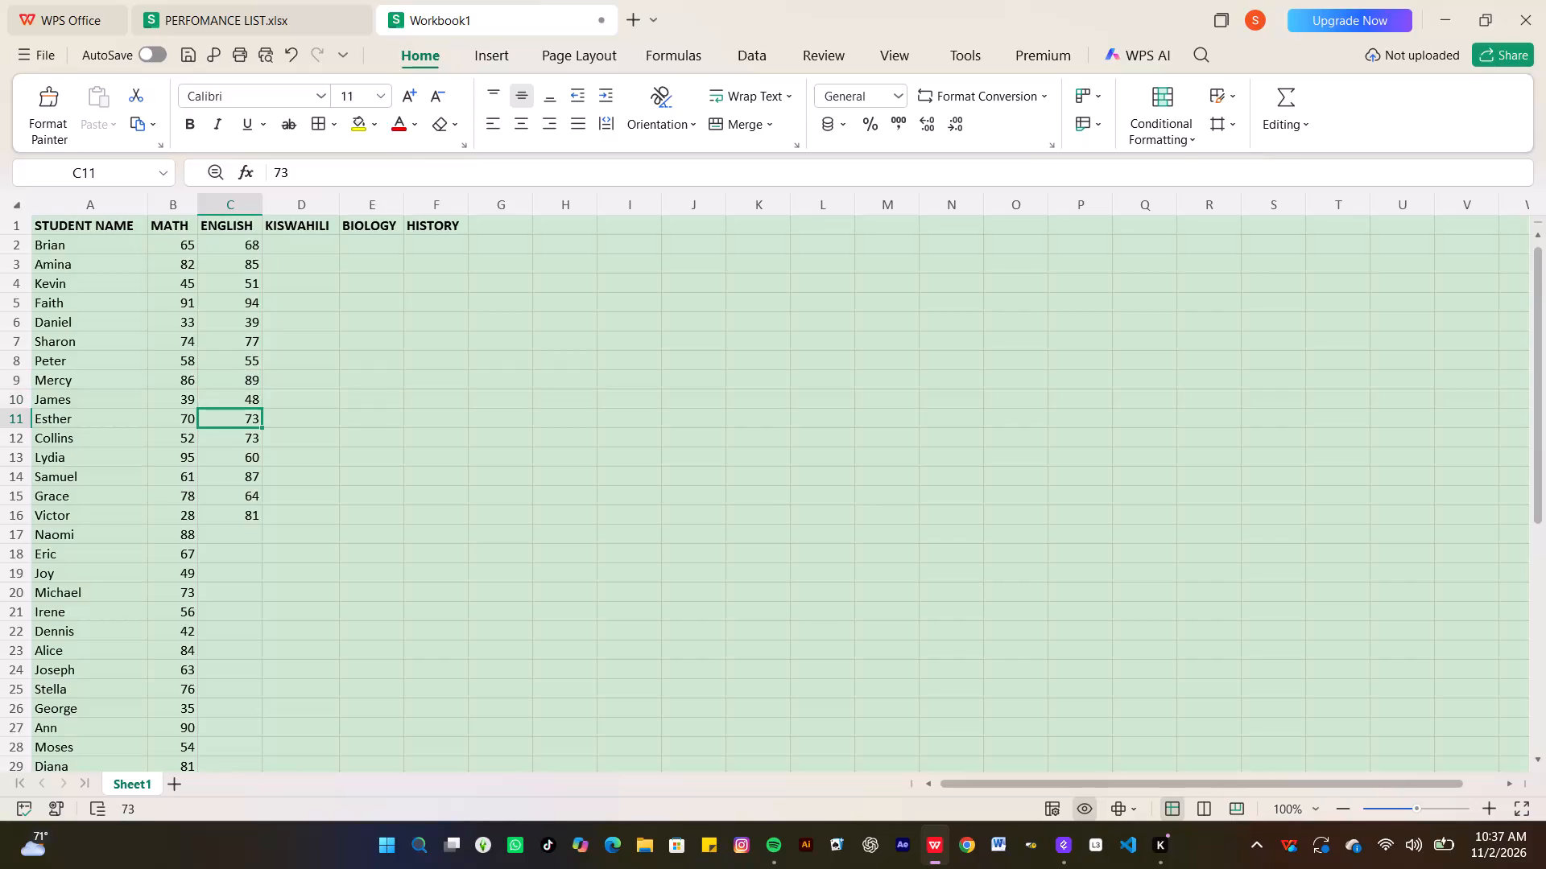
{"action": "key", "text": "Down"}
{"action": "type", "text": "60"}
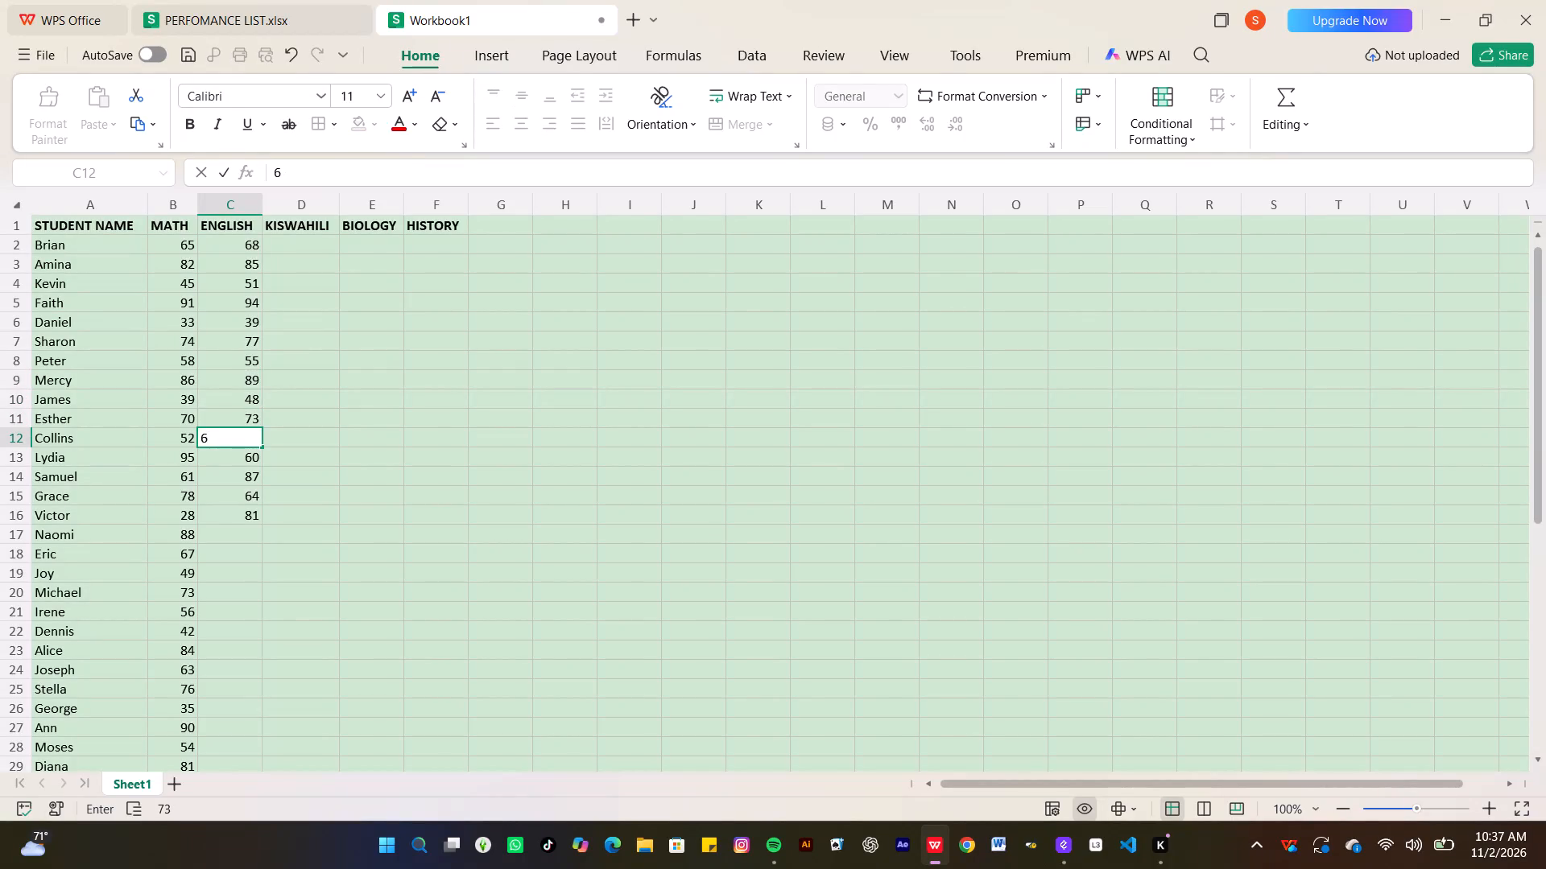
{"action": "key", "text": "Return"}
{"action": "type", "text": "87"}
{"action": "key", "text": "Return"}
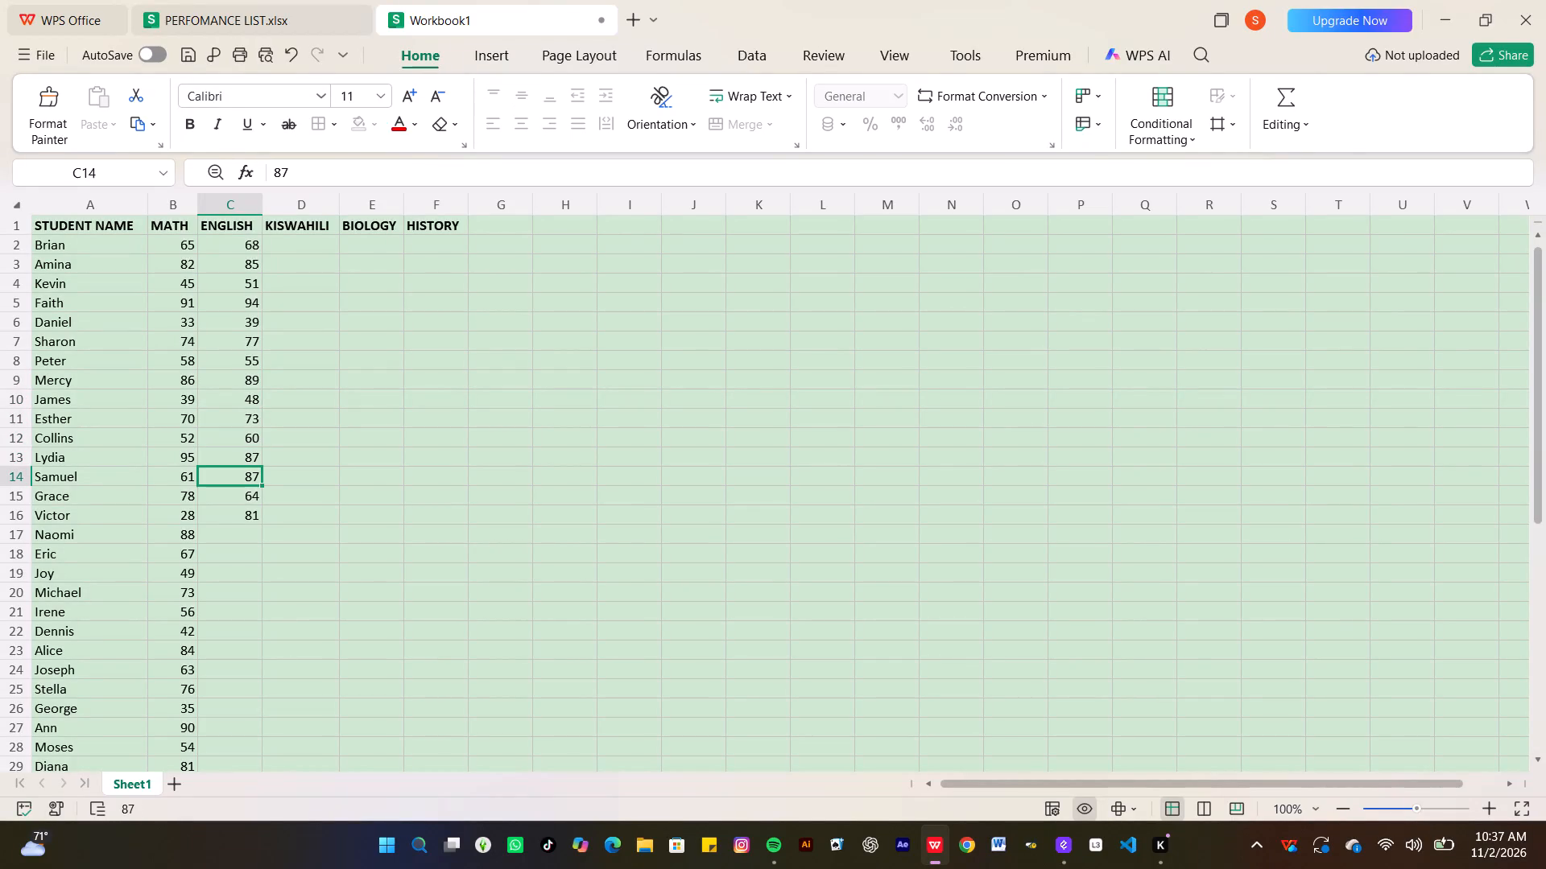
{"action": "type", "text": "64"}
{"action": "key", "text": "Return"}
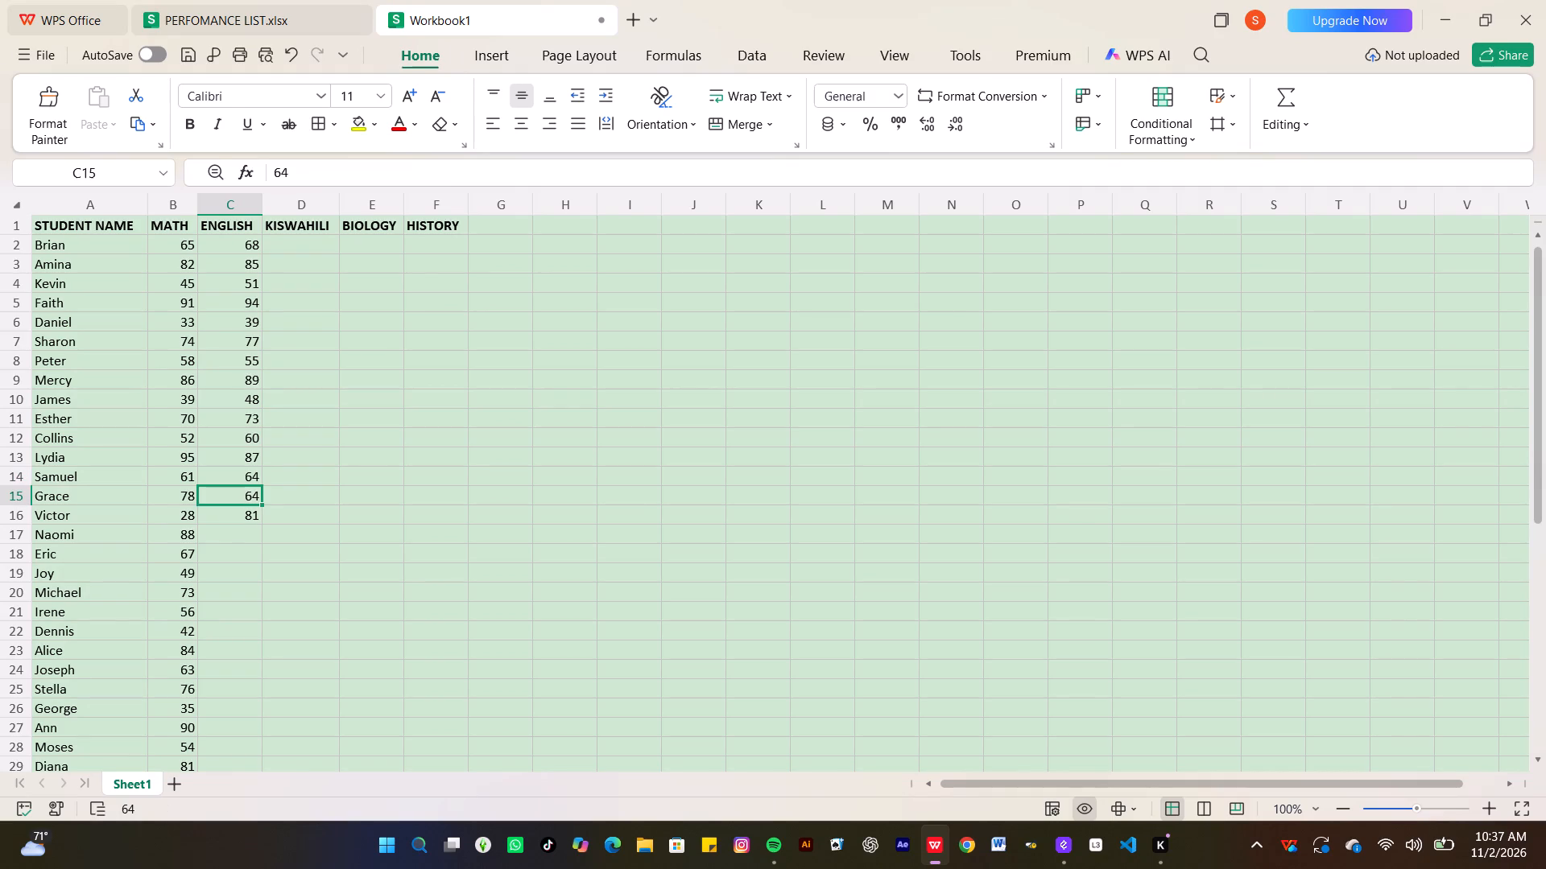
{"action": "type", "text": "81"}
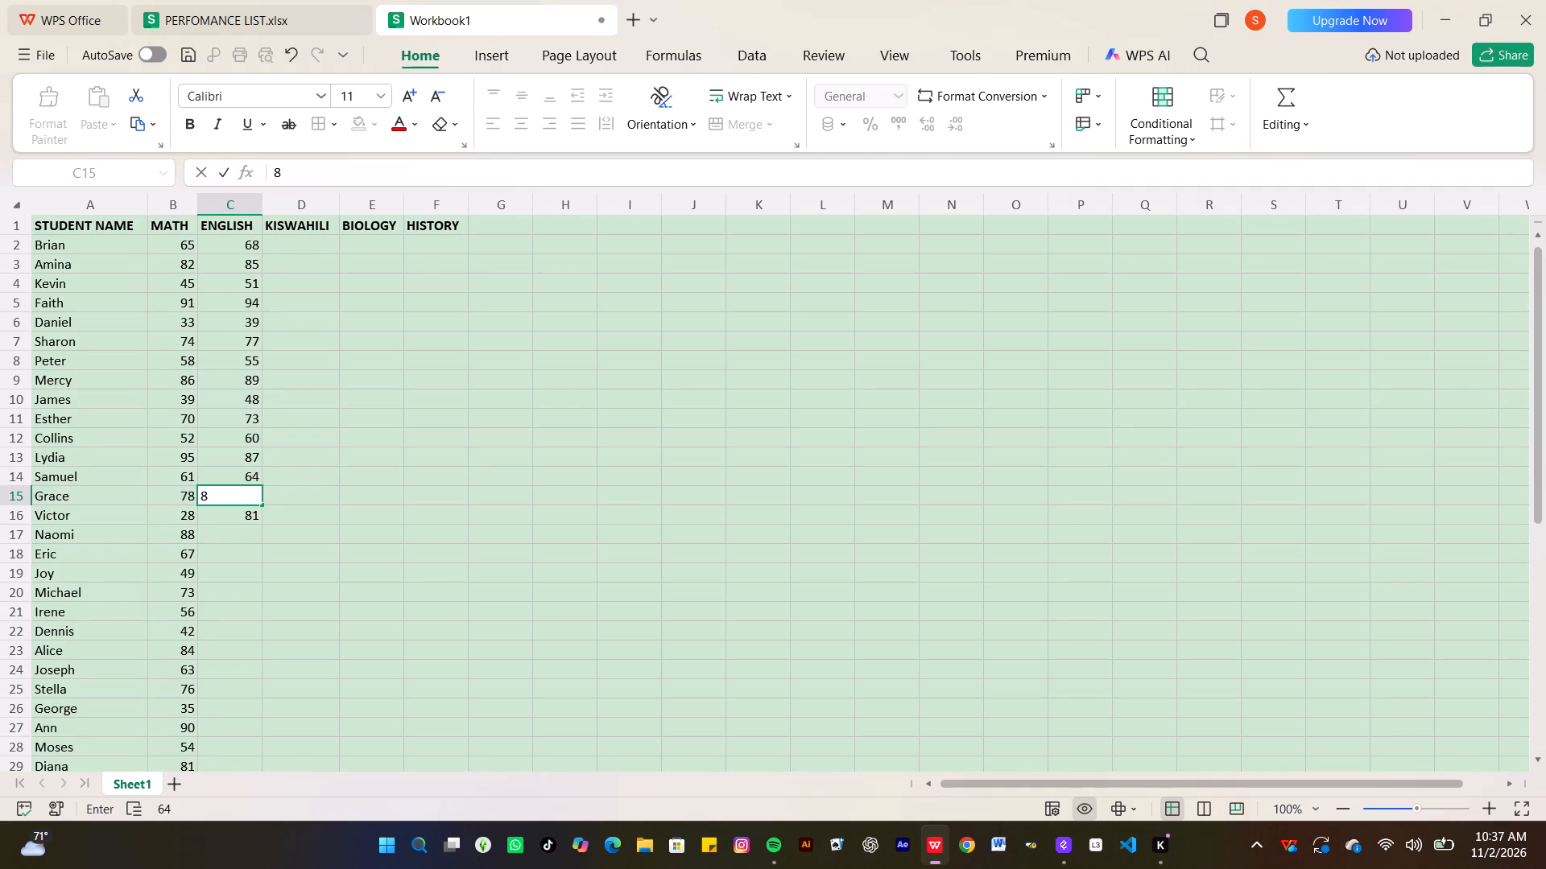
{"action": "key", "text": "Return"}
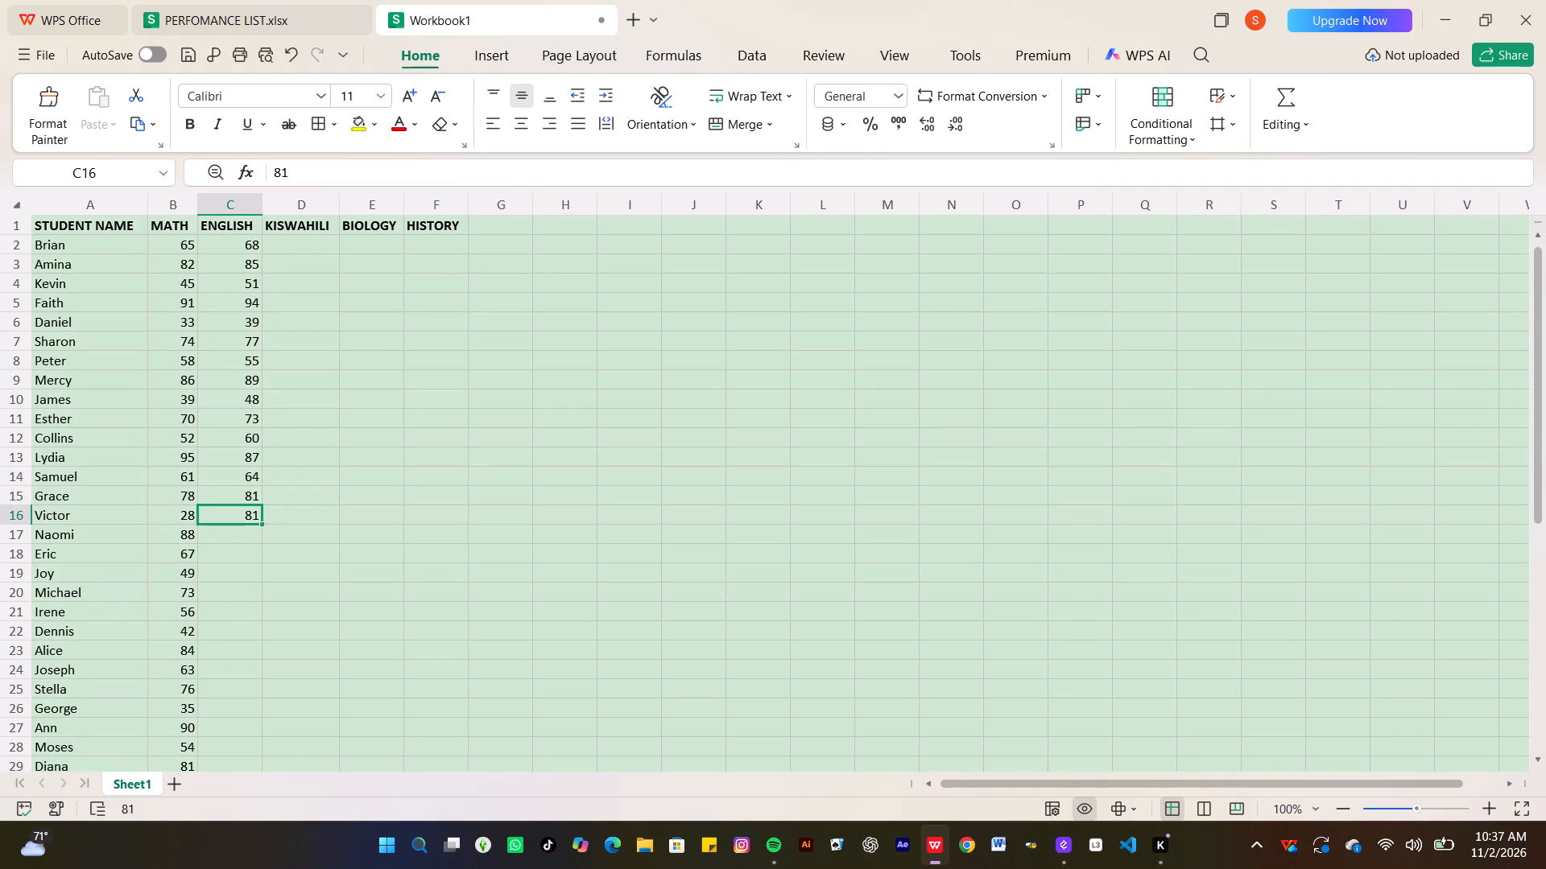
Correct Victor's English mark in cell C16 to 35.
{"action": "type", "text": "35"}
{"action": "key", "text": "Return"}
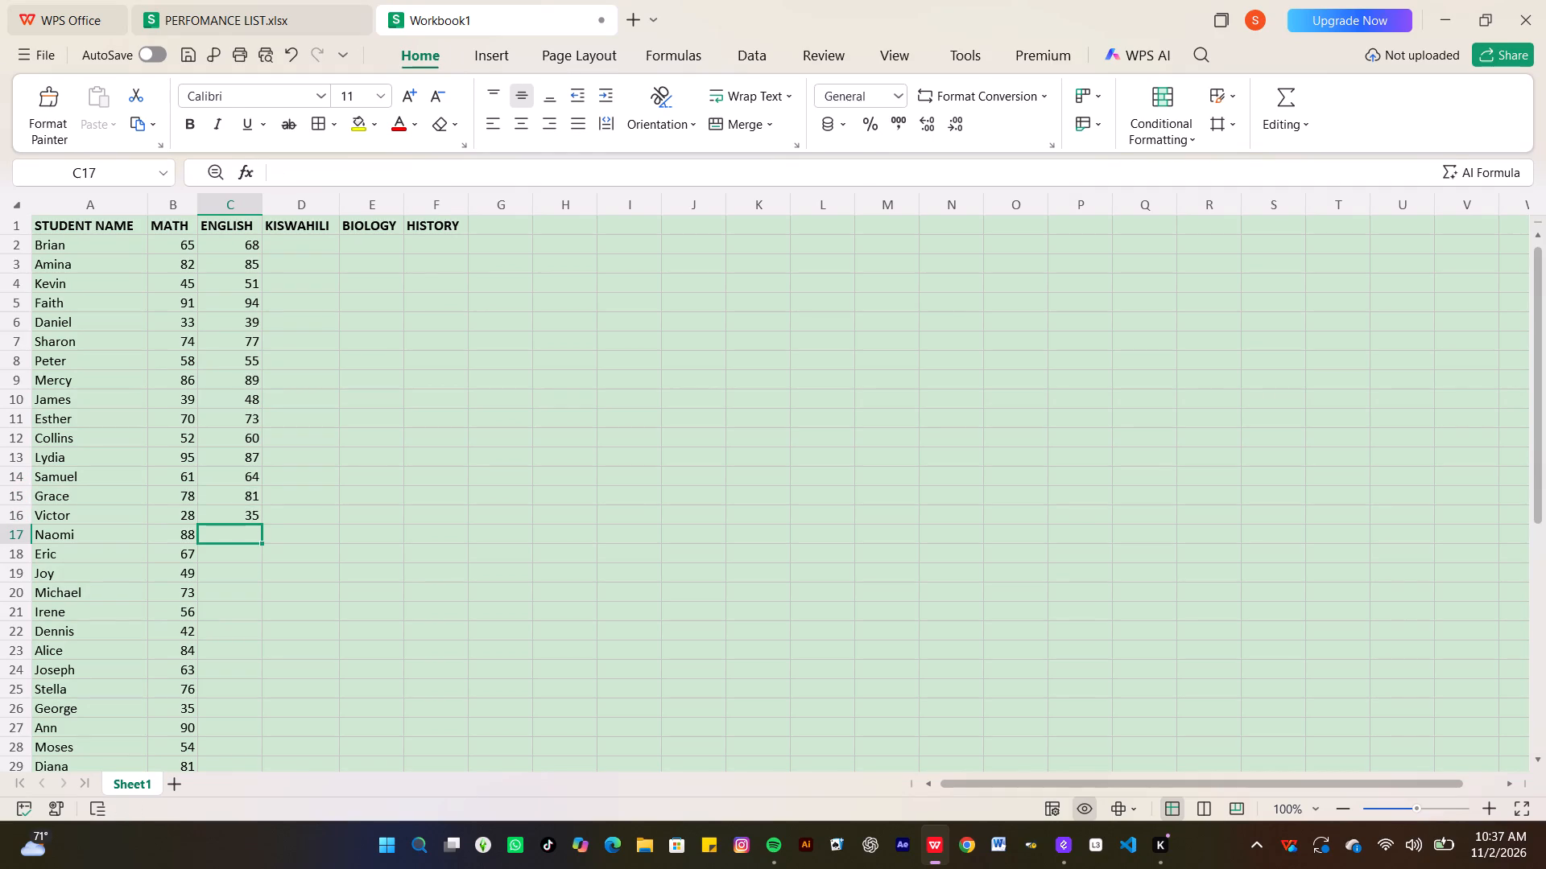
Enter the English marks 91, 59 and 58 for Naomi, Eric and Joy in cells C17 to C19.
{"action": "key", "text": "9"}
{"action": "key", "text": "1"}
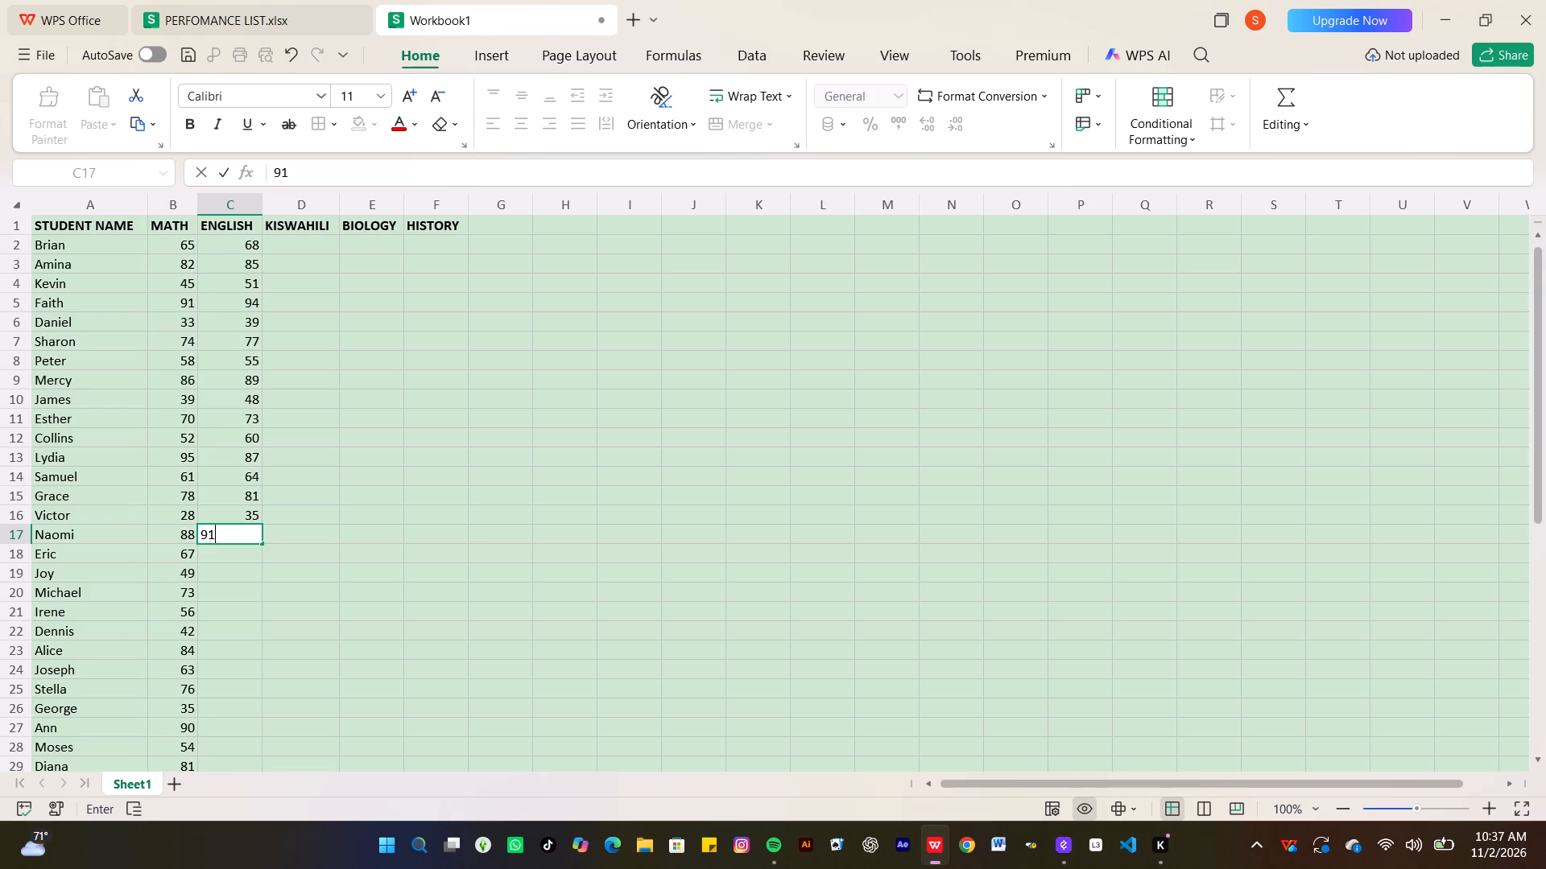
{"action": "key", "text": "Return"}
{"action": "type", "text": "59"}
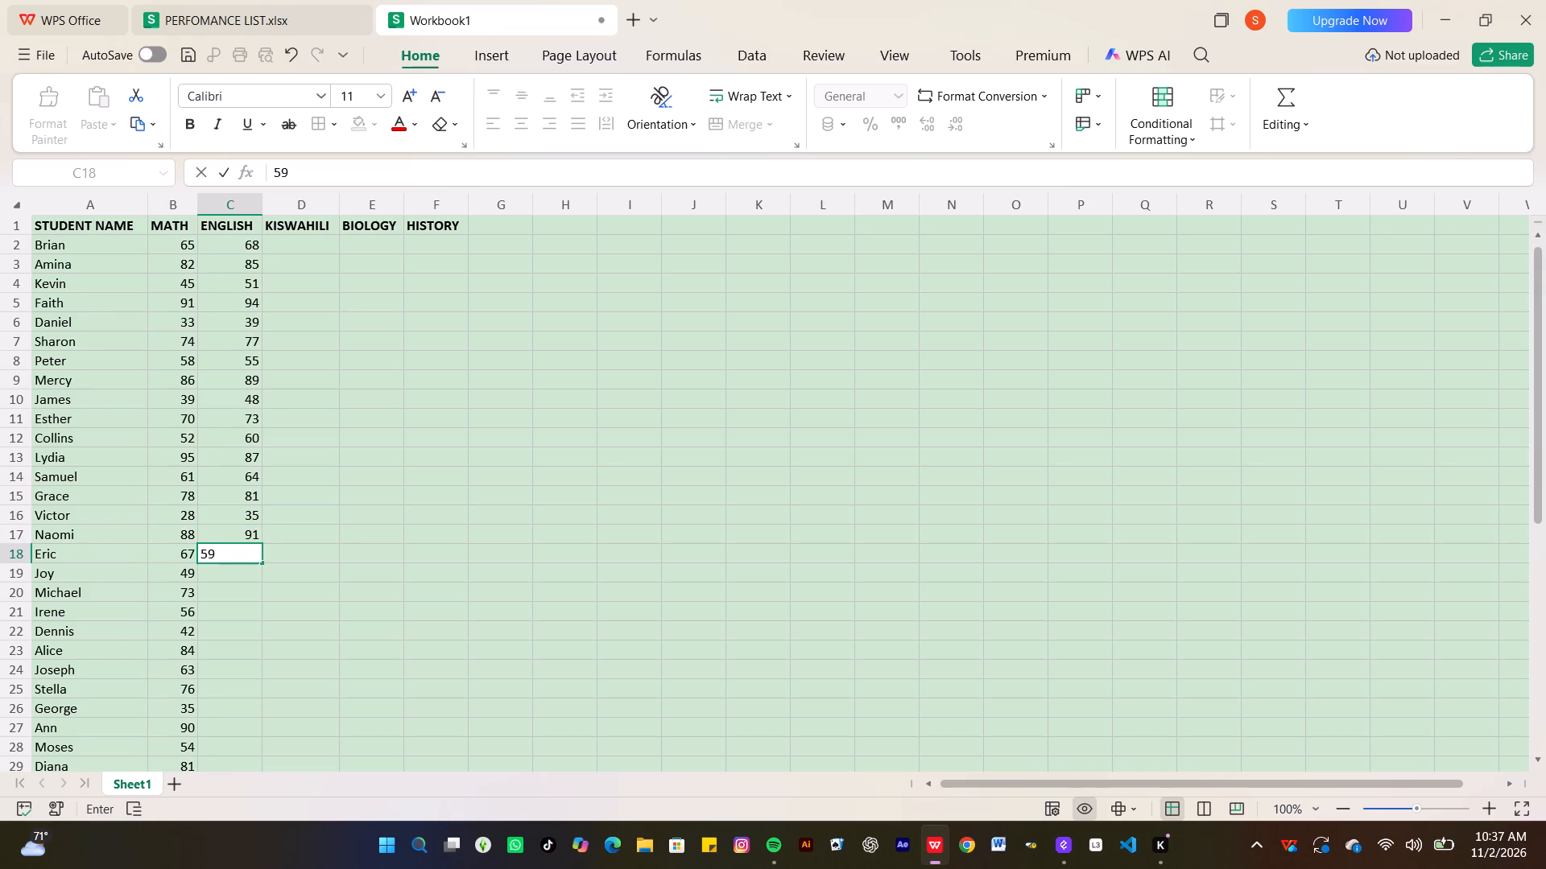
{"action": "key", "text": "Return"}
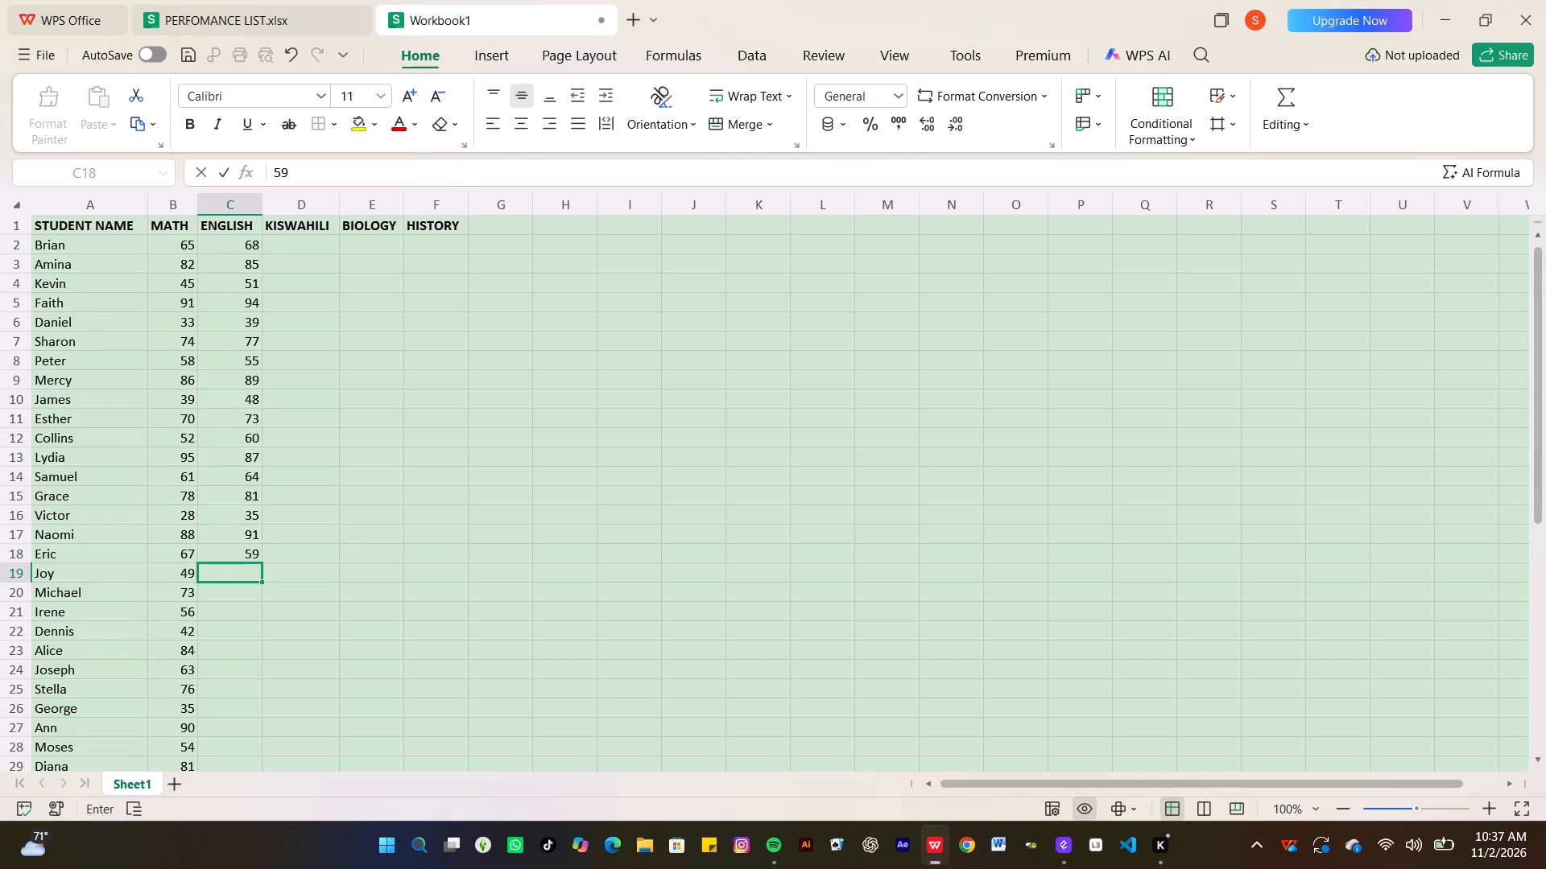
{"action": "type", "text": "58"}
{"action": "key", "text": "Return"}
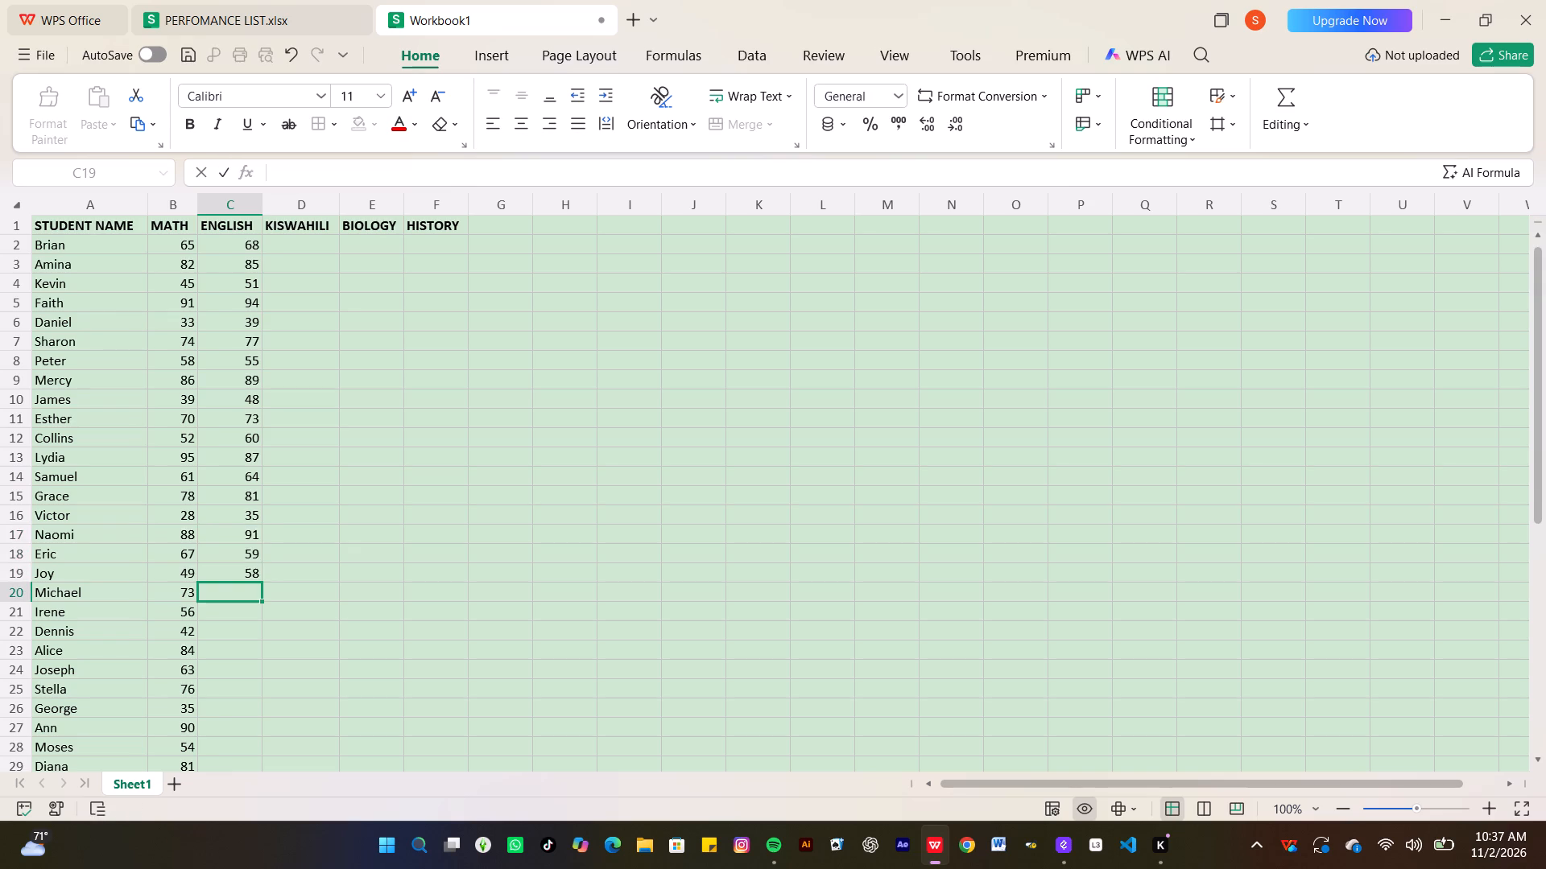
Enter the English marks 76 and 68 for Michael and Irene in cells C20 and C21.
{"action": "type", "text": "76"}
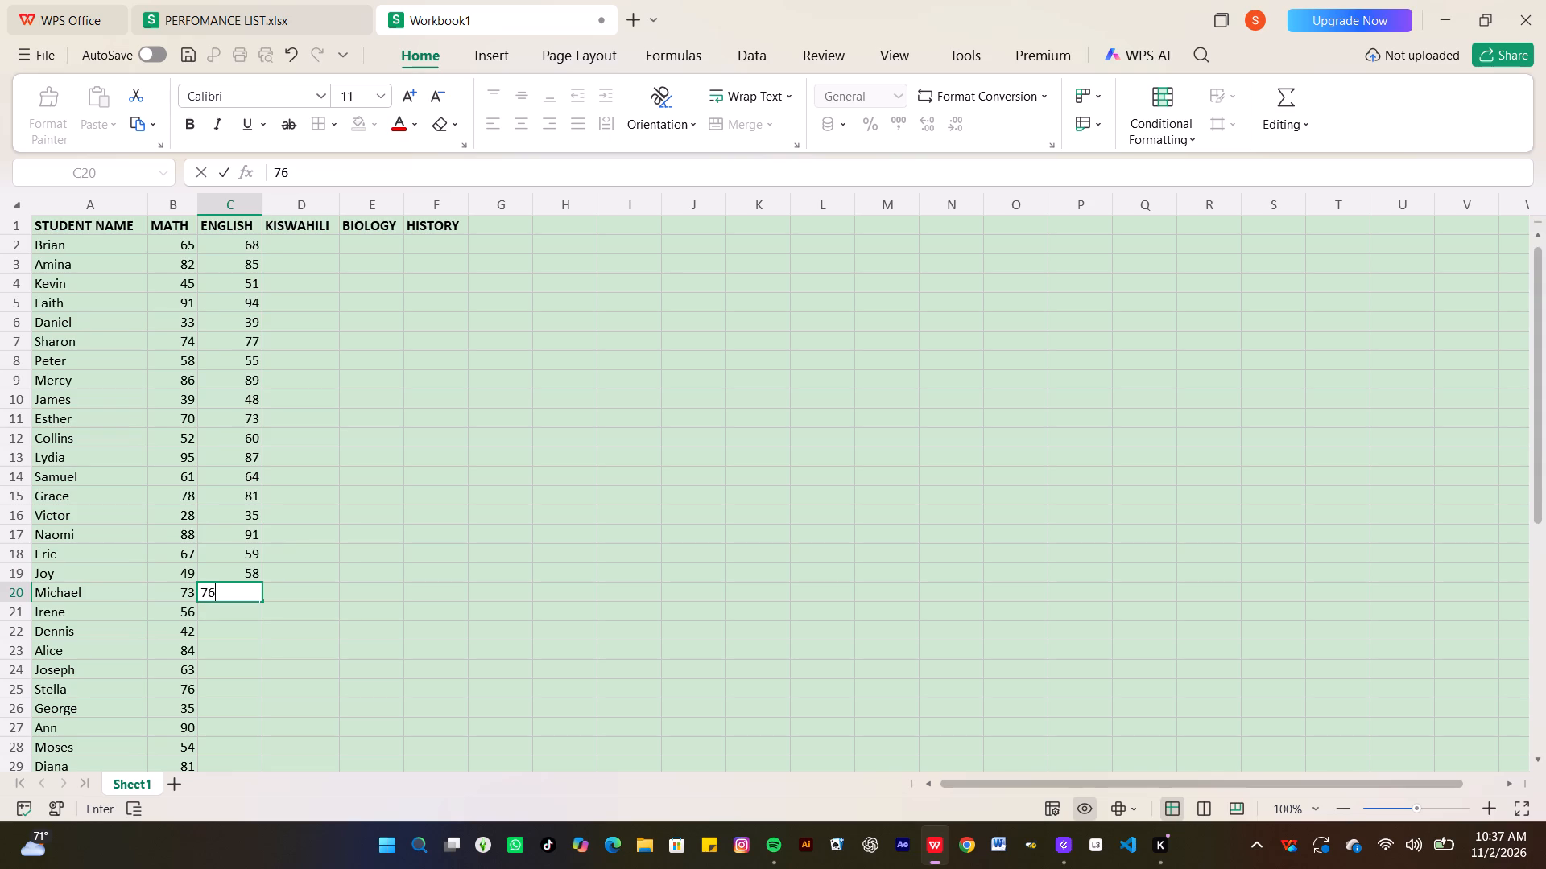
{"action": "type", "text": "68"}
{"action": "key", "text": "BackSpace"}
{"action": "key", "text": "BackSpace"}
{"action": "key", "text": "Return"}
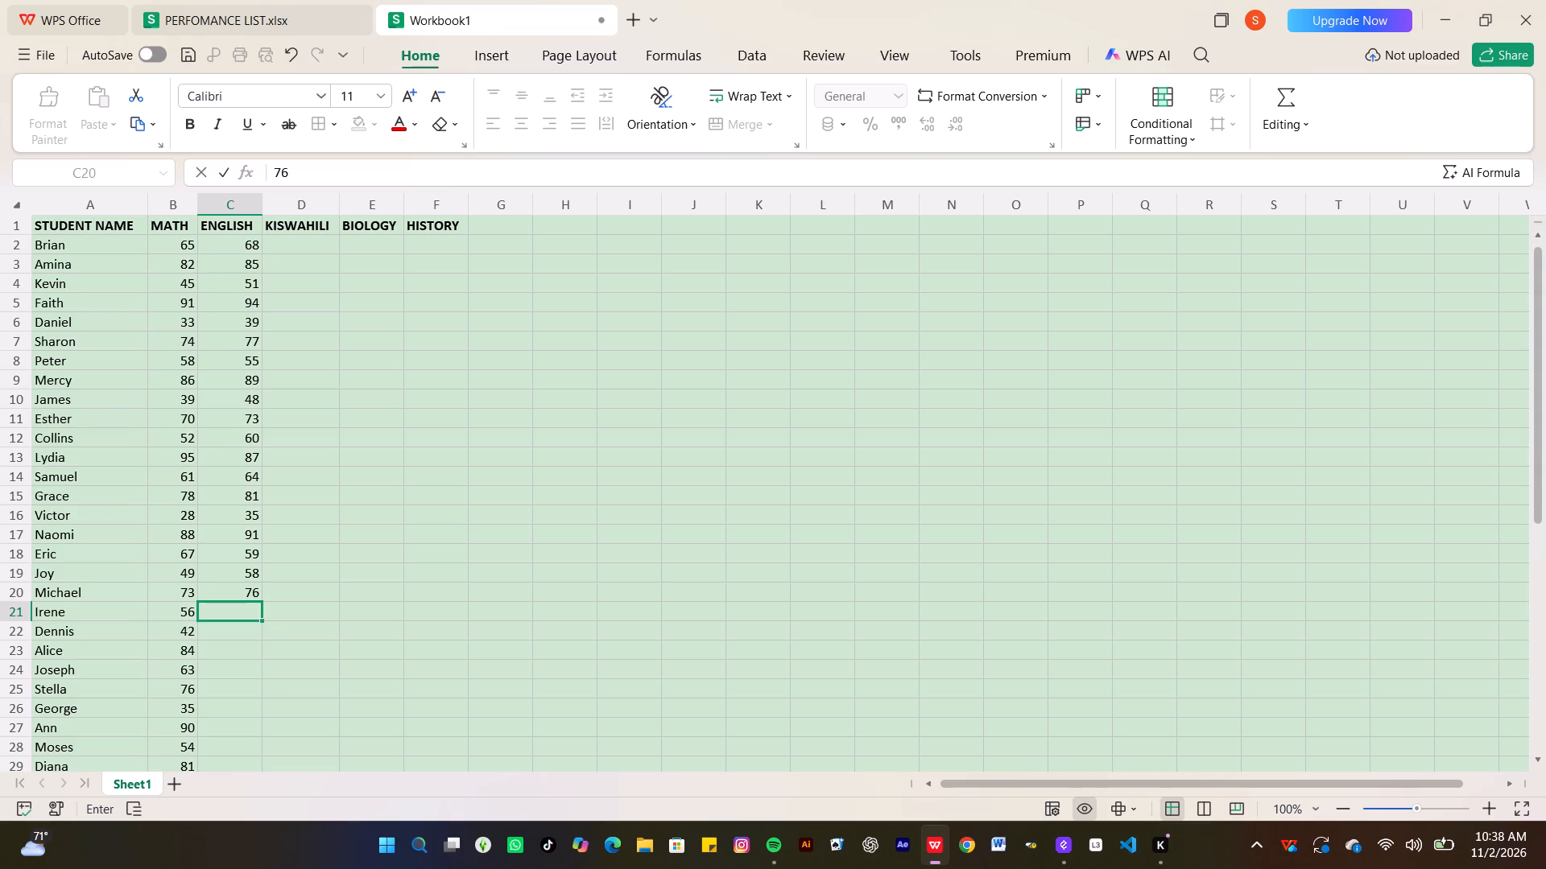
{"action": "type", "text": "68"}
{"action": "key", "text": "Return"}
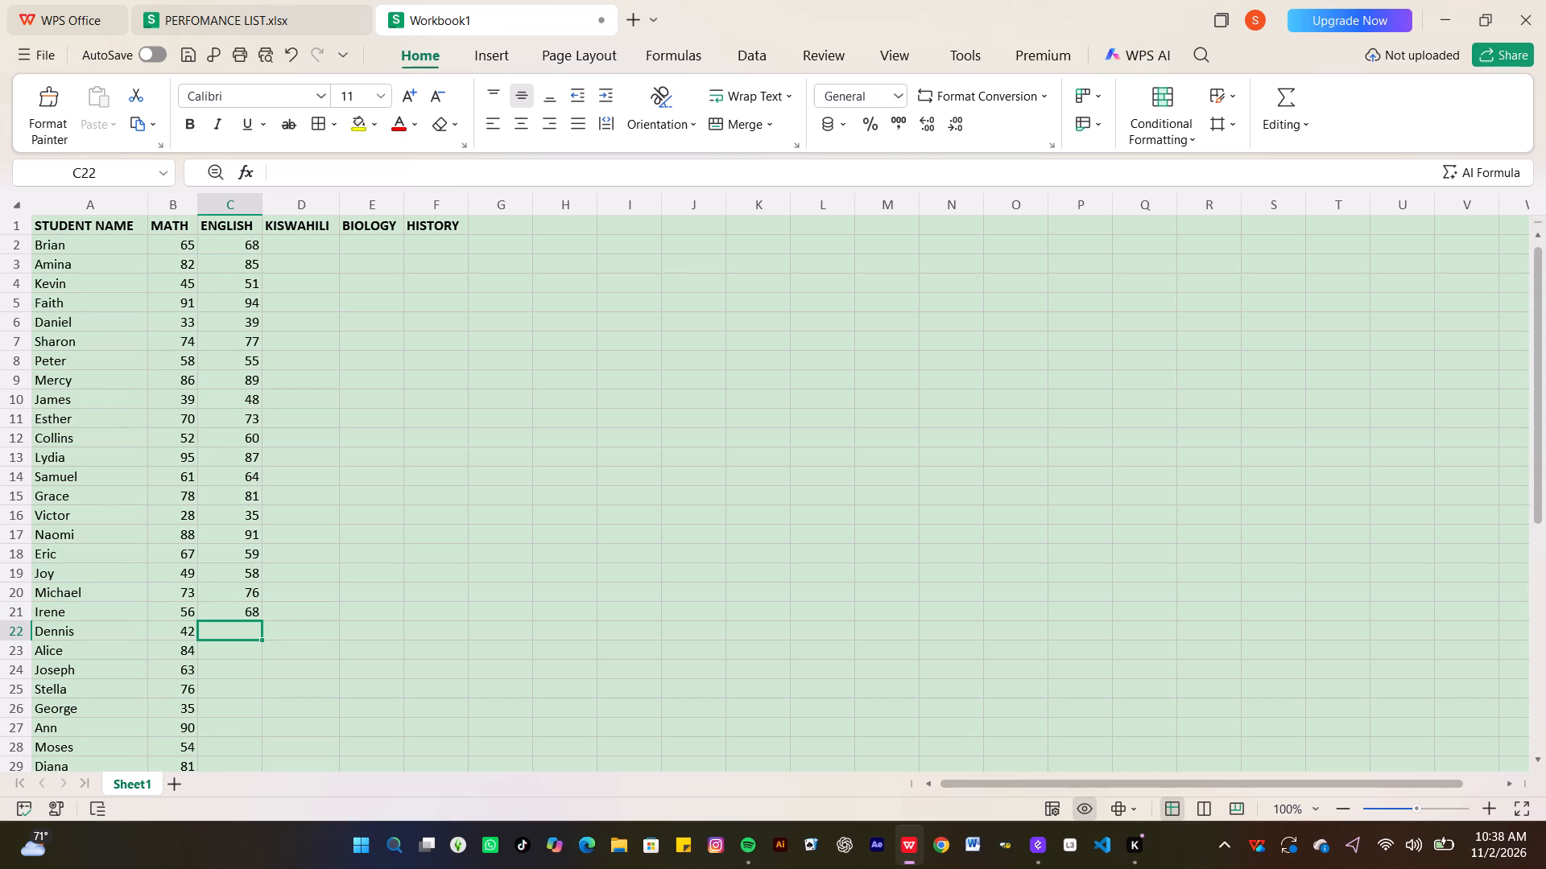
Enter the English marks 45, 86, 61 and 79 for Dennis, Alice, Joseph and Stella in cells C22 to C25.
{"action": "key", "text": "Up"}
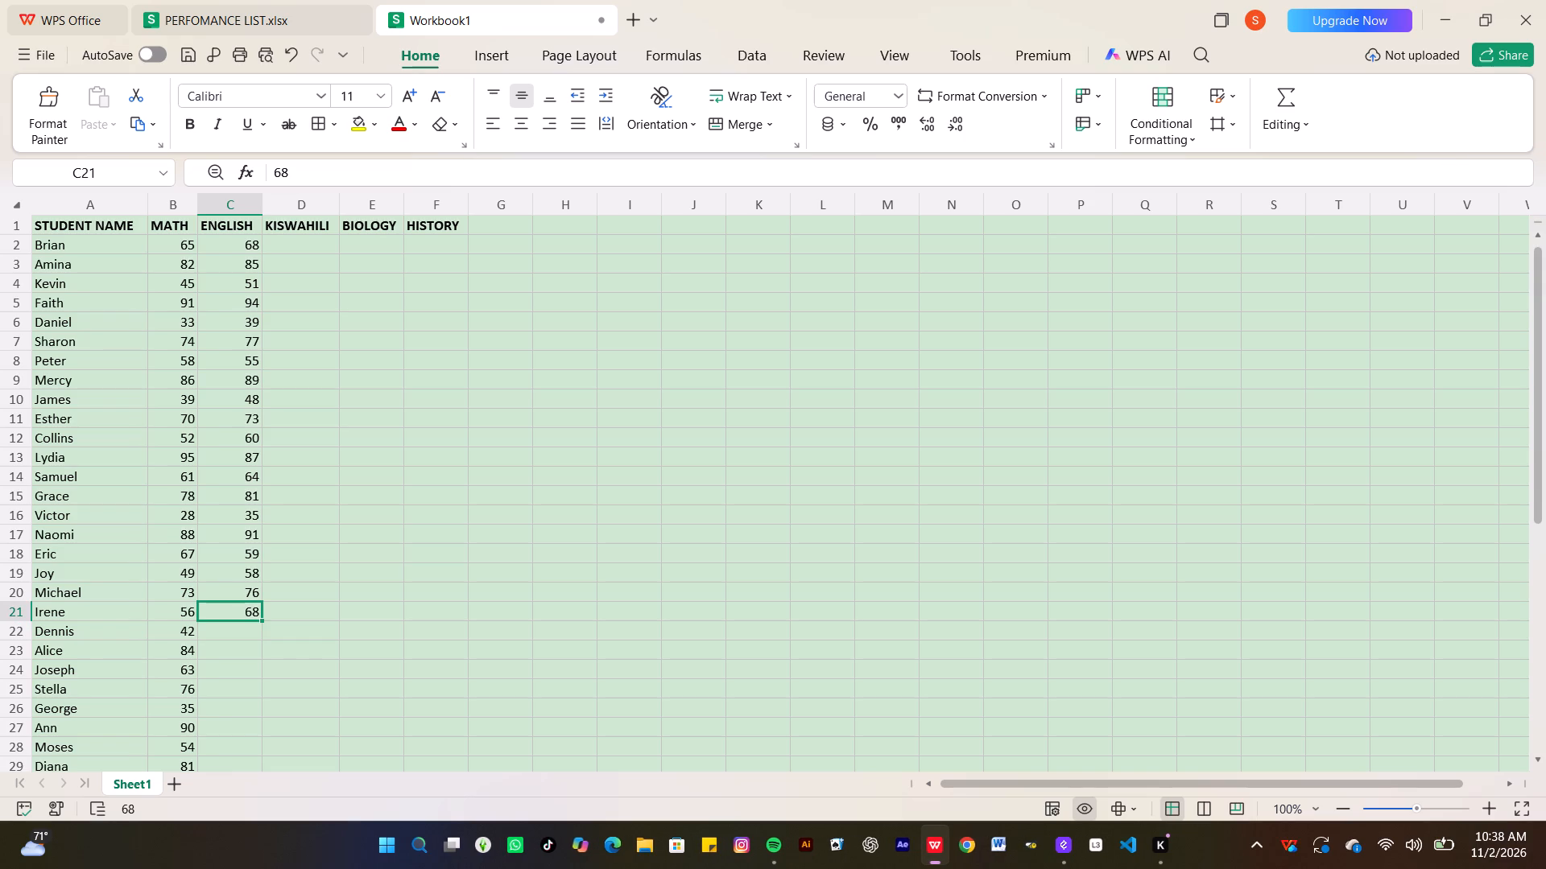
{"action": "key", "text": "Down"}
{"action": "type", "text": "45"}
{"action": "key", "text": "Return"}
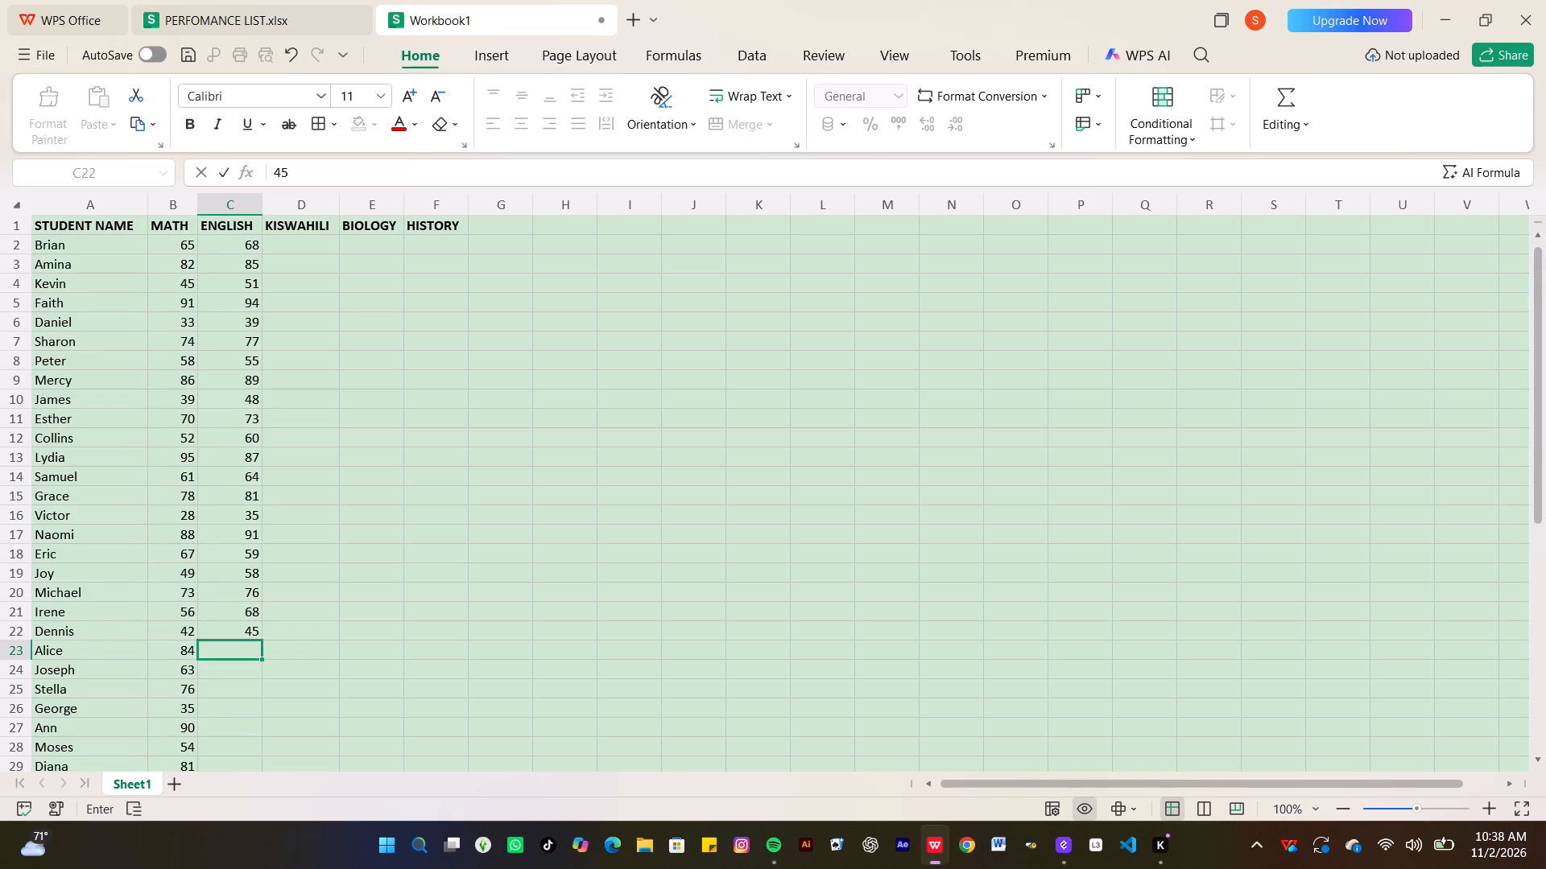
{"action": "key", "text": "8"}
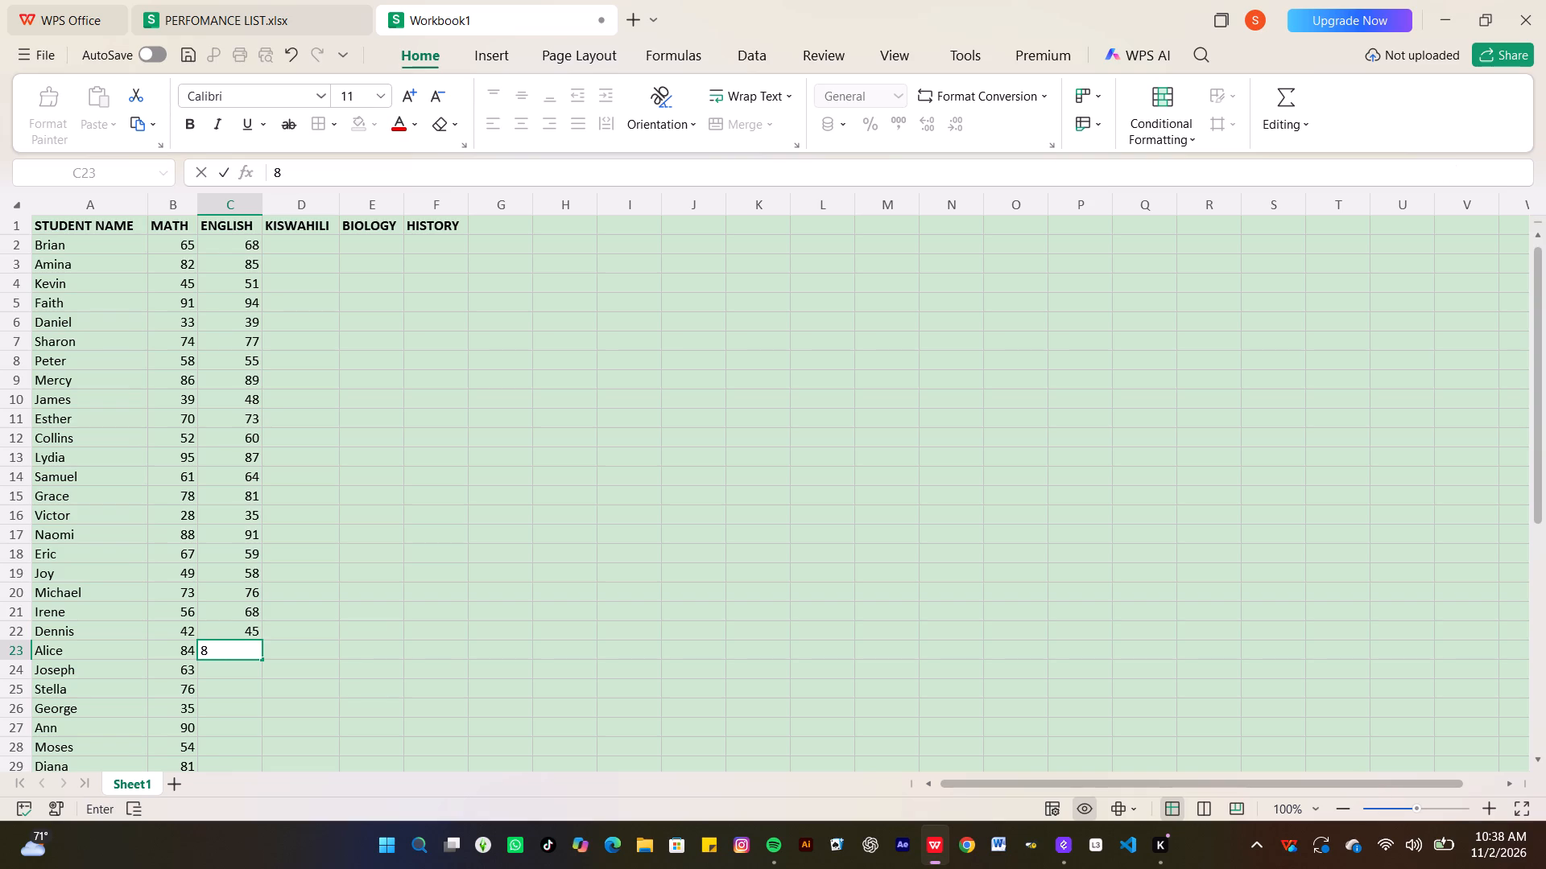
{"action": "key", "text": "6"}
{"action": "key", "text": "Return"}
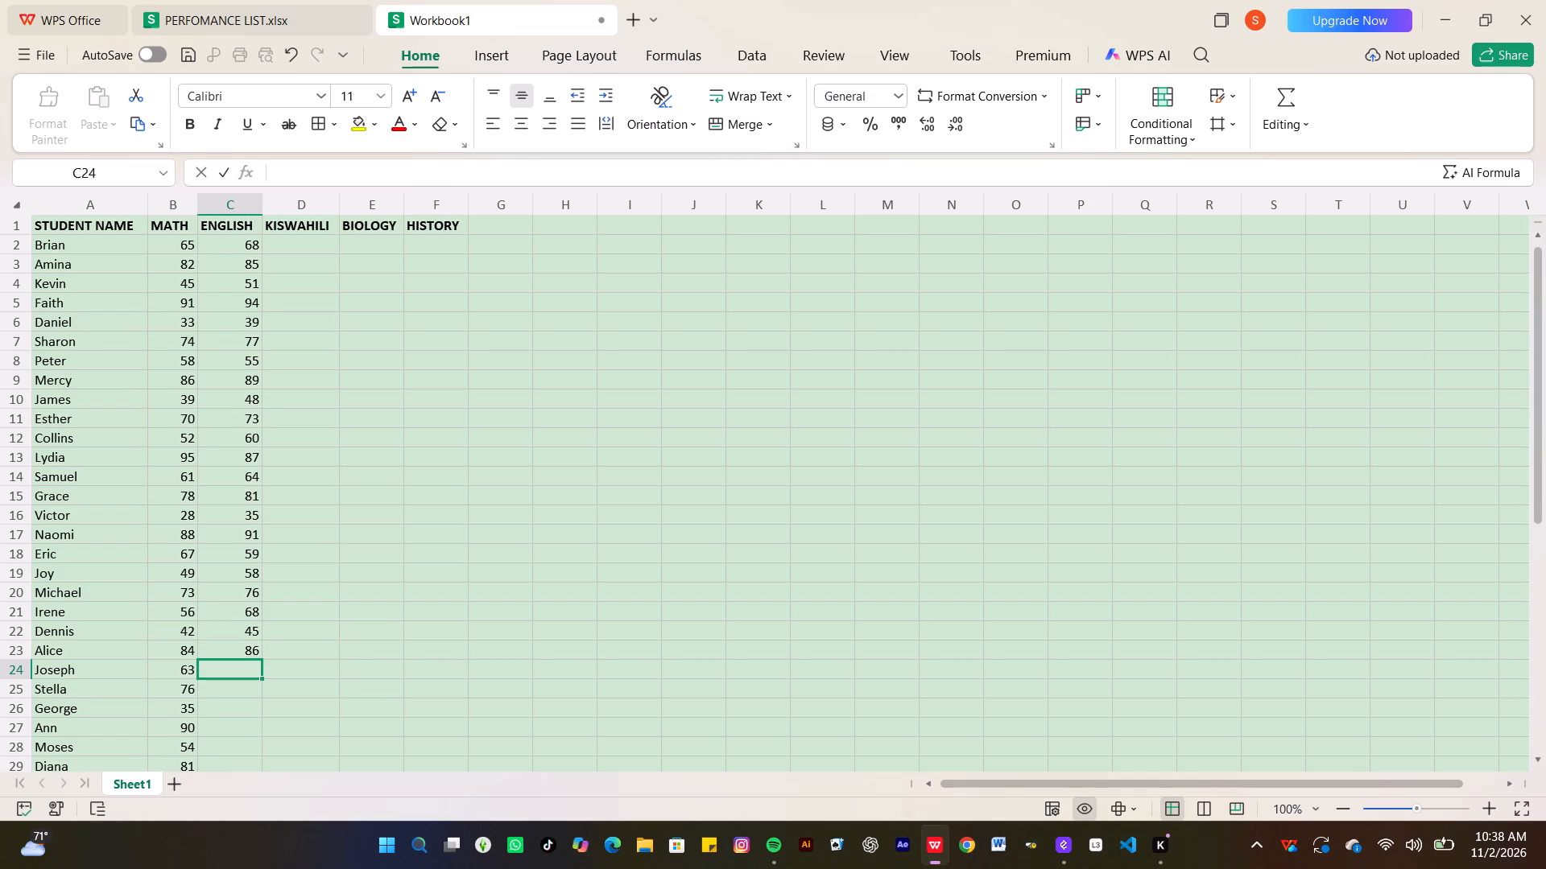
{"action": "type", "text": "61"}
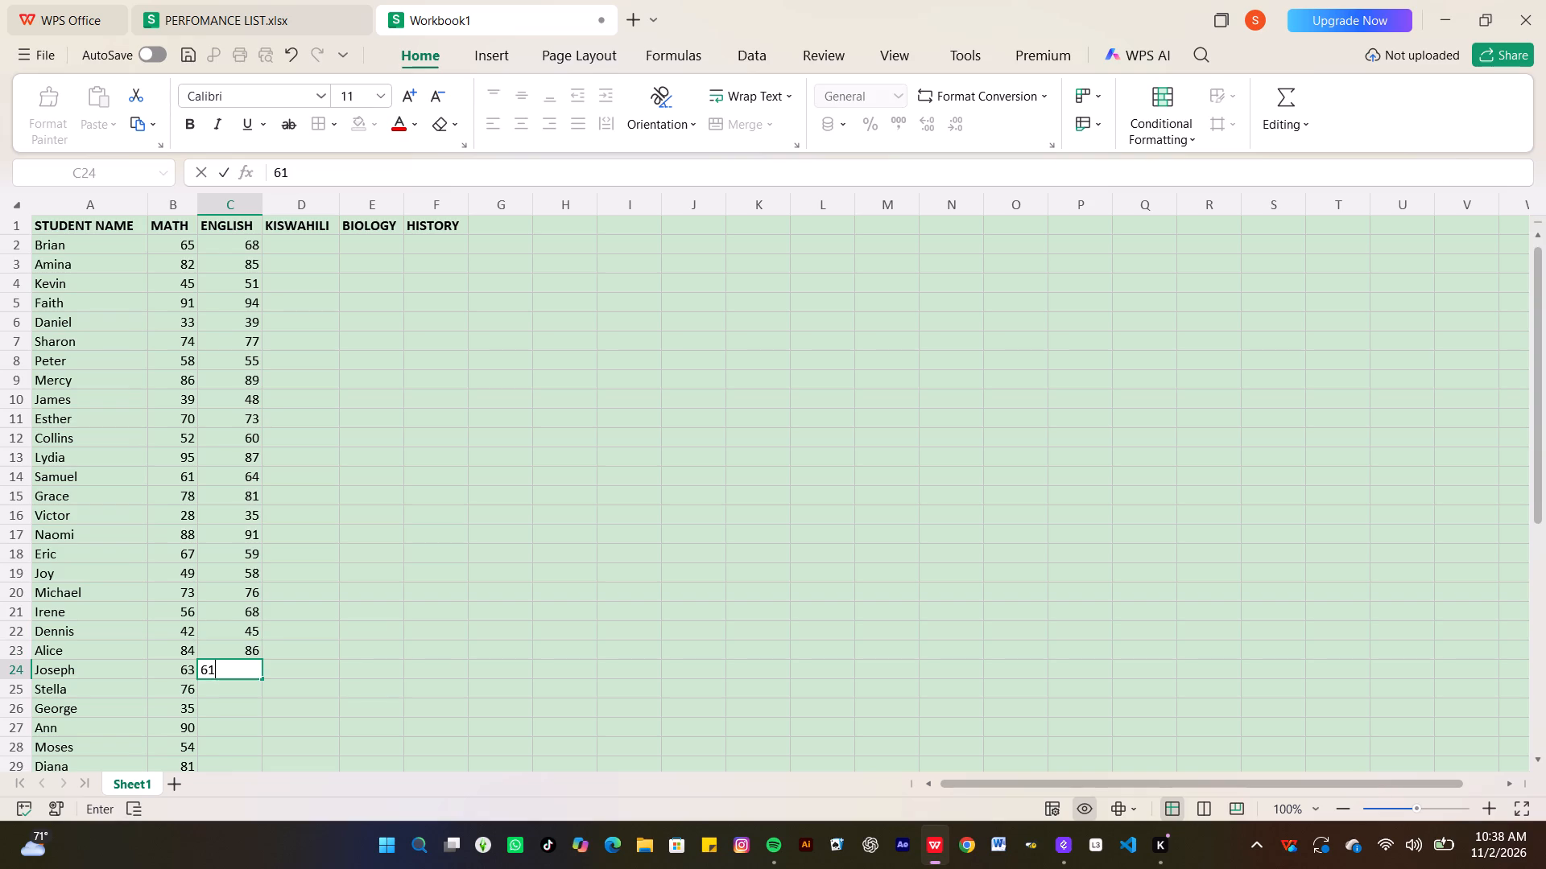
{"action": "key", "text": "Return"}
{"action": "type", "text": "79"}
{"action": "key", "text": "Return"}
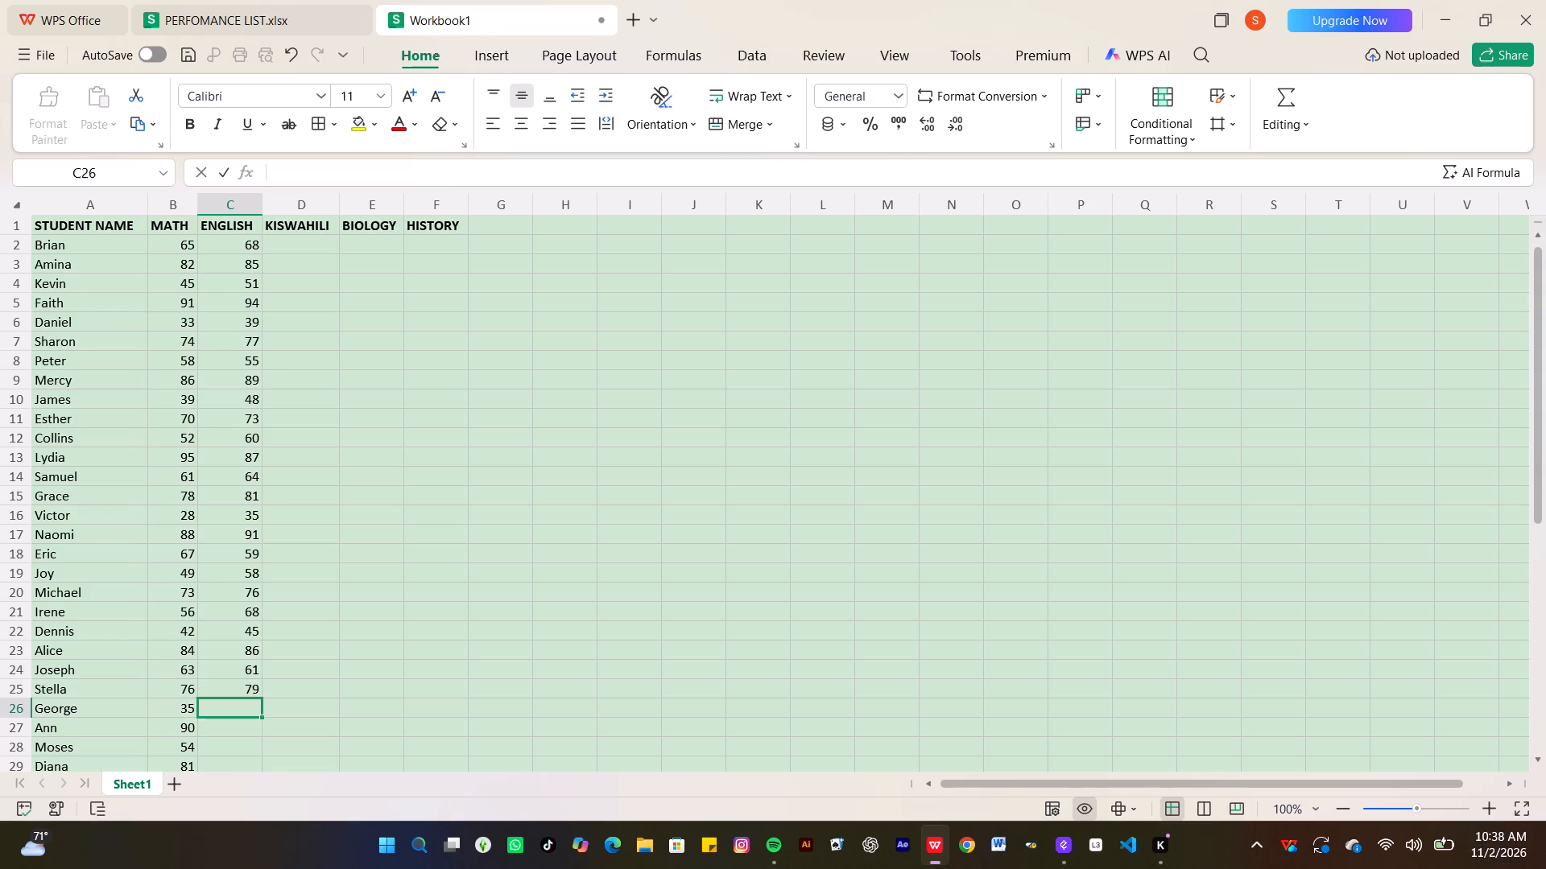
Enter the English marks 41, 88, 52, 84, 43 and 71 for George, Ann, Moses, Diana, Alex and Rebecca in cells C26 to C31.
{"action": "type", "text": "41"}
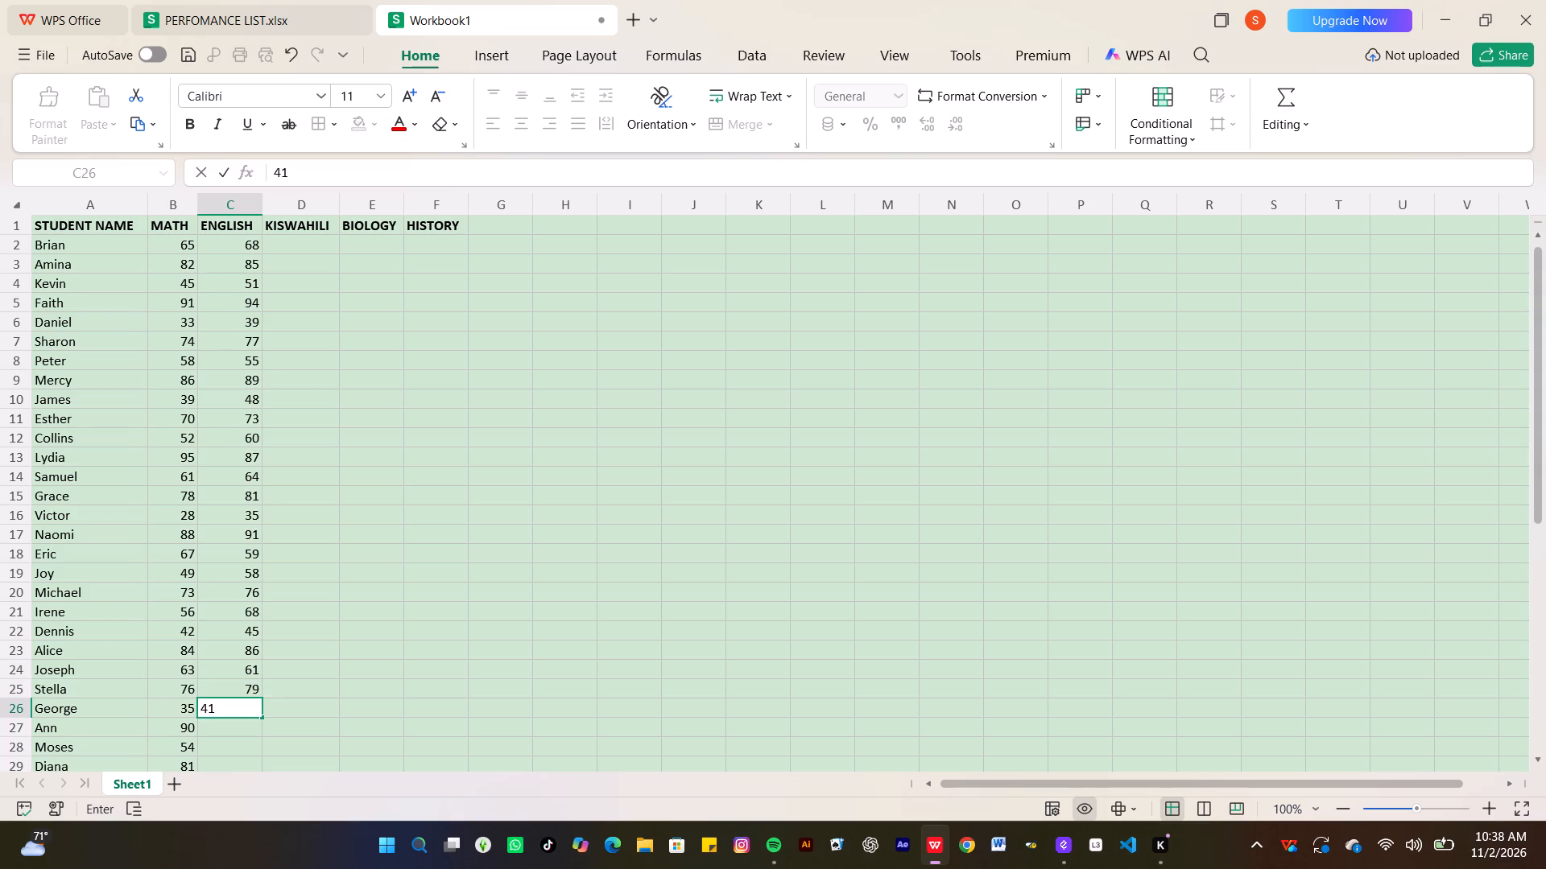
{"action": "key", "text": "Return"}
{"action": "type", "text": "88"}
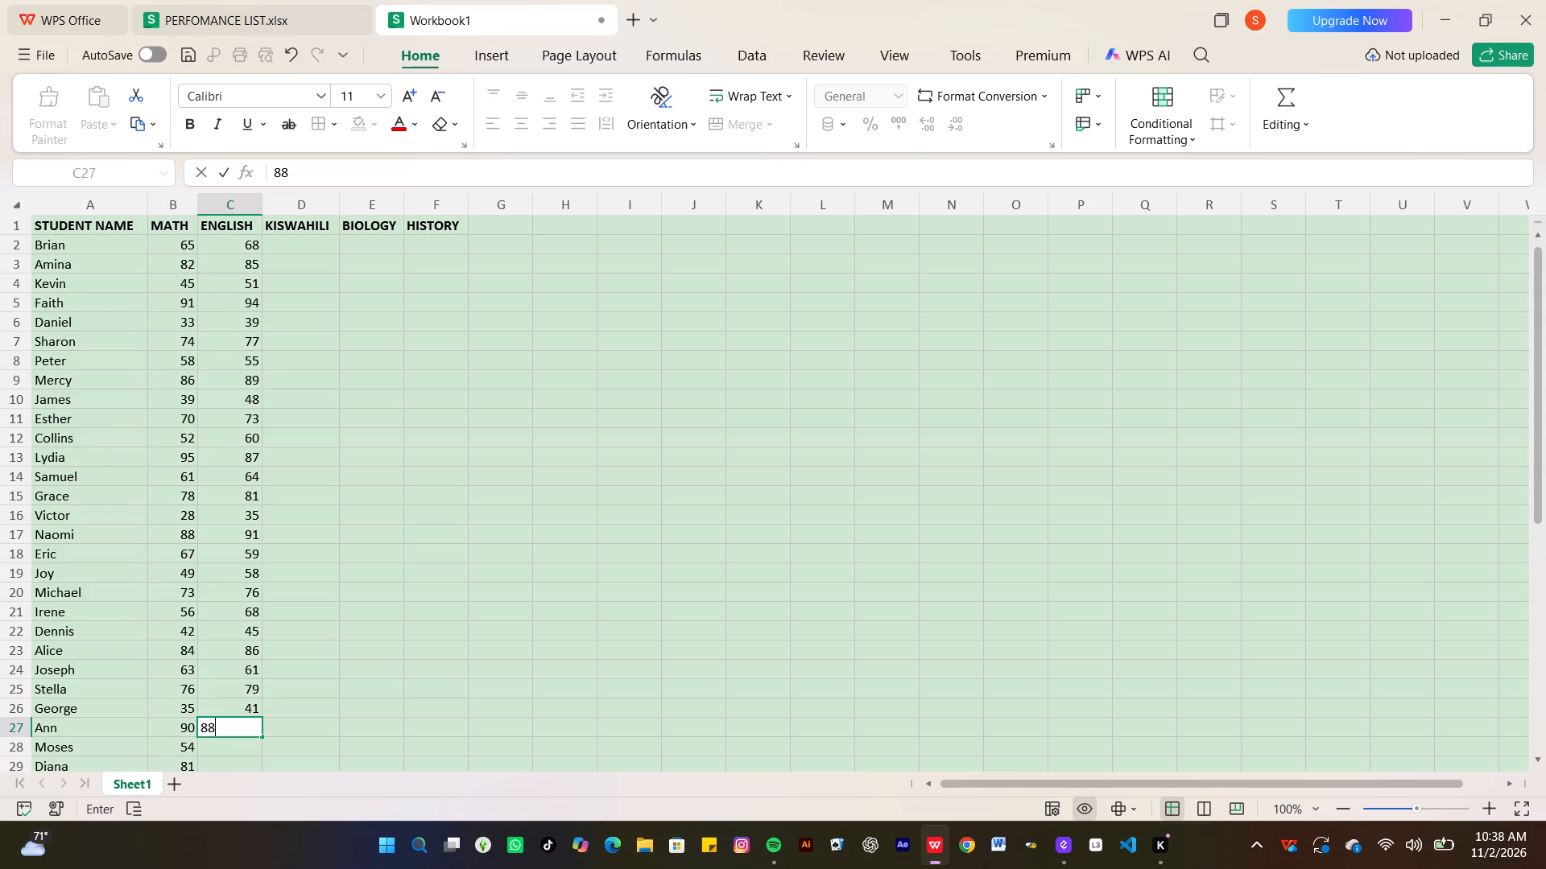
{"action": "key", "text": "Return"}
{"action": "type", "text": "52"}
{"action": "key", "text": "Return"}
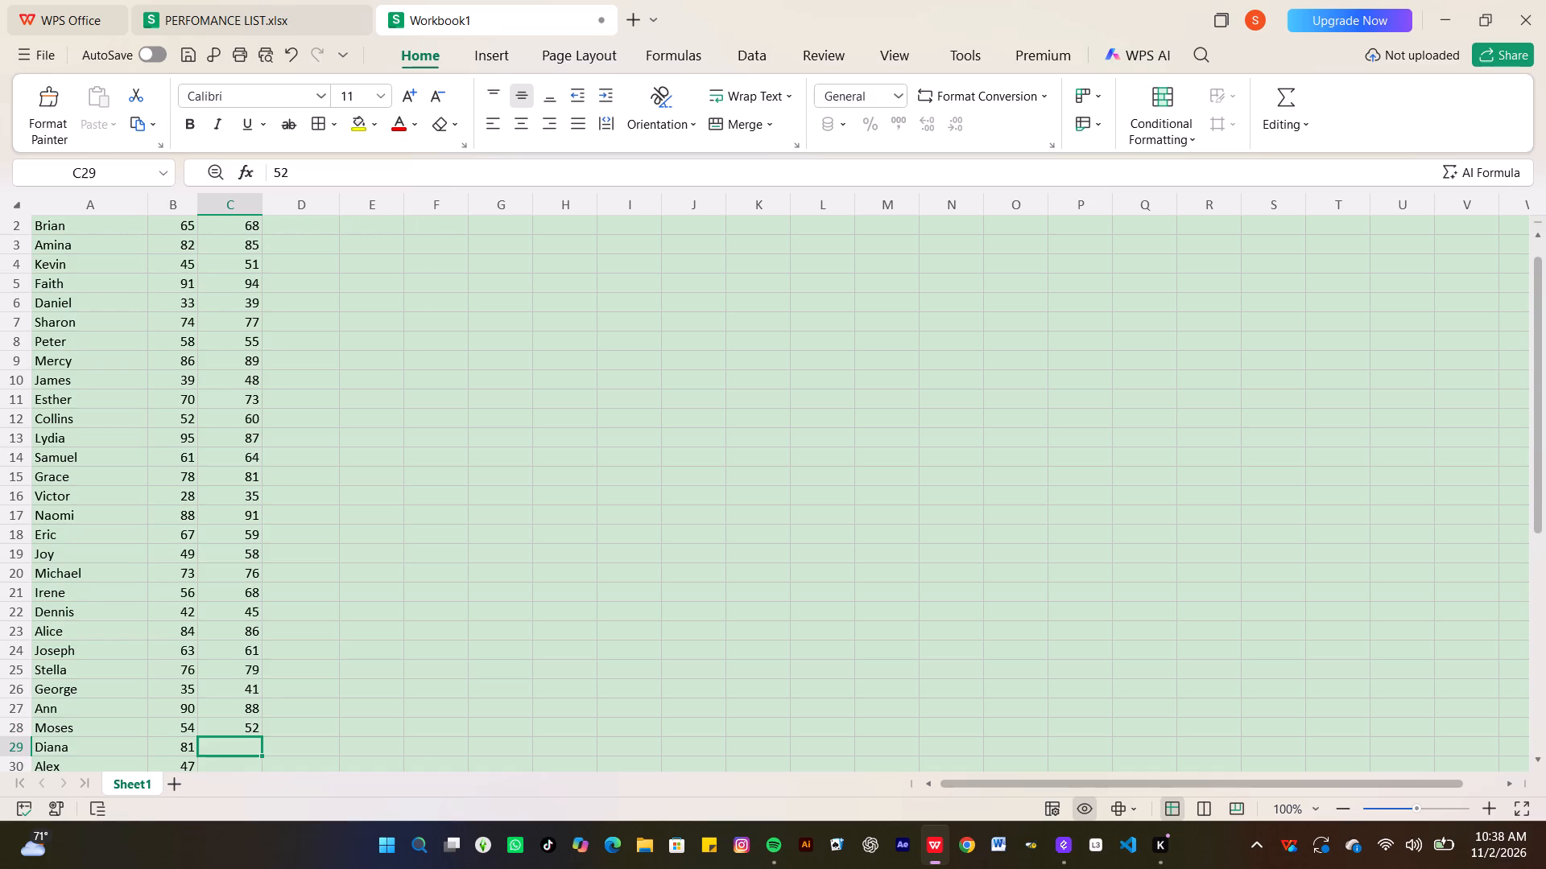
{"action": "type", "text": "84"}
{"action": "key", "text": "Return"}
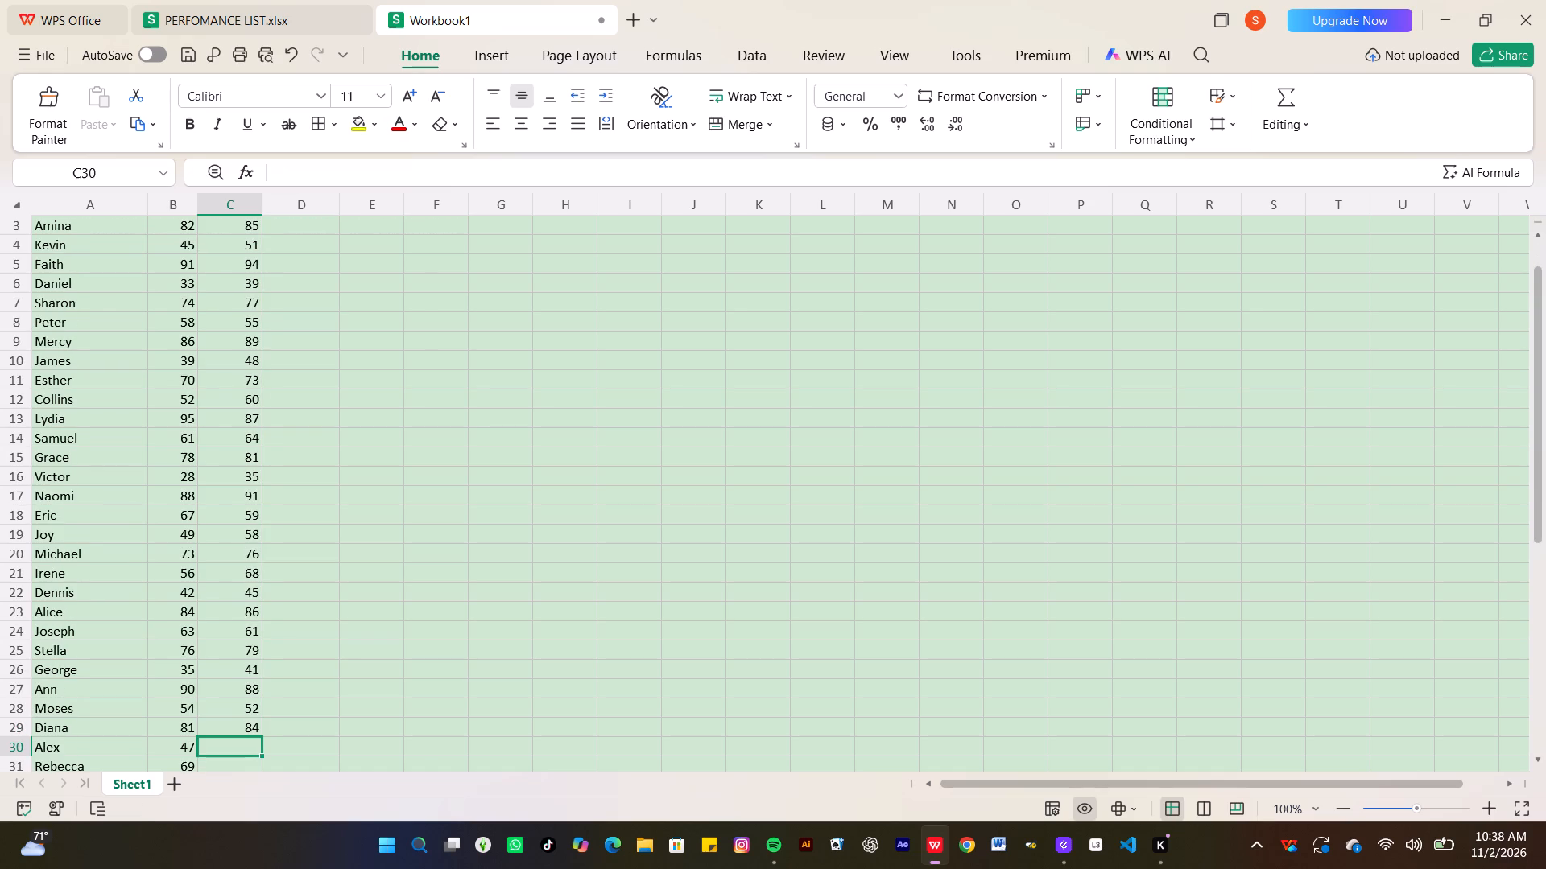
{"action": "type", "text": "43"}
{"action": "key", "text": "Return"}
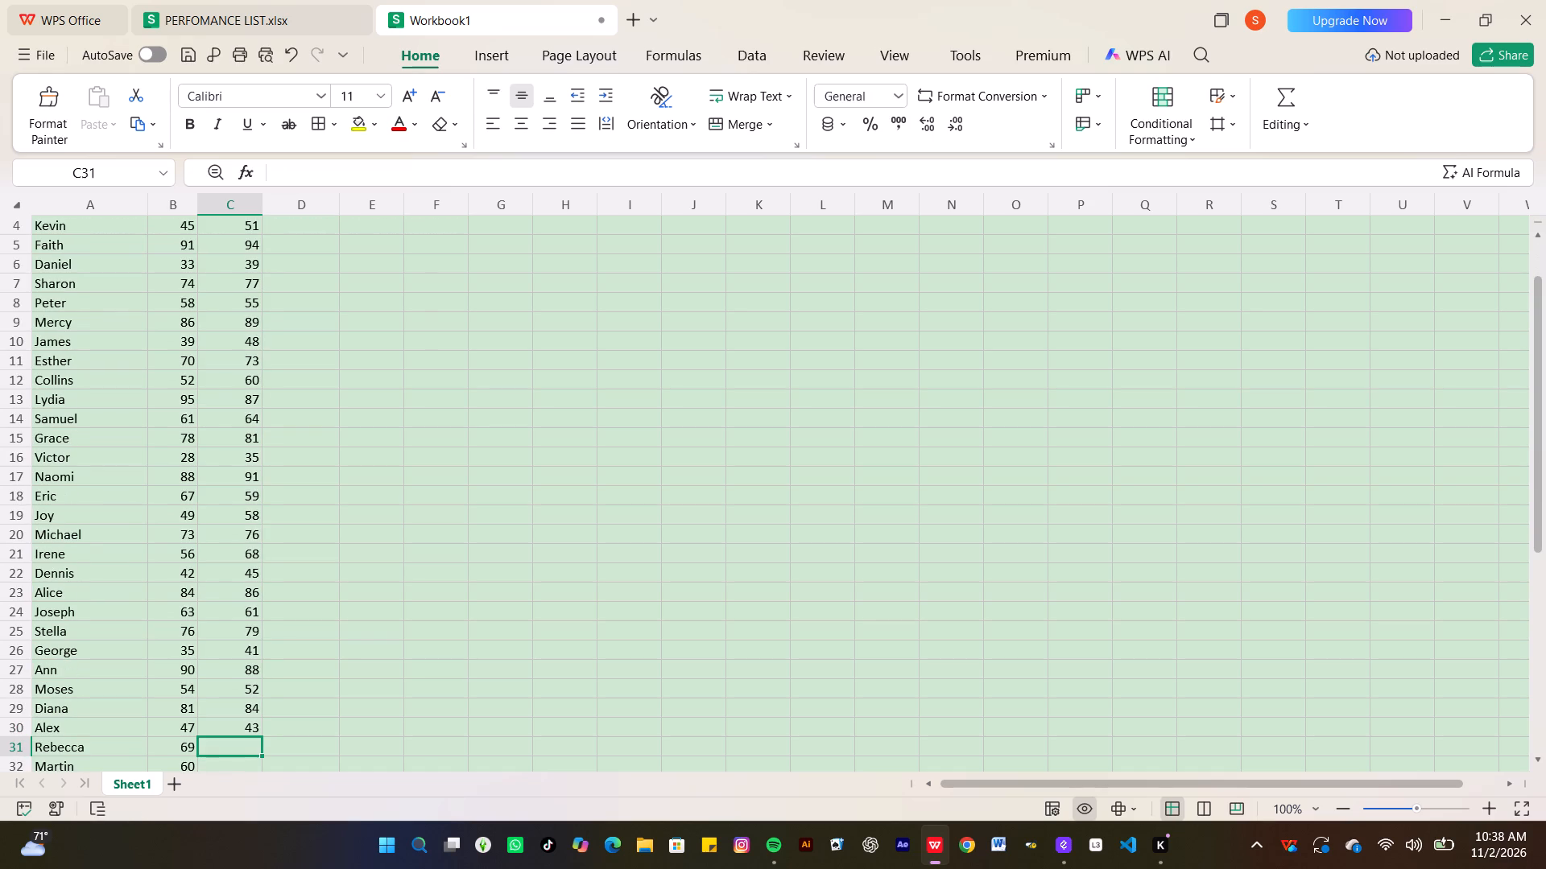
{"action": "type", "text": "71"}
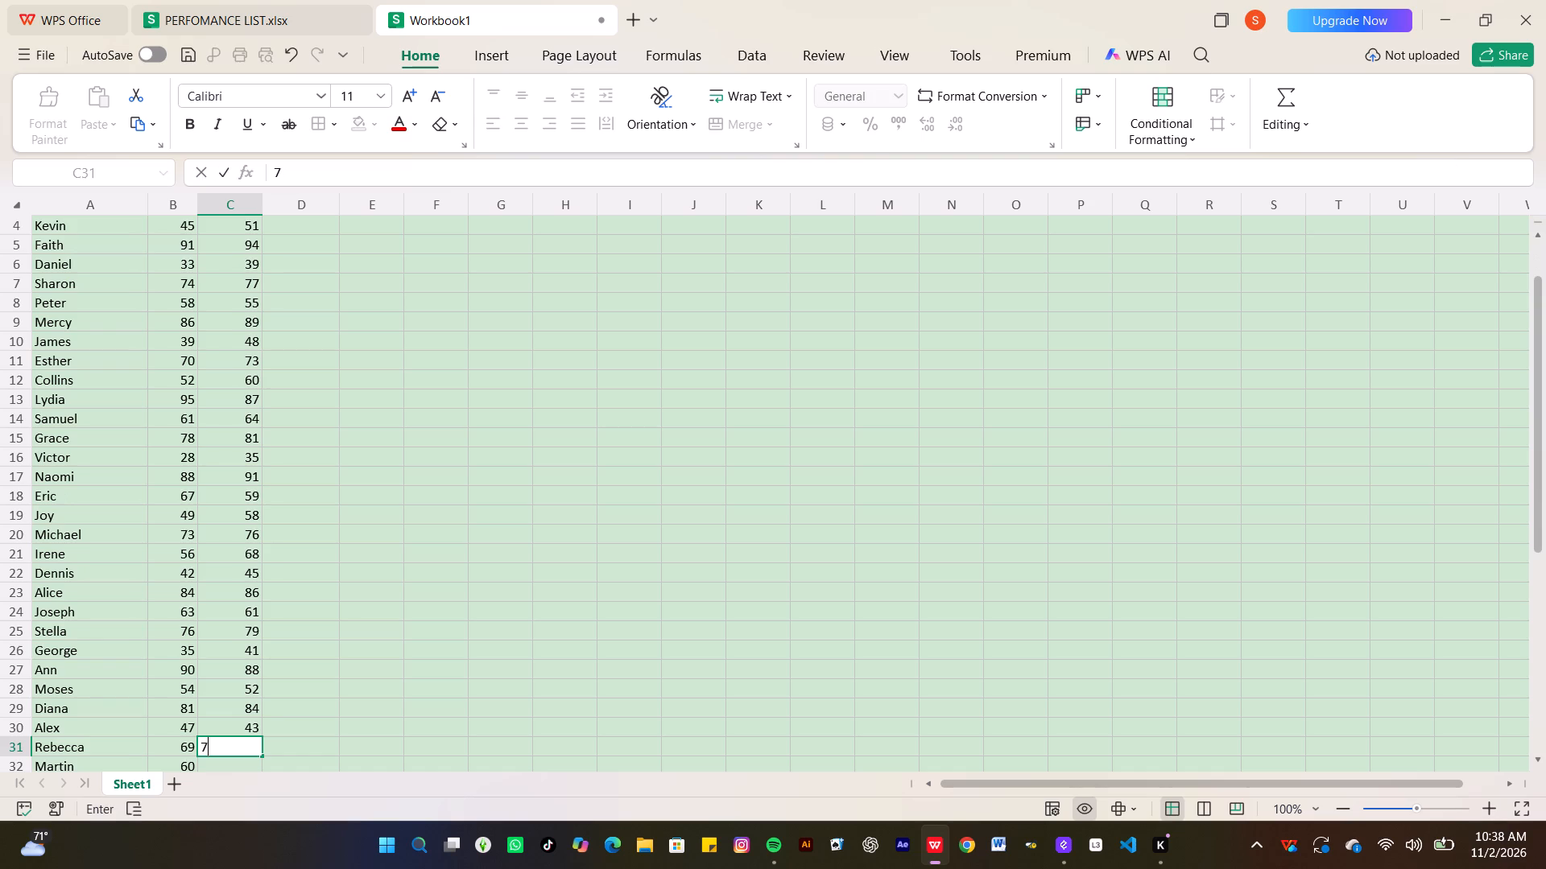
{"action": "key", "text": "Return"}
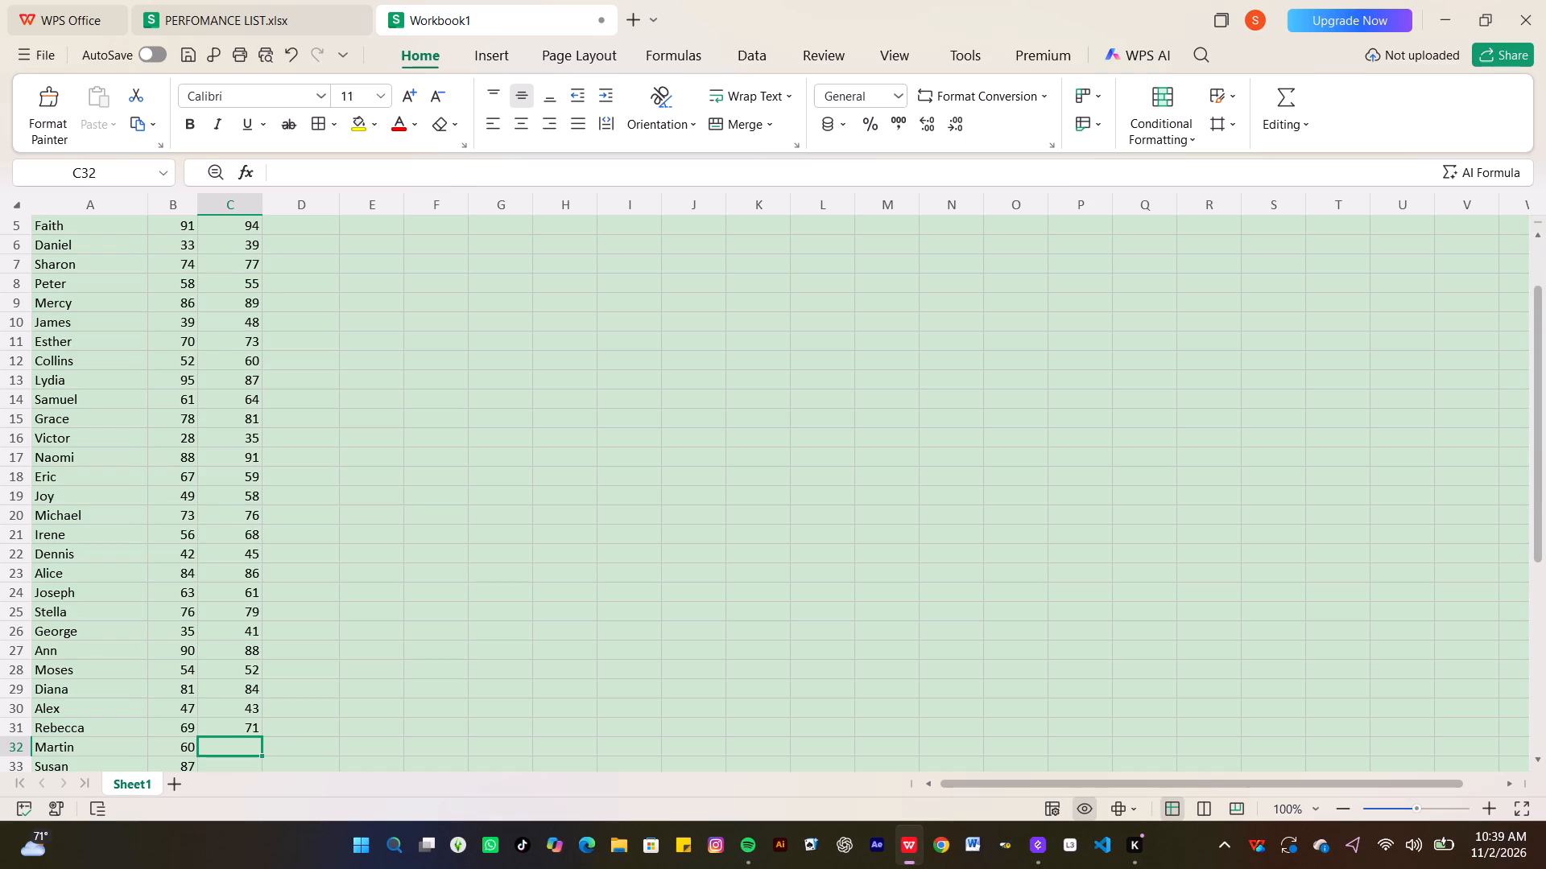
Review the entered English marks one by one from Rebecca's row back up to the ENGLISH header in cell C1.
{"action": "key", "text": "Up"}
{"action": "key", "text": "Up"}
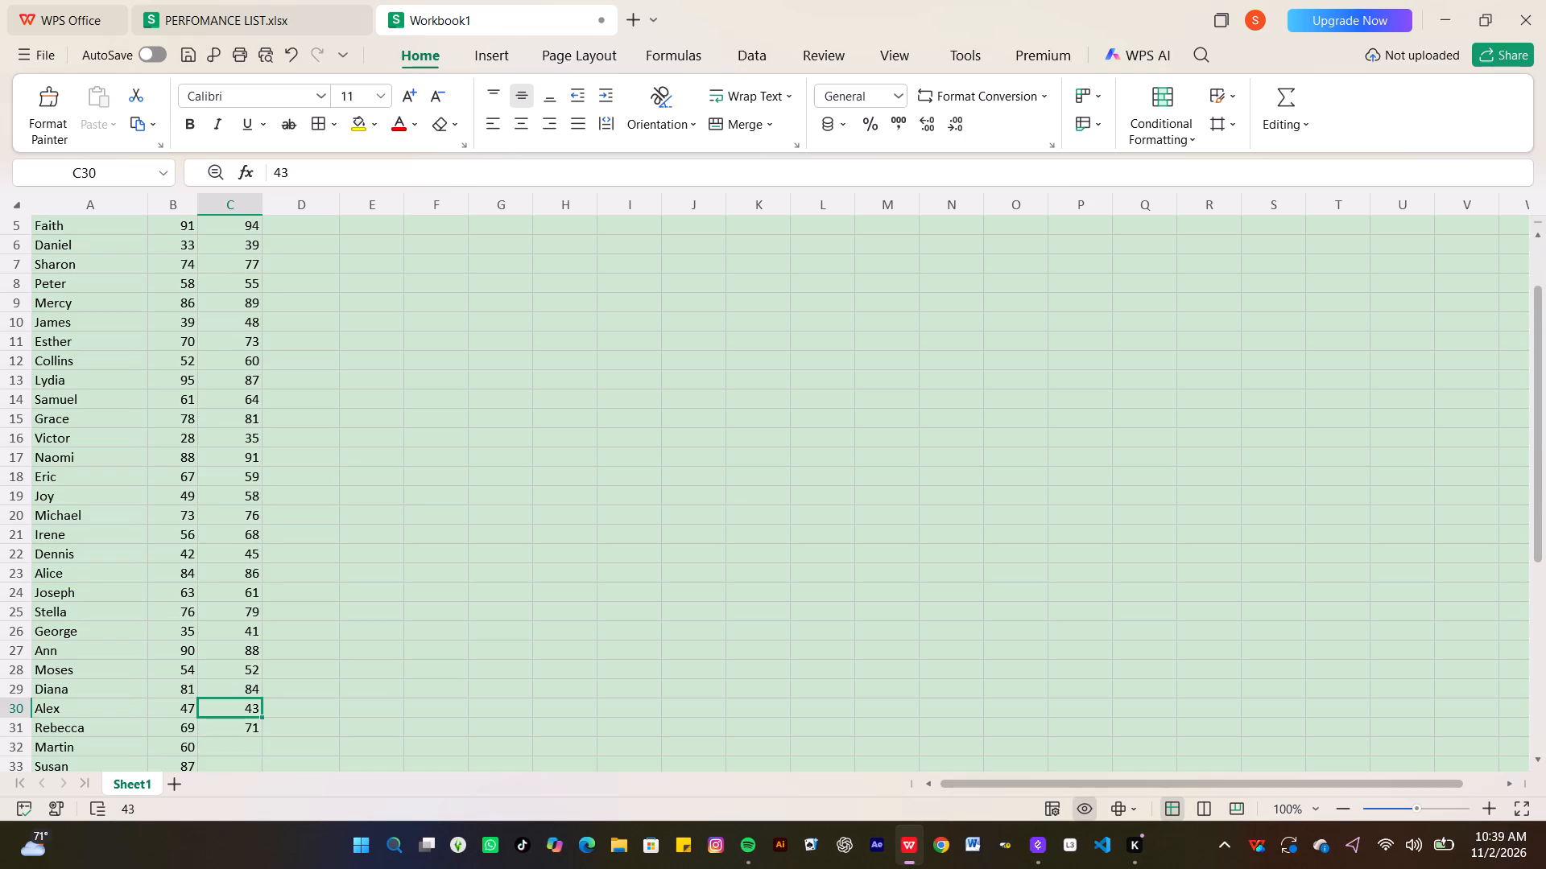
{"action": "key", "text": "Up"}
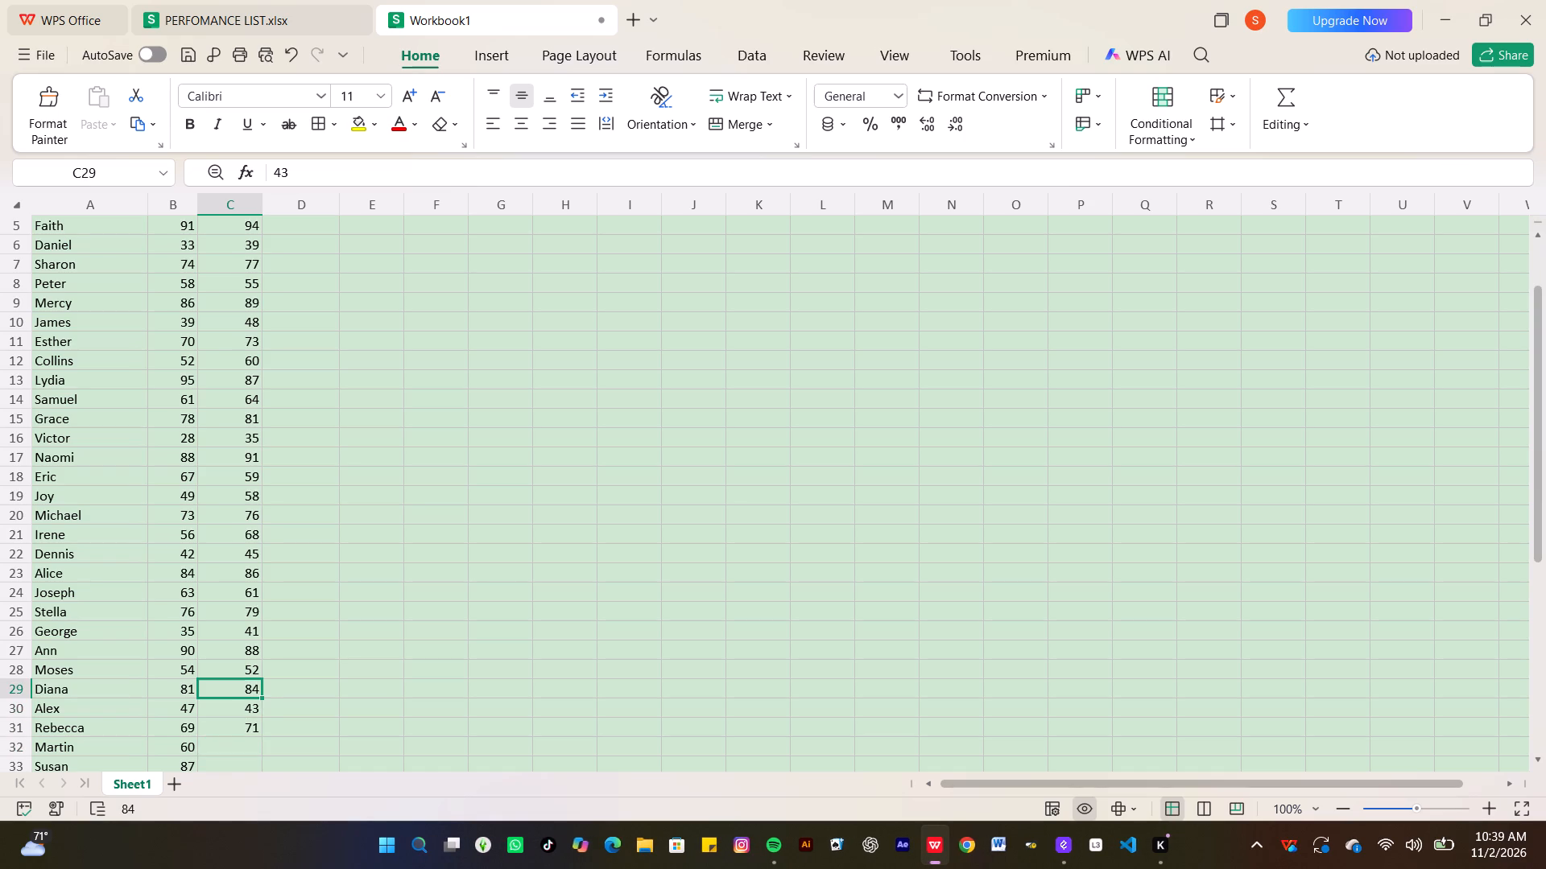
{"action": "key", "text": "Up"}
{"action": "key", "text": "Up"}
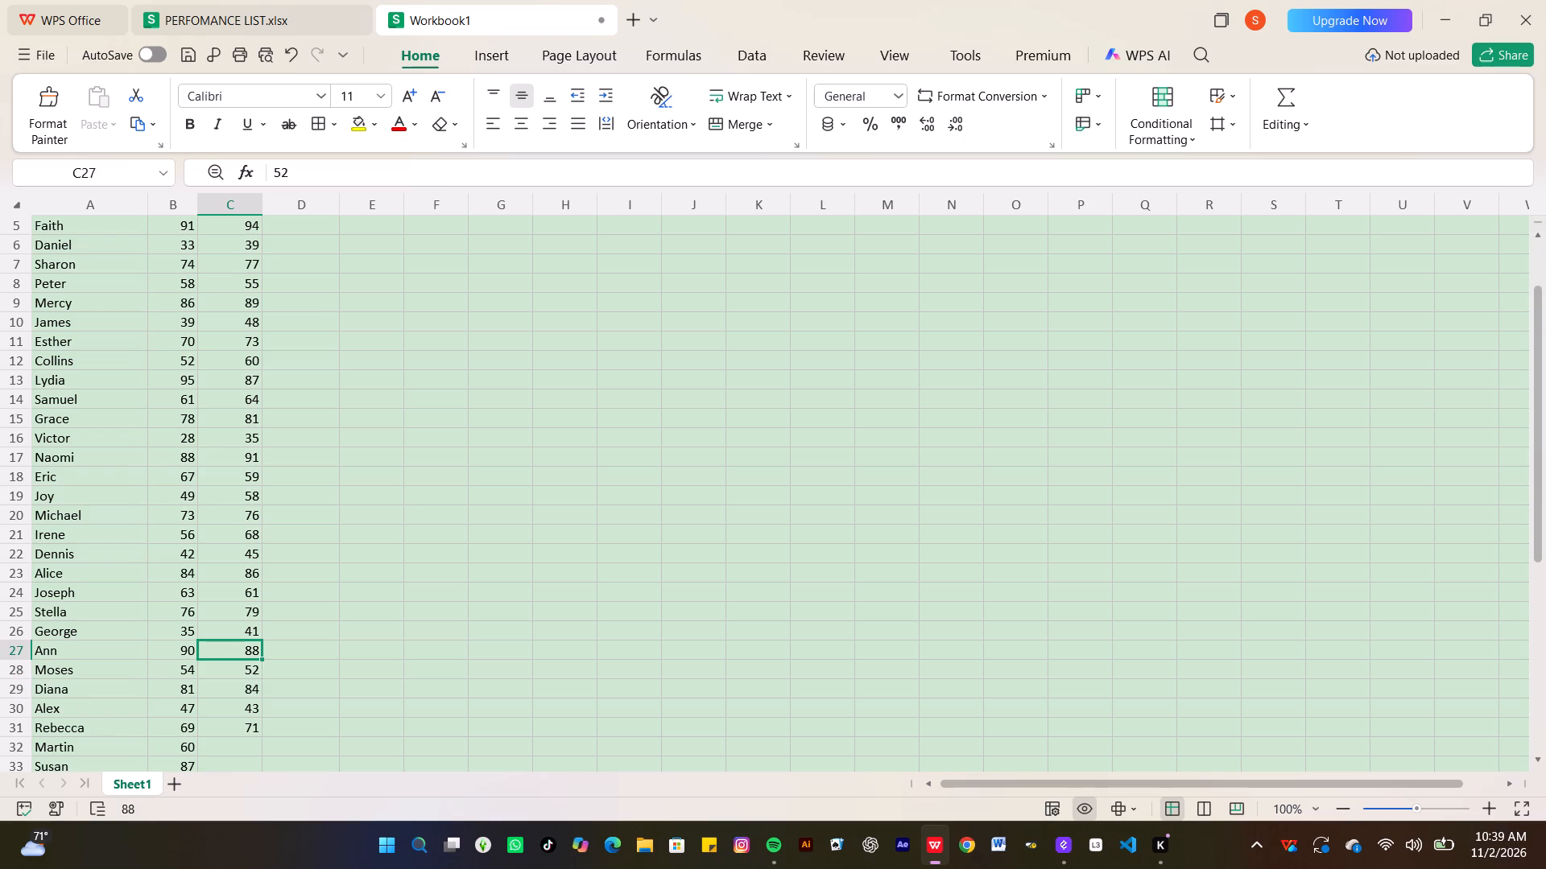
{"action": "key", "text": "Up"}
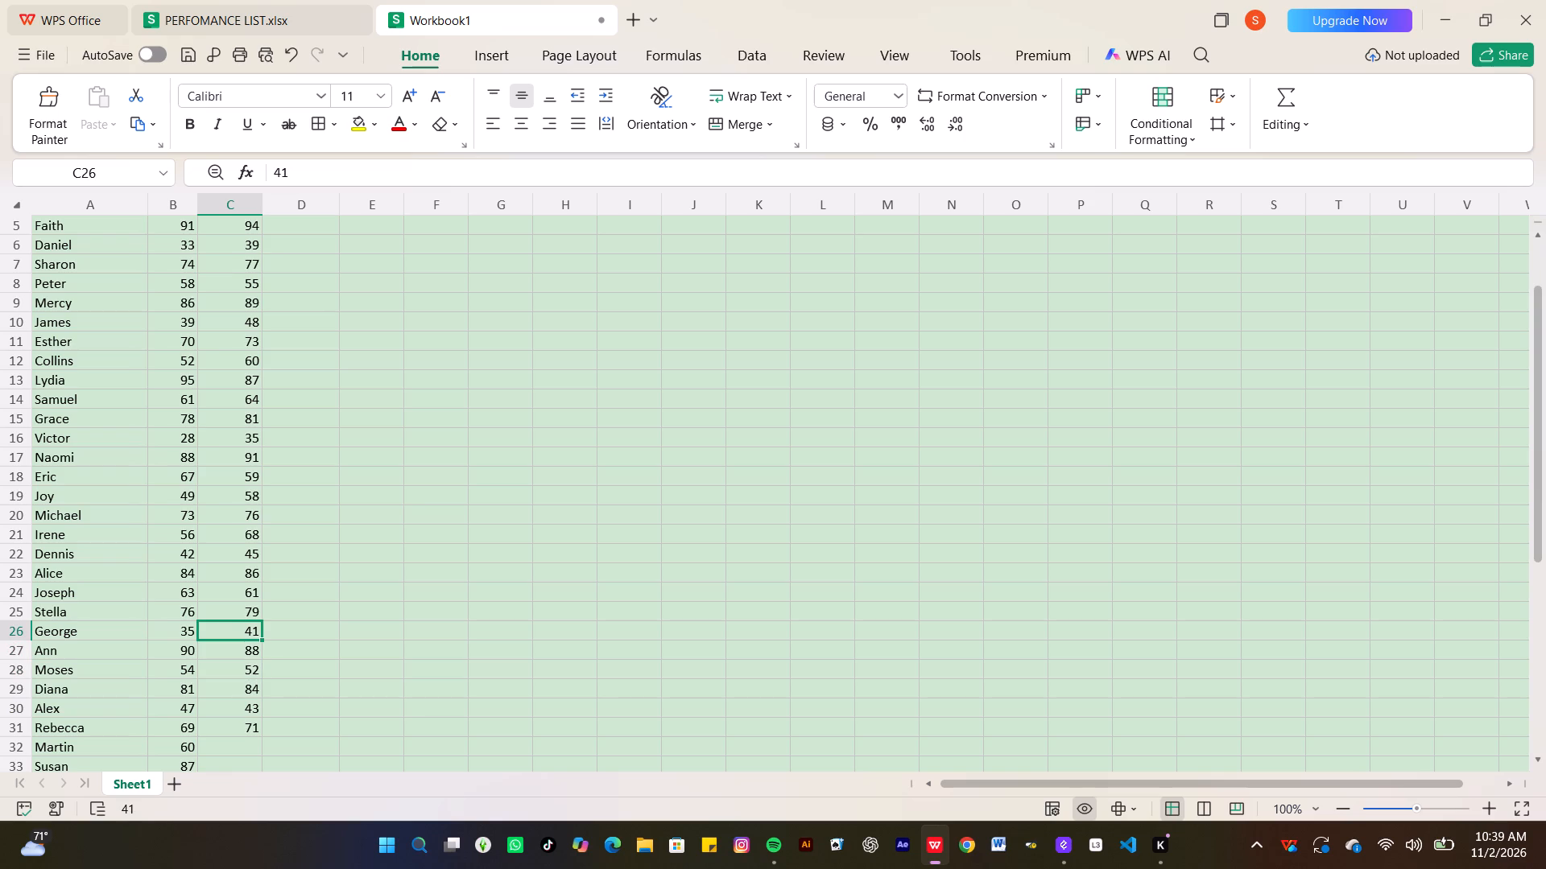
{"action": "key", "text": "Up"}
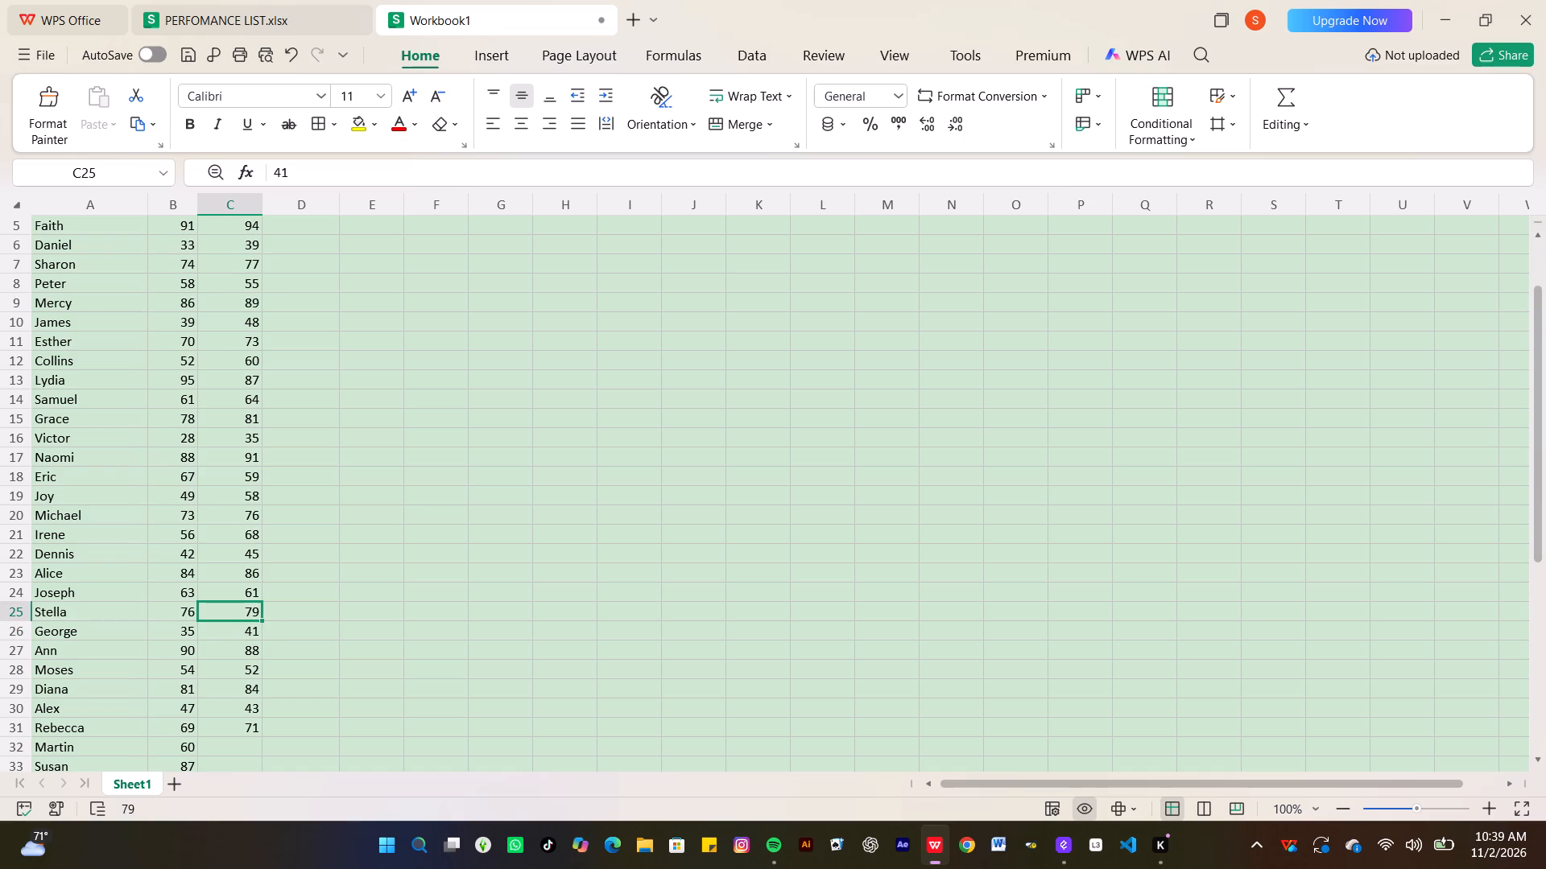
{"action": "key", "text": "Up"}
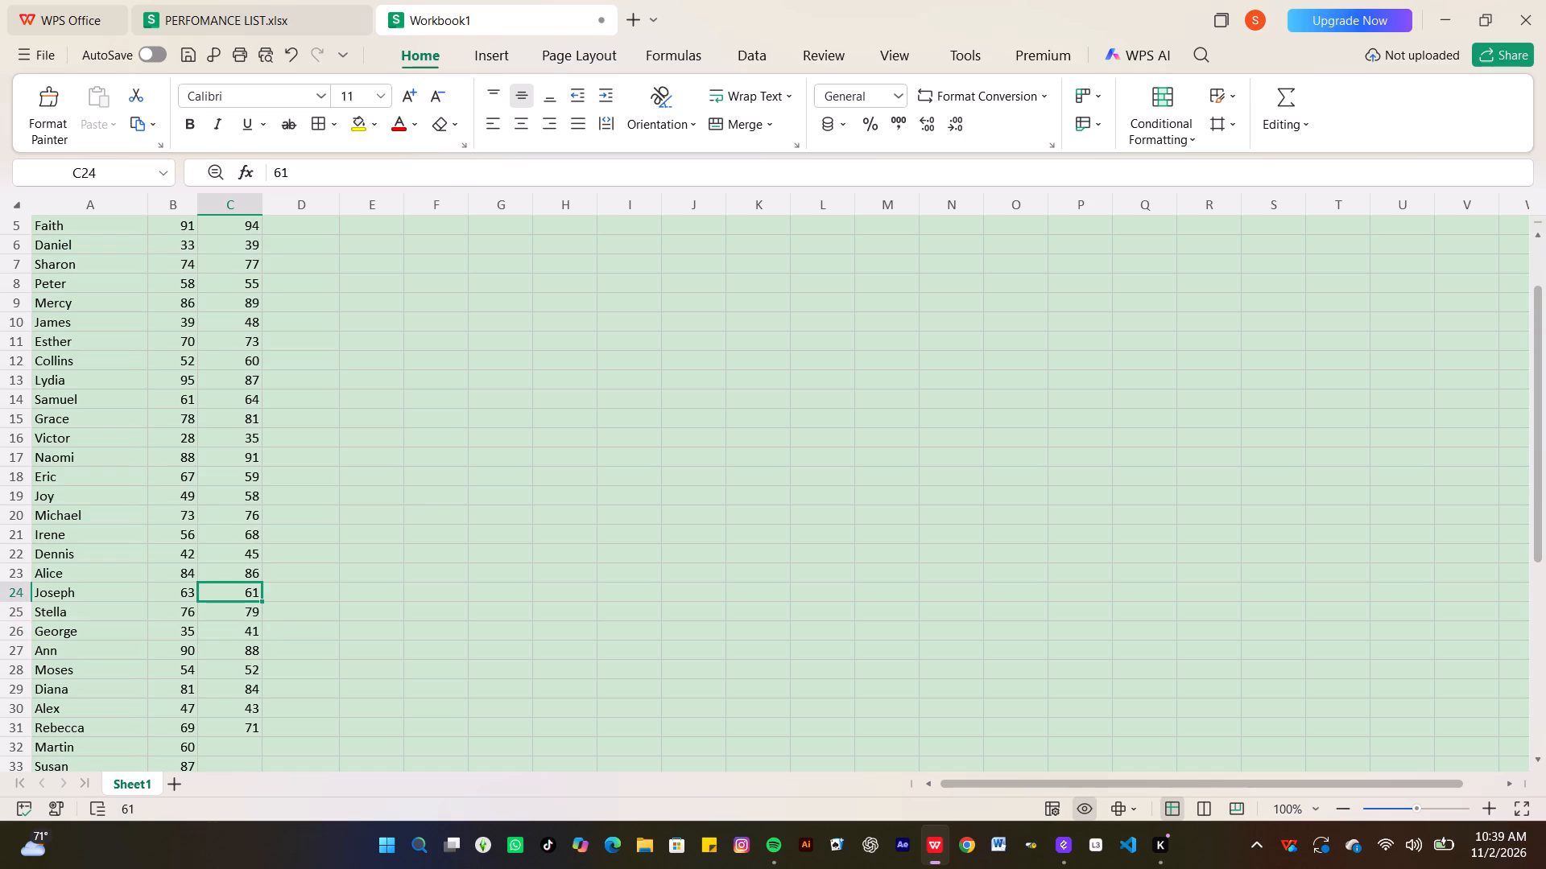
{"action": "key", "text": "Up"}
{"action": "key", "text": "Up"}
{"action": "key", "text": "Up"}
{"action": "key", "text": "Up"}
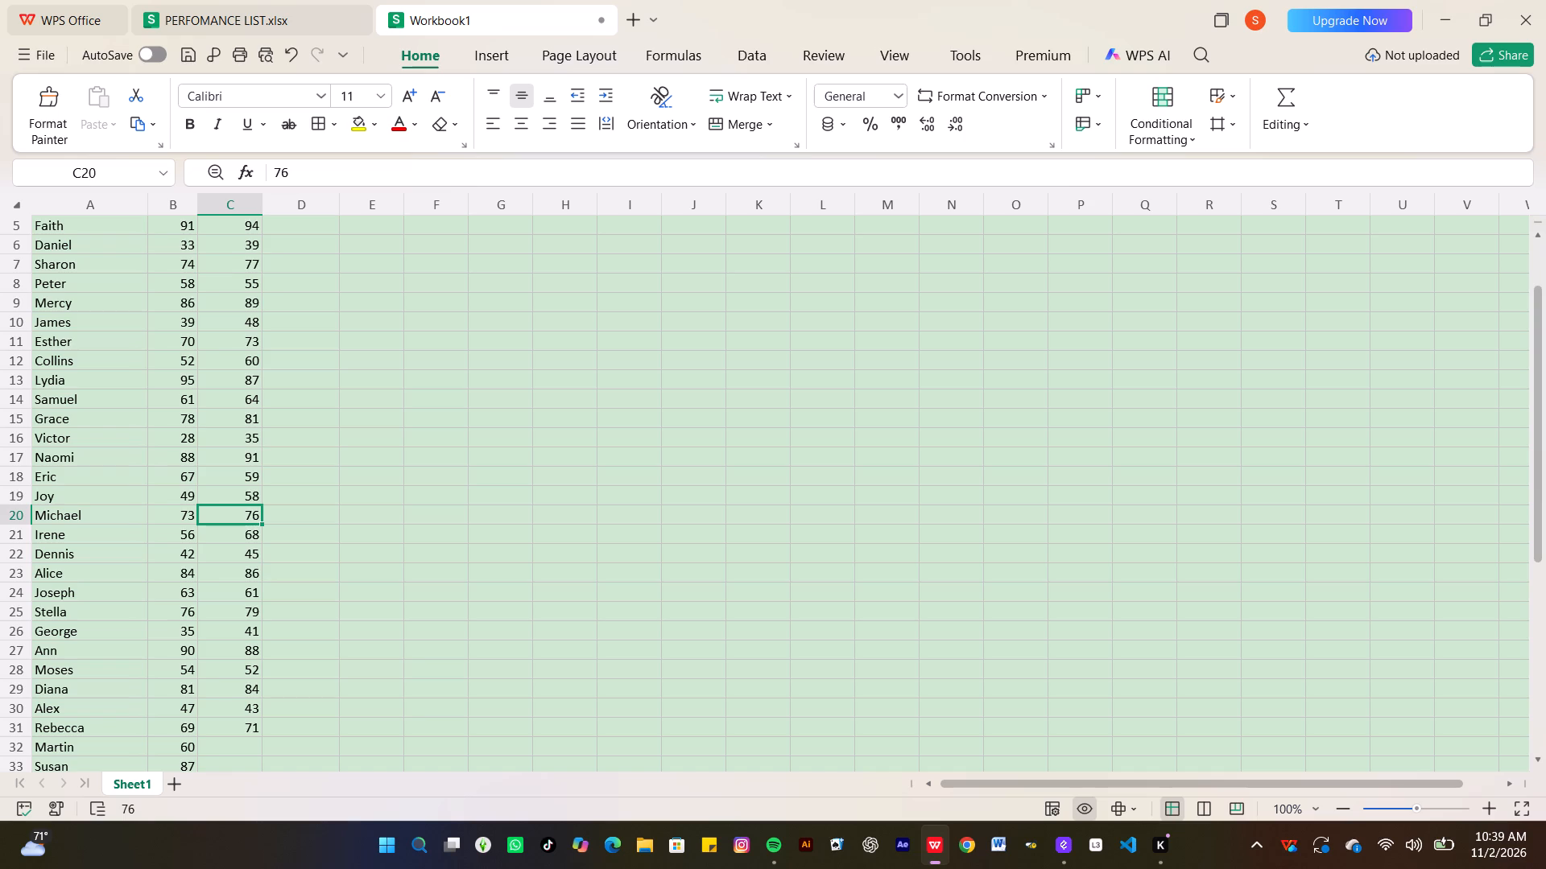
{"action": "key", "text": "Up"}
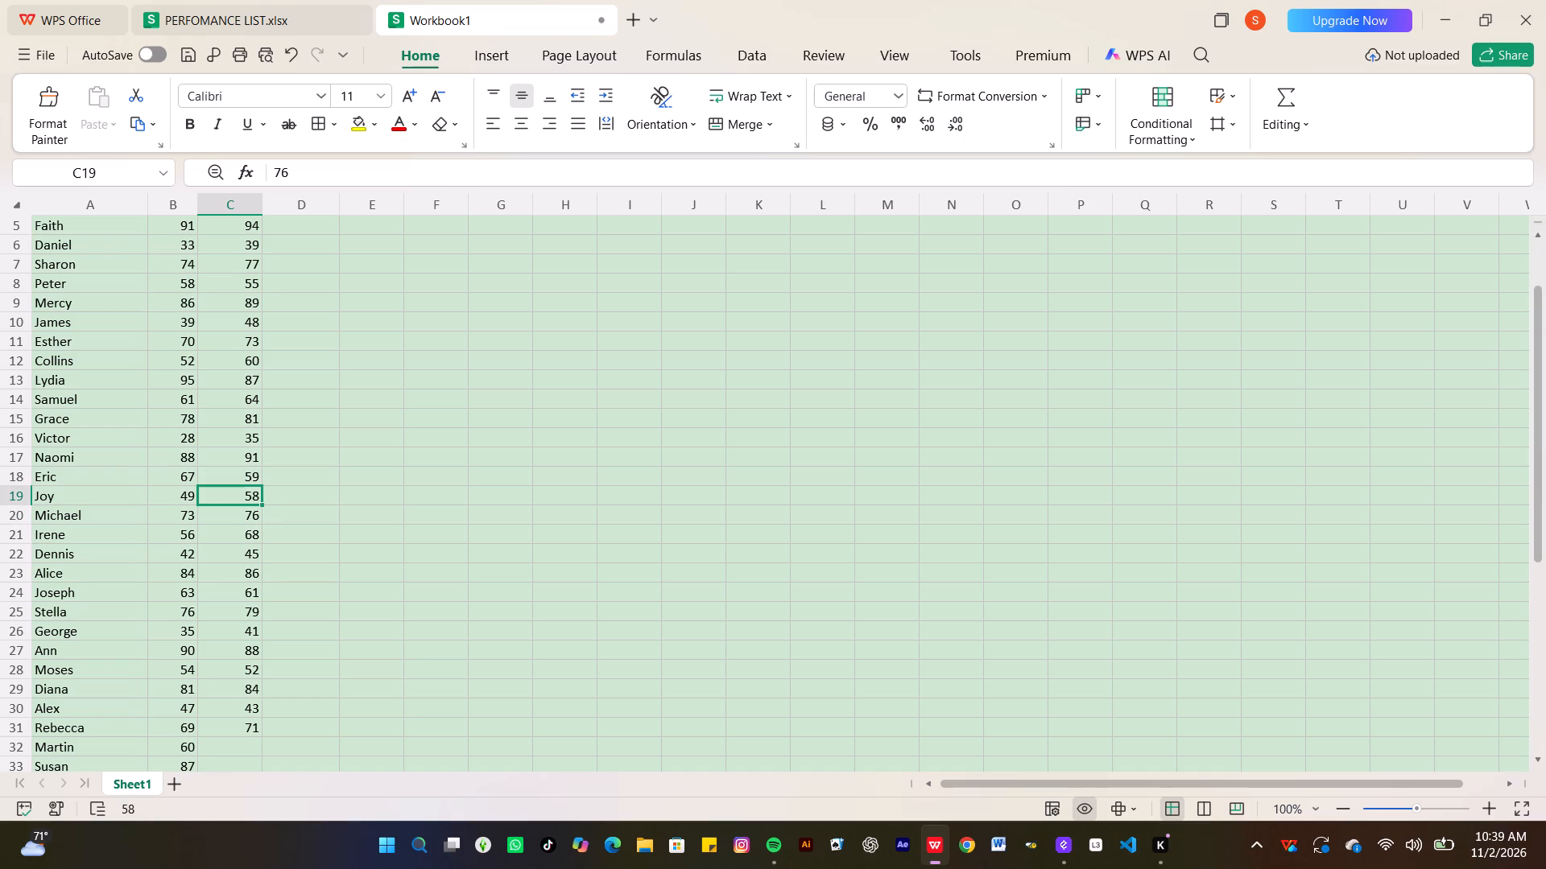
{"action": "key", "text": "Up"}
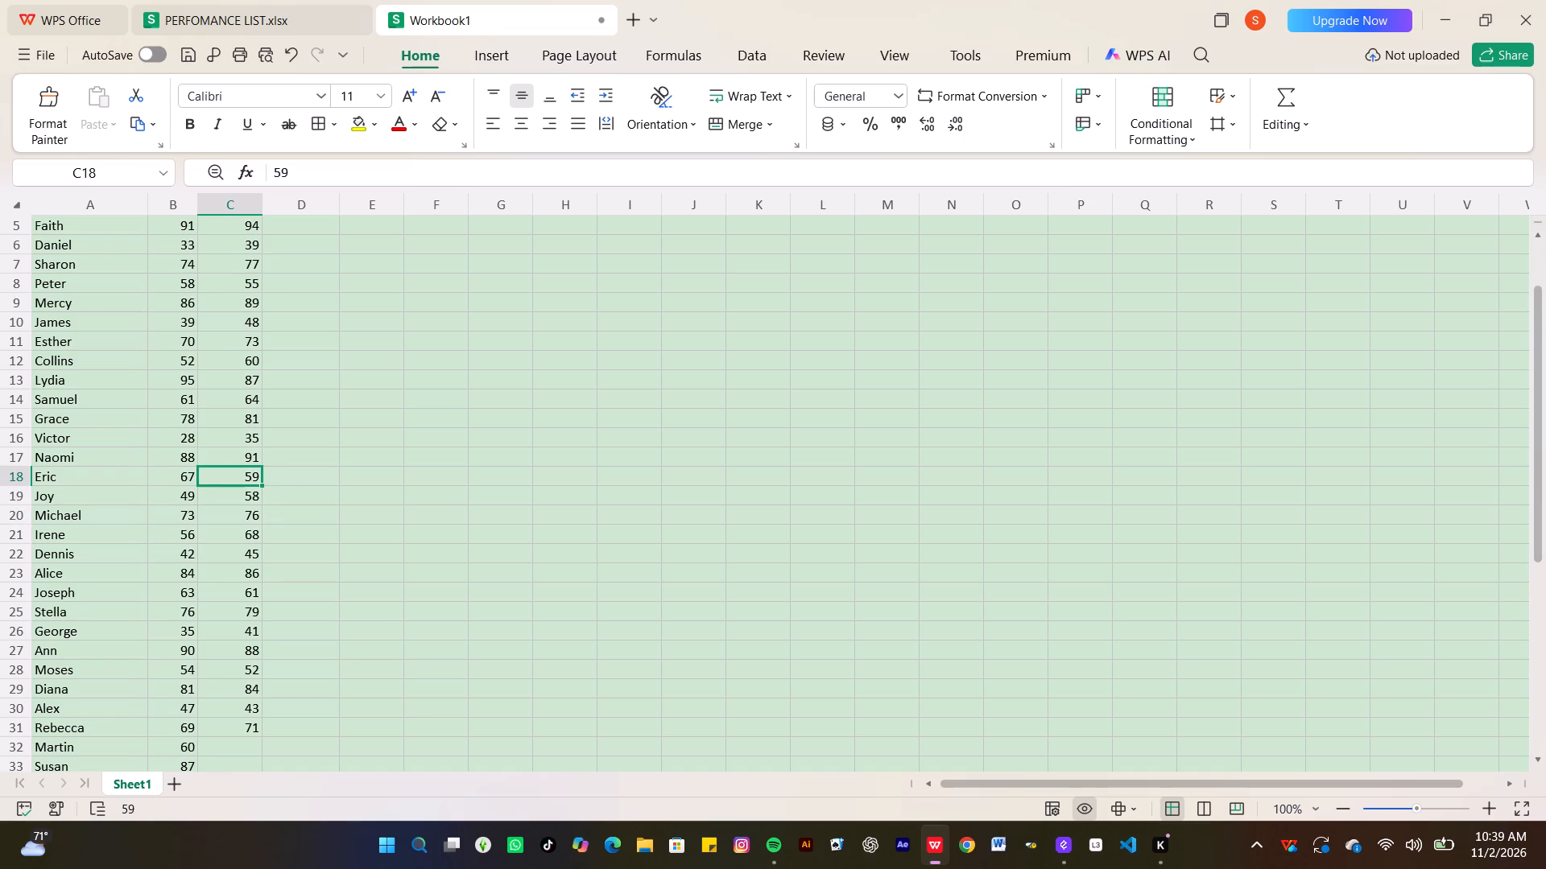
{"action": "key", "text": "Up"}
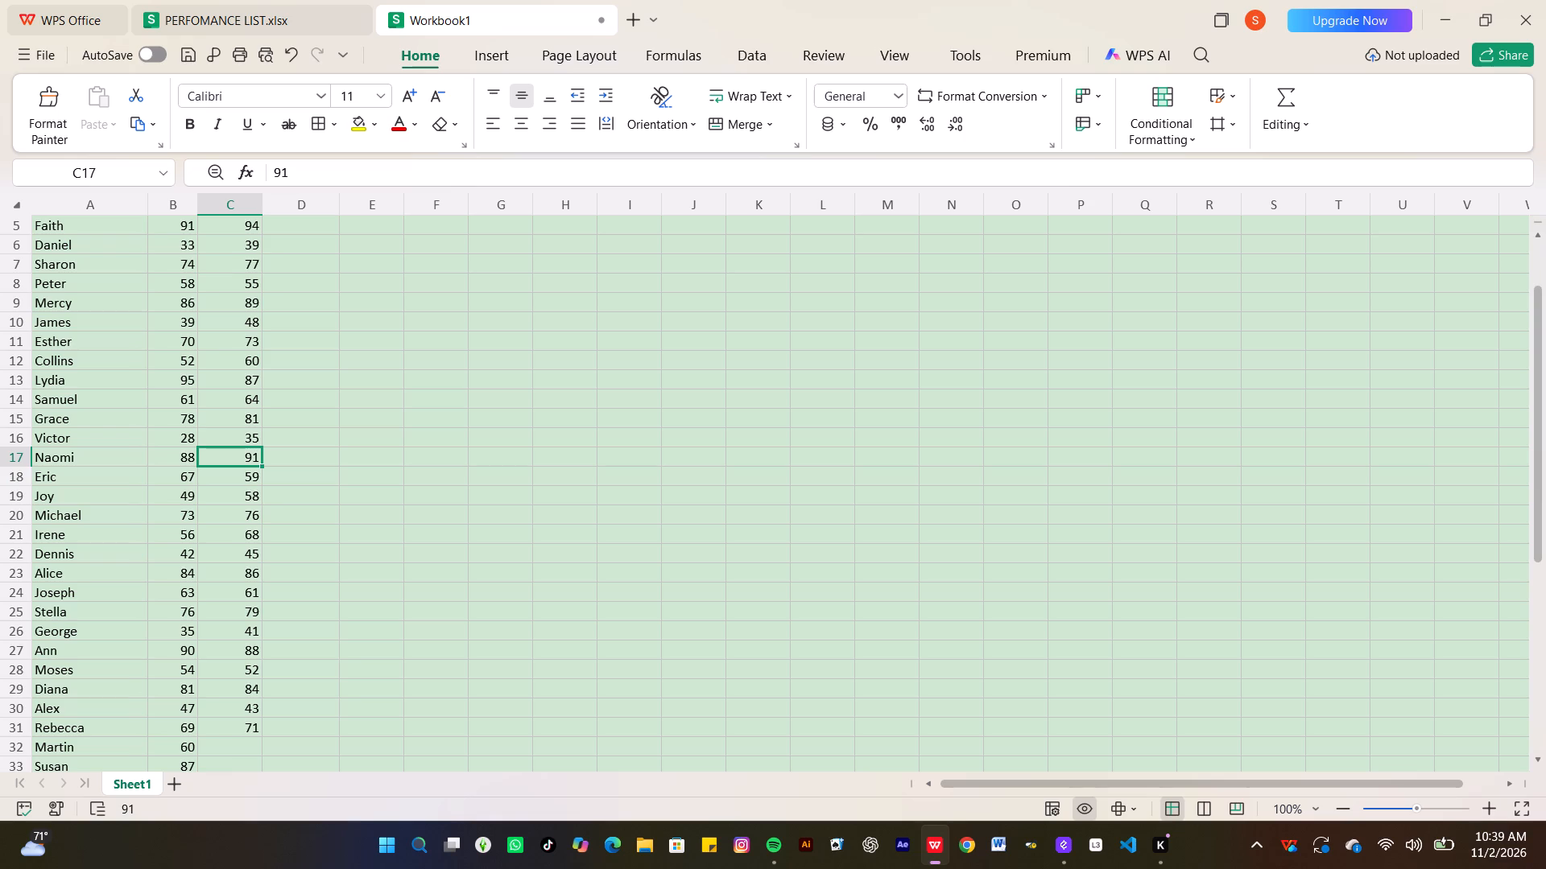
{"action": "key", "text": "Up"}
{"action": "key", "text": "Up"}
{"action": "key", "text": "Up"}
{"action": "key", "text": "Up"}
{"action": "key", "text": "Up"}
{"action": "key", "text": "Up"}
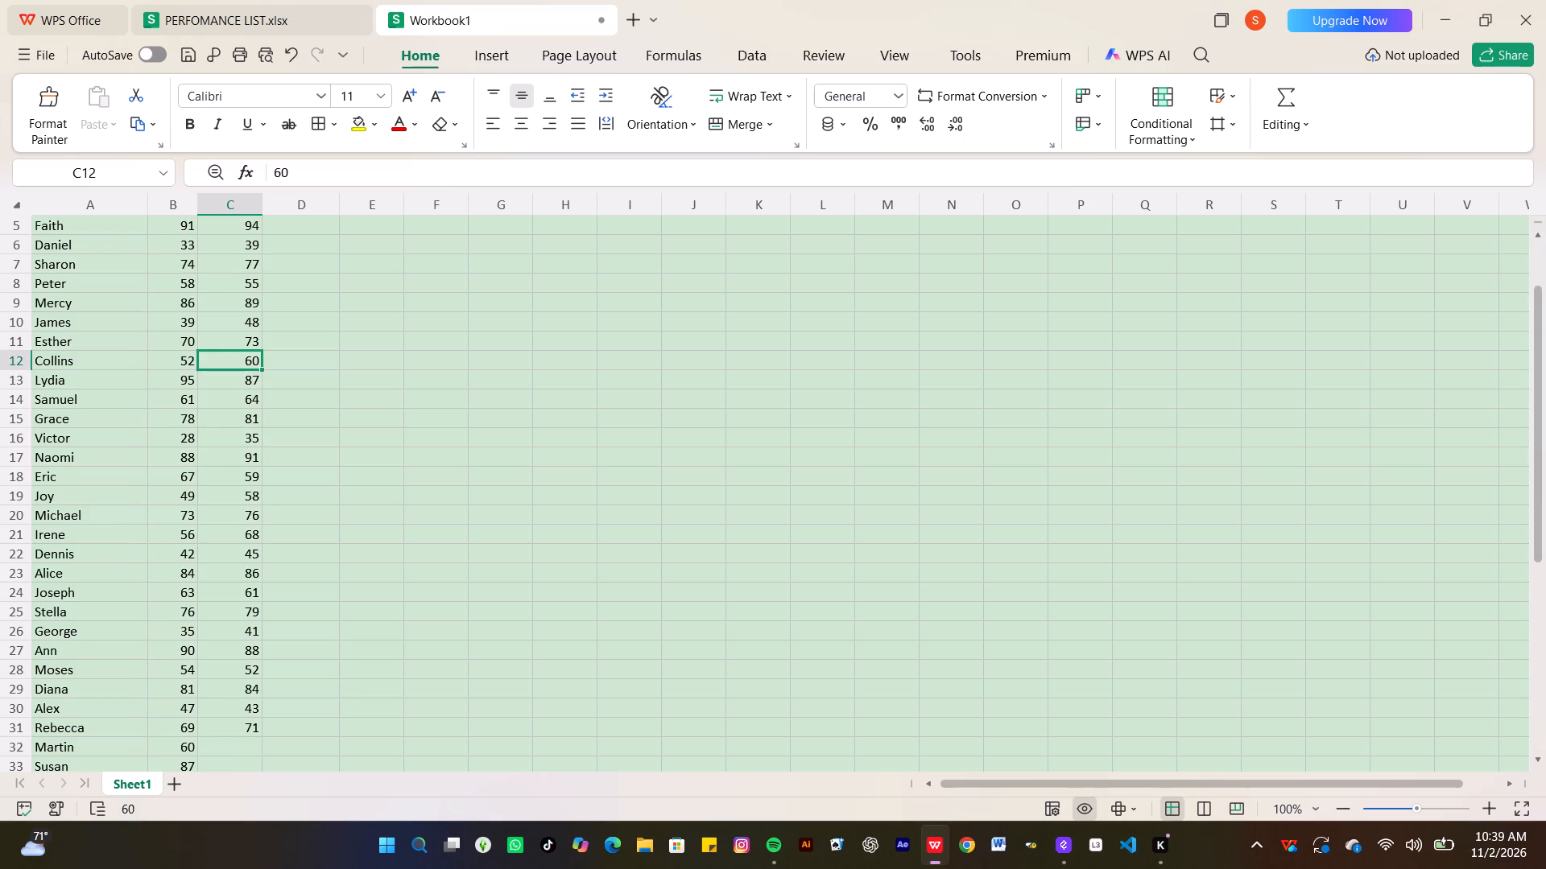
{"action": "key", "text": "Up"}
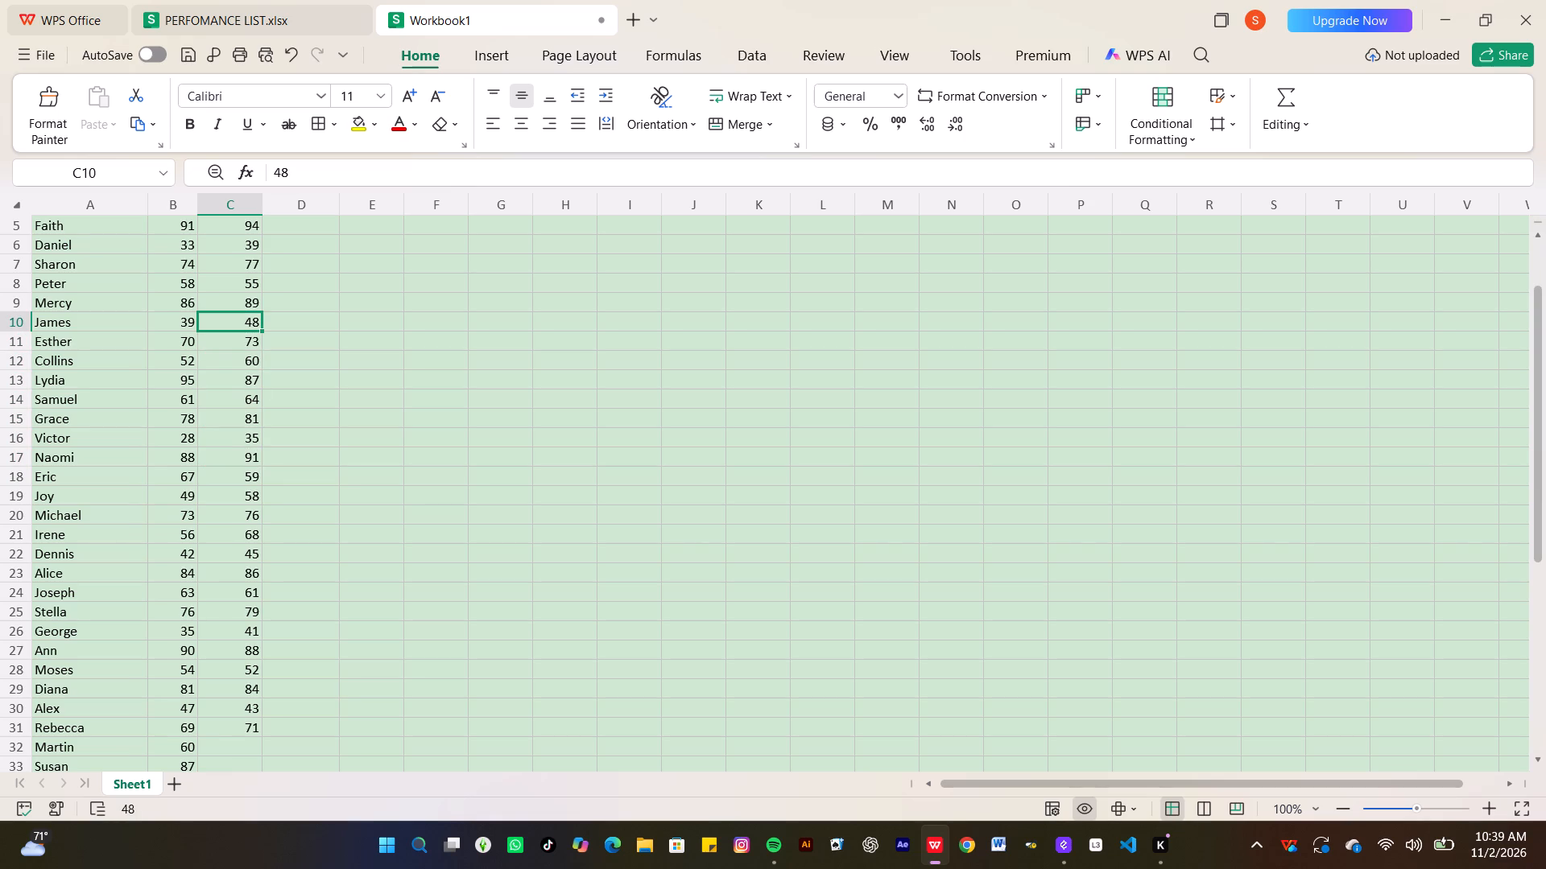
{"action": "key", "text": "Up"}
{"action": "key", "text": "Up"}
{"action": "key", "text": "Up"}
{"action": "key", "text": "Up"}
{"action": "key", "text": "Up"}
{"action": "key", "text": "Up"}
{"action": "key", "text": "Up"}
{"action": "key", "text": "Up"}
{"action": "key", "text": "Up"}
{"action": "key", "text": "Up"}
{"action": "key", "text": "Up"}
{"action": "key", "text": "Up"}
{"action": "key", "text": "Up"}
{"action": "key", "text": "Up"}
{"action": "key", "text": "Up"}
{"action": "key", "text": "Up"}
{"action": "key", "text": "Up"}
{"action": "key", "text": "Up"}
{"action": "key", "text": "Up"}
{"action": "key", "text": "Up"}
{"action": "key", "text": "Up"}
{"action": "key", "text": "Up"}
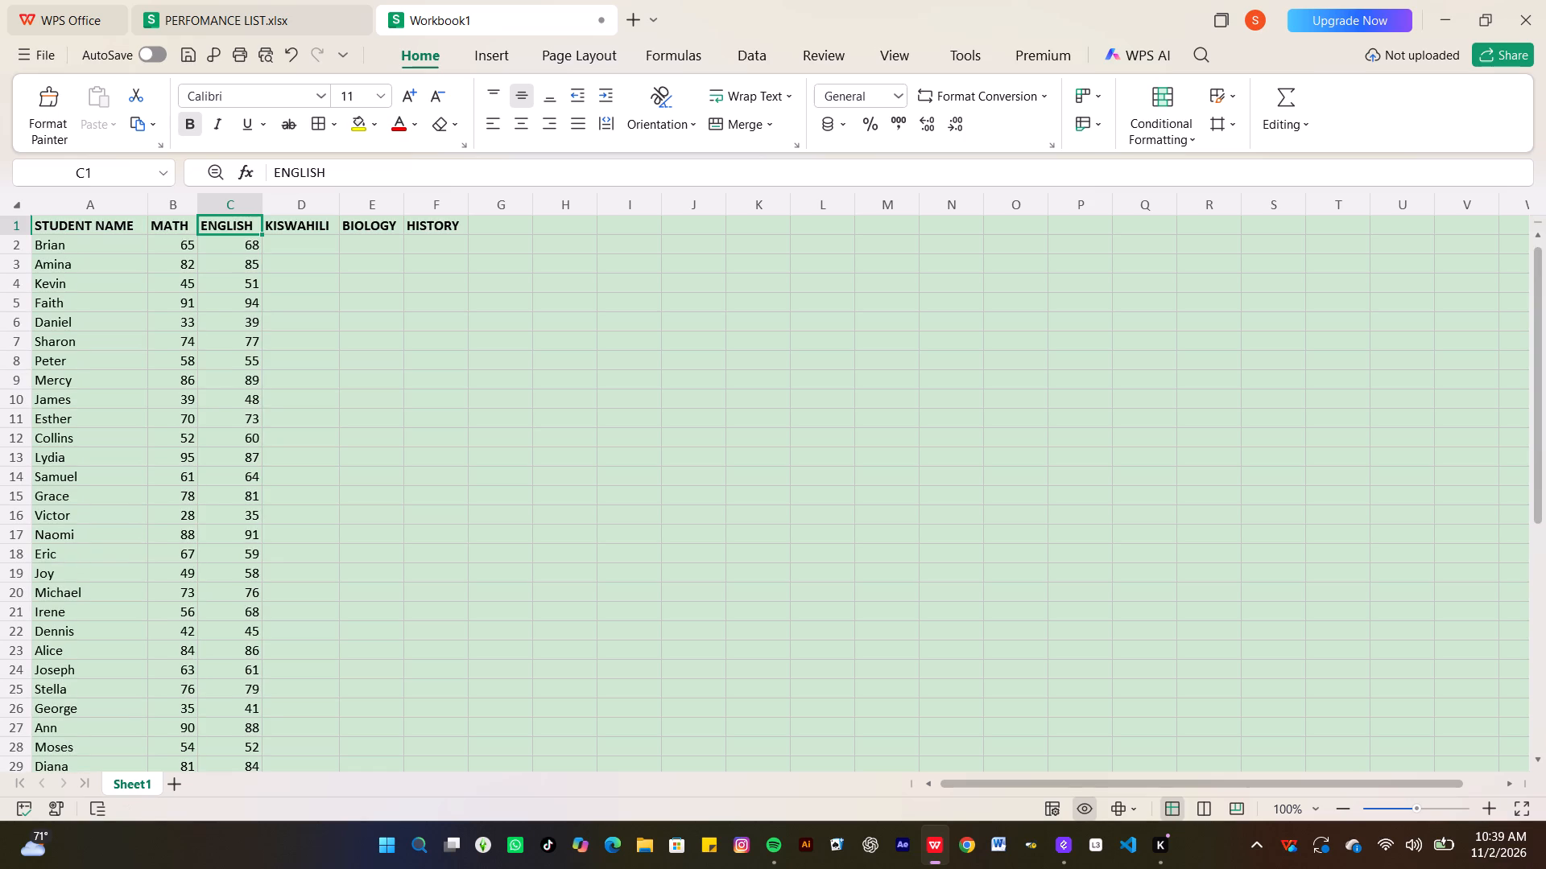
Review the English marks from Brian's row down to Rebecca's, returning to Martin's empty English cell C32.
{"action": "key", "text": "Down"}
{"action": "key", "text": "Down"}
{"action": "key", "text": "Down"}
{"action": "key", "text": "Down"}
{"action": "key", "text": "Down"}
{"action": "key", "text": "Down"}
{"action": "key", "text": "Down"}
{"action": "key", "text": "Down"}
{"action": "key", "text": "Down"}
{"action": "key", "text": "Down"}
{"action": "key", "text": "Down"}
{"action": "key", "text": "Down"}
{"action": "key", "text": "Down"}
{"action": "key", "text": "Down"}
{"action": "key", "text": "Down"}
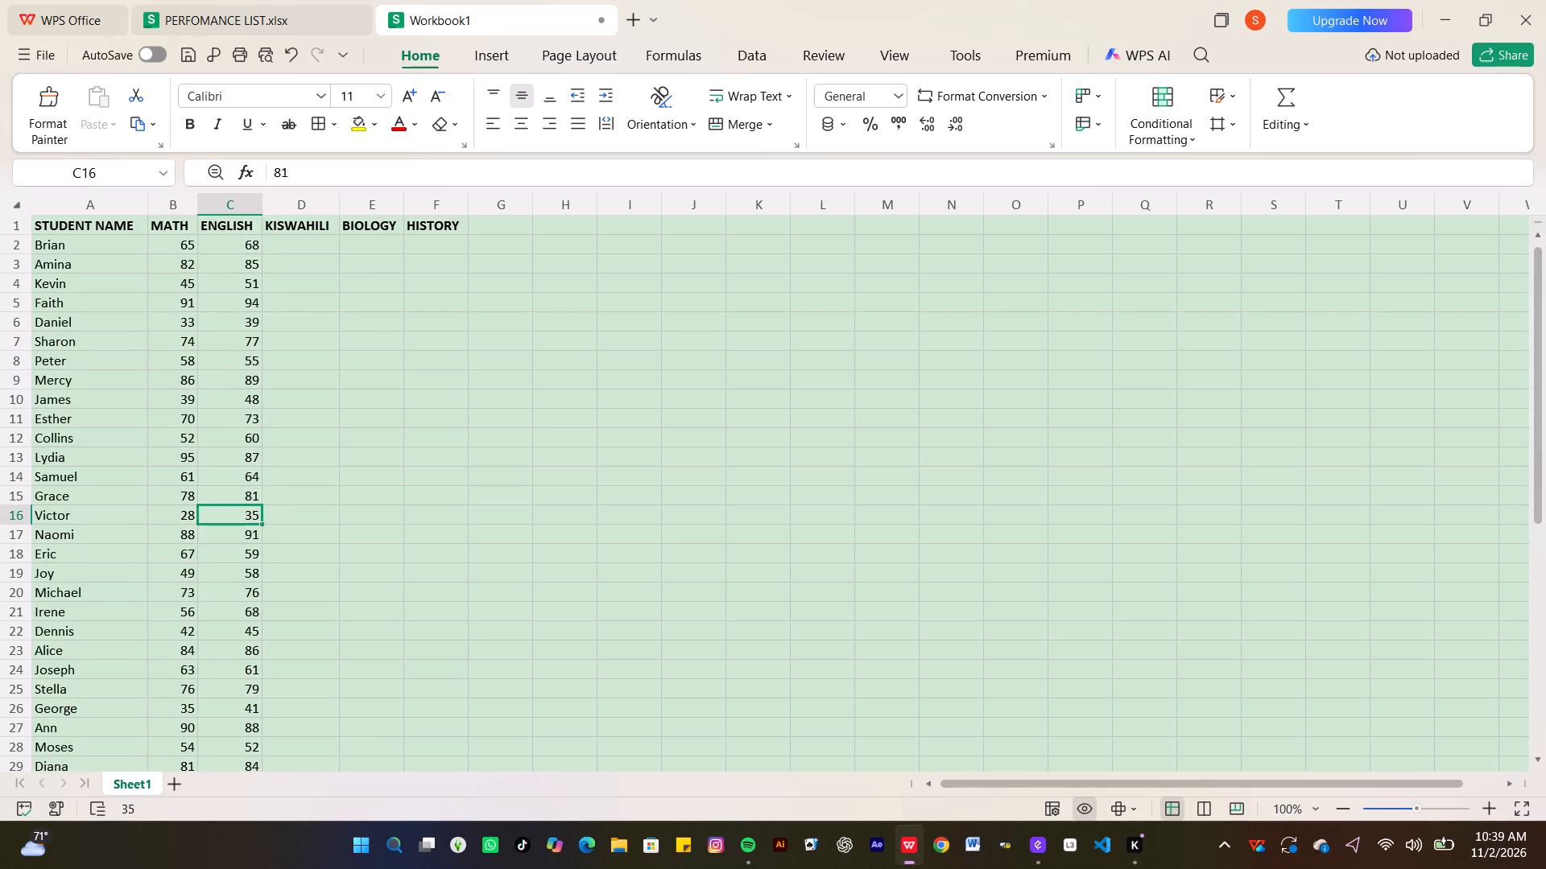
{"action": "key", "text": "Down"}
{"action": "key", "text": "Down"}
{"action": "key", "text": "Down"}
{"action": "key", "text": "Down"}
{"action": "key", "text": "Down"}
{"action": "key", "text": "Down"}
{"action": "key", "text": "Down"}
{"action": "key", "text": "Down"}
{"action": "key", "text": "Down"}
{"action": "key", "text": "Down"}
{"action": "key", "text": "Down"}
{"action": "key", "text": "Down"}
{"action": "key", "text": "Down"}
{"action": "key", "text": "Down"}
{"action": "key", "text": "Down"}
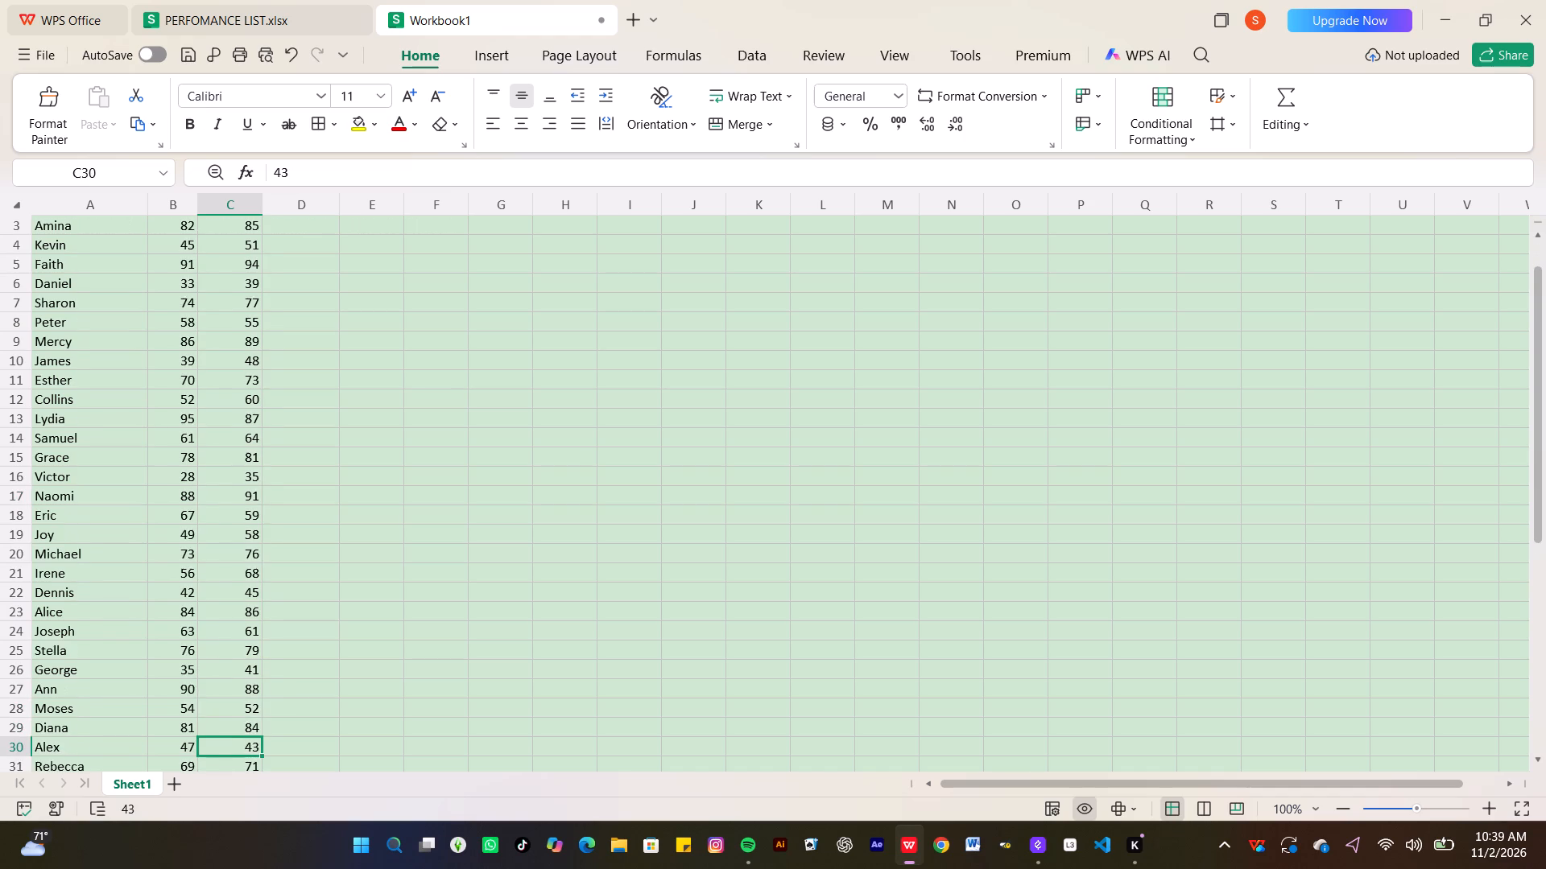
{"action": "key", "text": "Down"}
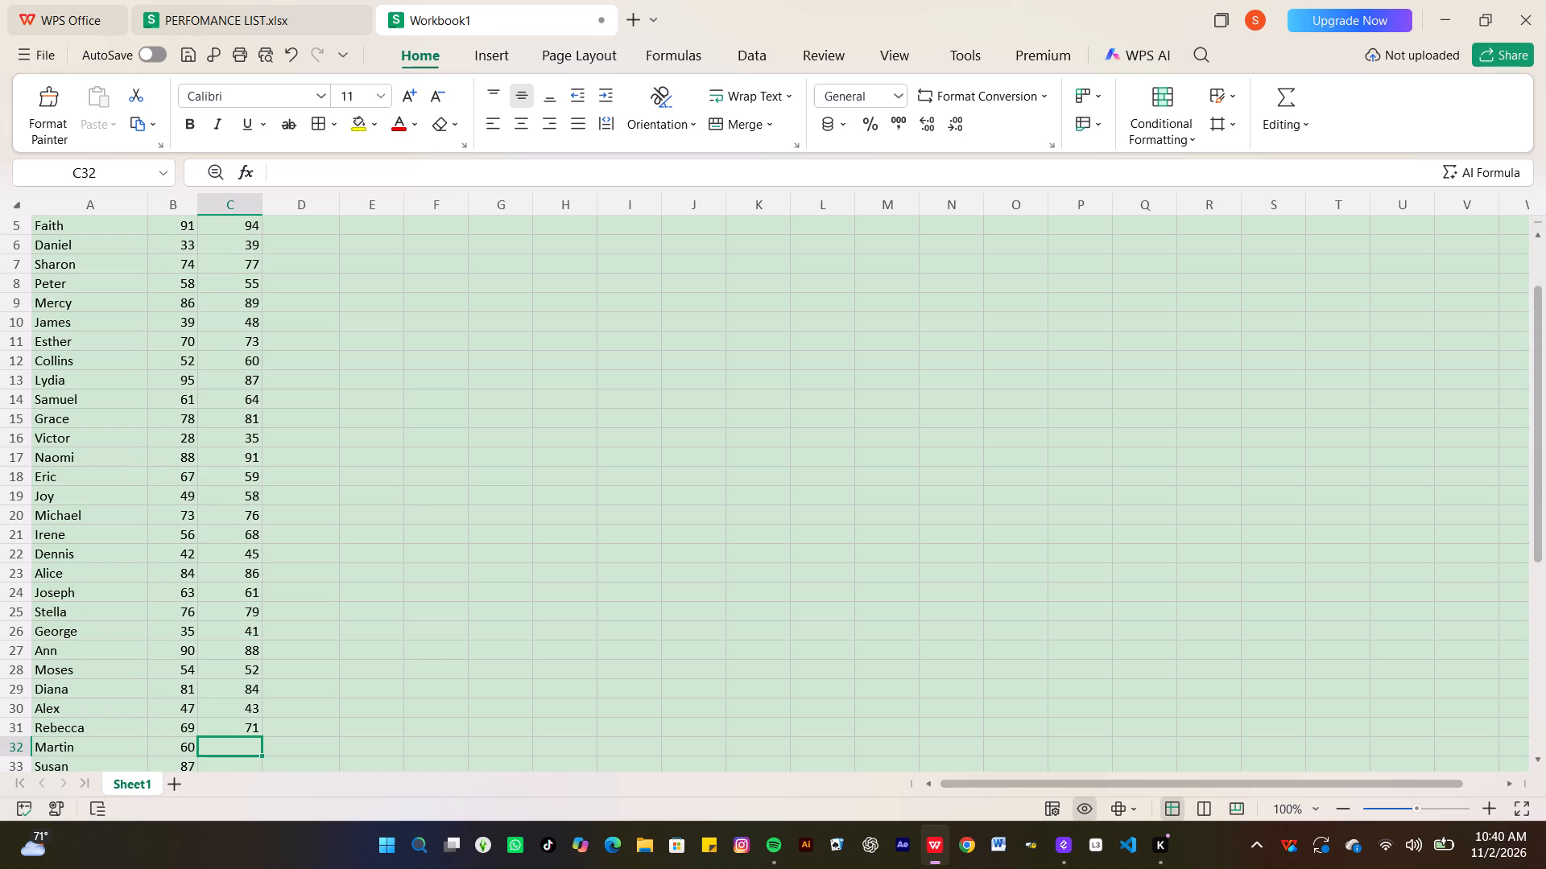
Enter the English marks 57, 90, 36 and 82 for Martin, Susan, Patrick and Catherine in cells C32 to C35.
{"action": "type", "text": "57"}
{"action": "key", "text": "Return"}
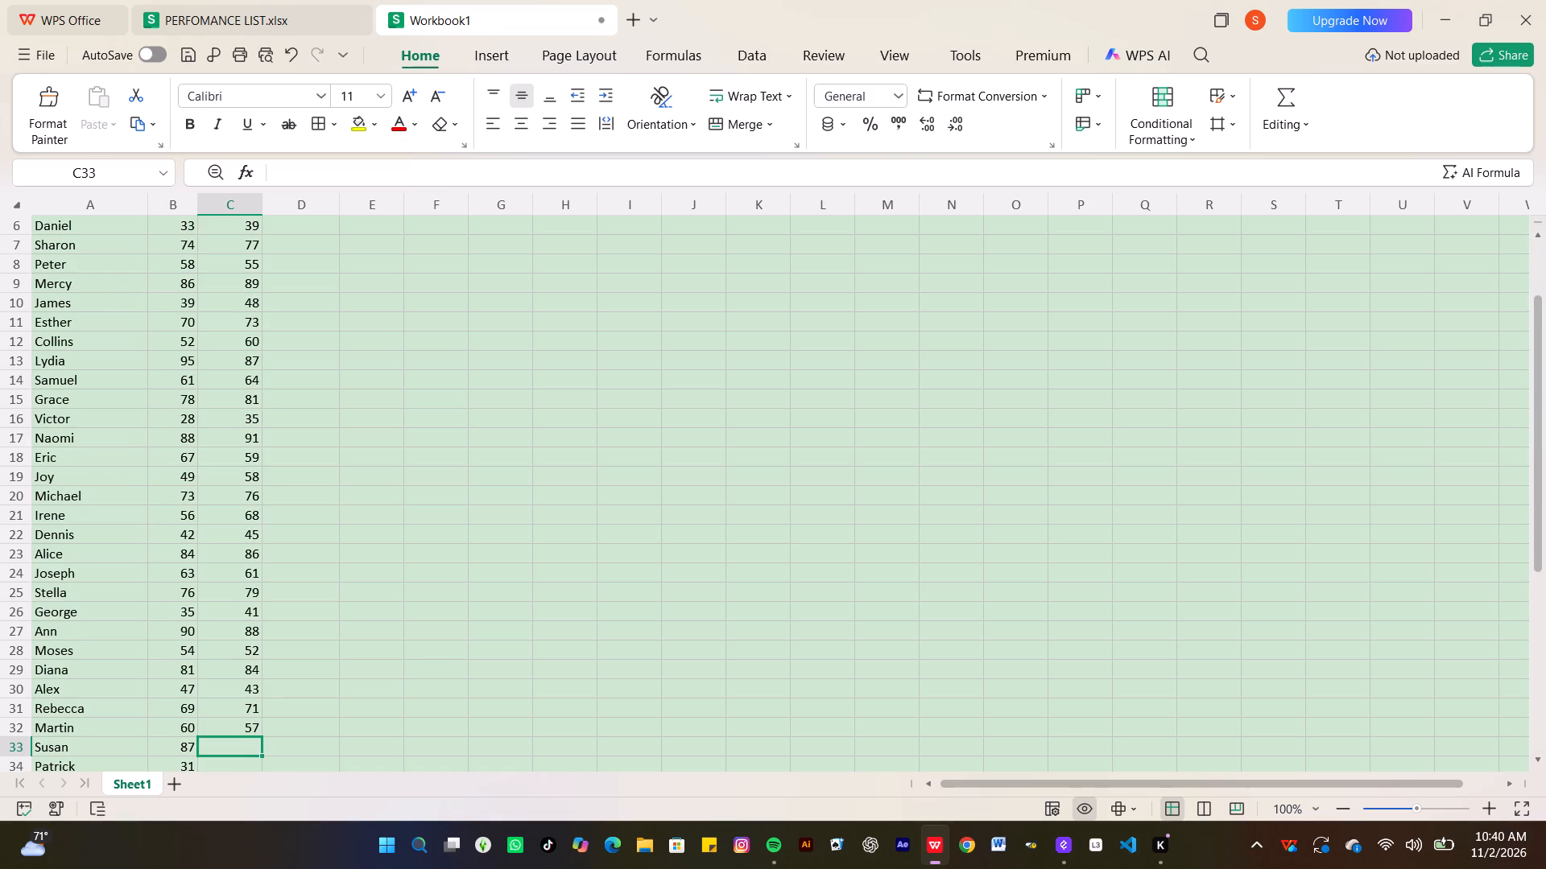
{"action": "type", "text": "90"}
{"action": "key", "text": "Return"}
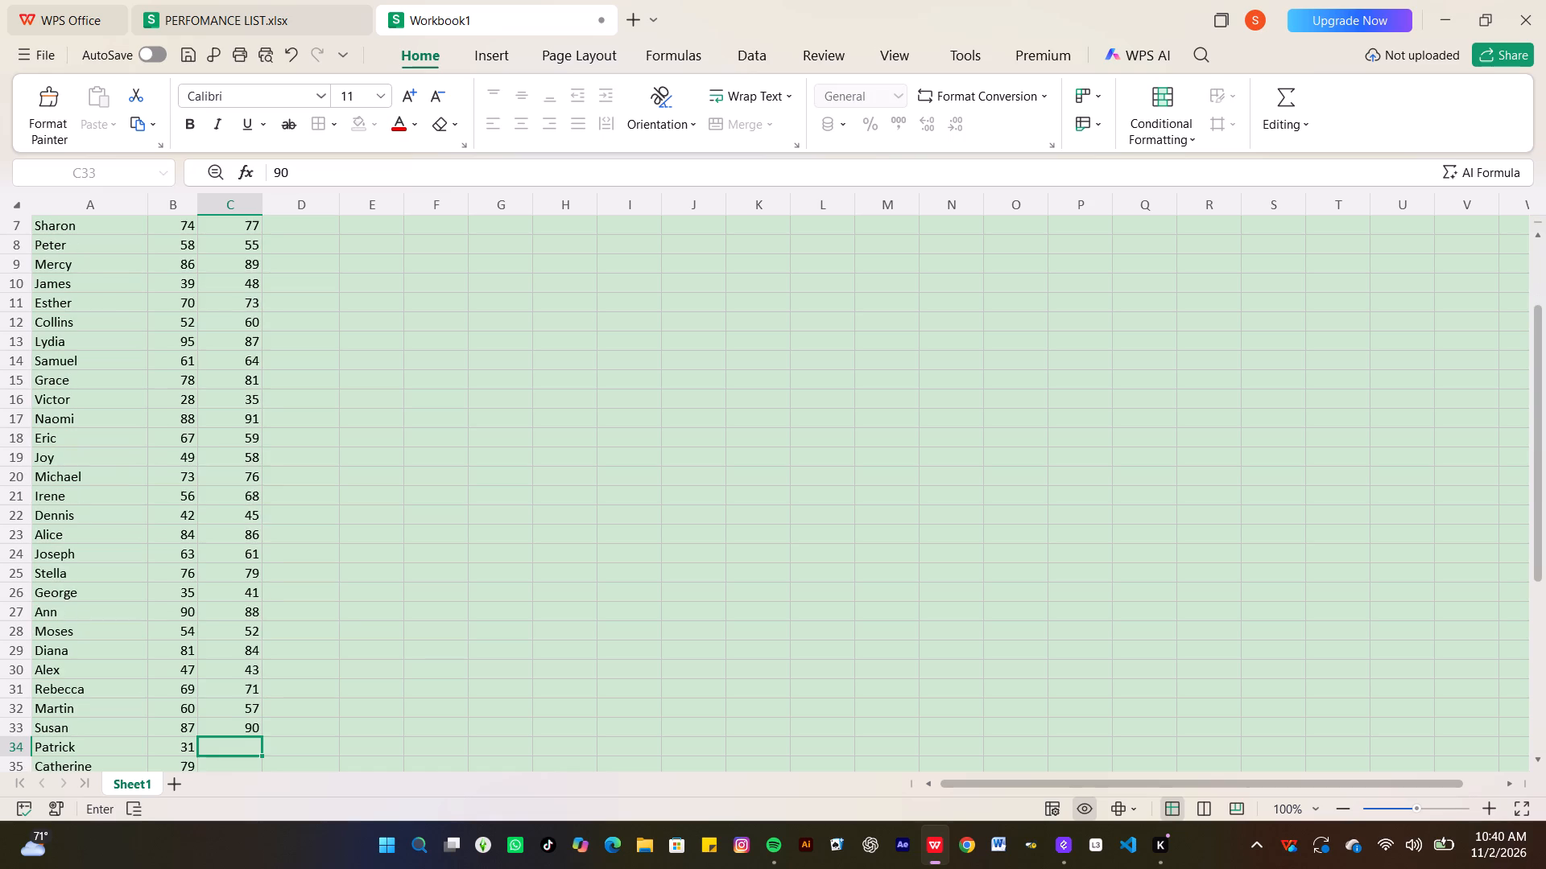
{"action": "type", "text": "36"}
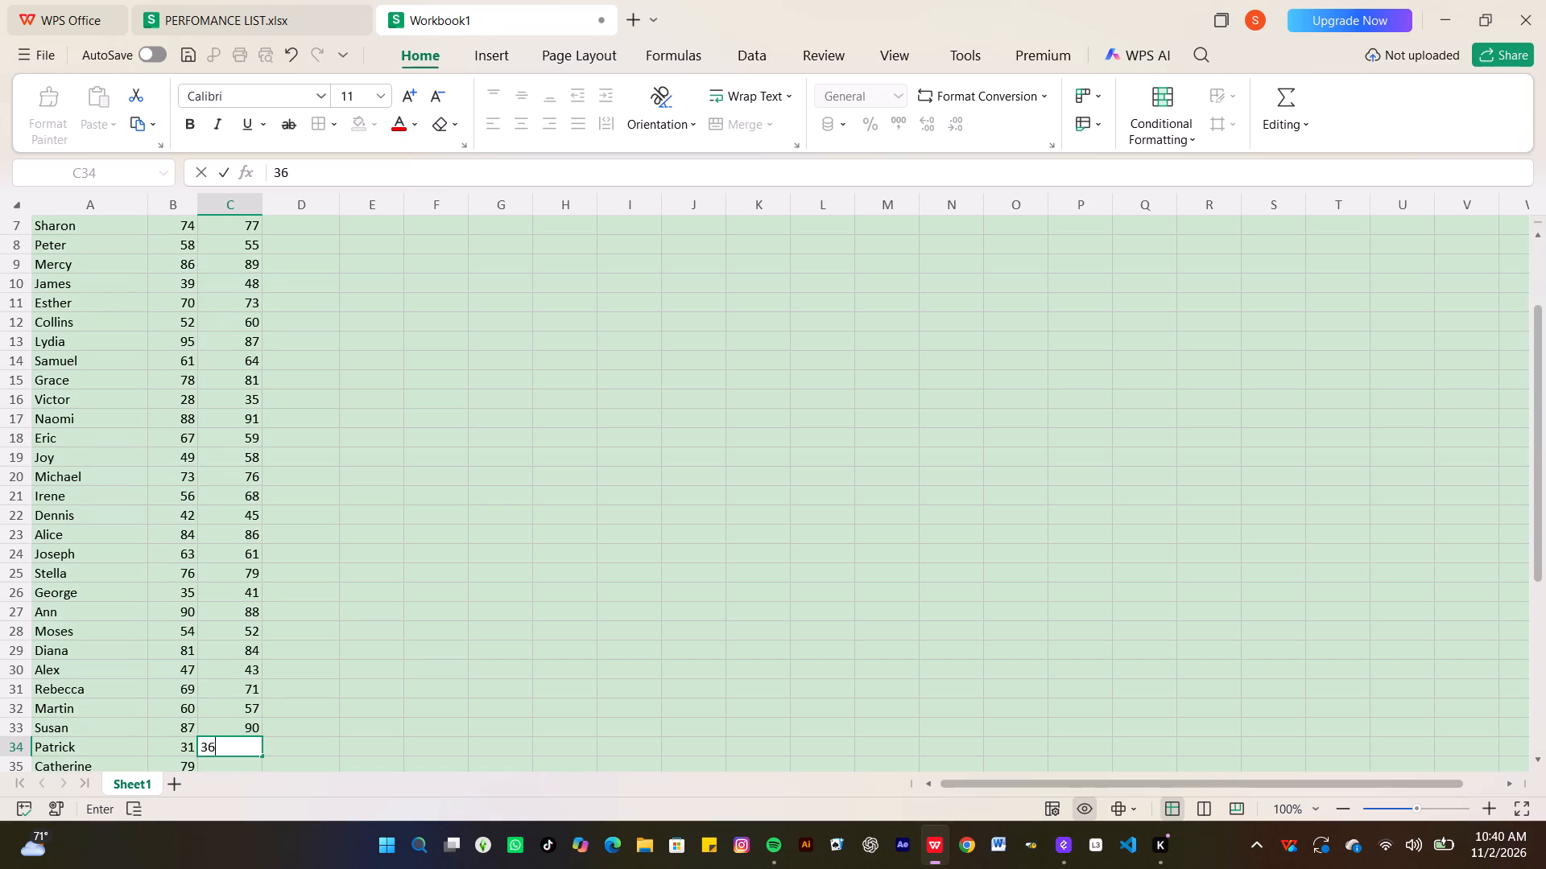
{"action": "key", "text": "Return"}
{"action": "key", "text": "8"}
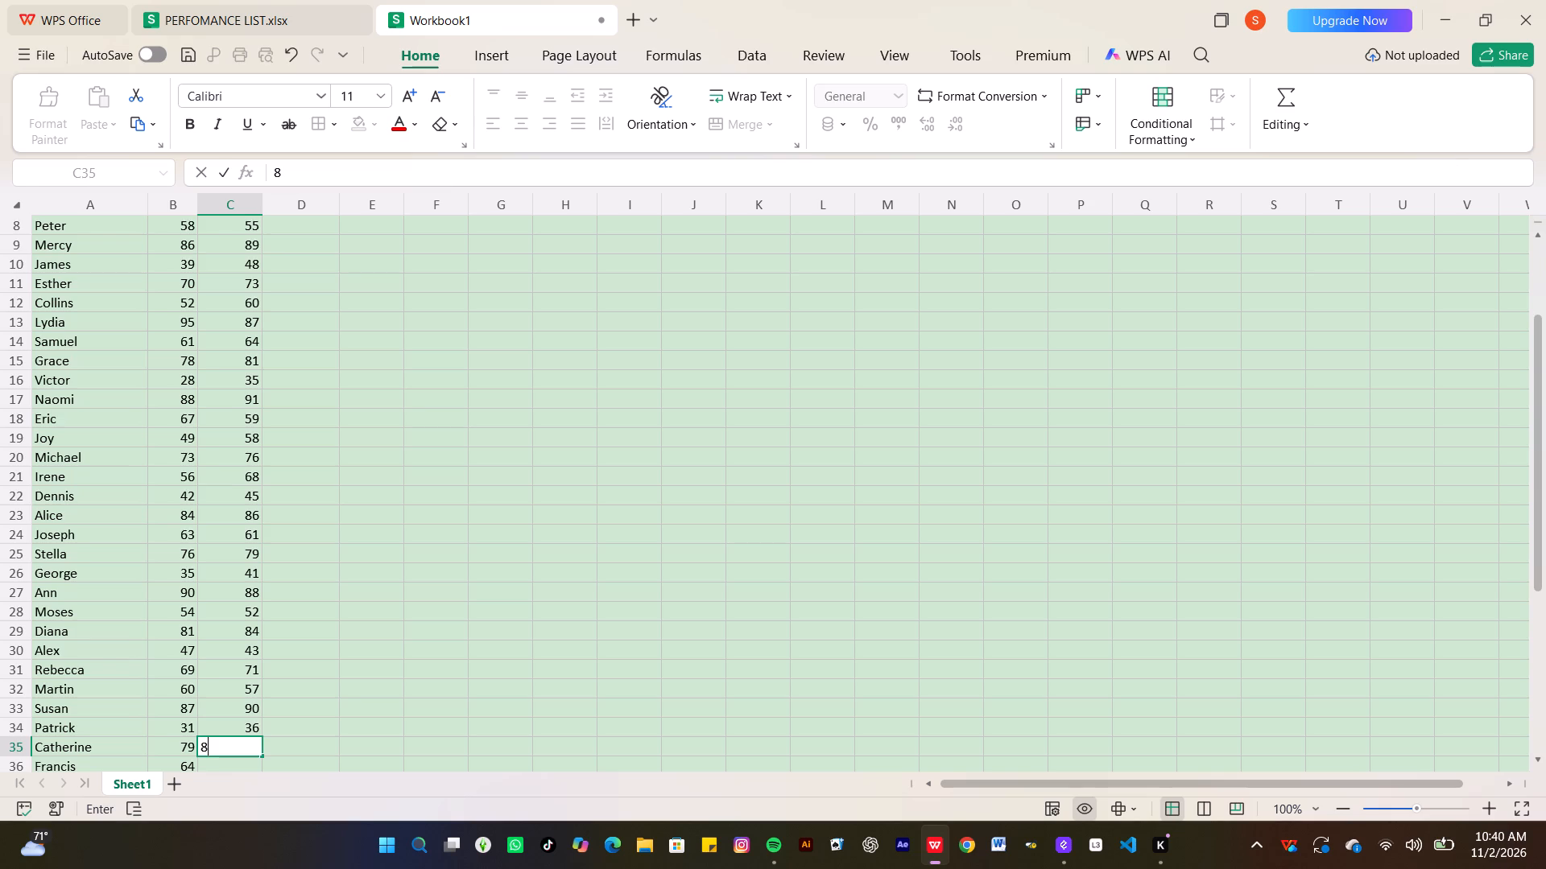
{"action": "key", "text": "2"}
{"action": "key", "text": "Return"}
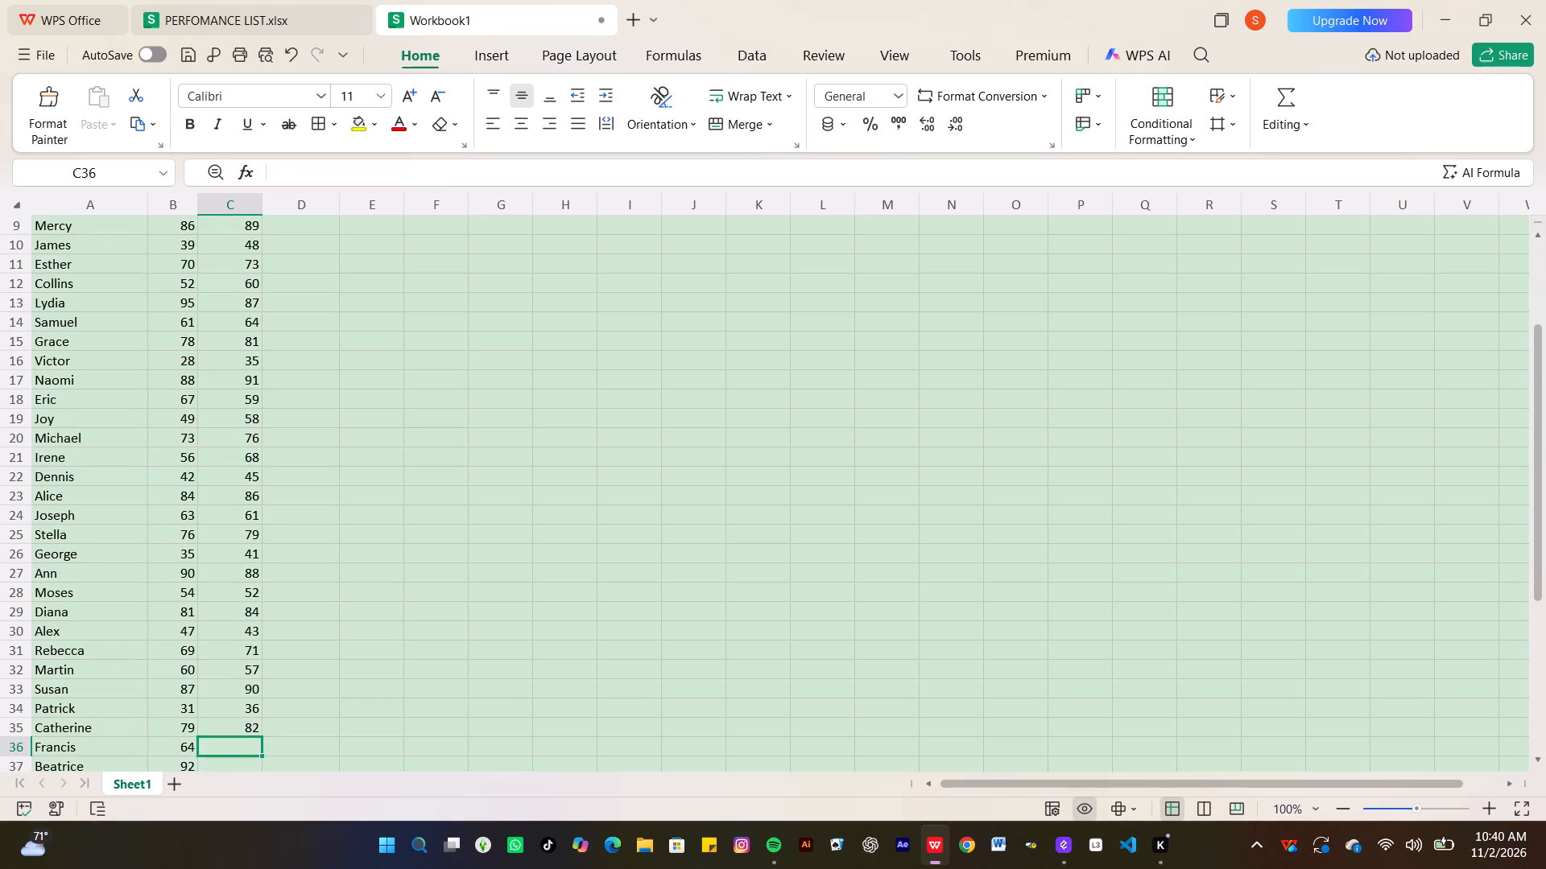
Enter the English marks 67, 93, 48, 75 and 52 for Francis, Beatrice, Robert, Janet and Anthony in cells C36 to C40.
{"action": "type", "text": "67"}
{"action": "key", "text": "Return"}
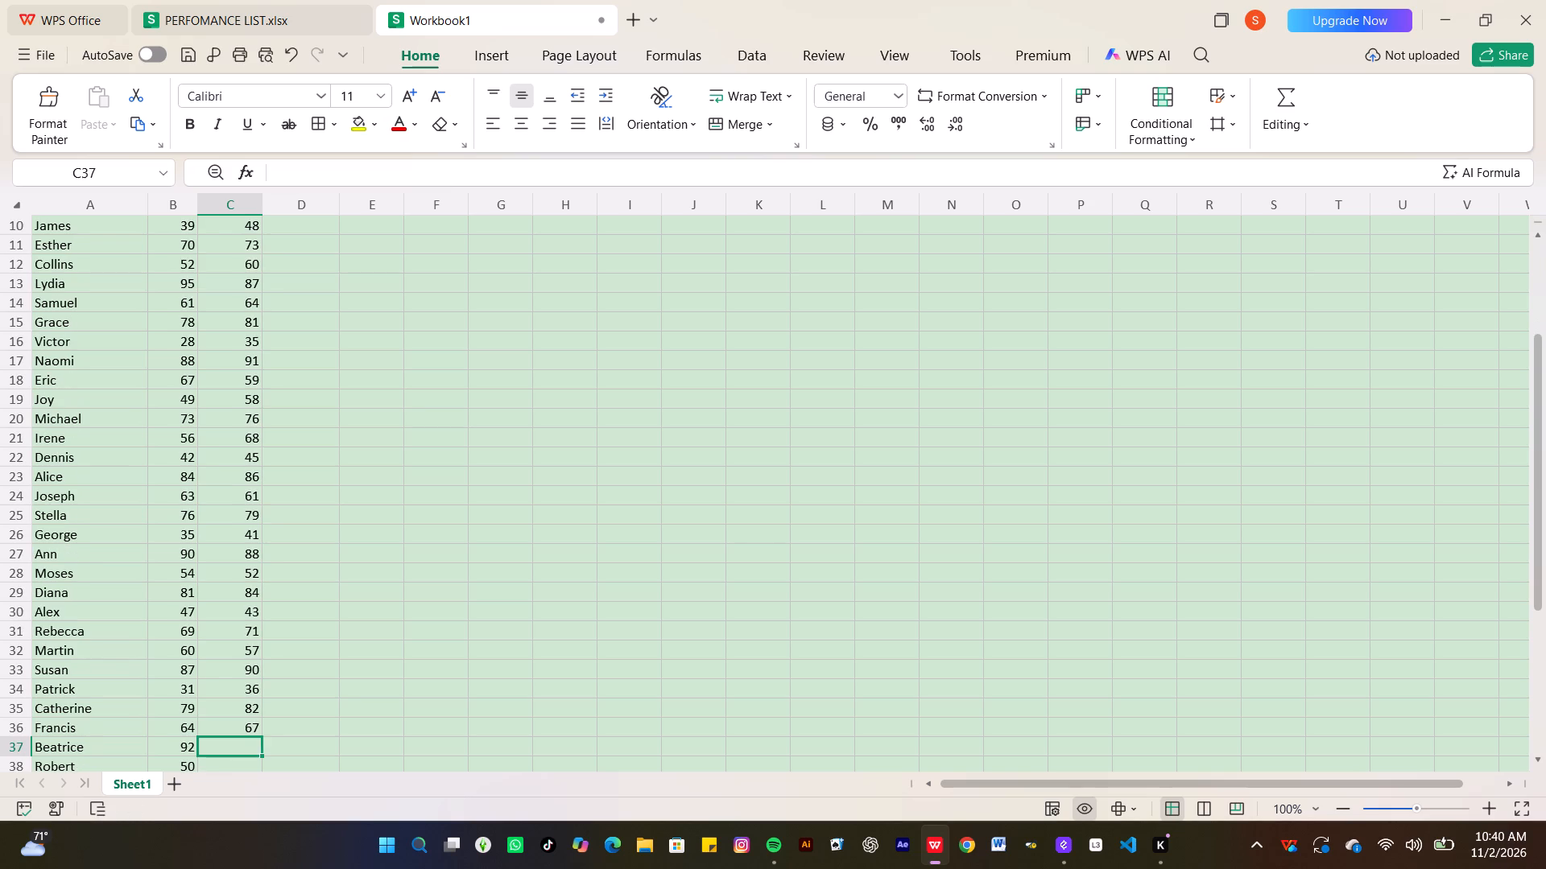
{"action": "type", "text": "93"}
{"action": "key", "text": "Return"}
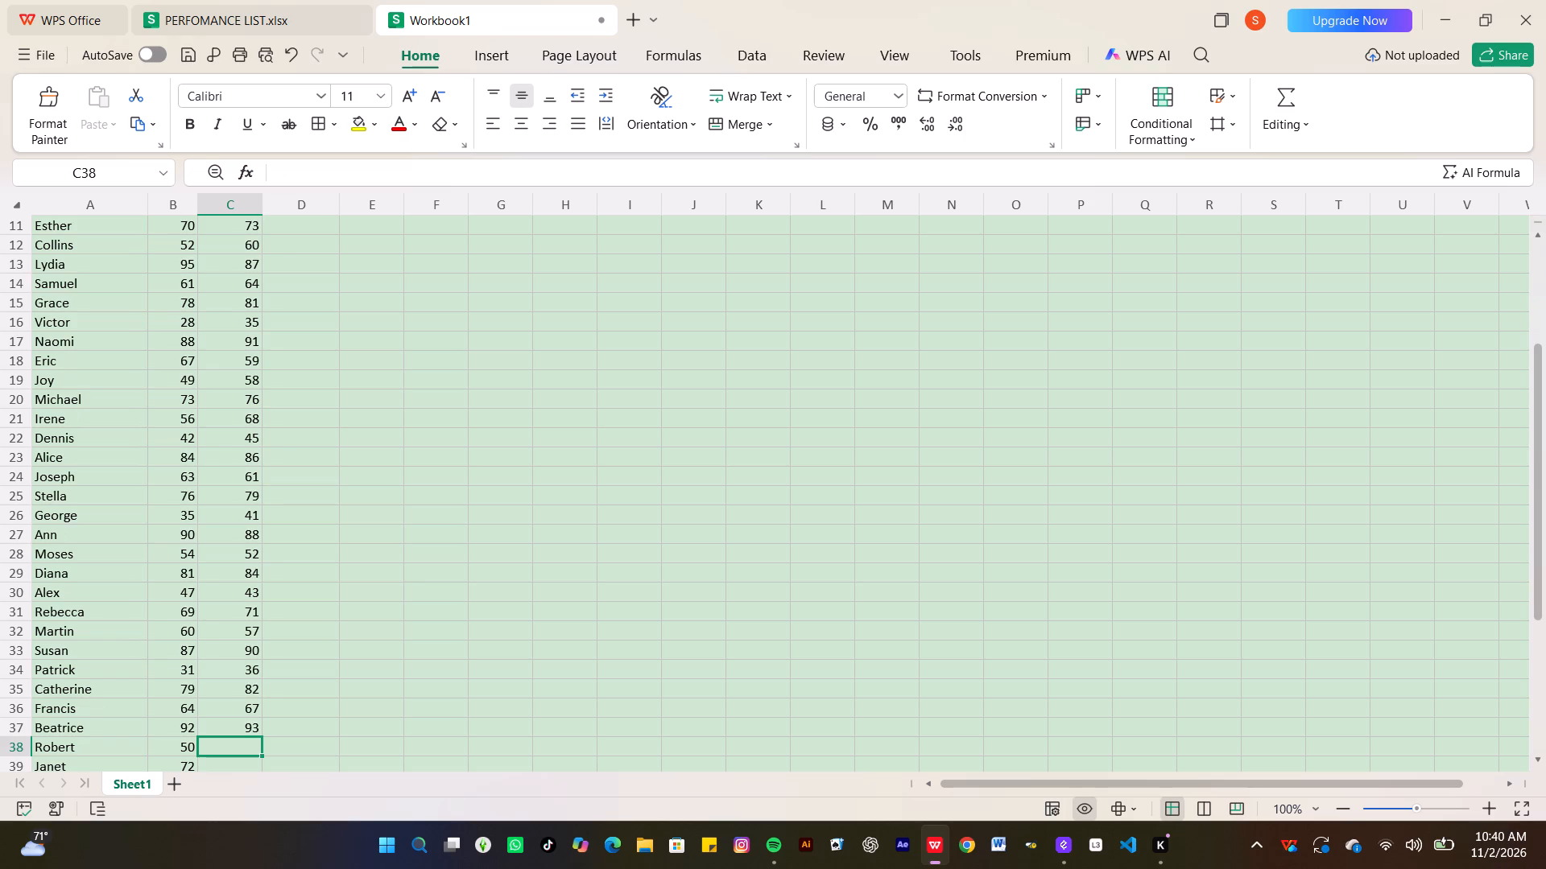
{"action": "type", "text": "48"}
{"action": "key", "text": "Return"}
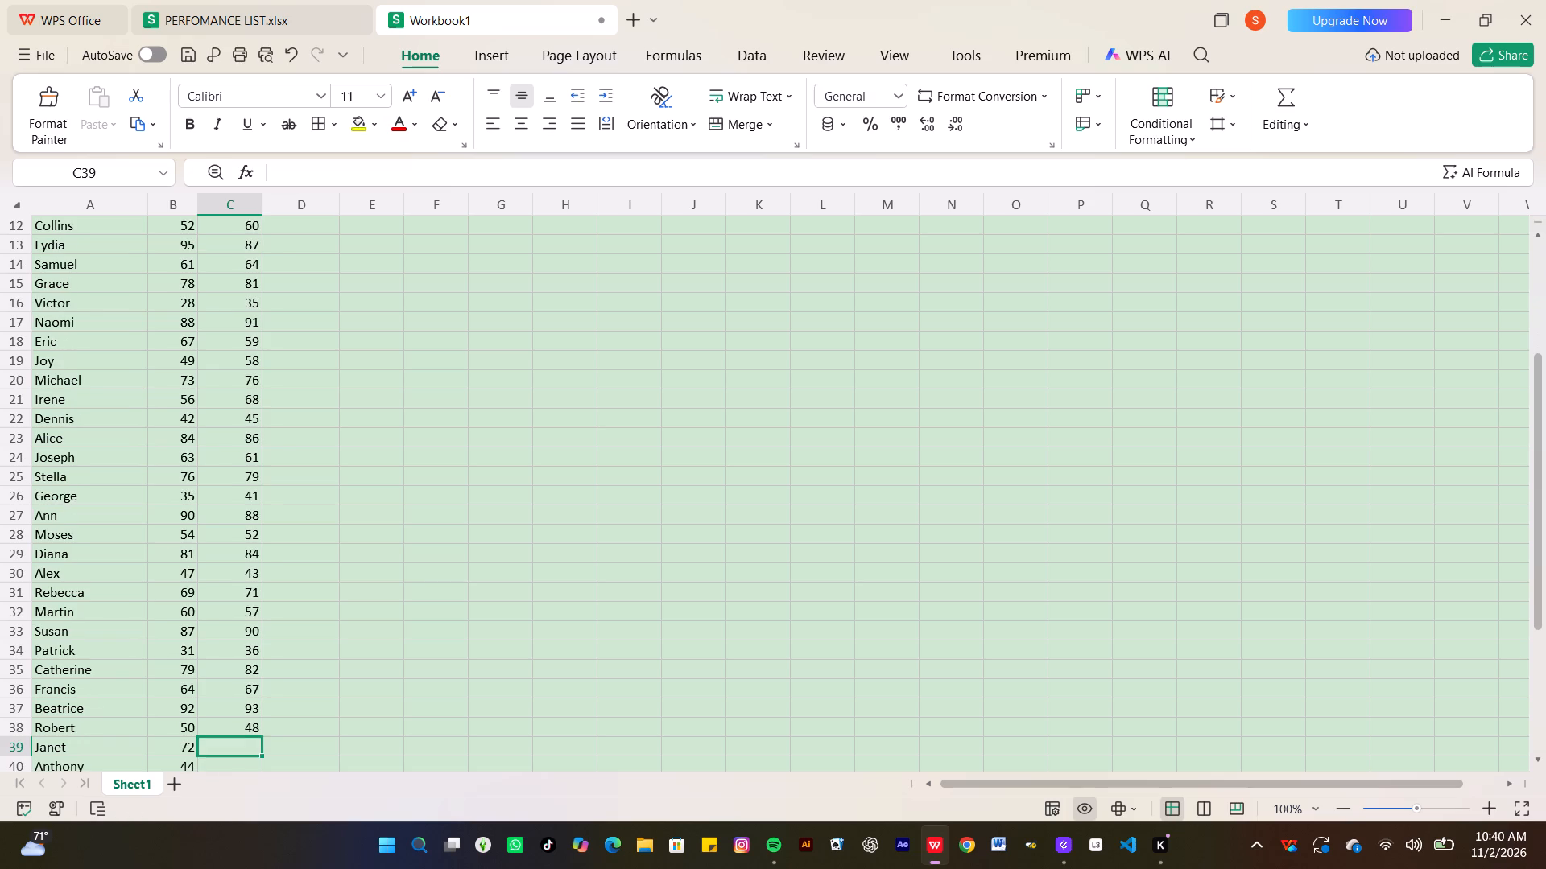
{"action": "key", "text": "7"}
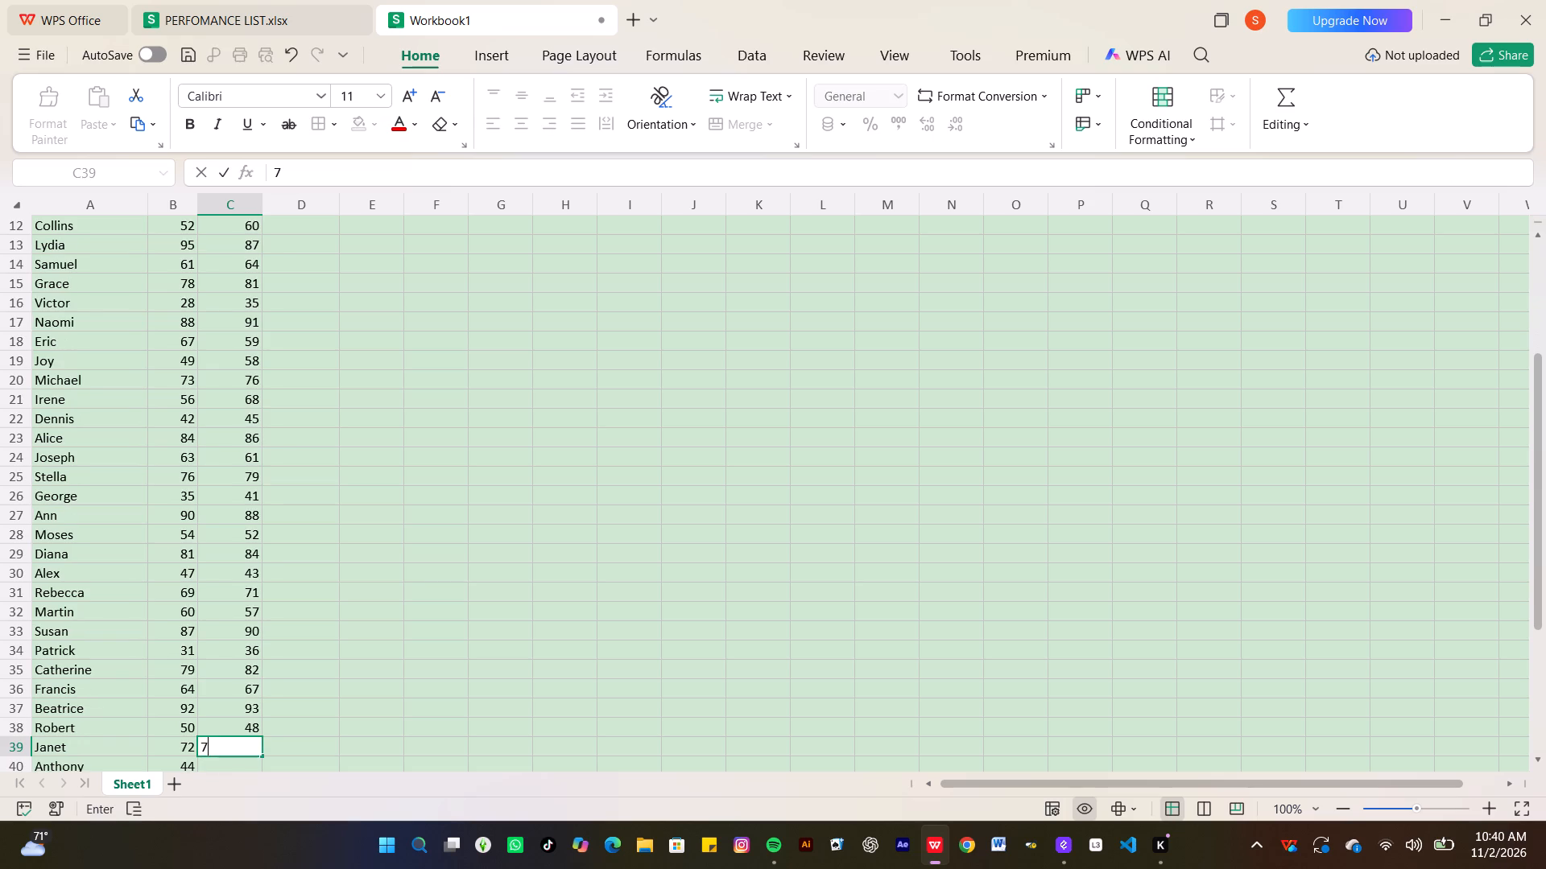
{"action": "key", "text": "5"}
{"action": "key", "text": "Return"}
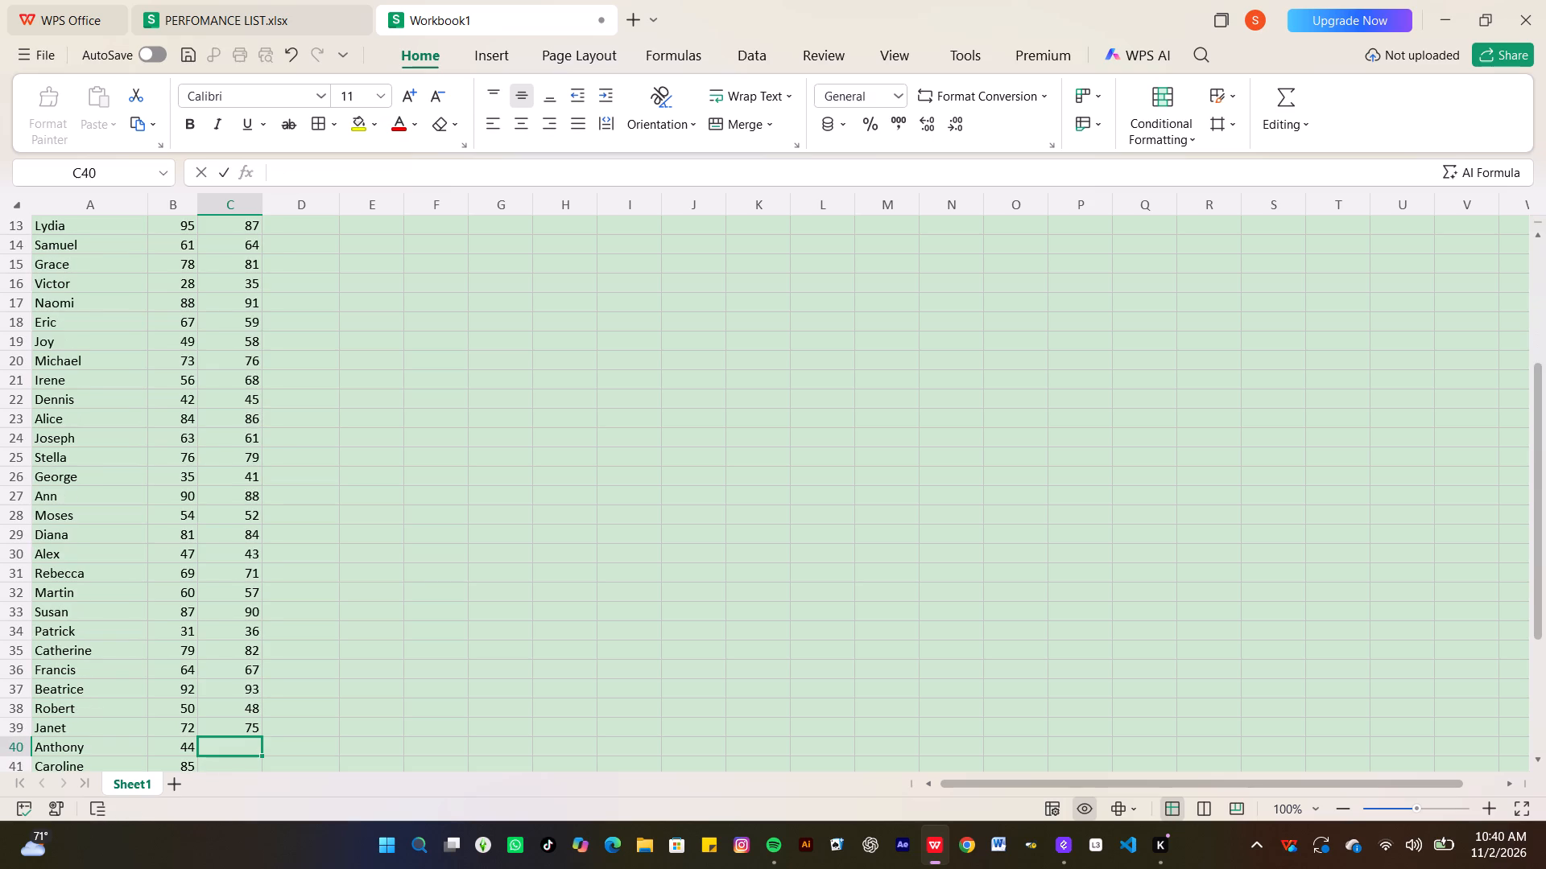
{"action": "type", "text": "52"}
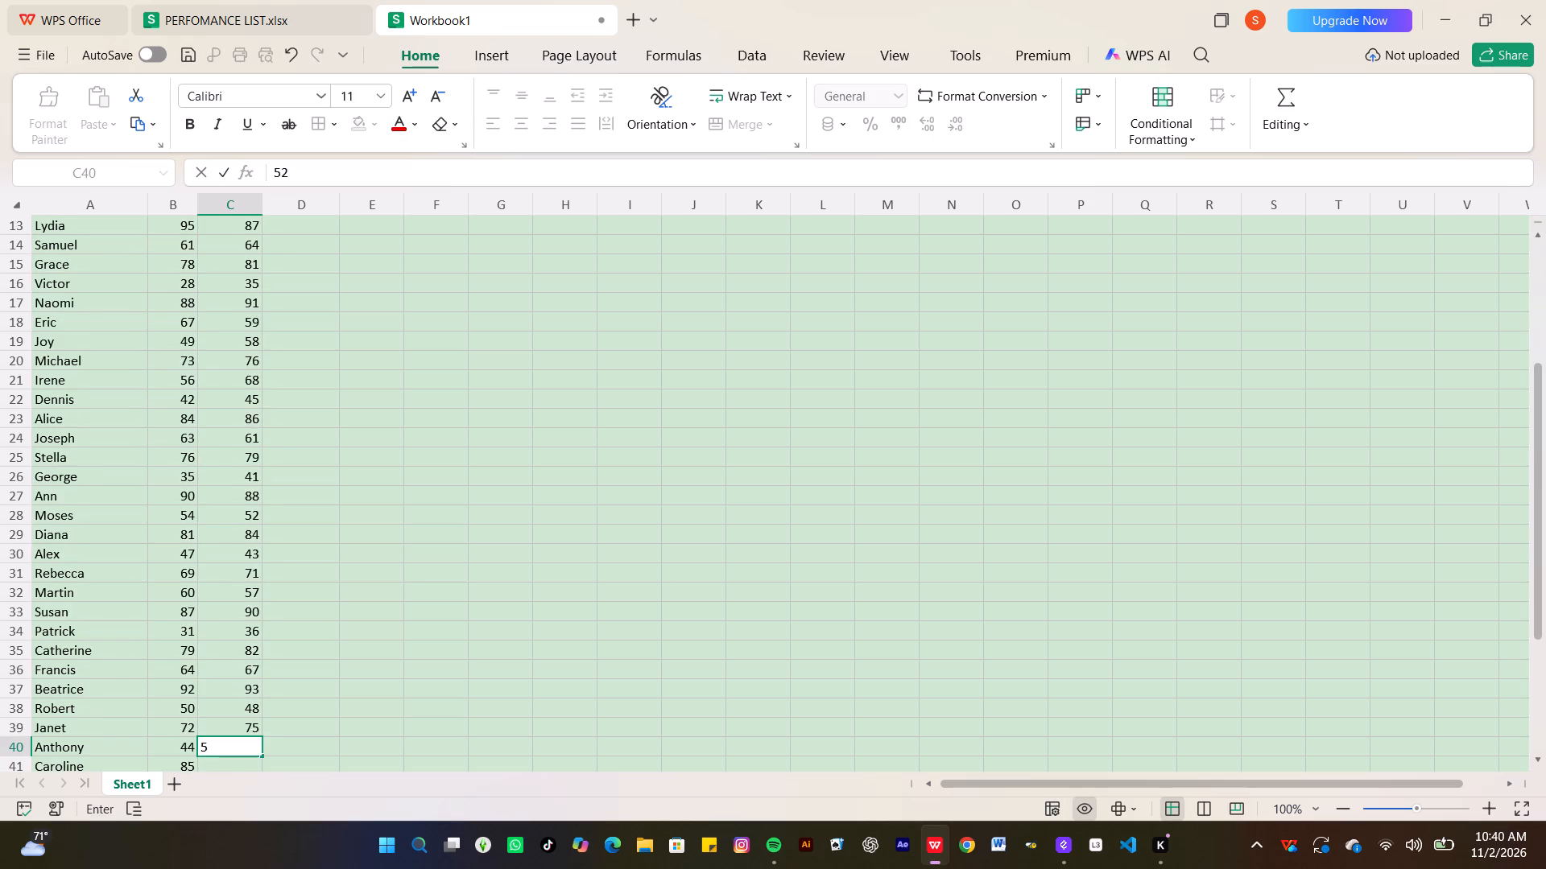
{"action": "key", "text": "Return"}
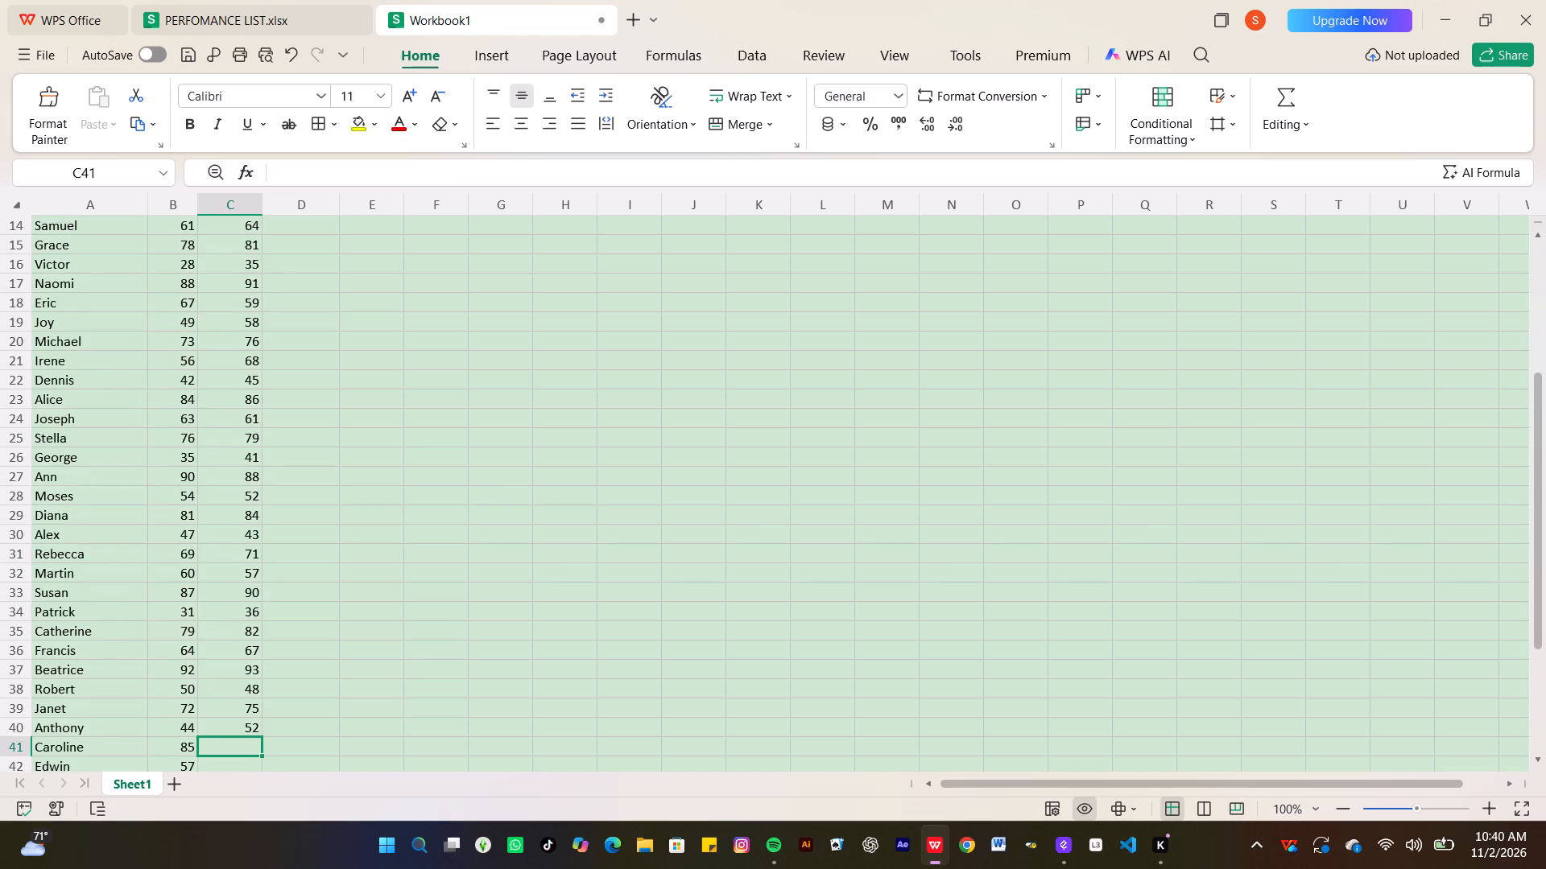
Enter the English marks 88, 62, 79, 33 and 92 for Caroline, Edwin, Millicent, Timothy and Veronica in cells C41 to C45.
{"action": "type", "text": "88"}
{"action": "key", "text": "Return"}
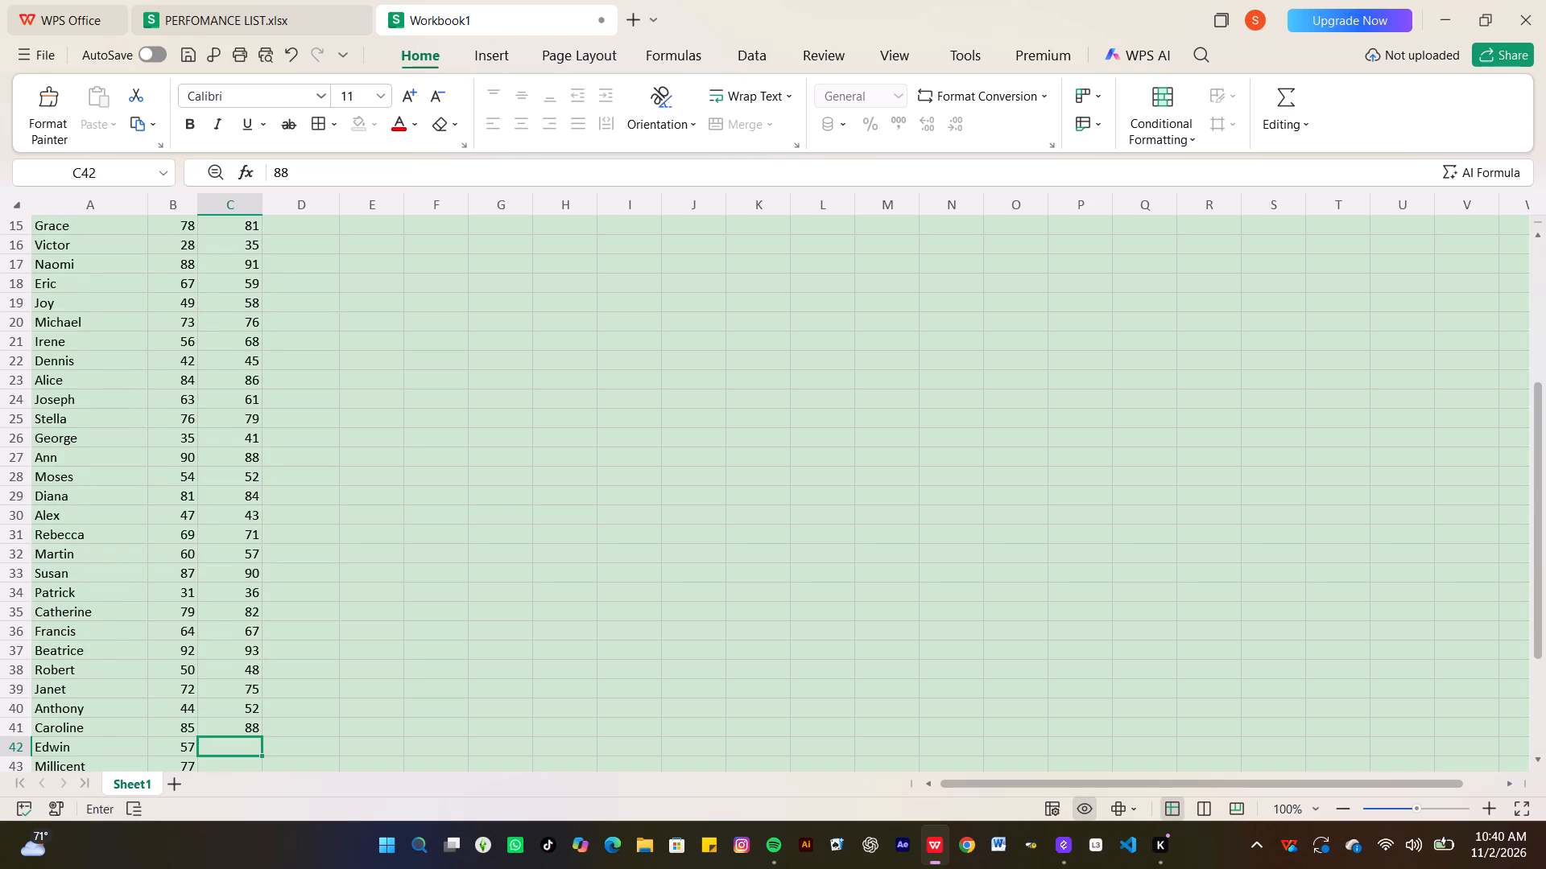
{"action": "key", "text": "6"}
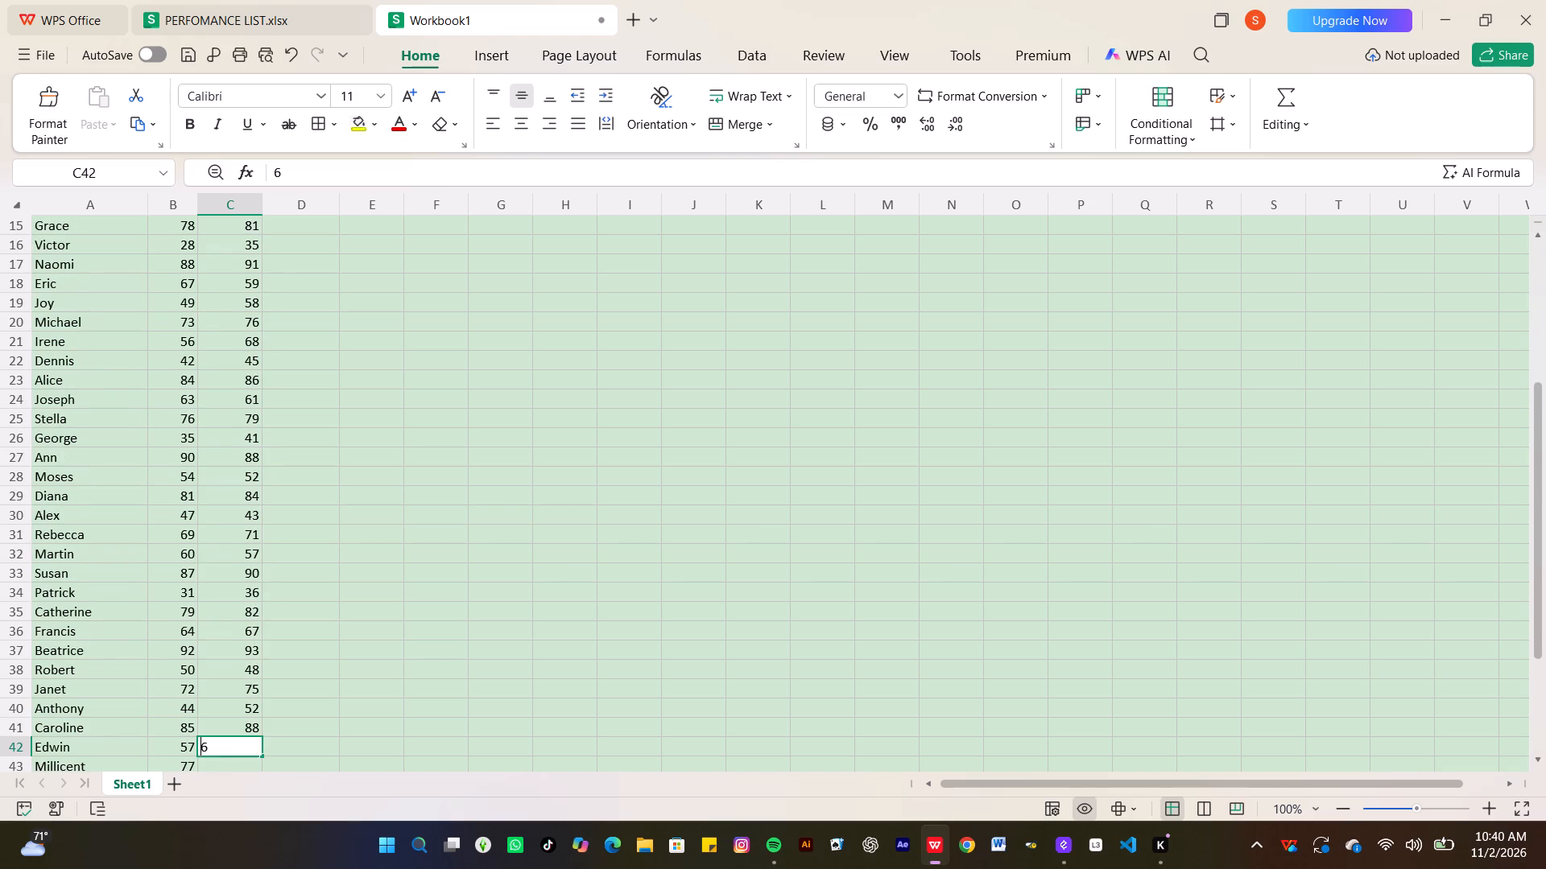
{"action": "key", "text": "2"}
{"action": "key", "text": "Return"}
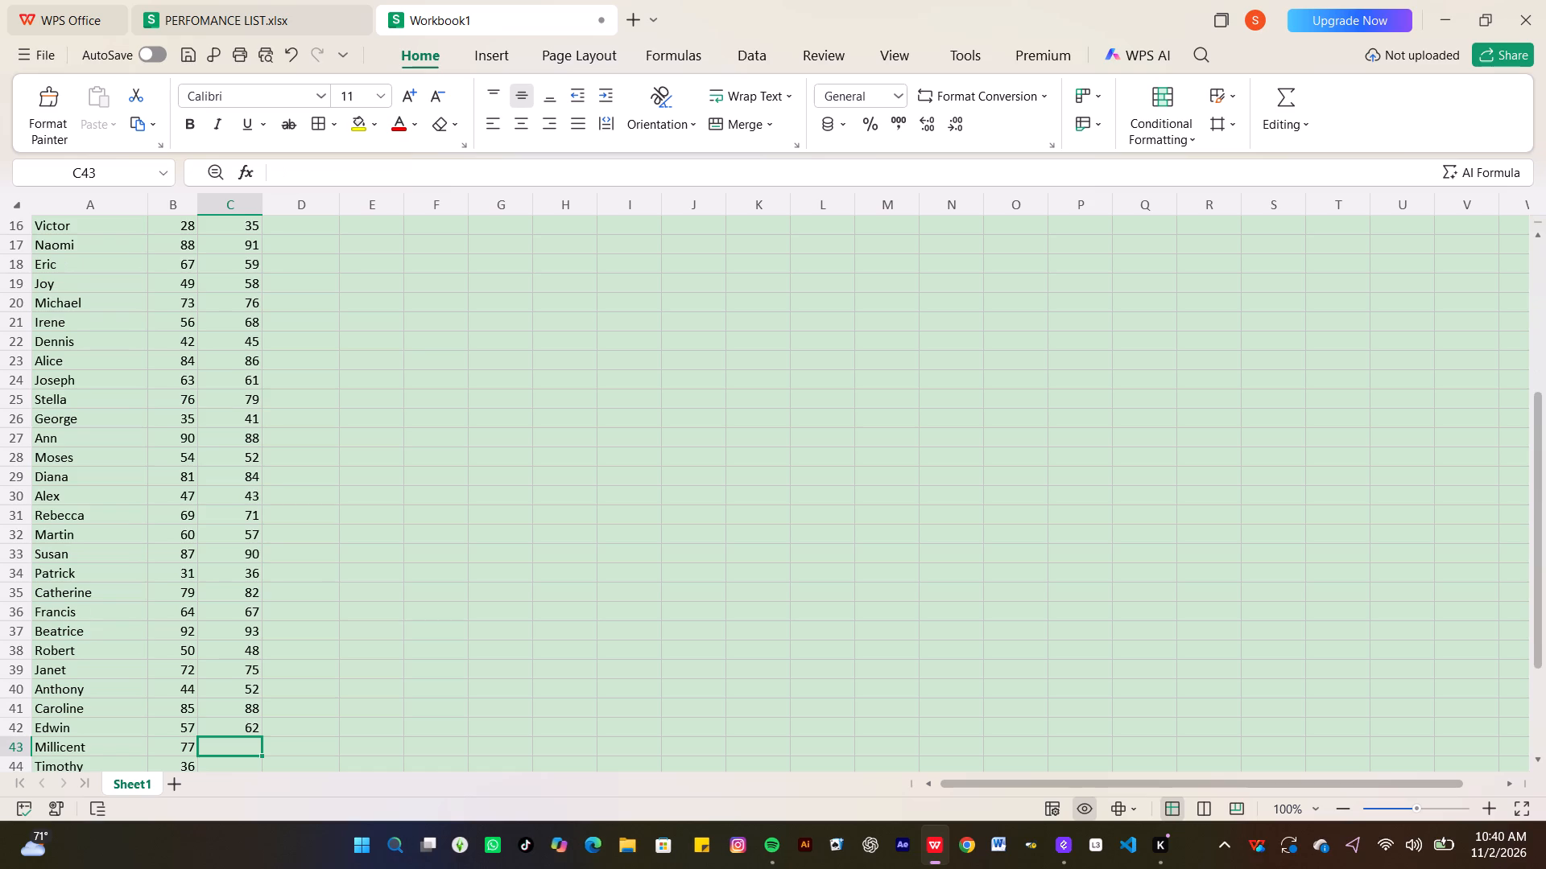
{"action": "type", "text": "79"}
{"action": "key", "text": "Return"}
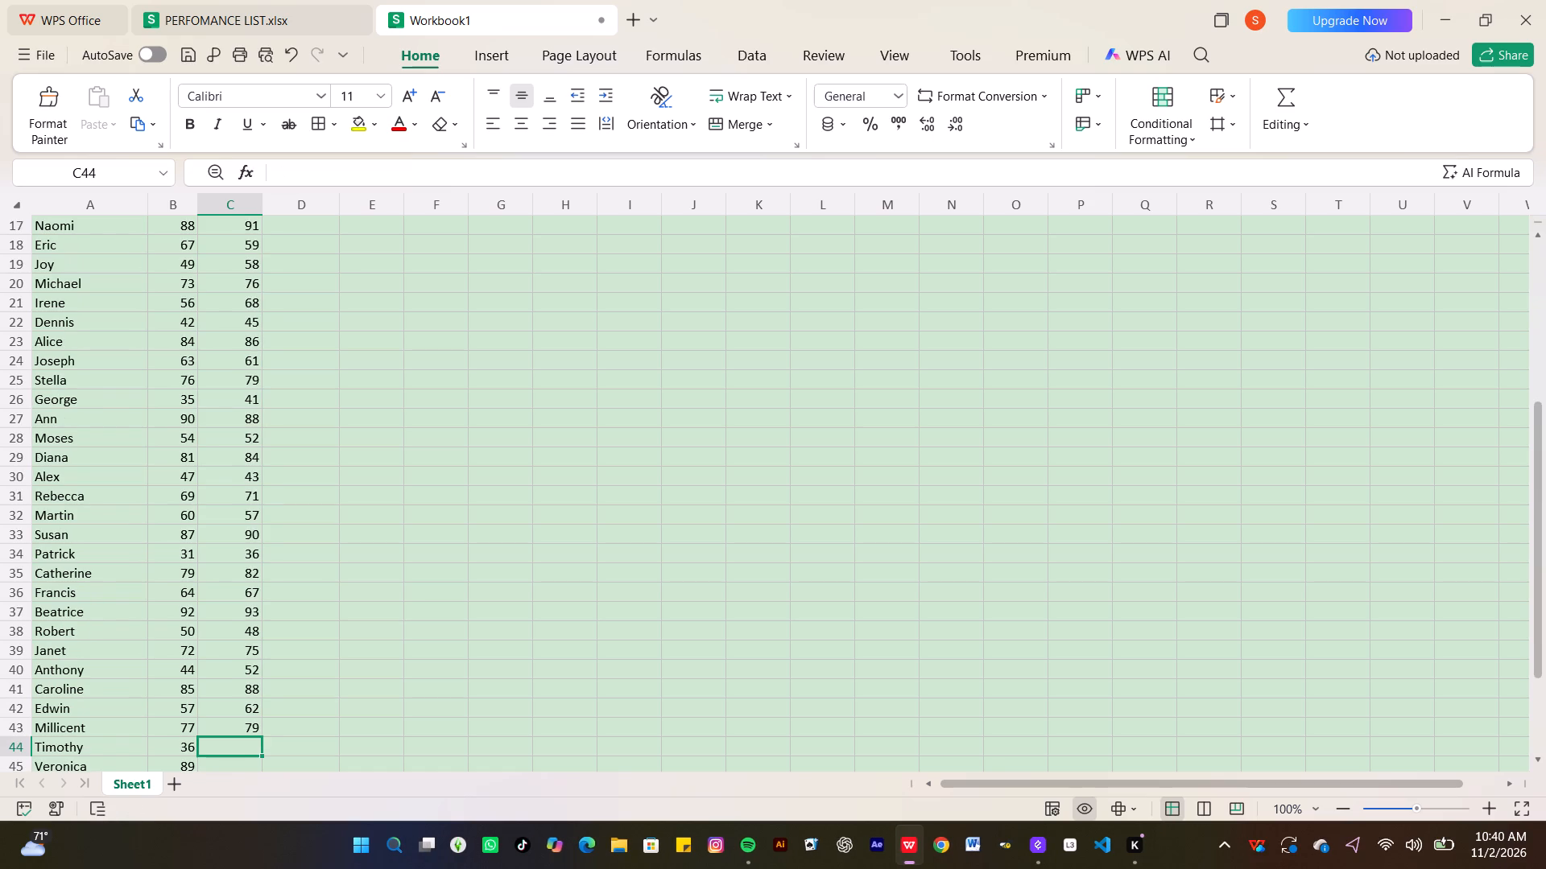
{"action": "type", "text": "33"}
{"action": "key", "text": "Return"}
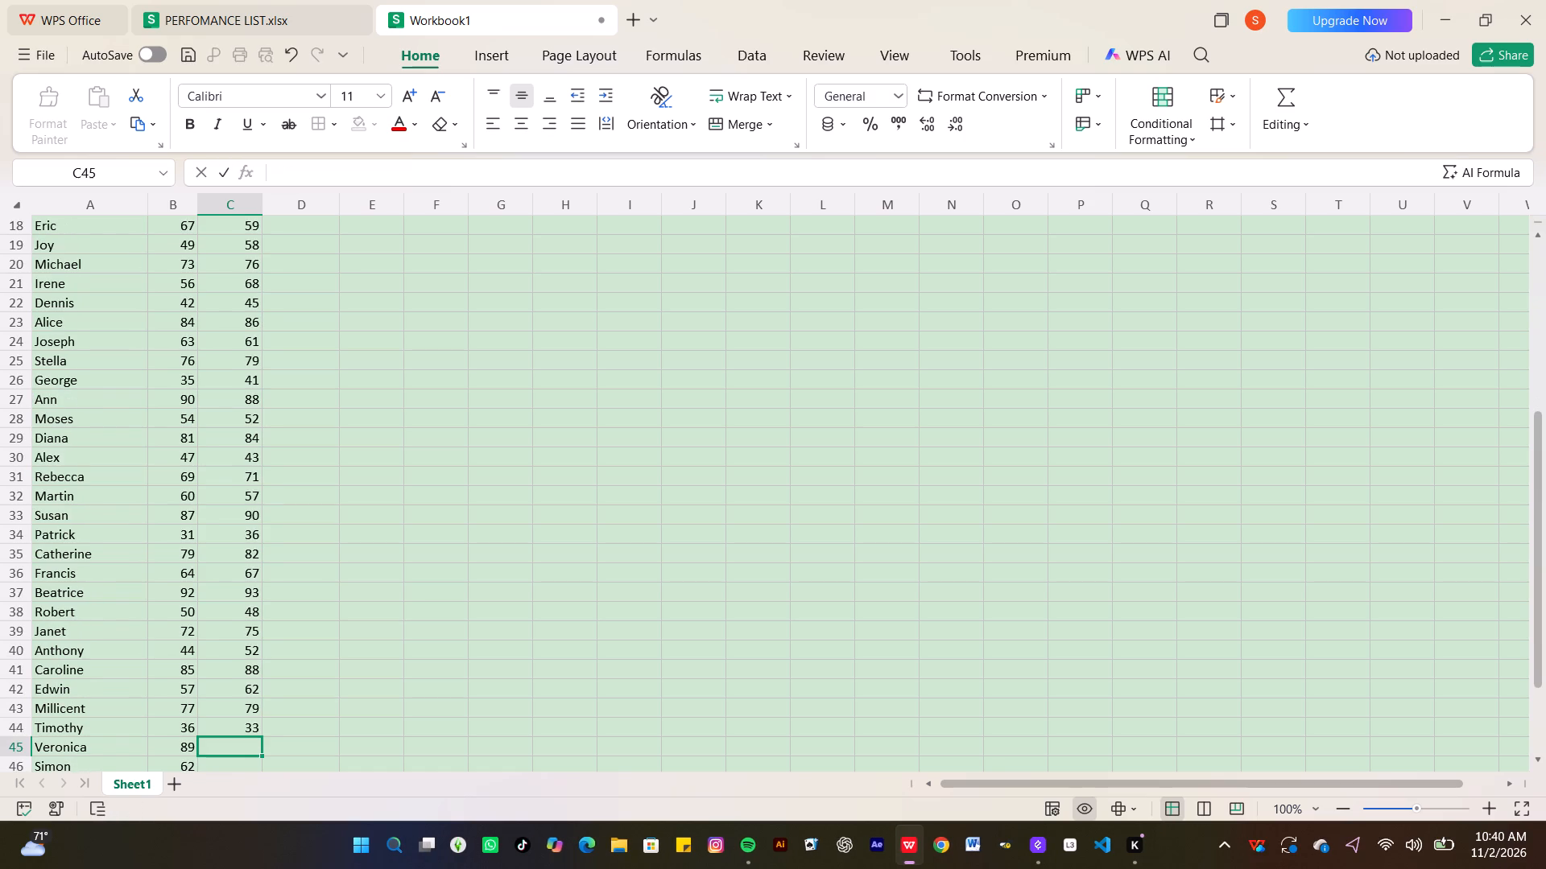
{"action": "key", "text": "9"}
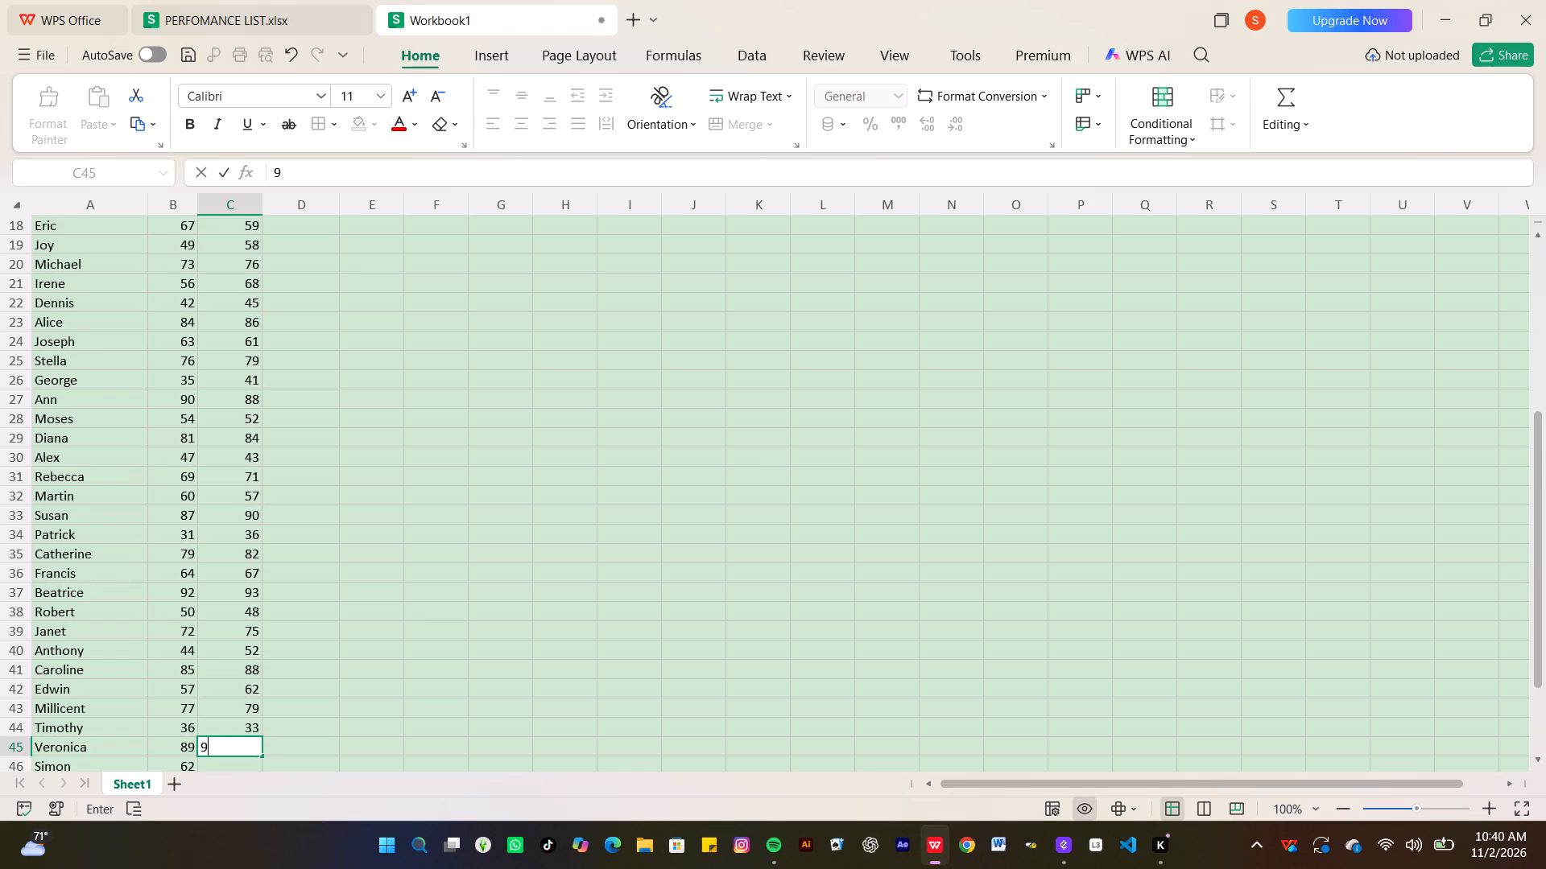
{"action": "key", "text": "2"}
{"action": "key", "text": "Return"}
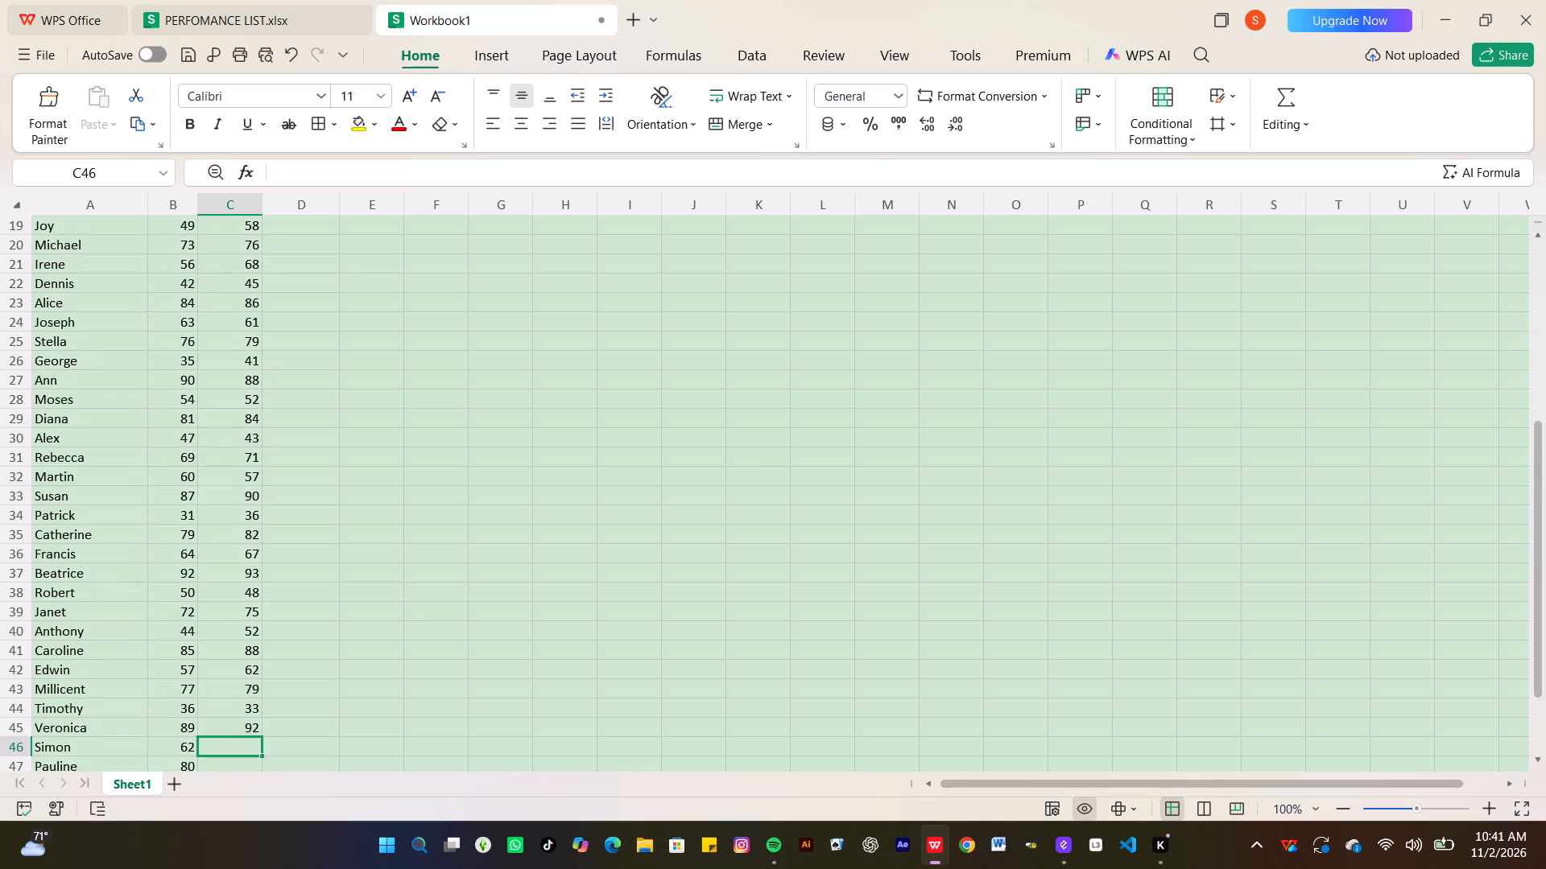
Enter the English marks 58, 85, 50, 95, 63 and 78 for Simon, Pauline, Benjamin, Ruth, Nicholas and Florence in cells C46 to C51.
{"action": "type", "text": "58"}
{"action": "key", "text": "Return"}
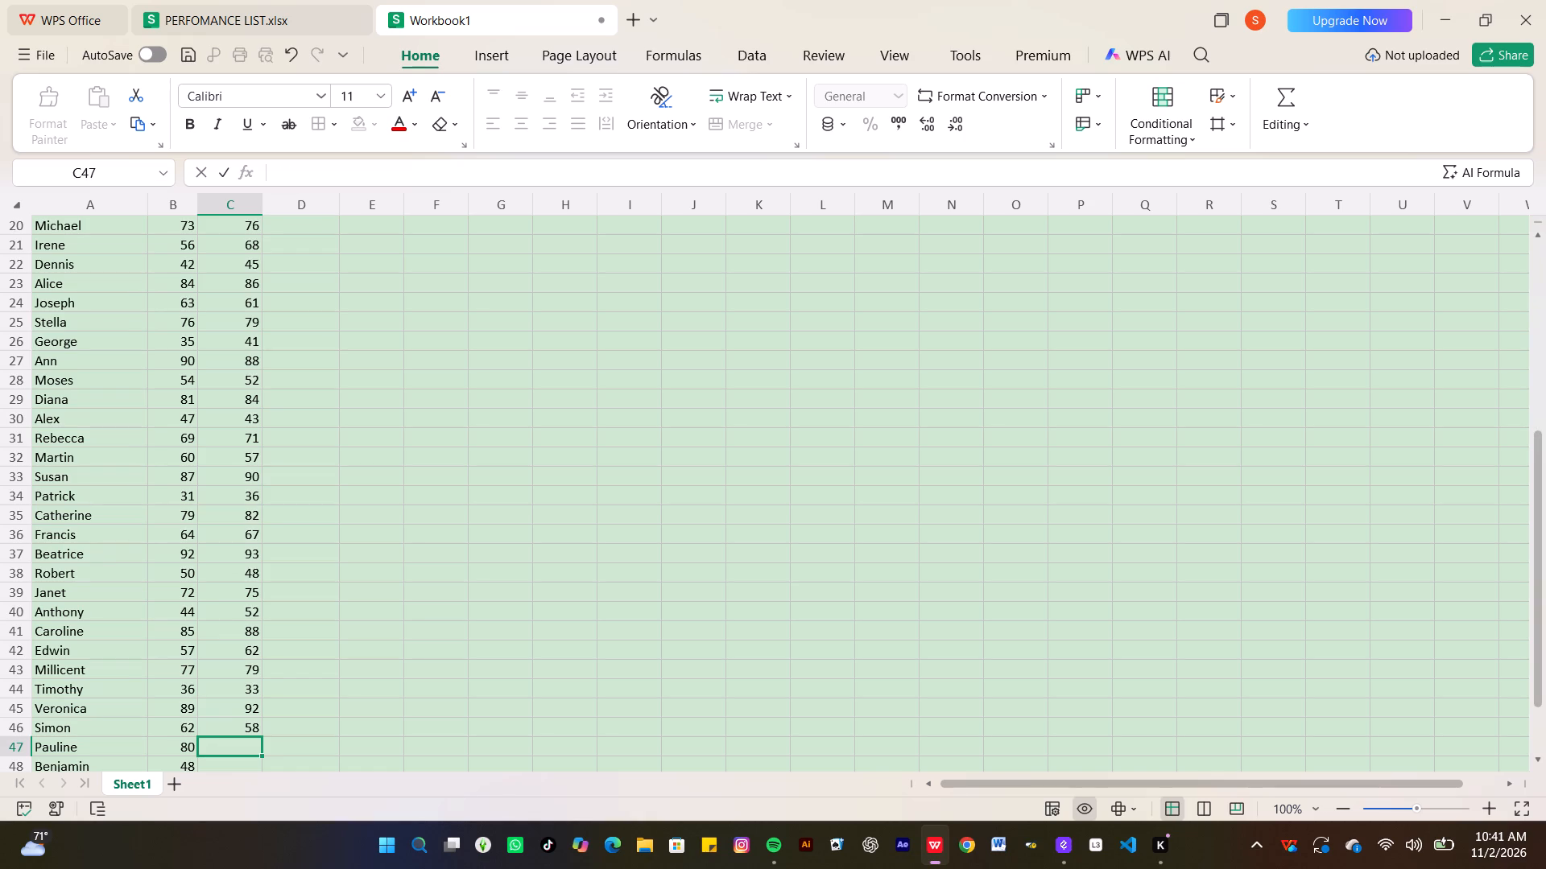
{"action": "type", "text": "85"}
{"action": "key", "text": "Return"}
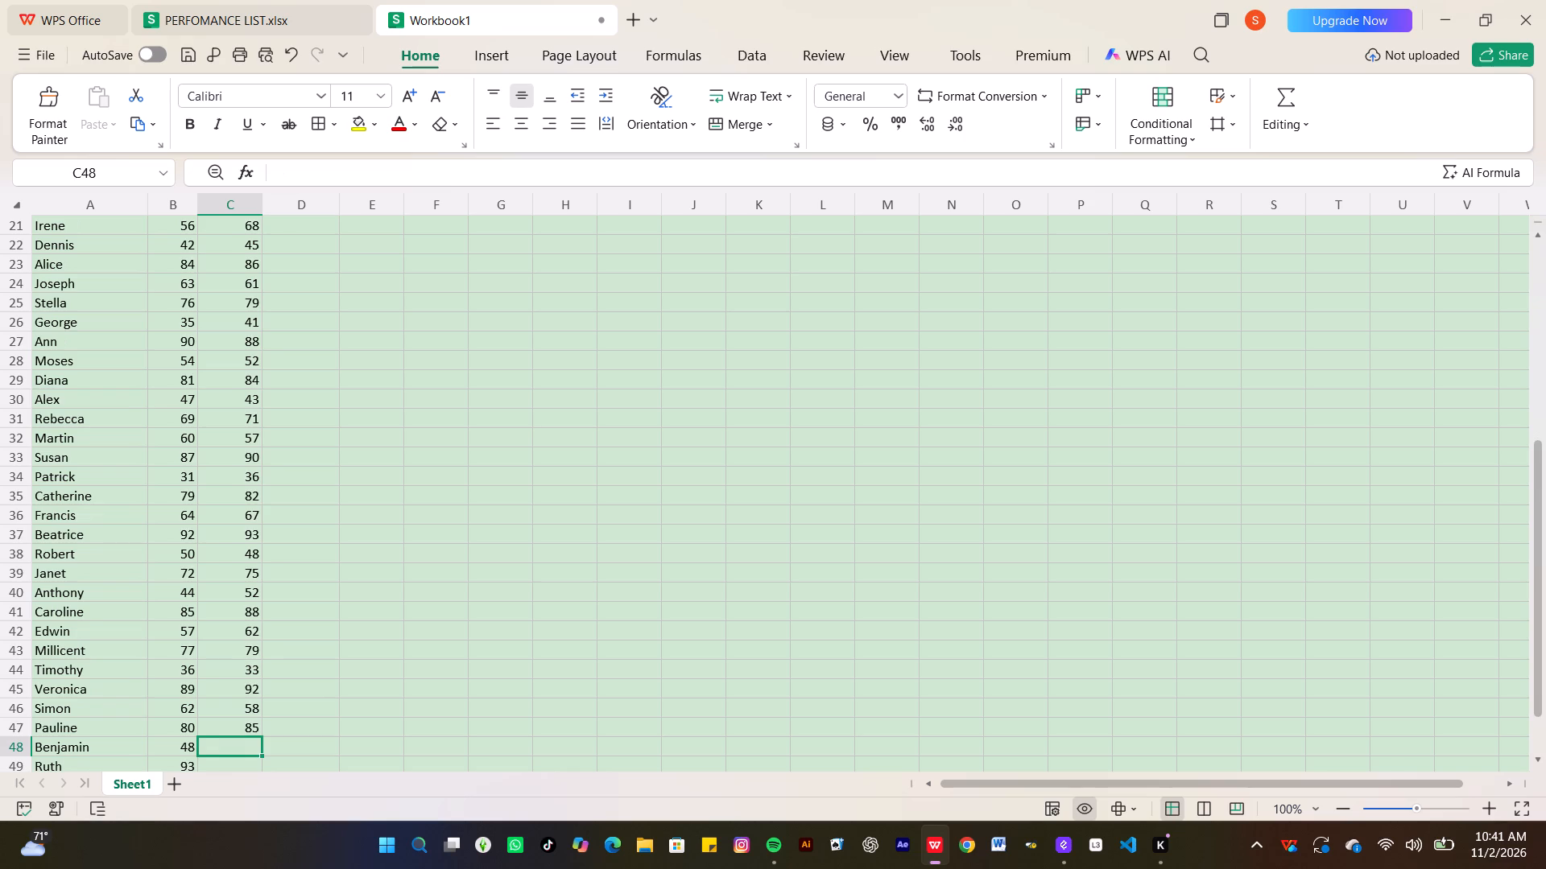
{"action": "key", "text": "5"}
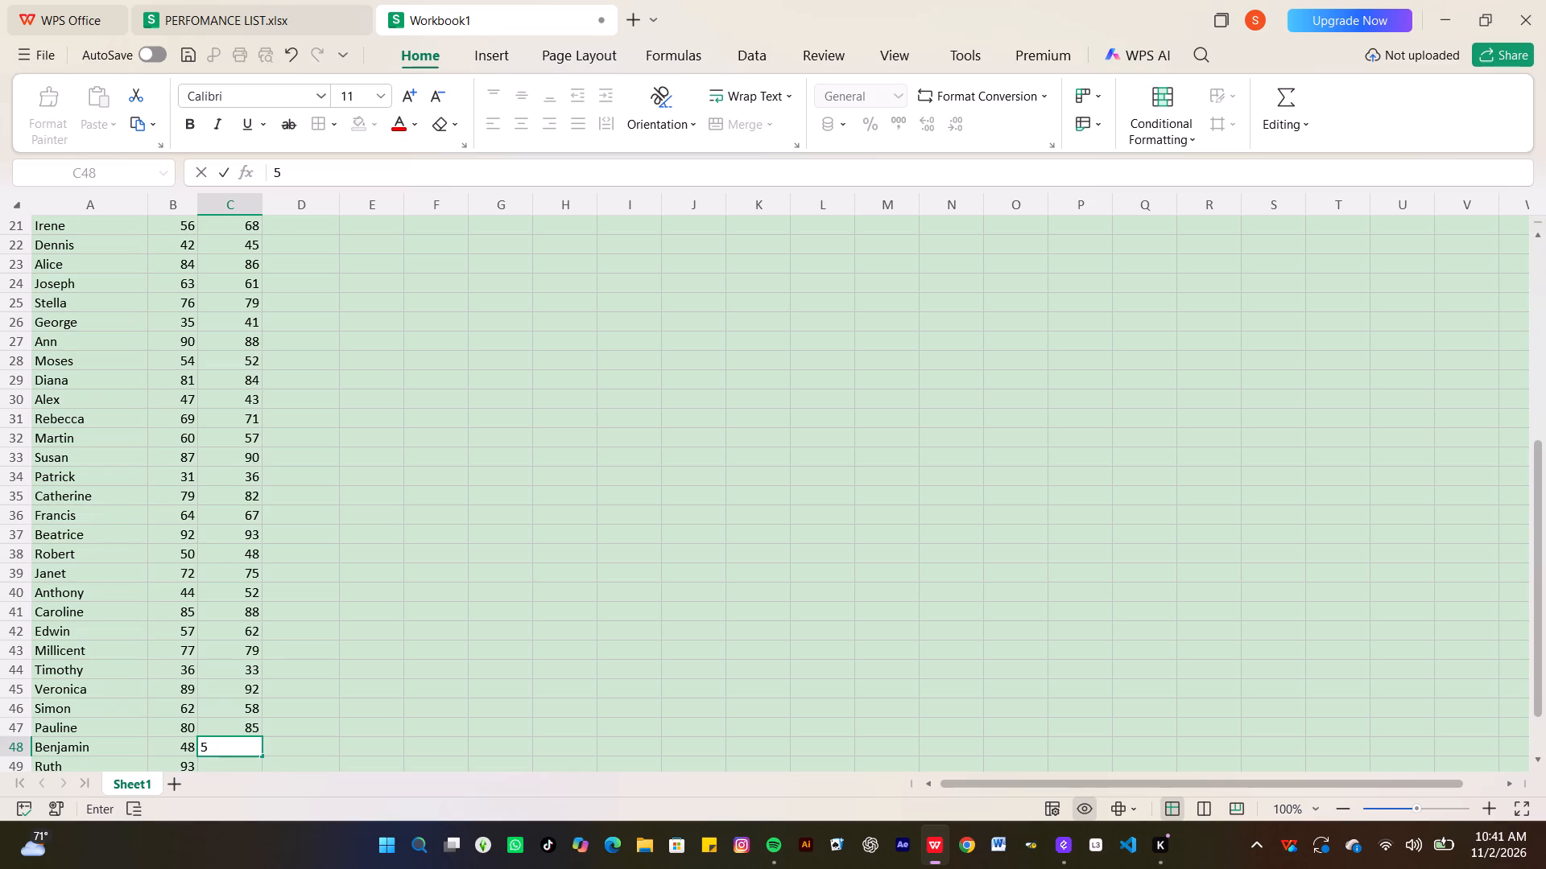
{"action": "key", "text": "0"}
{"action": "key", "text": "Return"}
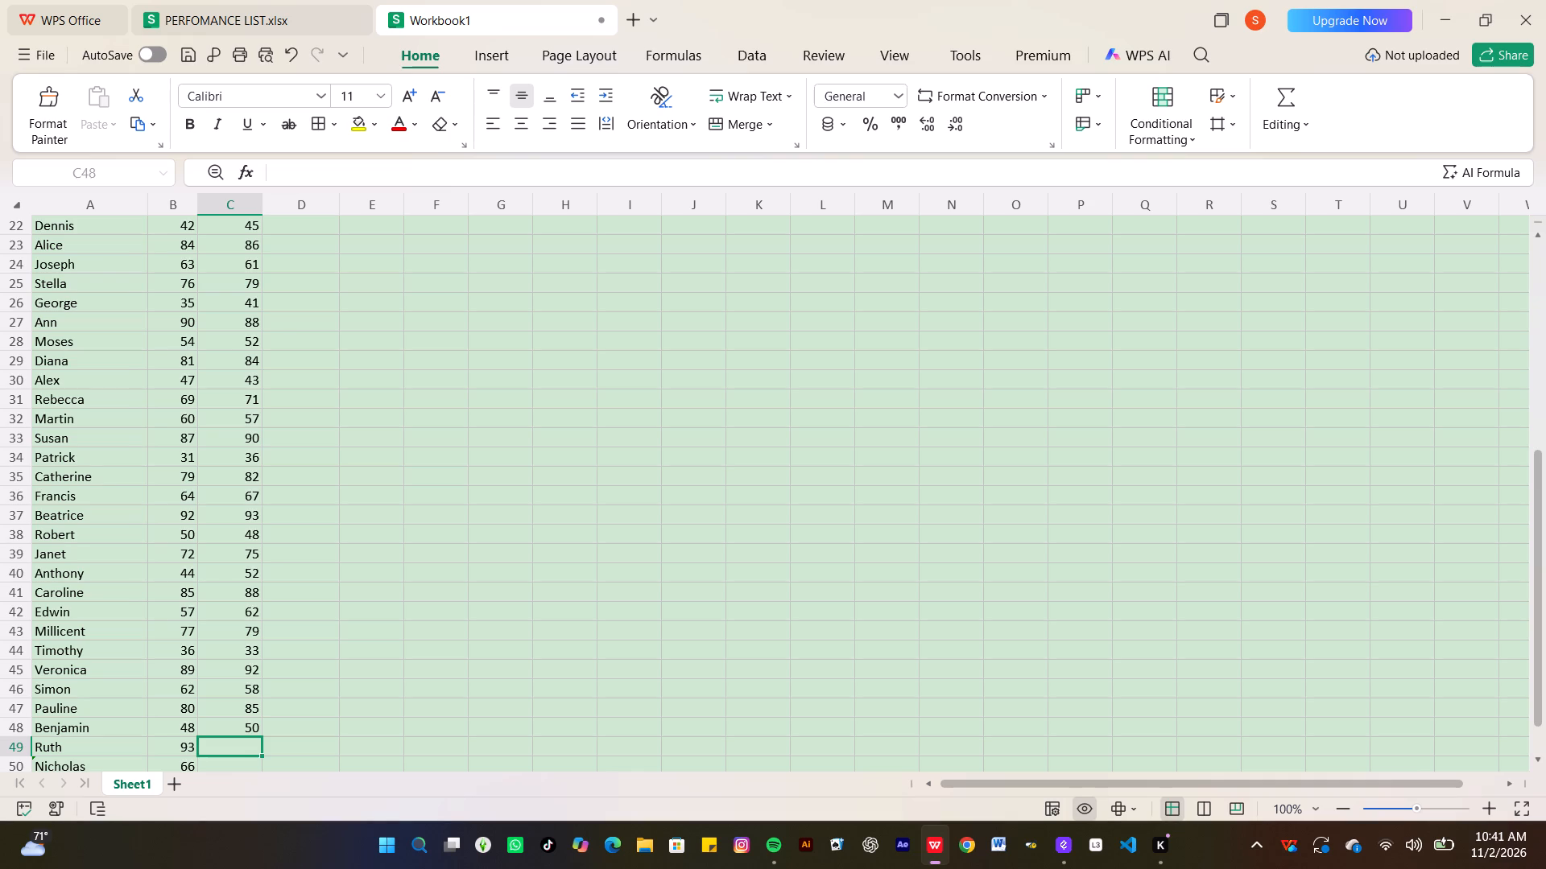
{"action": "key", "text": "9"}
{"action": "key", "text": "5"}
{"action": "key", "text": "Return"}
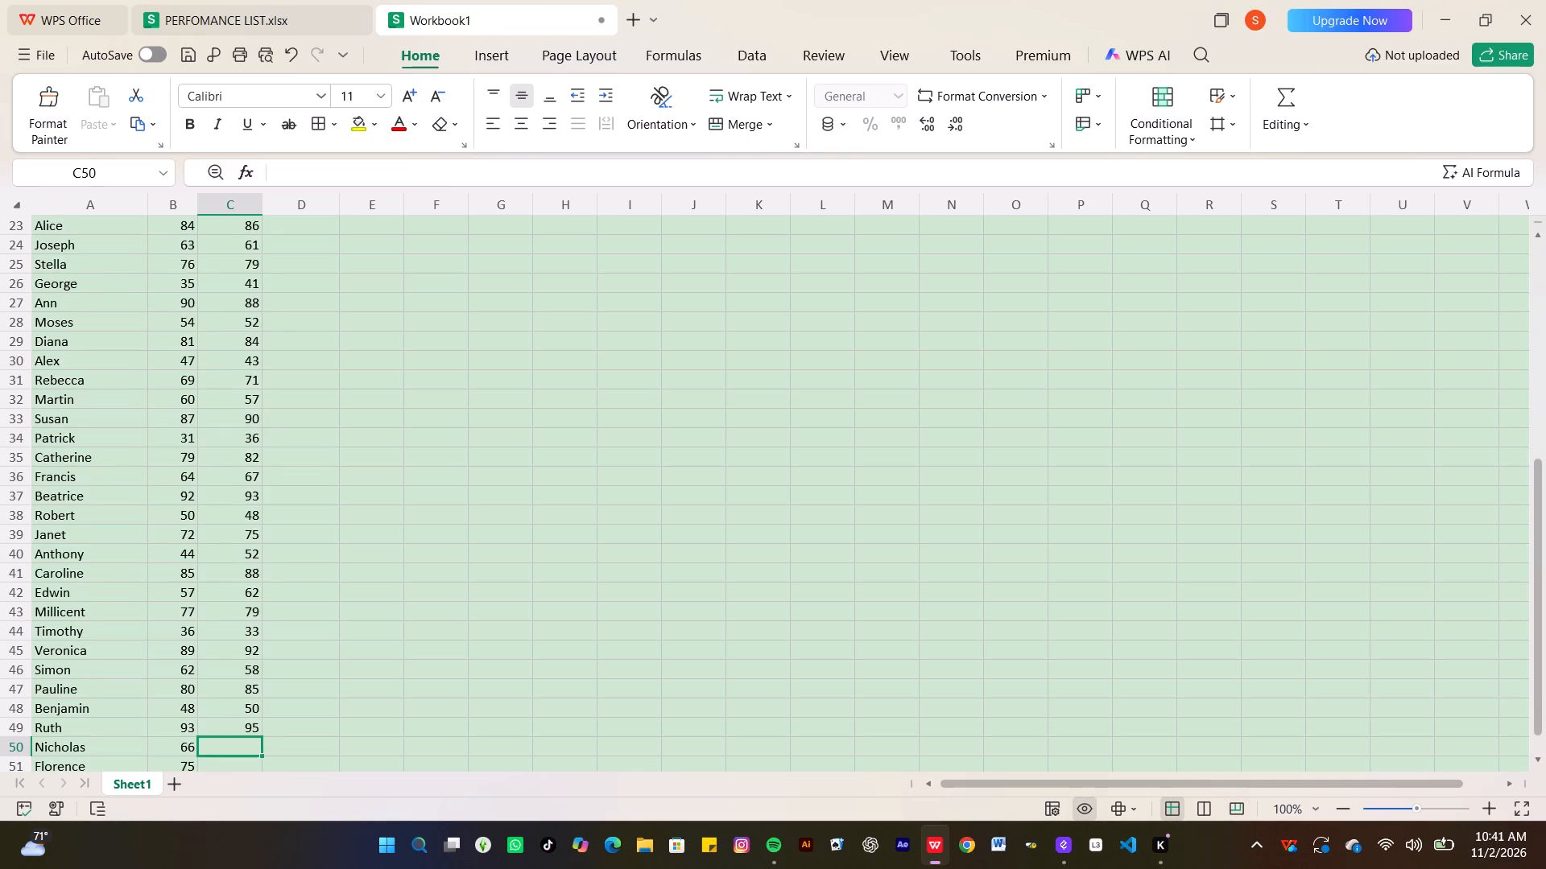
{"action": "type", "text": "63"}
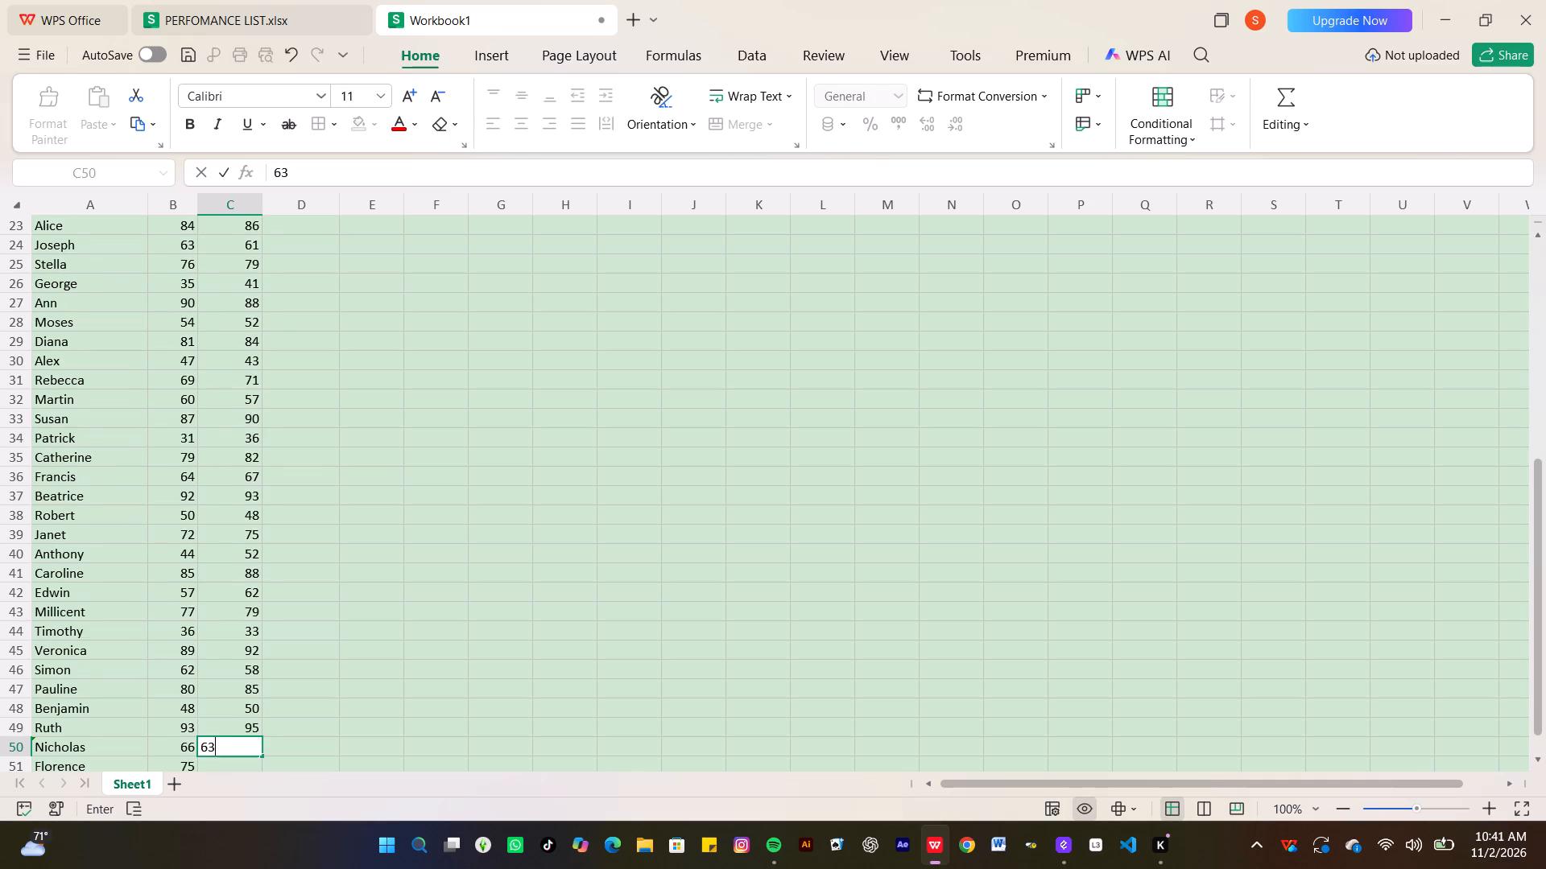
{"action": "key", "text": "Return"}
{"action": "type", "text": "78"}
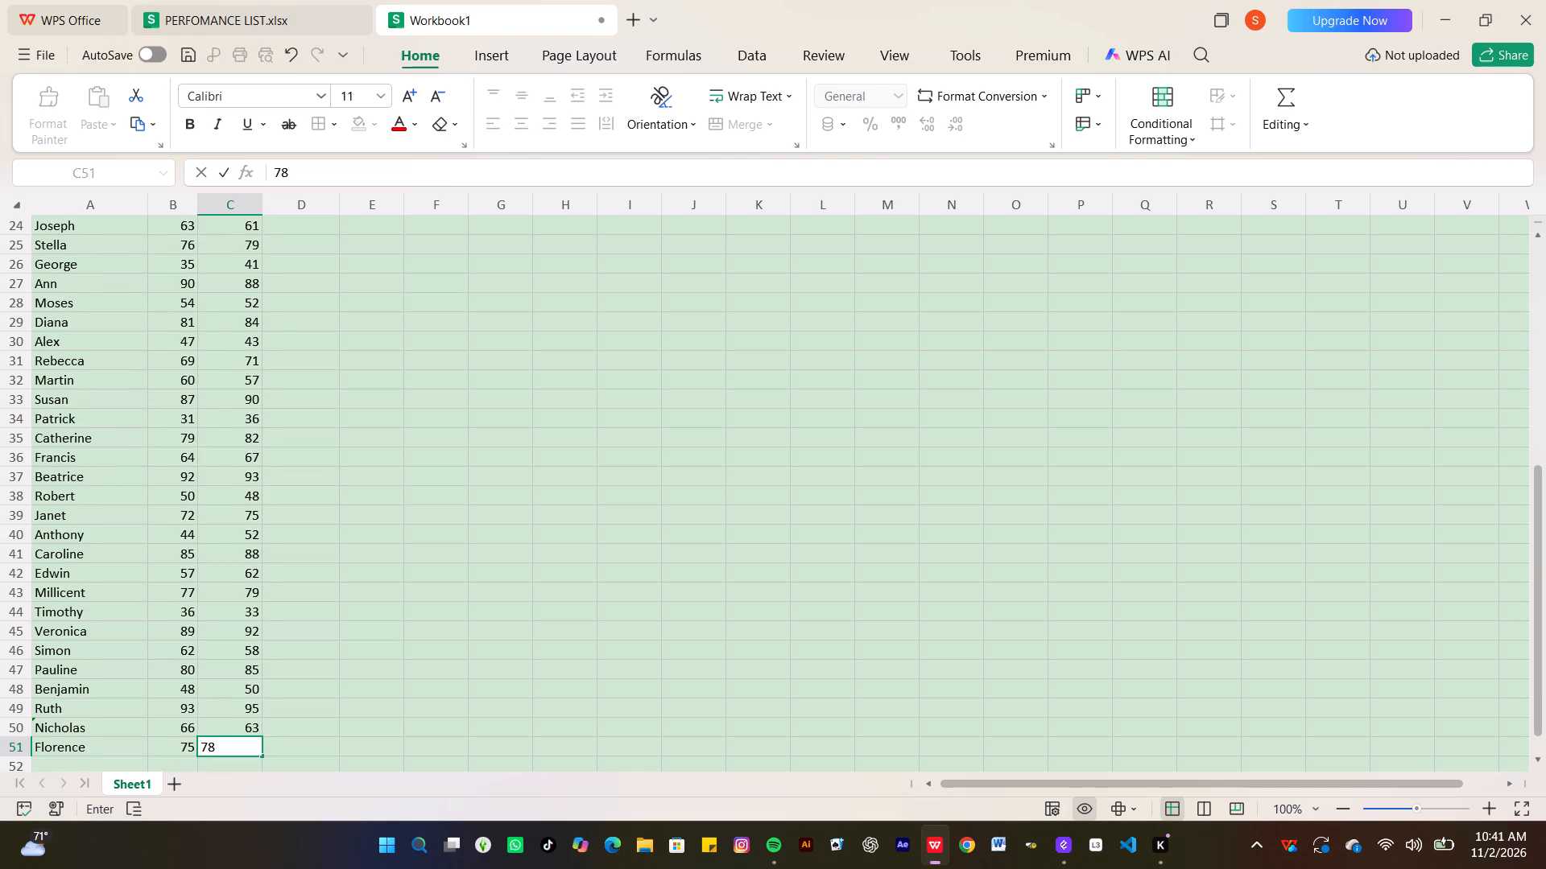
{"action": "key", "text": "Return"}
Enter the Kiswahili marks 68, 85 and 51 for Brian, Amina and Kevin in cells D2 to D4.
{"action": "scroll", "coordinate": [214, 247], "scroll_direction": "up", "scroll_amount": 7}
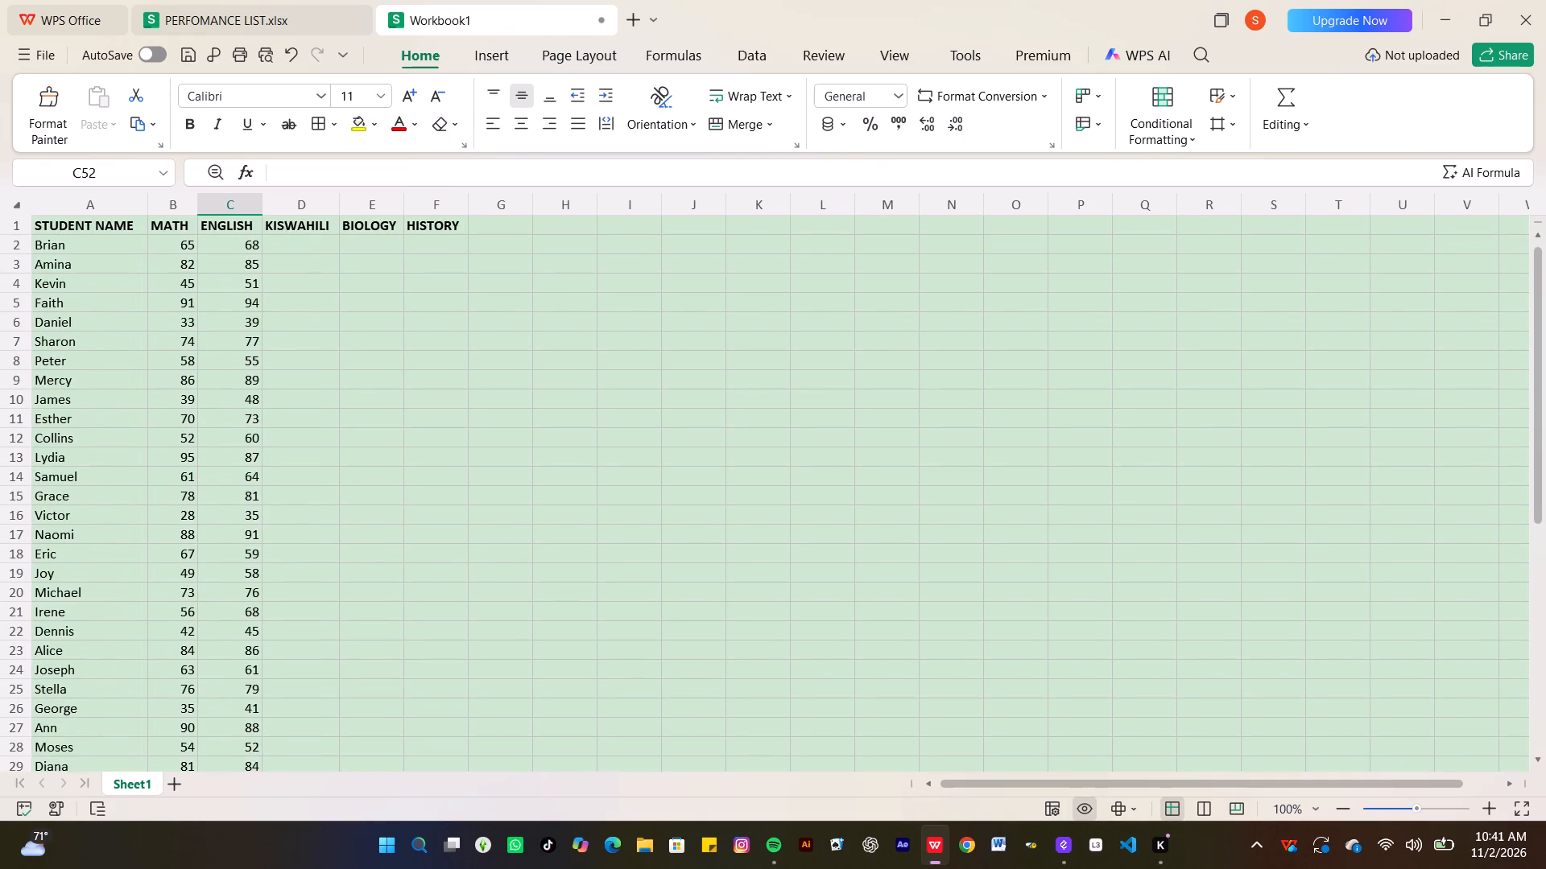
{"action": "left_click", "coordinate": [316, 245]}
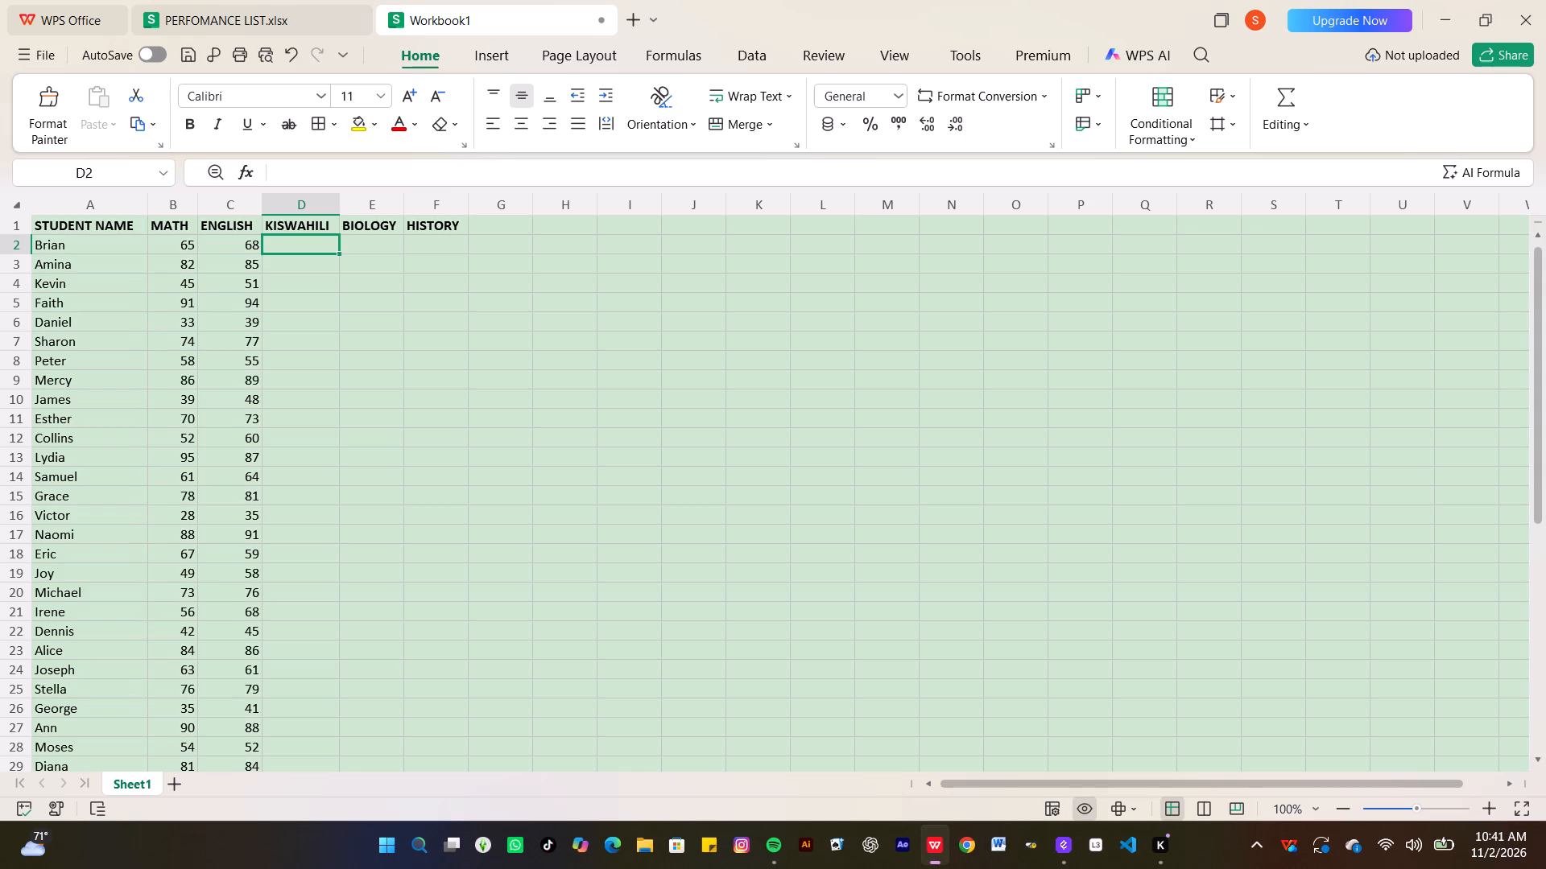
{"action": "type", "text": "68"}
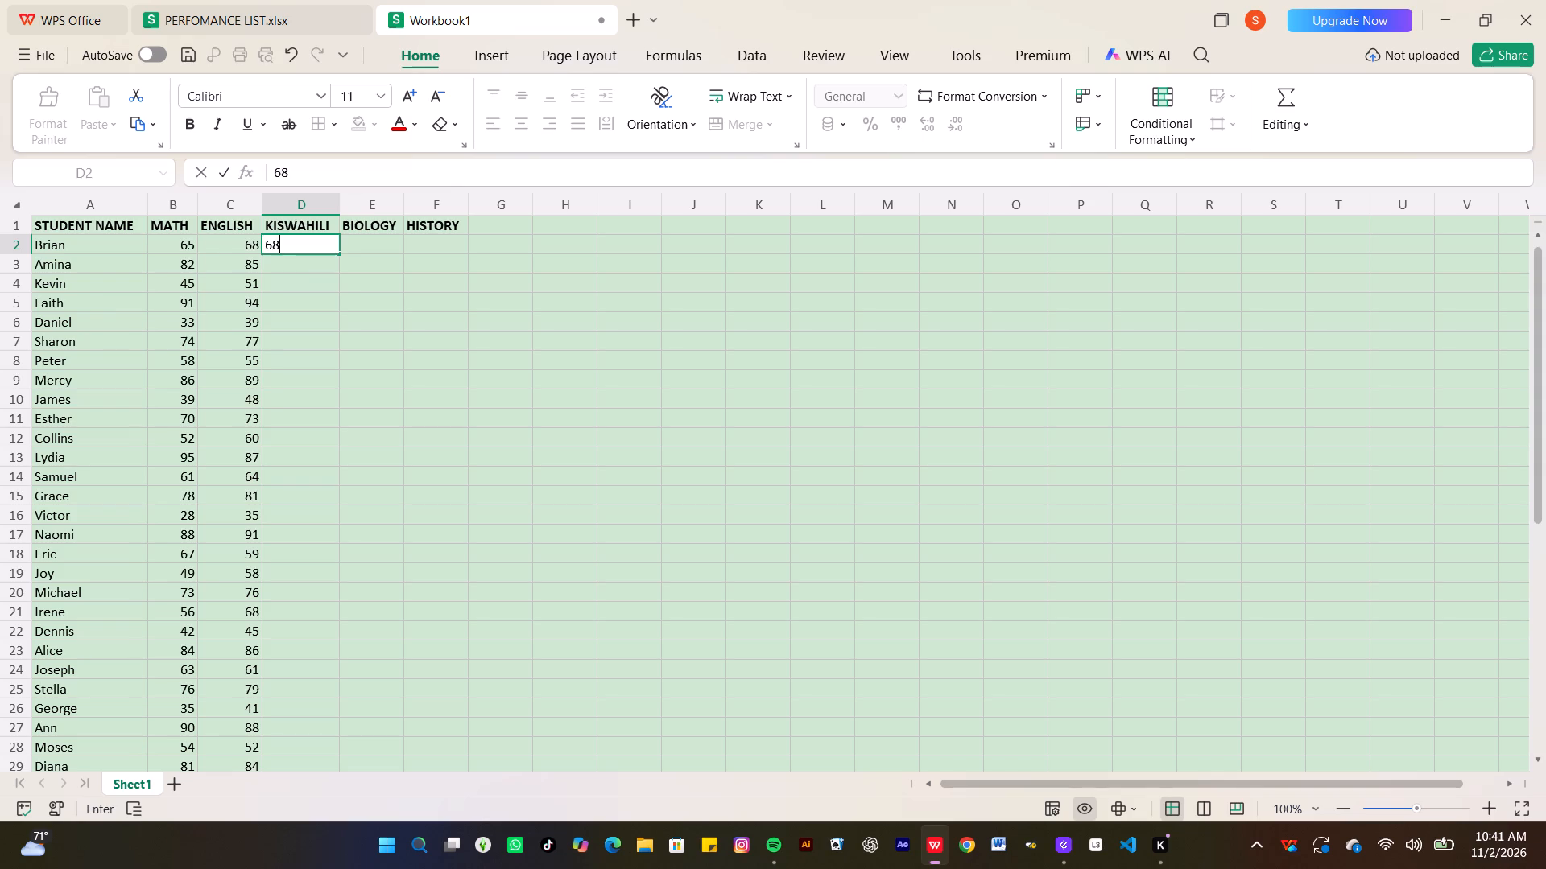
{"action": "key", "text": "Return"}
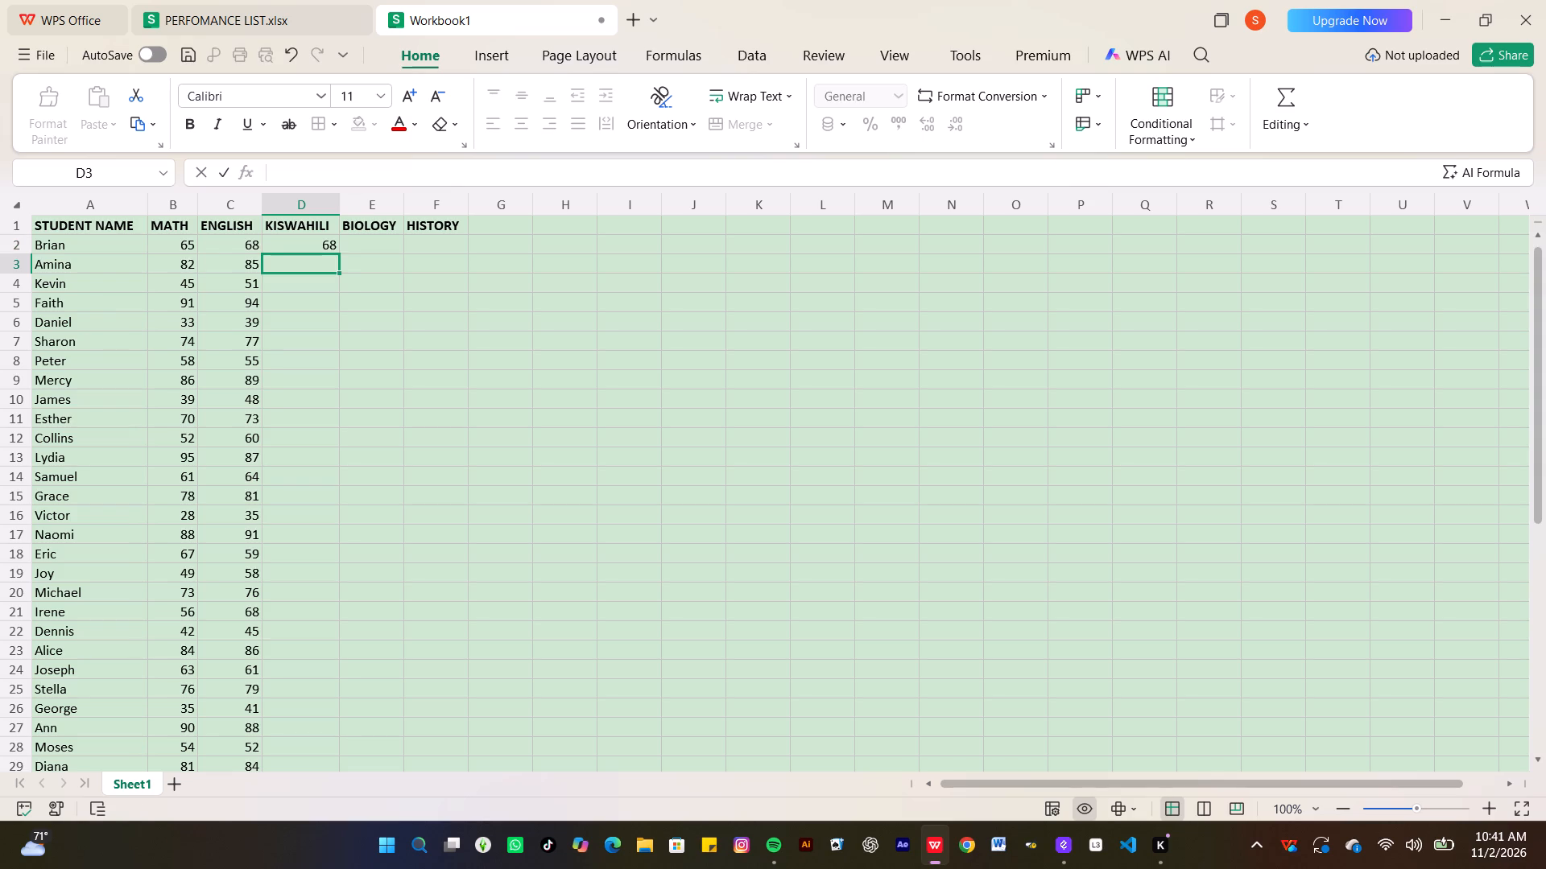
{"action": "type", "text": "85"}
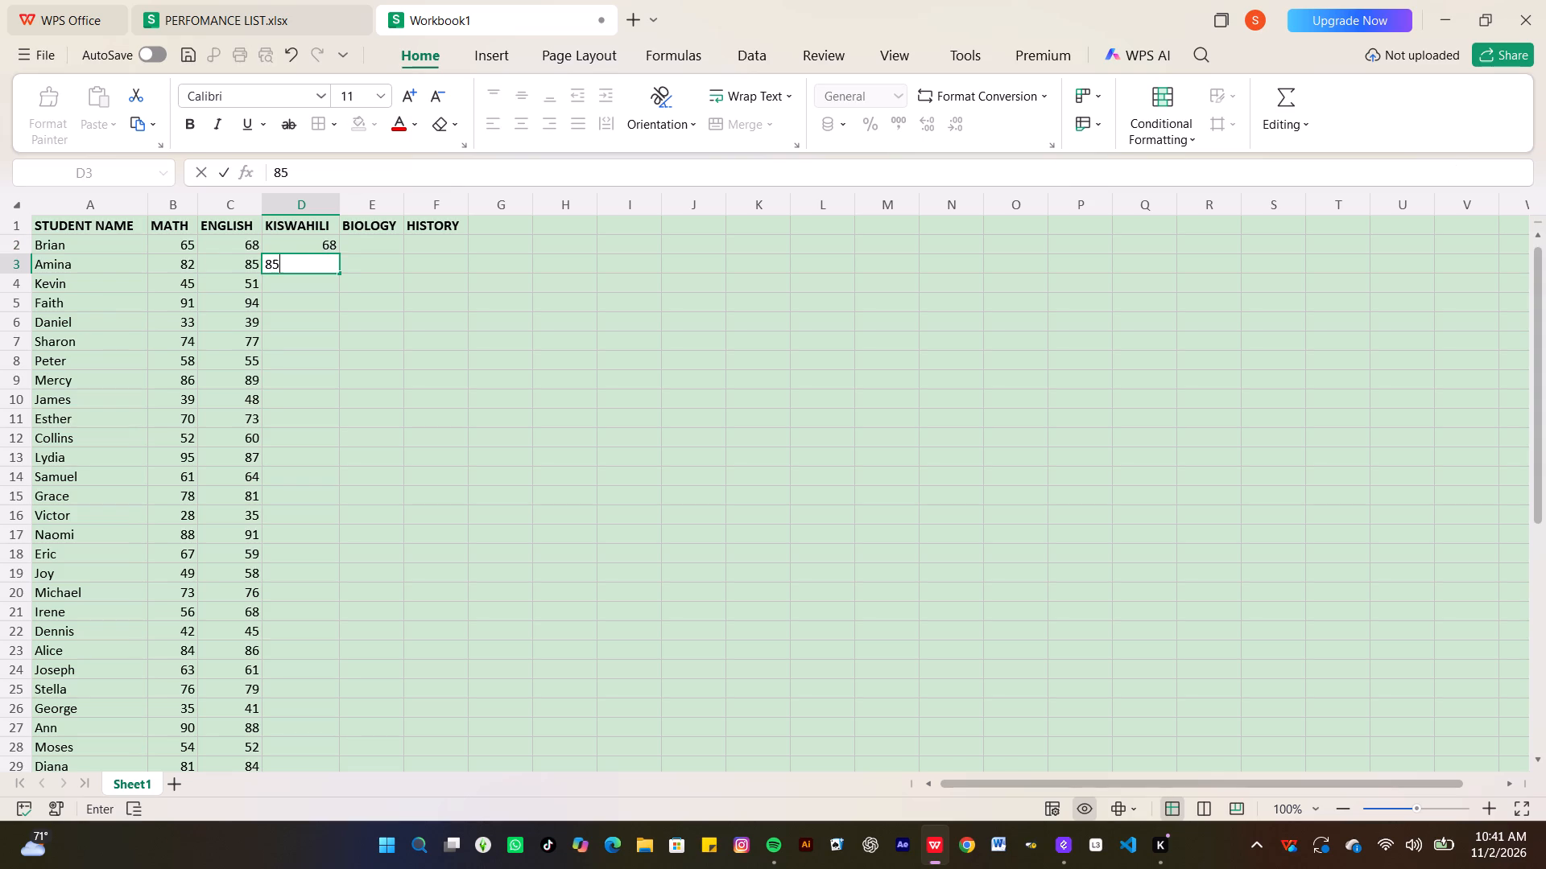
{"action": "key", "text": "Return"}
{"action": "key", "text": "5"}
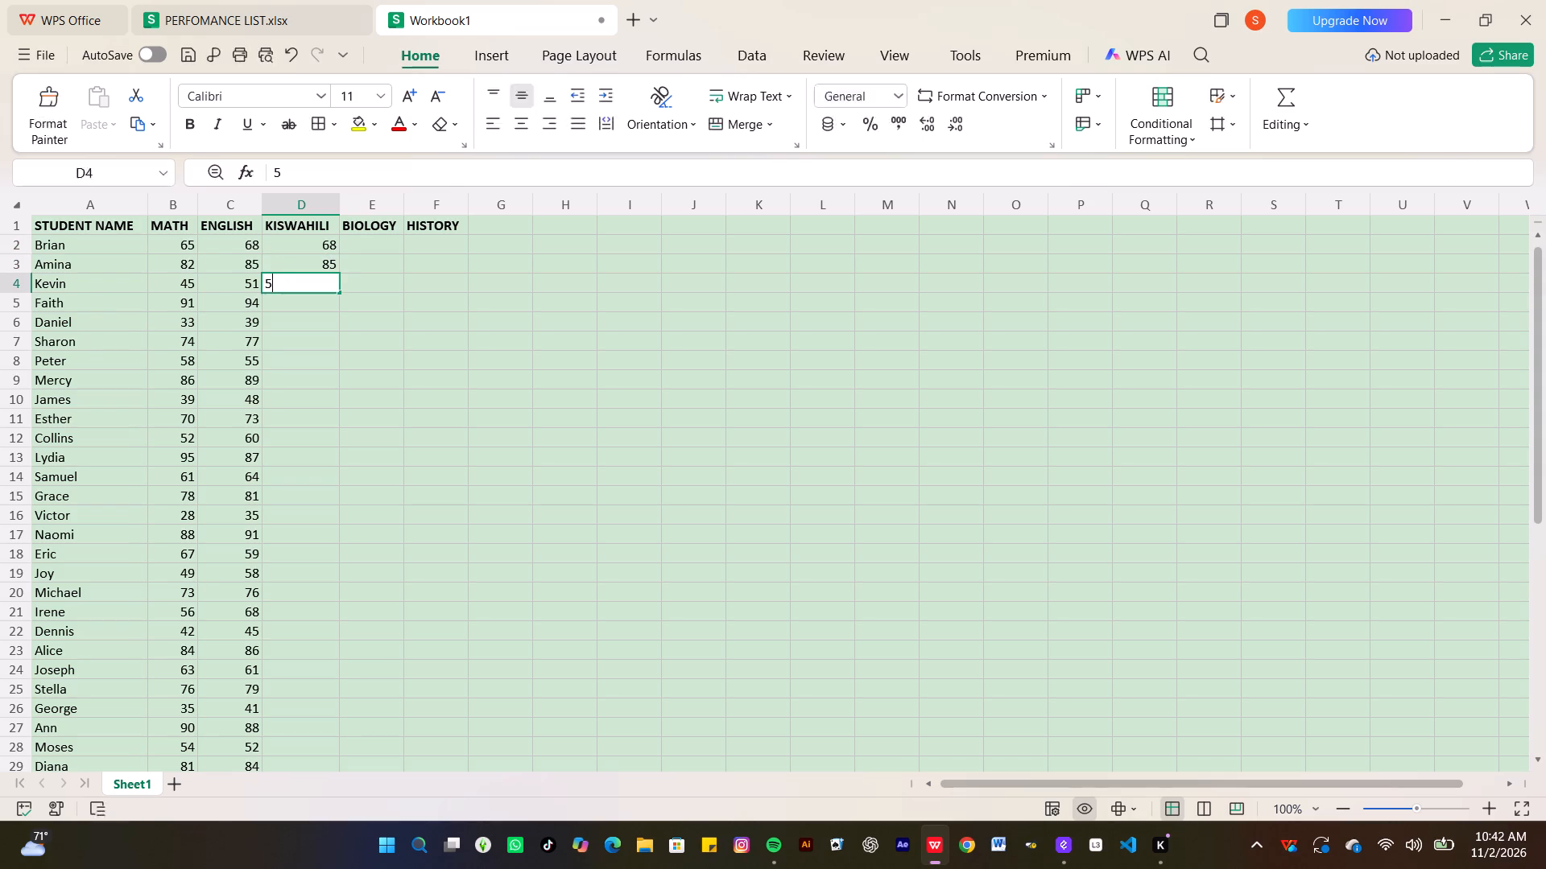
{"action": "key", "text": "1"}
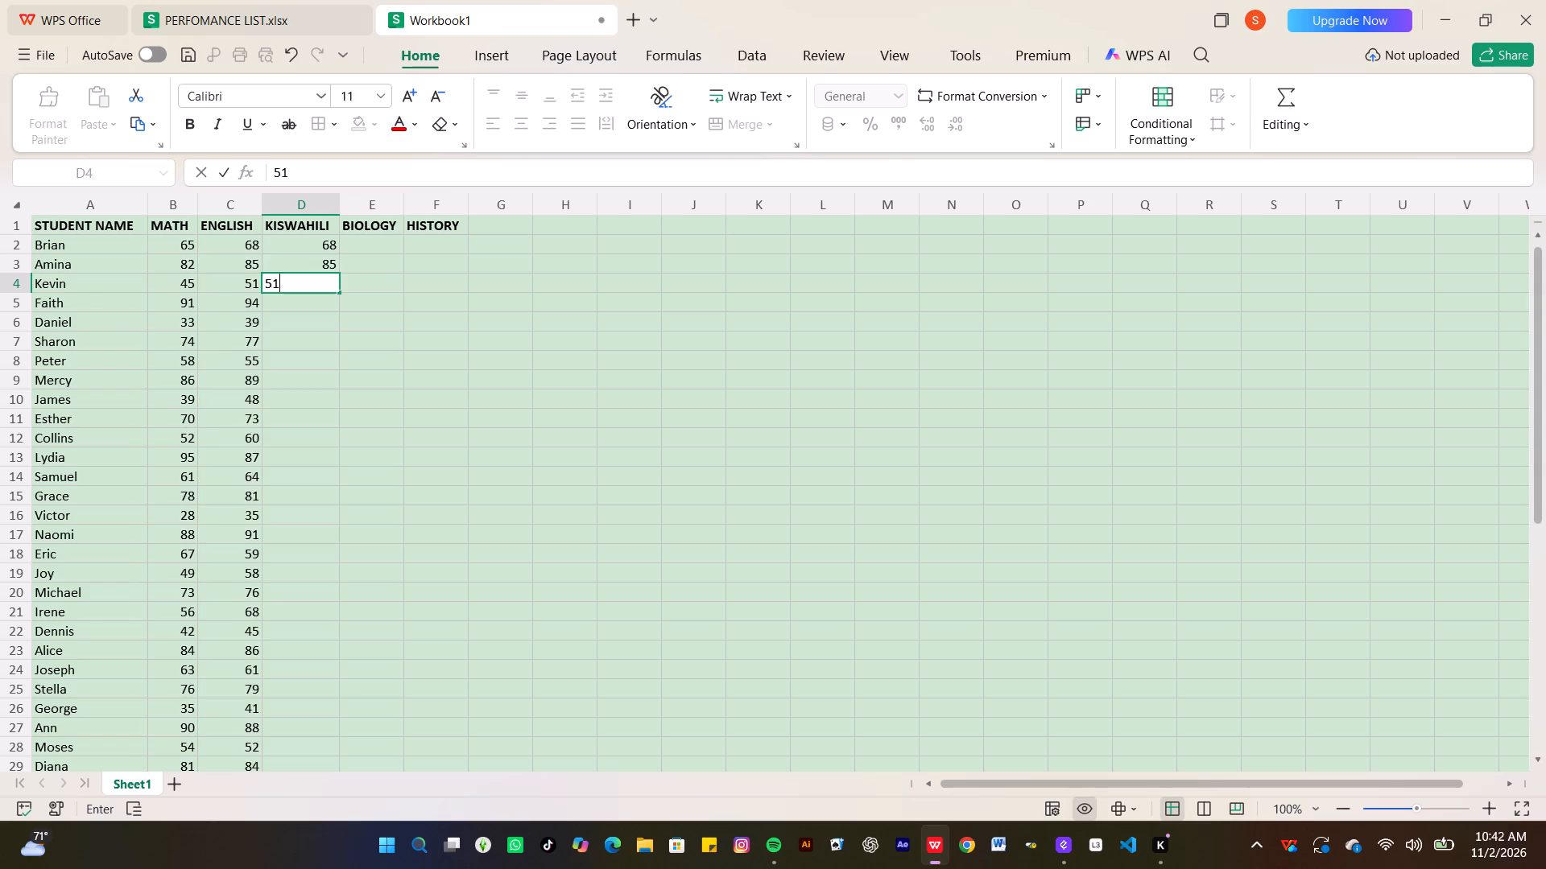
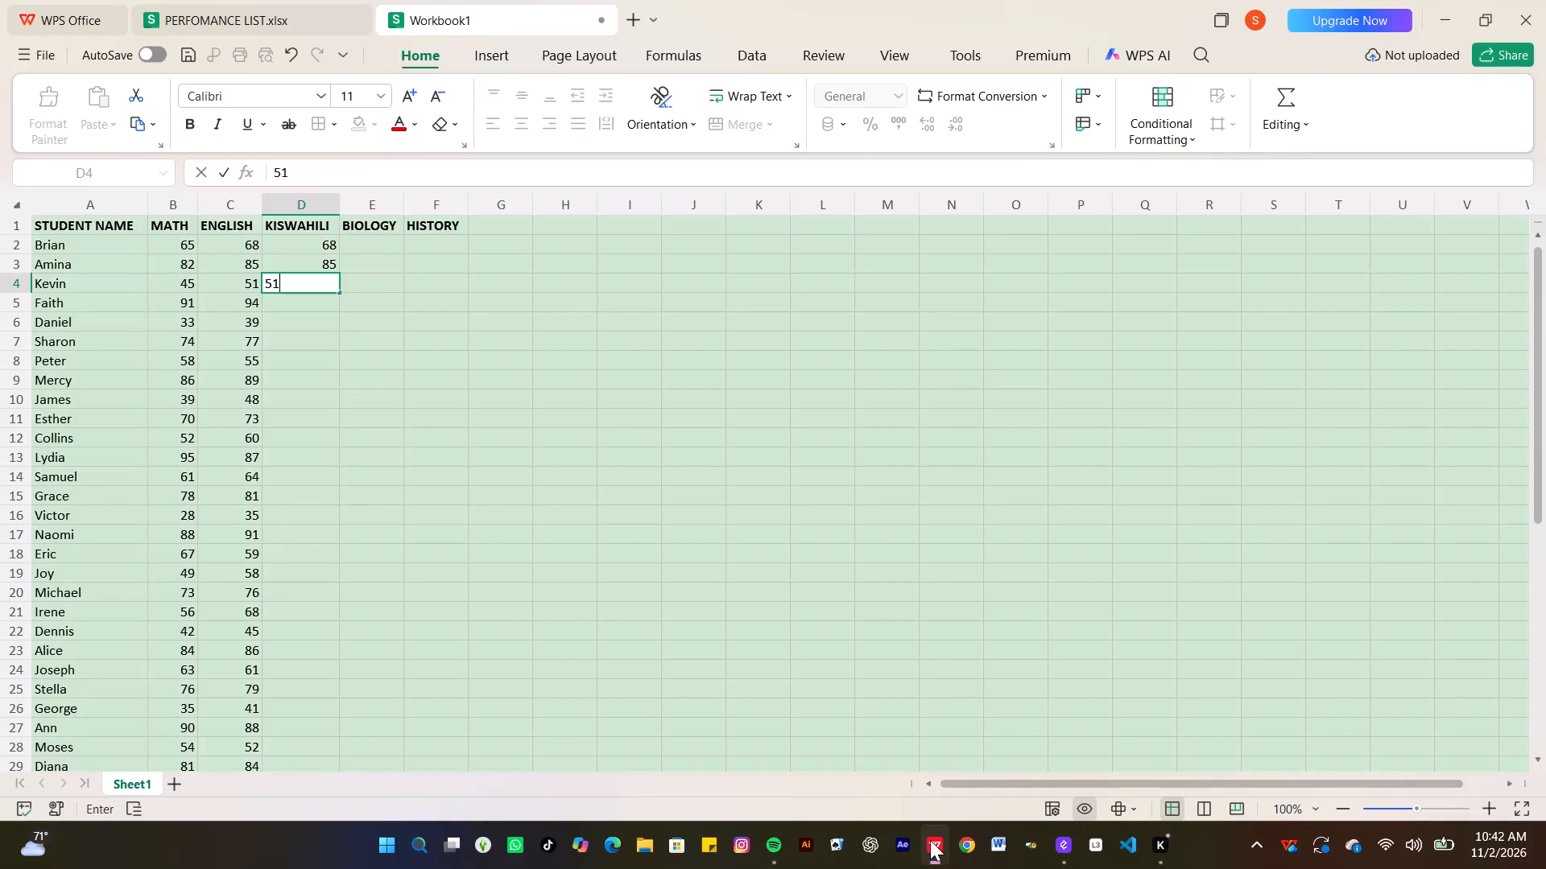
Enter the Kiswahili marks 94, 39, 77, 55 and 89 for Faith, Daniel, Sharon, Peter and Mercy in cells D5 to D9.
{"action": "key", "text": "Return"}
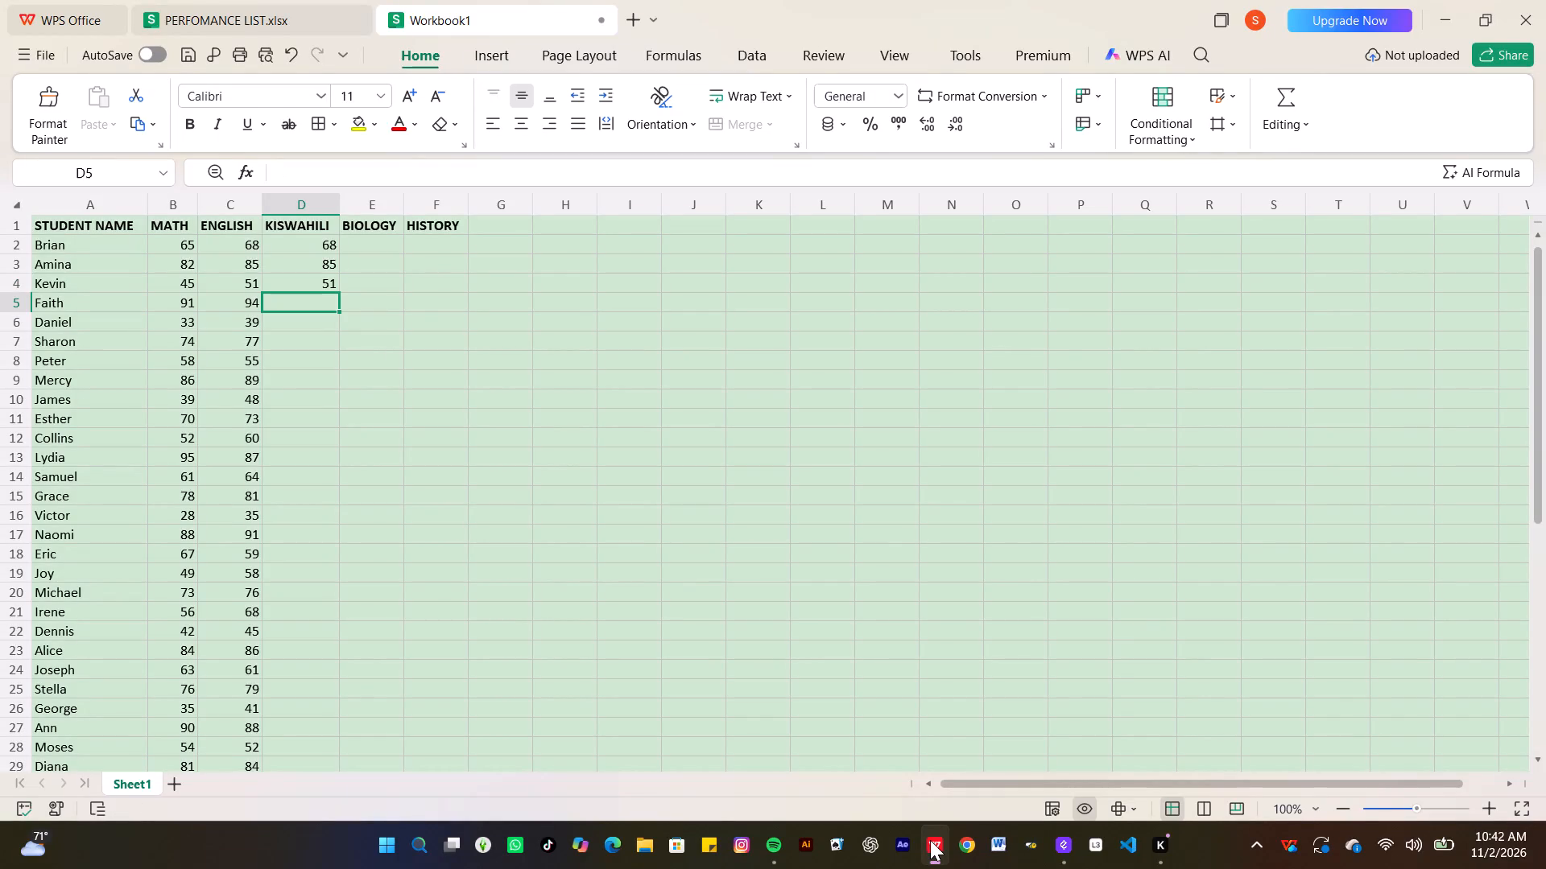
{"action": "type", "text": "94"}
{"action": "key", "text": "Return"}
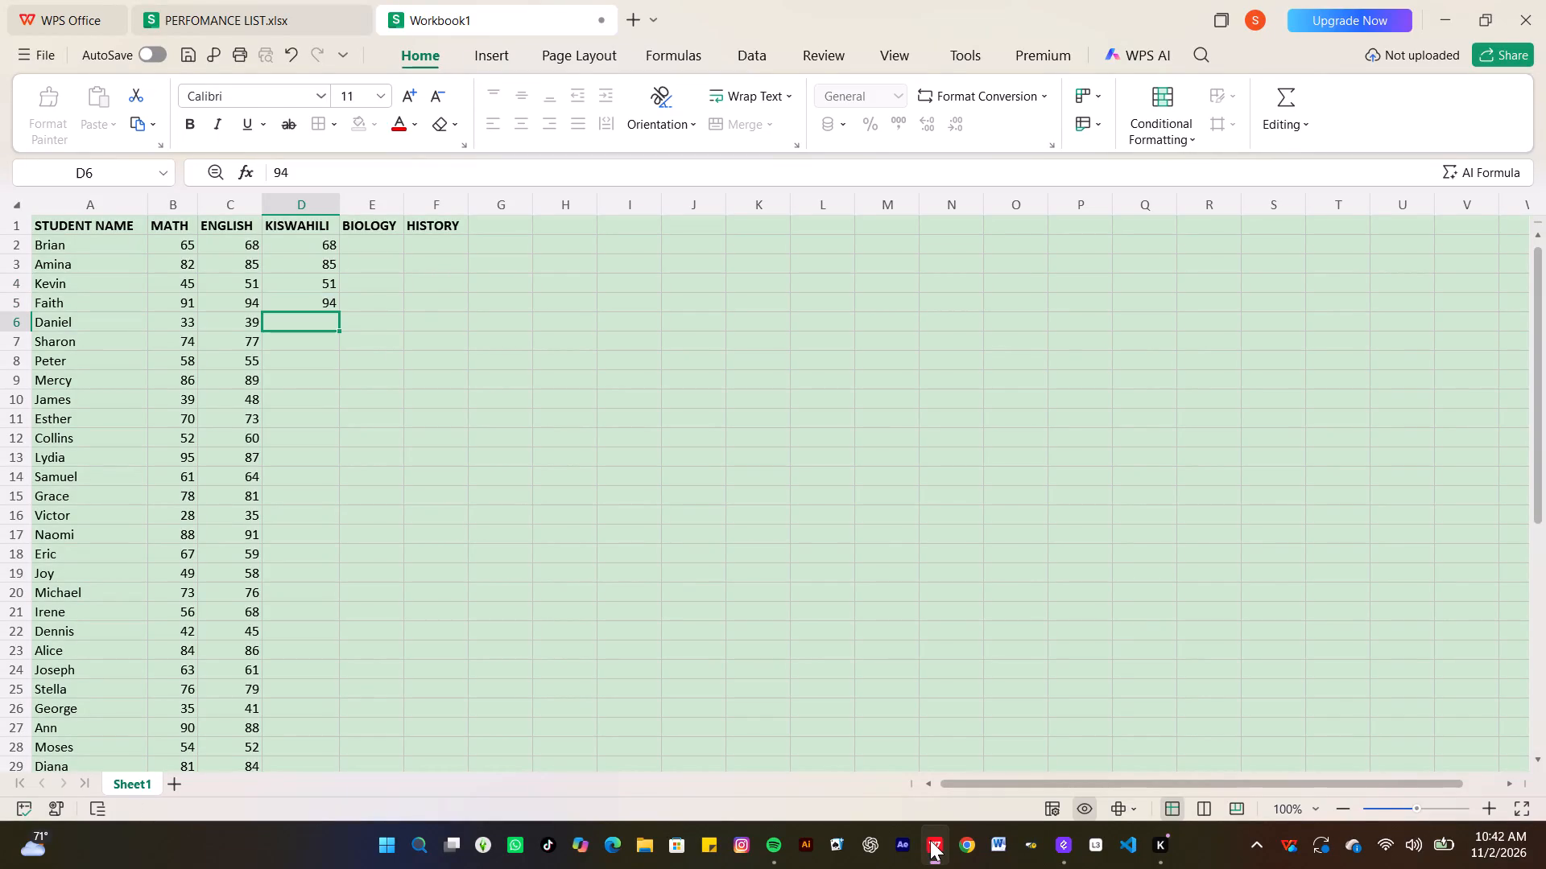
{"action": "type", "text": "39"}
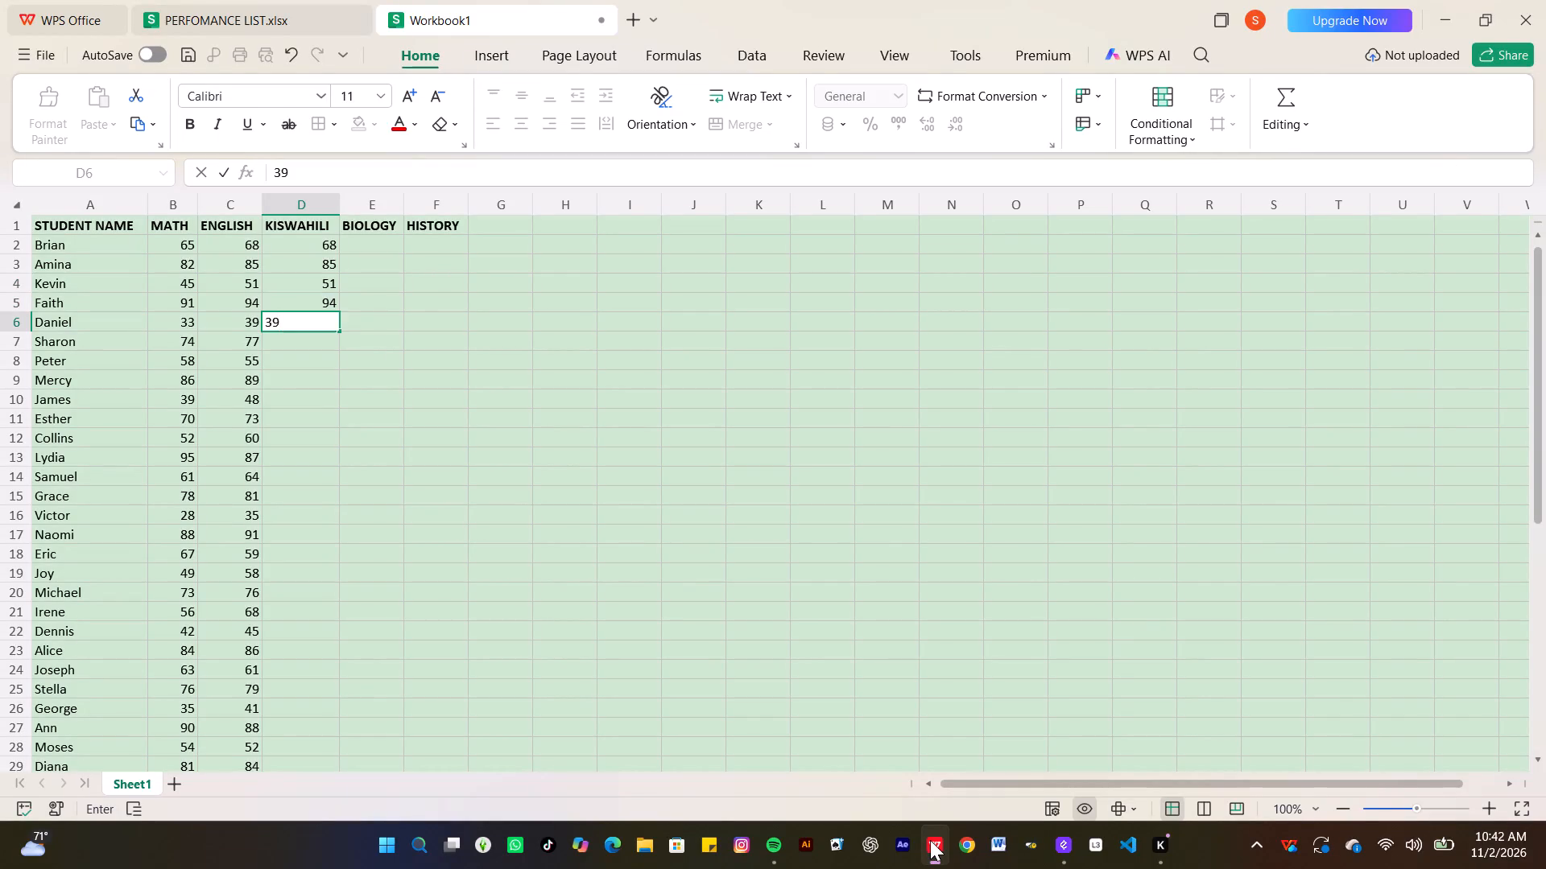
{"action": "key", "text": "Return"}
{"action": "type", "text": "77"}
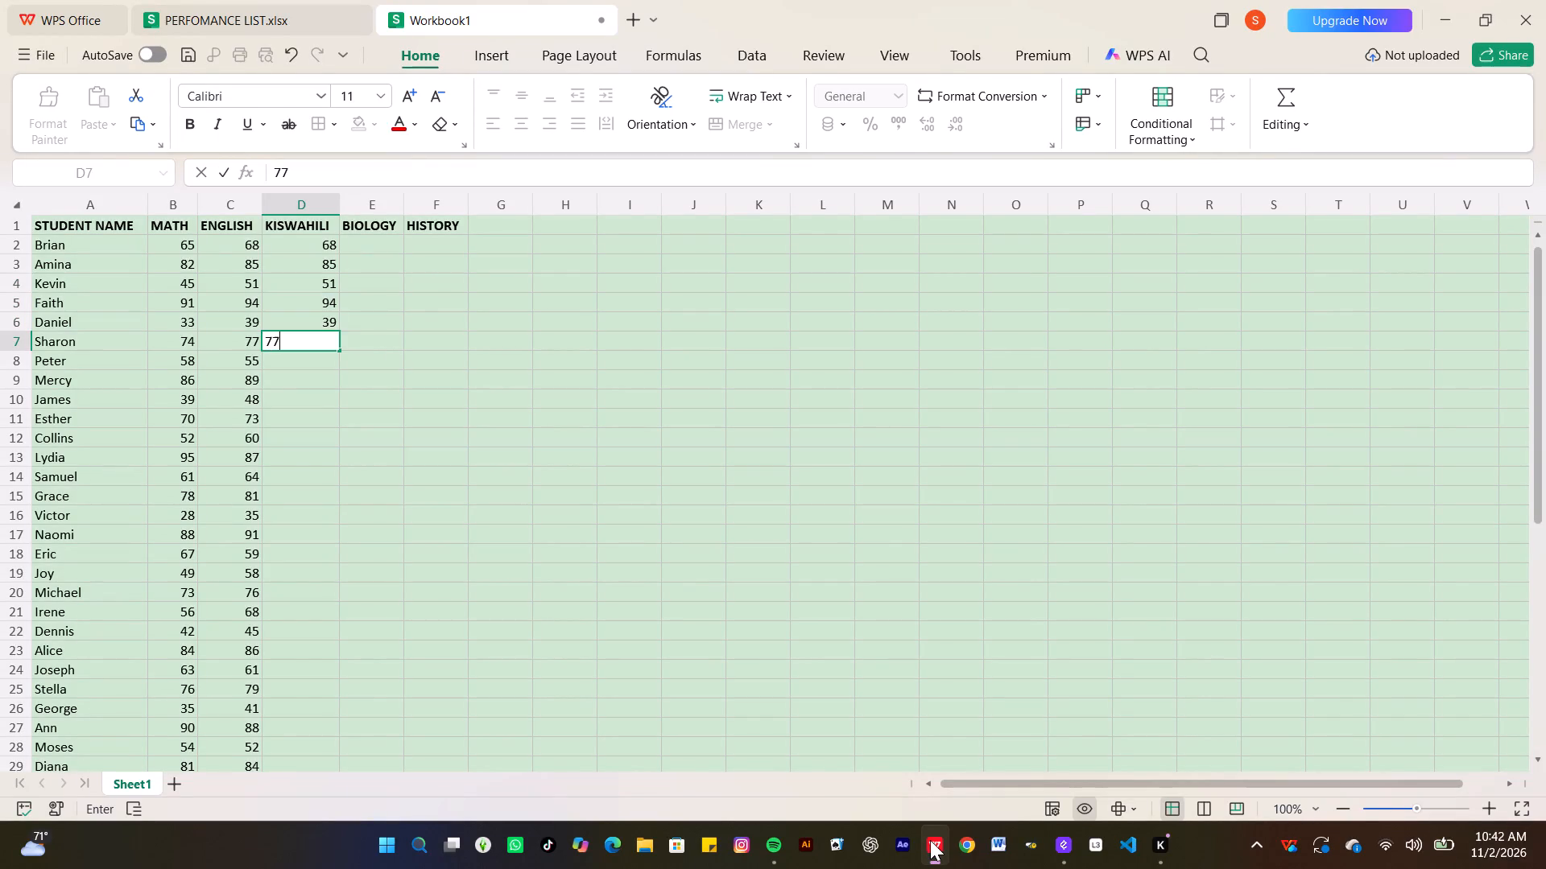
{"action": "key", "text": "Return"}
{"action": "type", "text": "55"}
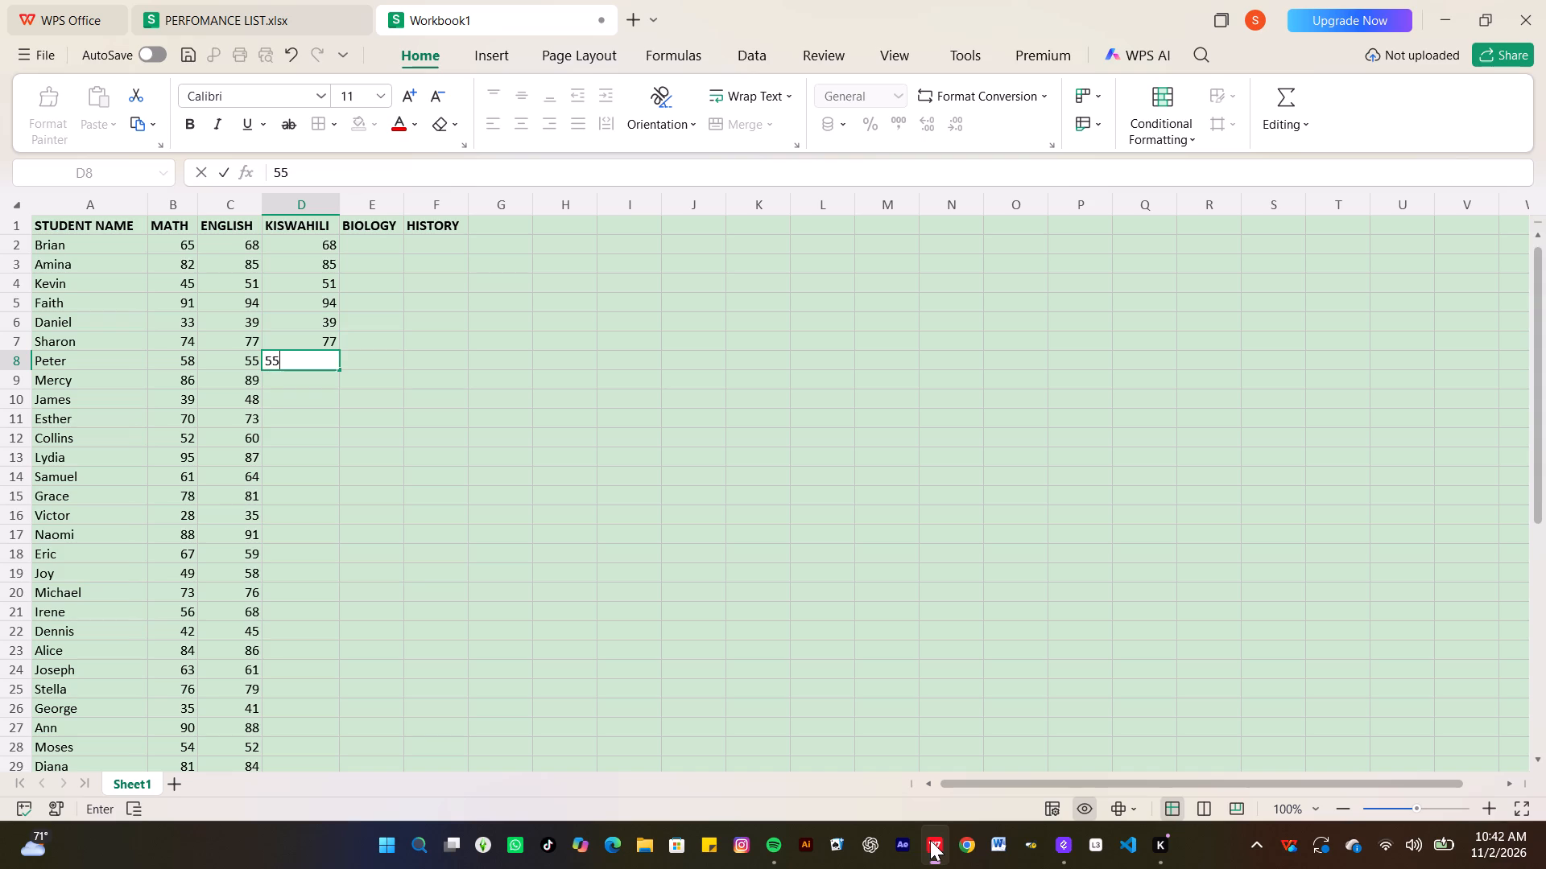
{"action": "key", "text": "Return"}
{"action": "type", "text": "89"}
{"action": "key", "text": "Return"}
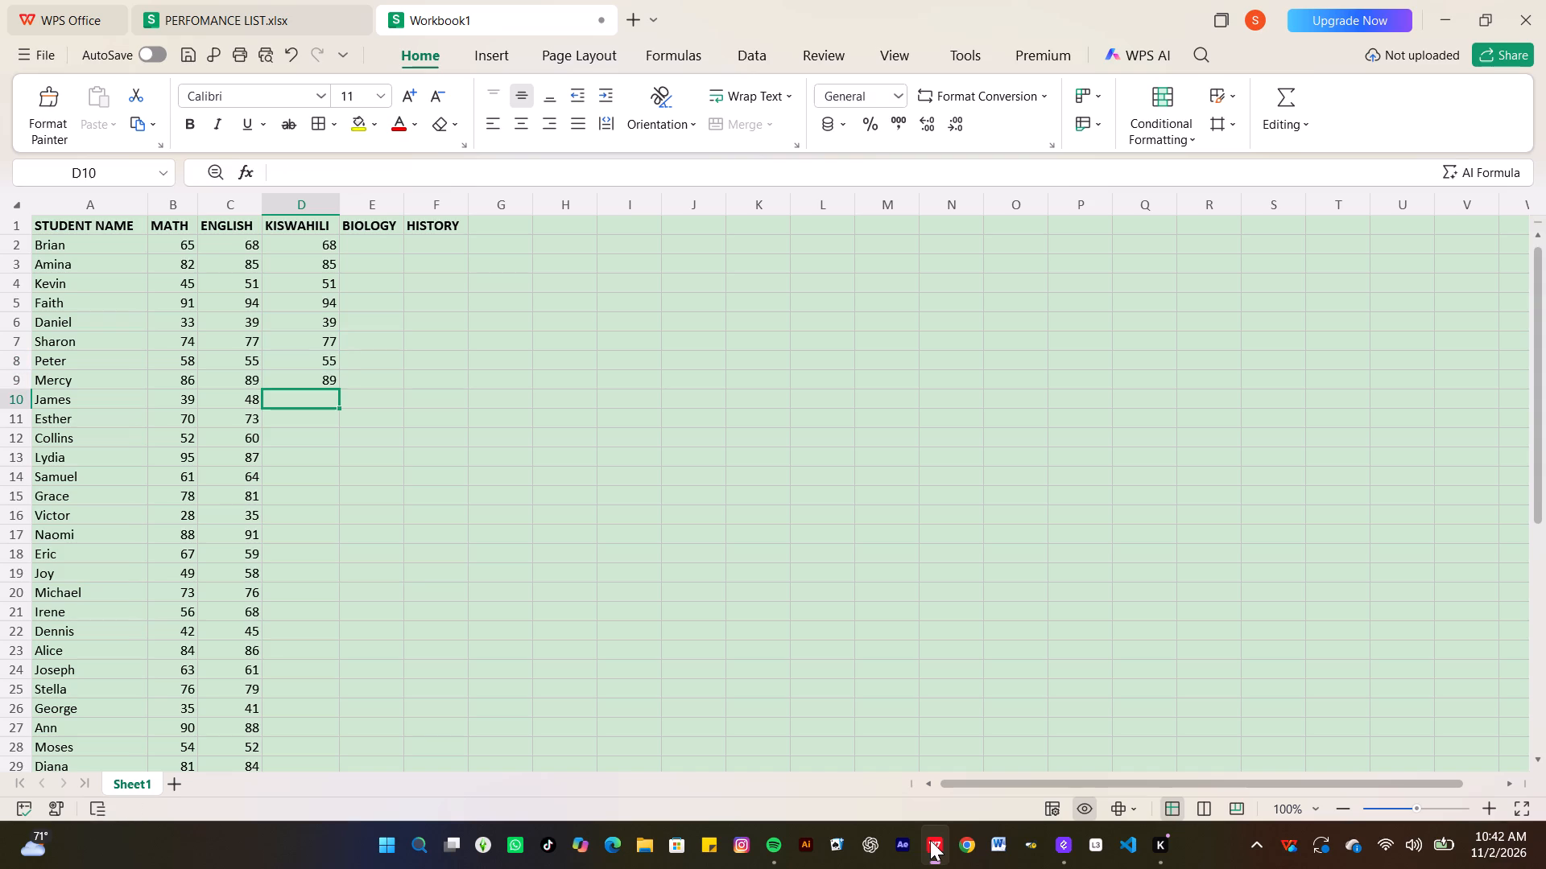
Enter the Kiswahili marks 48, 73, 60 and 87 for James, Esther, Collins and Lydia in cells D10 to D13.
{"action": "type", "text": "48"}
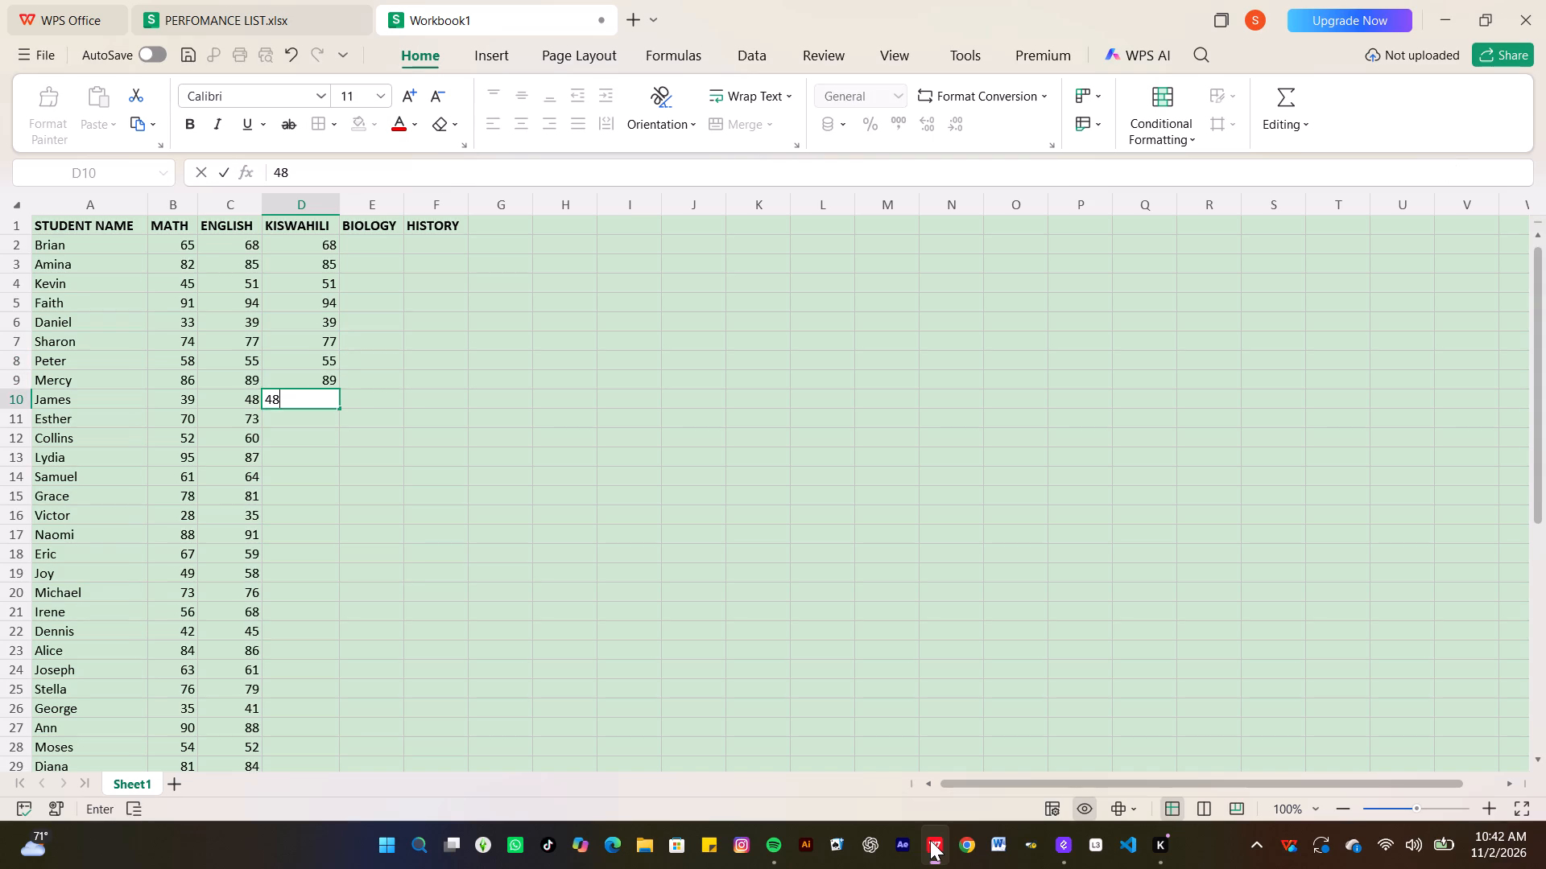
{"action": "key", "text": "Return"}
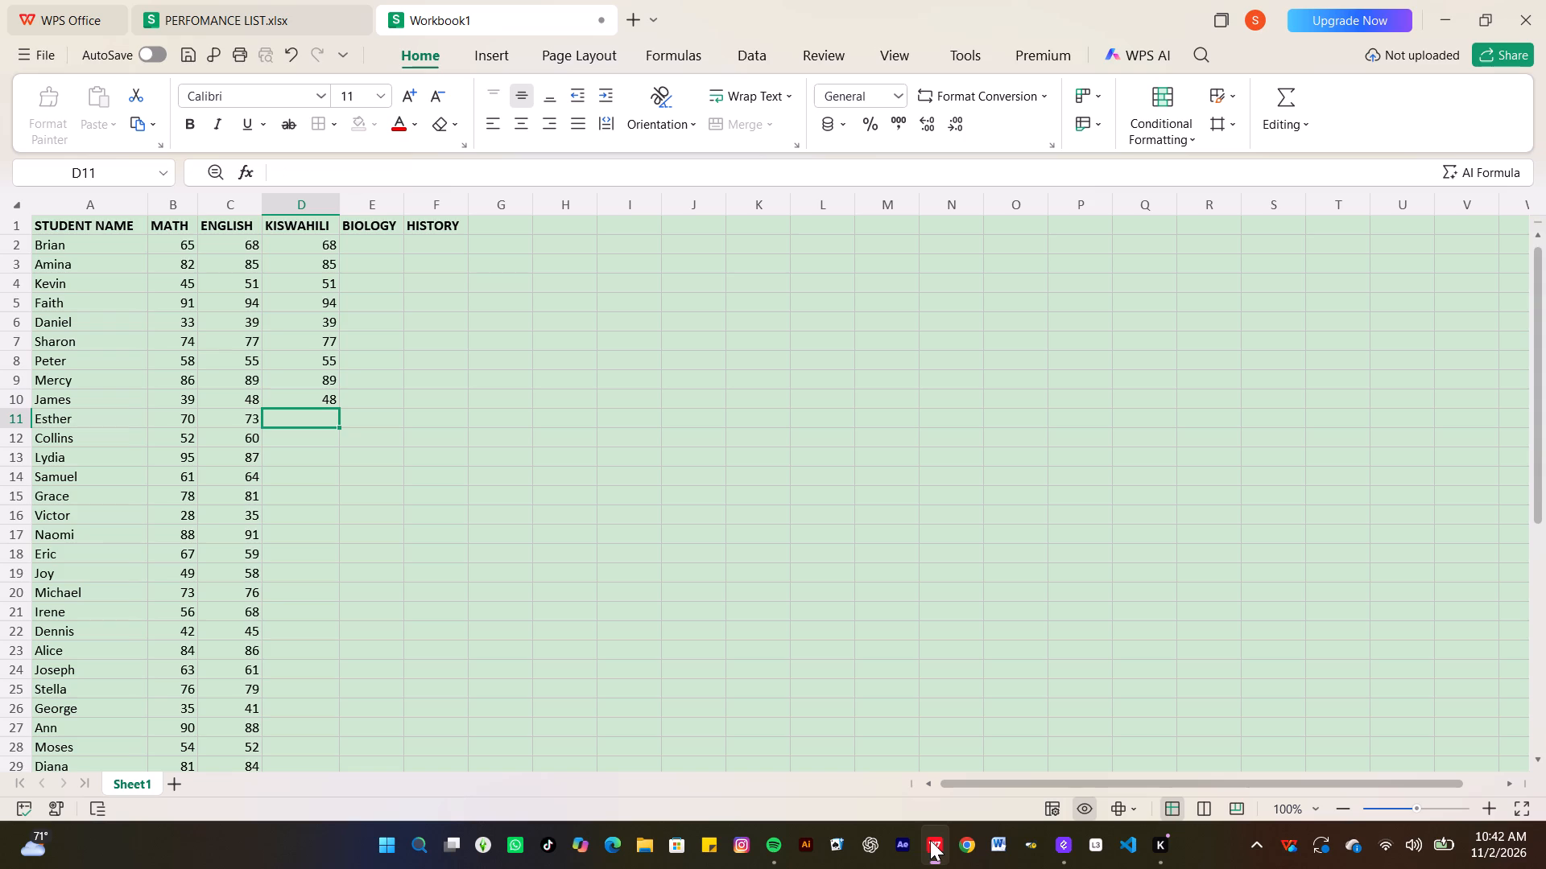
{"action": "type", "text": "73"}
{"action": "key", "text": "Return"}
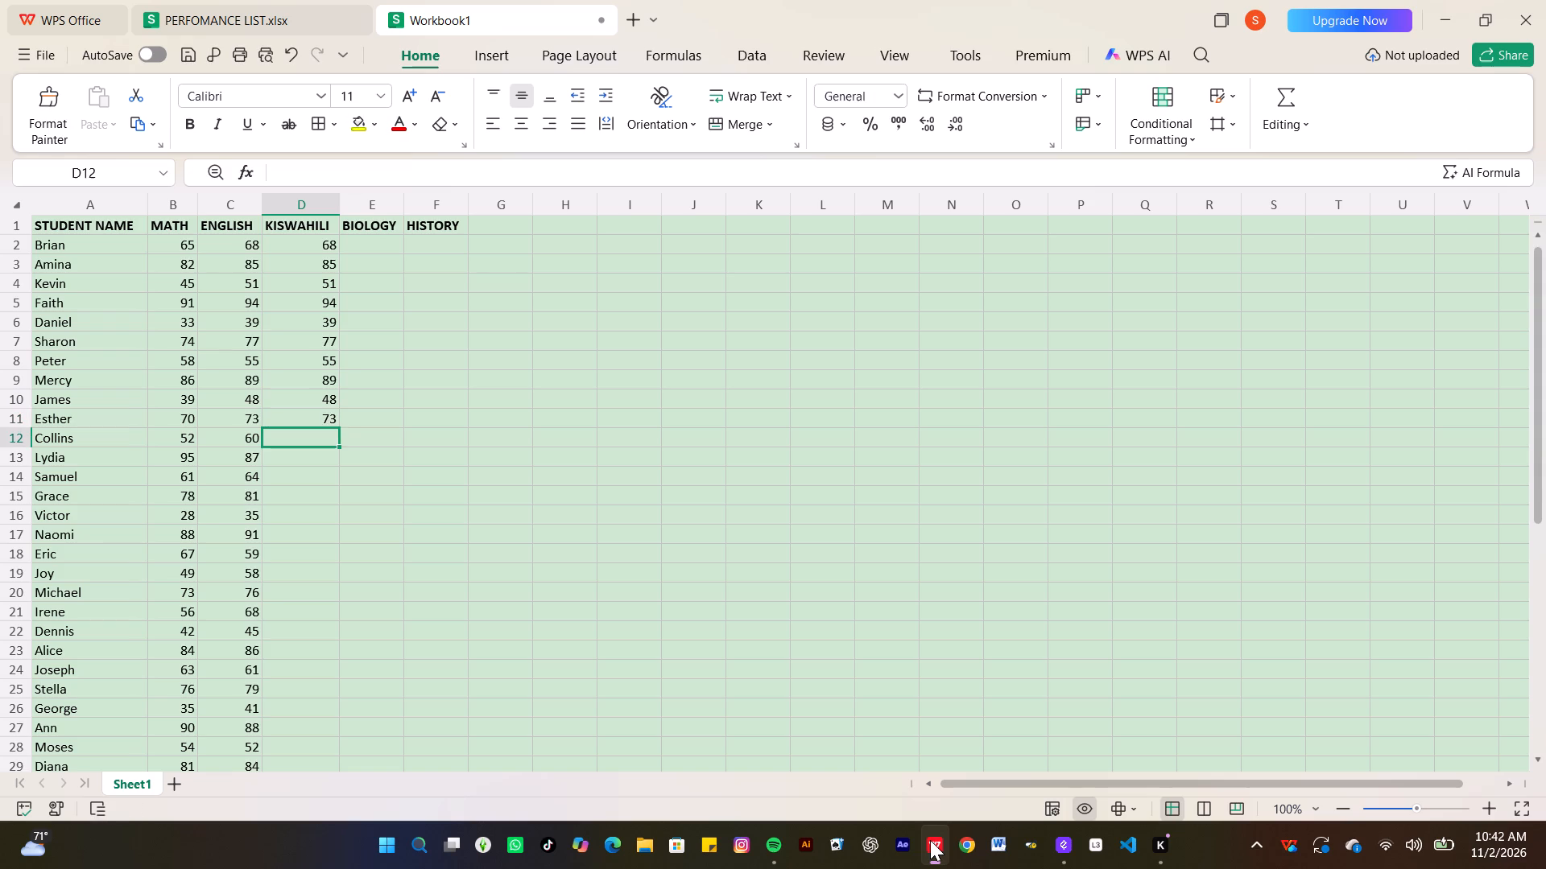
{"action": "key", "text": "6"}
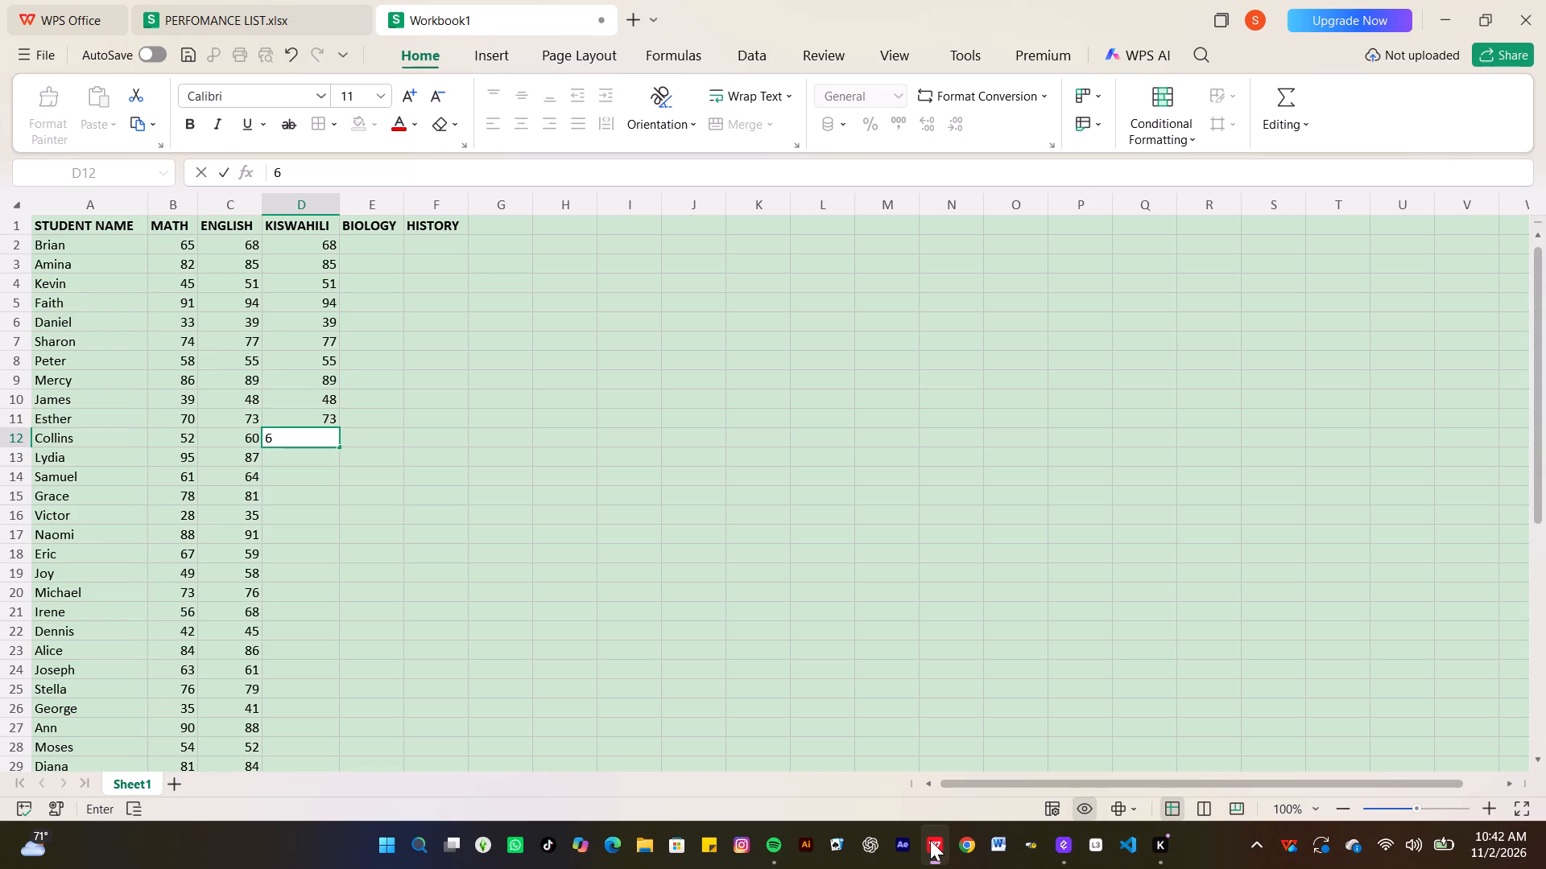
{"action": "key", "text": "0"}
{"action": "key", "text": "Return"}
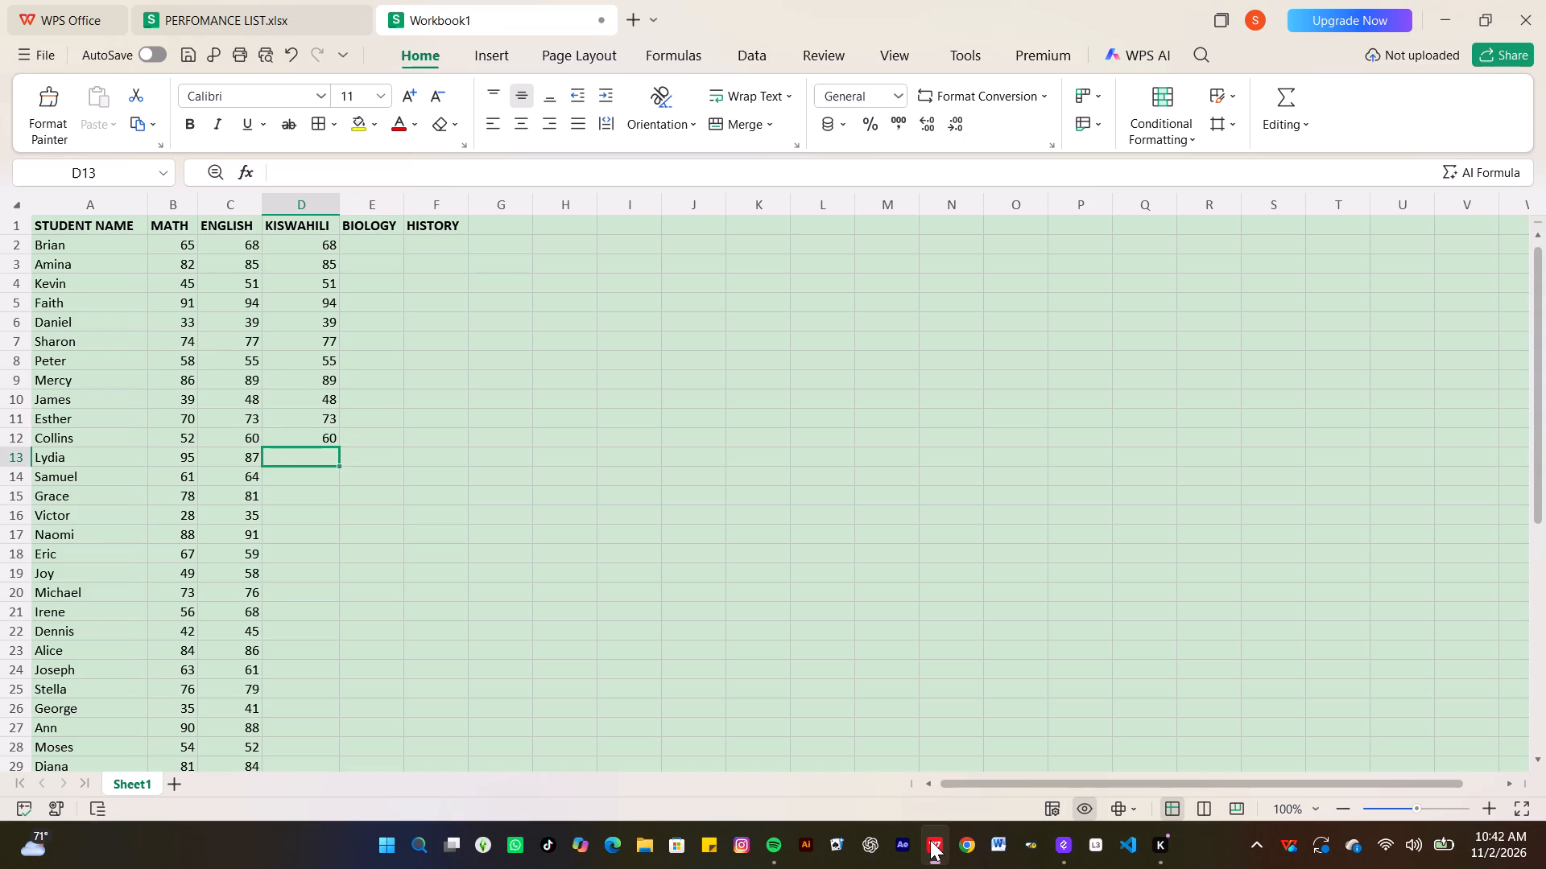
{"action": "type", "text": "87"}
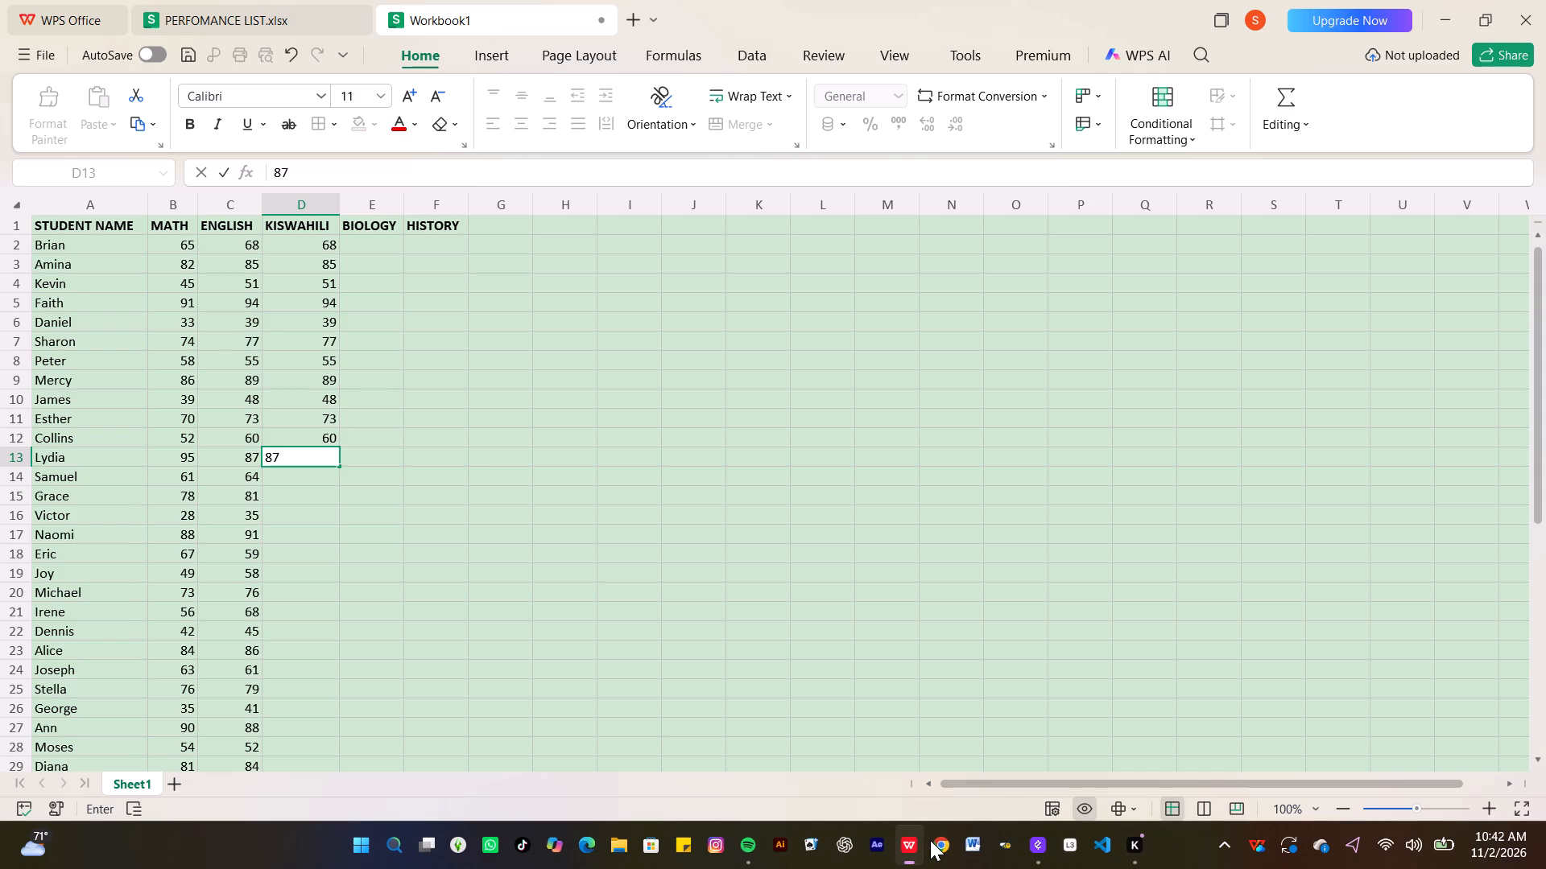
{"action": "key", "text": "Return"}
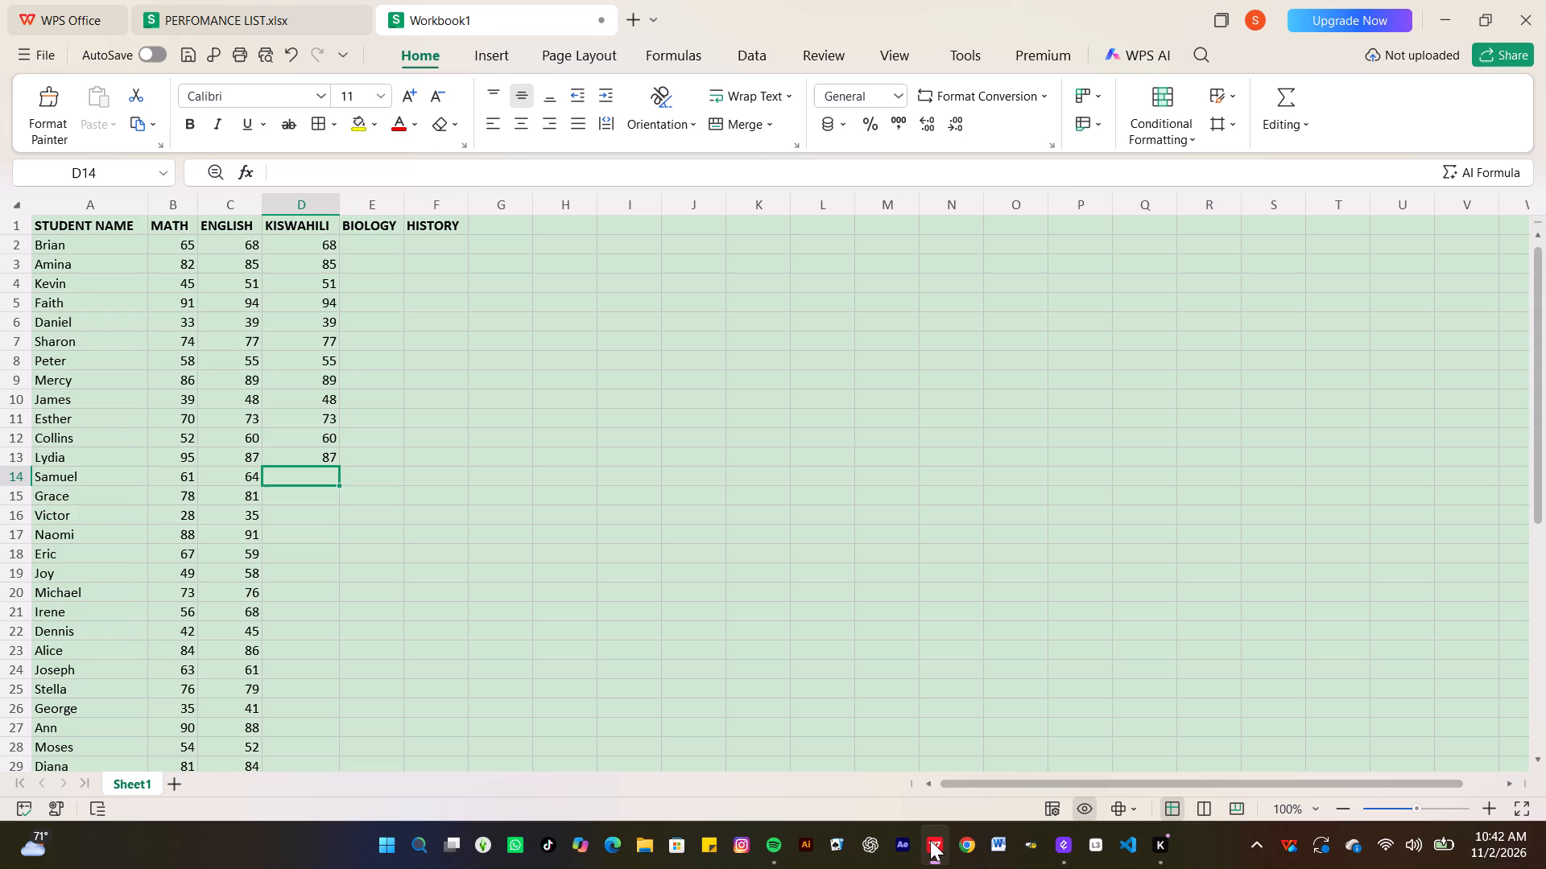
Replace the Kiswahili marks of Brian, Amina, Kevin and Faith in cells D2 to D5 with 72, 78, 56 and 88.
{"action": "key", "text": "Up"}
{"action": "key", "text": "Up"}
{"action": "key", "text": "Up"}
{"action": "key", "text": "Up"}
{"action": "key", "text": "Up"}
{"action": "key", "text": "Up"}
{"action": "key", "text": "Up"}
{"action": "key", "text": "Up"}
{"action": "key", "text": "Up"}
{"action": "key", "text": "Up"}
{"action": "key", "text": "Up"}
{"action": "key", "text": "Up"}
{"action": "key", "text": "Up"}
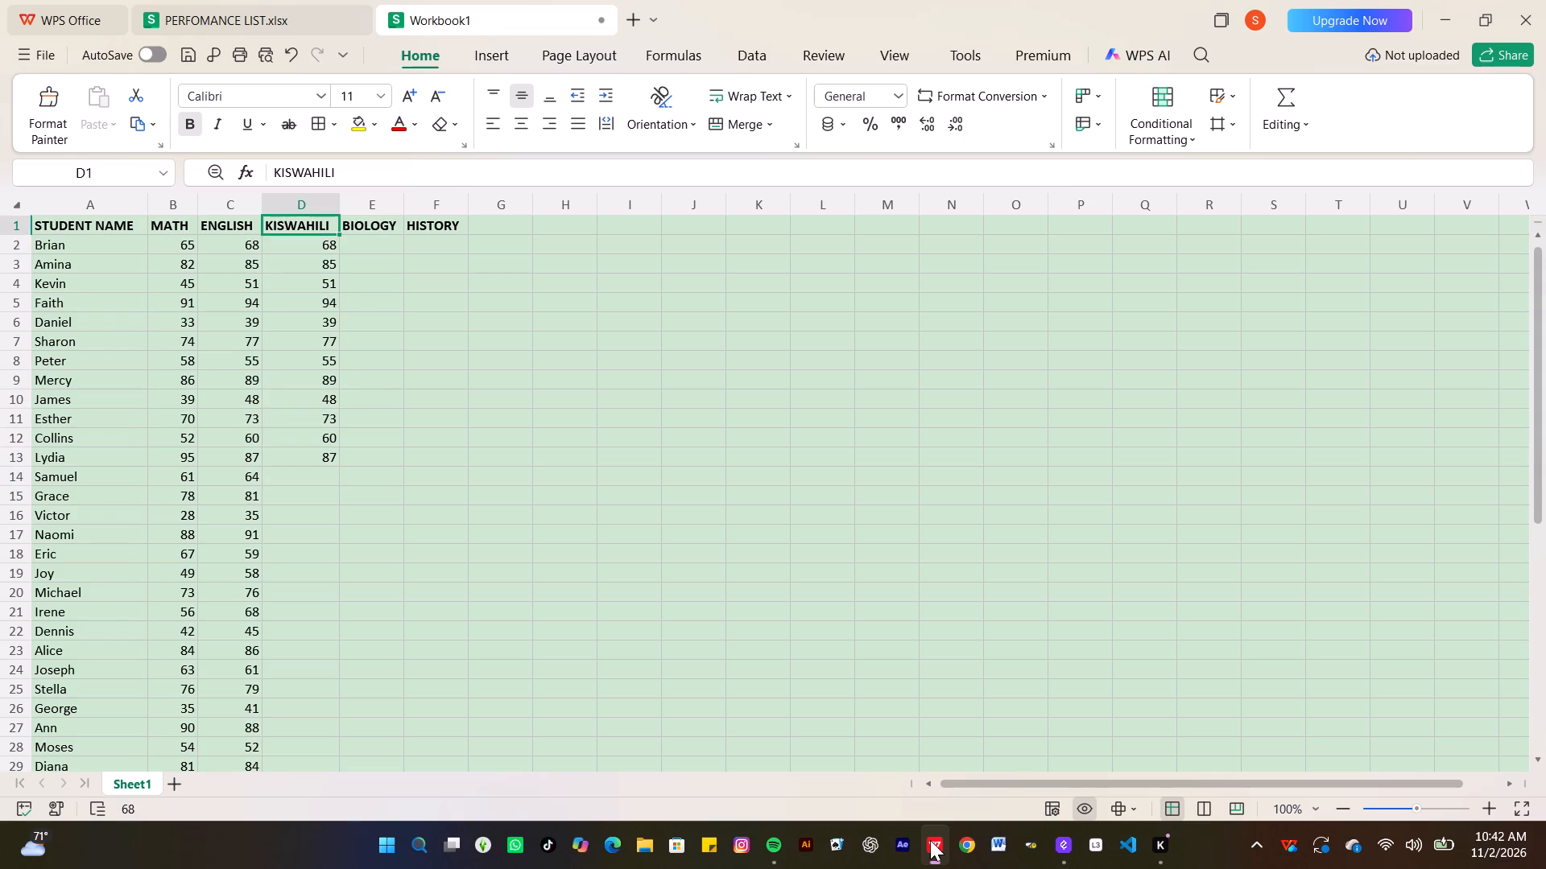
{"action": "key", "text": "Down"}
{"action": "key", "text": "7"}
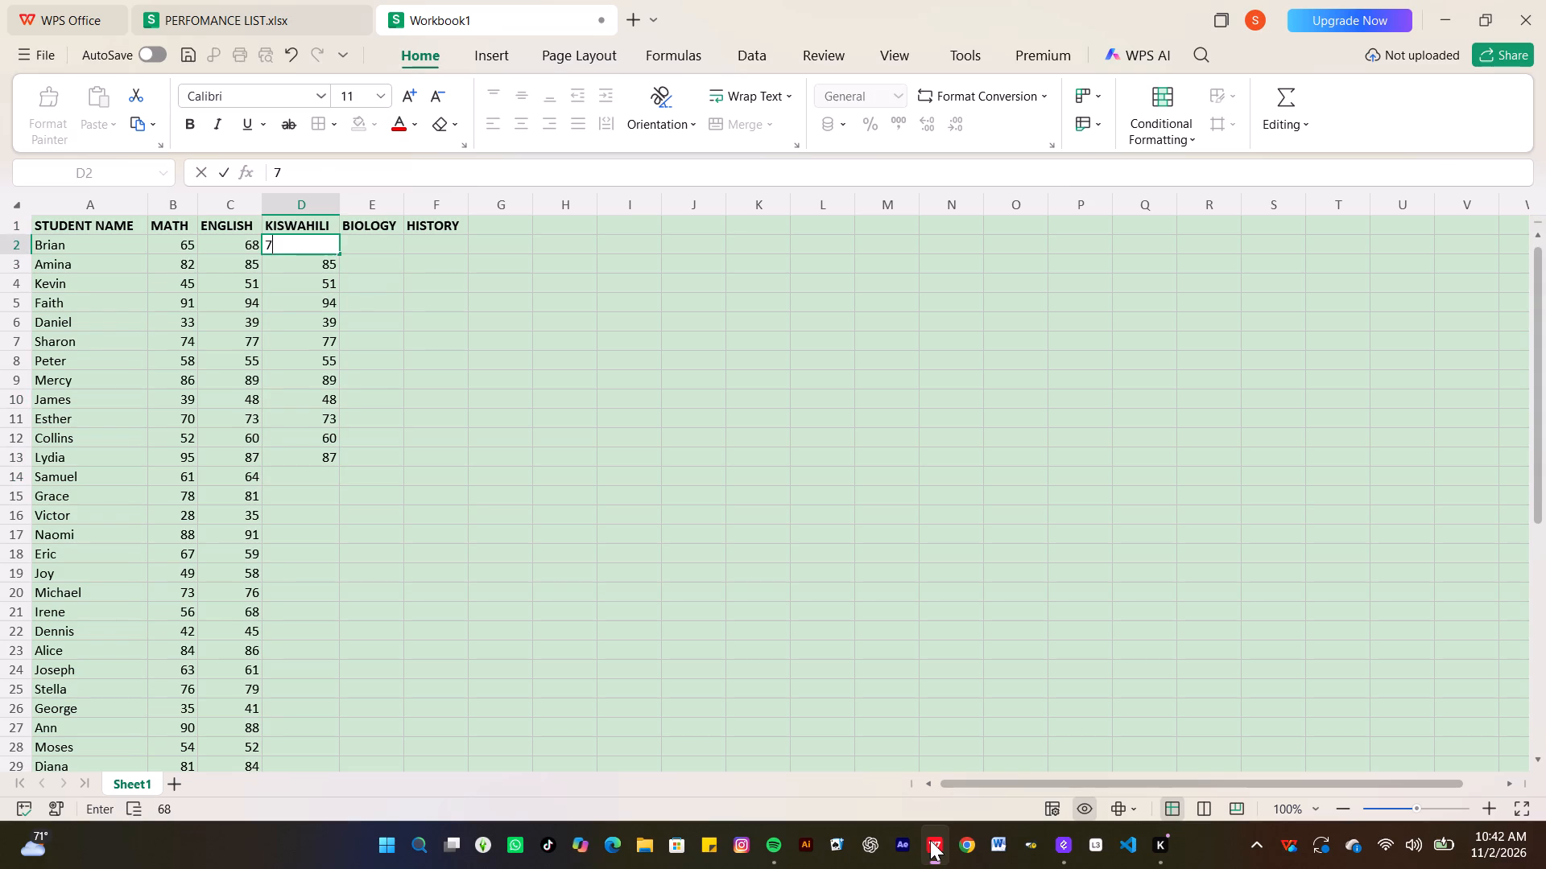
{"action": "key", "text": "2"}
{"action": "key", "text": "Return"}
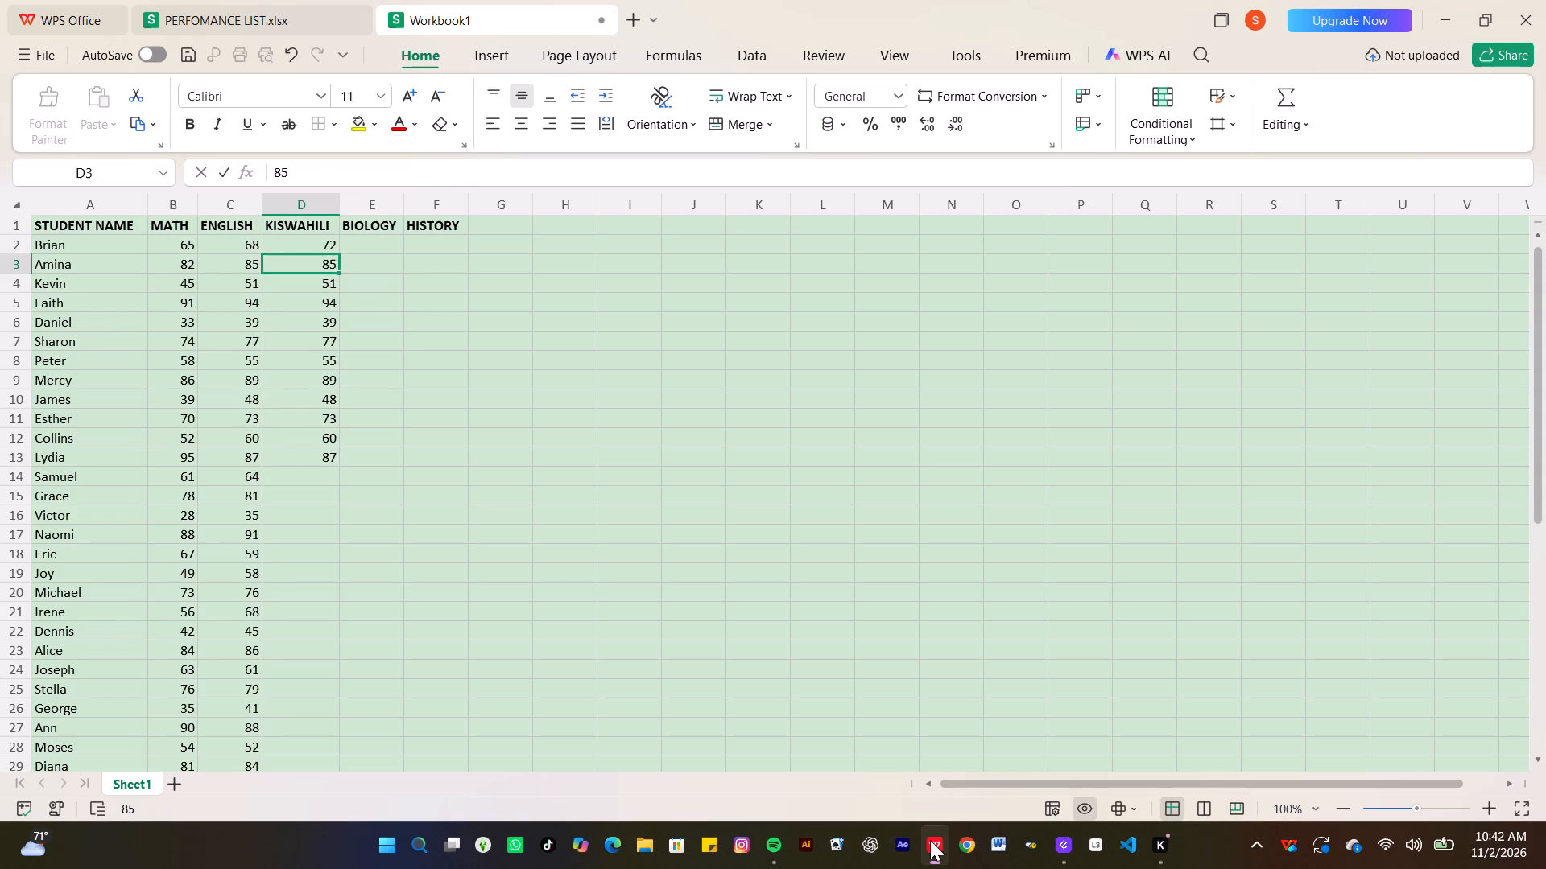
{"action": "type", "text": "78"}
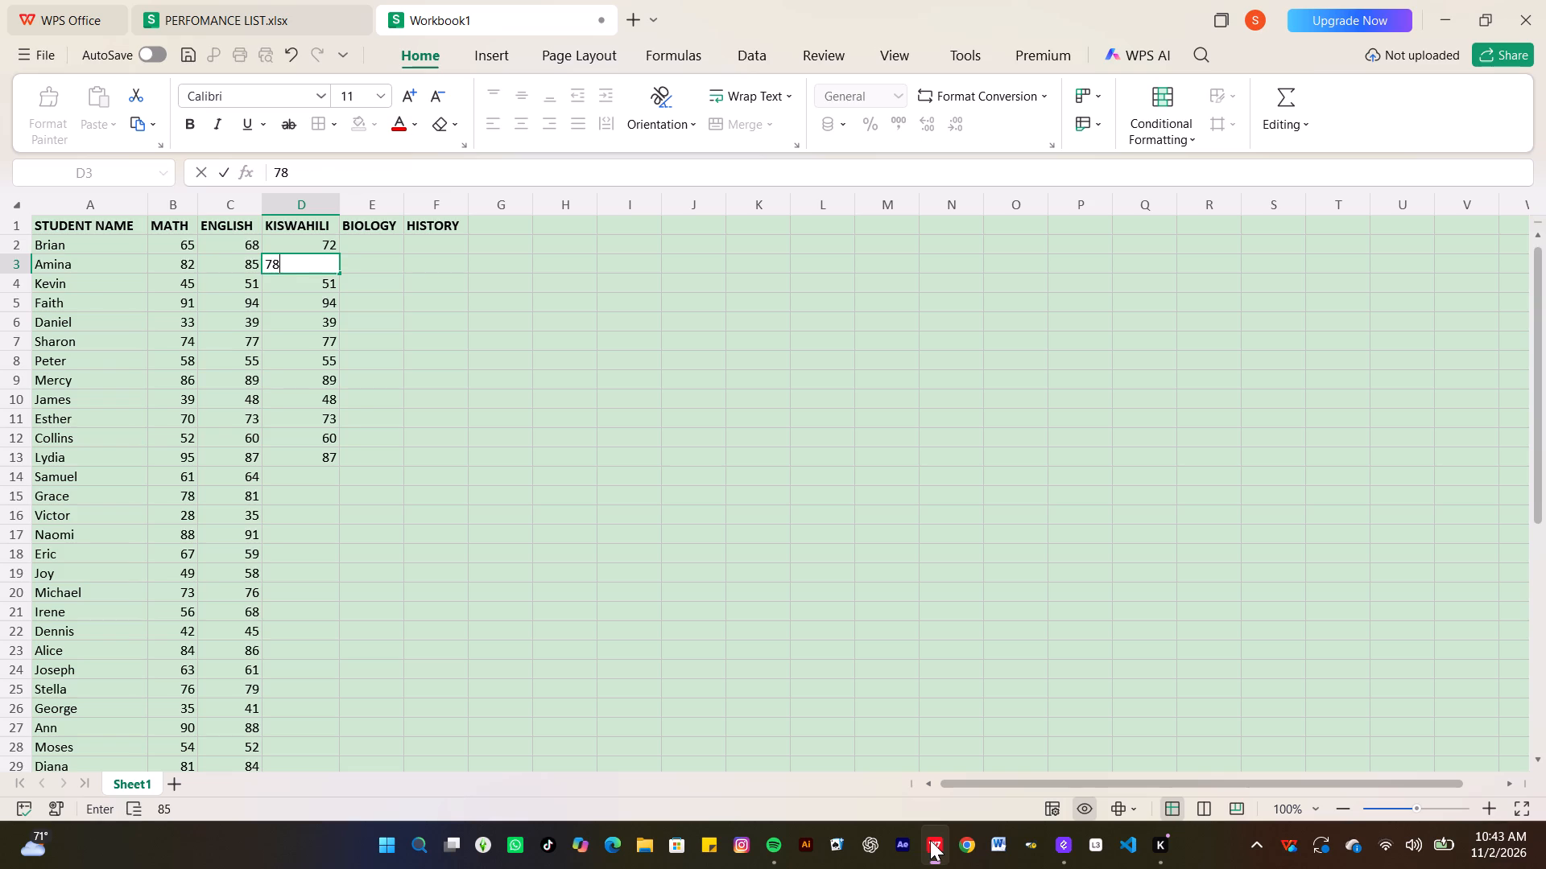
{"action": "key", "text": "Return"}
{"action": "type", "text": "56"}
{"action": "key", "text": "Return"}
{"action": "type", "text": "88"}
{"action": "key", "text": "Return"}
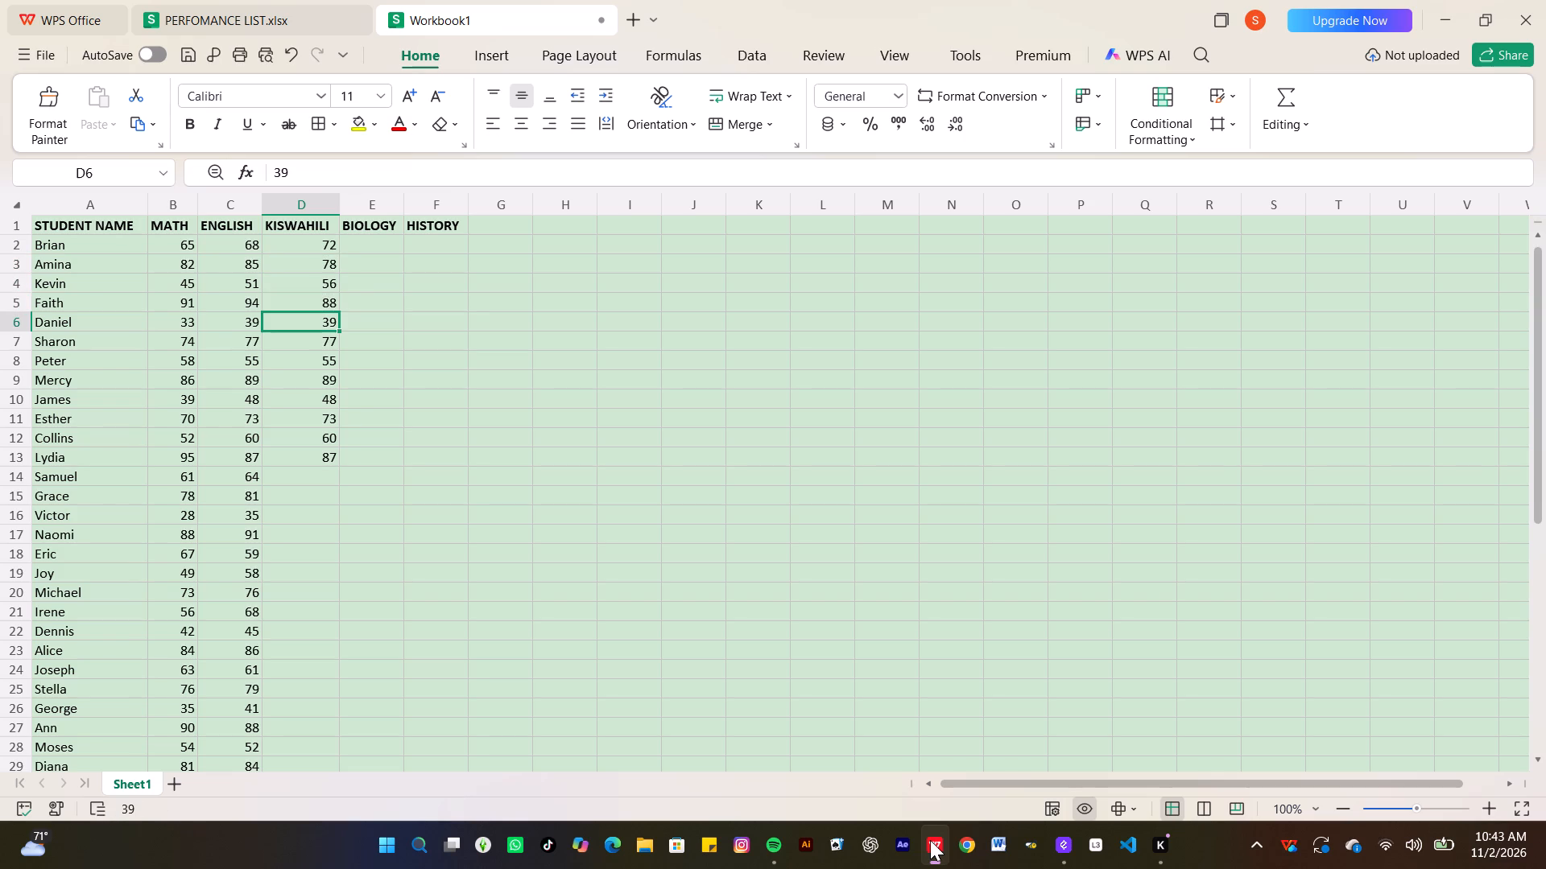
Replace the Kiswahili marks of Daniel, Sharon, Peter and Mercy in cells D6 to D9 with 42, 69, 61 and 92.
{"action": "type", "text": "42"}
{"action": "key", "text": "Return"}
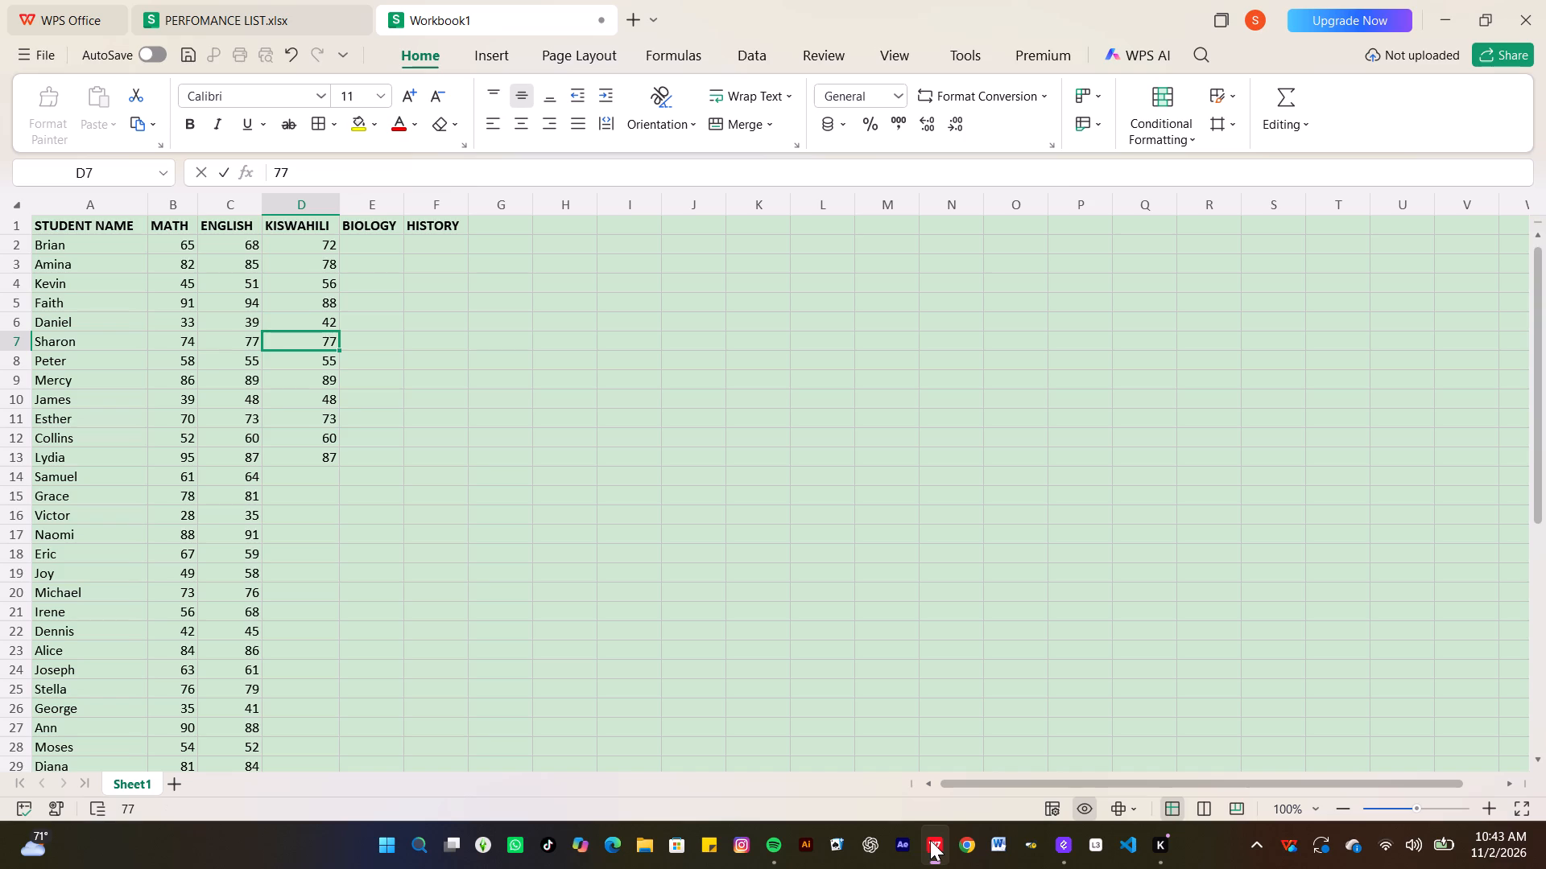
{"action": "type", "text": "69"}
{"action": "key", "text": "Return"}
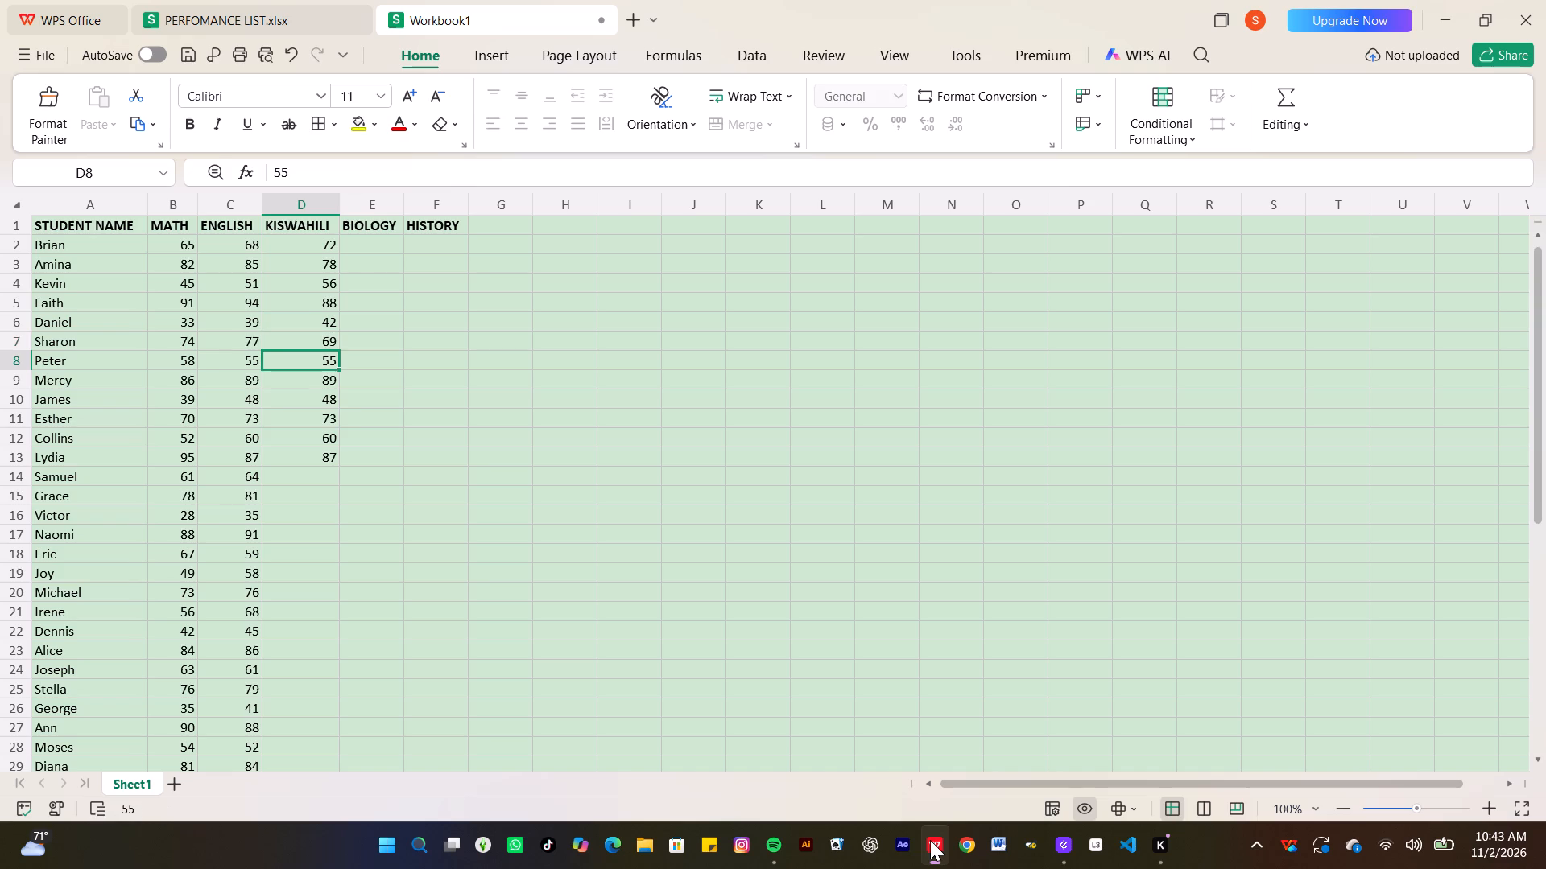
{"action": "key", "text": "6"}
{"action": "key", "text": "1"}
{"action": "key", "text": "Return"}
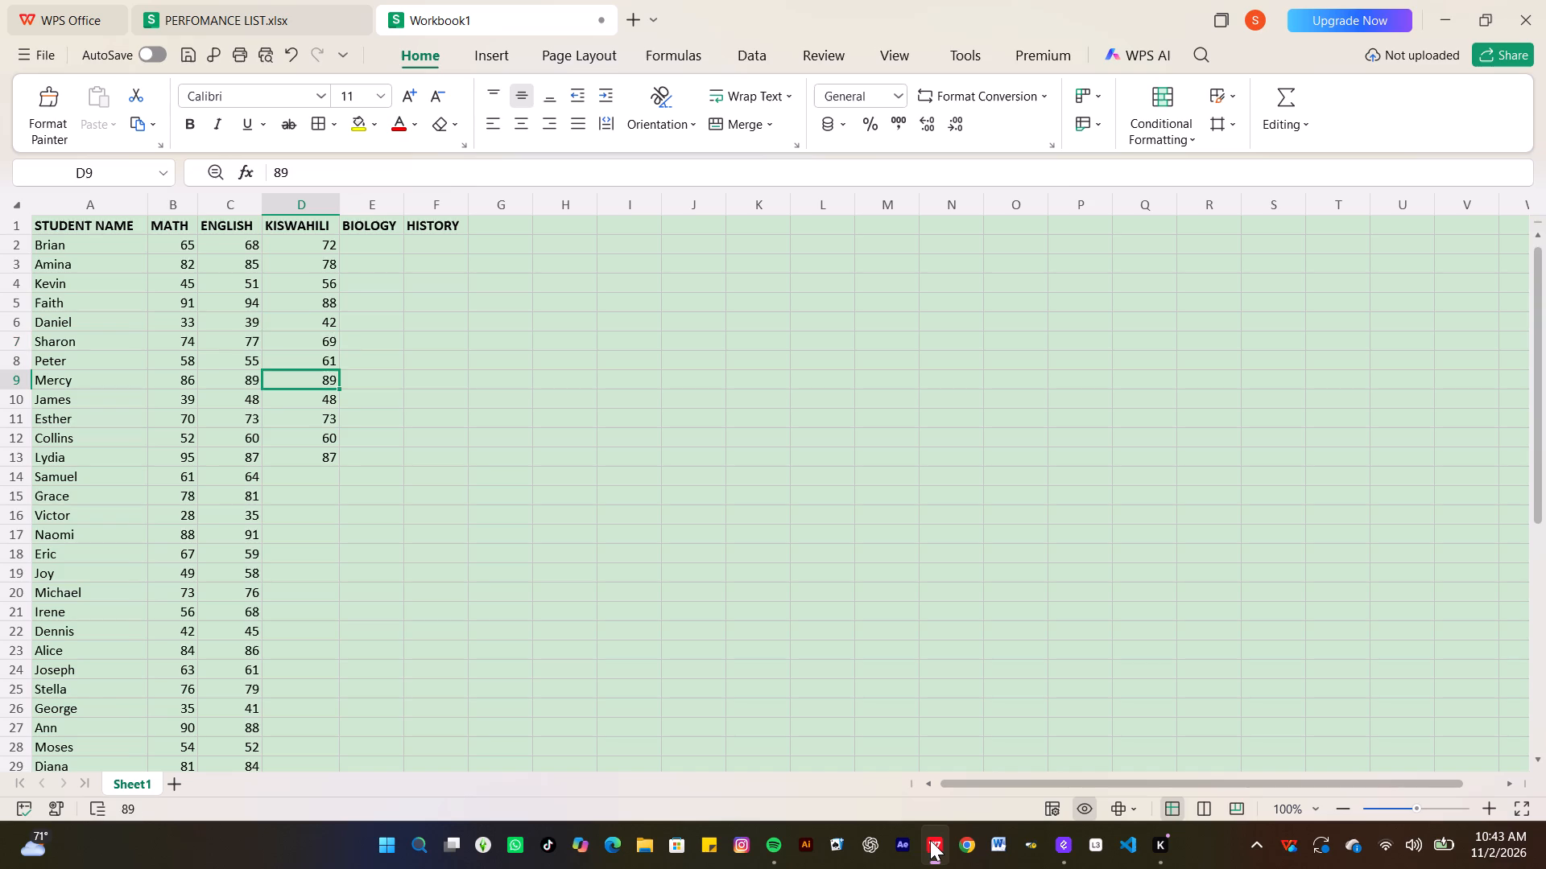
{"action": "key", "text": "9"}
{"action": "key", "text": "2"}
{"action": "key", "text": "Return"}
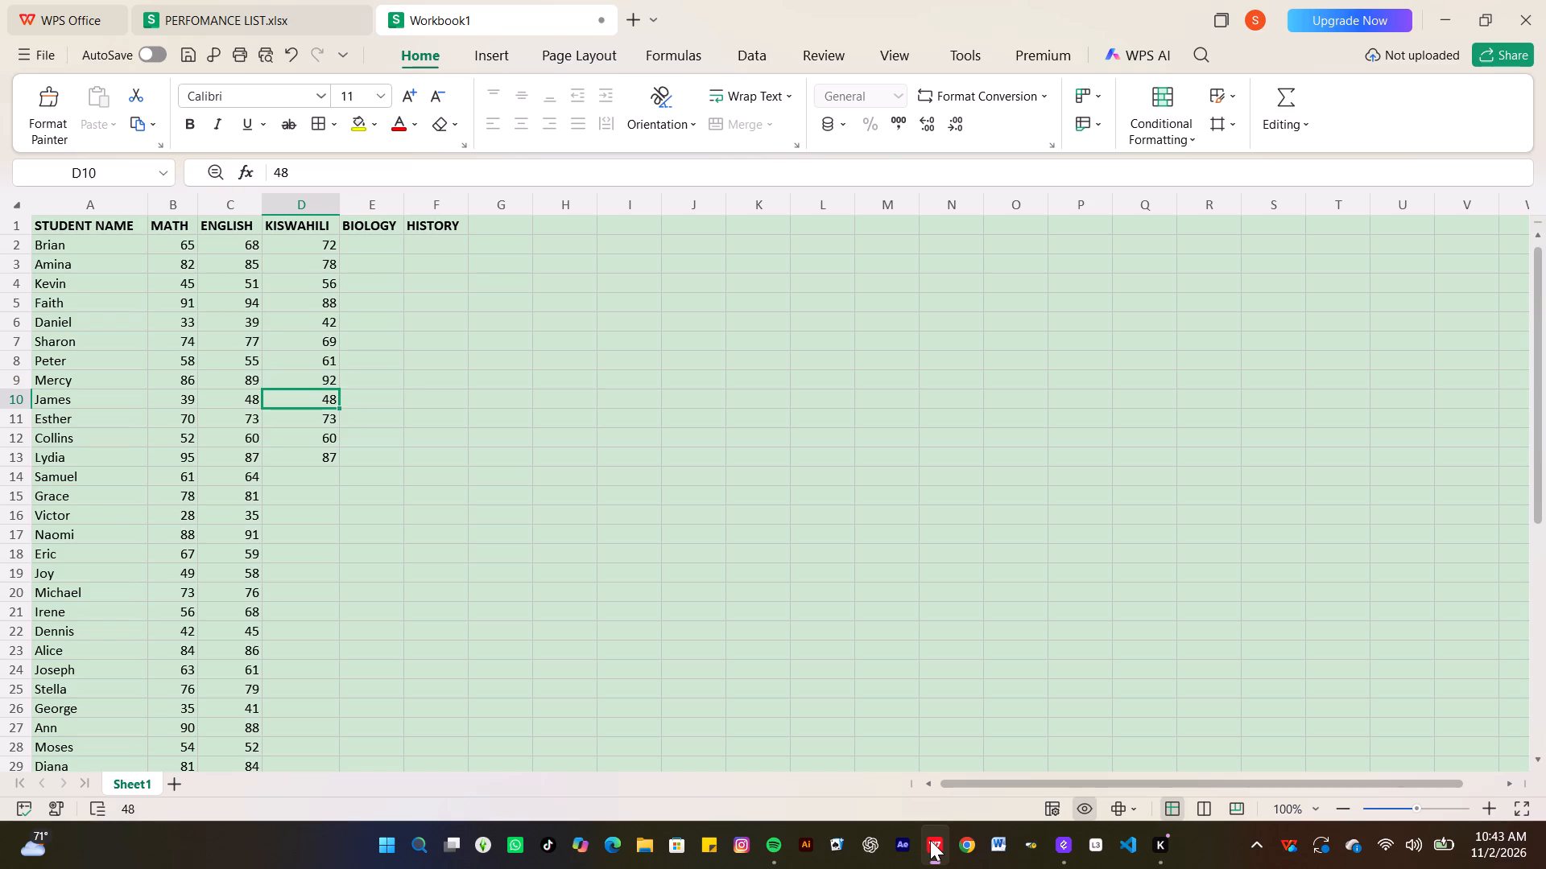
Replace the Kiswahili marks of James, Esther, Collins and Lydia in cells D10 to D13 with 35, 75, 49 and 90.
{"action": "type", "text": "35"}
{"action": "key", "text": "Return"}
{"action": "key", "text": "7"}
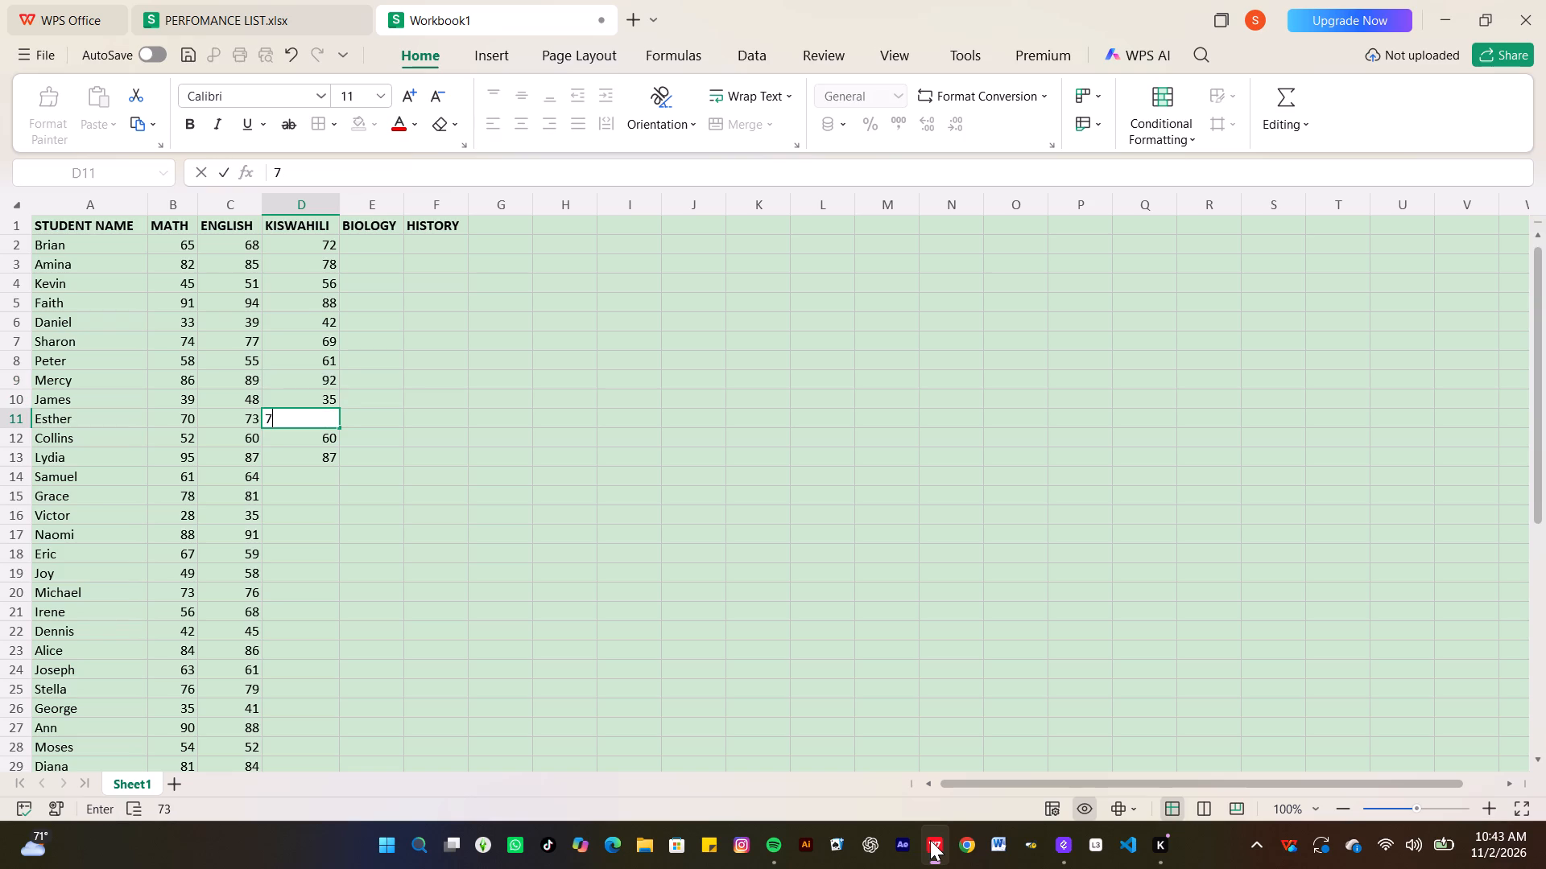
{"action": "key", "text": "5"}
{"action": "key", "text": "Return"}
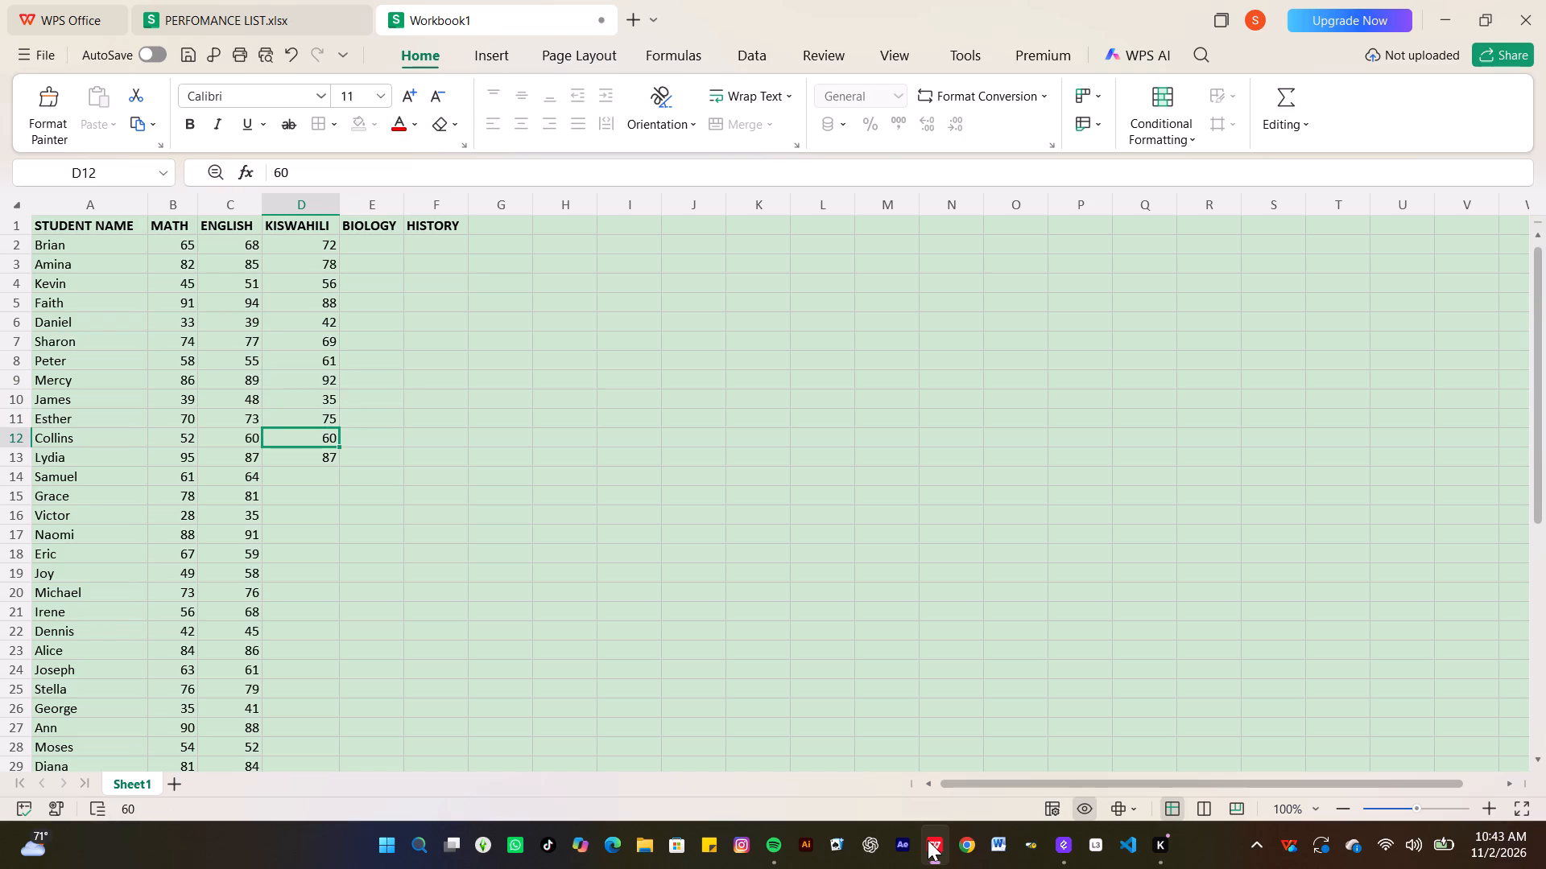
{"action": "key", "text": "4"}
{"action": "key", "text": "9"}
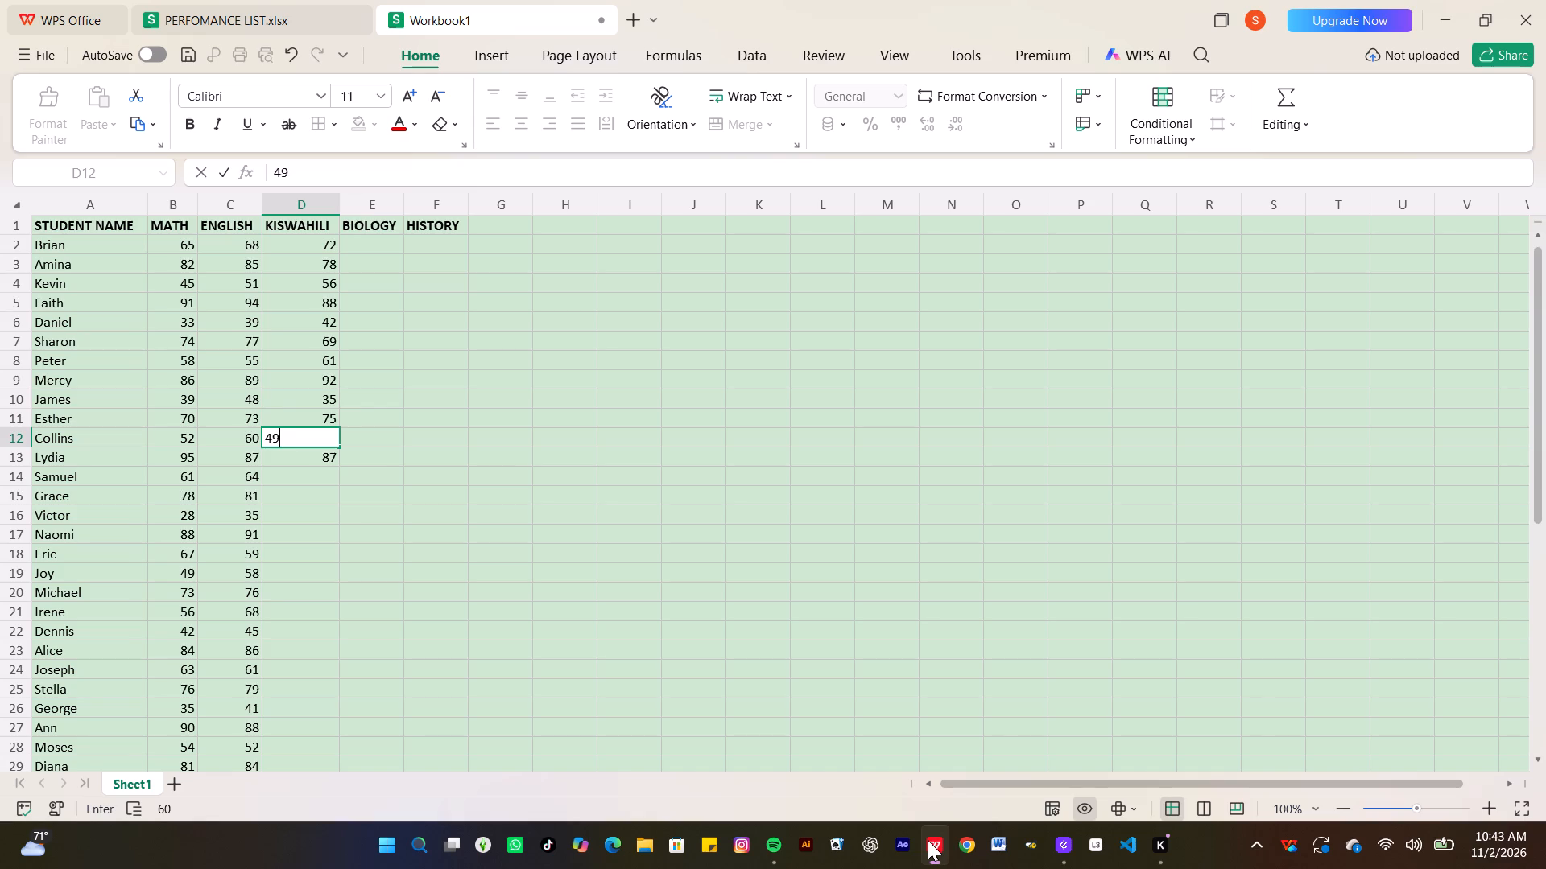
{"action": "key", "text": "Return"}
{"action": "type", "text": "90"}
{"action": "key", "text": "Return"}
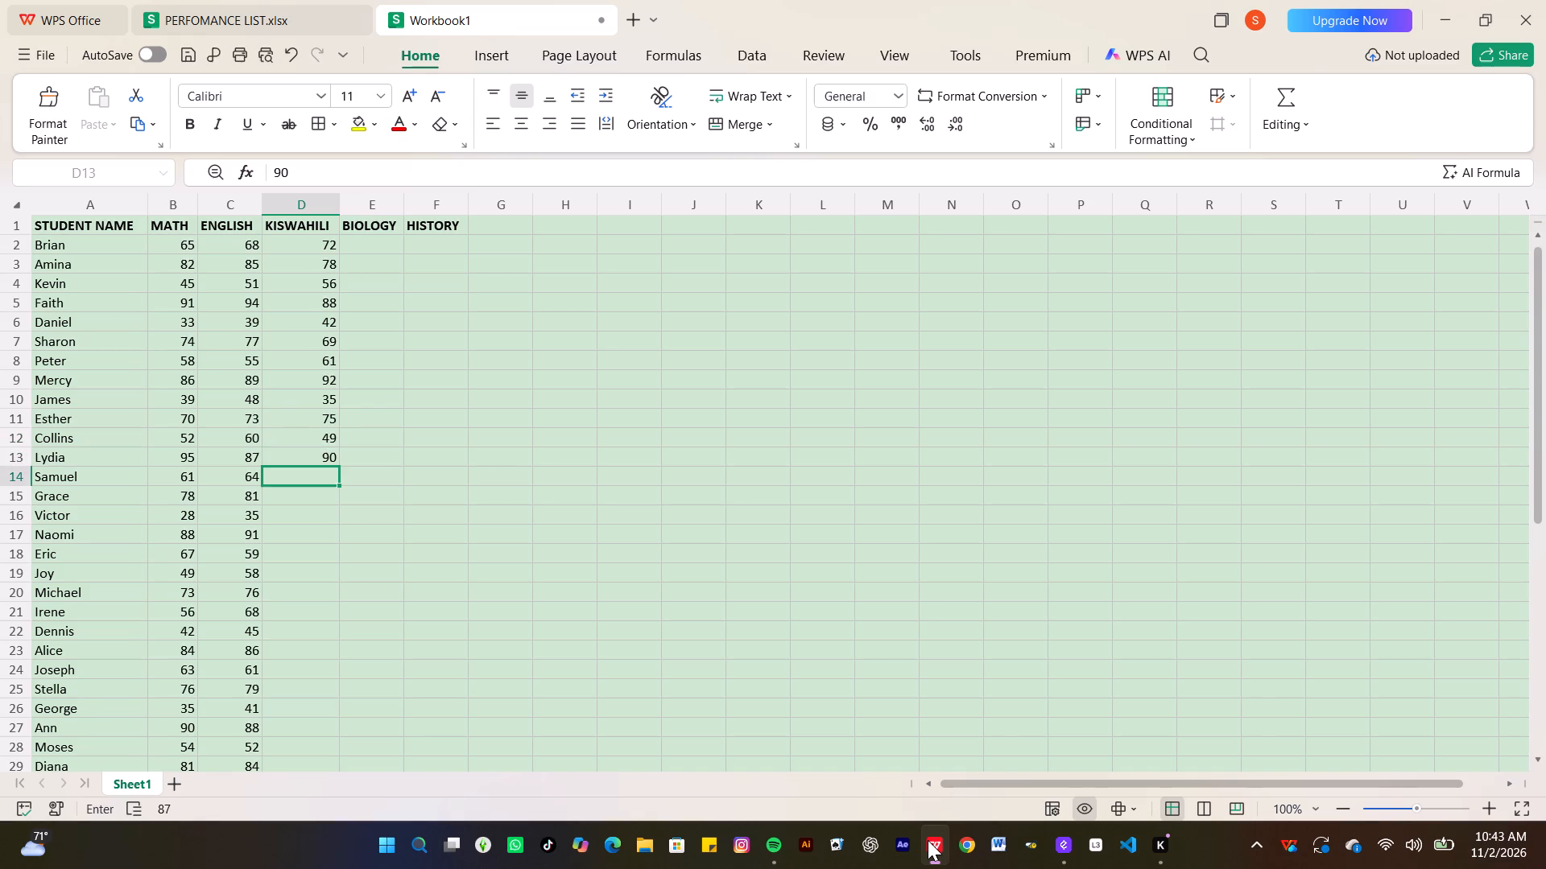
Enter the Kiswahili marks 58, 84, 46 and 85 for Samuel, Grace, Victor and Naomi in cells D14 to D17.
{"action": "key", "text": "5"}
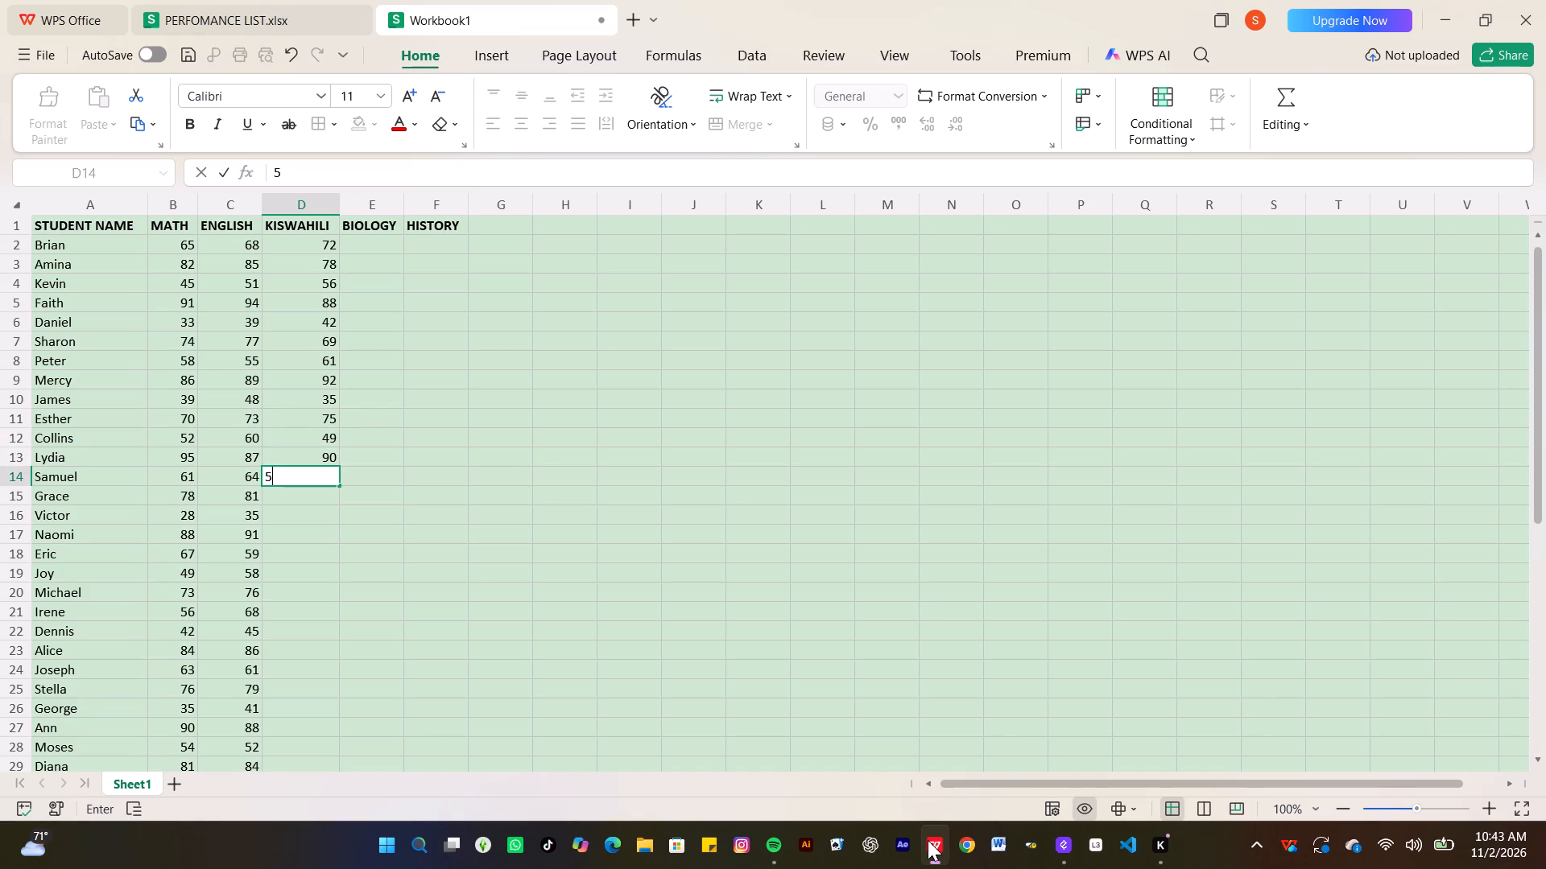
{"action": "key", "text": "8"}
{"action": "key", "text": "Return"}
{"action": "type", "text": "84"}
{"action": "key", "text": "Return"}
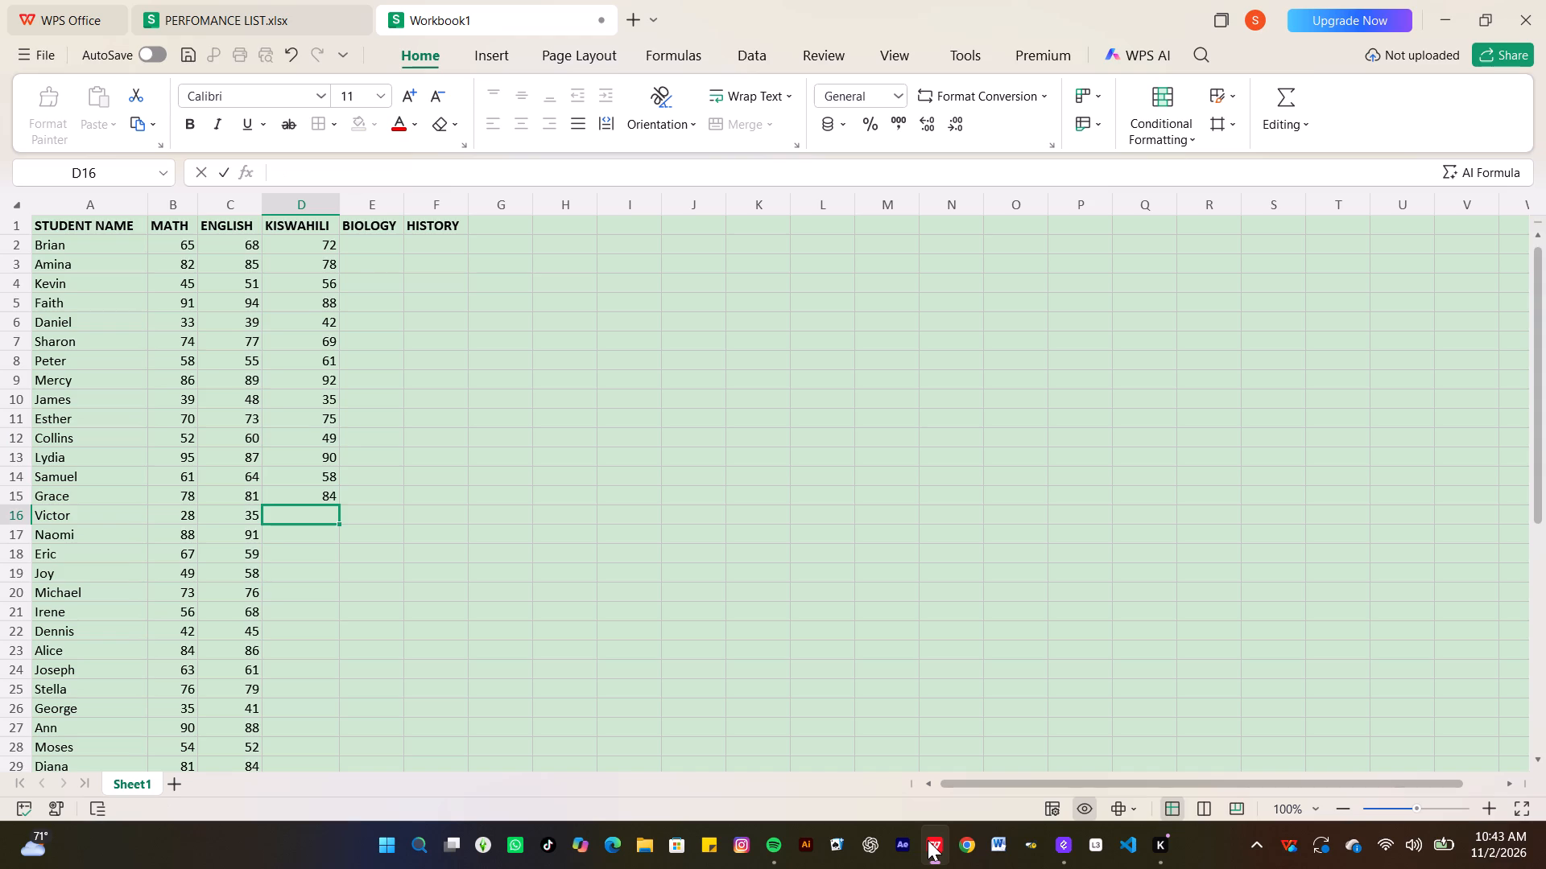
{"action": "type", "text": "46"}
{"action": "key", "text": "Return"}
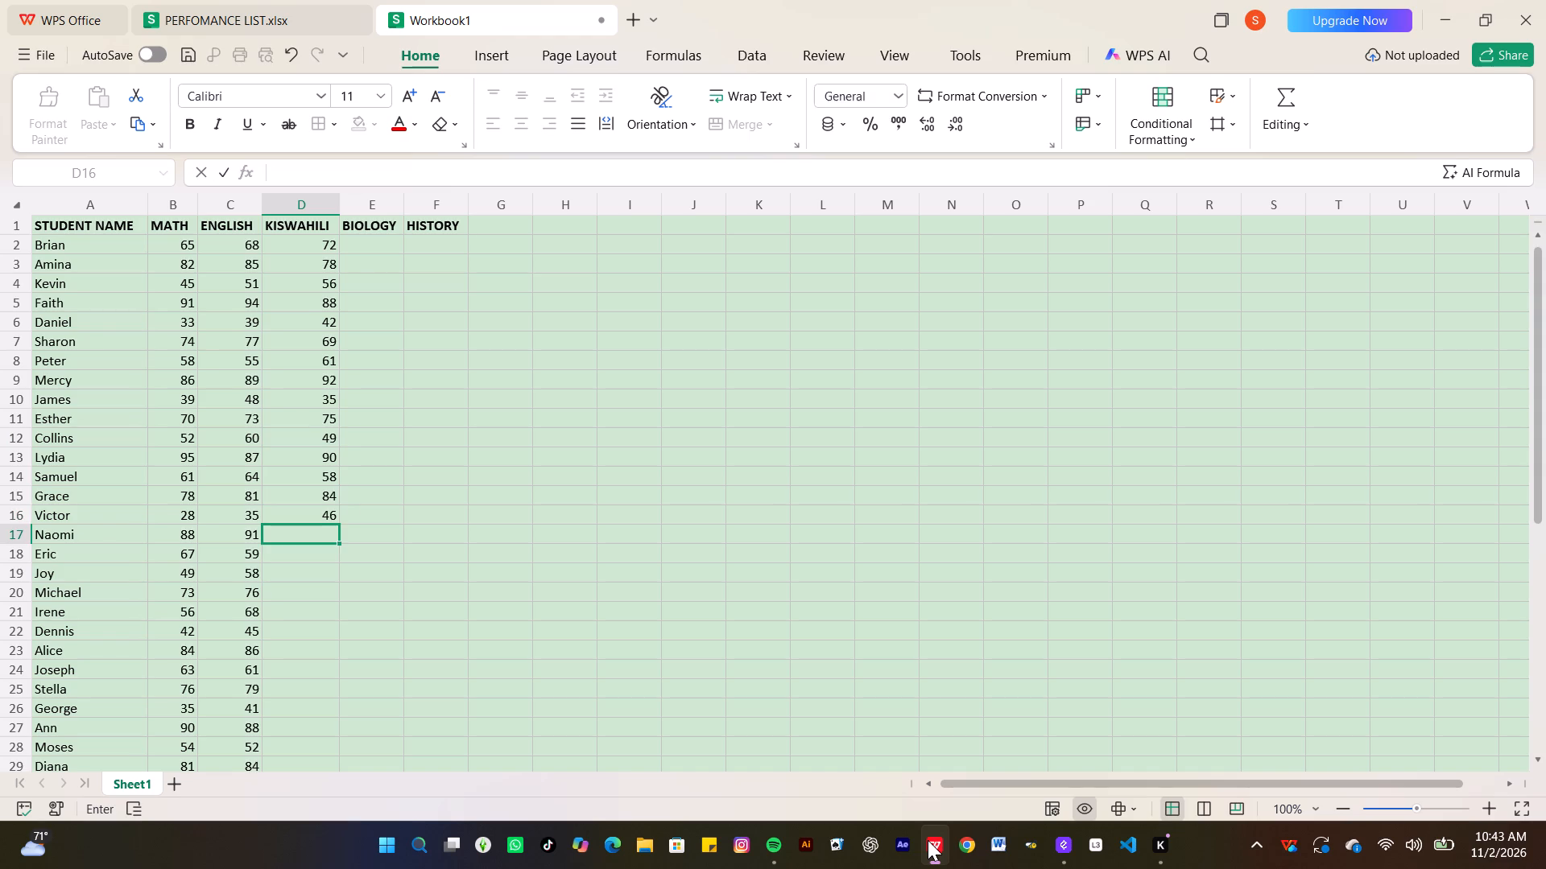
{"action": "key", "text": "8"}
{"action": "key", "text": "5"}
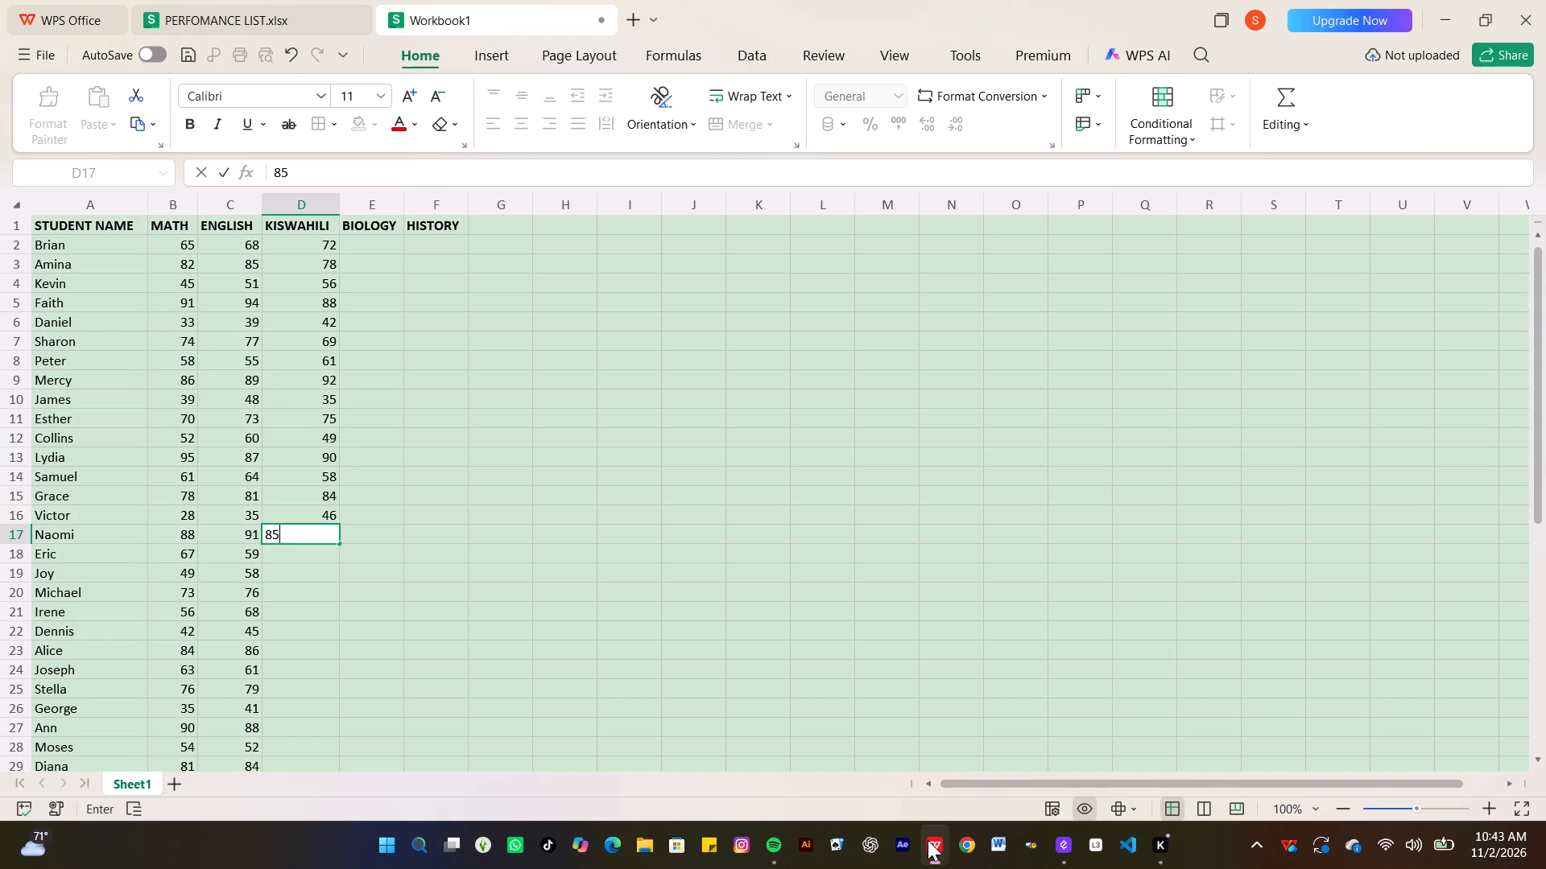
{"action": "key", "text": "Return"}
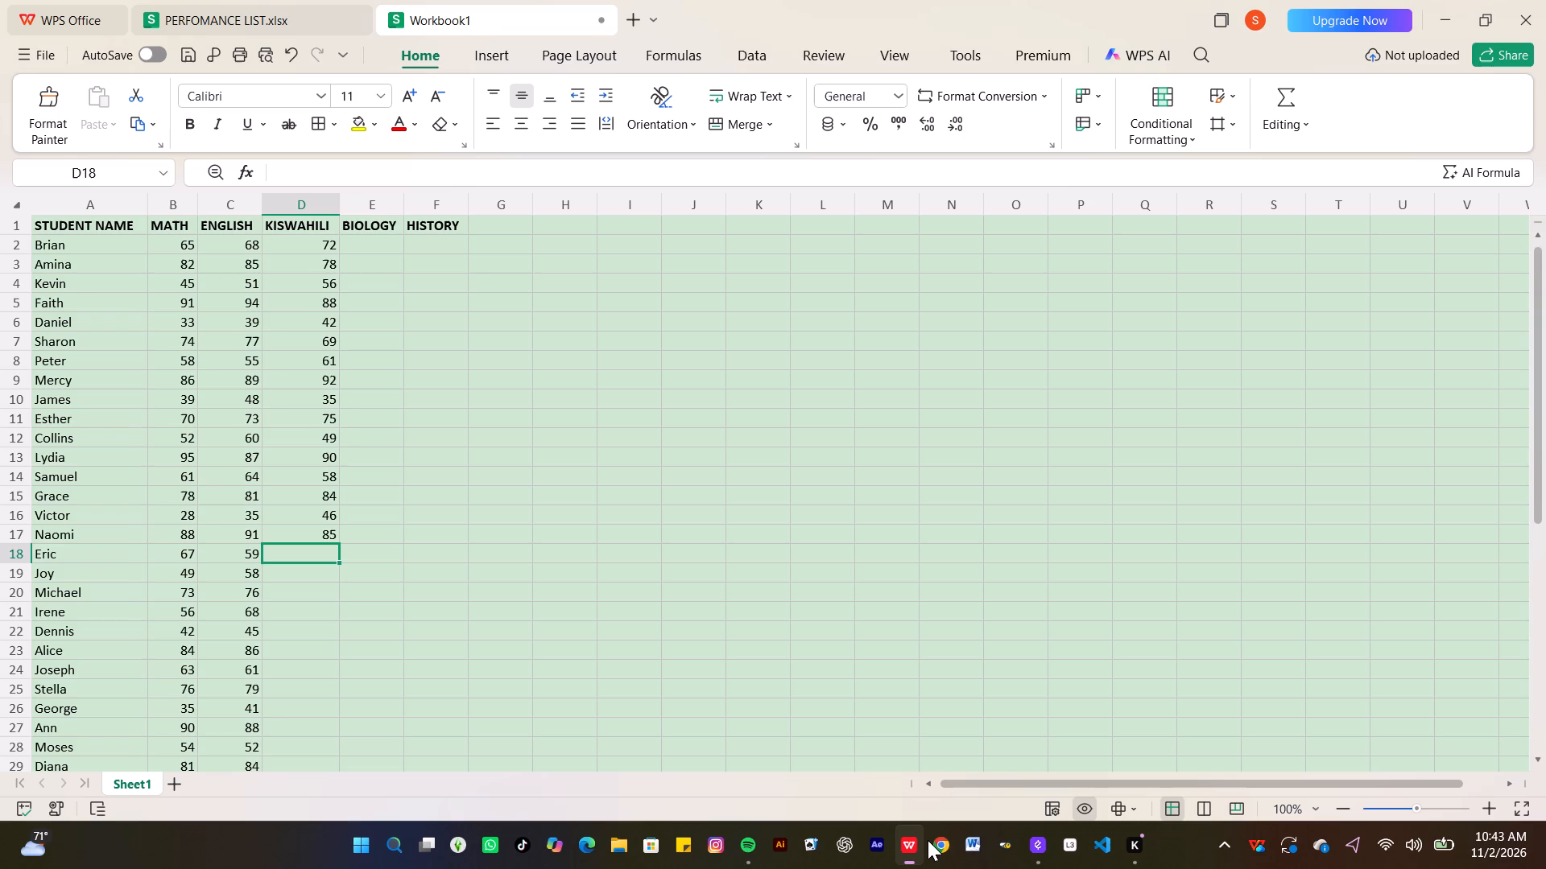
Enter the Kiswahili marks 63, 54, 80 and 62 for Eric, Joy, Michael and Irene in cells D18 to D21.
{"action": "key", "text": "6"}
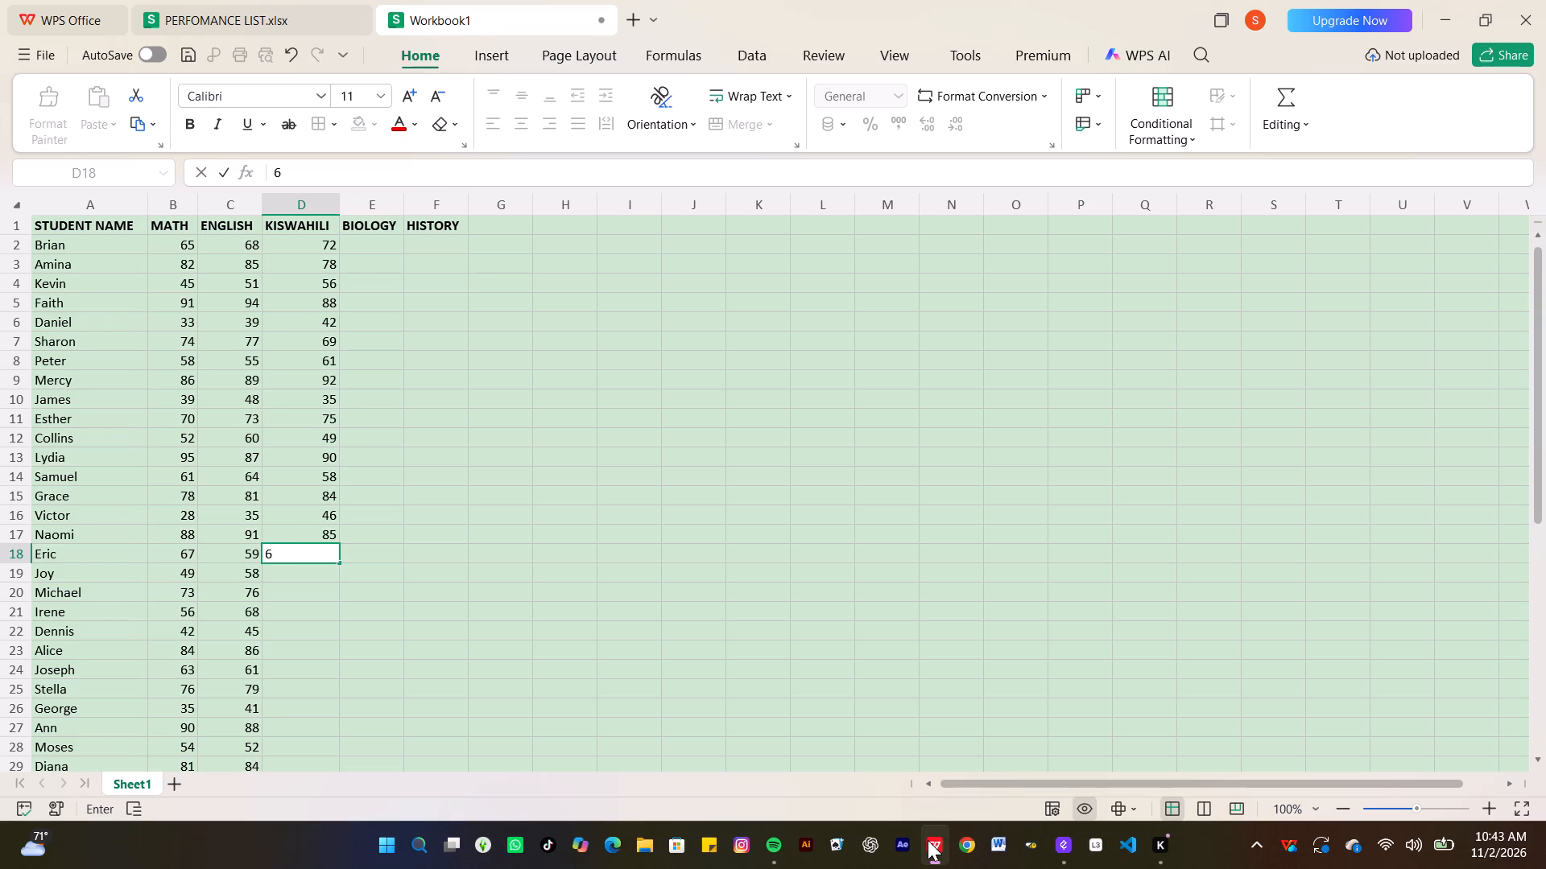
{"action": "key", "text": "3"}
{"action": "key", "text": "Return"}
{"action": "type", "text": "54"}
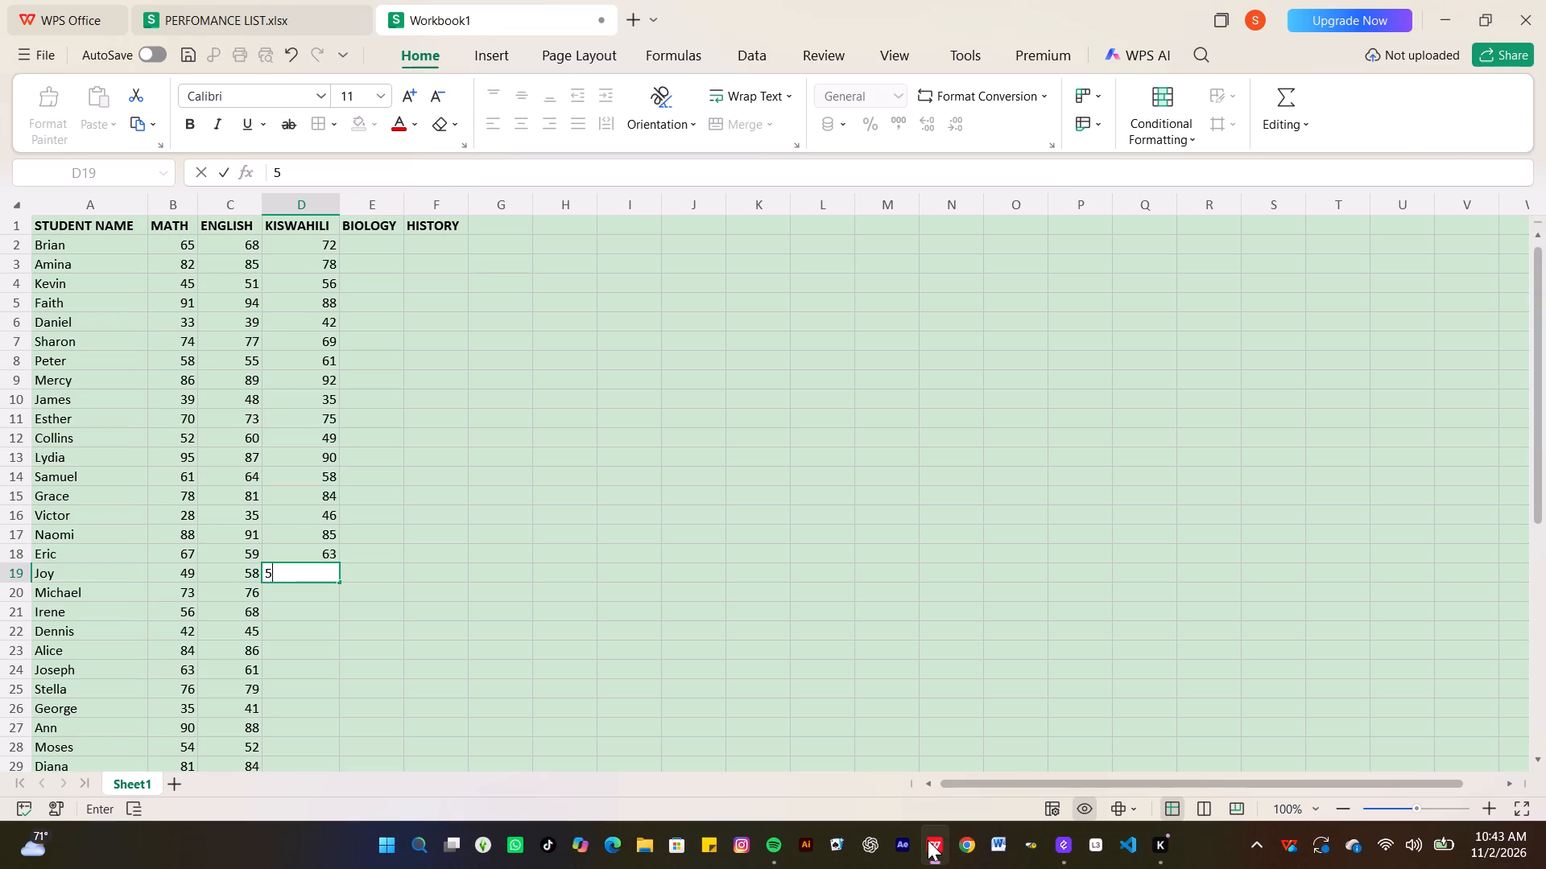
{"action": "key", "text": "Return"}
{"action": "key", "text": "8"}
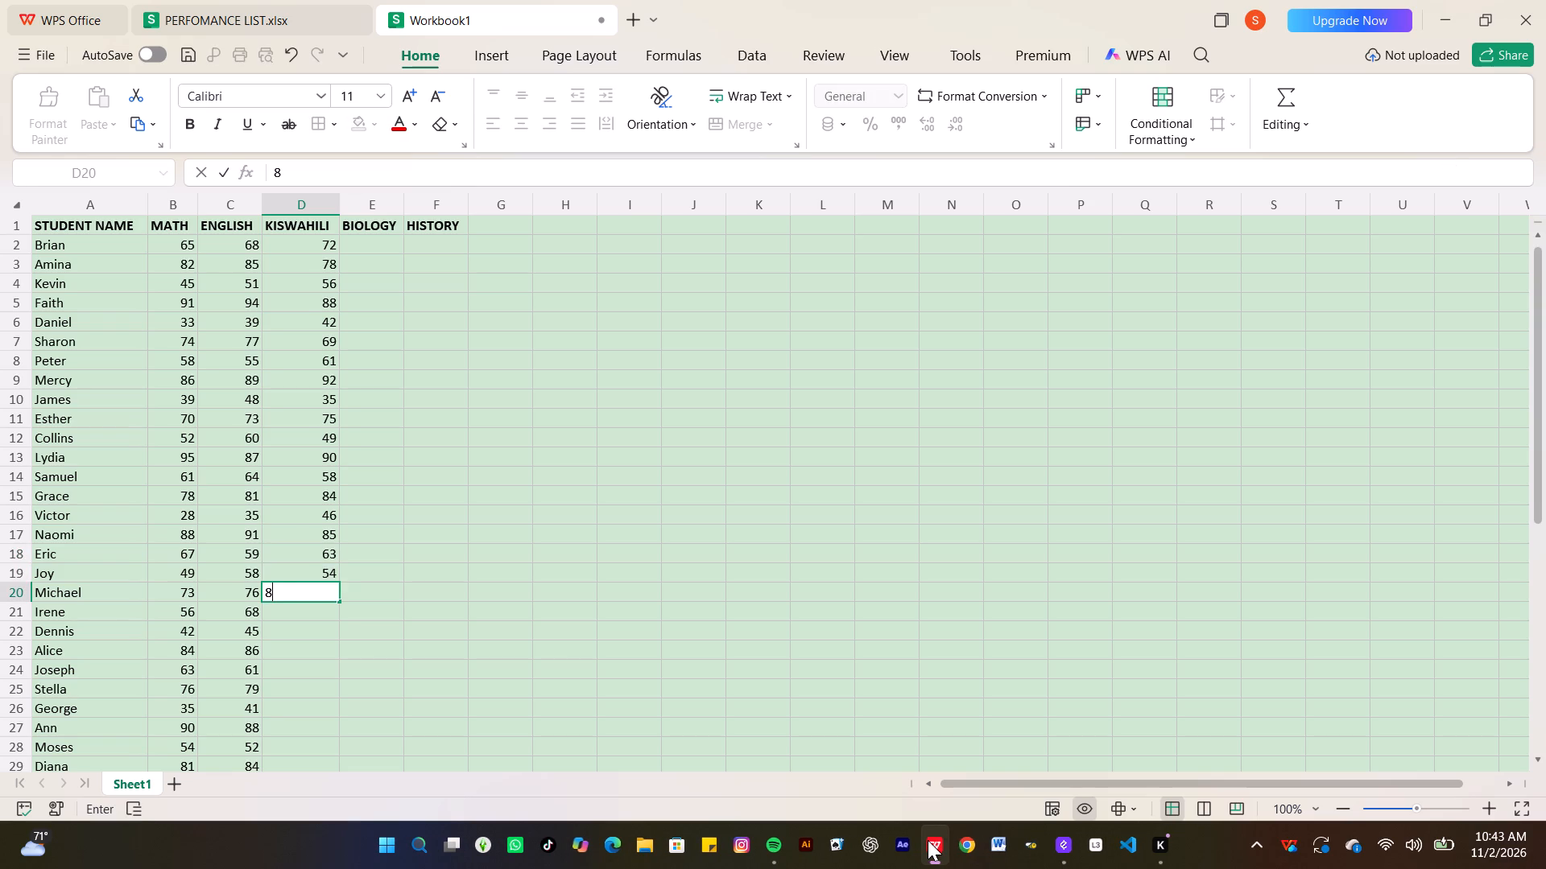
{"action": "key", "text": "0"}
{"action": "key", "text": "Return"}
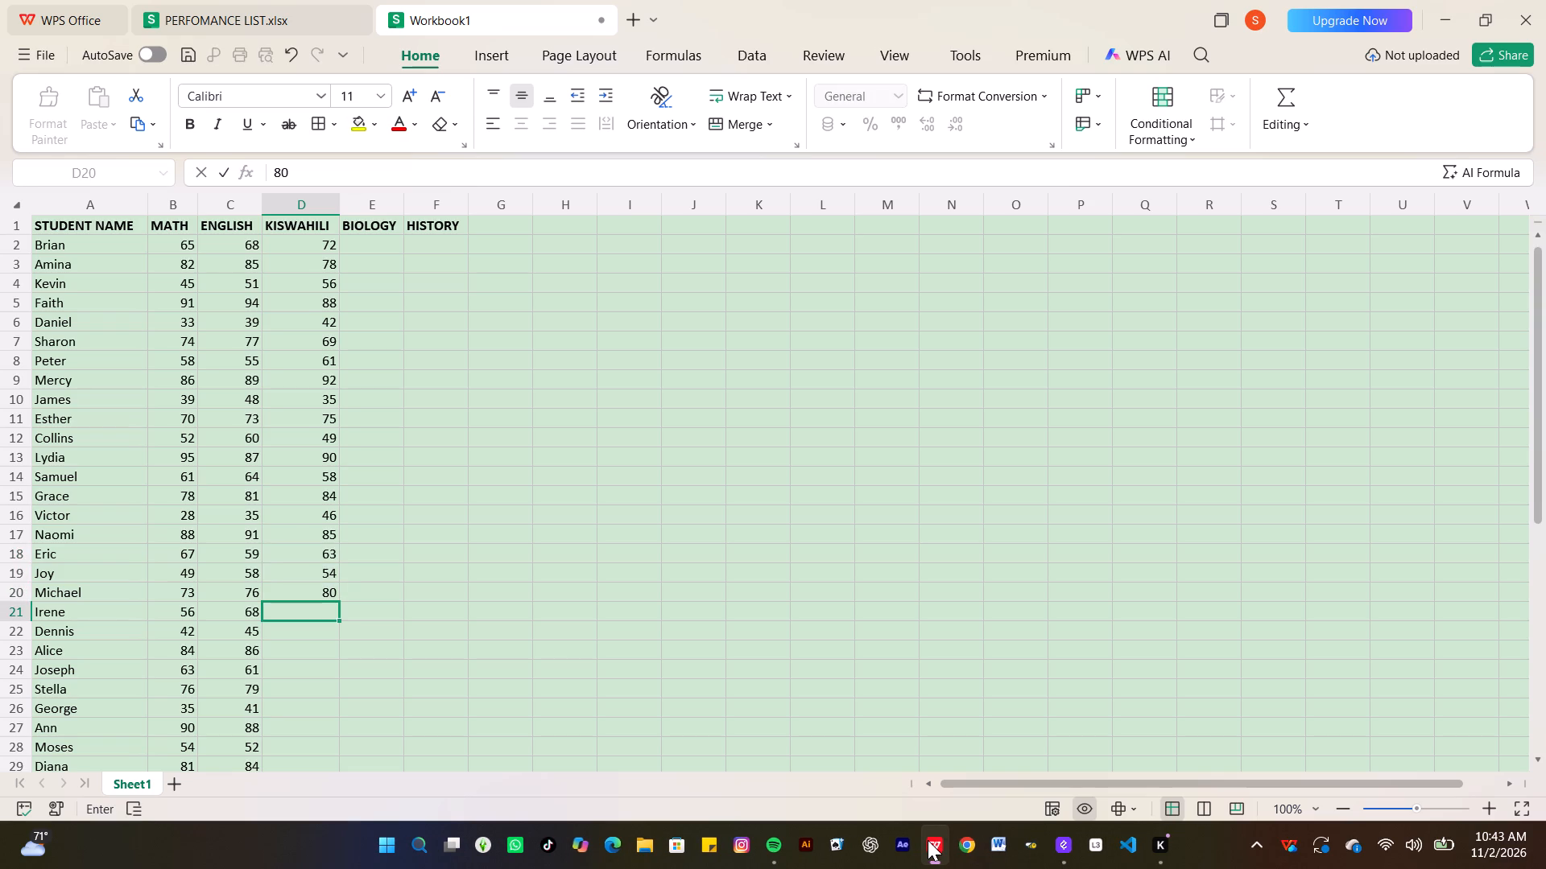
{"action": "key", "text": "6"}
{"action": "key", "text": "2"}
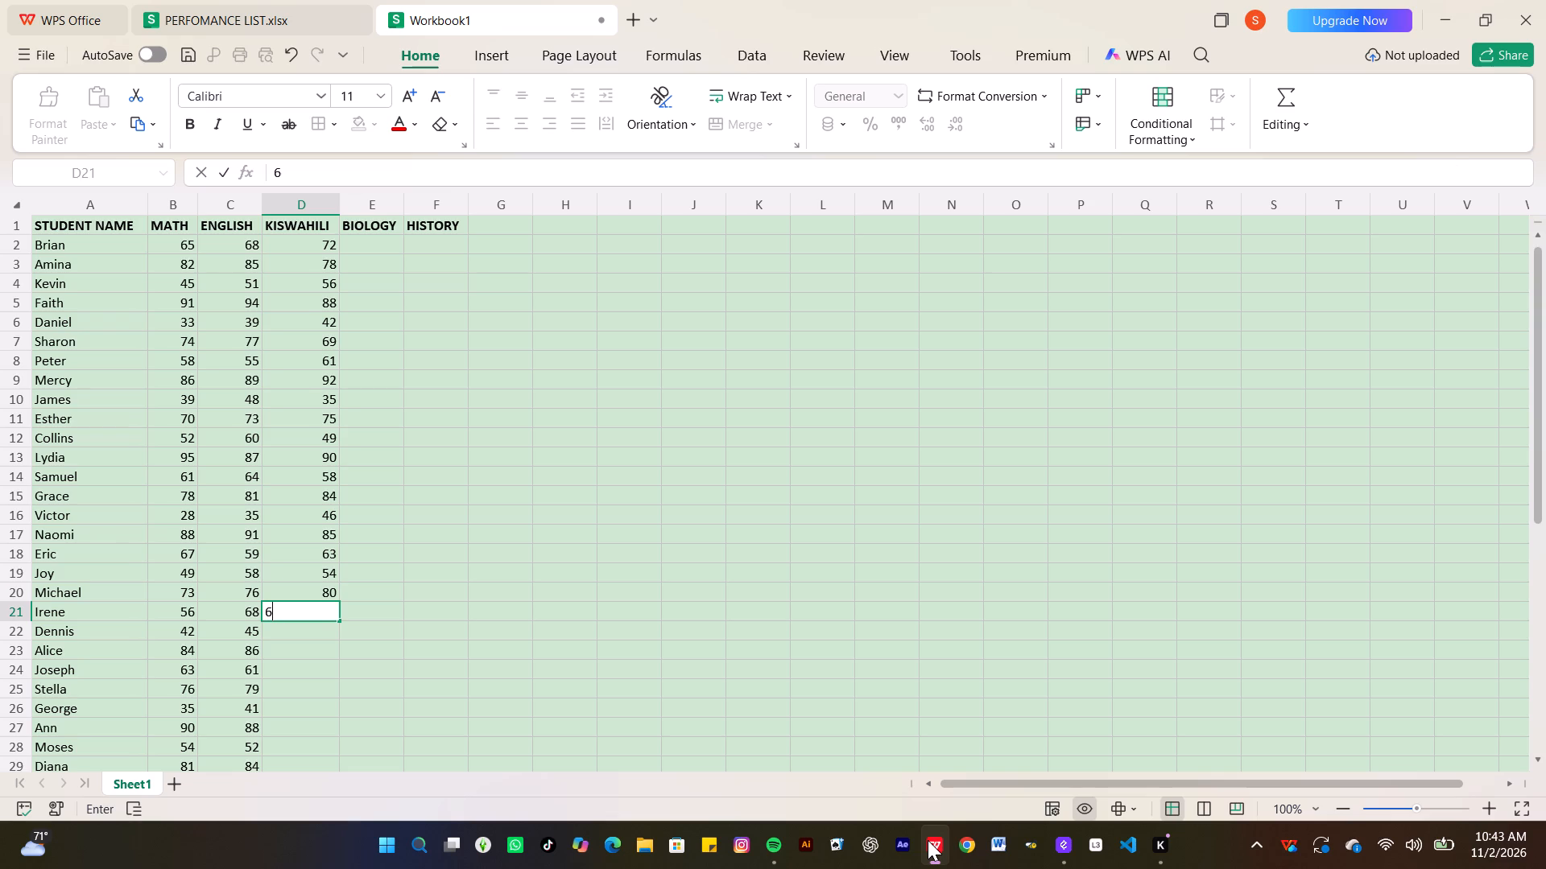
{"action": "key", "text": "Return"}
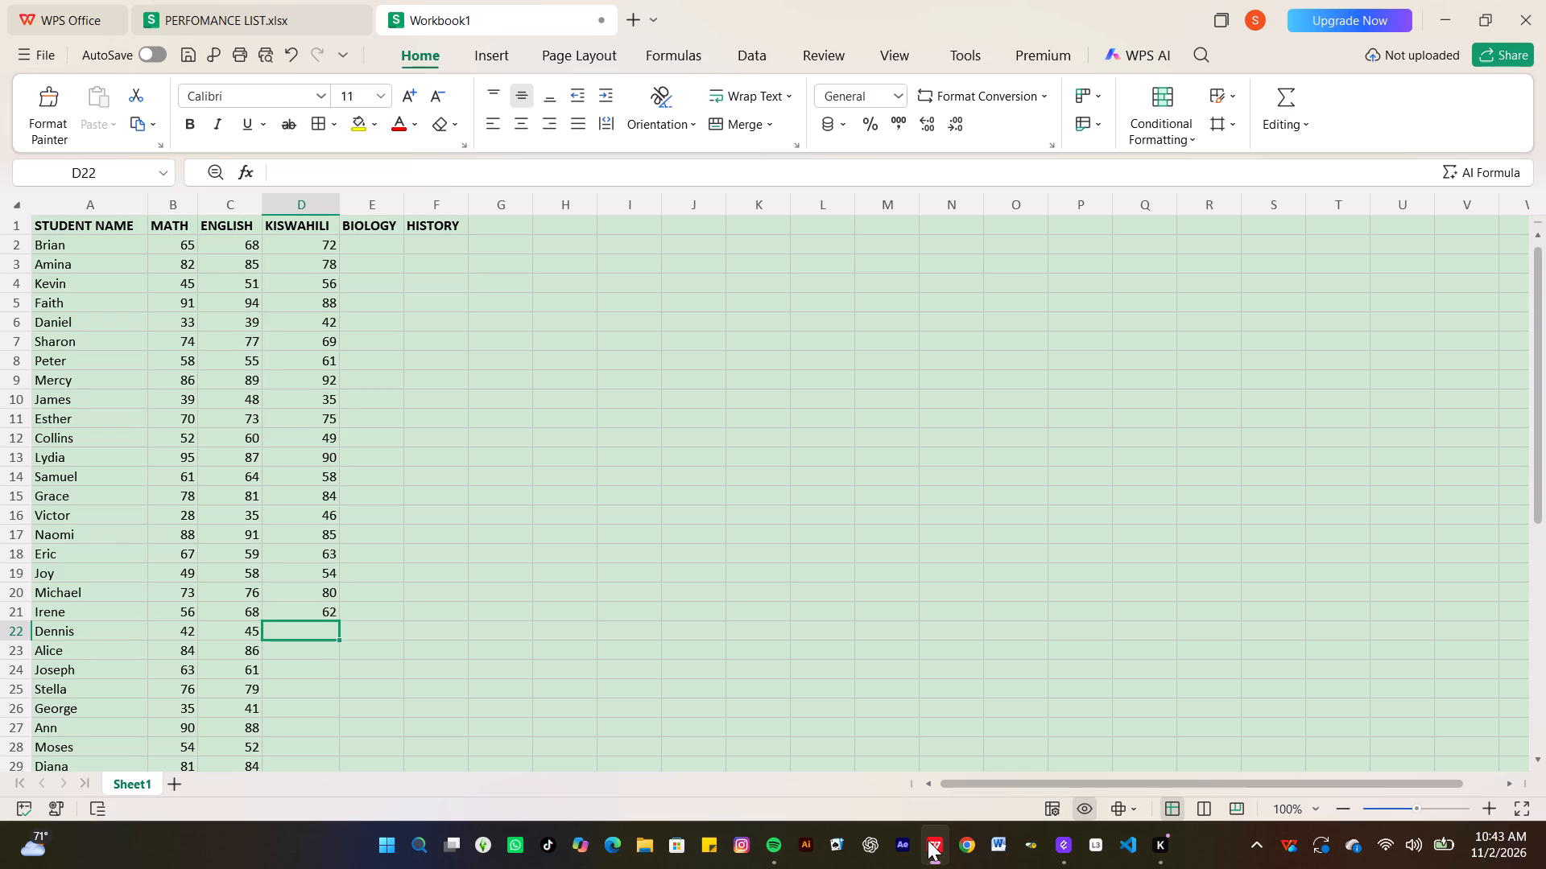
Enter the Kiswahili marks 38, 89, 57 and 71 for Dennis, Alice, Joseph and Stella in cells D22 to D25.
{"action": "key", "text": "3"}
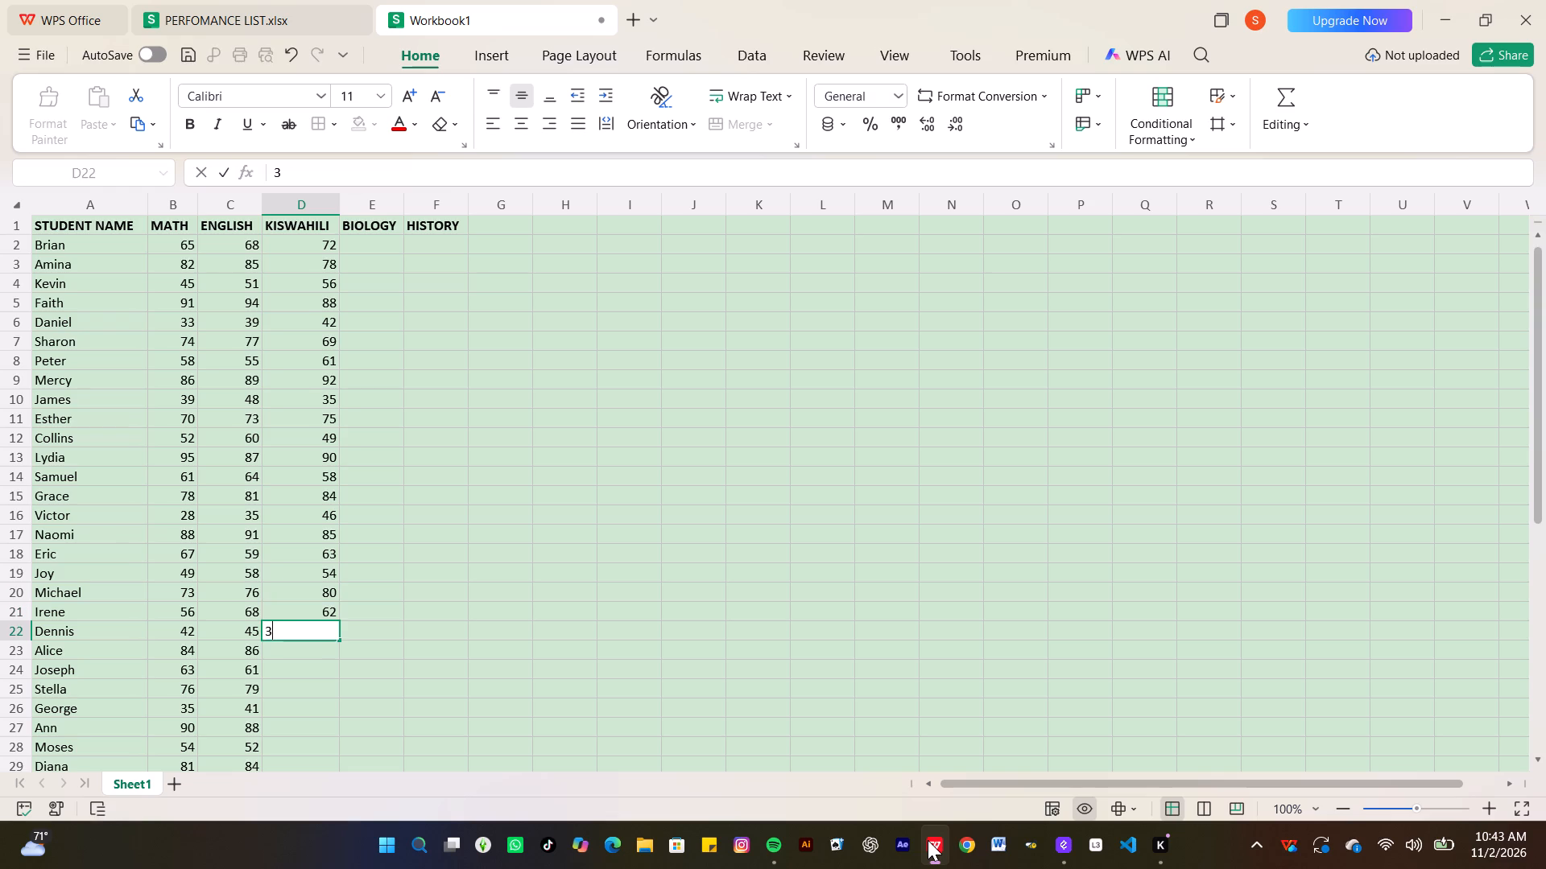
{"action": "key", "text": "8"}
{"action": "key", "text": "Return"}
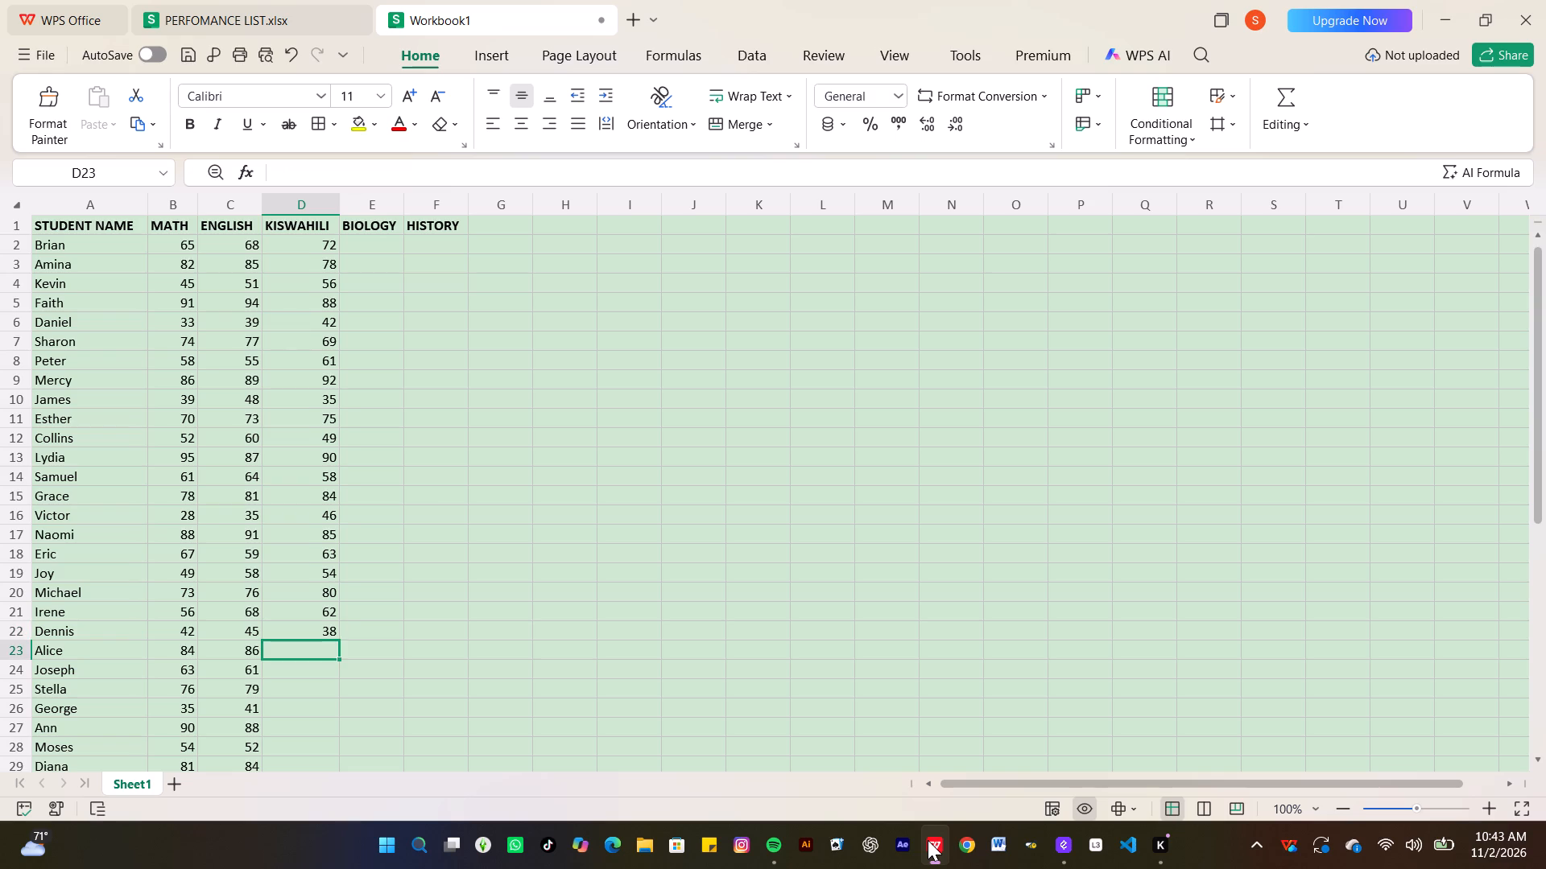
{"action": "type", "text": "89"}
{"action": "key", "text": "Return"}
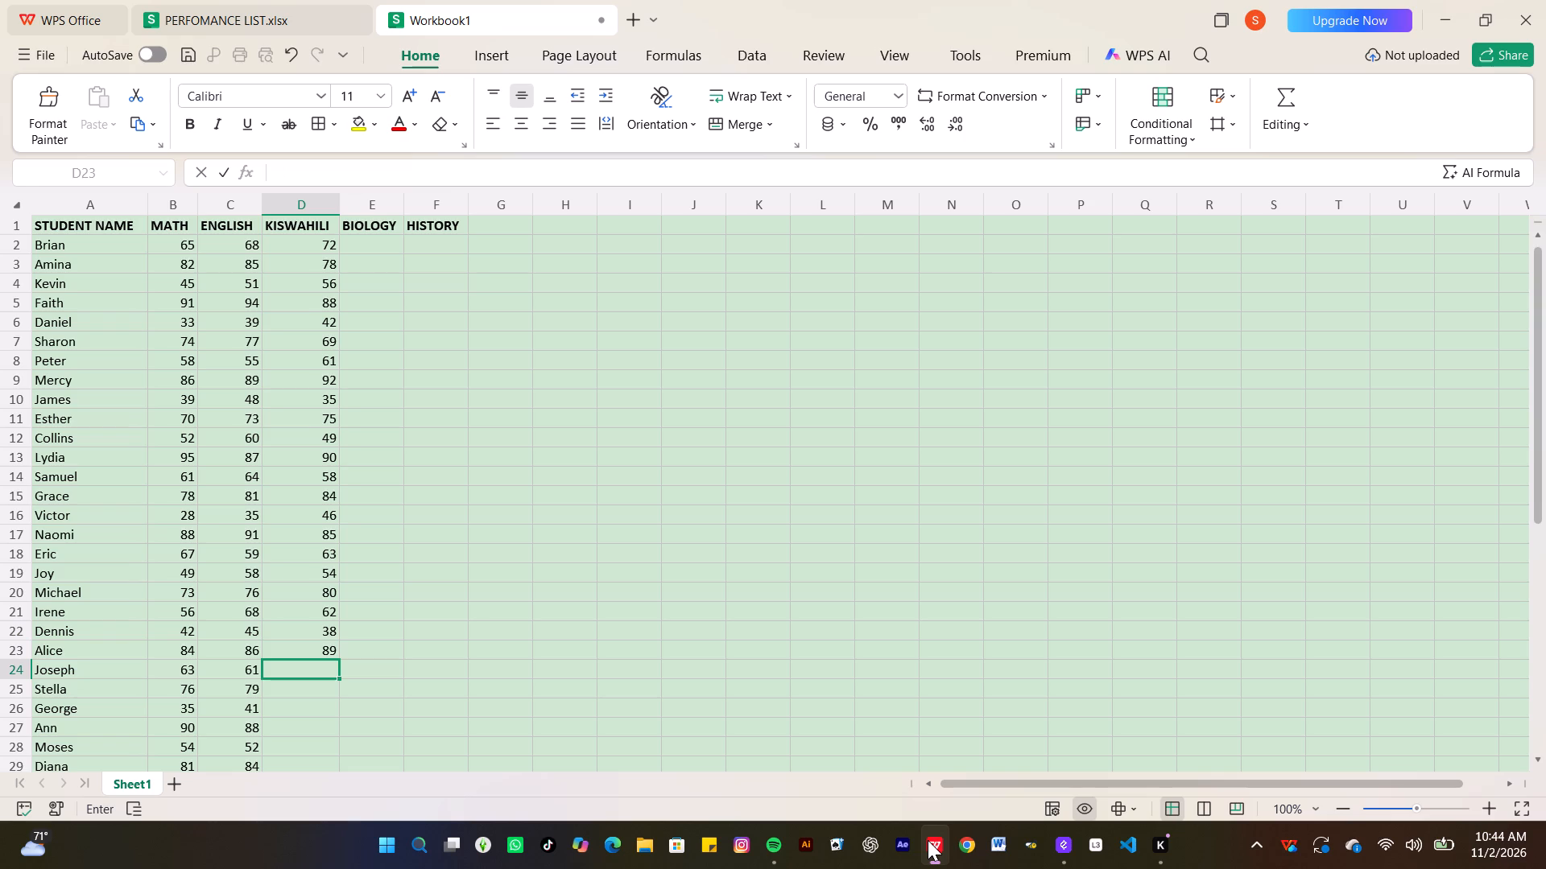
{"action": "key", "text": "5"}
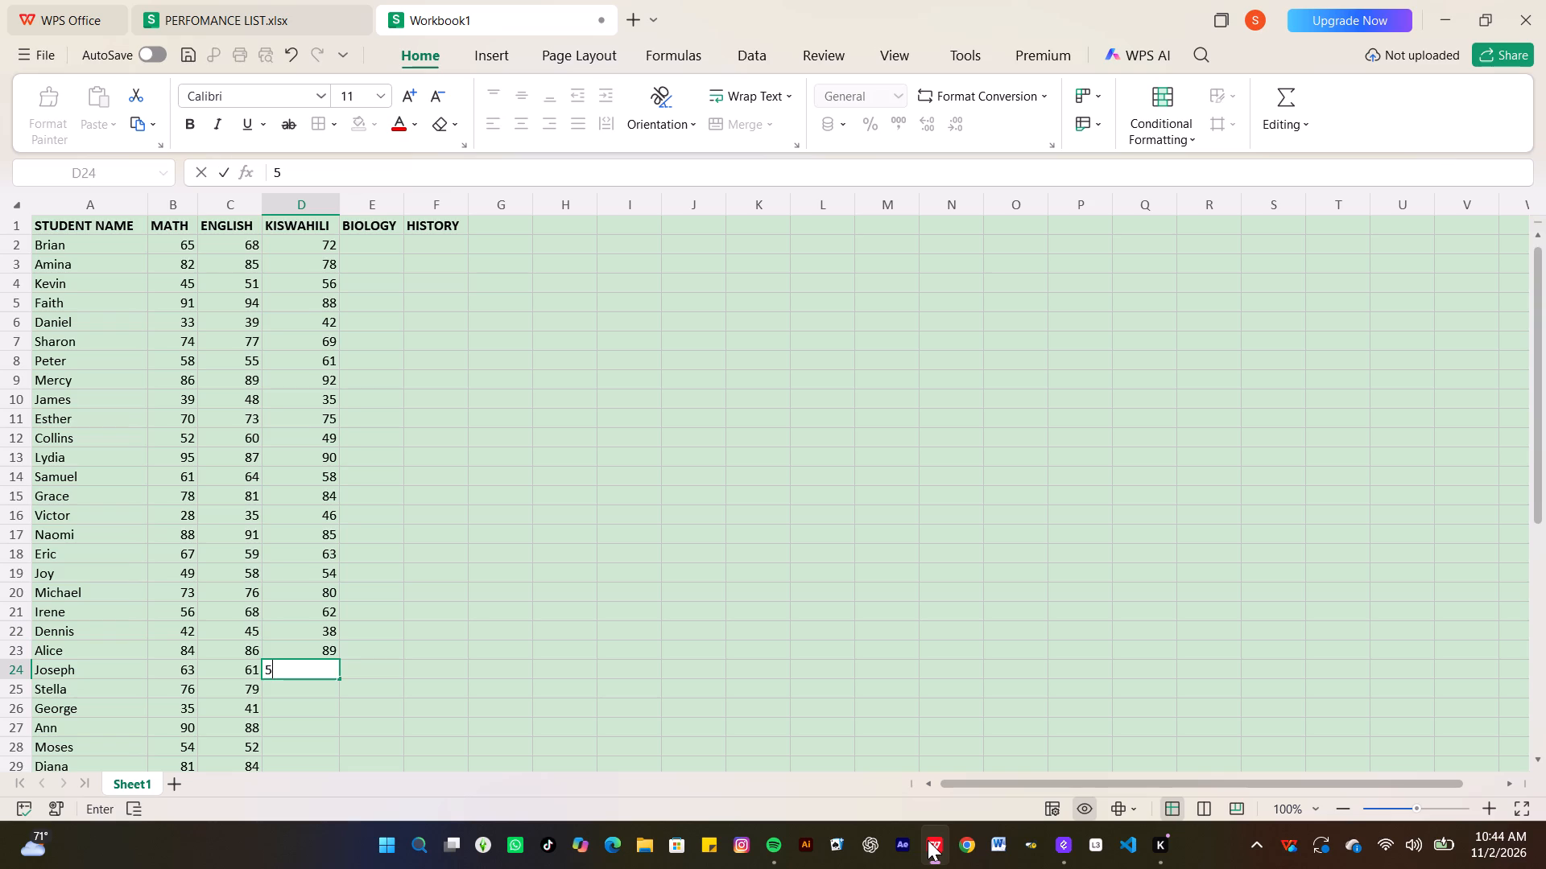
{"action": "key", "text": "7"}
{"action": "key", "text": "Return"}
{"action": "key", "text": "7"}
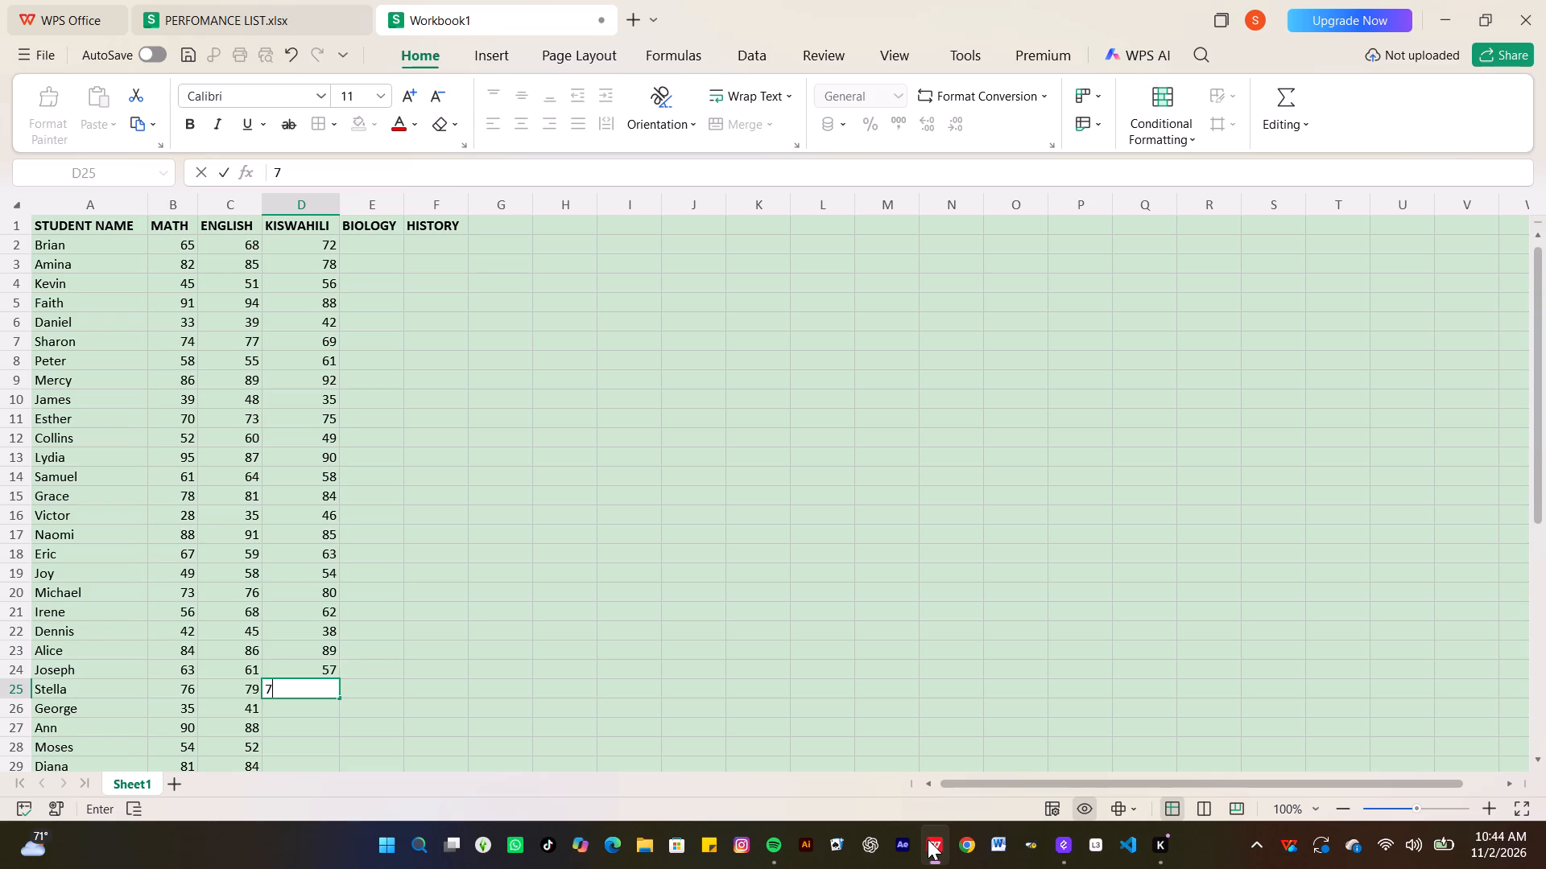
{"action": "key", "text": "1"}
{"action": "key", "text": "Return"}
Enter the Kiswahili marks 44, 94, 60 and 87 for George, Ann, Moses and Diana in cells D26 to D29.
{"action": "type", "text": "44"}
{"action": "key", "text": "Return"}
{"action": "type", "text": "94"}
{"action": "key", "text": "Return"}
{"action": "type", "text": "60"}
{"action": "key", "text": "Return"}
{"action": "type", "text": "87"}
{"action": "key", "text": "Return"}
Enter the Kiswahili marks 51, 74, 65 and 83 for Alex, Rebecca, Martin and Susan in cells D30 to D33.
{"action": "key", "text": "5"}
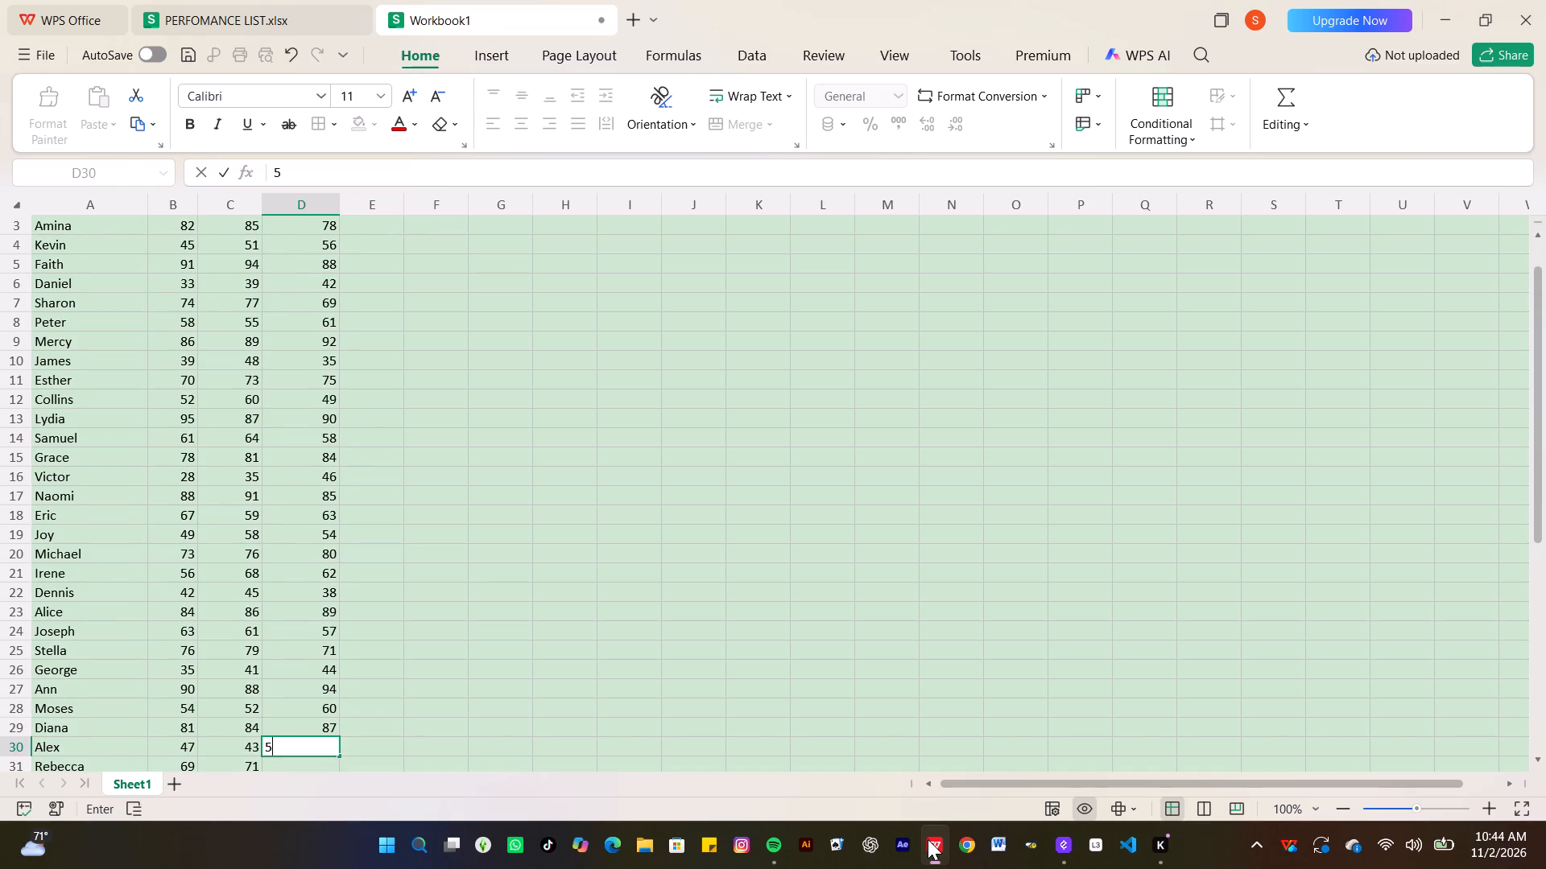
{"action": "key", "text": "1"}
{"action": "key", "text": "Return"}
{"action": "key", "text": "7"}
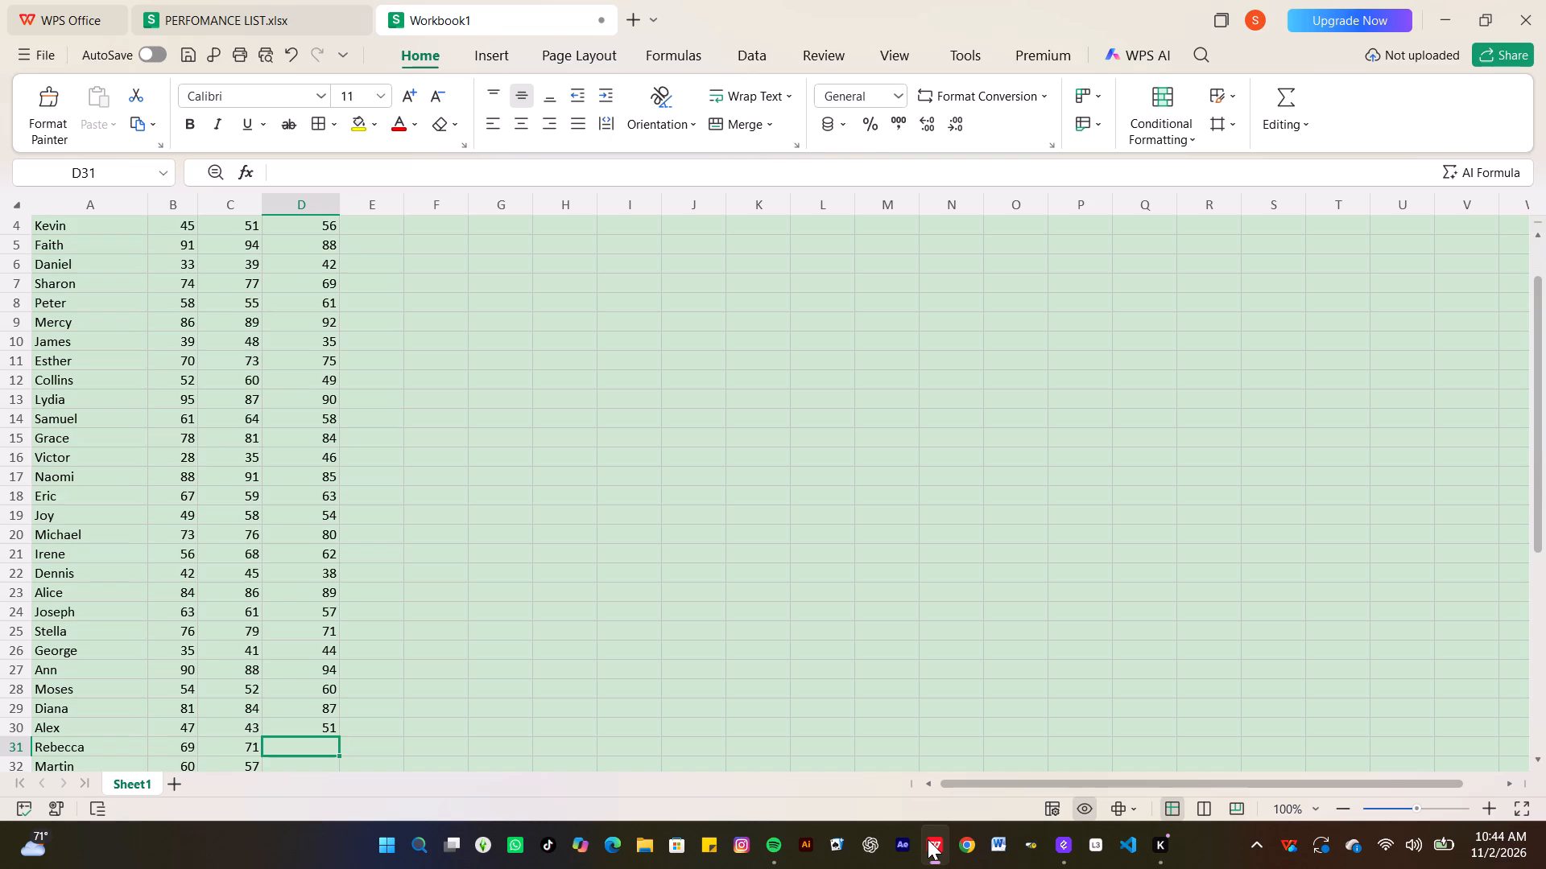
{"action": "key", "text": "4"}
{"action": "key", "text": "Return"}
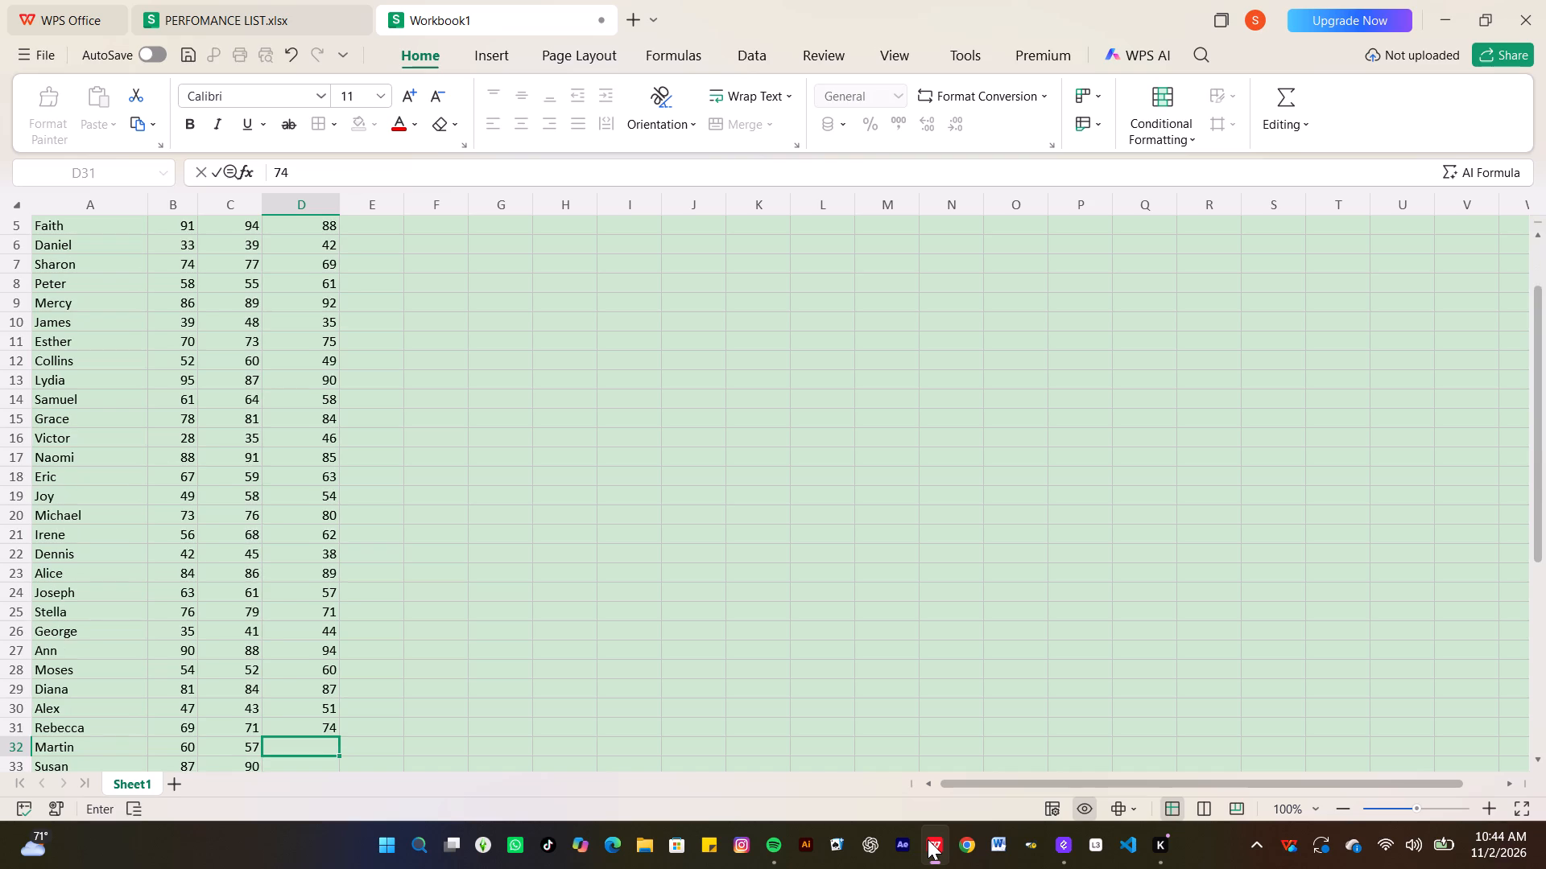
{"action": "key", "text": "6"}
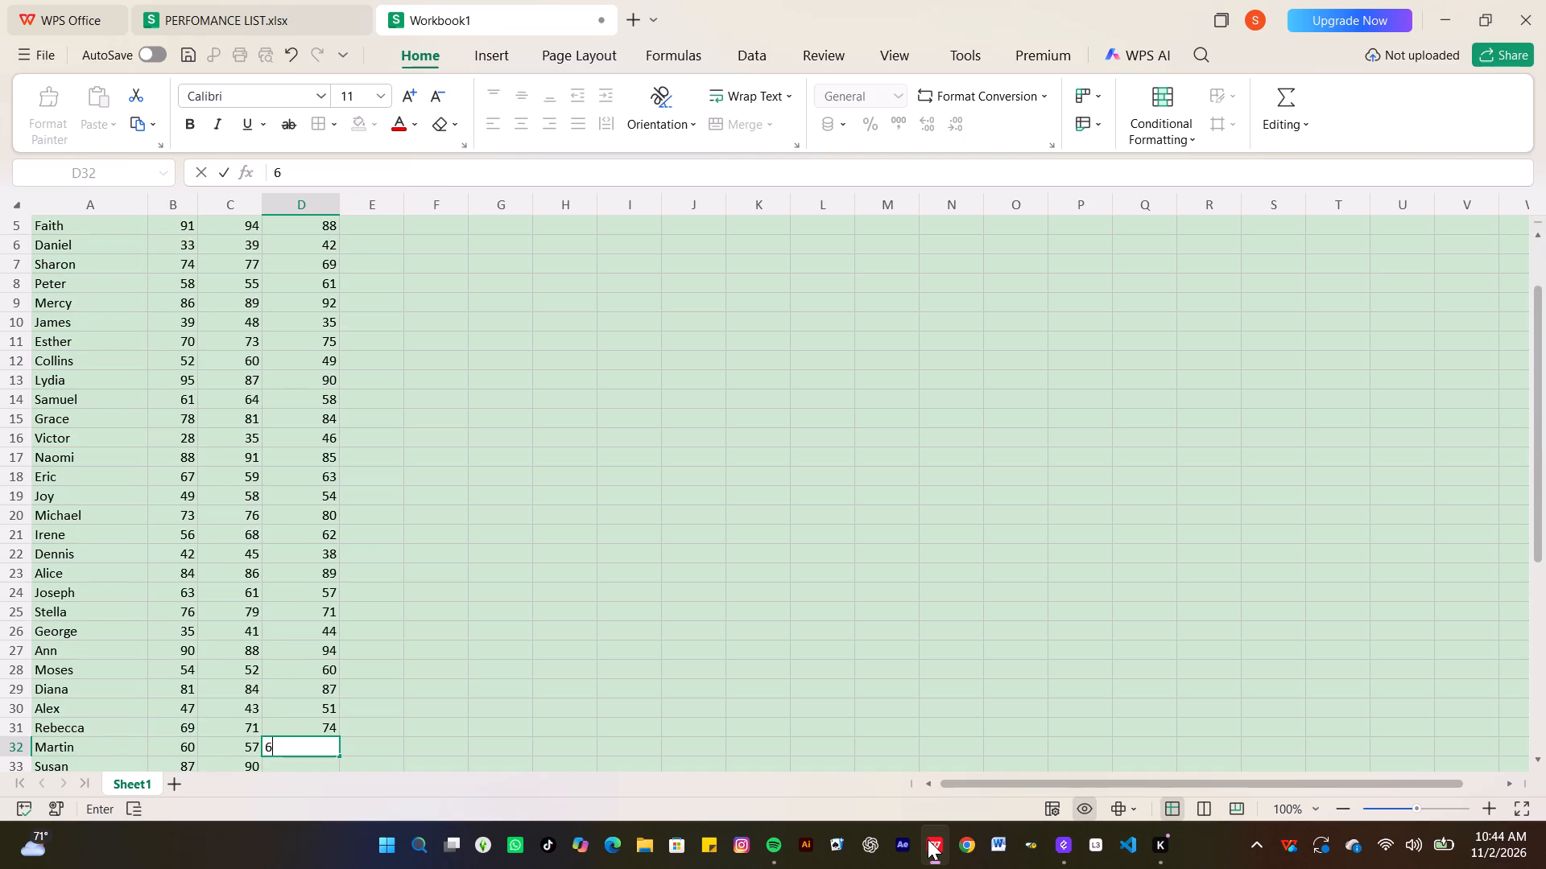
{"action": "key", "text": "5"}
{"action": "key", "text": "Return"}
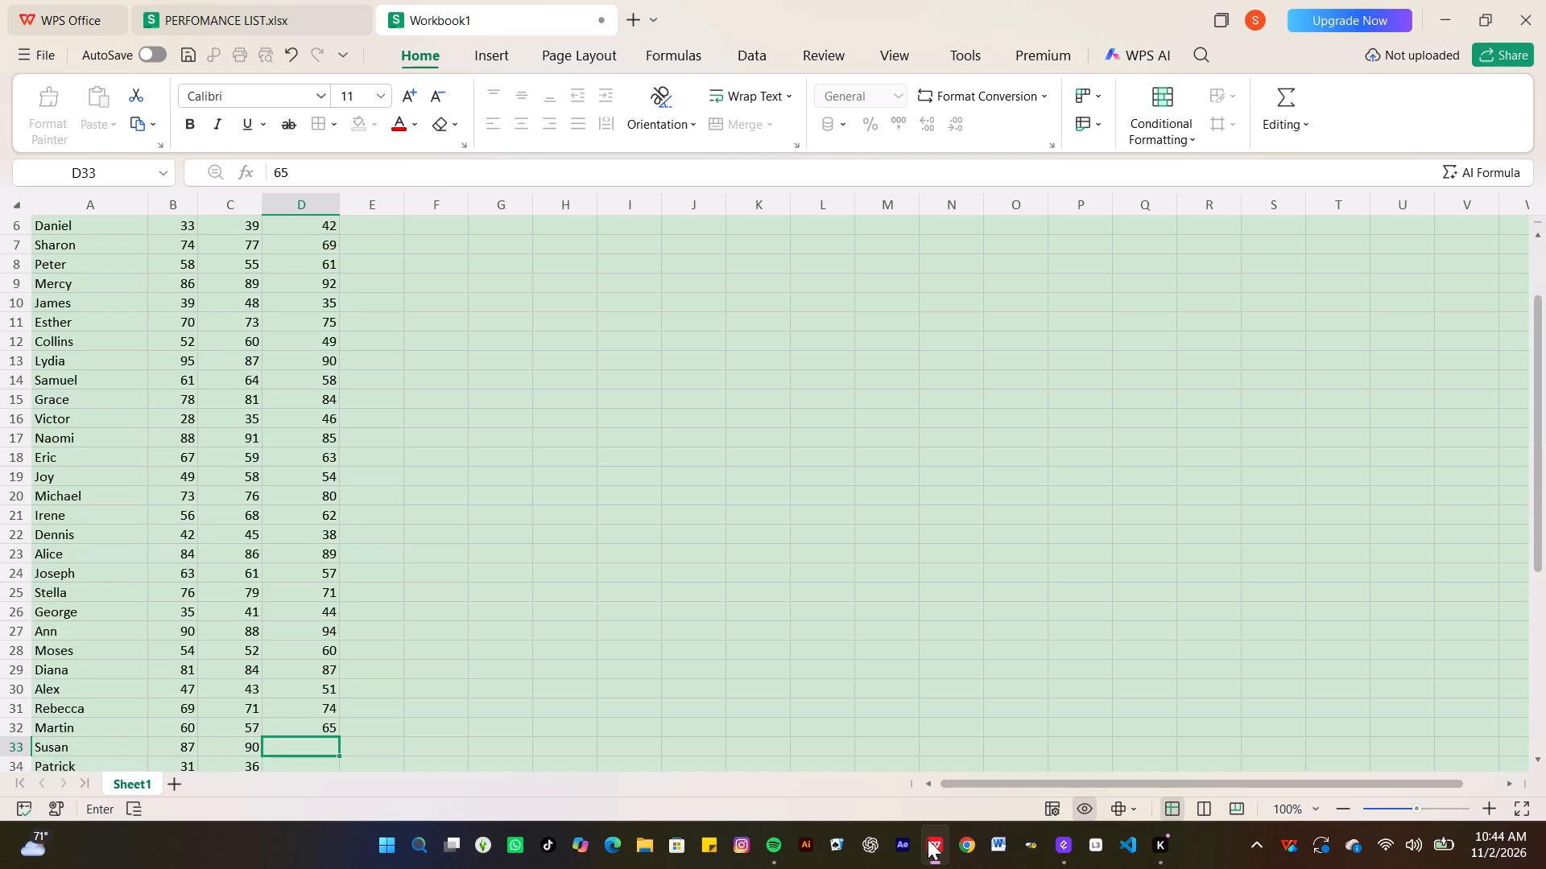
{"action": "key", "text": "8"}
{"action": "key", "text": "3"}
{"action": "key", "text": "Return"}
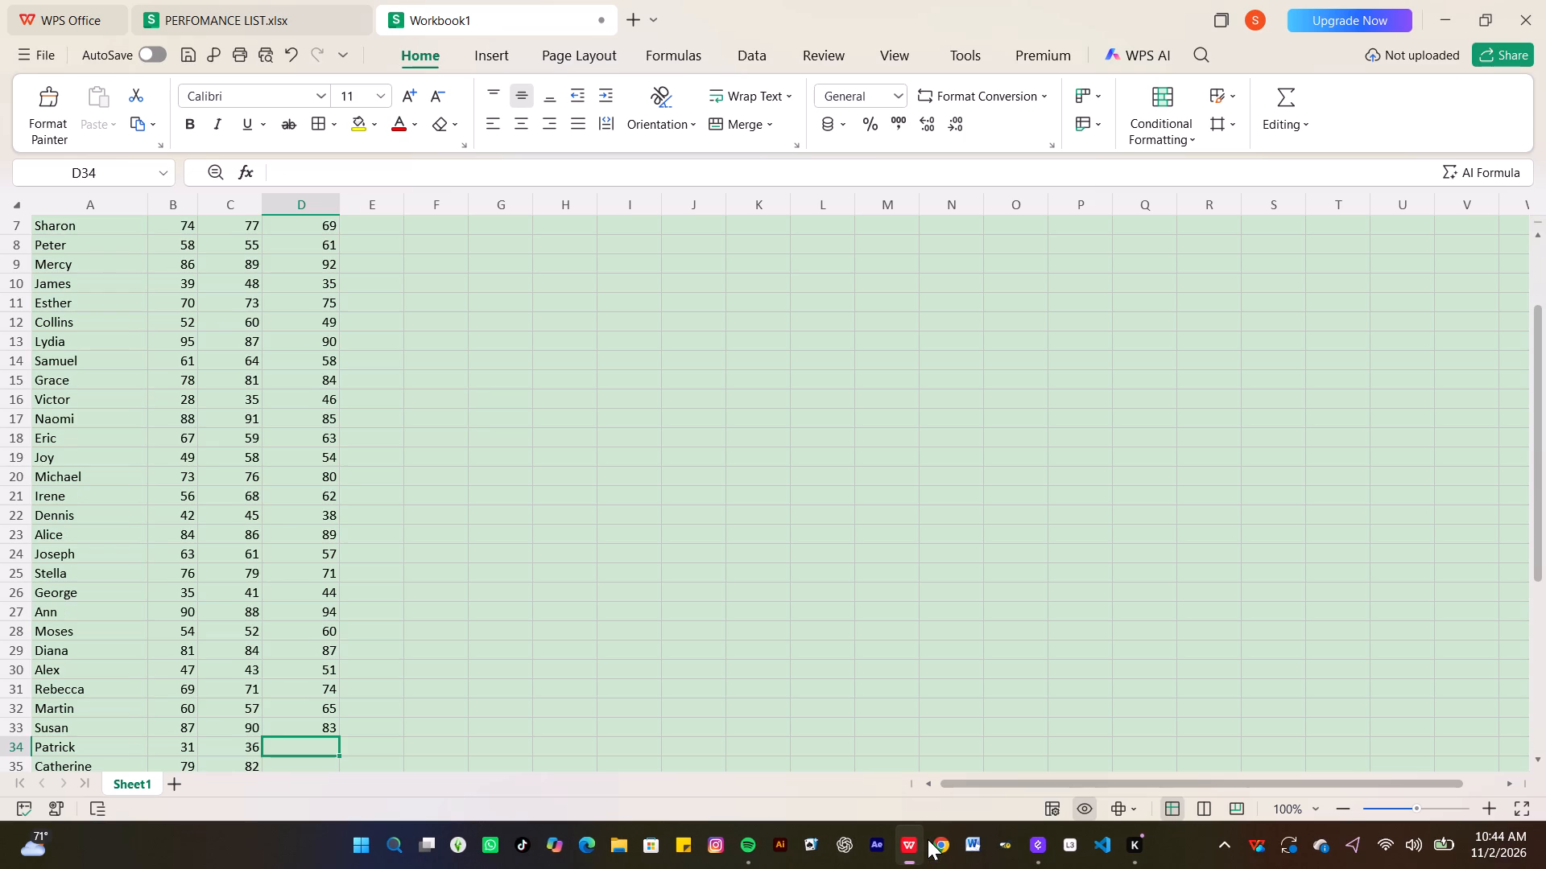
Enter the Kiswahili marks 40, 77, 59 and 96 for Patrick, Catherine, Francis and Beatrice in cells D34 to D37.
{"action": "type", "text": "40"}
{"action": "key", "text": "Return"}
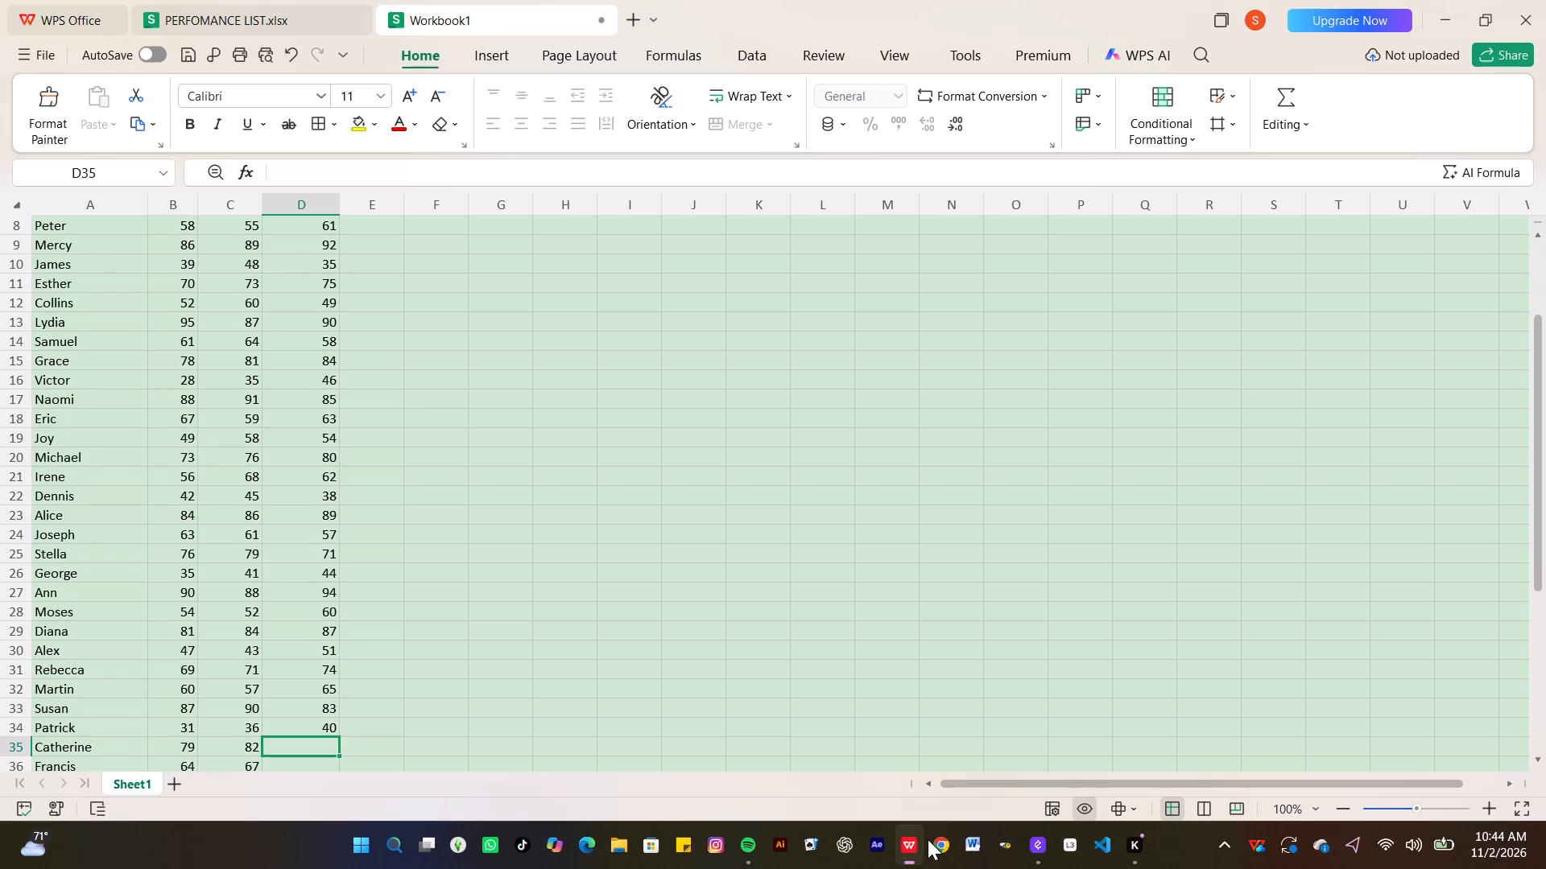
{"action": "type", "text": "77"}
{"action": "key", "text": "Return"}
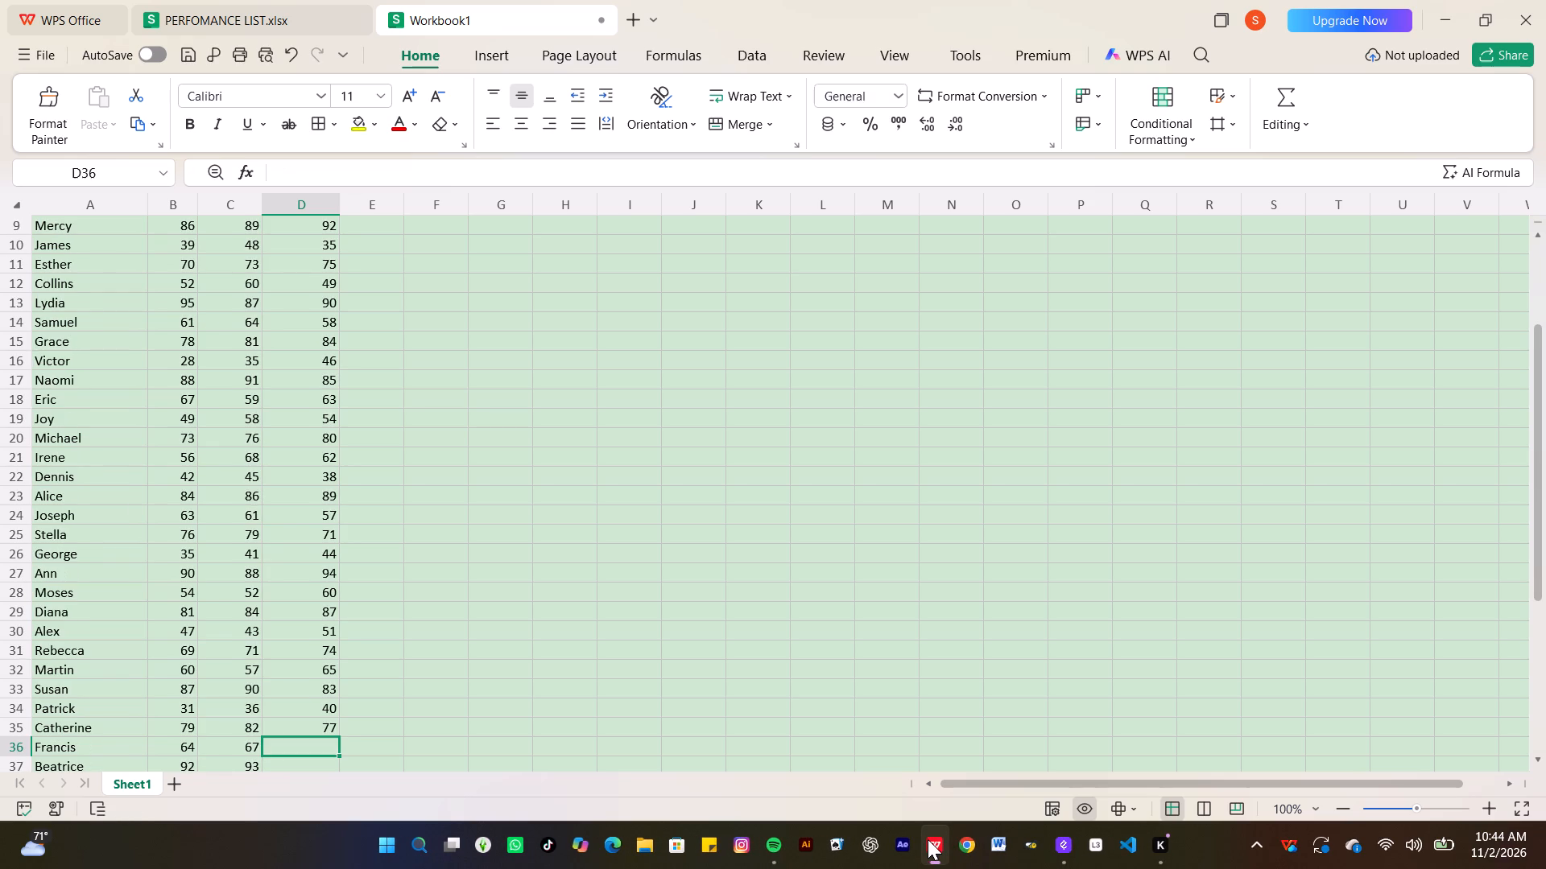
{"action": "type", "text": "59"}
{"action": "key", "text": "Return"}
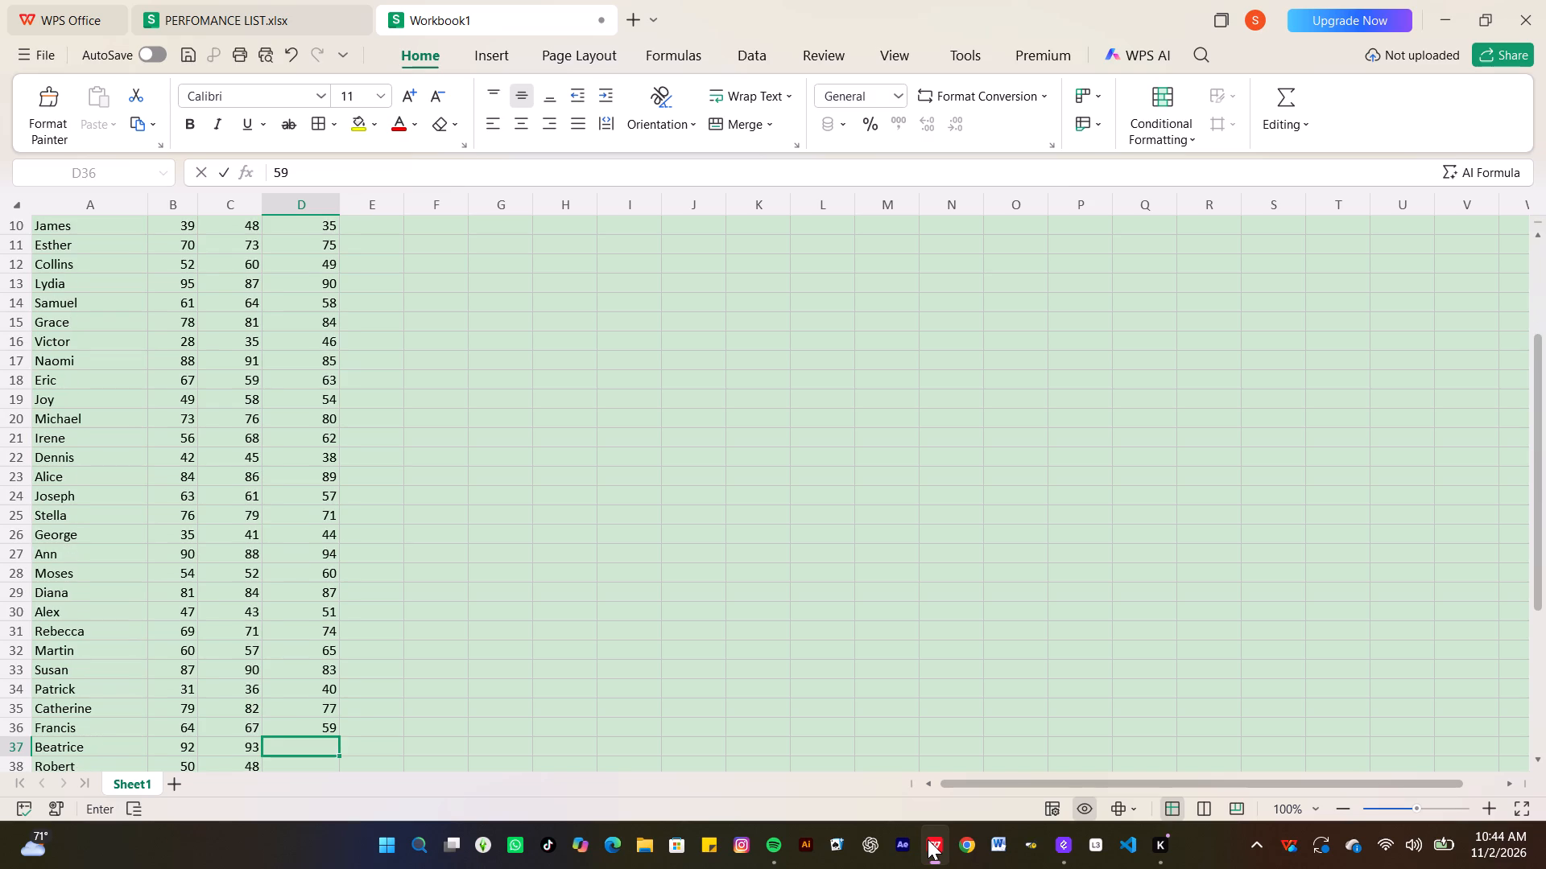
{"action": "type", "text": "96"}
{"action": "key", "text": "Return"}
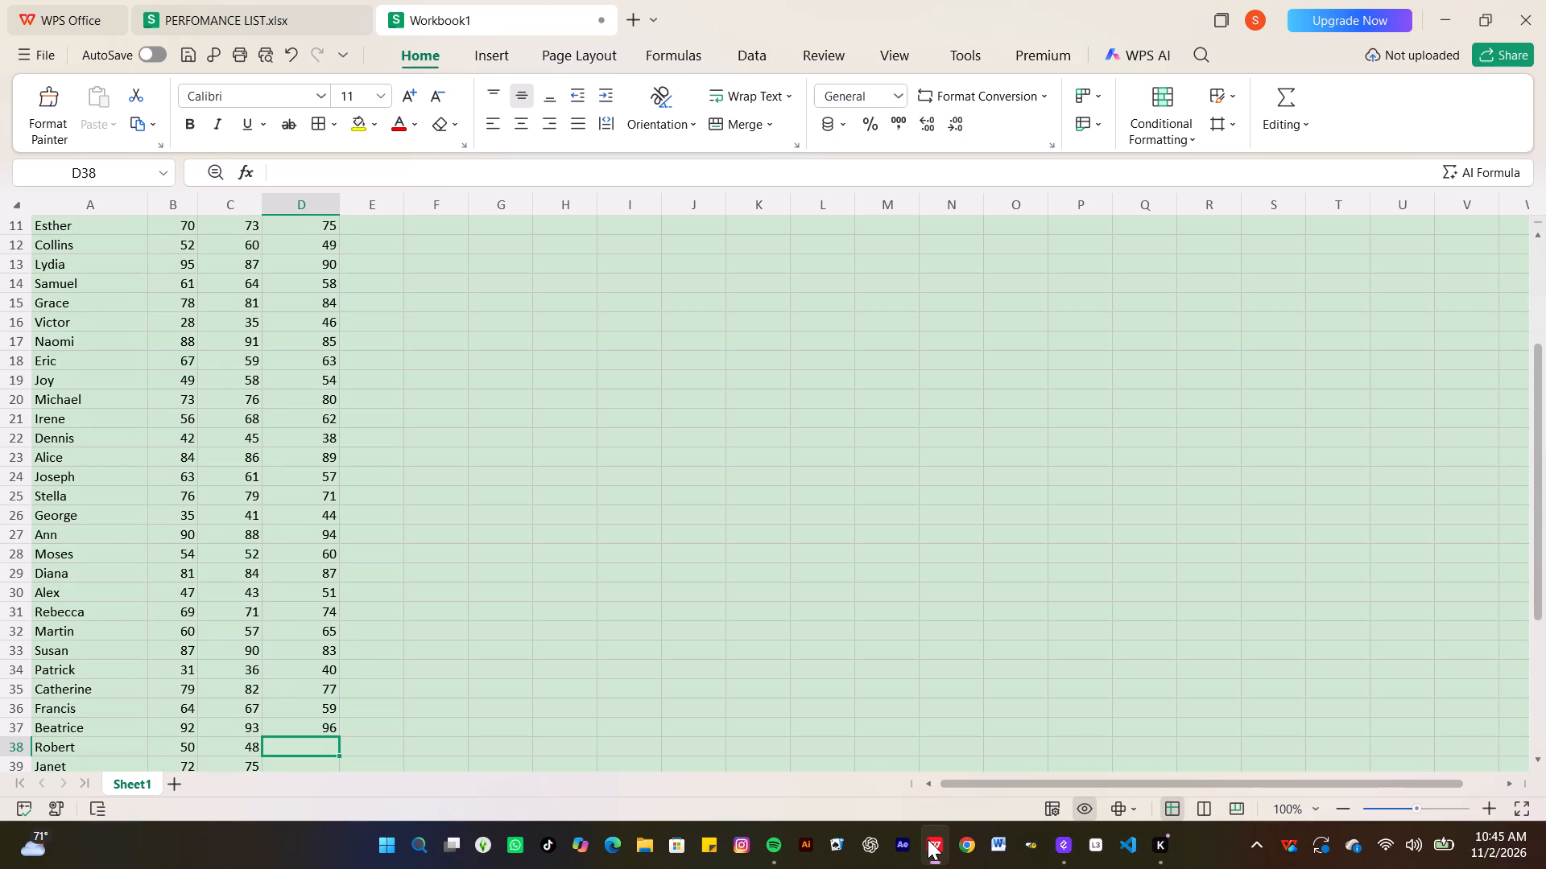
Enter the Kiswahili marks 55, 68, 47 and 91 for Robert, Janet, Anthony and Caroline in cells D38 to D41.
{"action": "type", "text": "55"}
{"action": "key", "text": "Return"}
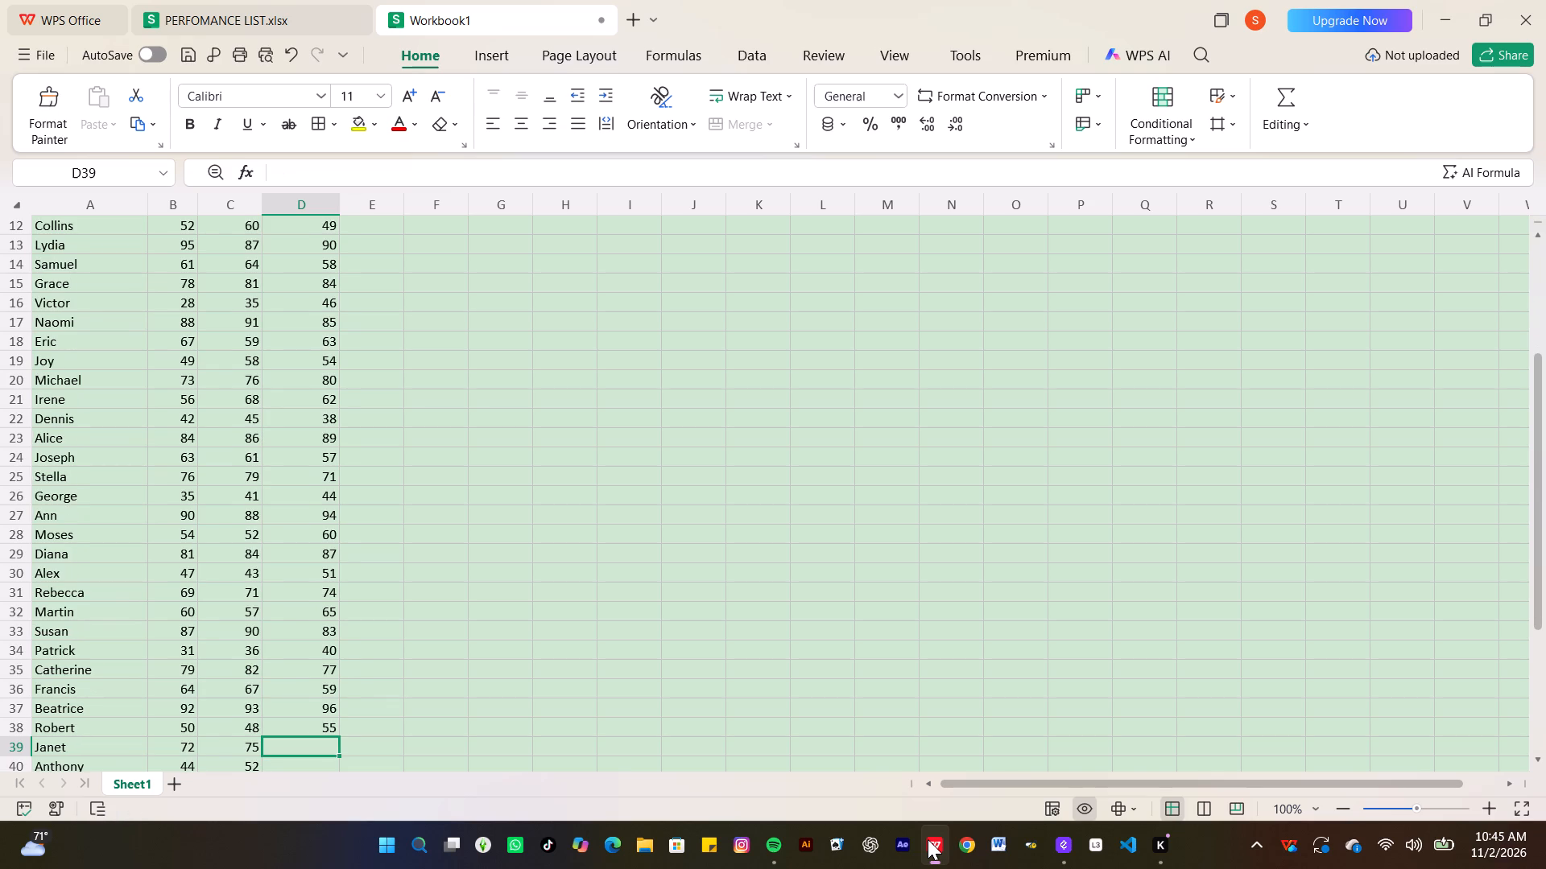
{"action": "type", "text": "68"}
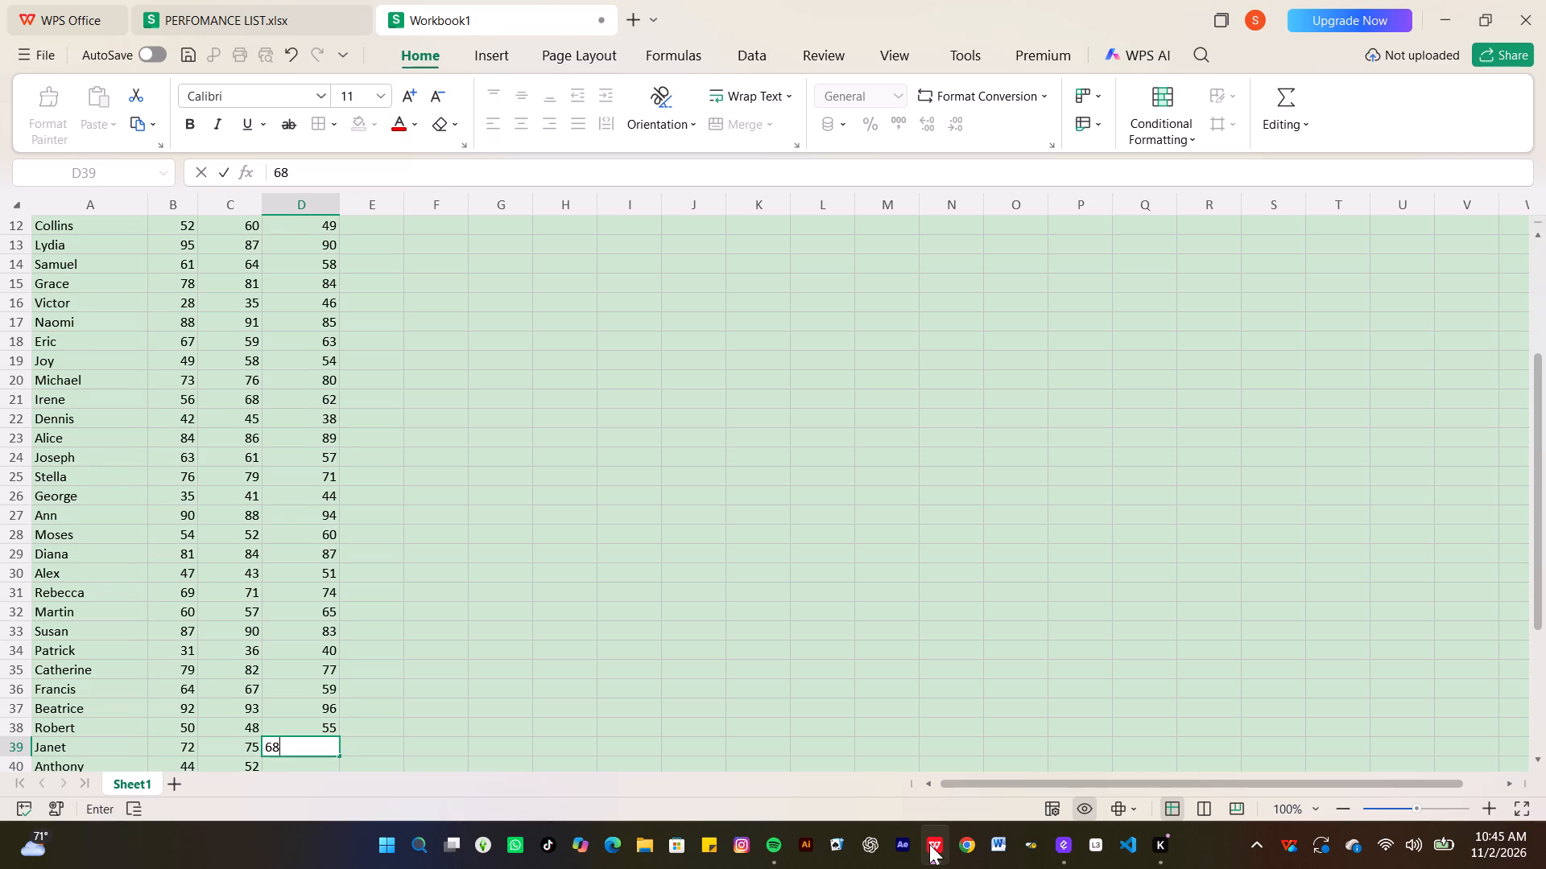
{"action": "key", "text": "Return"}
{"action": "type", "text": "47"}
{"action": "key", "text": "Return"}
{"action": "key", "text": "9"}
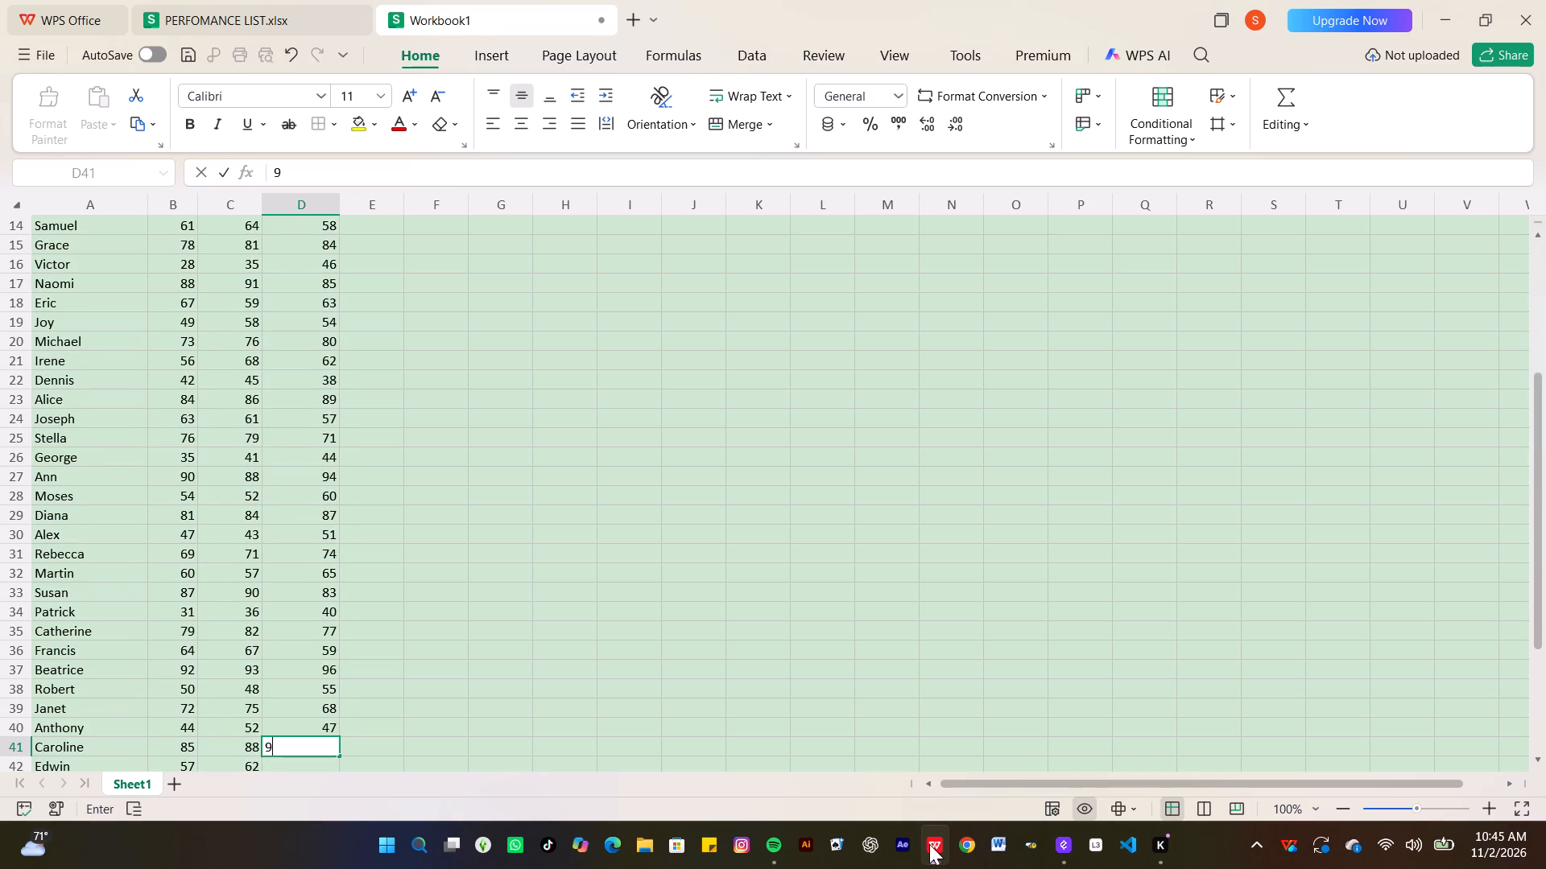
{"action": "key", "text": "1"}
{"action": "key", "text": "Return"}
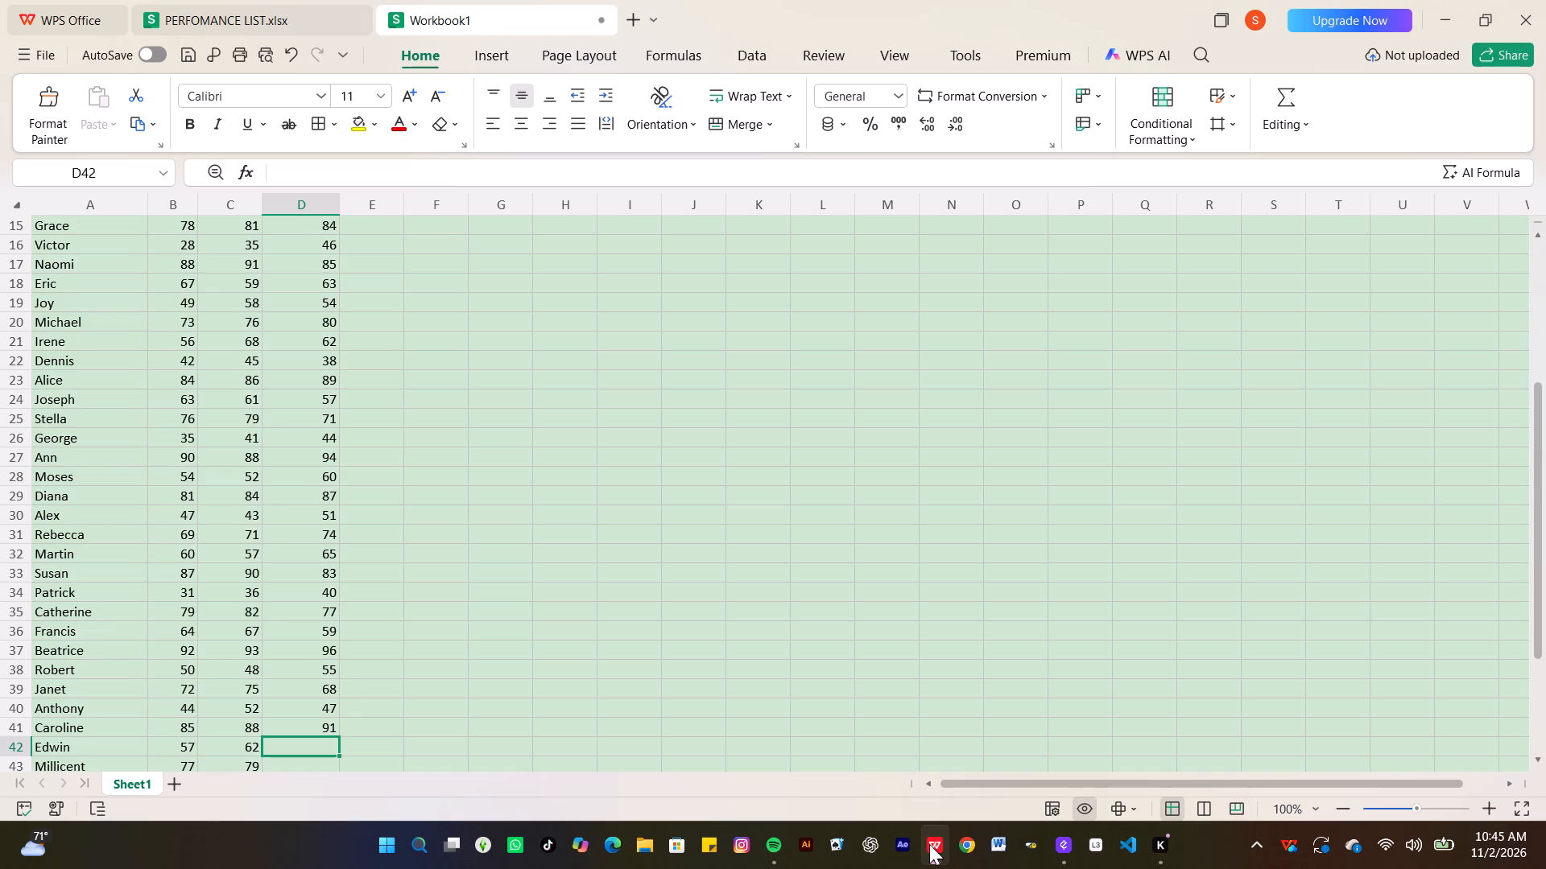
Enter the Kiswahili marks 53, 82, 41 and 86 for Edwin, Millicent, Timothy and Veronica in cells D42 to D45.
{"action": "type", "text": "53"}
{"action": "key", "text": "Return"}
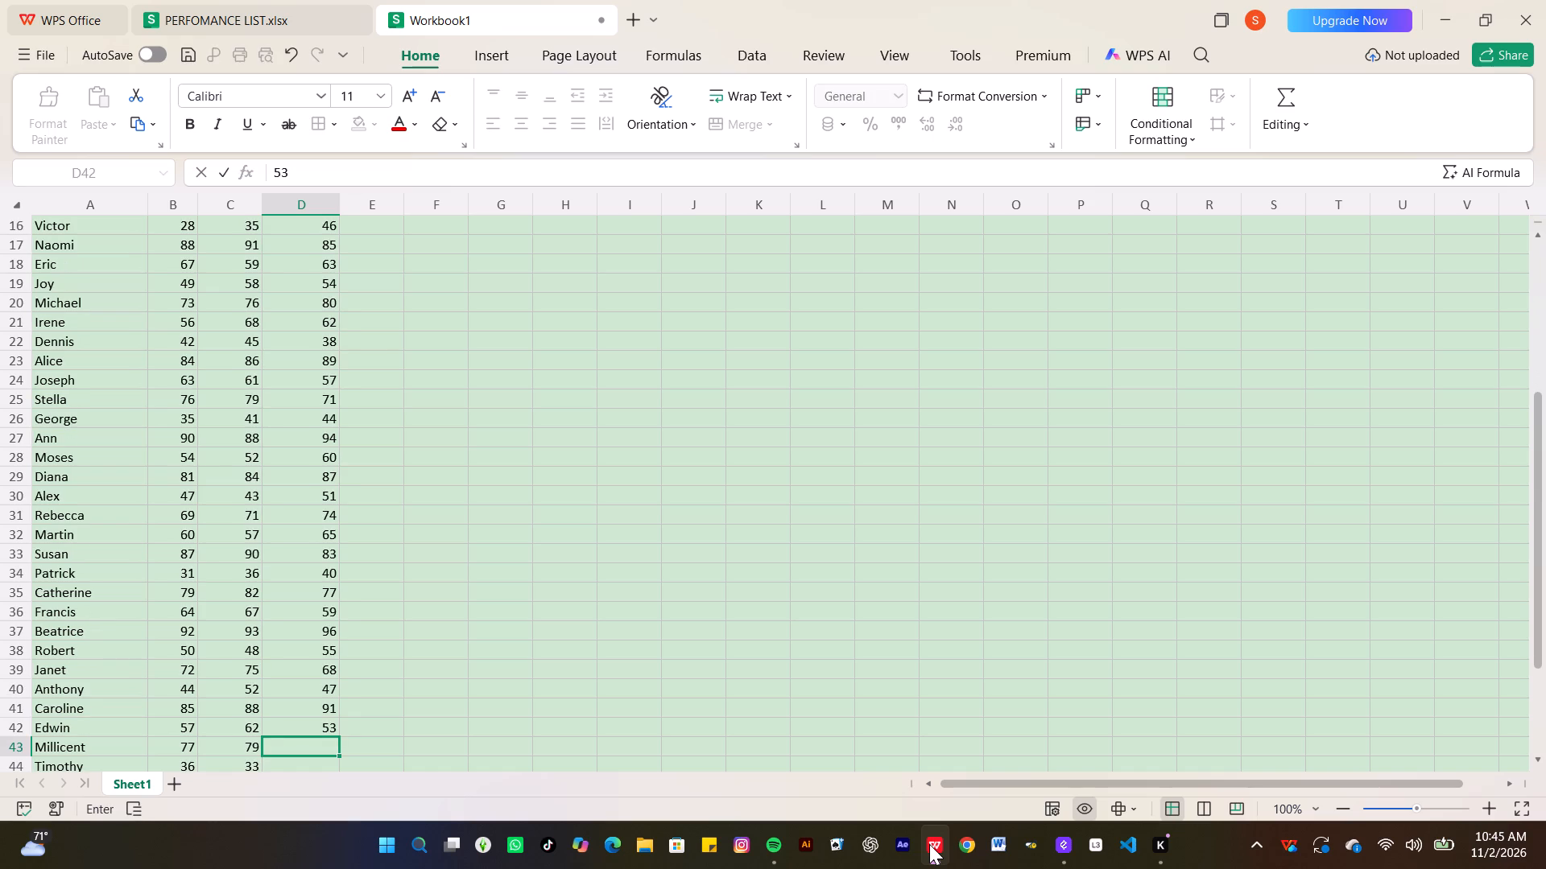
{"action": "key", "text": "8"}
{"action": "key", "text": "2"}
{"action": "key", "text": "Return"}
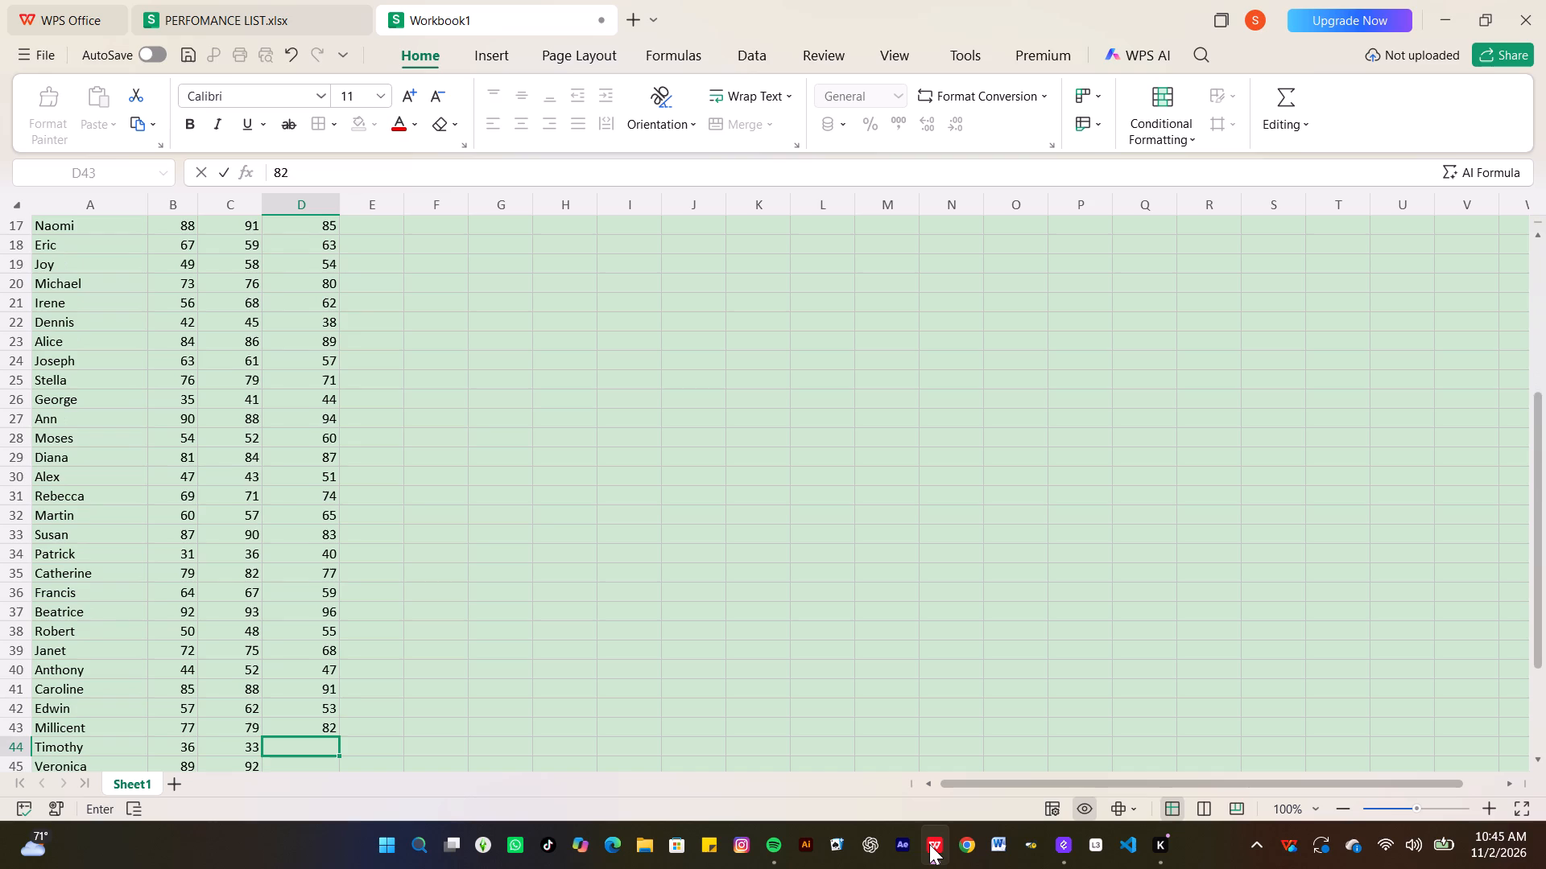
{"action": "key", "text": "4"}
{"action": "key", "text": "1"}
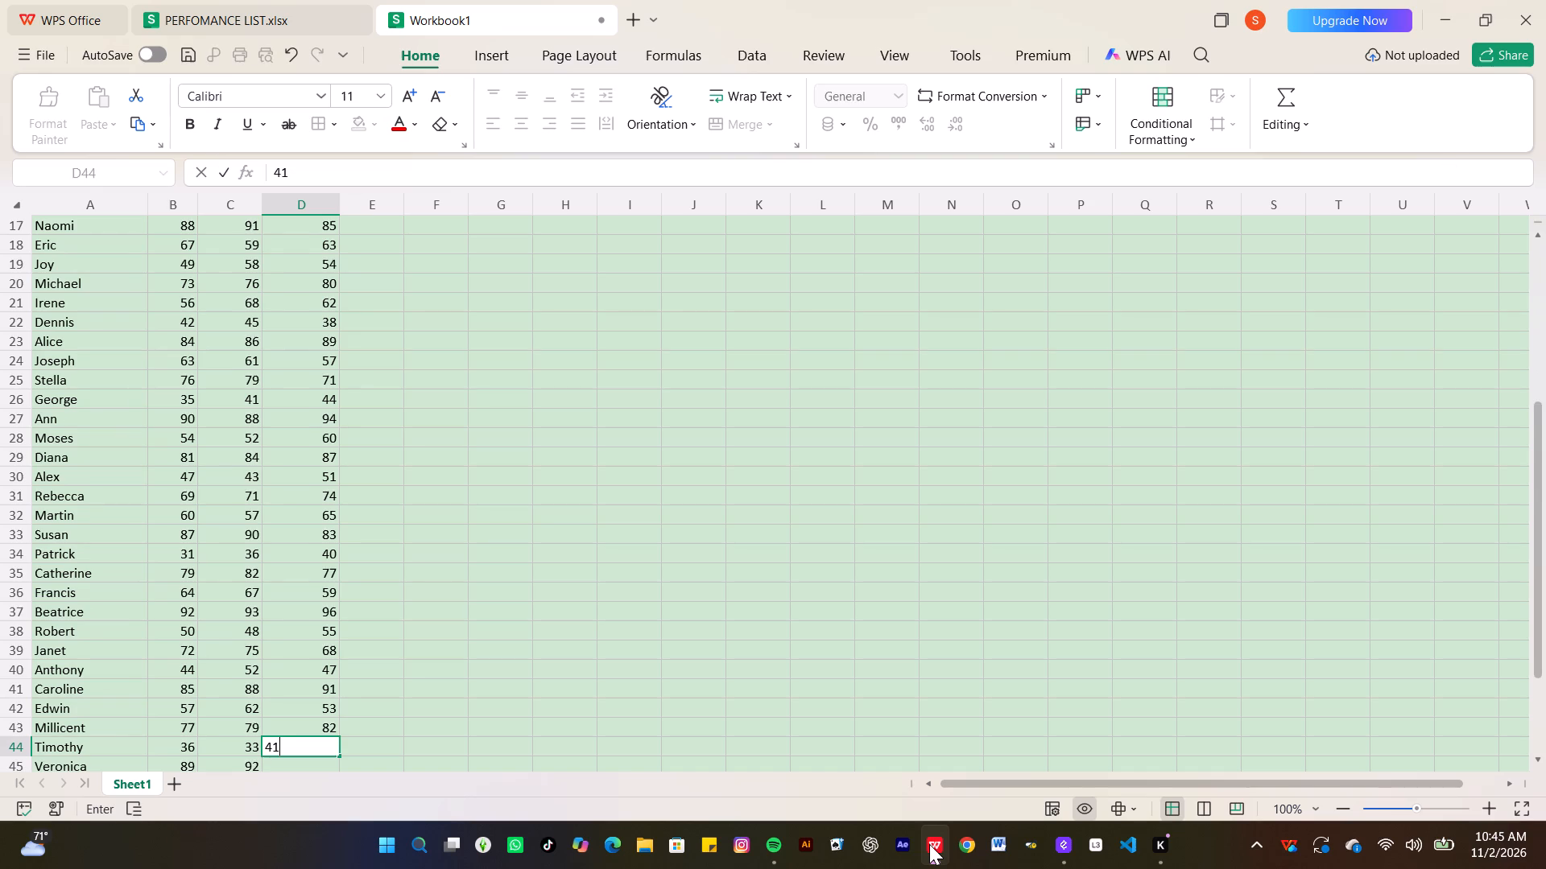
{"action": "key", "text": "Return"}
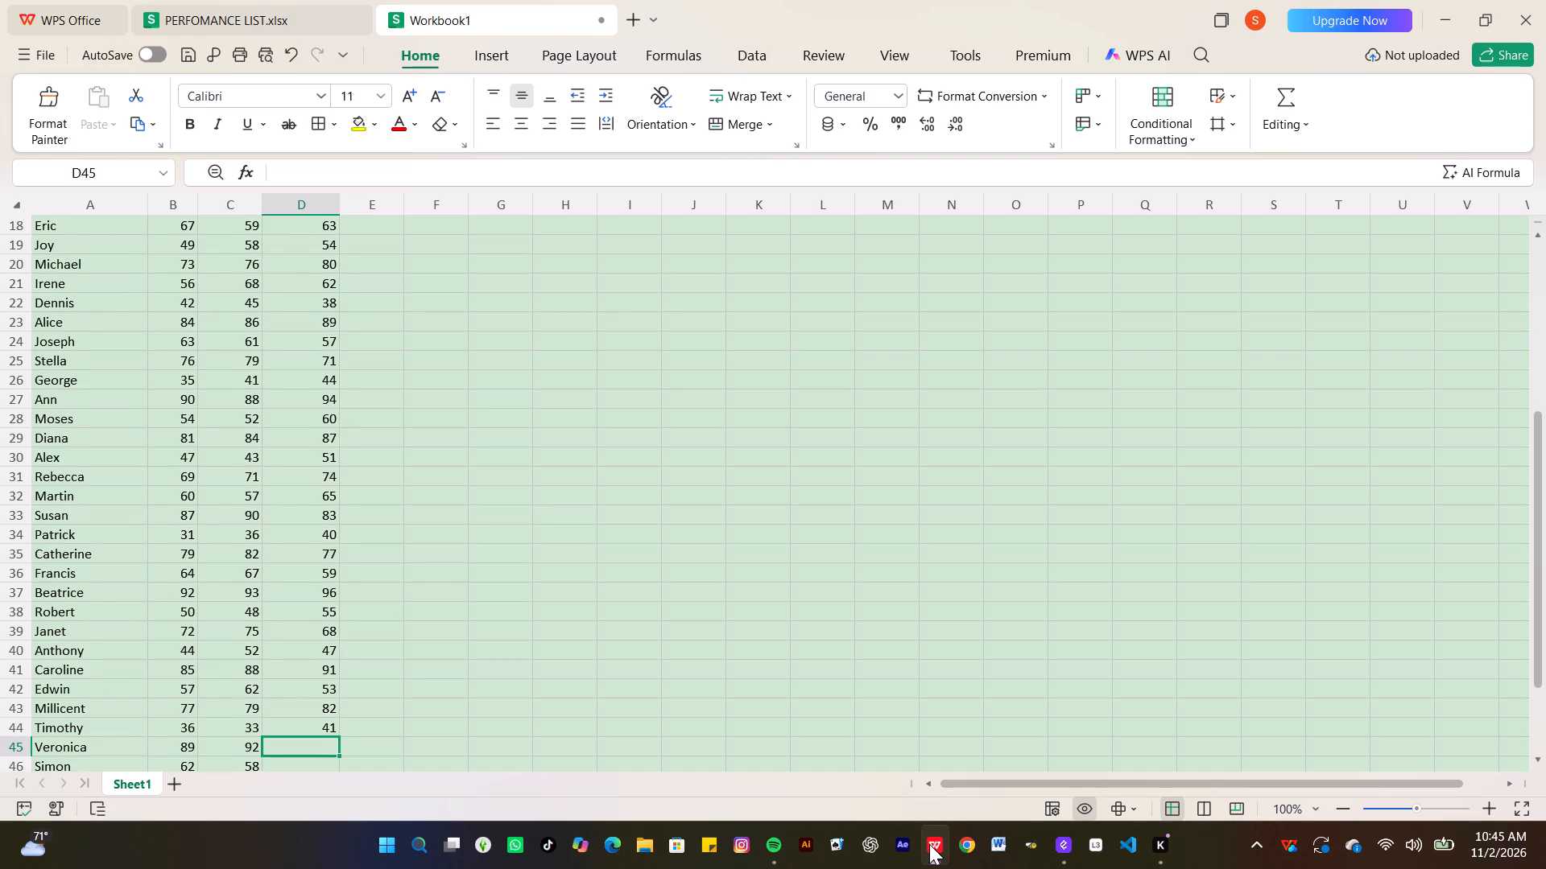
{"action": "type", "text": "86"}
{"action": "key", "text": "Return"}
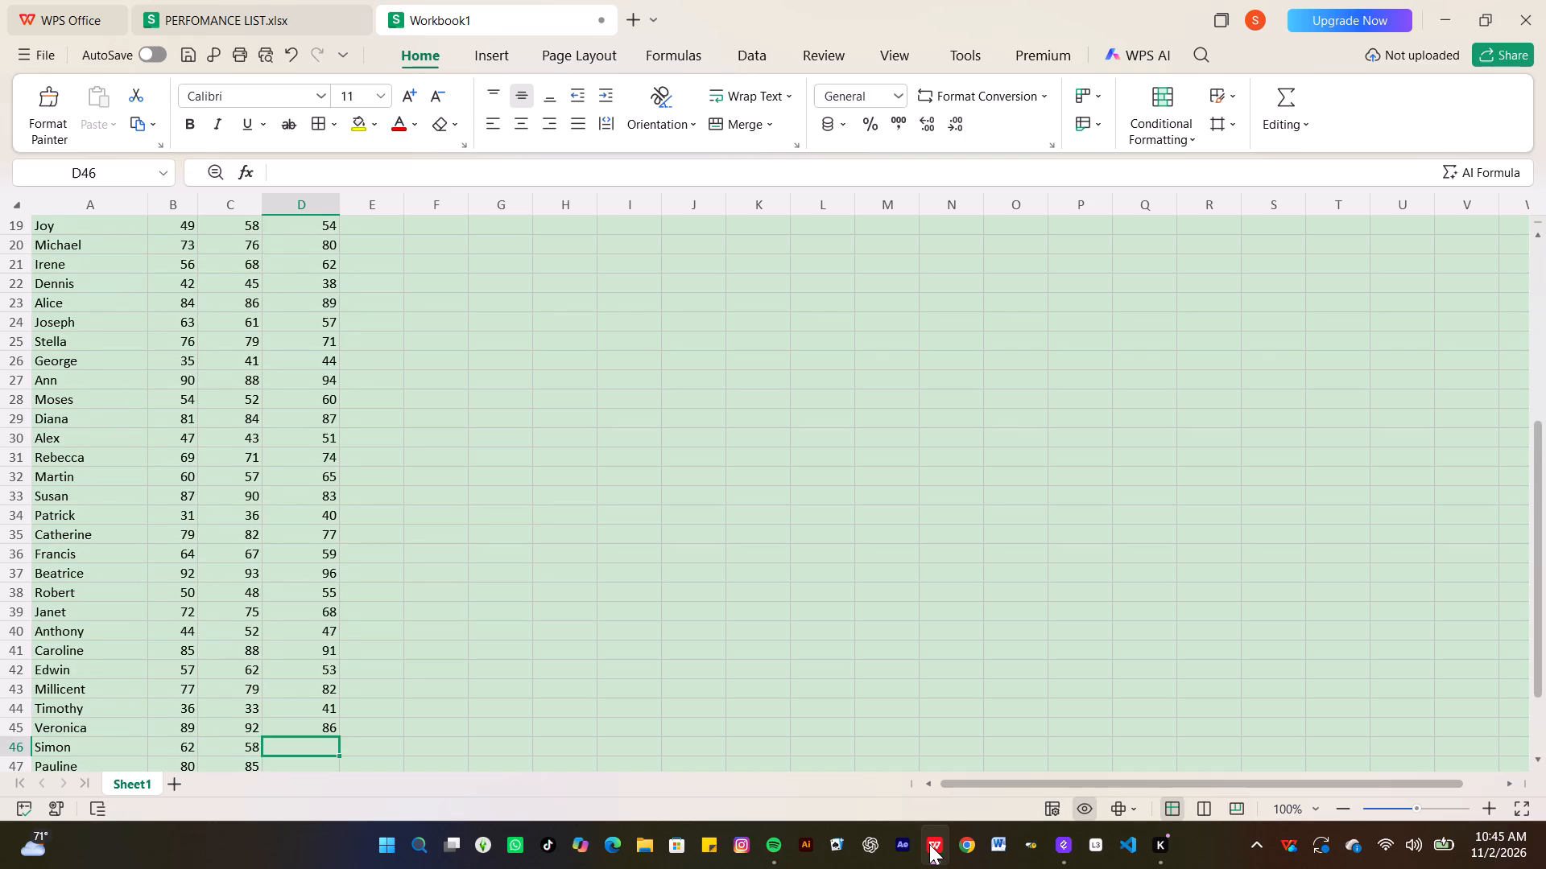
Enter the Kiswahili marks 66, 79 and 43 for Simon, Pauline and Benjamin in cells D46 to D48.
{"action": "type", "text": "66"}
{"action": "key", "text": "Return"}
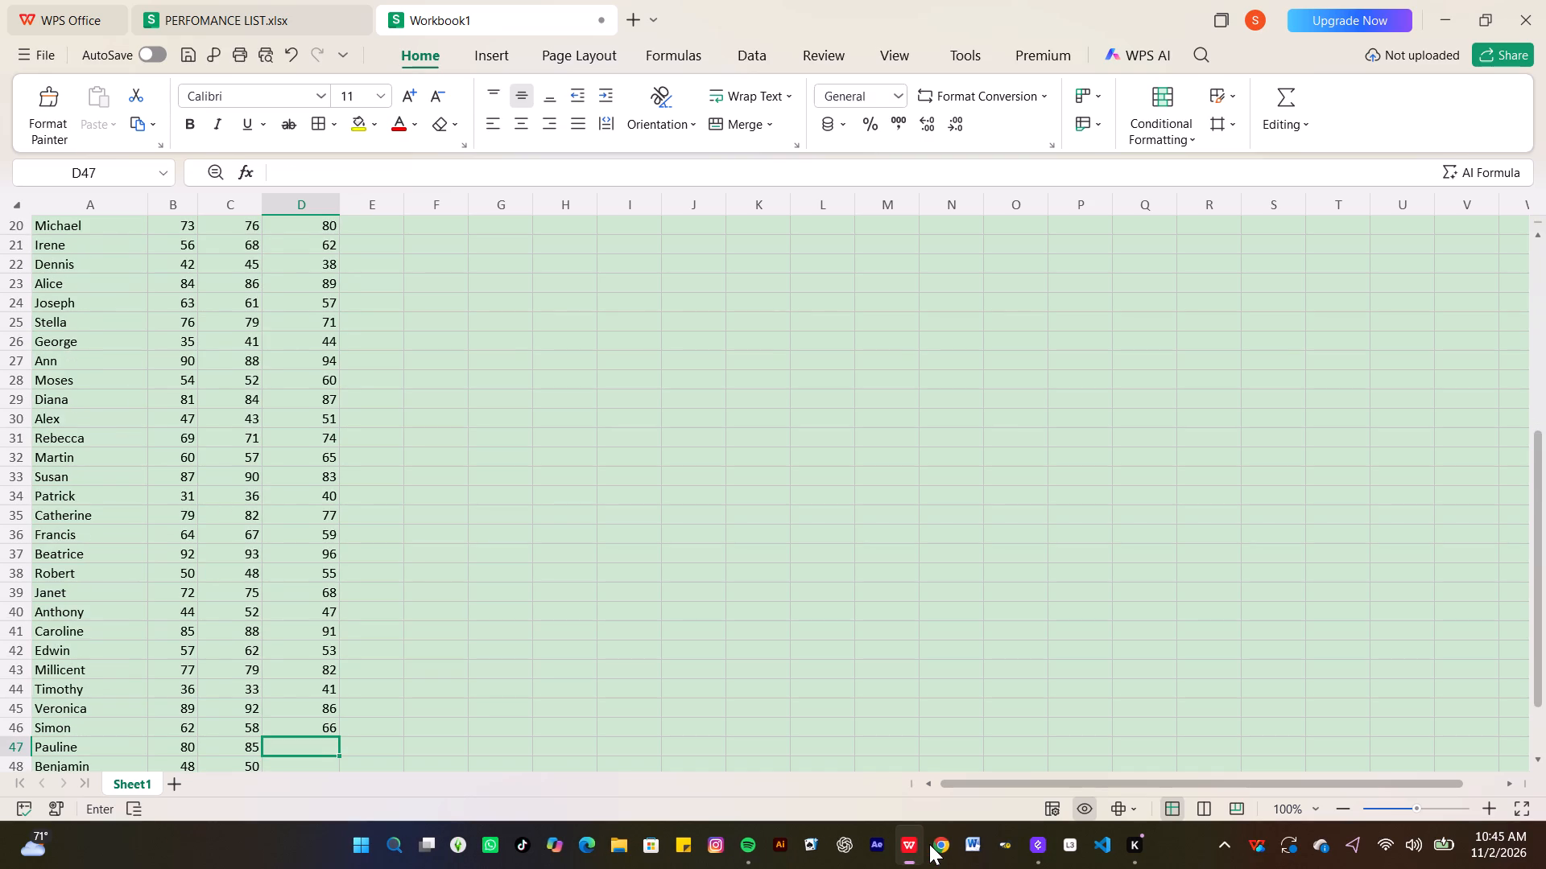
{"action": "type", "text": "79"}
{"action": "key", "text": "Return"}
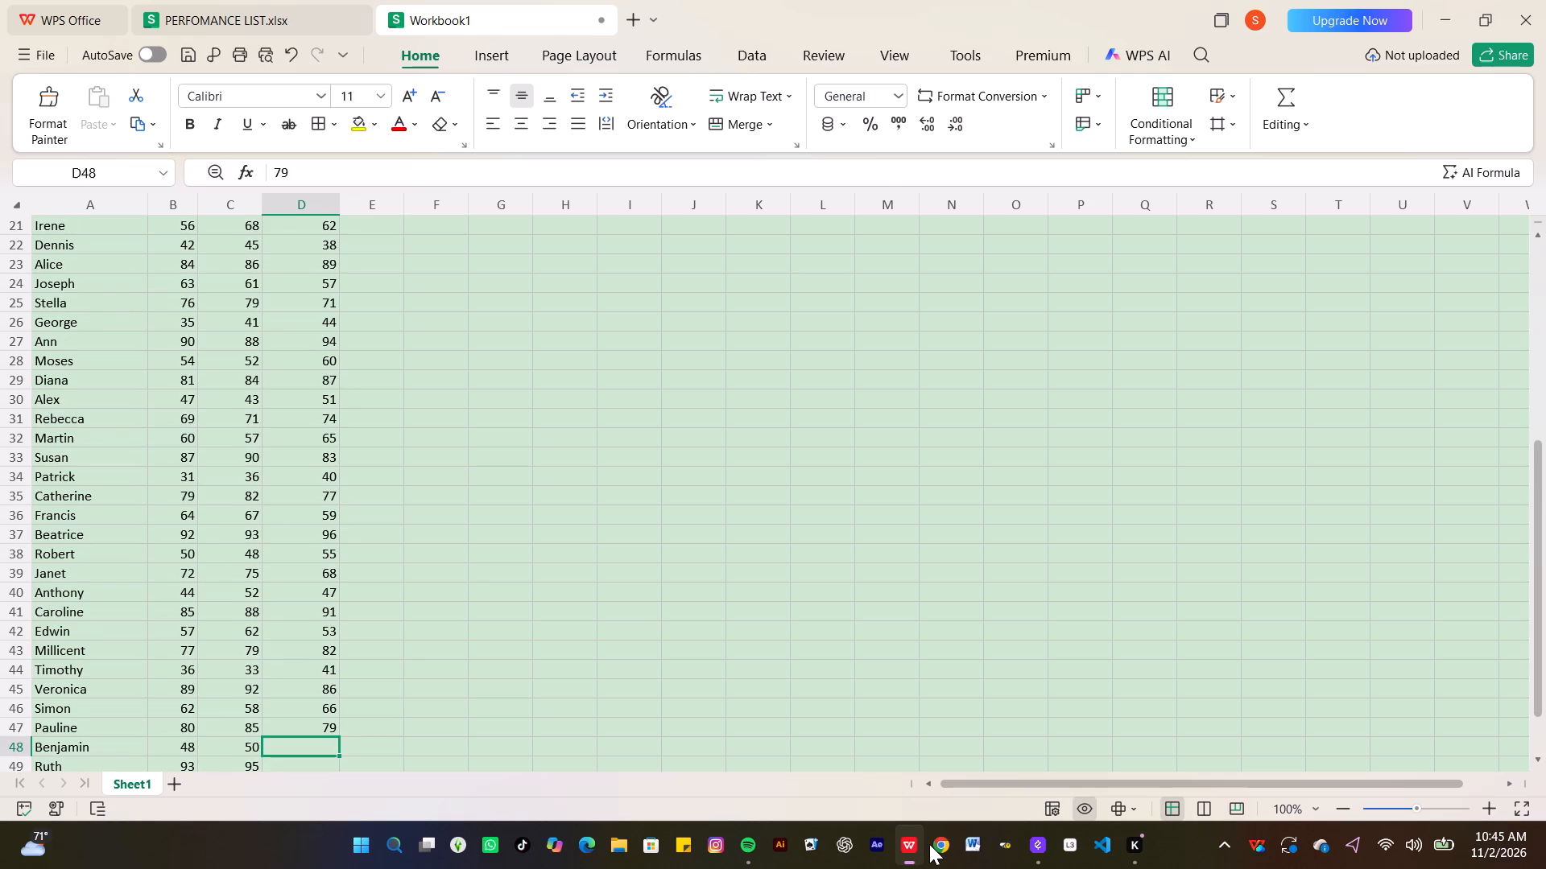
{"action": "type", "text": "43"}
{"action": "key", "text": "Return"}
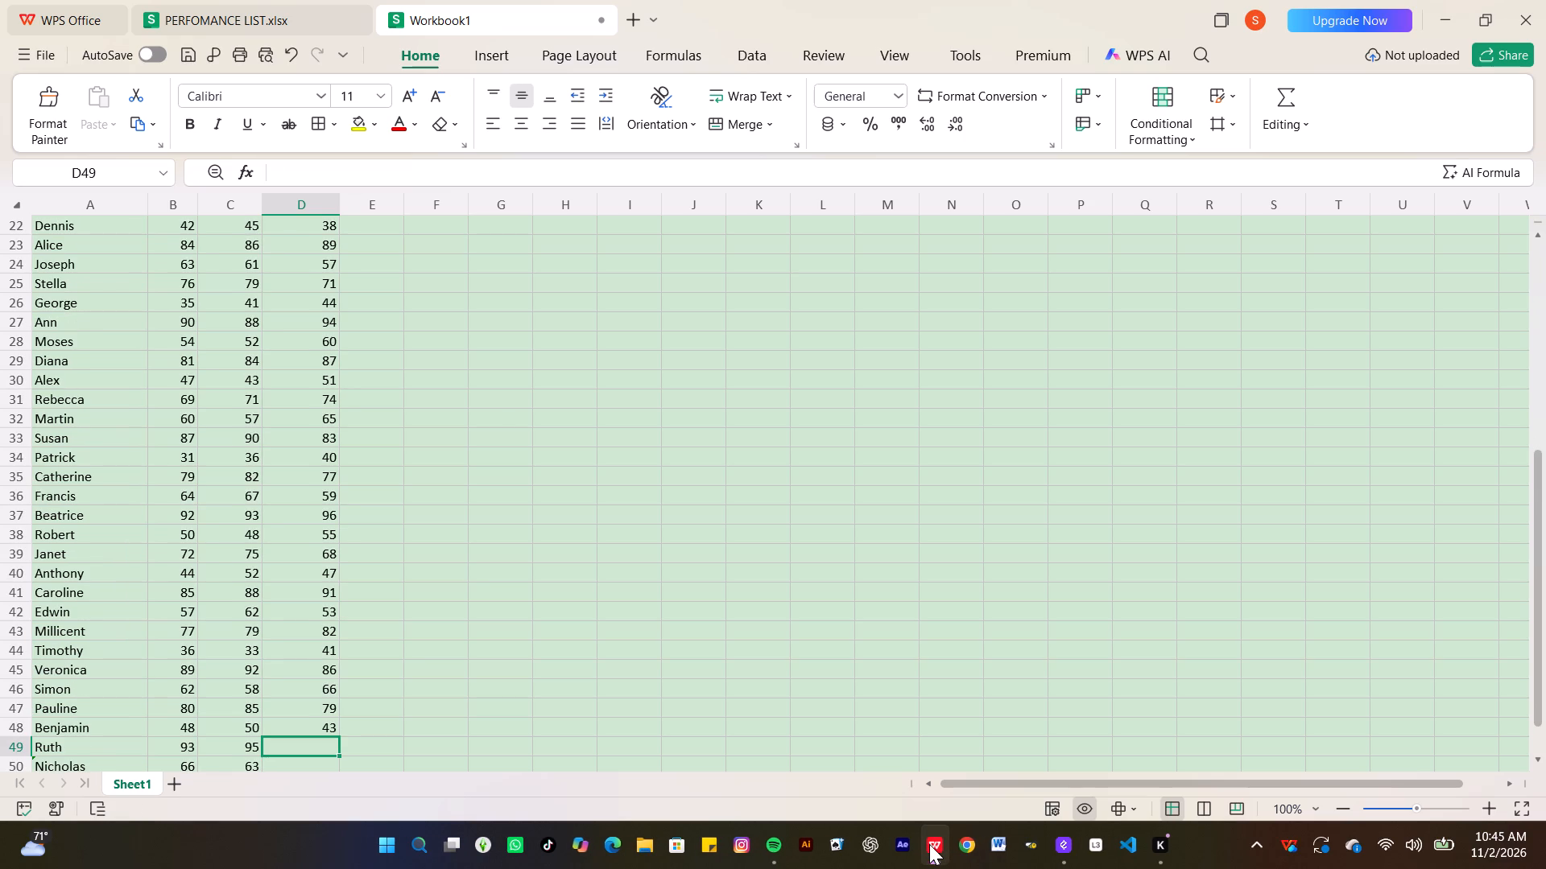
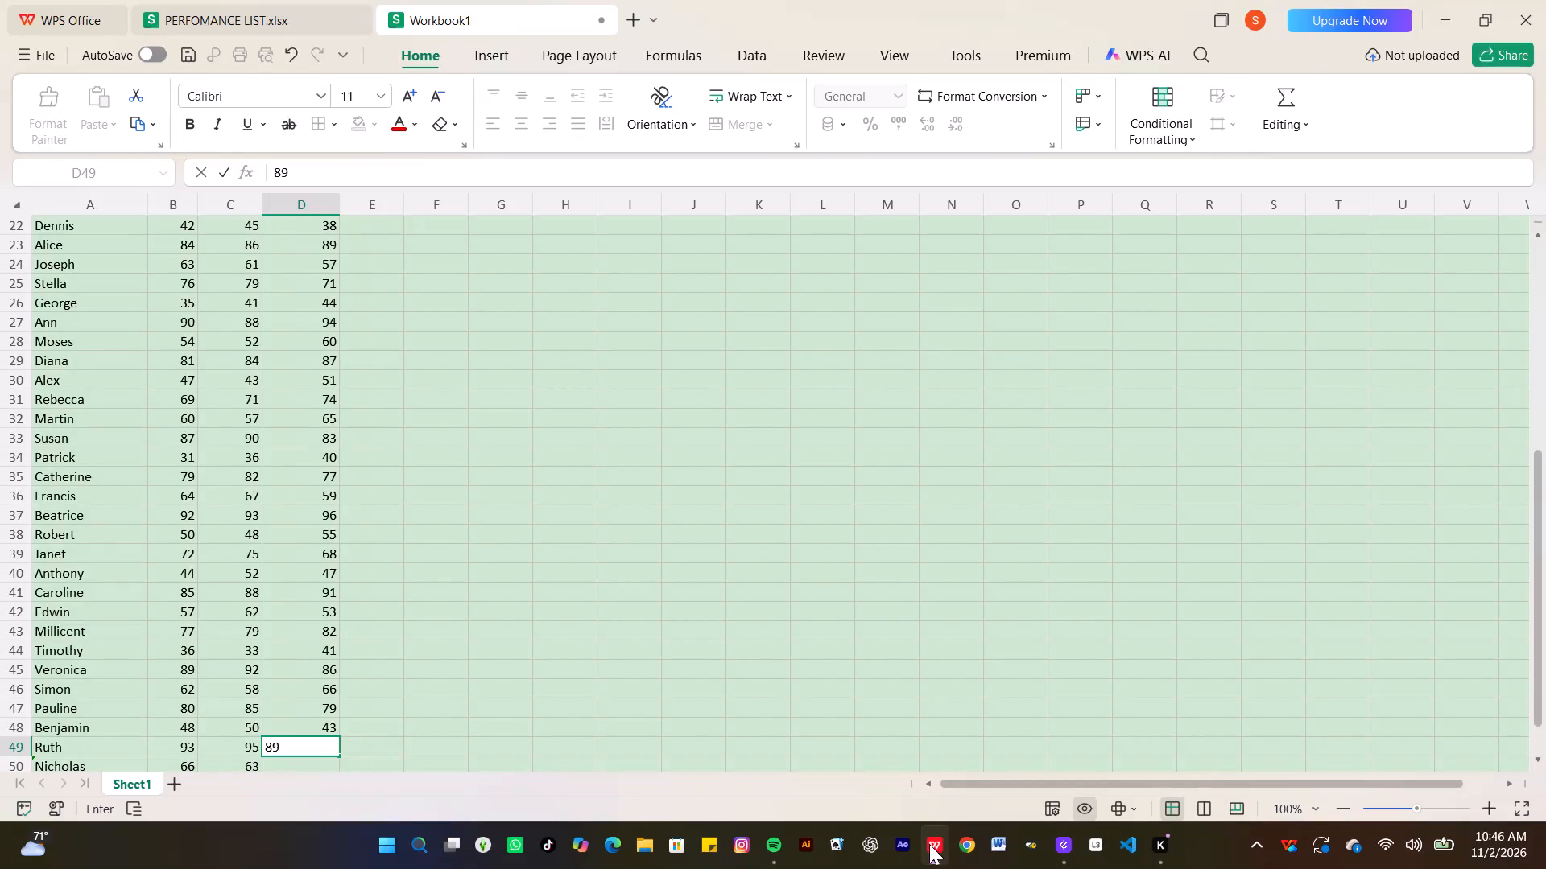
Enter the Kiswahili marks 89, 70 and 81 for Ruth, Nicholas and Florence in cells D49 to D51.
{"action": "key", "text": "Return"}
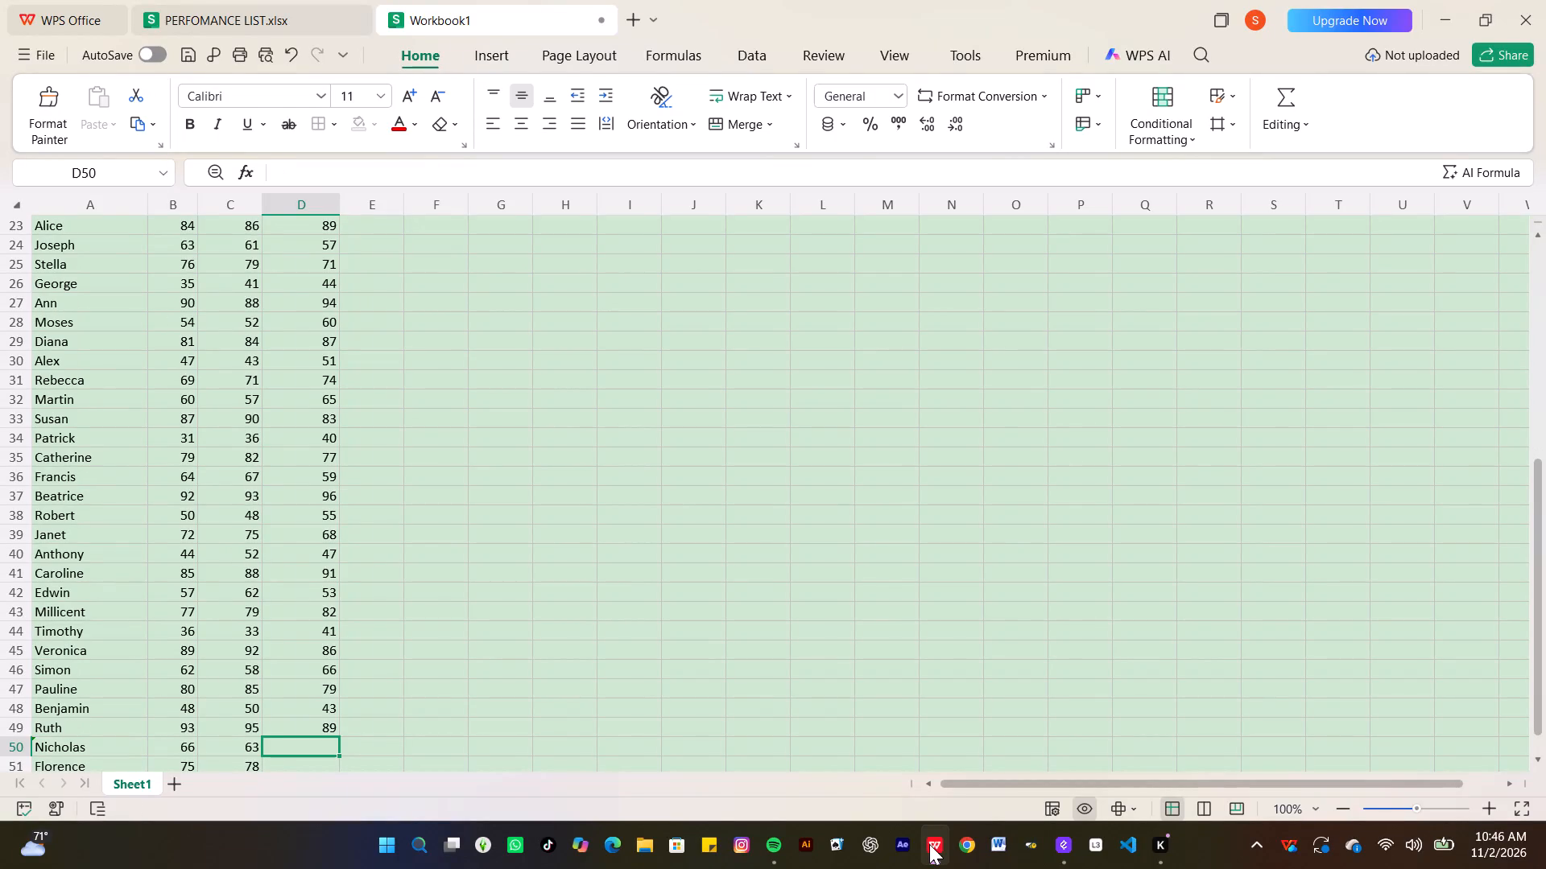
{"action": "type", "text": "70"}
{"action": "key", "text": "Return"}
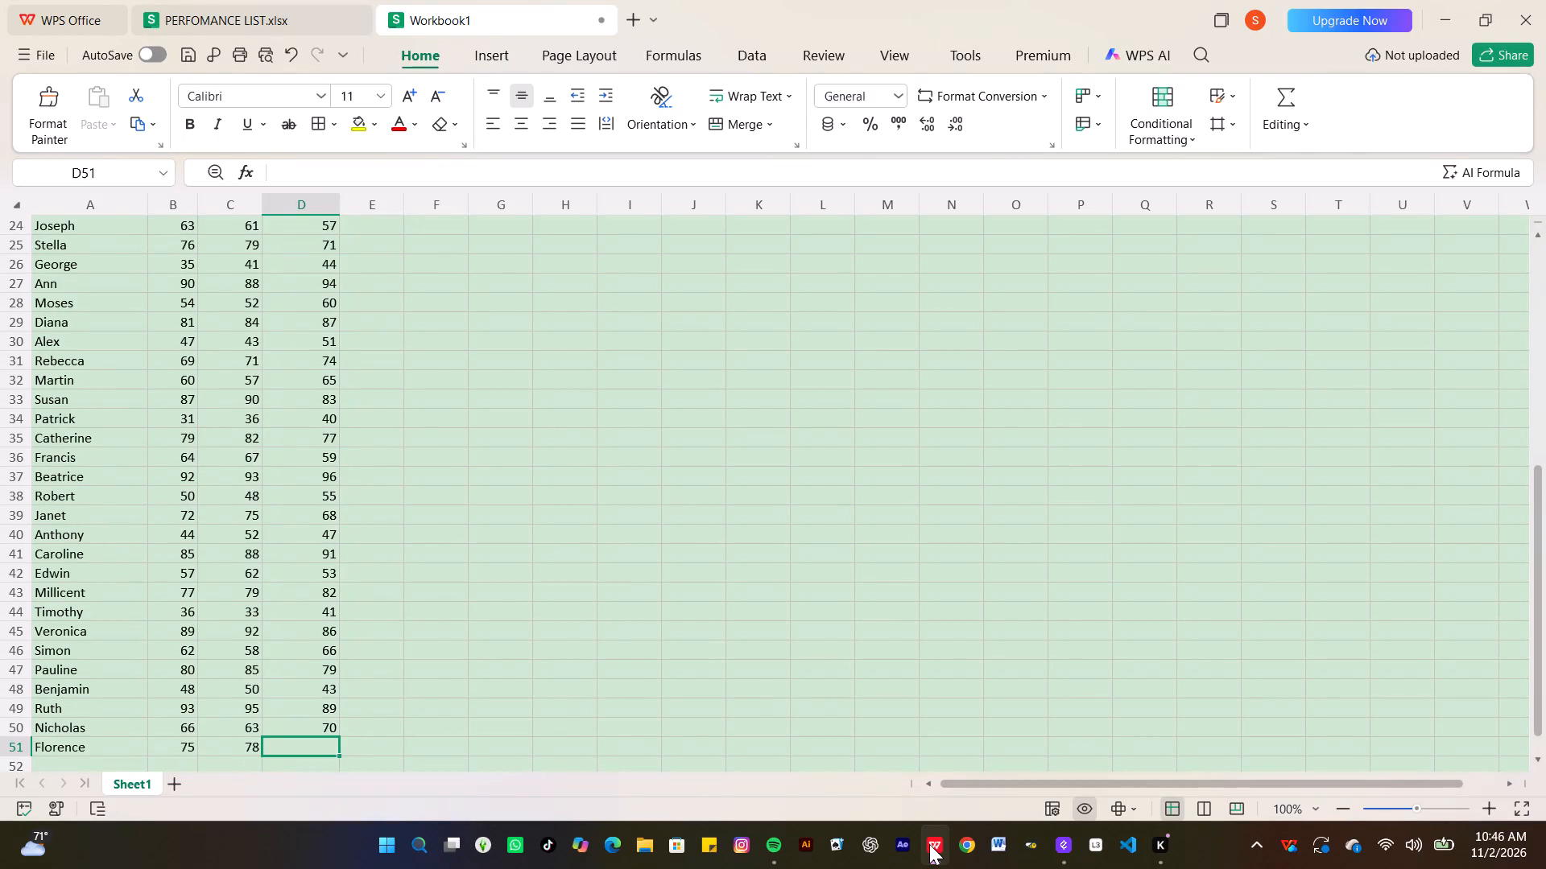
{"action": "type", "text": "81"}
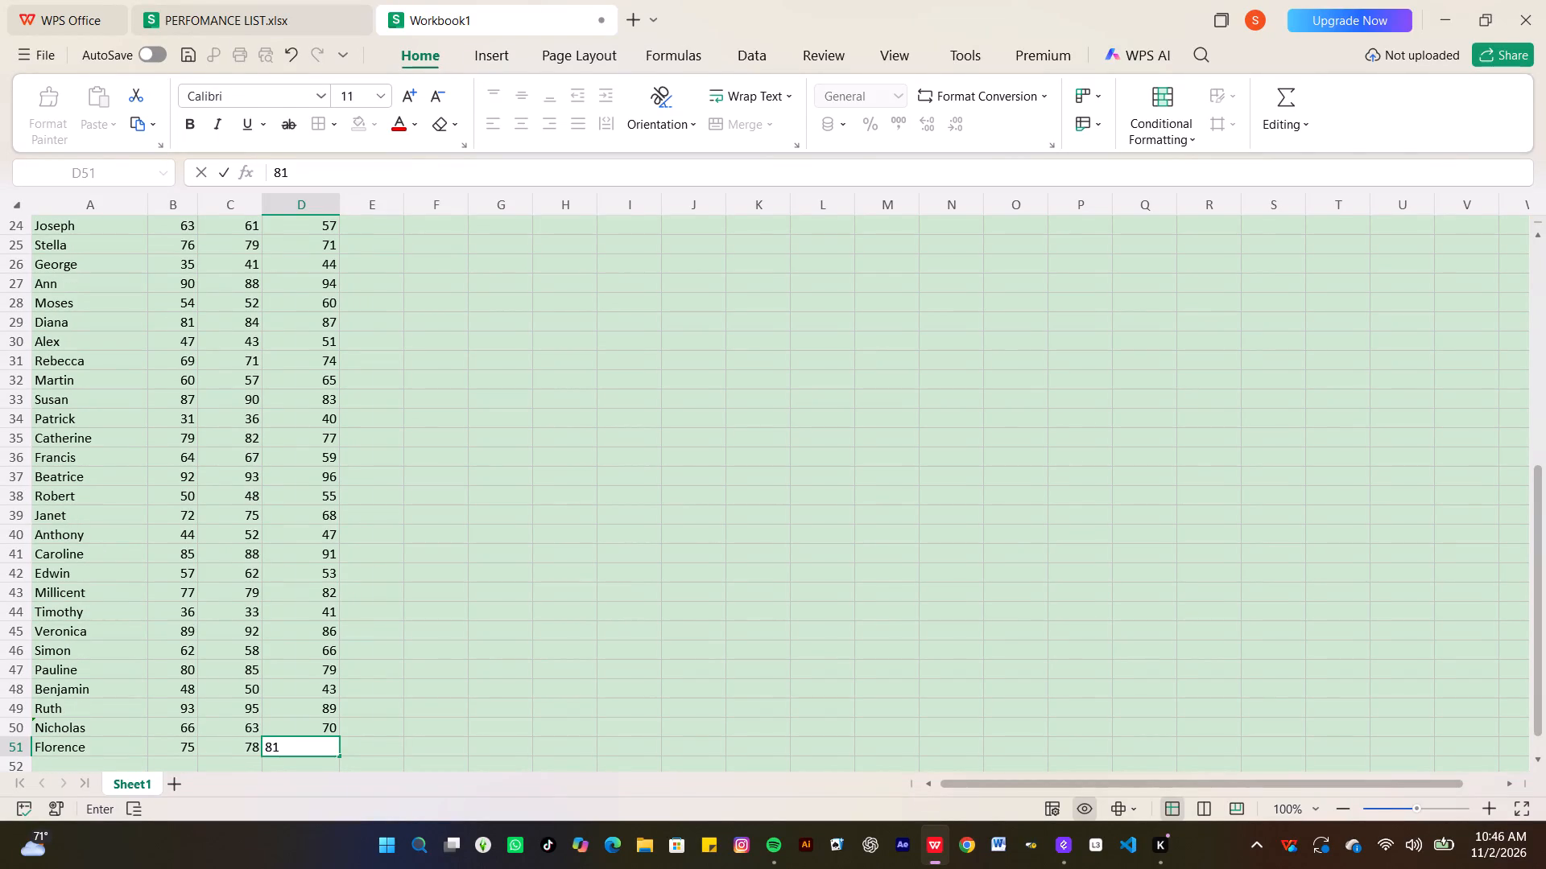
Enter Biology 74 and History 81 for Brian in row 2, and Biology 80 and History 76 for Amina in row 3.
{"action": "scroll", "coordinate": [503, 462], "scroll_direction": "up", "scroll_amount": 8}
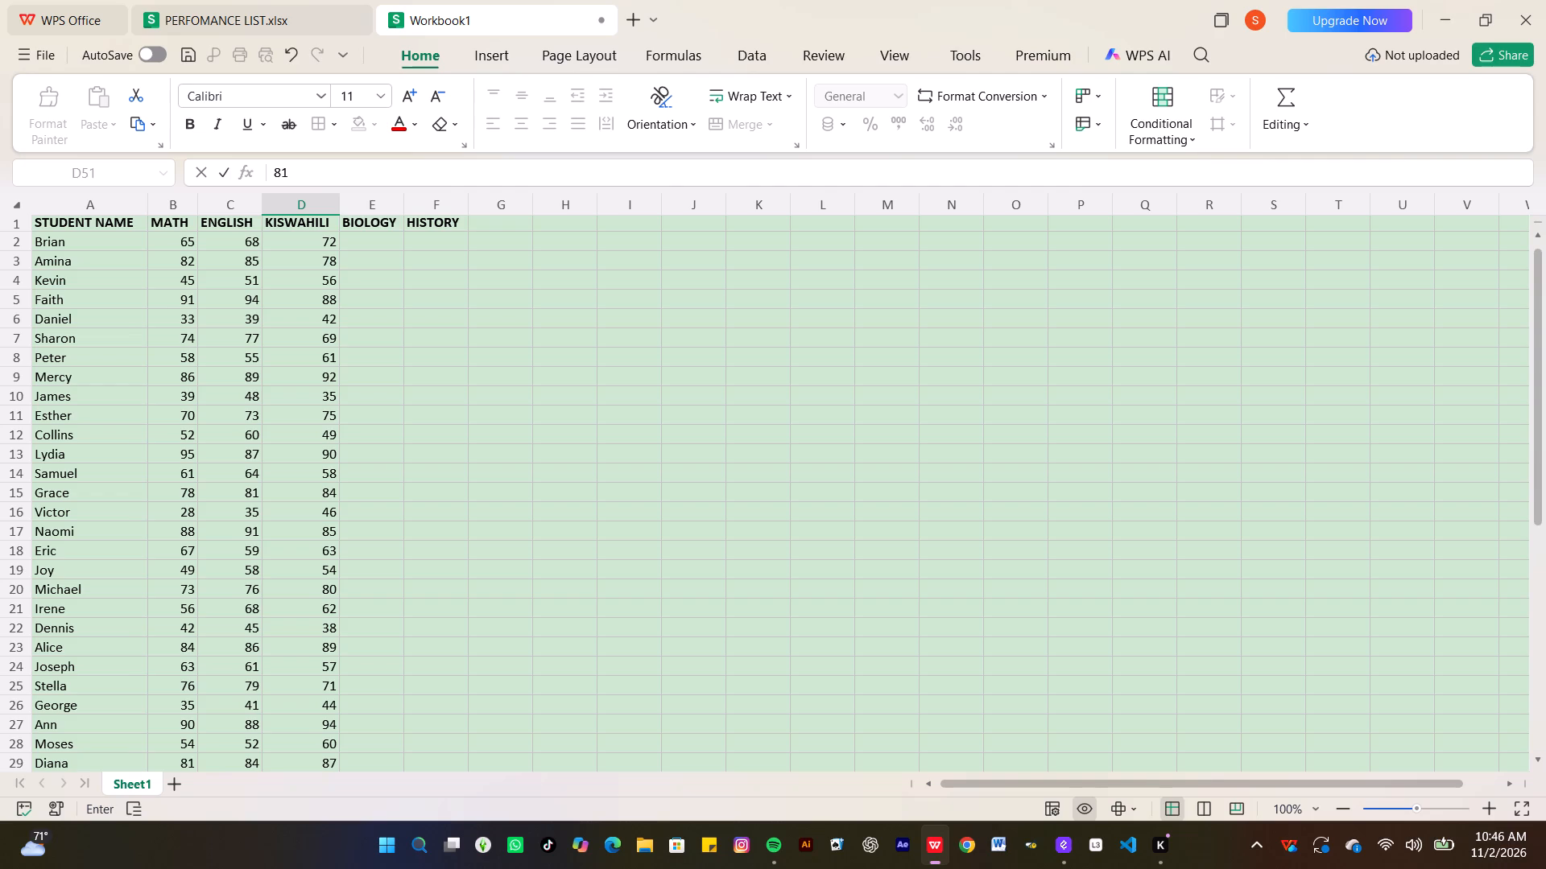
{"action": "left_click", "coordinate": [365, 253]}
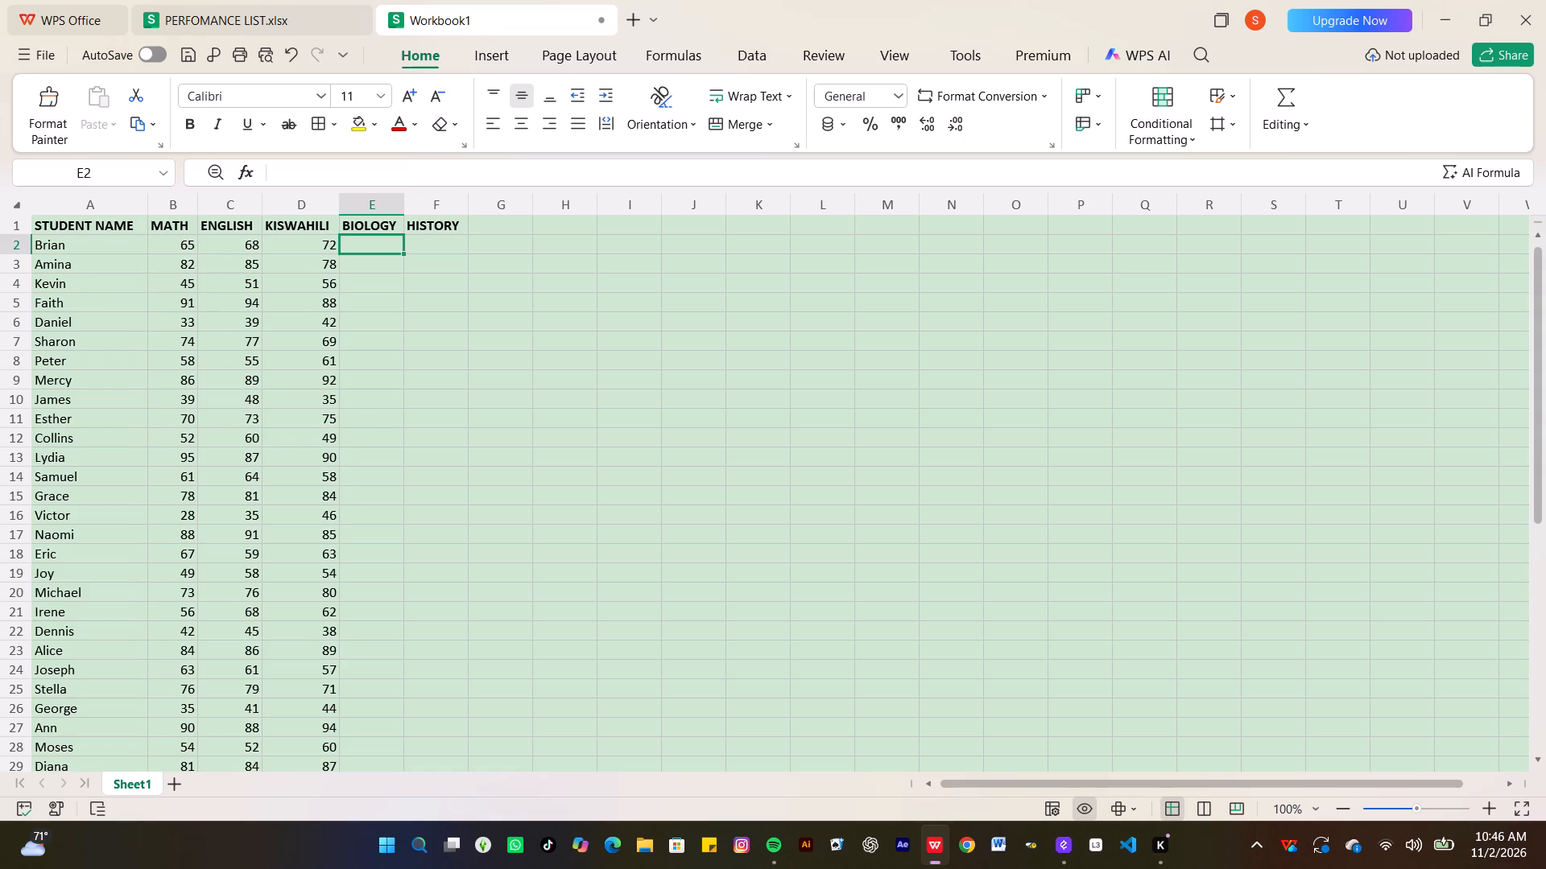
{"action": "type", "text": "74"}
{"action": "key", "text": "Right"}
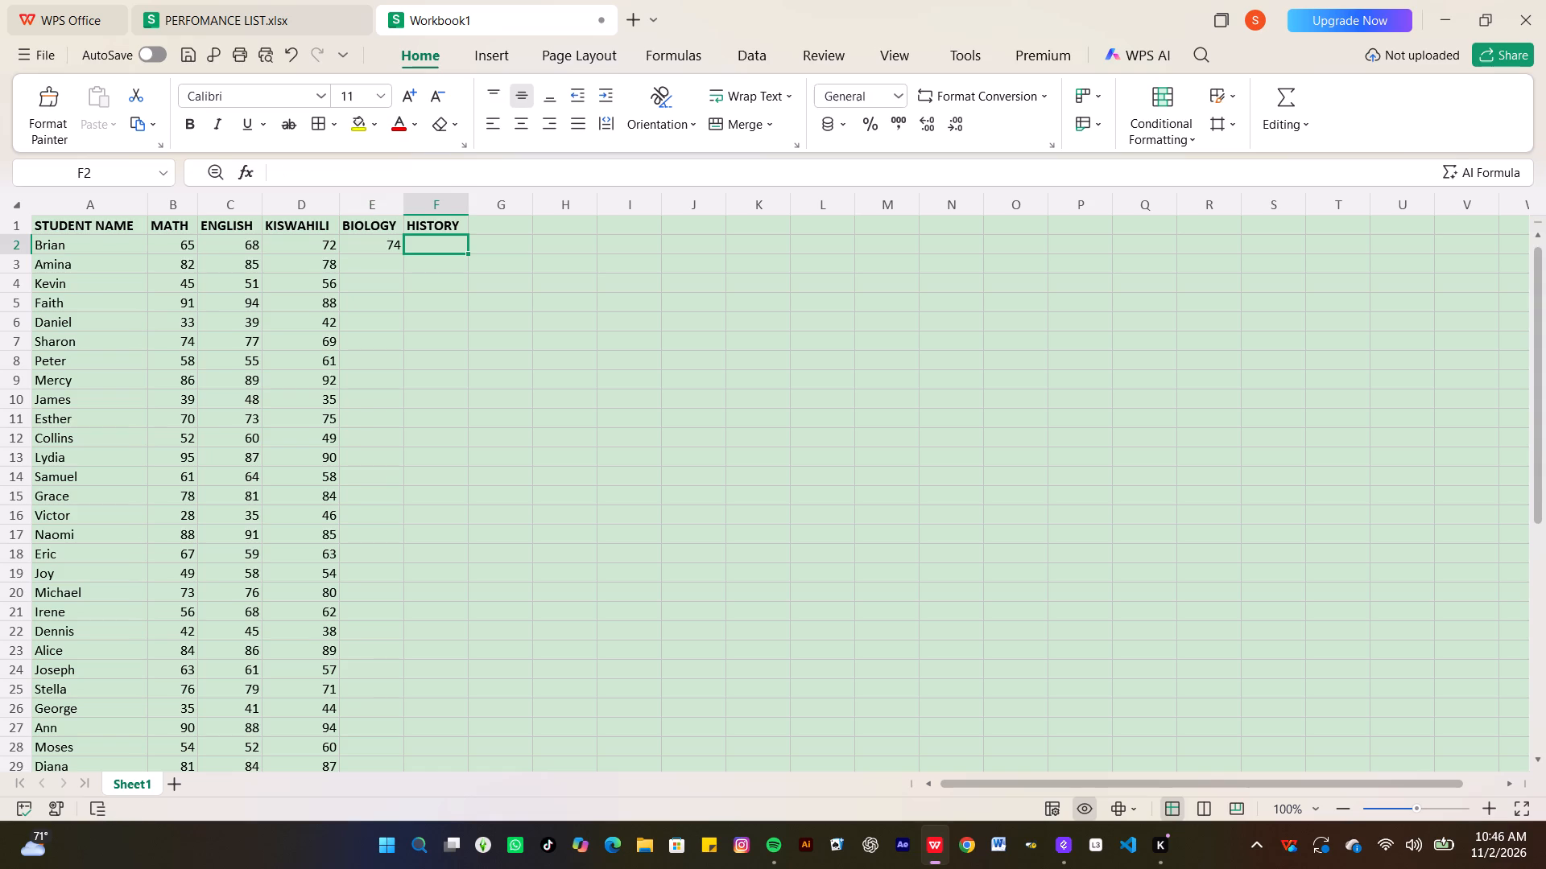
{"action": "key", "text": "8"}
{"action": "key", "text": "1"}
{"action": "key", "text": "Return"}
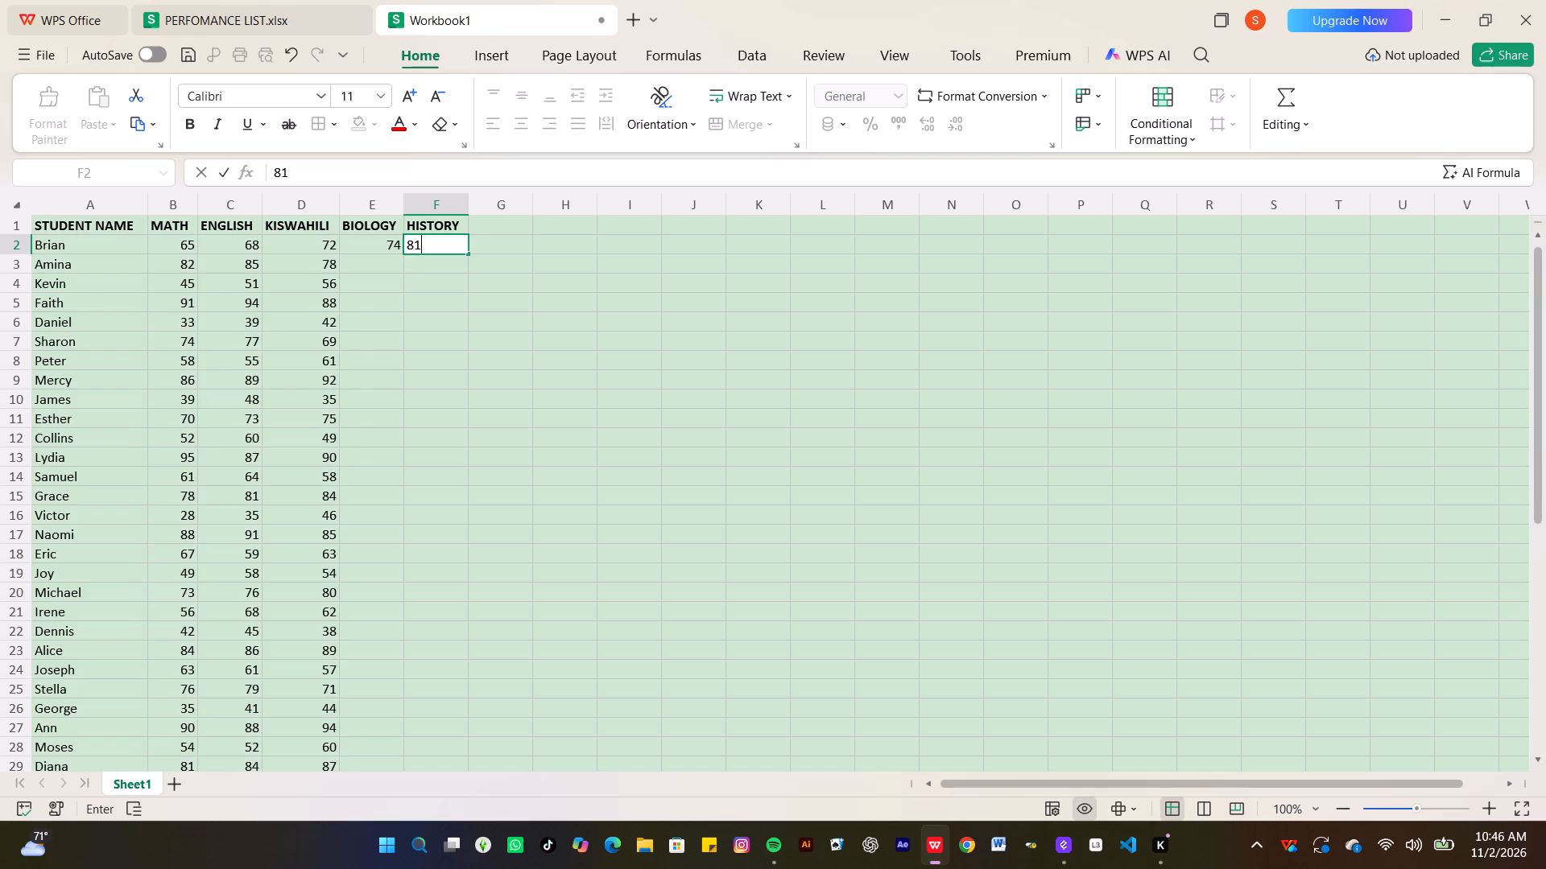
{"action": "type", "text": "76"}
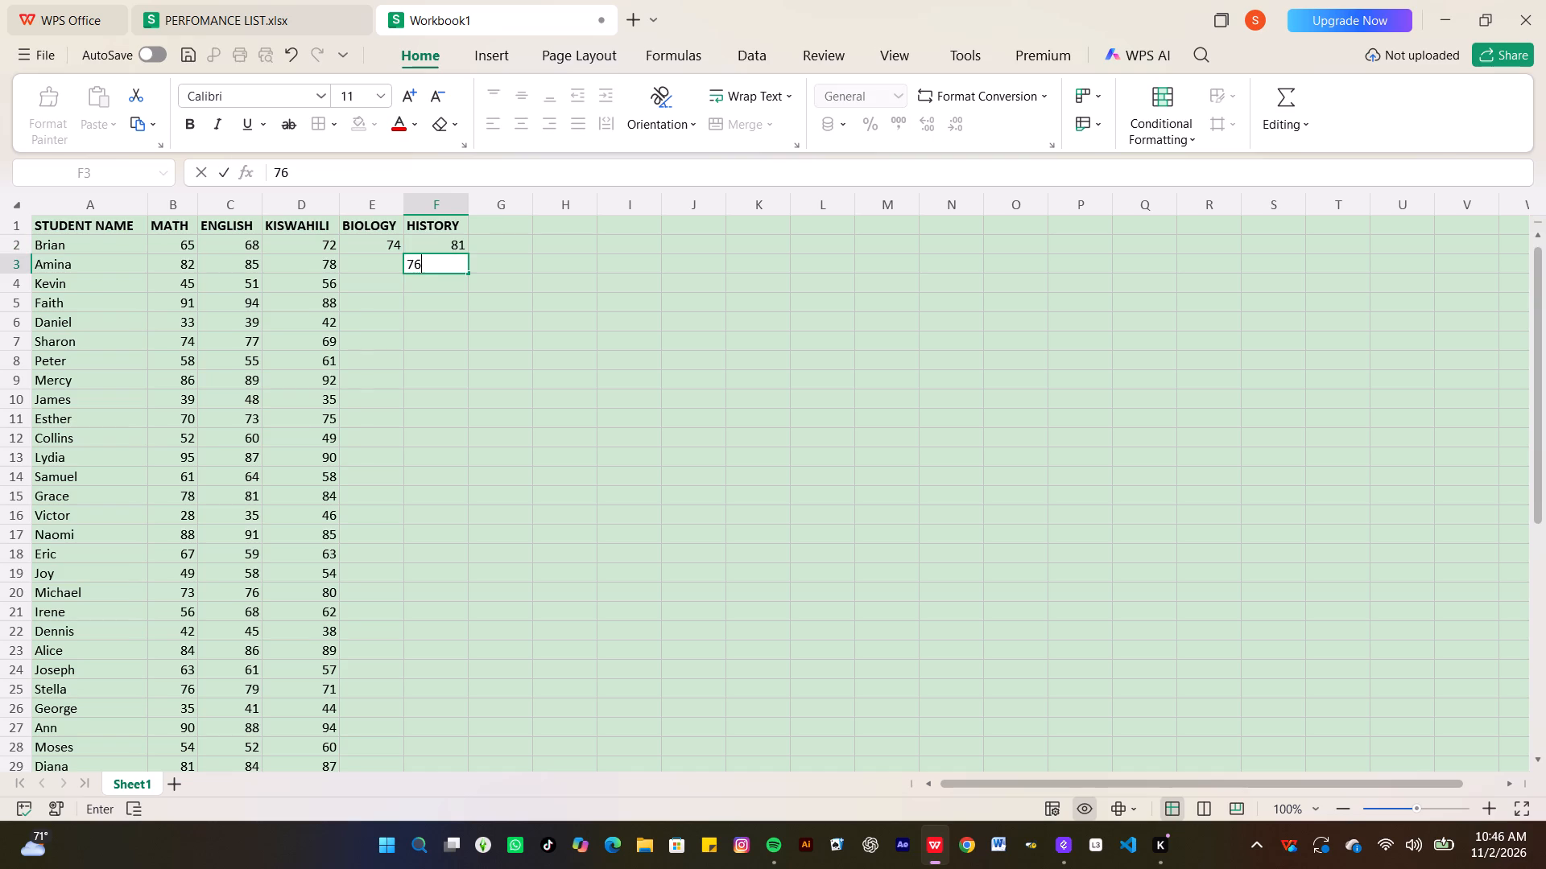
{"action": "key", "text": "Left"}
{"action": "type", "text": "80"}
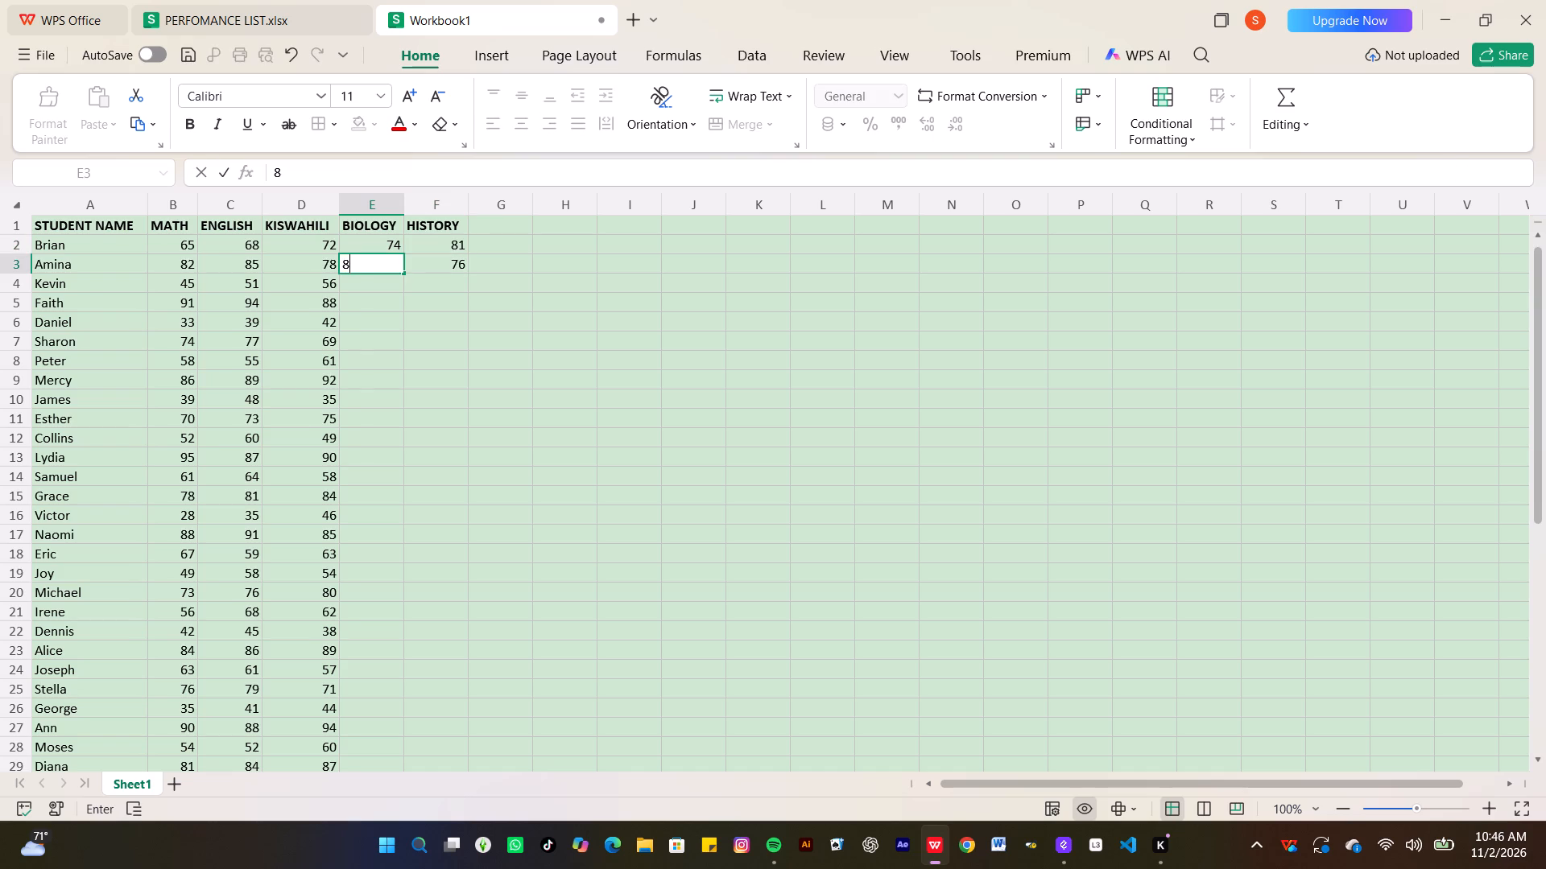
{"action": "key", "text": "Return"}
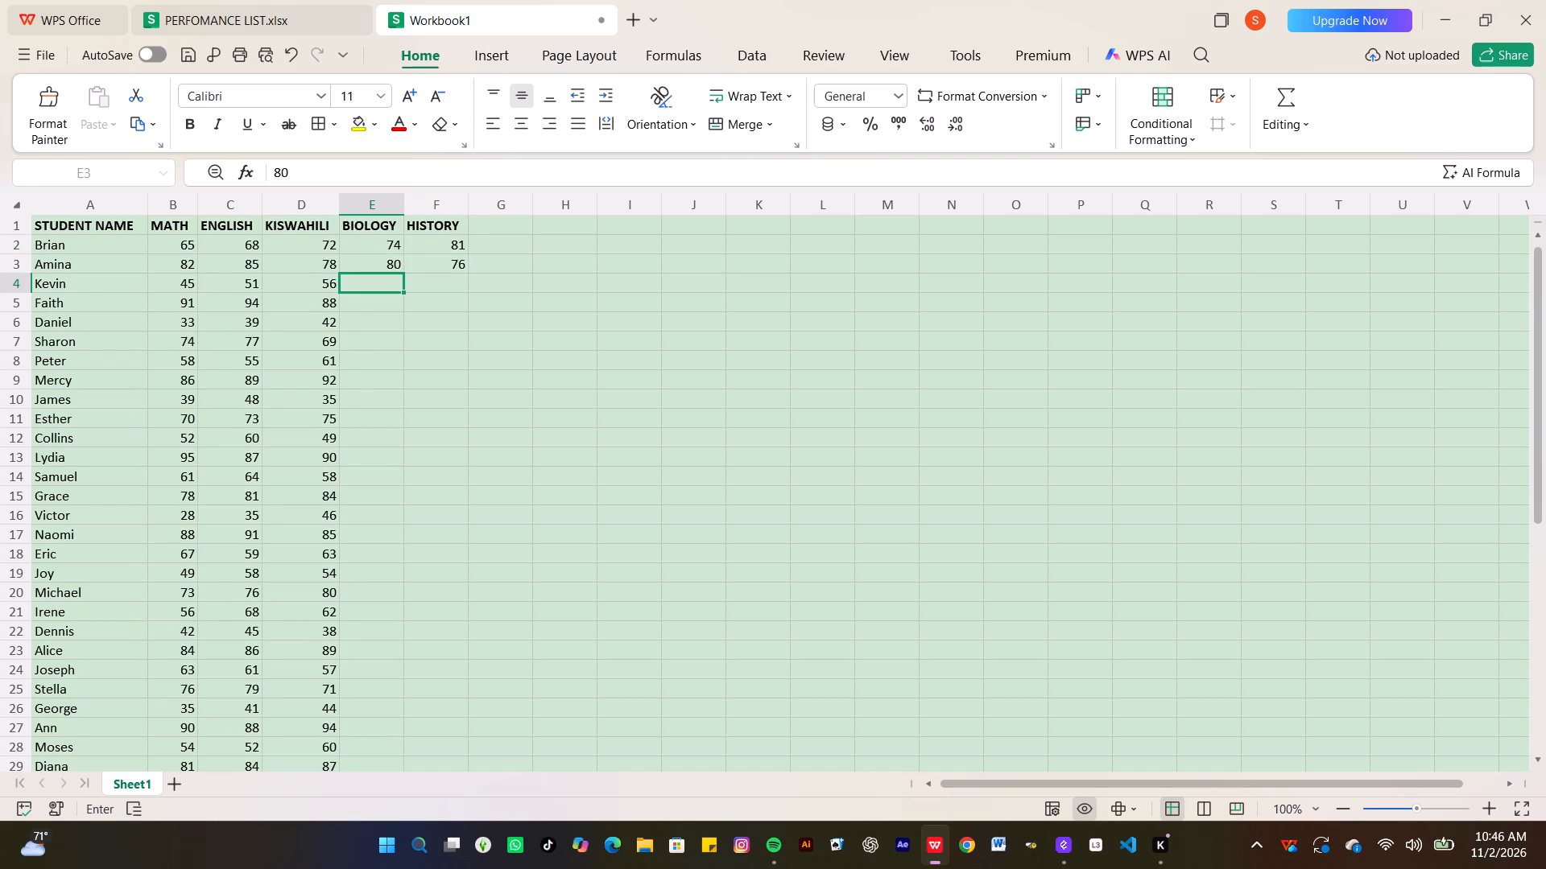
Enter Biology 48 and History 60 for Kevin in row 4, and Biology 86 and History 90 for Faith in row 5.
{"action": "type", "text": "48"}
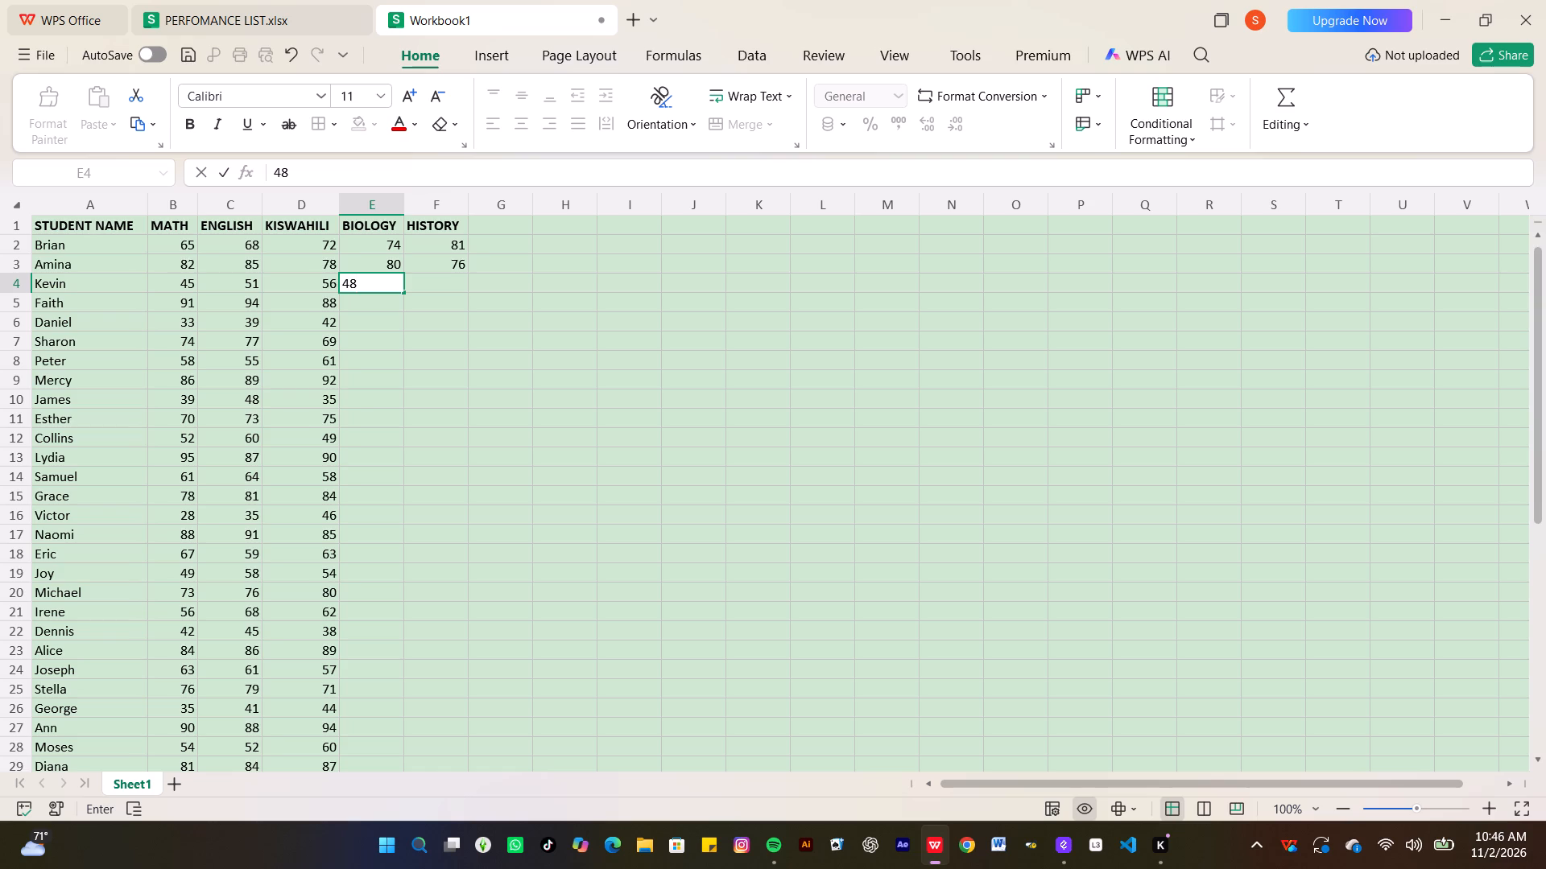
{"action": "key", "text": "Right"}
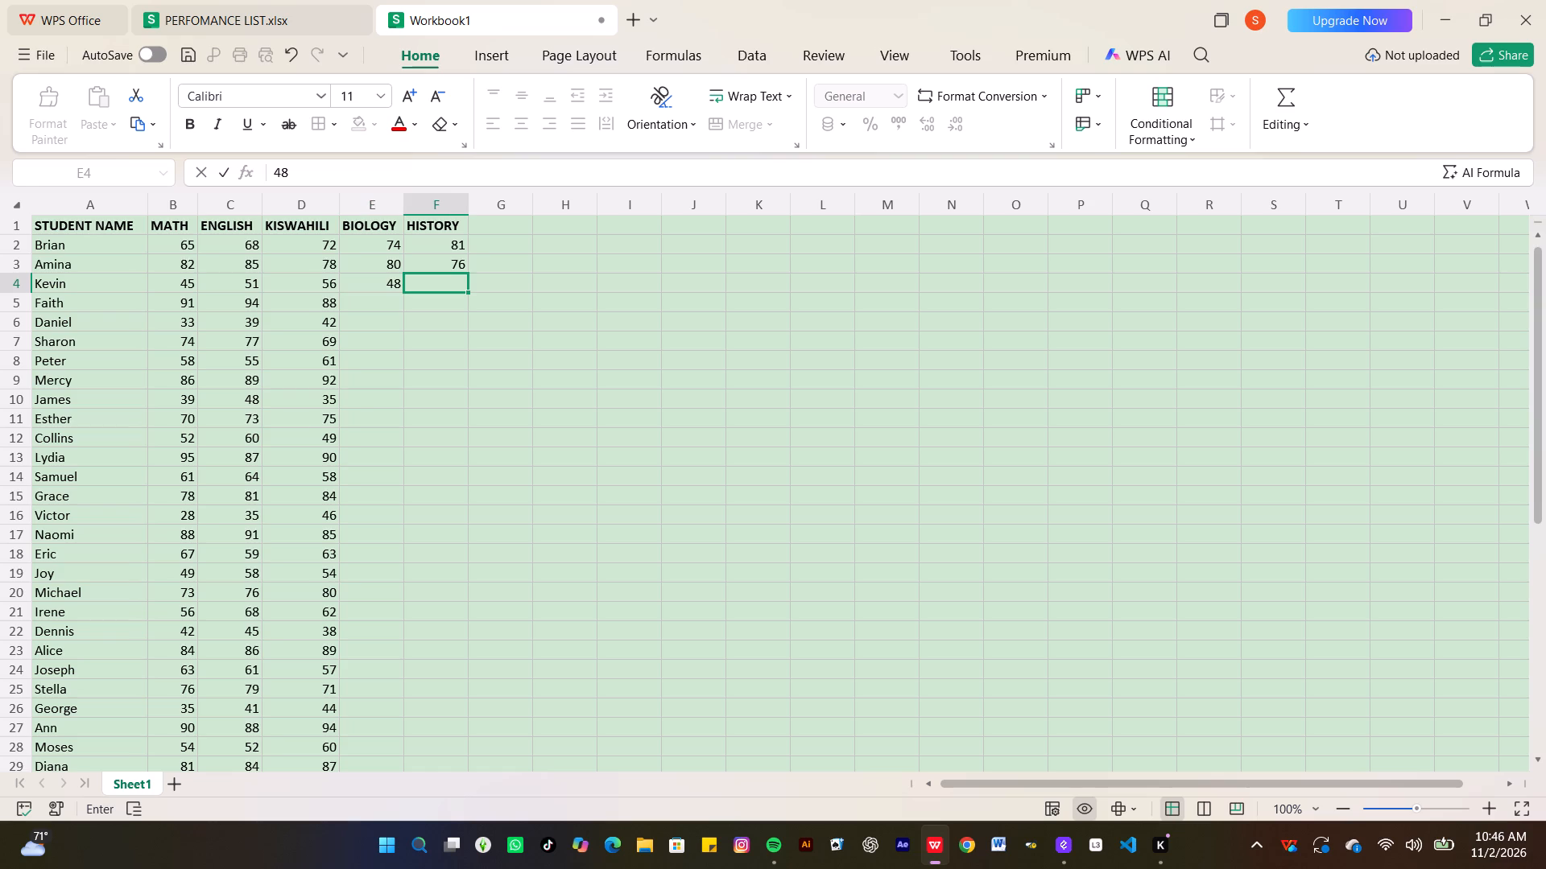
{"action": "type", "text": "60"}
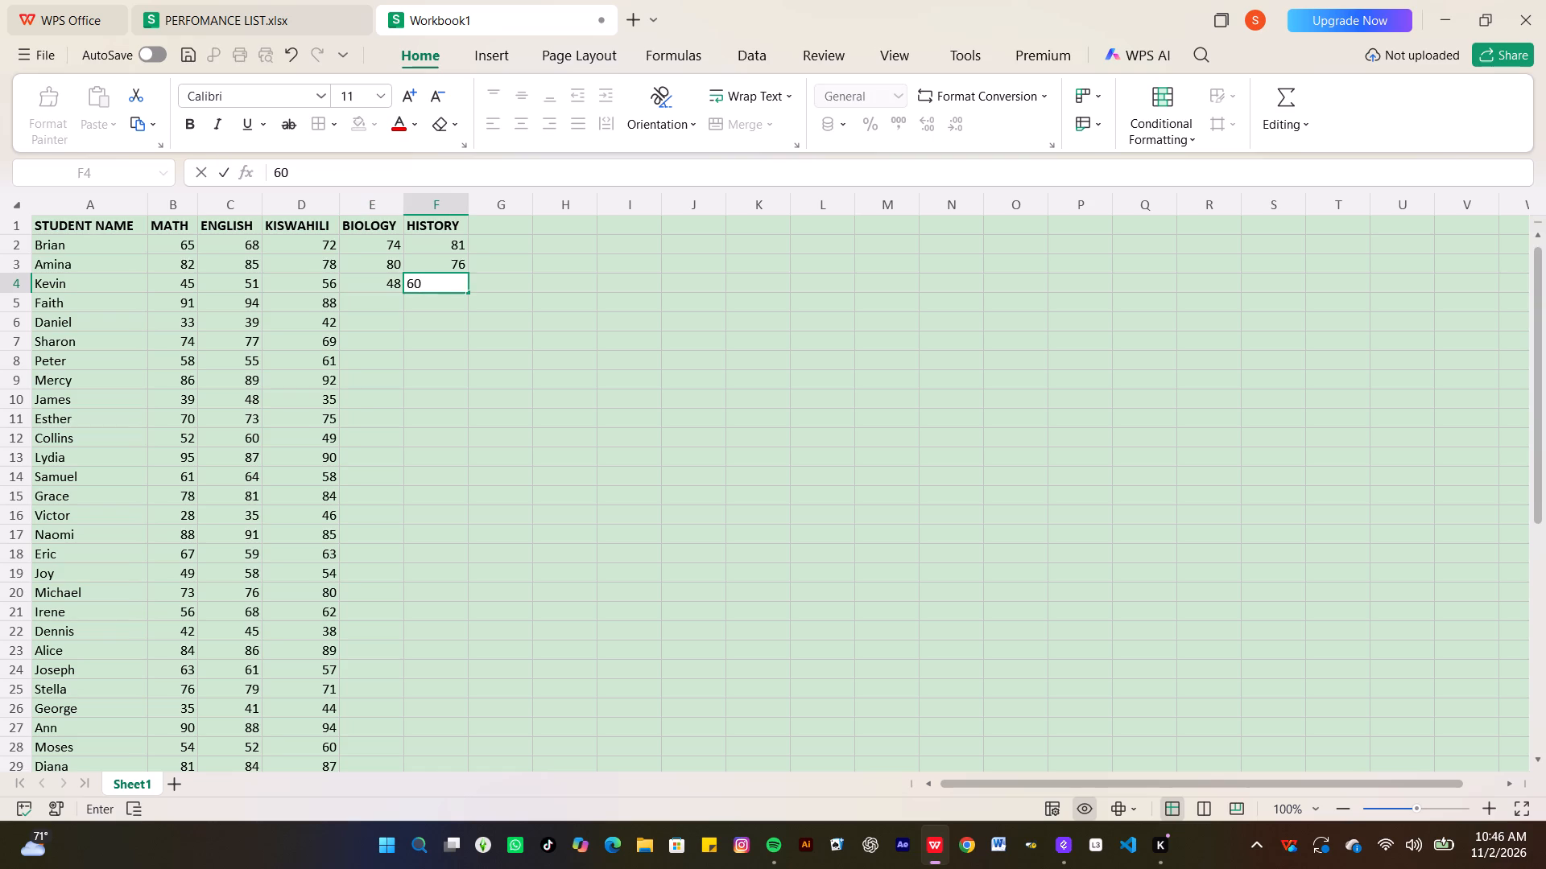
{"action": "key", "text": "Return"}
{"action": "type", "text": "90"}
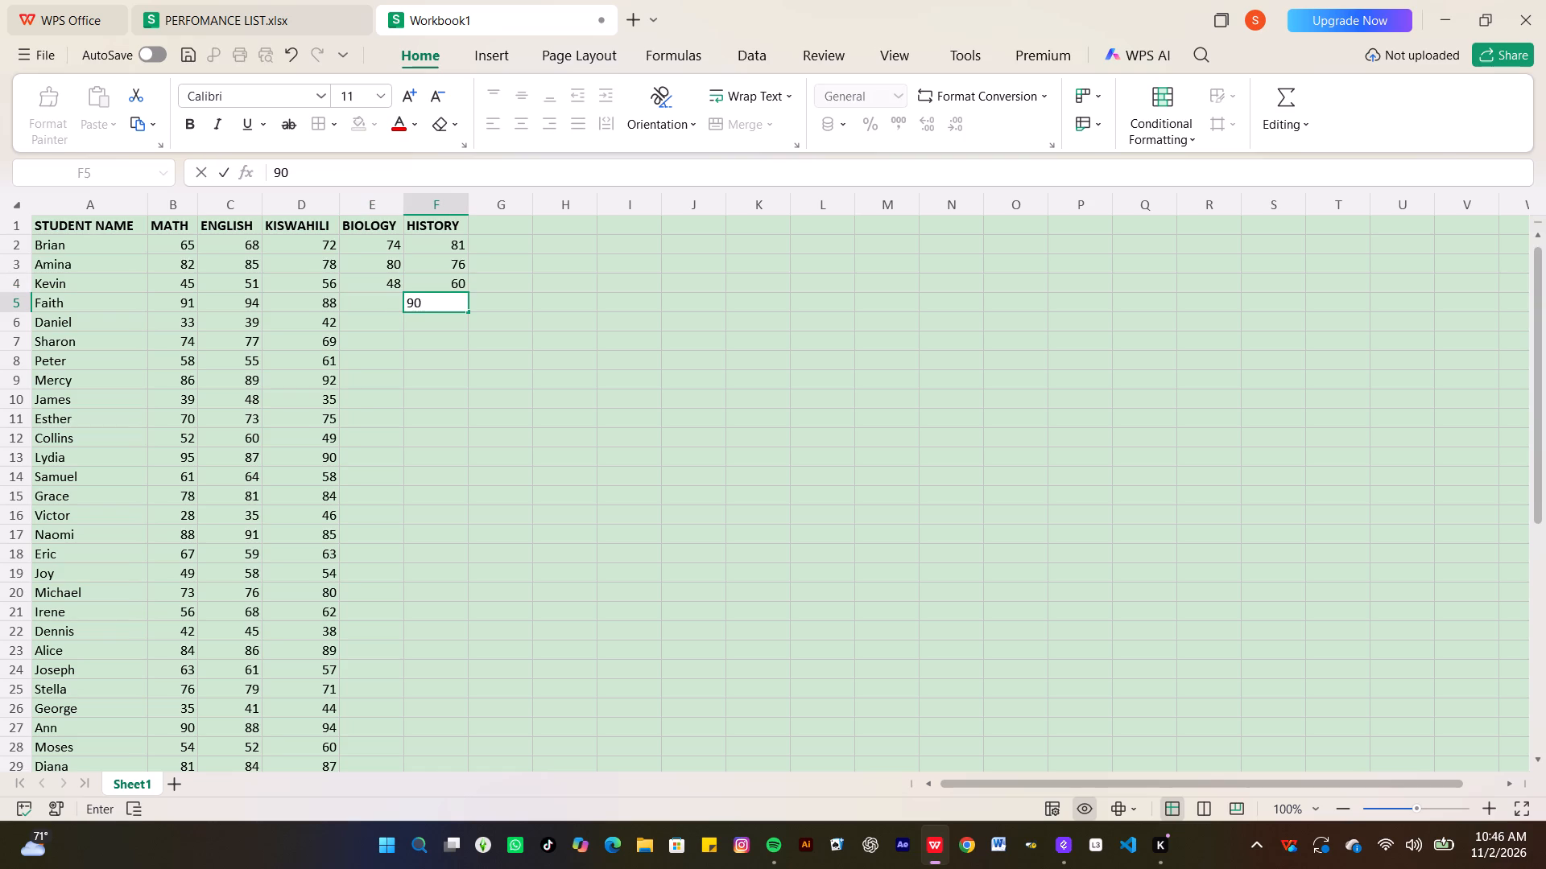
{"action": "key", "text": "Left"}
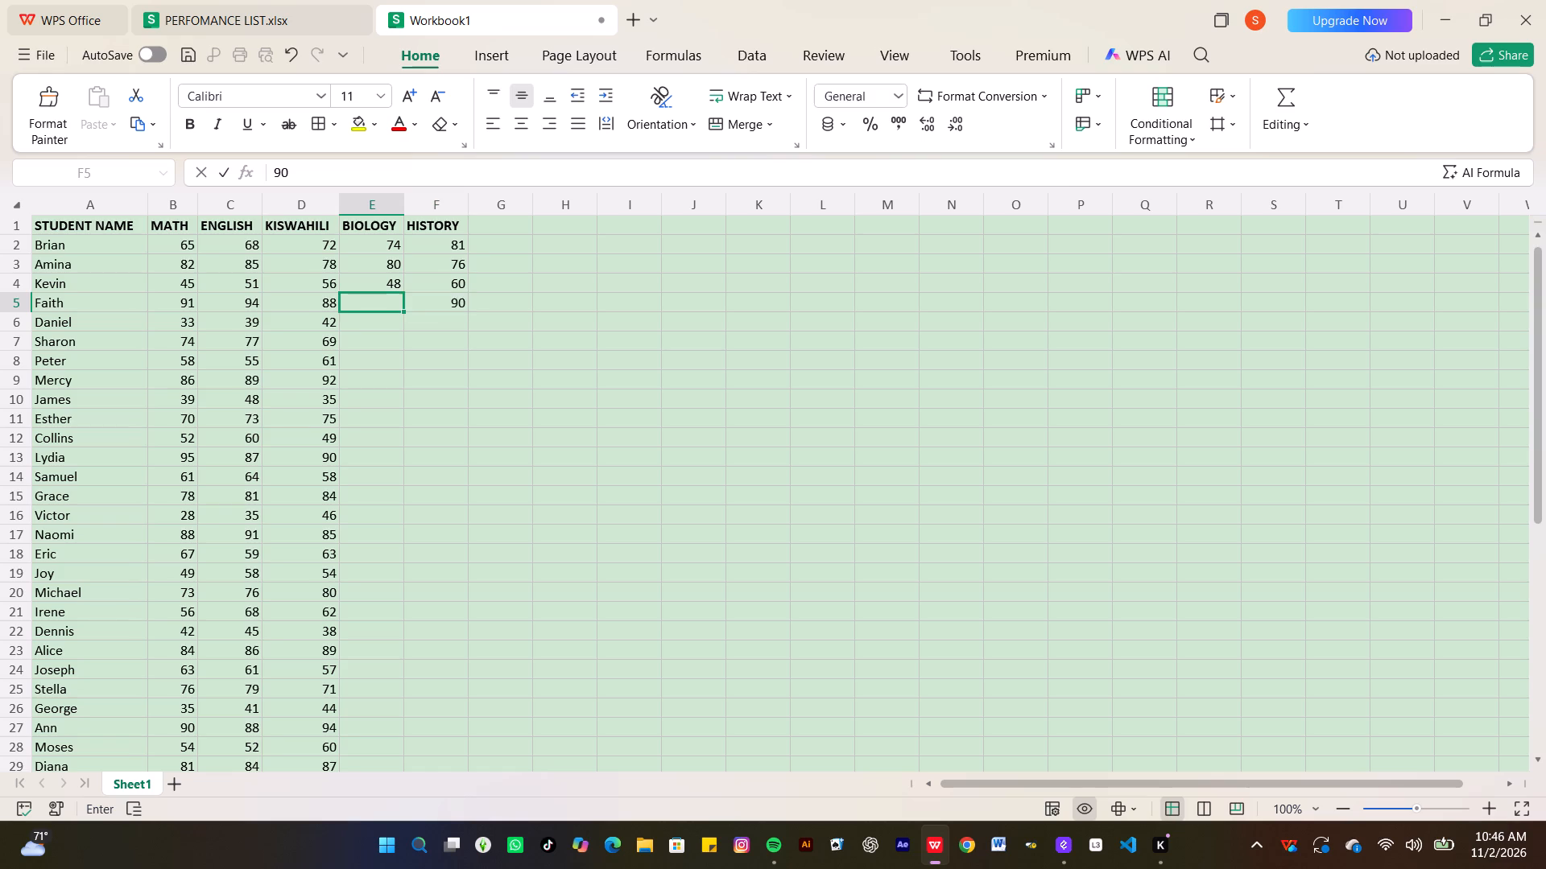
{"action": "key", "text": "8"}
{"action": "key", "text": "6"}
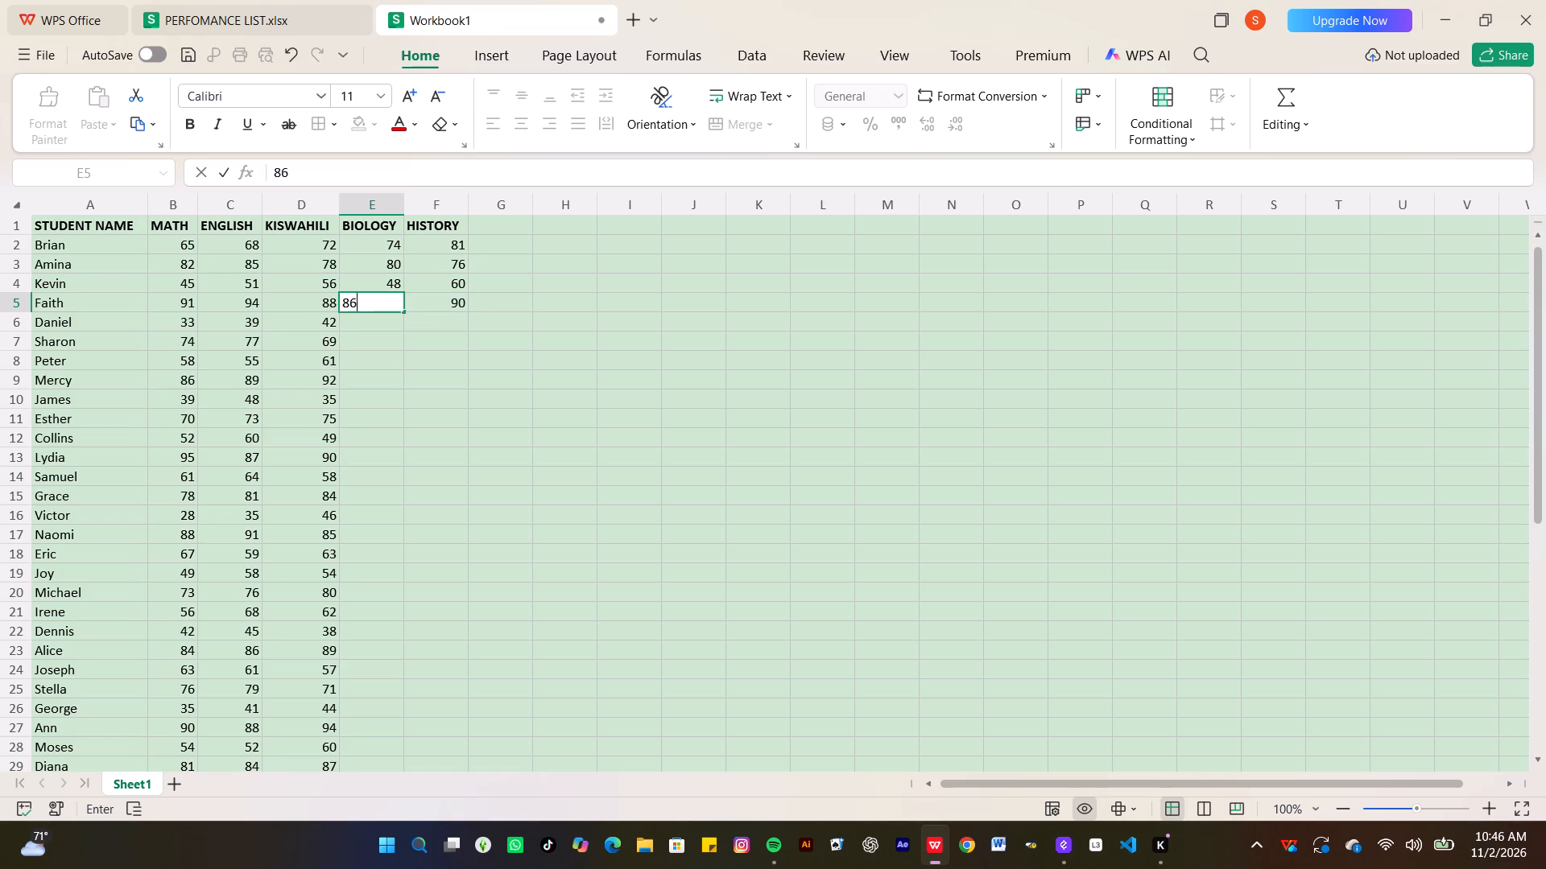
{"action": "key", "text": "Return"}
Enter Biology 46 and History 51 for Daniel in row 6, and Biology 72 and History 80 for Sharon in row 7.
{"action": "type", "text": "46"}
{"action": "key", "text": "Right"}
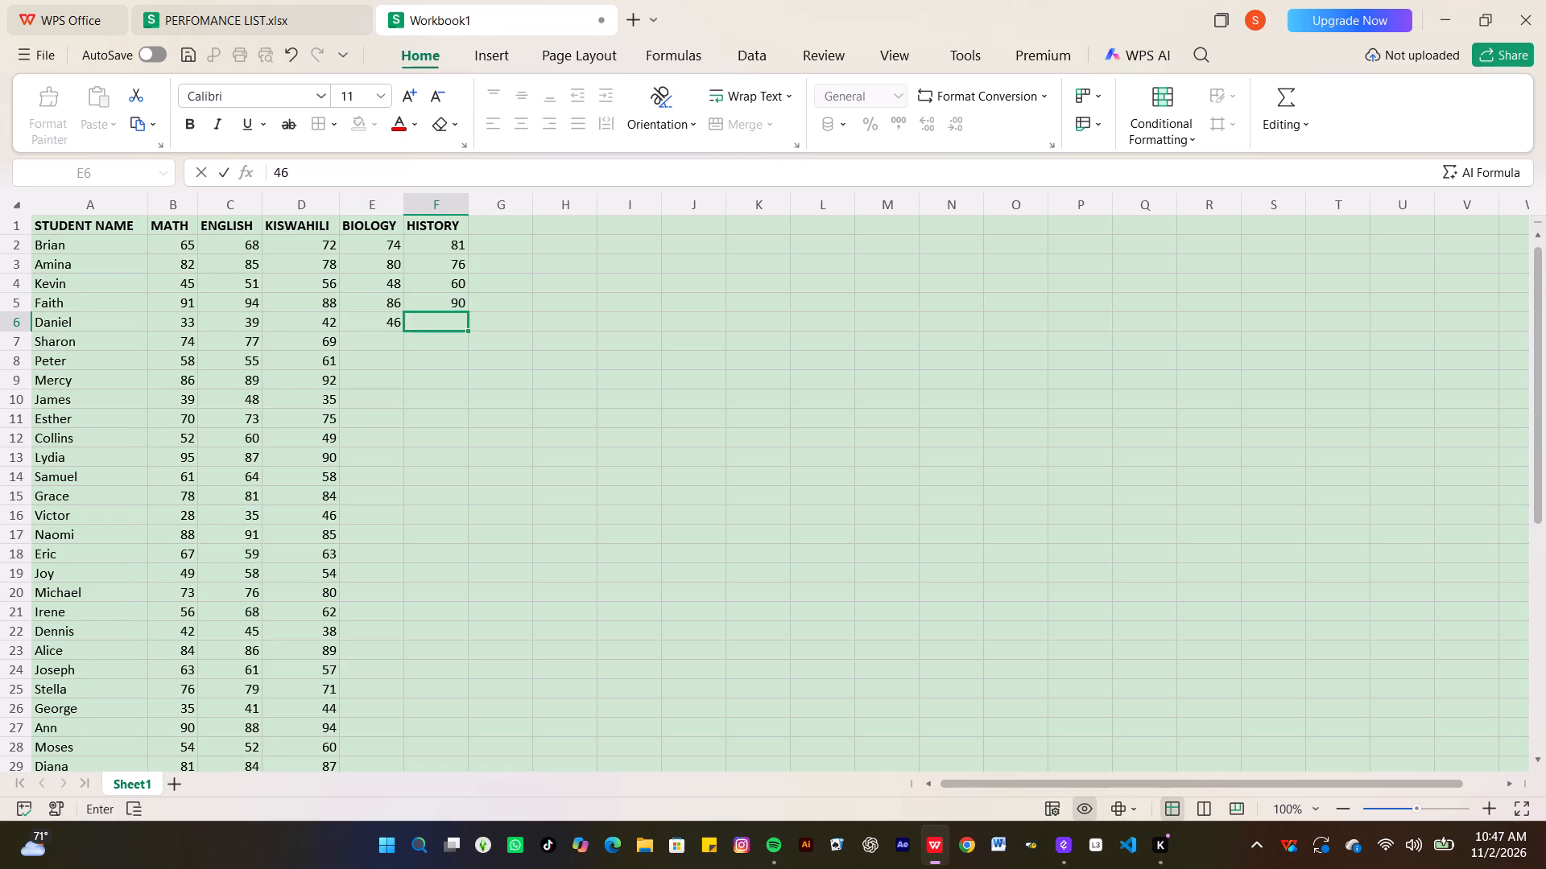
{"action": "type", "text": "51"}
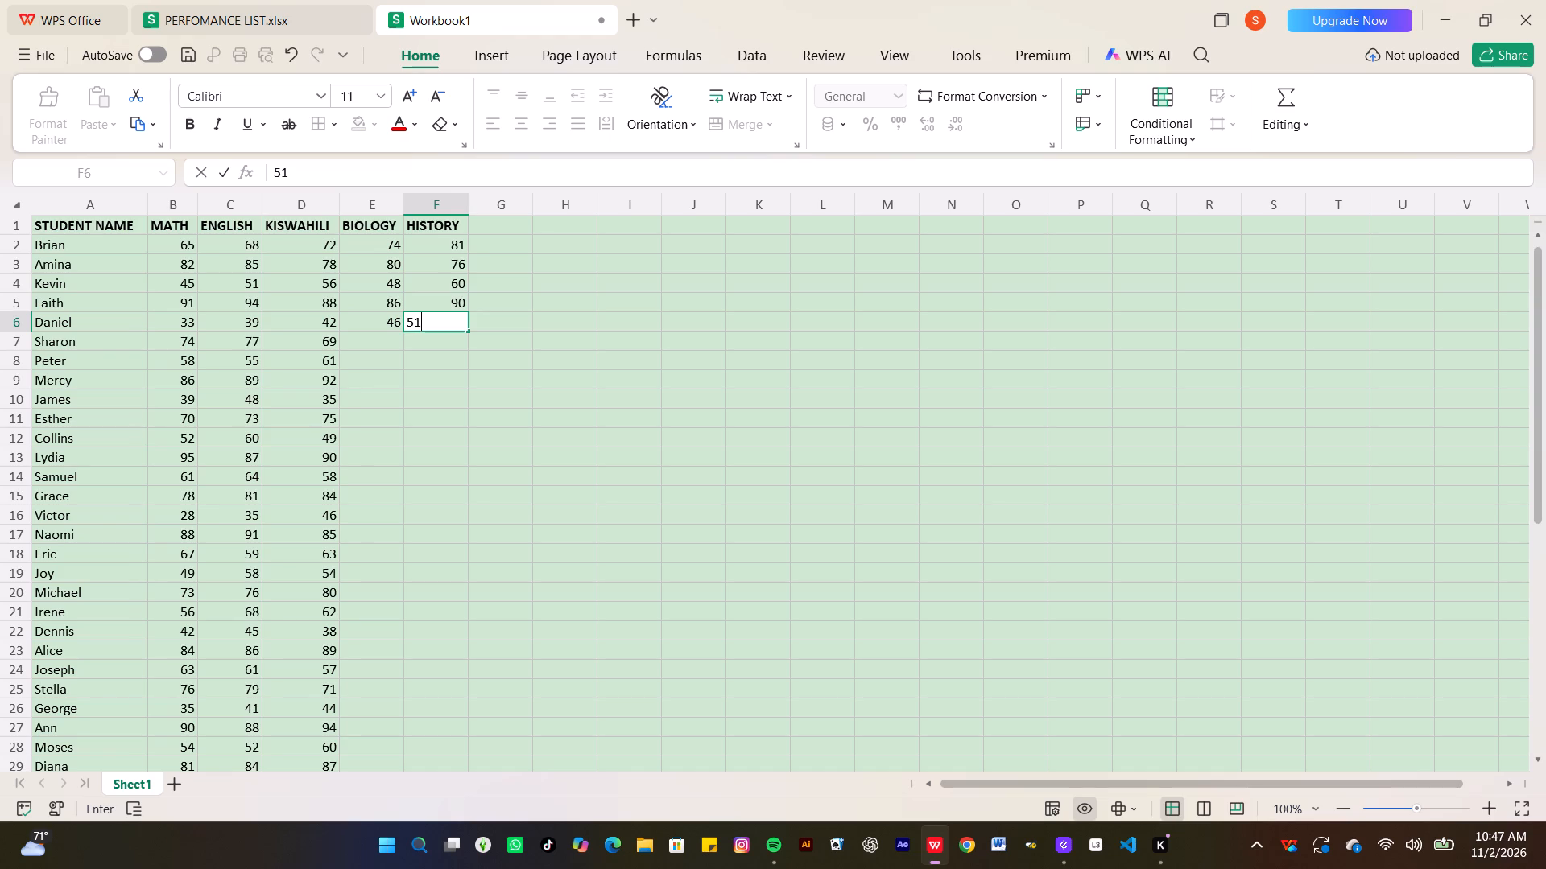
{"action": "key", "text": "Return"}
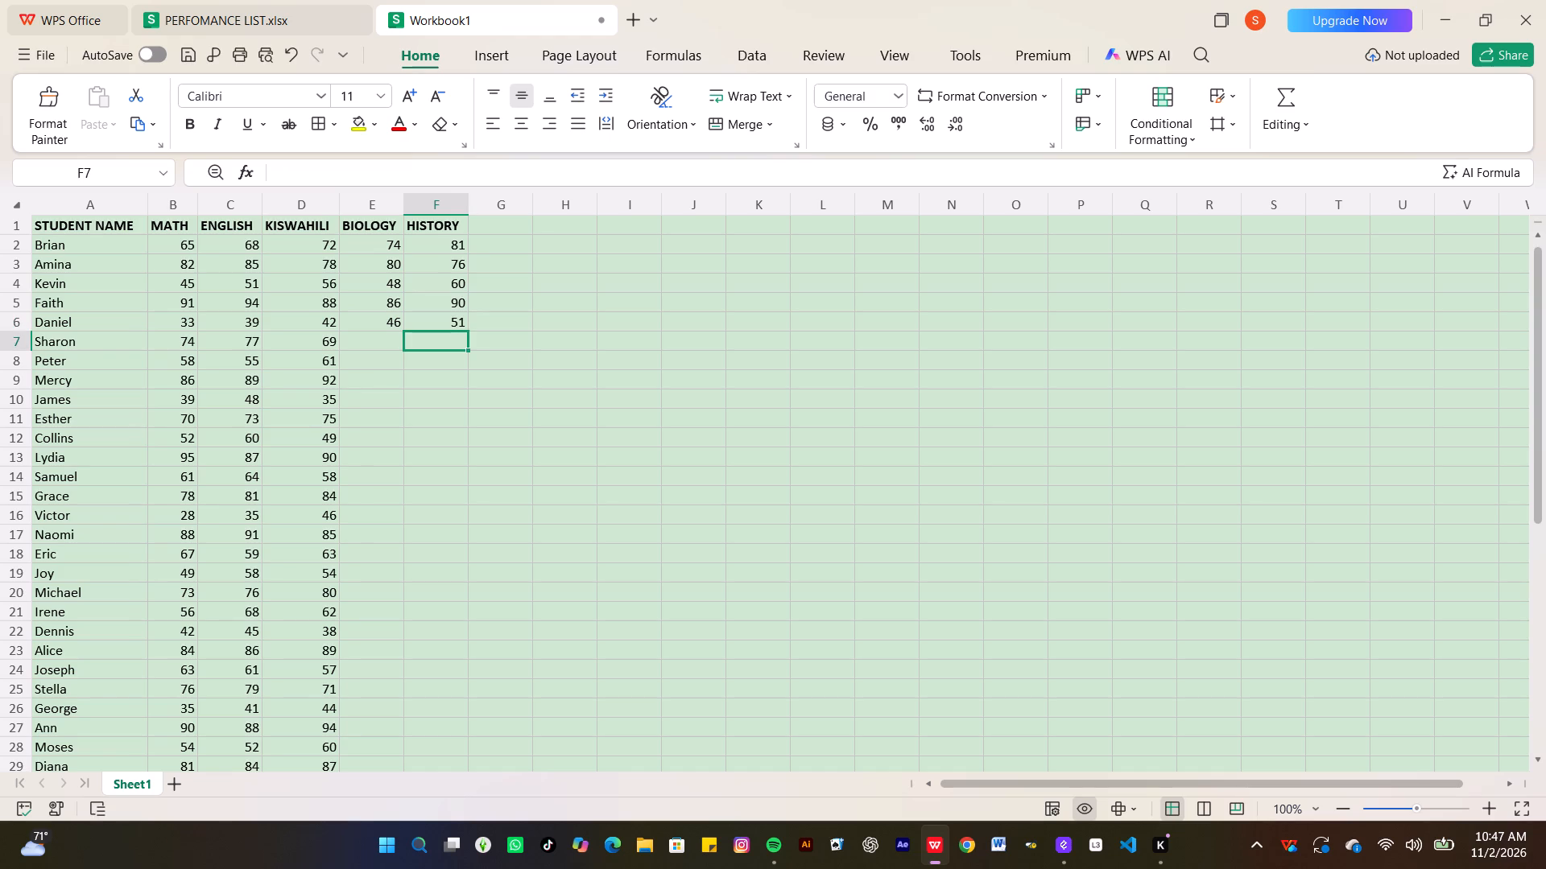
{"action": "type", "text": "80"}
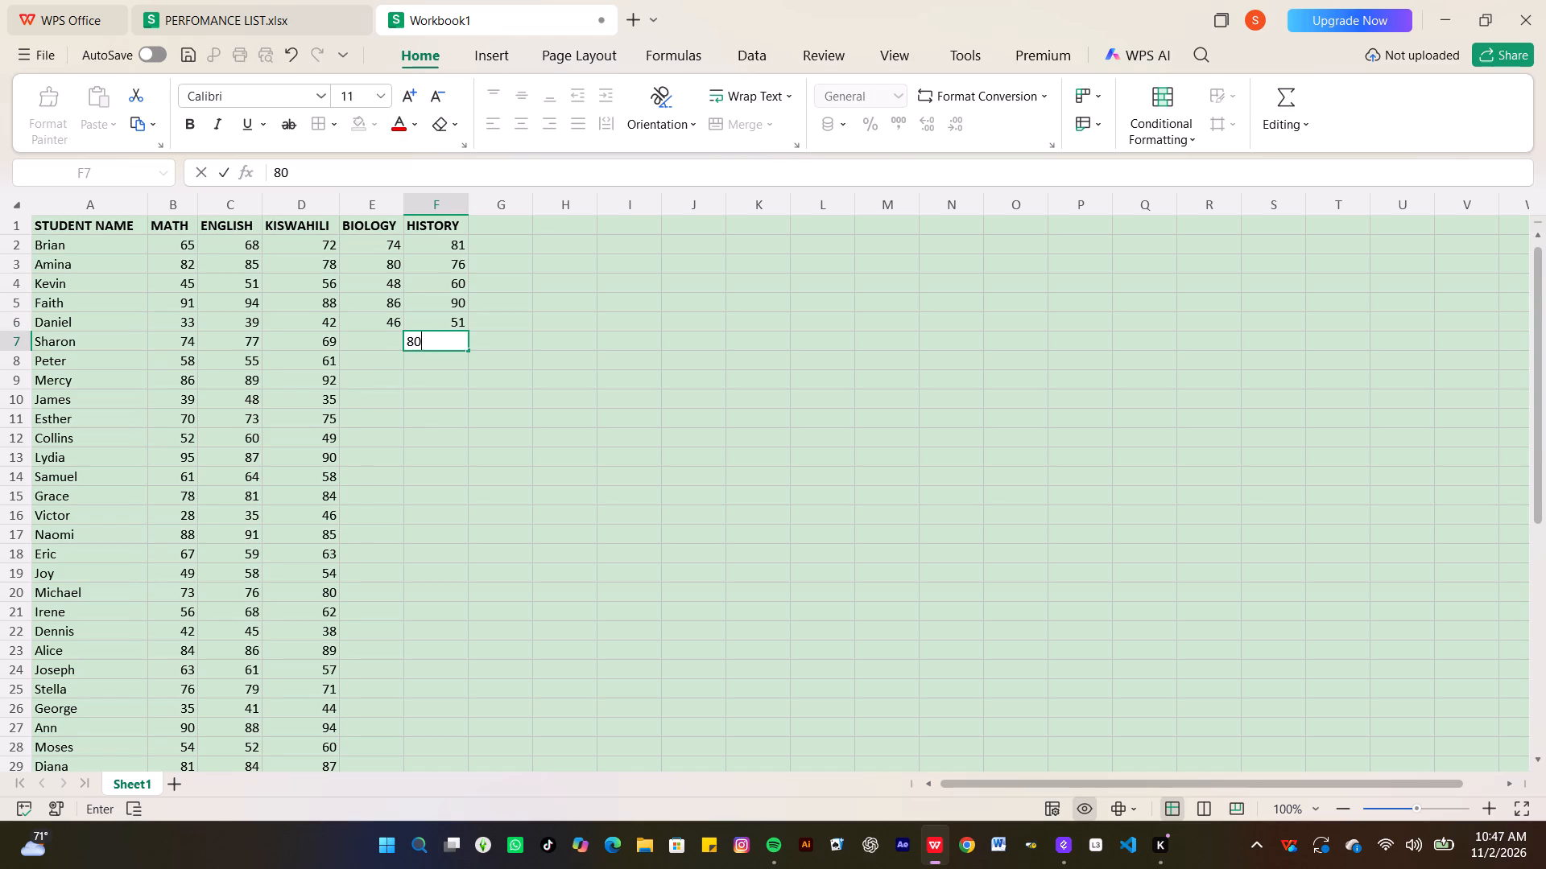
{"action": "key", "text": "Left"}
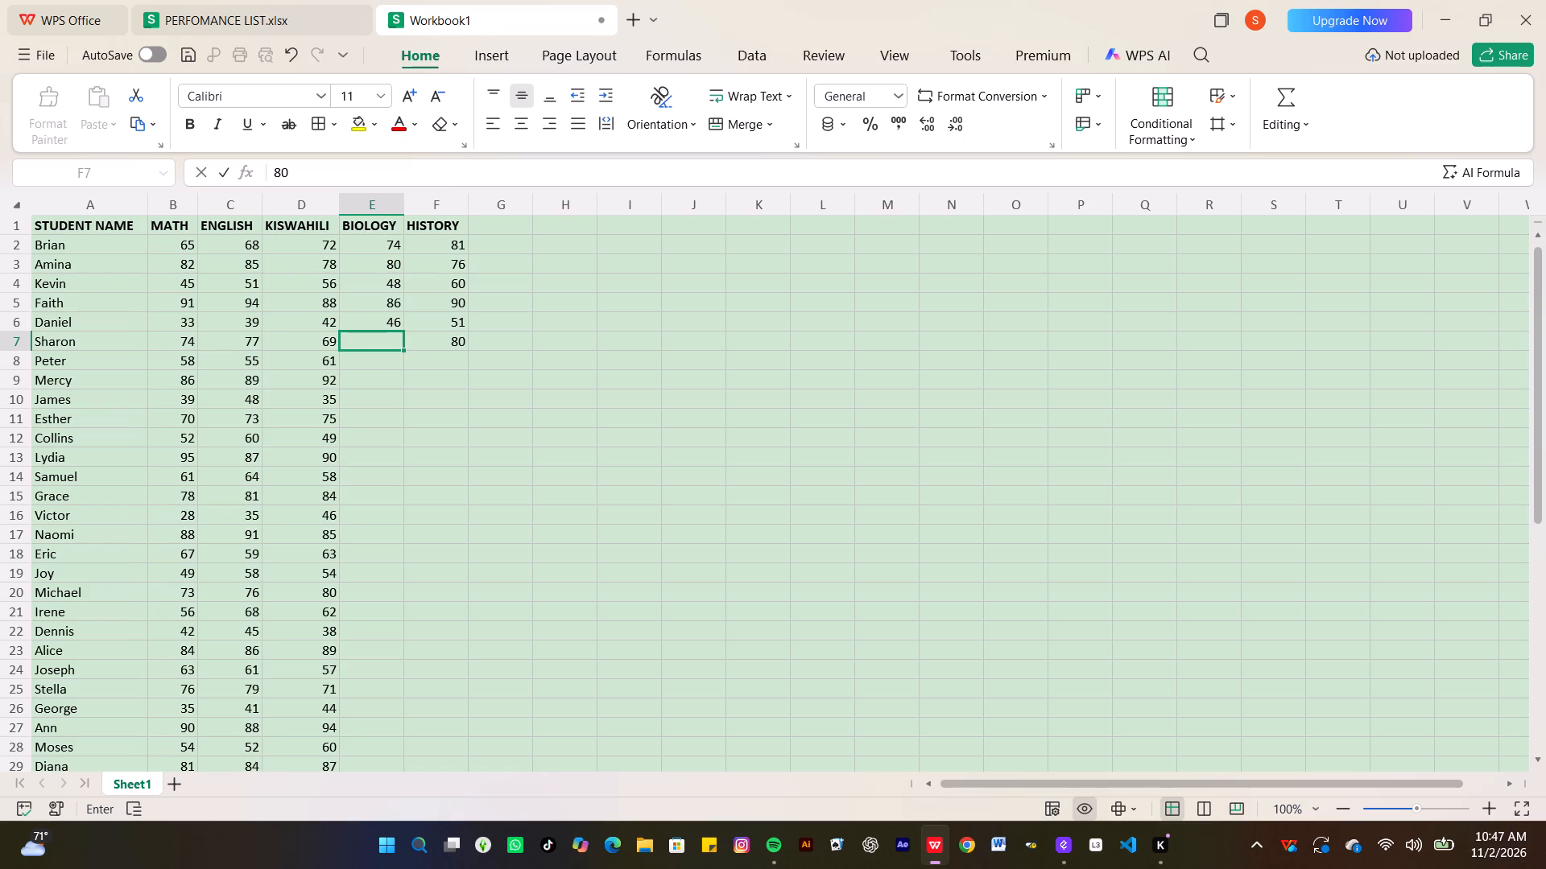
{"action": "key", "text": "7"}
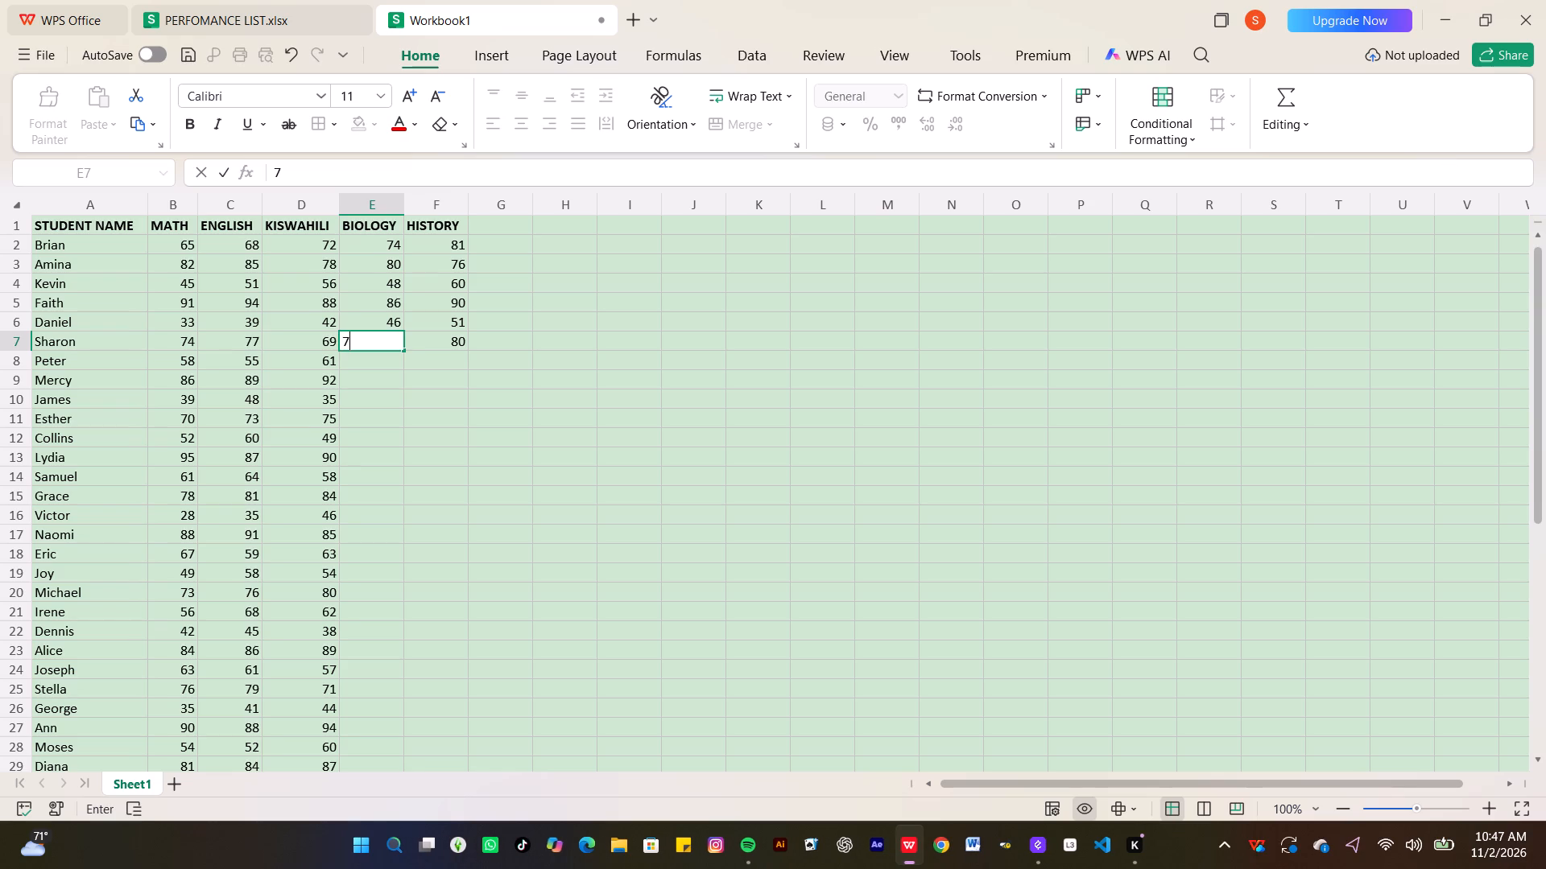
{"action": "key", "text": "2"}
{"action": "key", "text": "Return"}
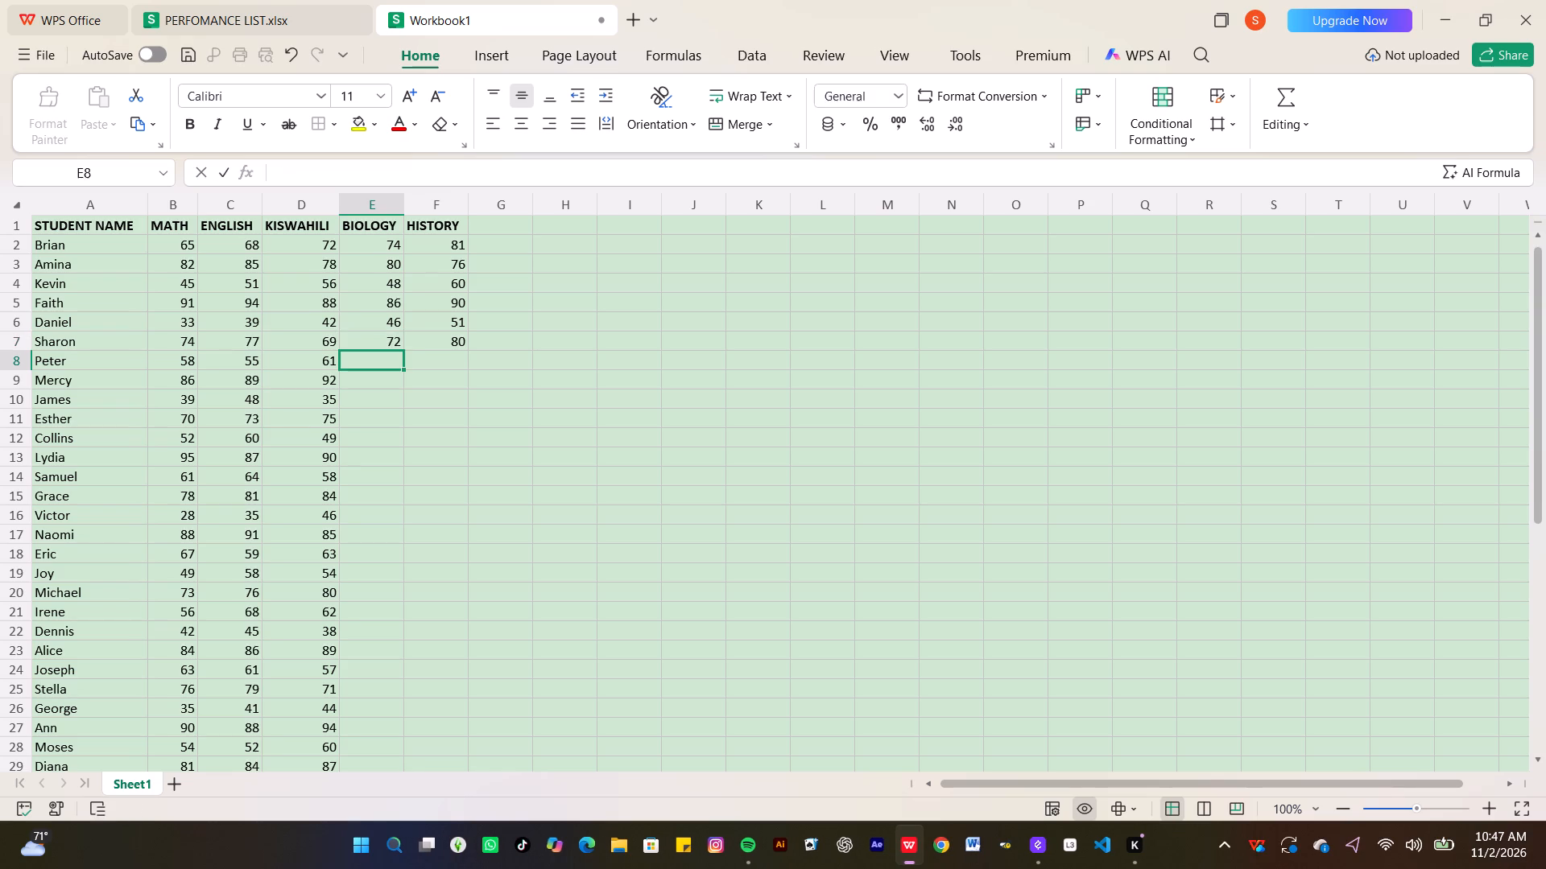
Enter Biology 63 and History 57 for Peter in row 8, and Biology 91 and History 84 for Mercy in row 9.
{"action": "key", "text": "6"}
{"action": "key", "text": "3"}
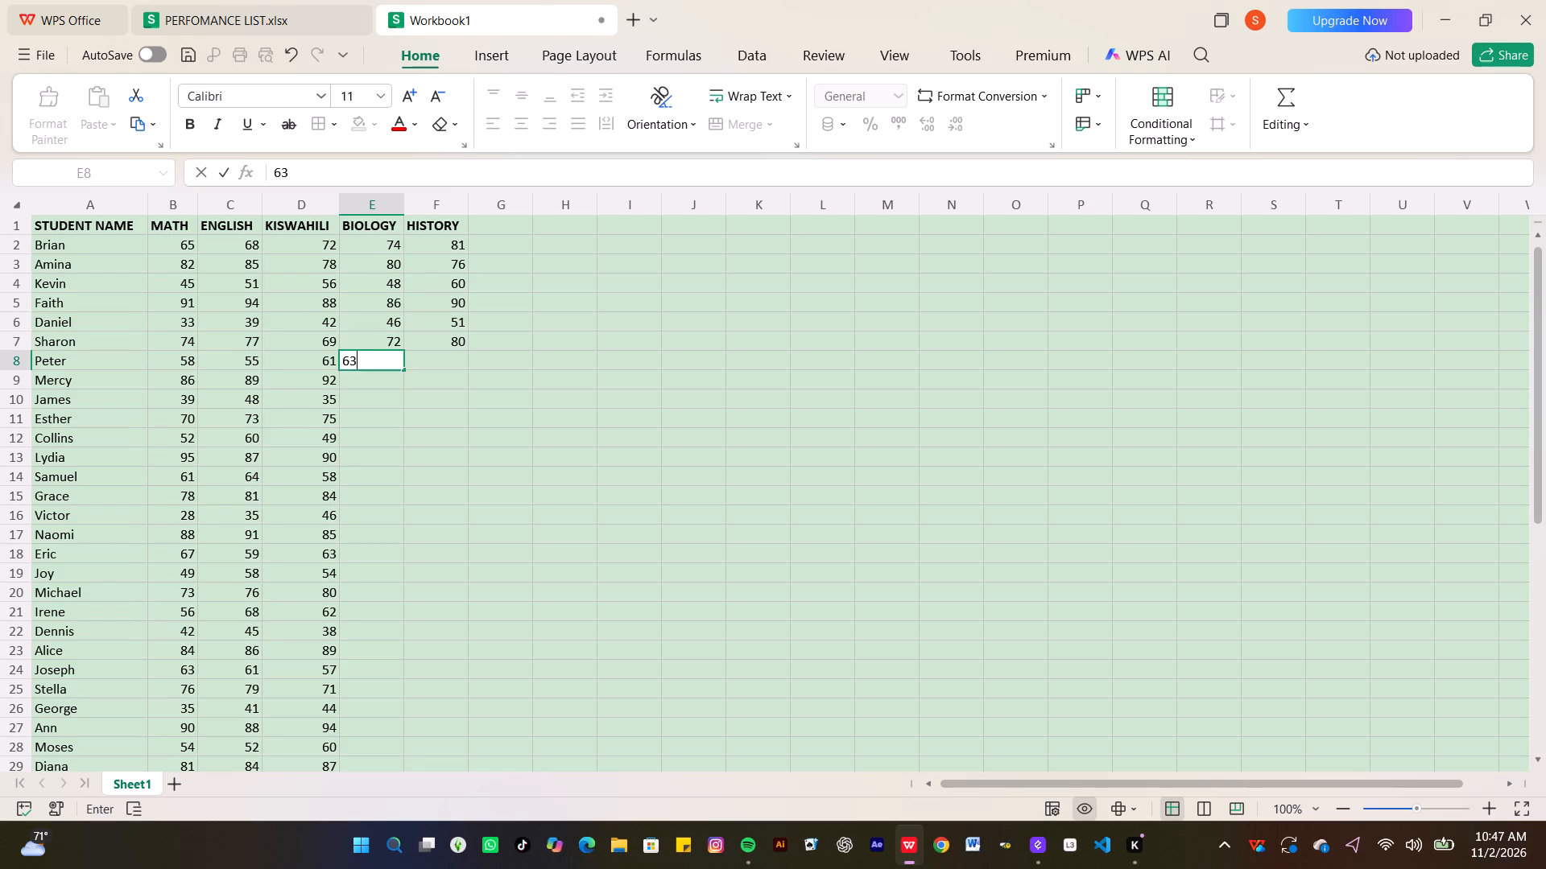
{"action": "key", "text": "Right"}
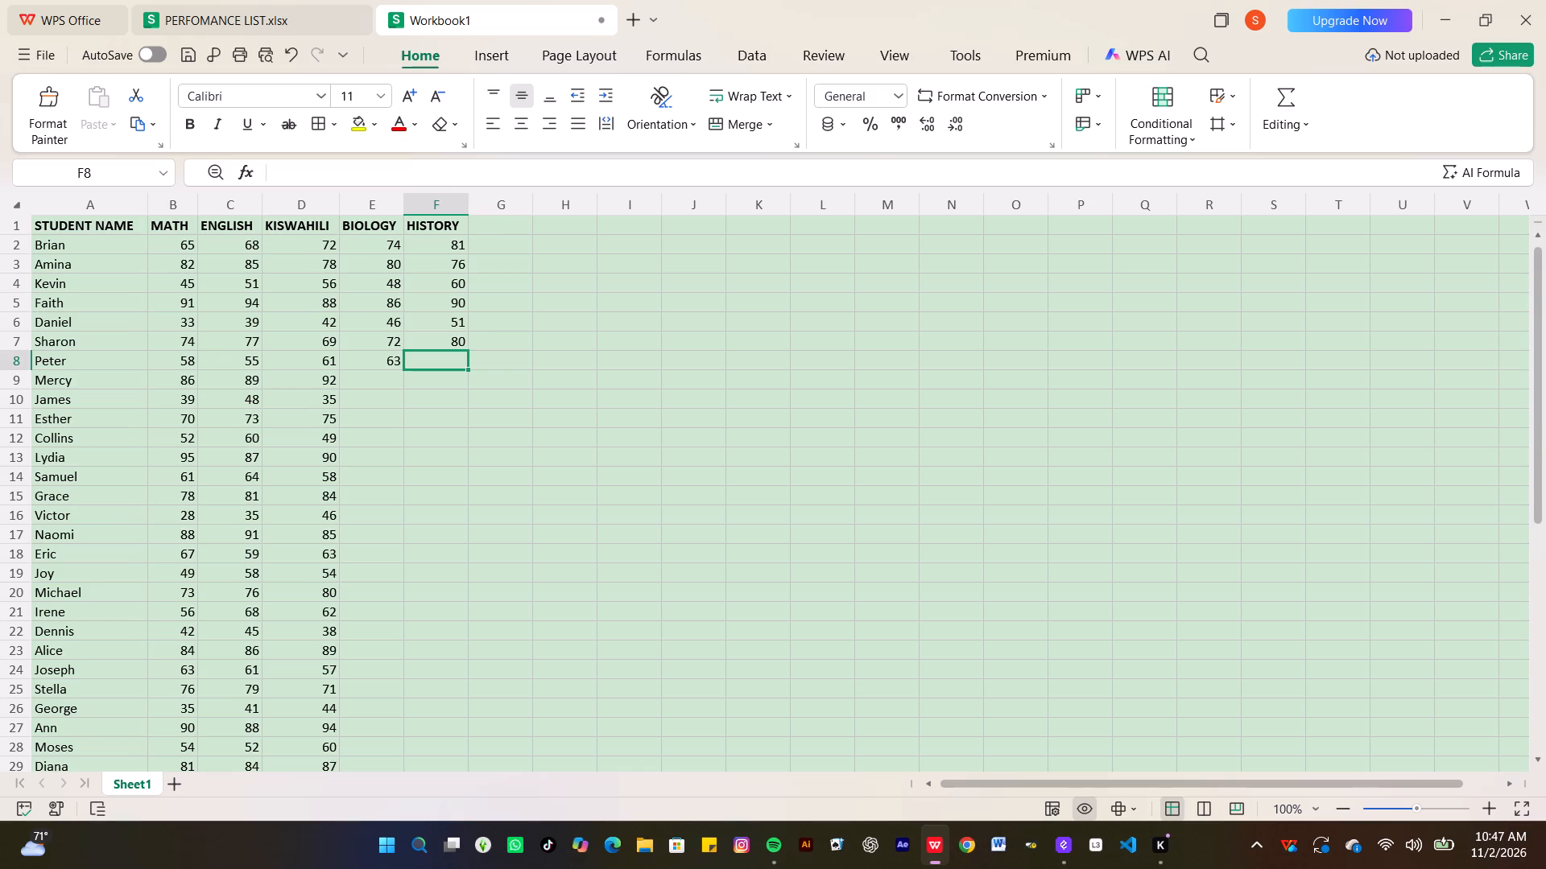
{"action": "type", "text": "57"}
{"action": "key", "text": "Return"}
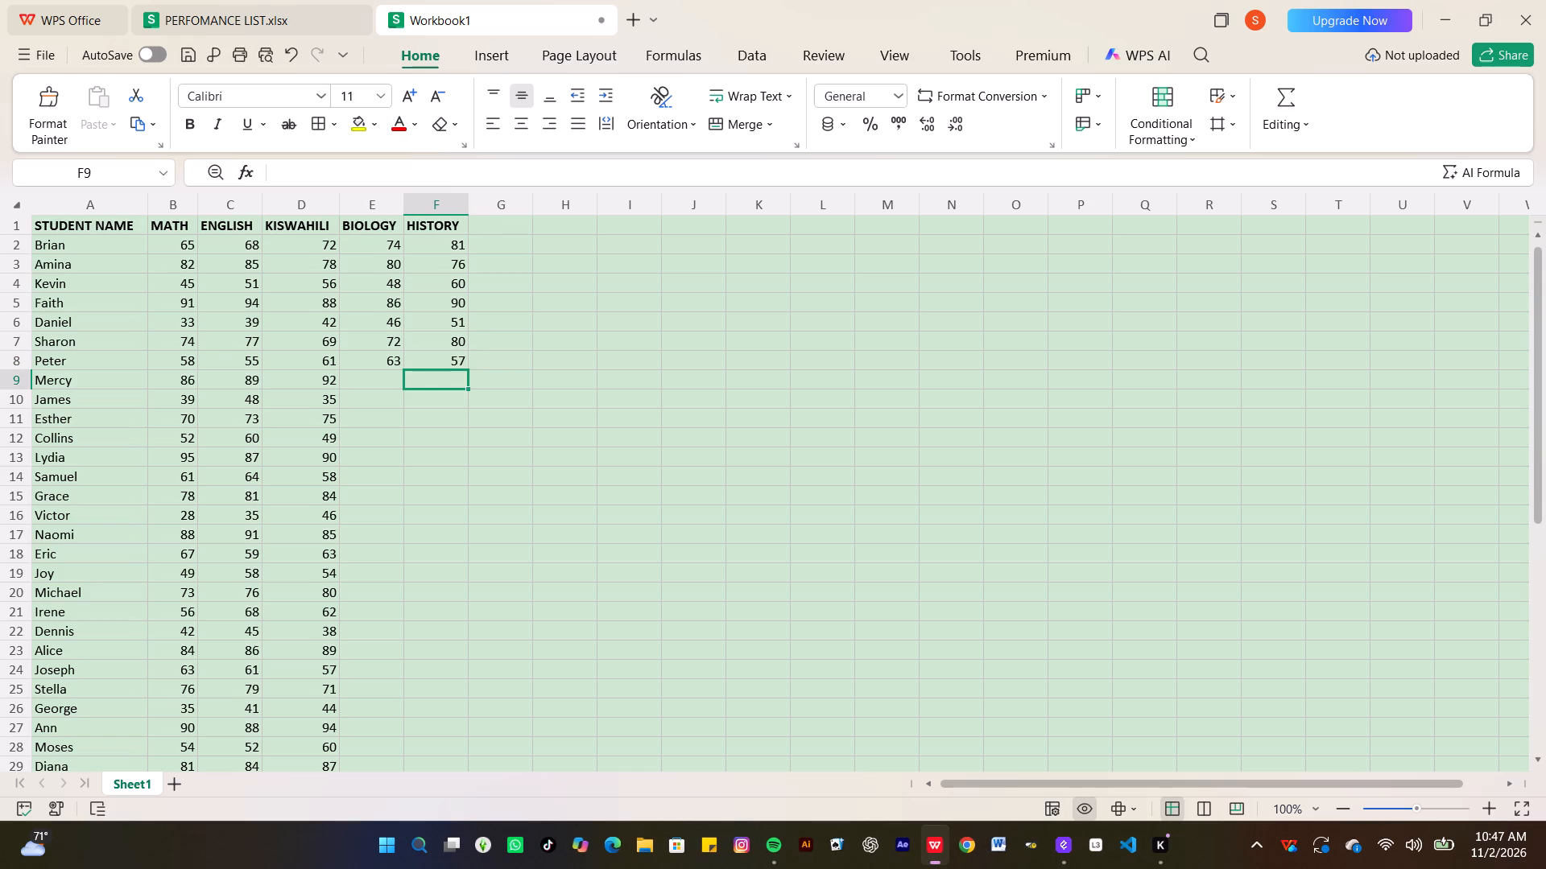
{"action": "key", "text": "8"}
{"action": "key", "text": "4"}
{"action": "key", "text": "Return"}
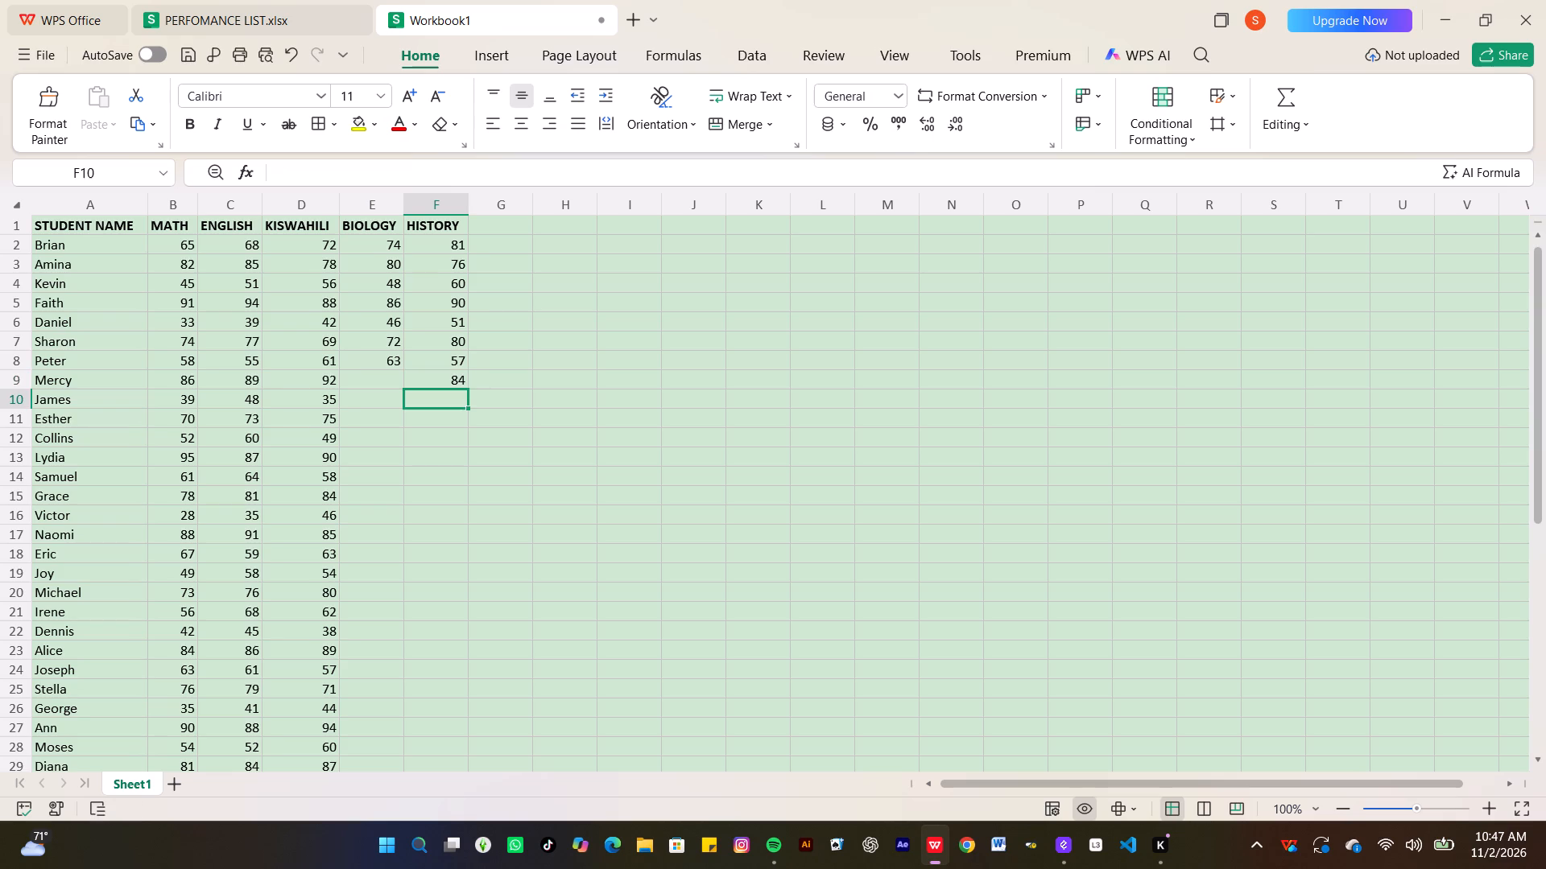
{"action": "key", "text": "Up"}
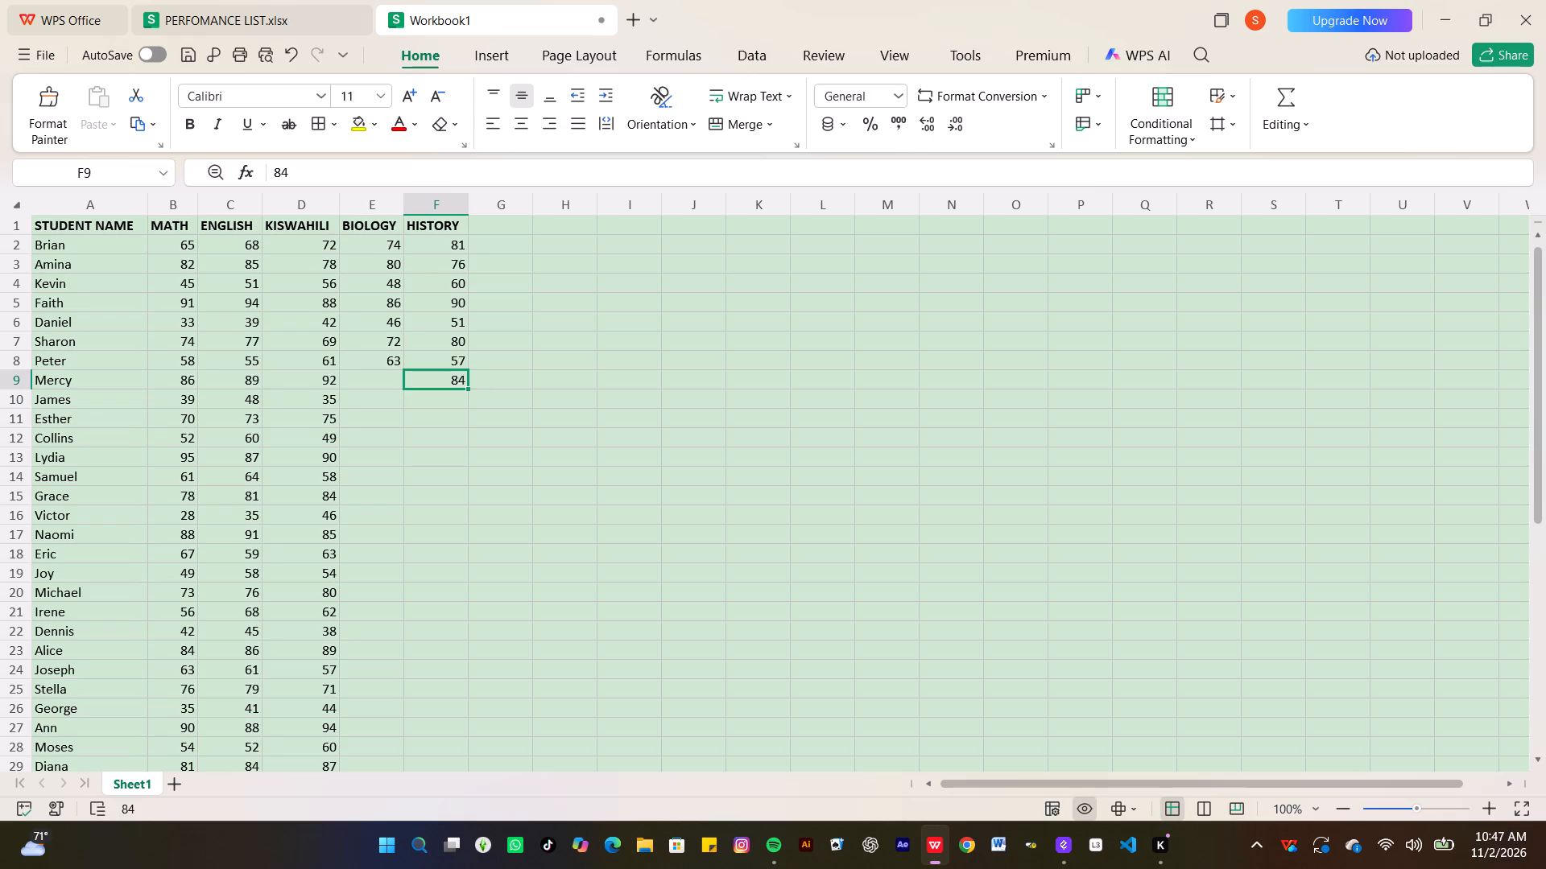
{"action": "key", "text": "Left"}
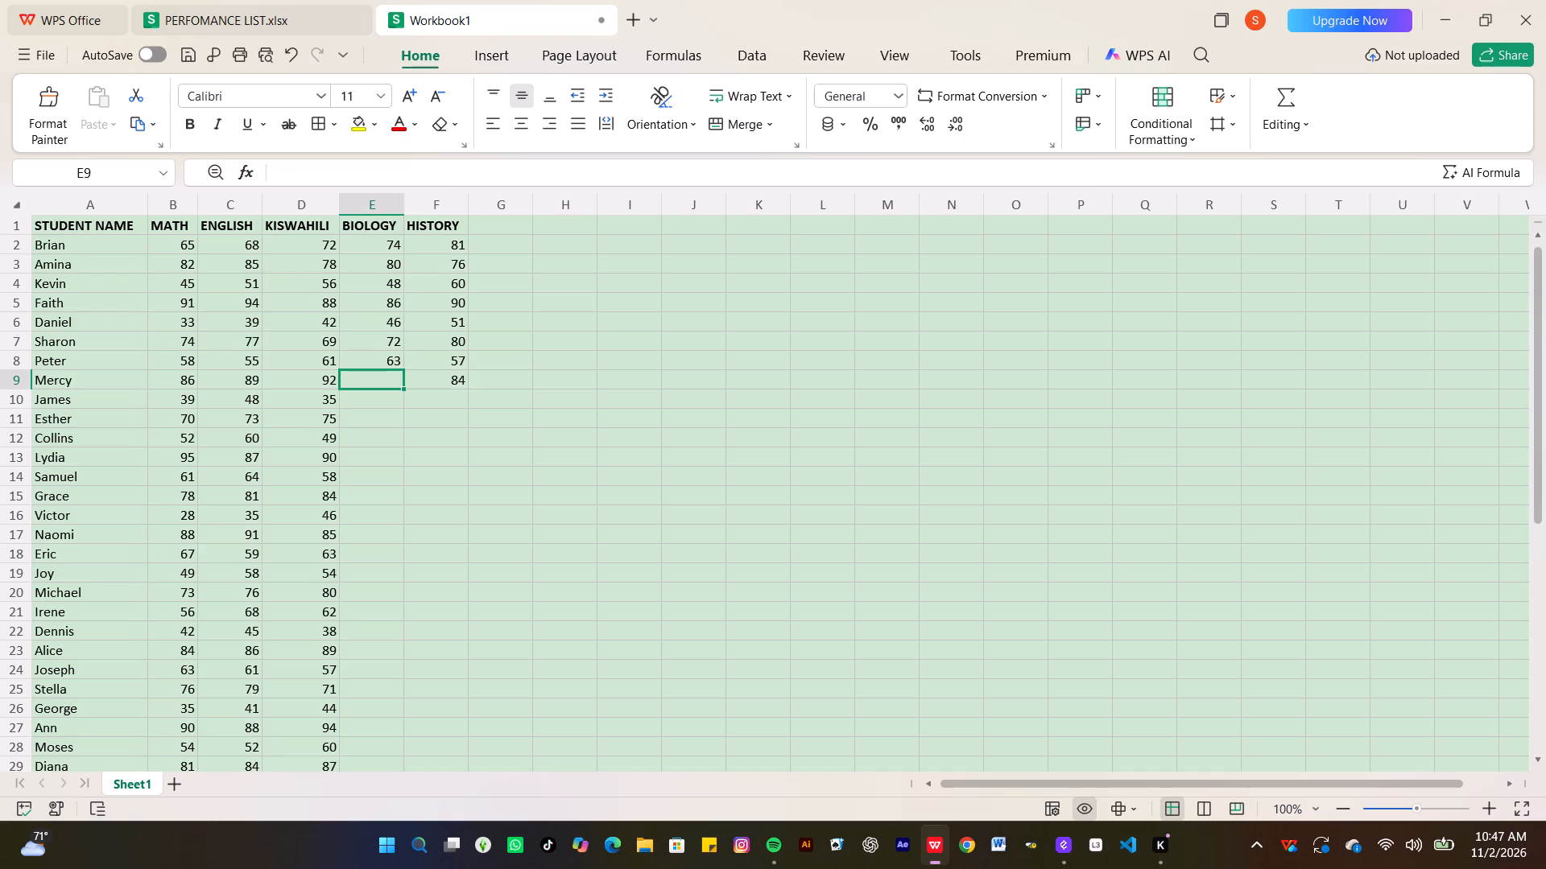
{"action": "key", "text": "9"}
{"action": "key", "text": "1"}
{"action": "key", "text": "Return"}
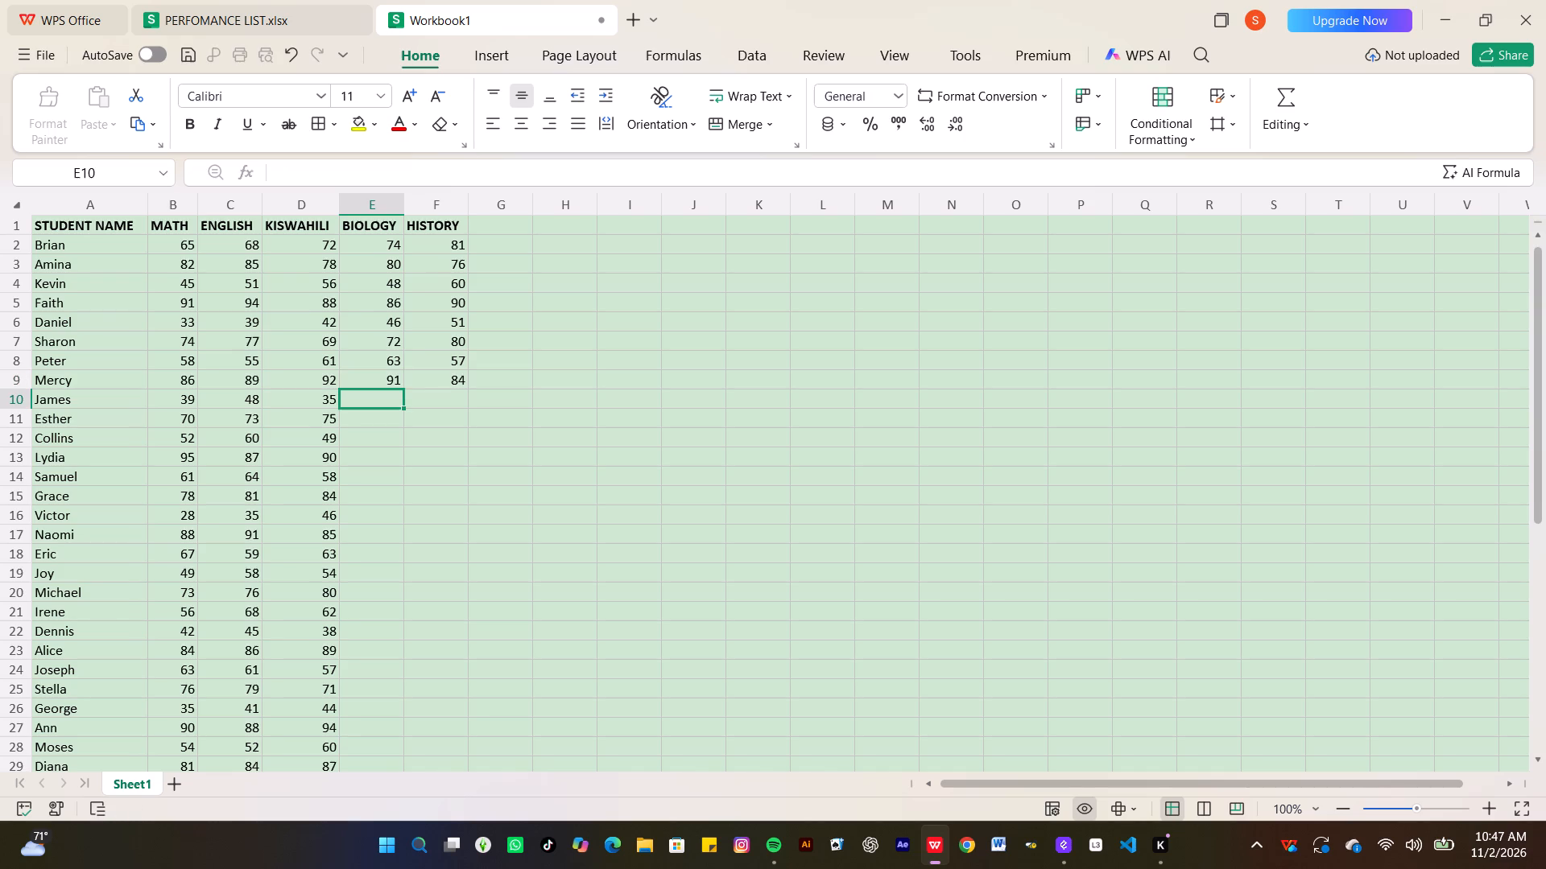
Enter Biology 41 and History 44 for James in row 10, and History 79 and Biology 68 for Esther in row 11.
{"action": "type", "text": "41"}
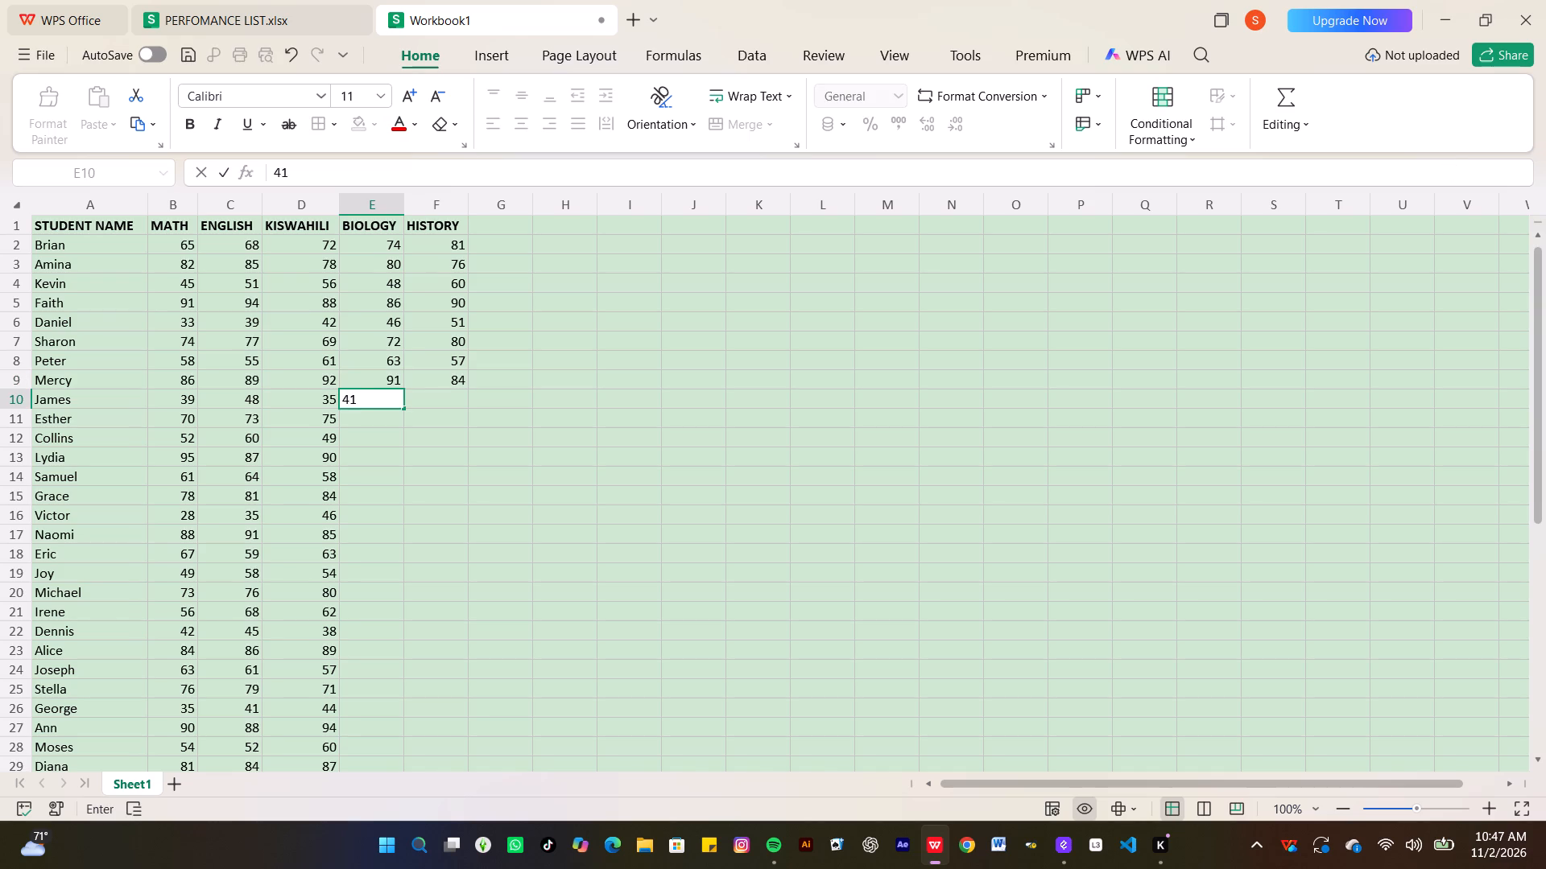
{"action": "key", "text": "Right"}
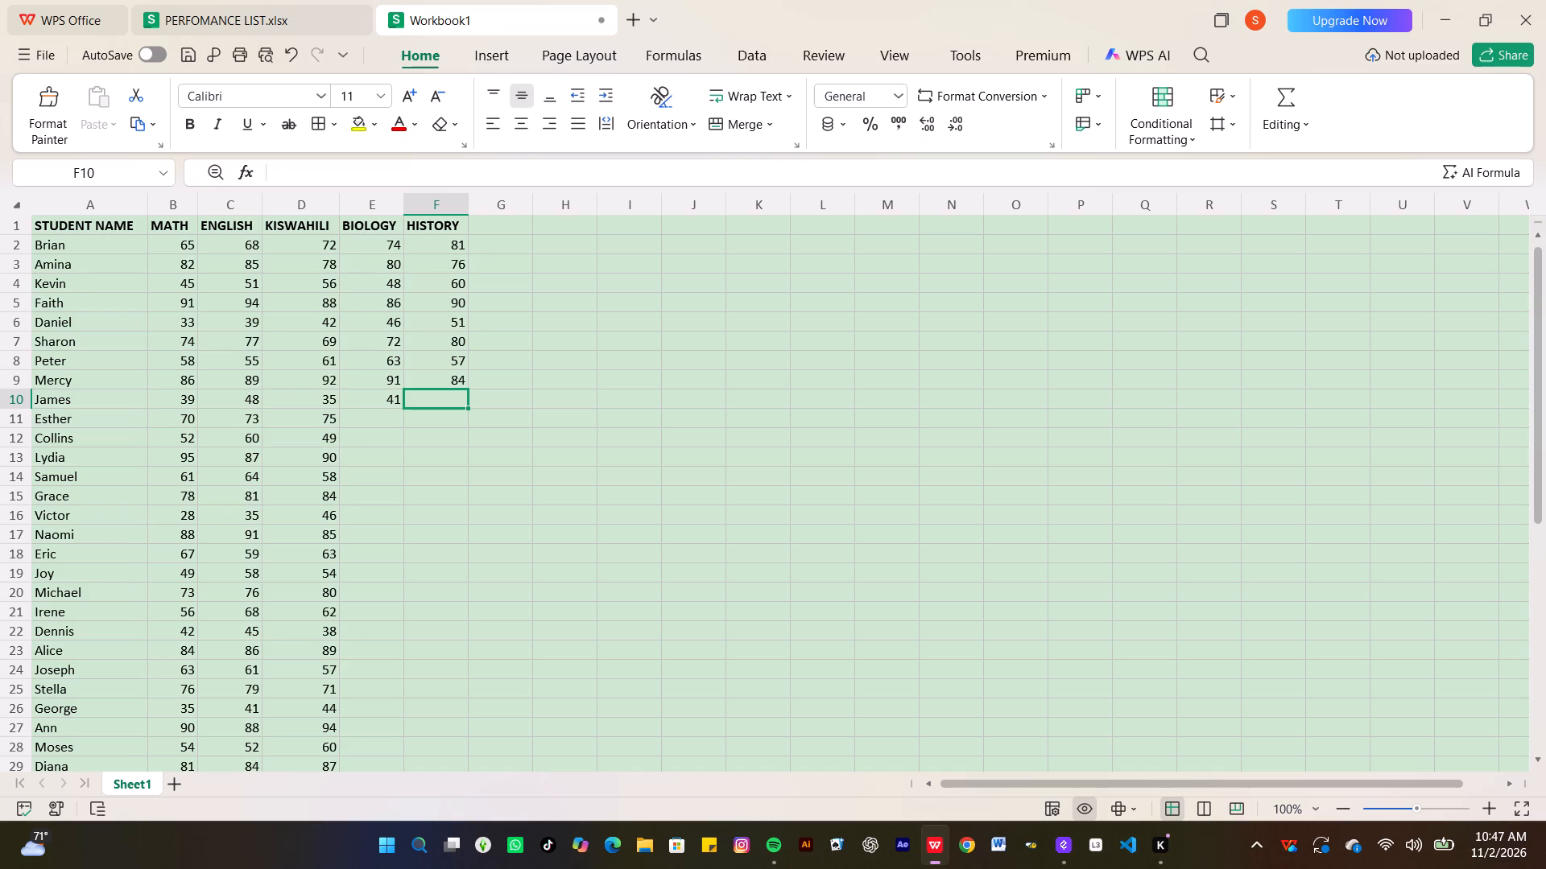
{"action": "type", "text": "44"}
{"action": "key", "text": "Return"}
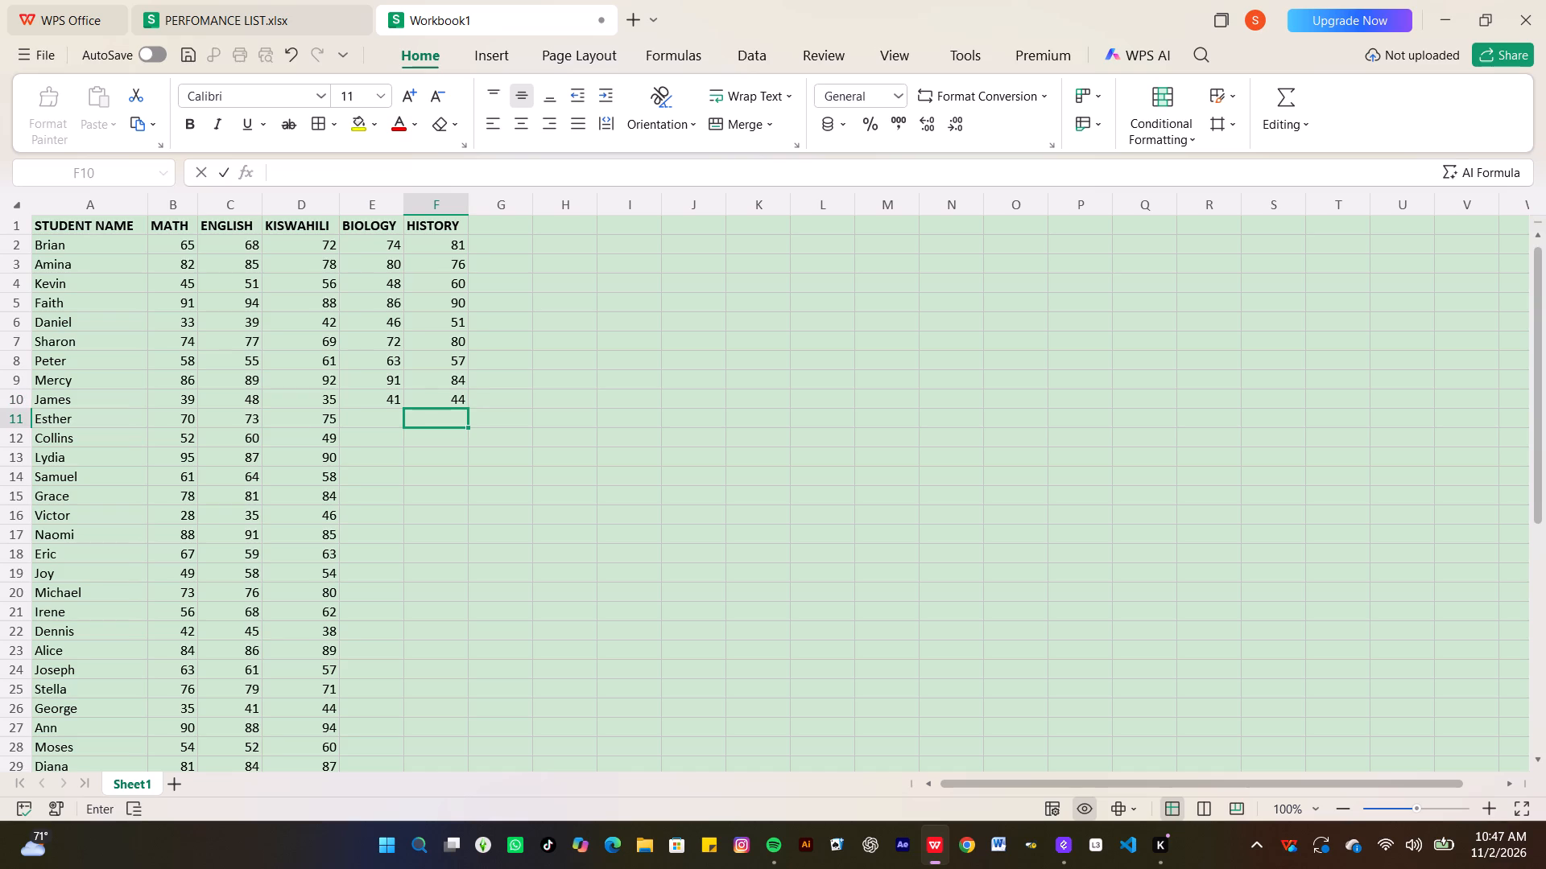
{"action": "type", "text": "79"}
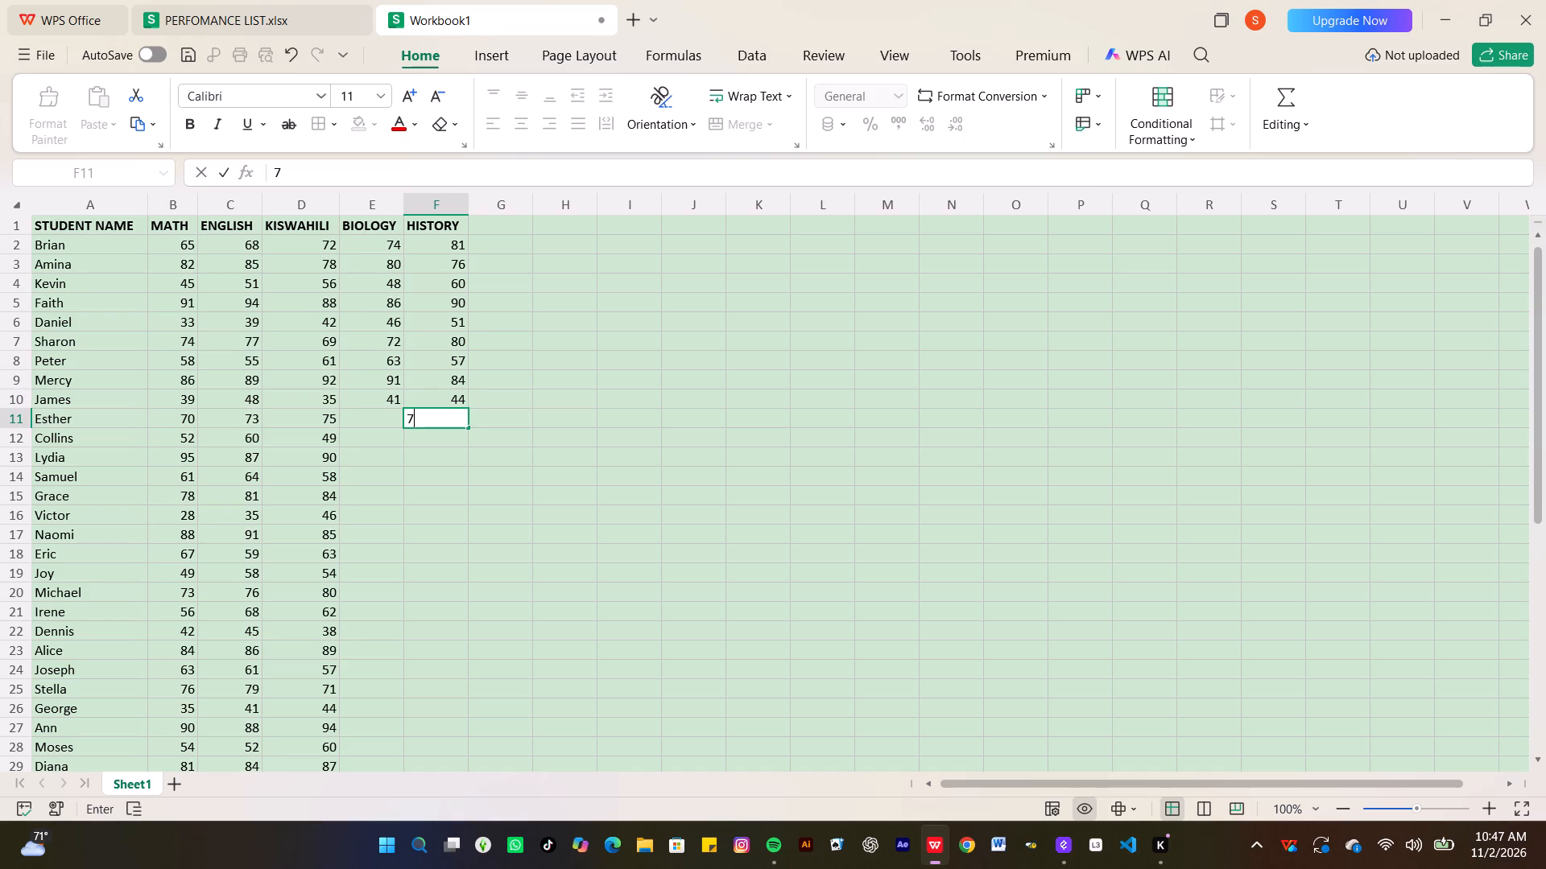
{"action": "key", "text": "Left"}
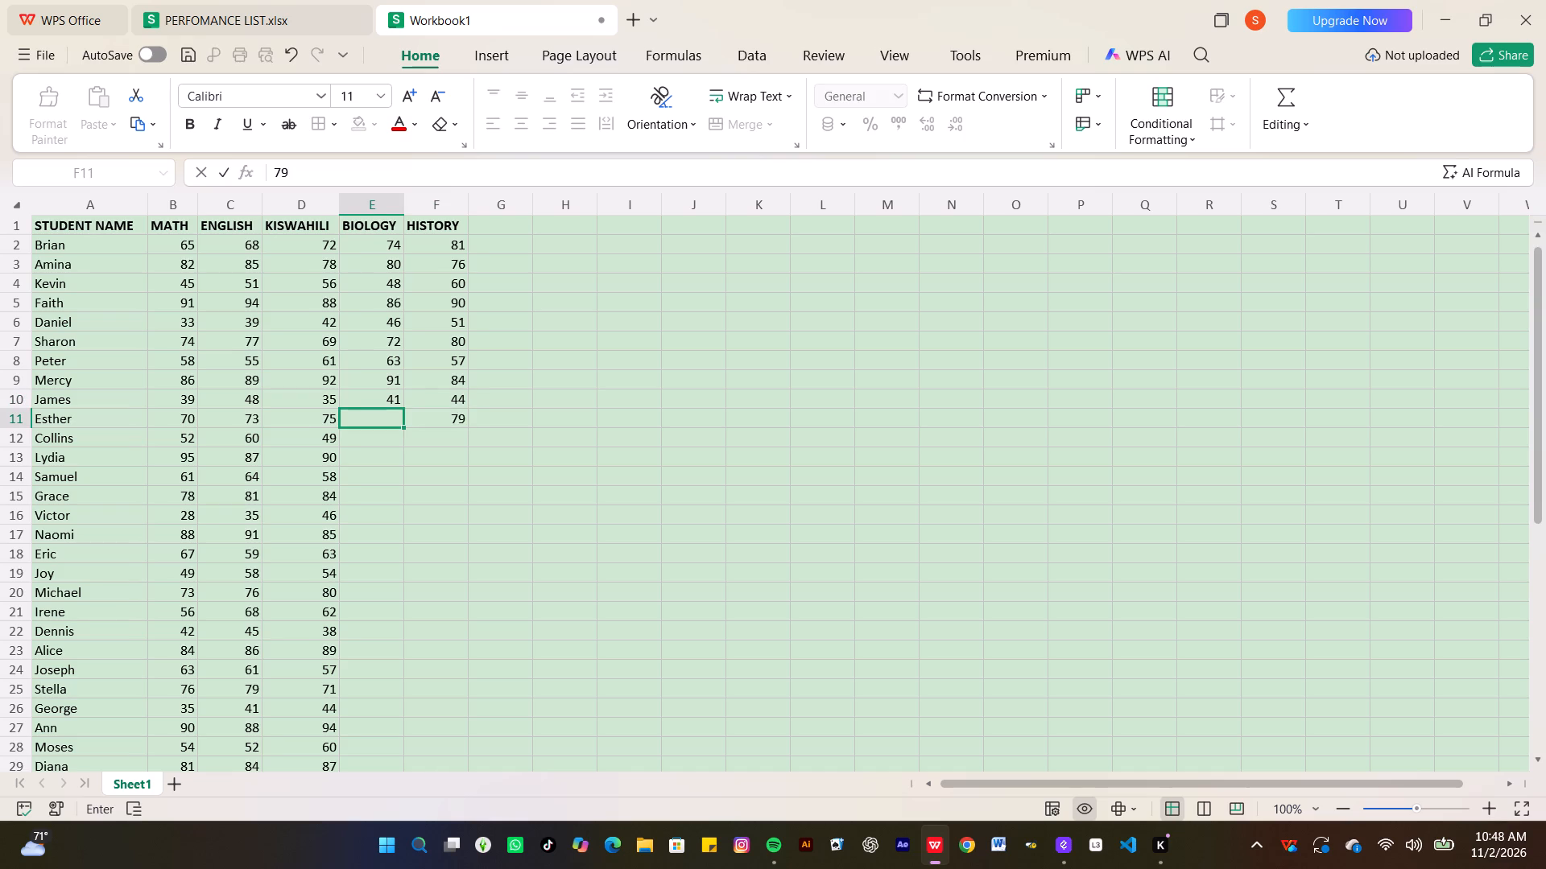
{"action": "type", "text": "68"}
{"action": "key", "text": "Return"}
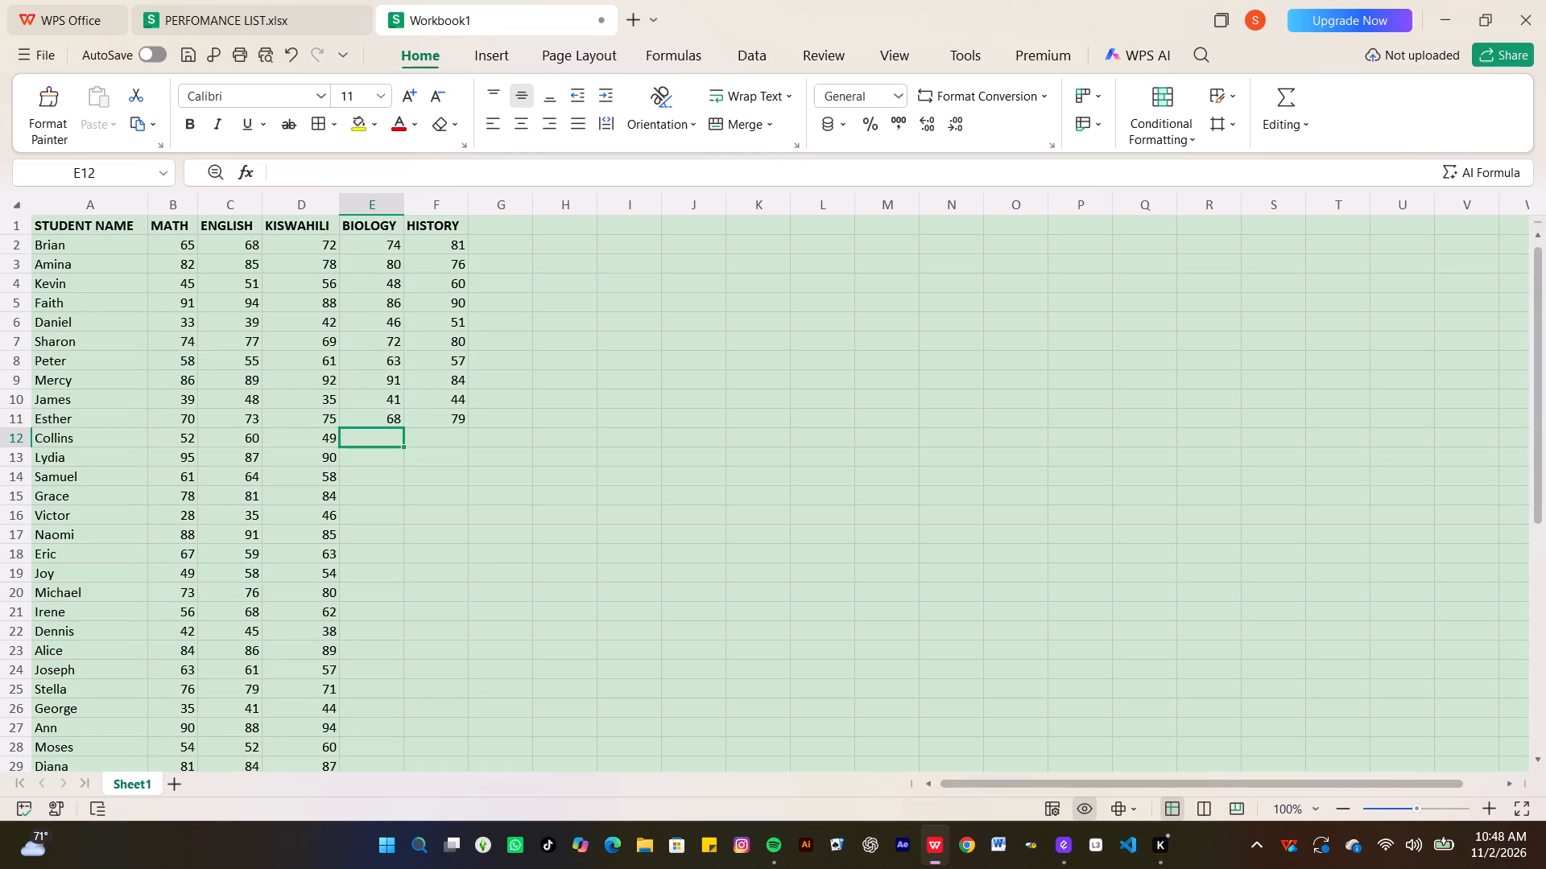
Enter Biology 55 and History 62 for Collins in row 12, and History 96 and Biology 93 for Lydia in row 13.
{"action": "type", "text": "55"}
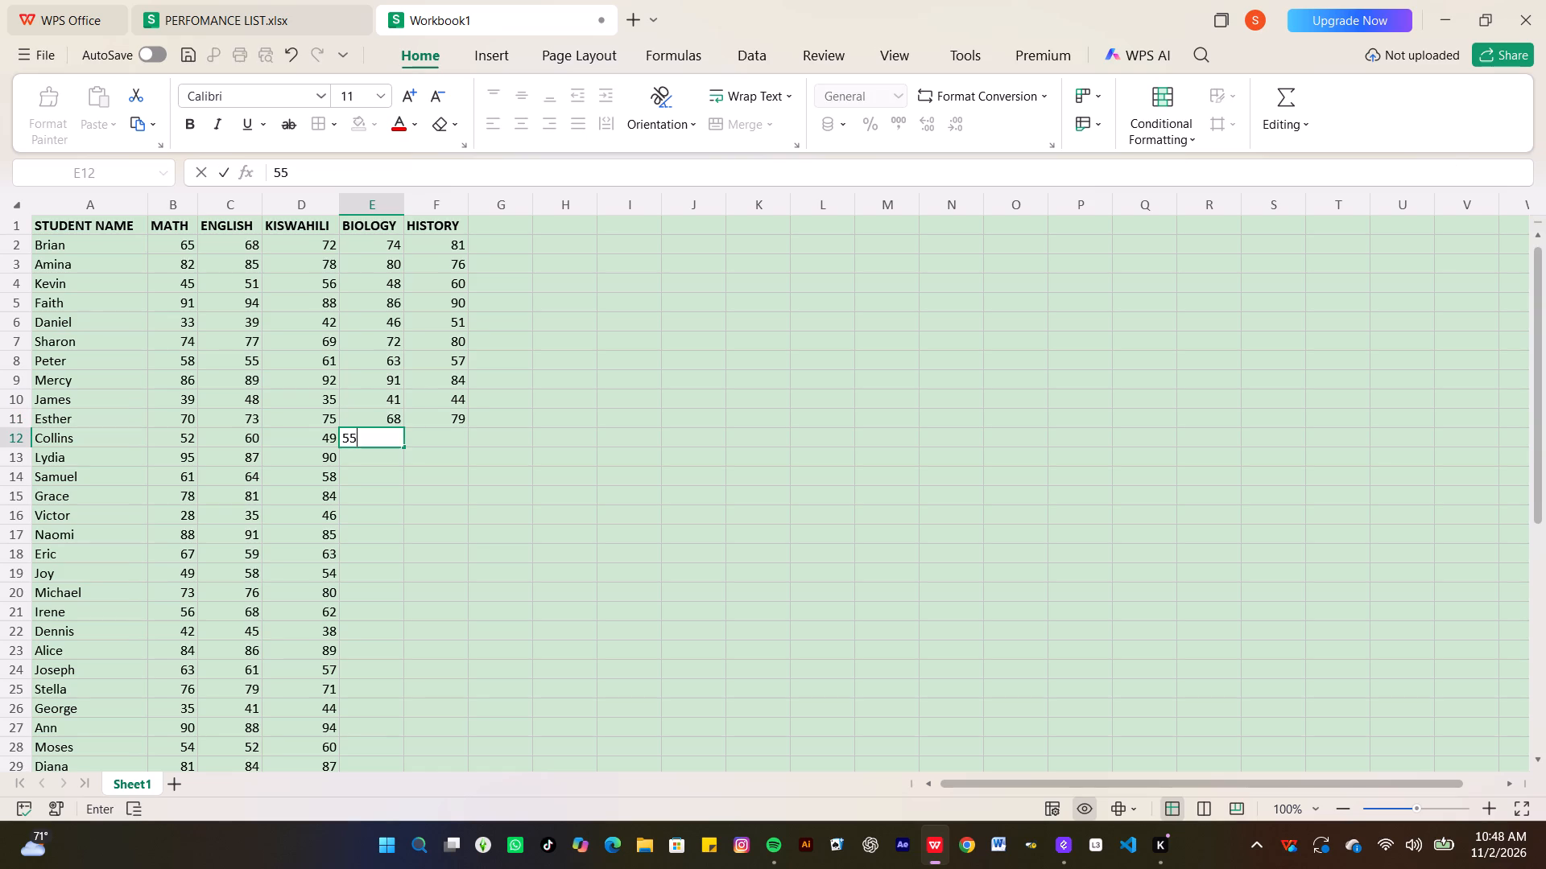
{"action": "key", "text": "Right"}
{"action": "key", "text": "6"}
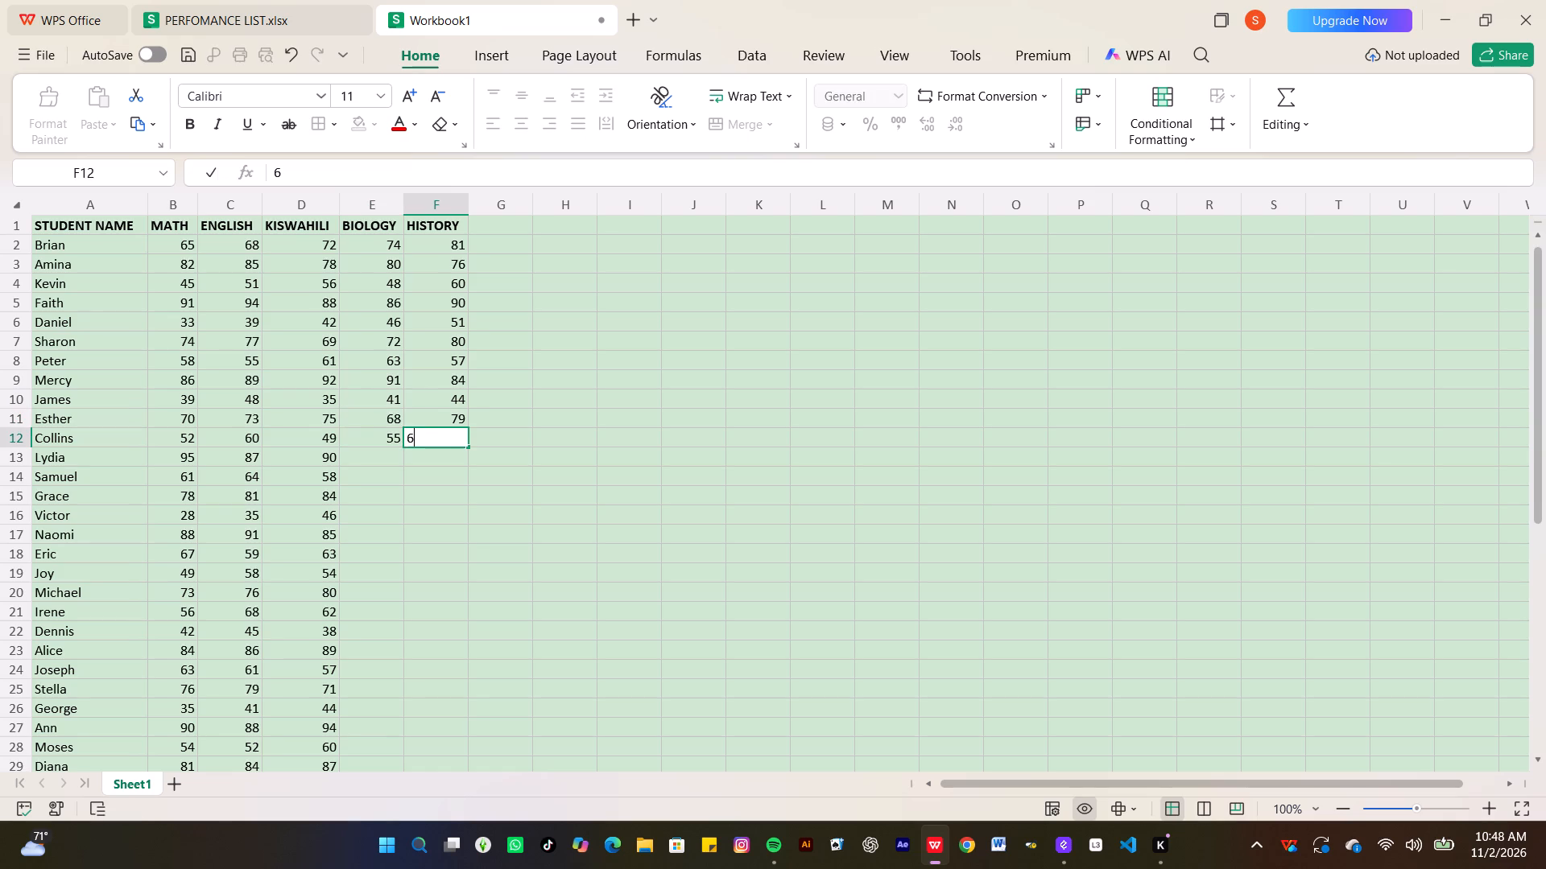
{"action": "key", "text": "2"}
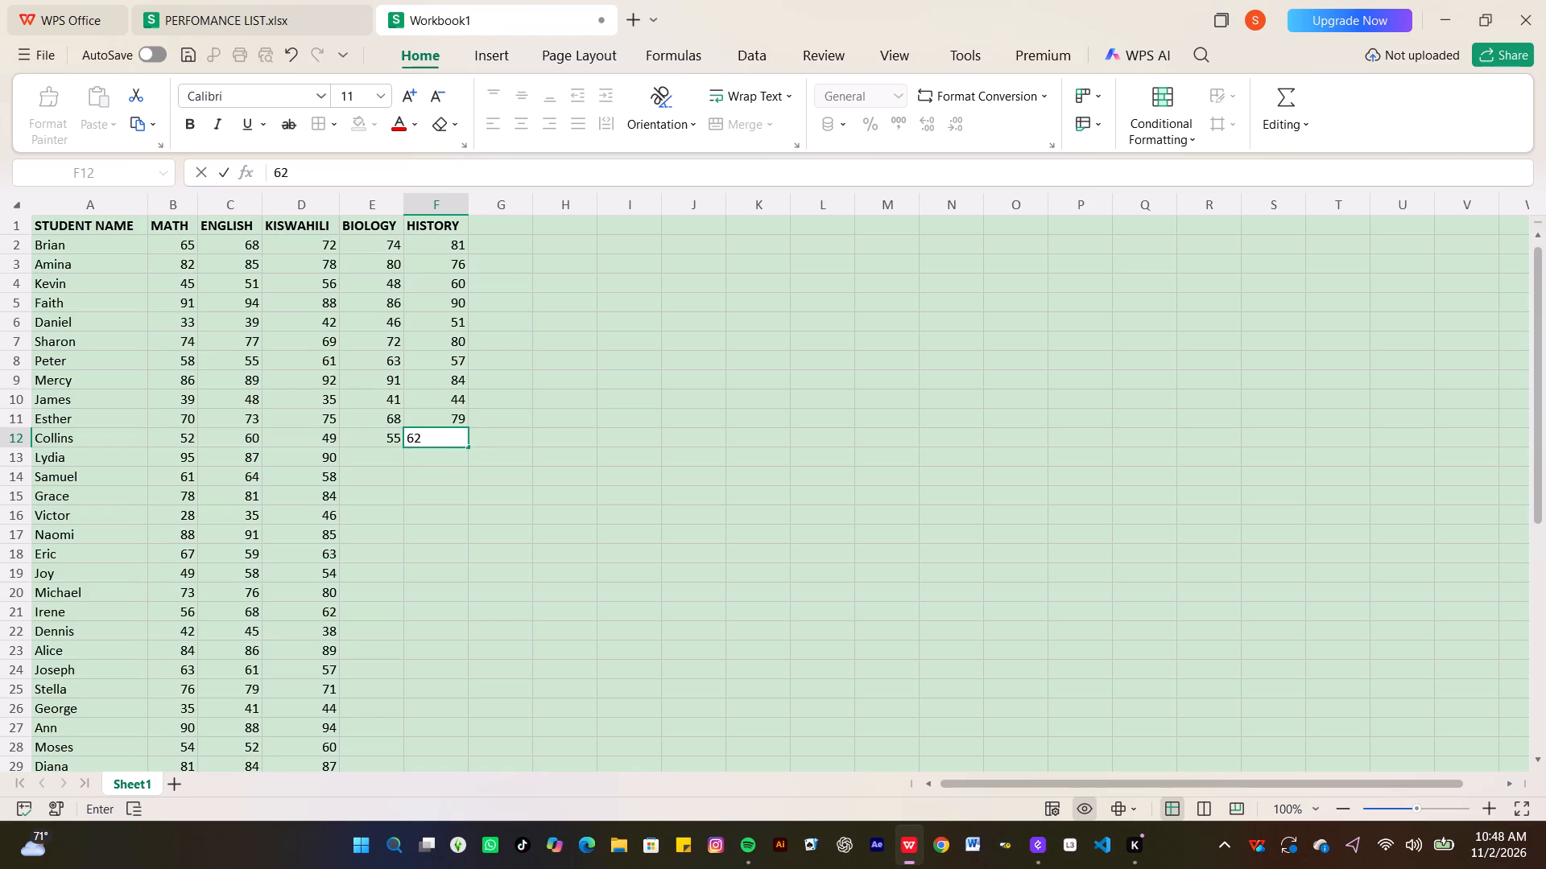
{"action": "key", "text": "Return"}
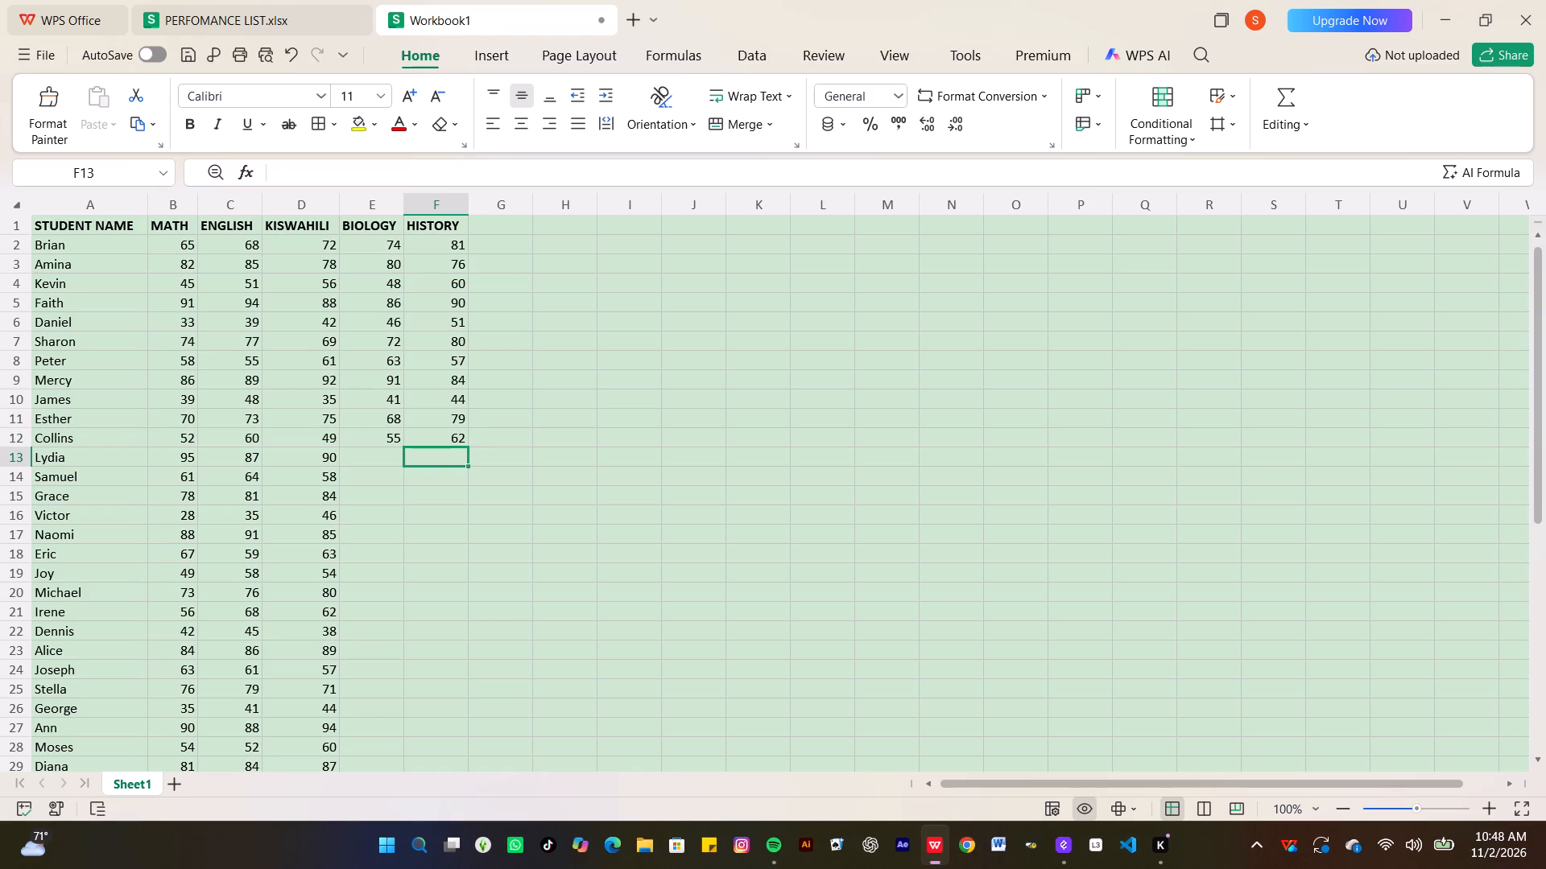
{"action": "key", "text": "9"}
{"action": "key", "text": "6"}
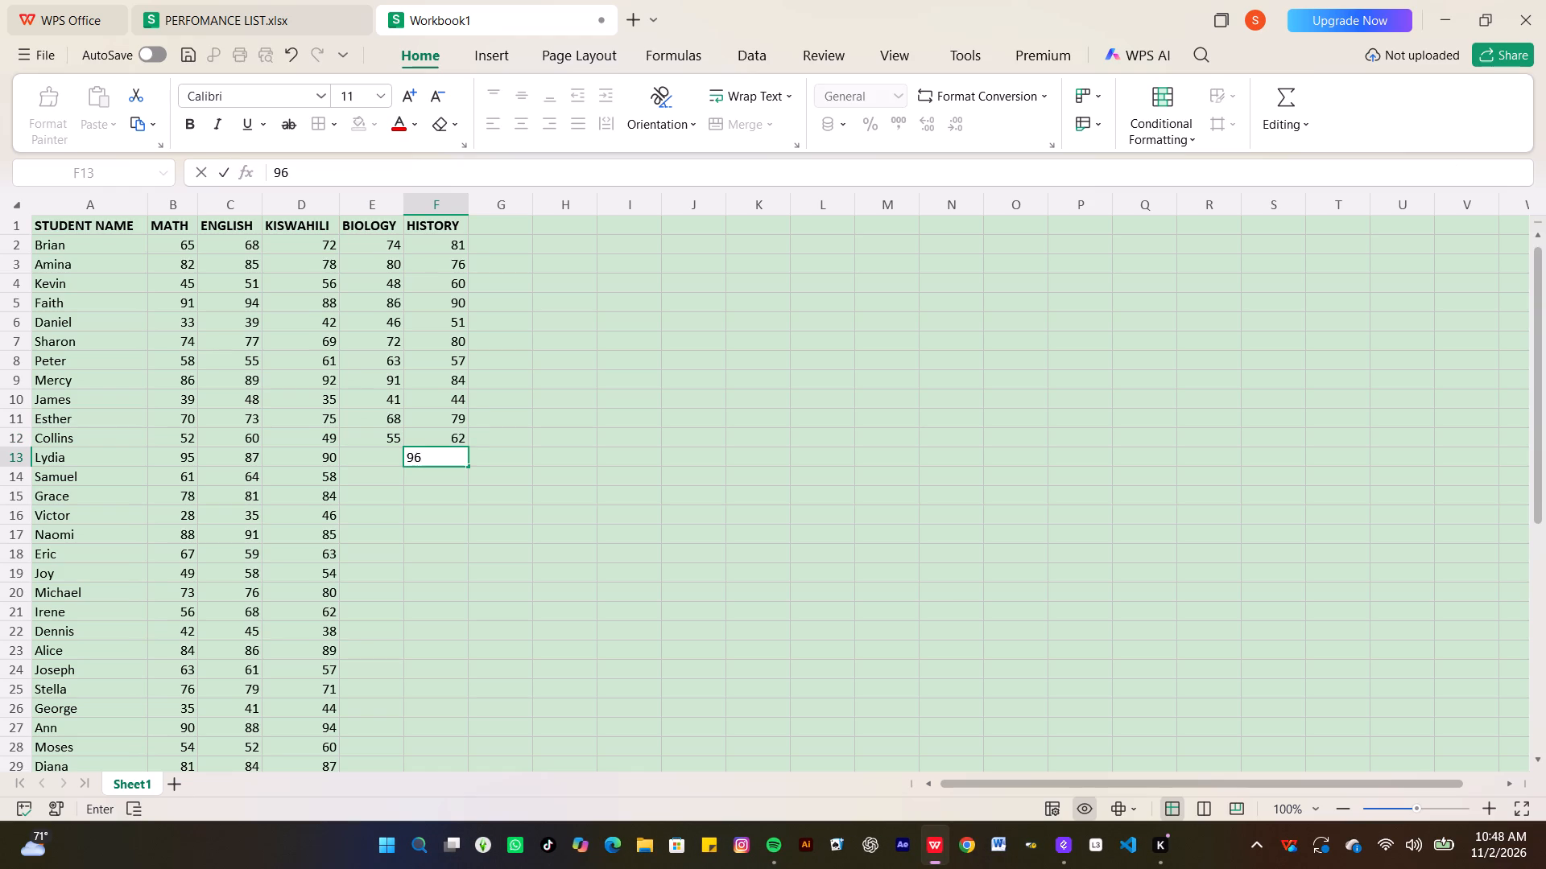
{"action": "key", "text": "Left"}
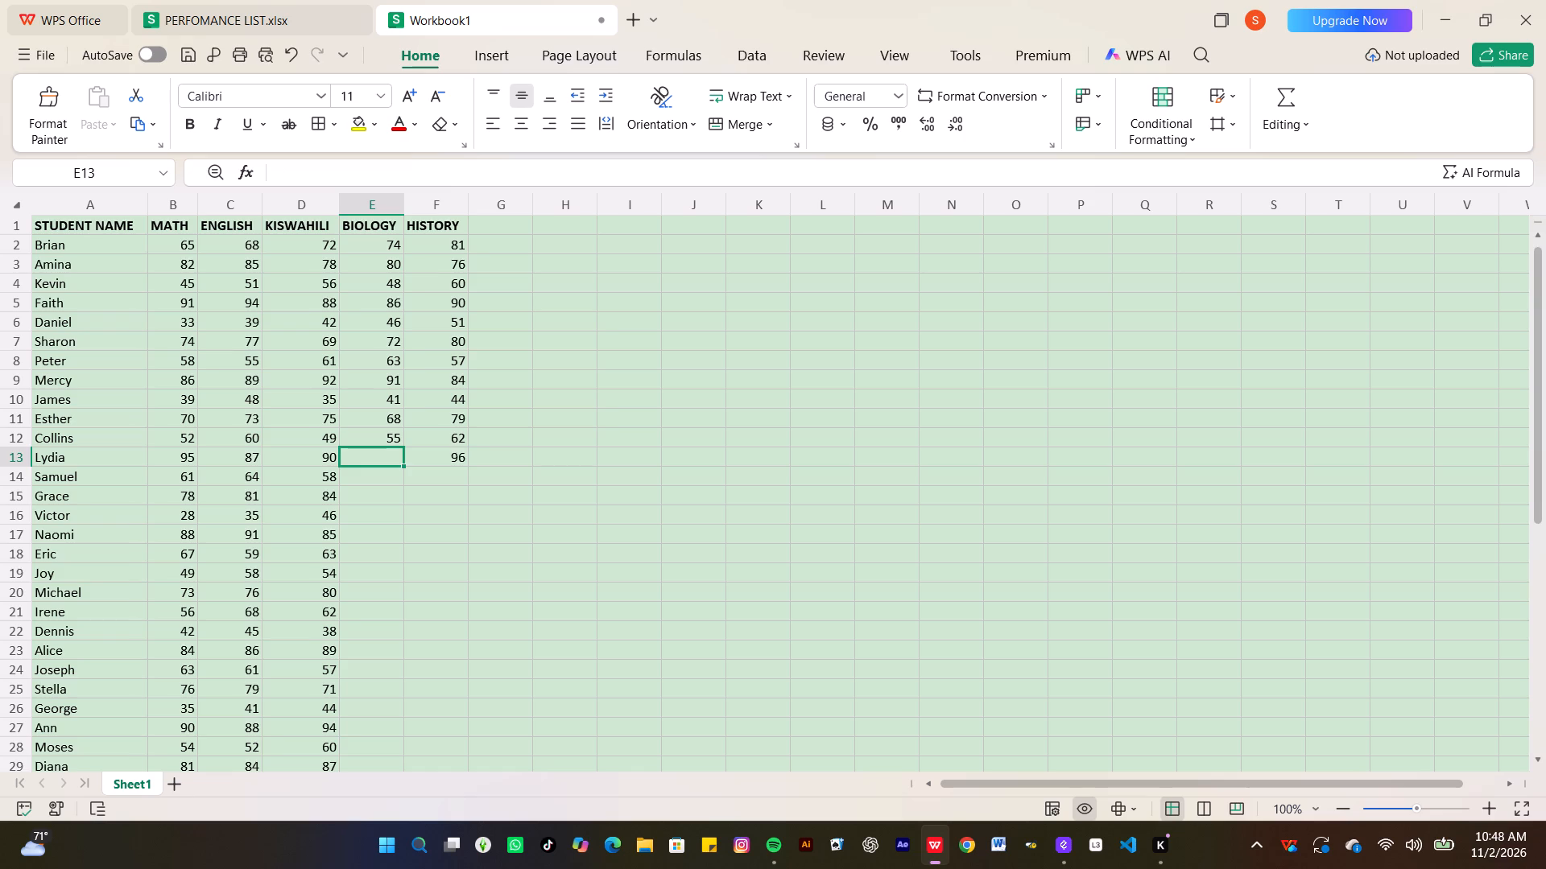
{"action": "key", "text": "9"}
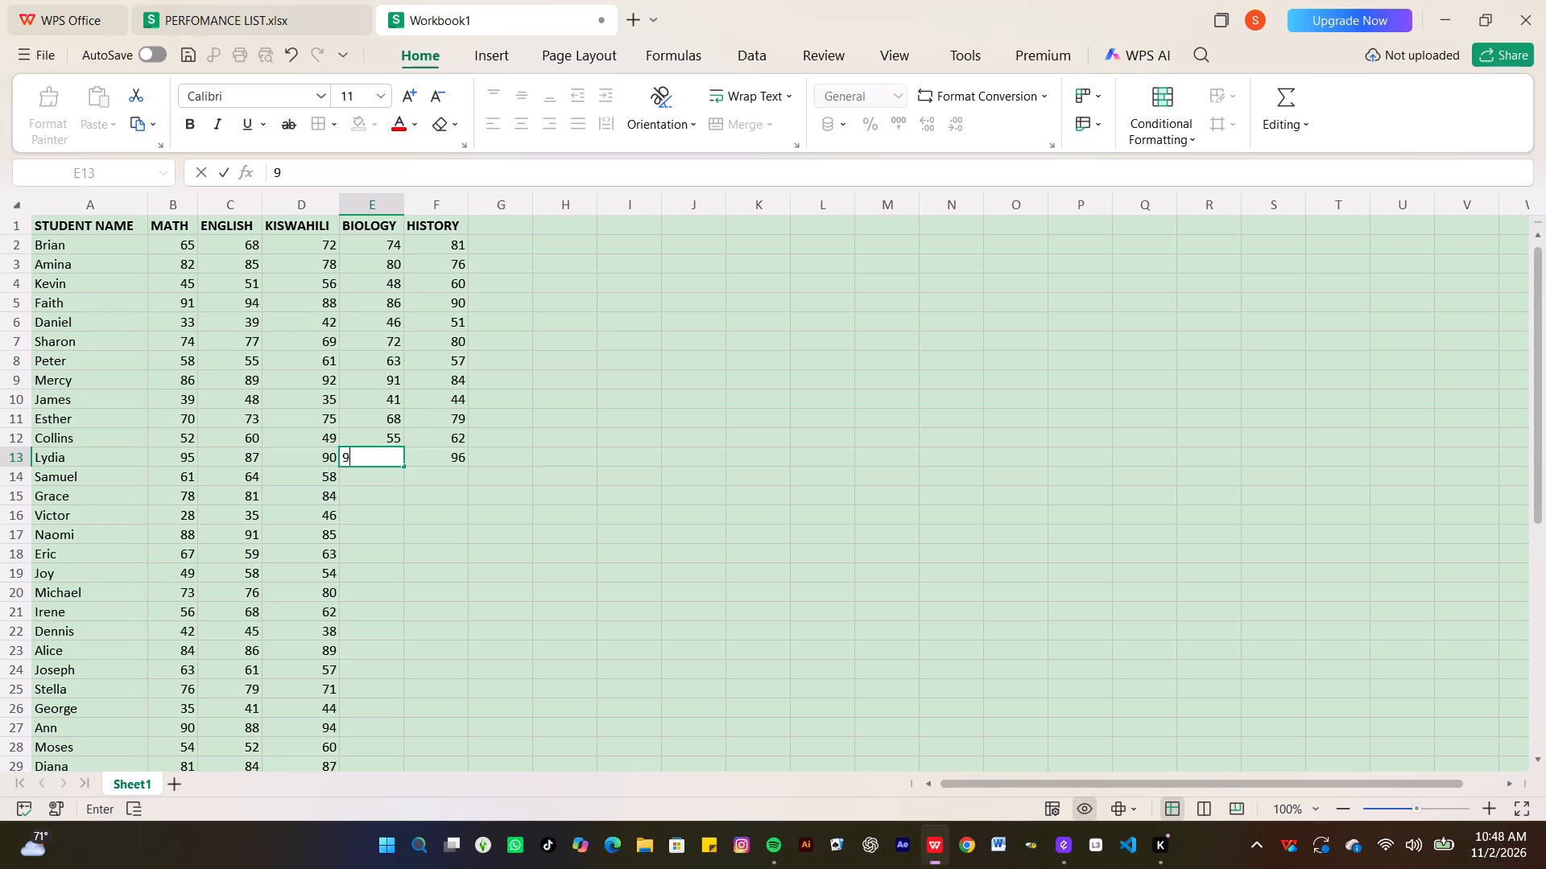
{"action": "key", "text": "3"}
{"action": "key", "text": "Return"}
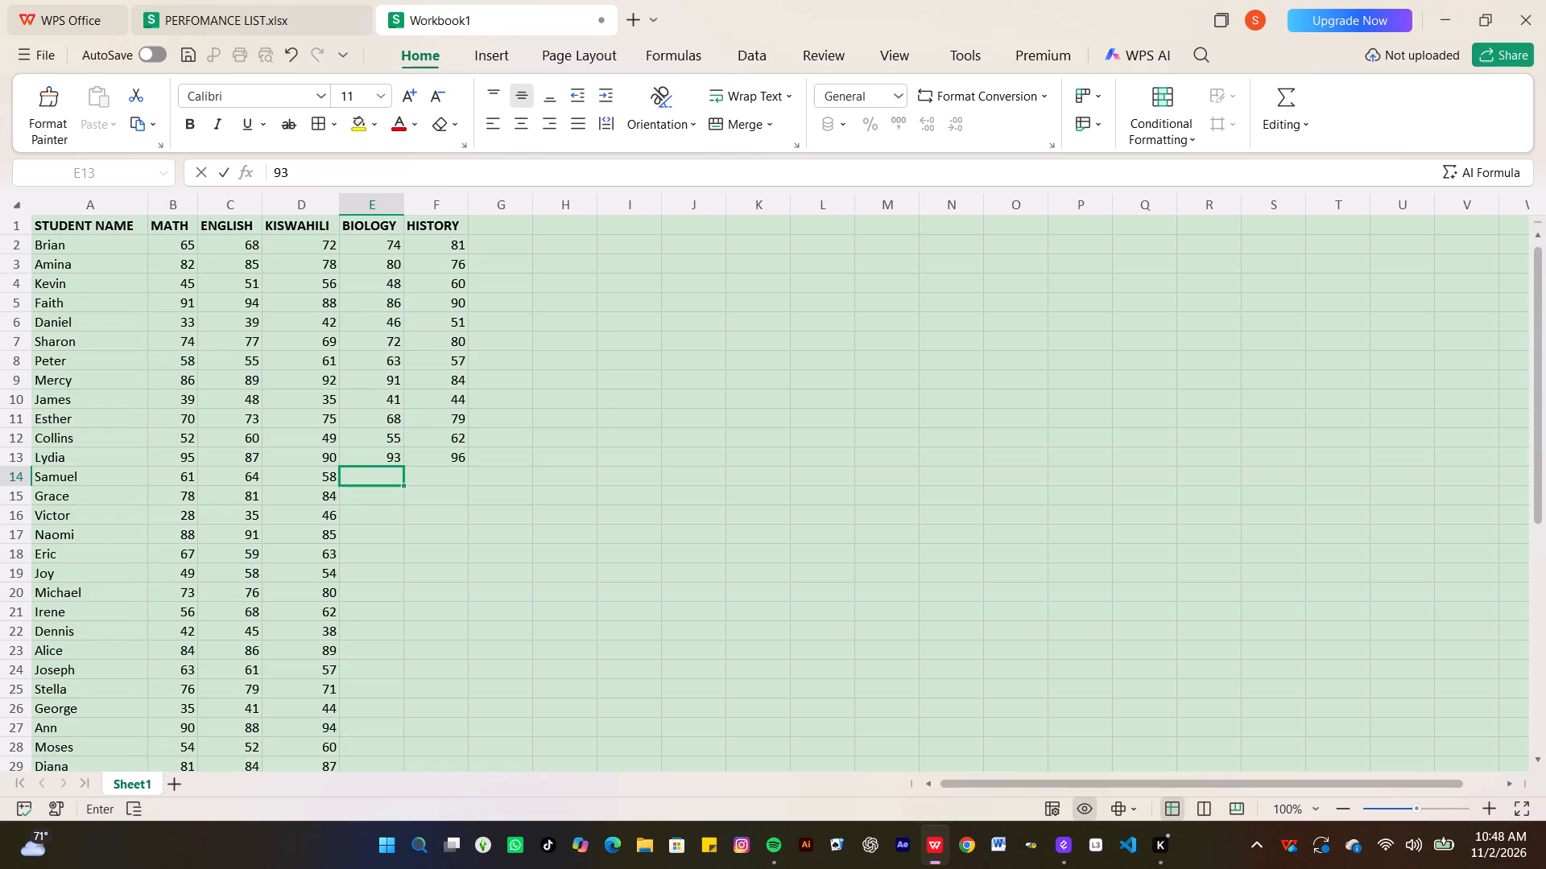
Enter Biology 59 for Samuel in row 14 and 77 for Grace in row 15, and their History marks 66 and 85.
{"action": "key", "text": "5"}
{"action": "key", "text": "9"}
{"action": "key", "text": "Return"}
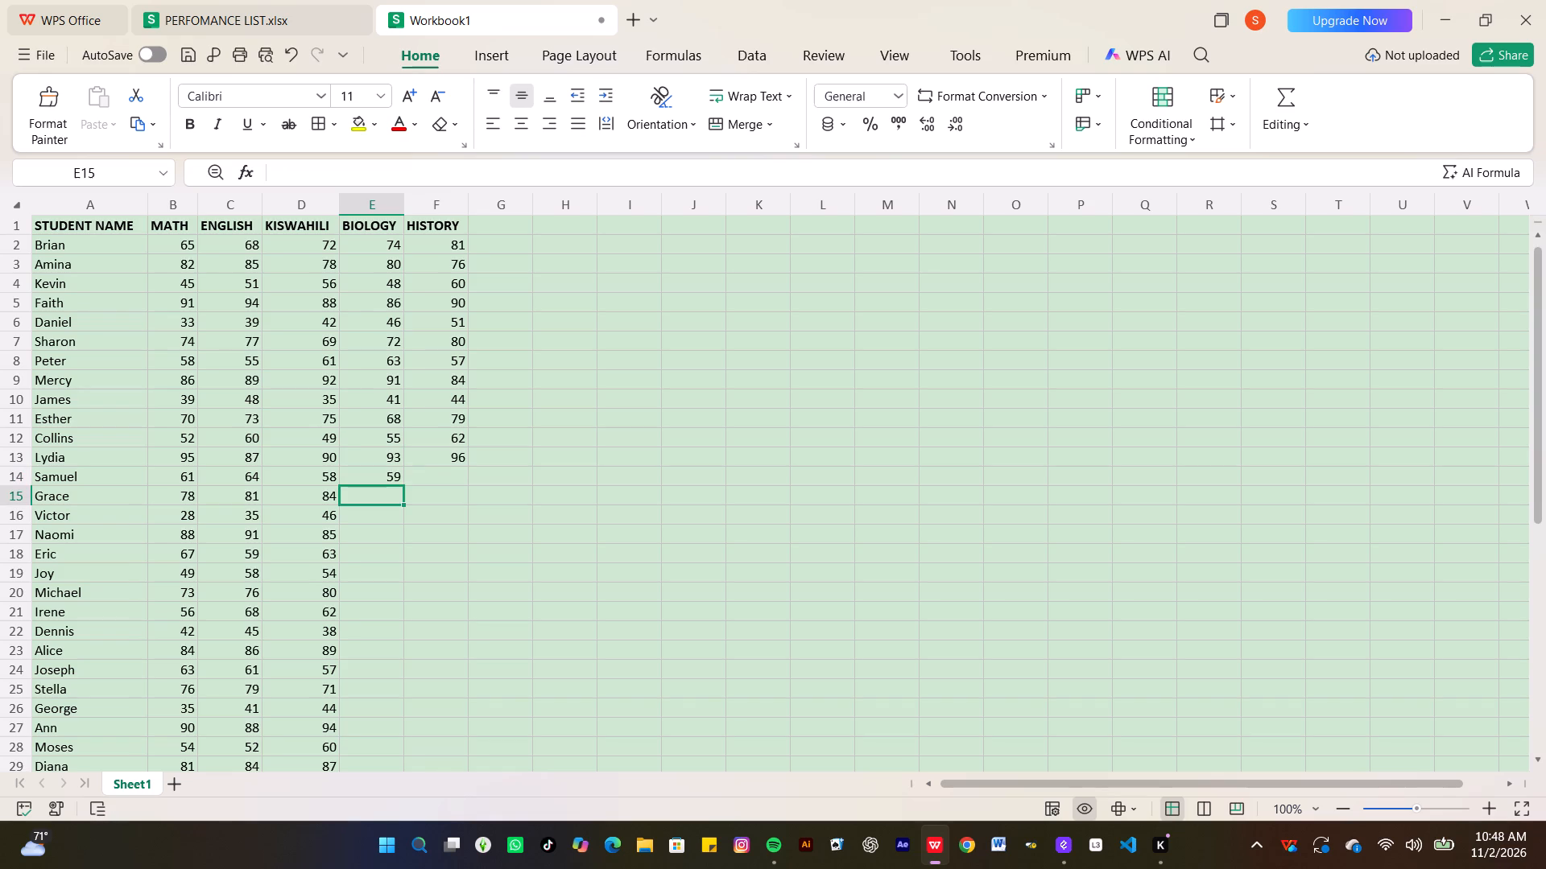
{"action": "type", "text": "77"}
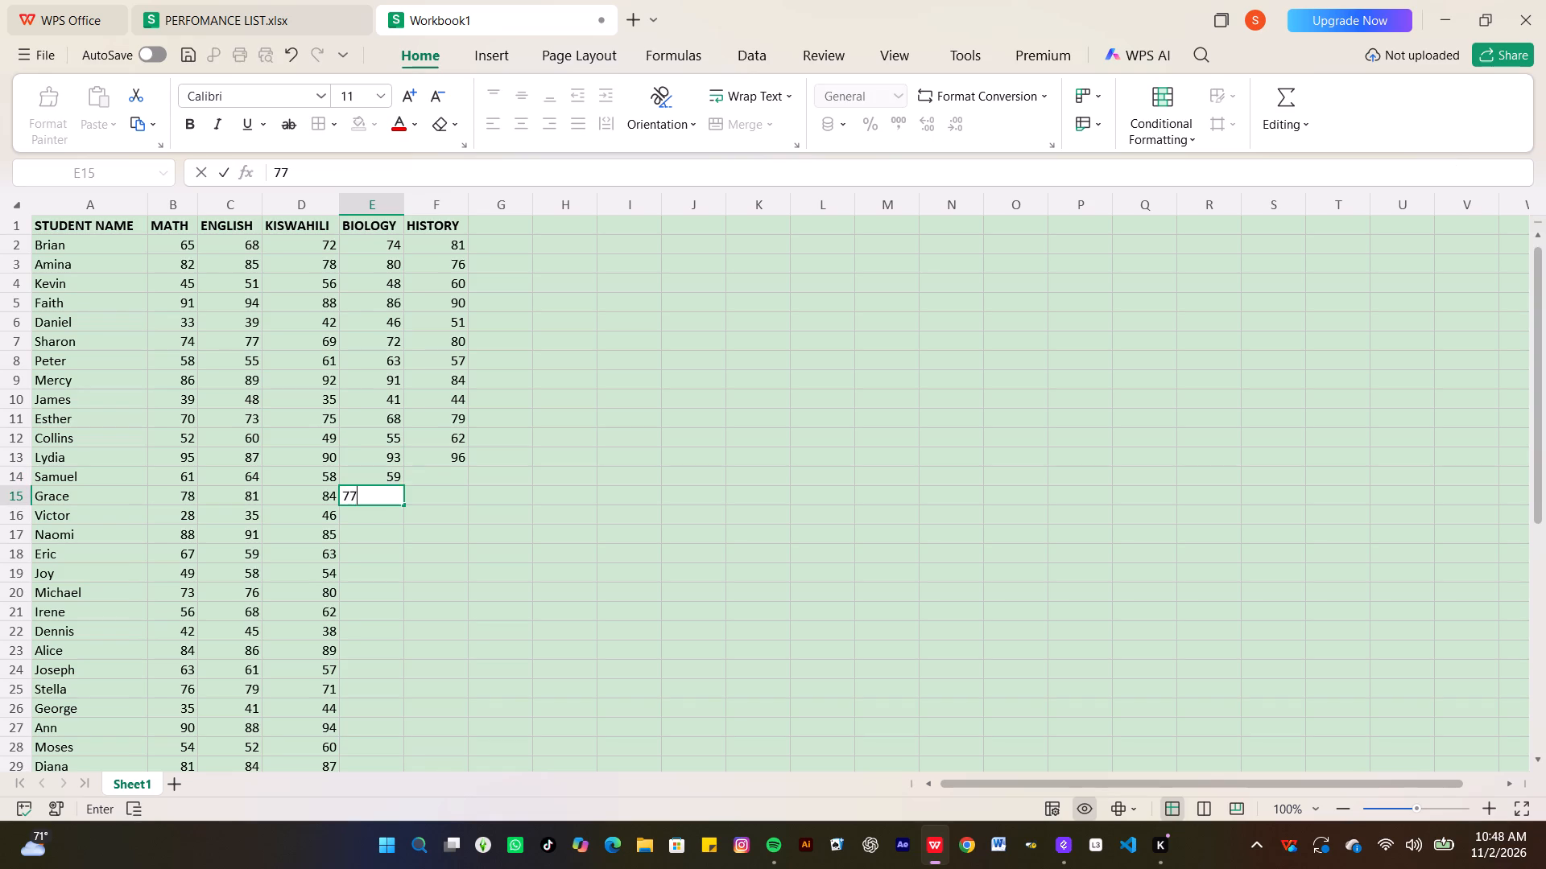
{"action": "key", "text": "Right"}
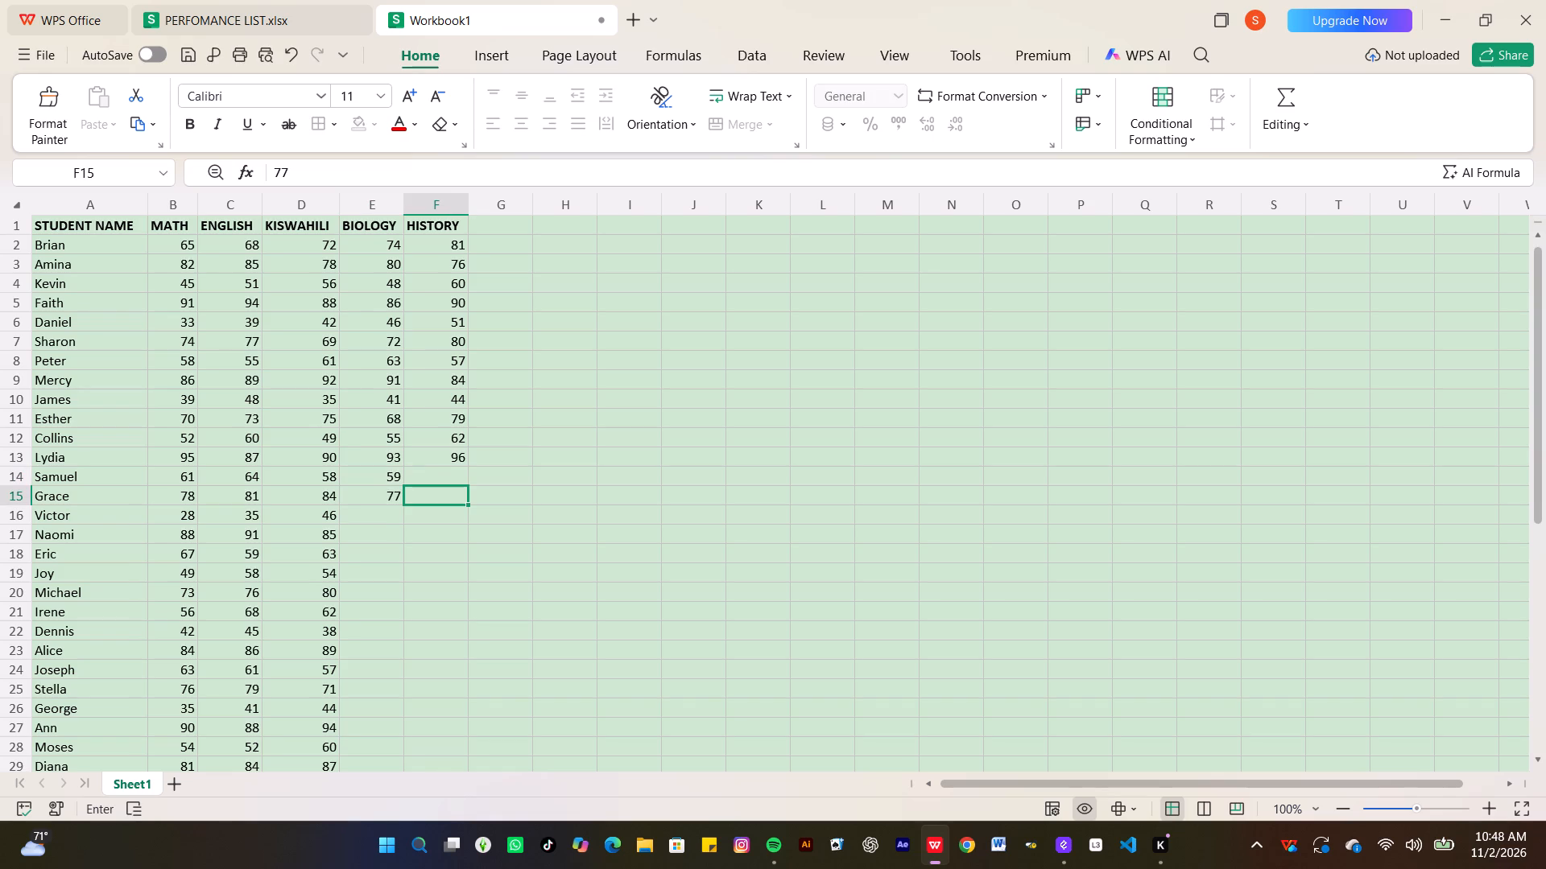
{"action": "key", "text": "Up"}
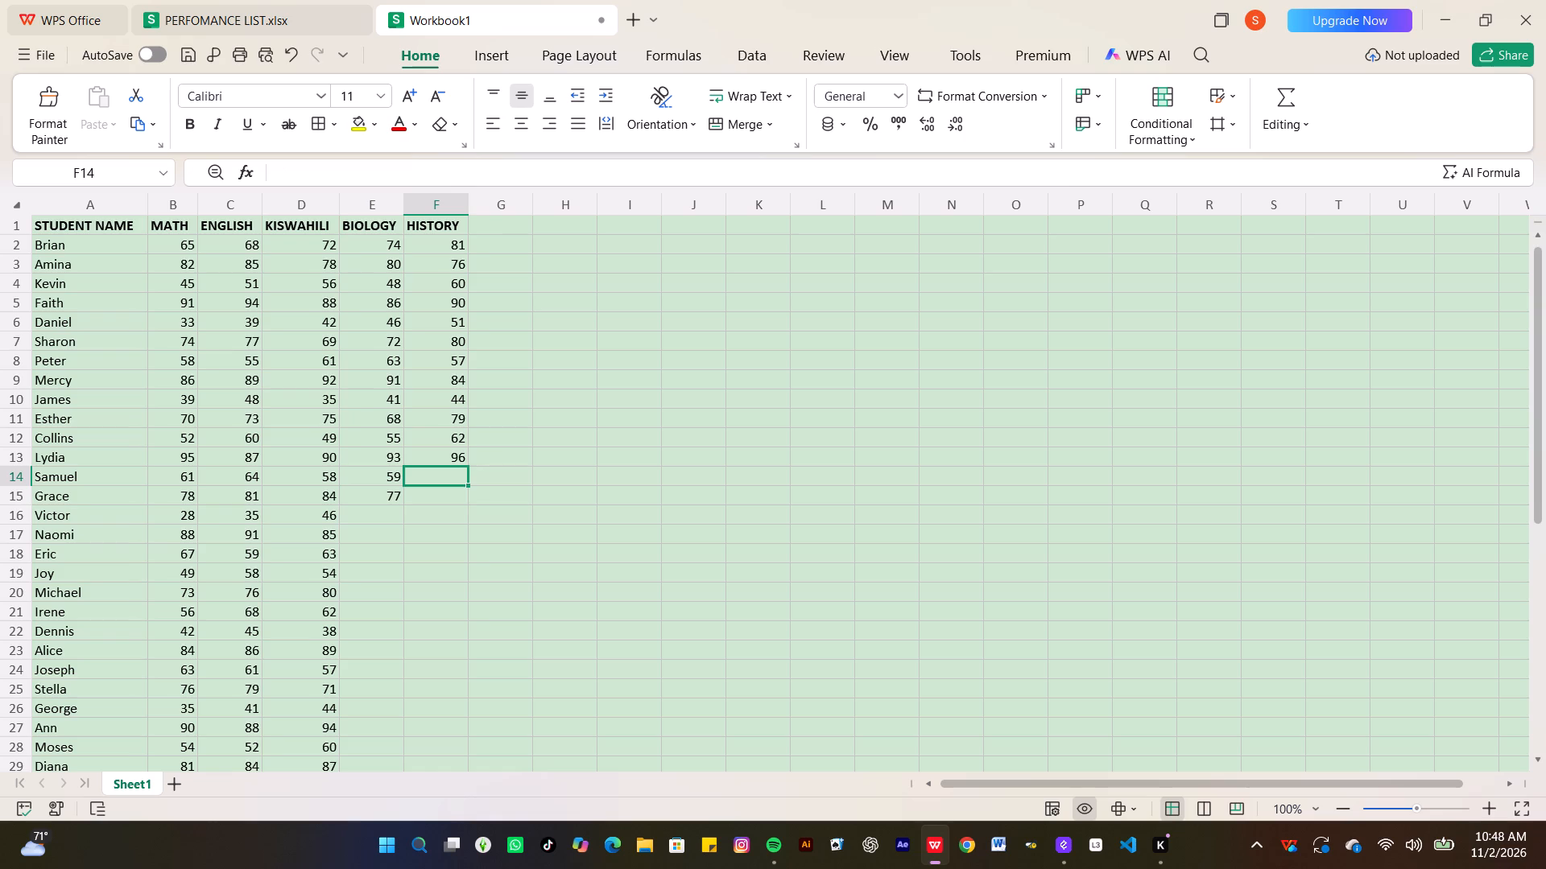
{"action": "type", "text": "66"}
{"action": "key", "text": "Return"}
{"action": "type", "text": "85"}
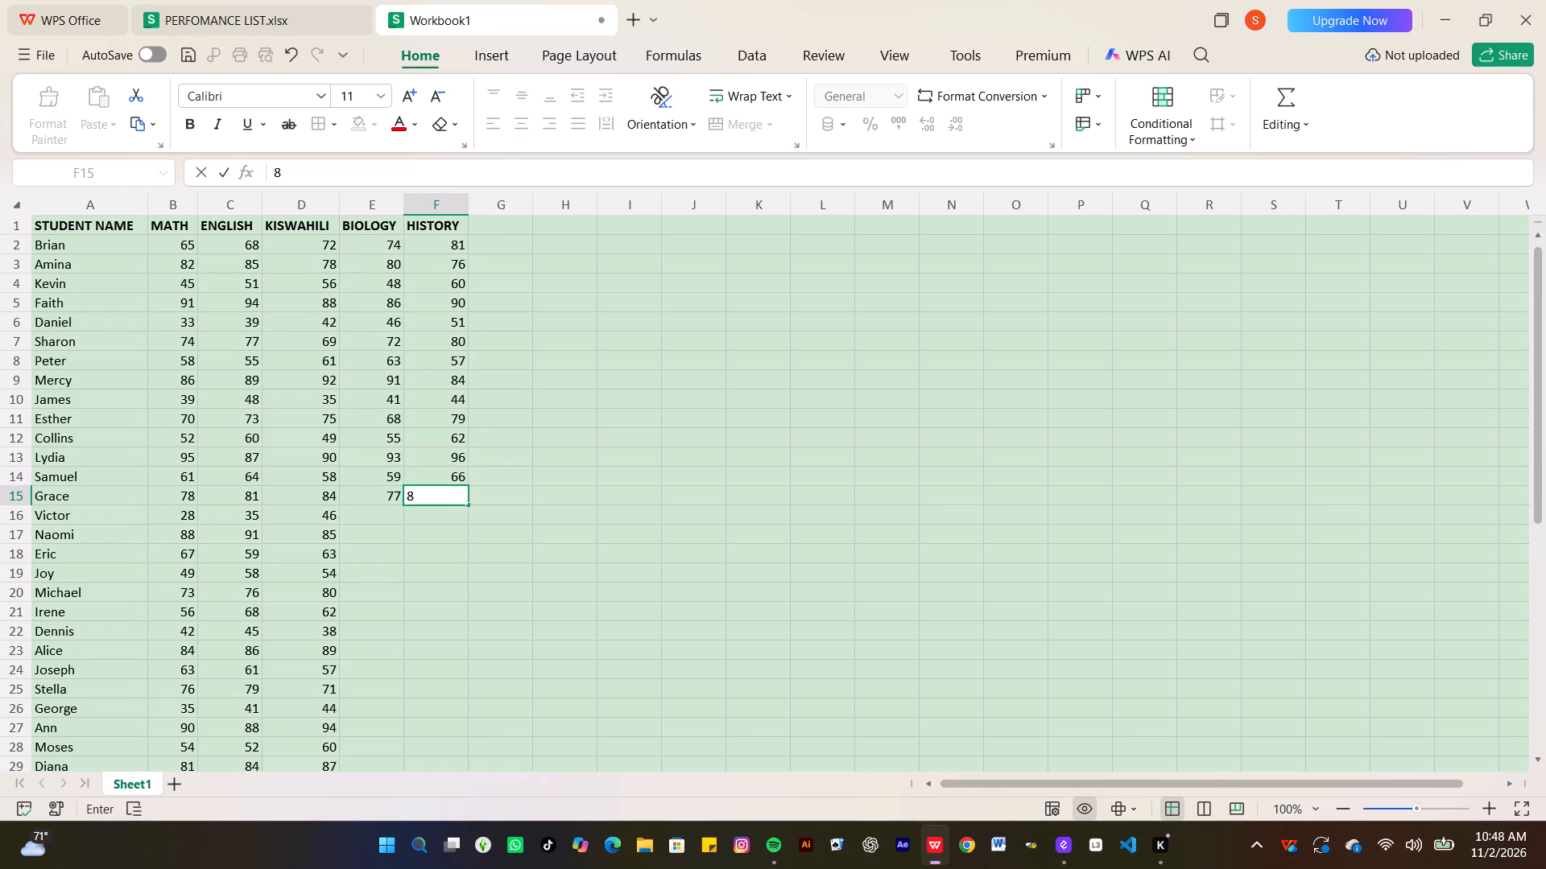
{"action": "key", "text": "Return"}
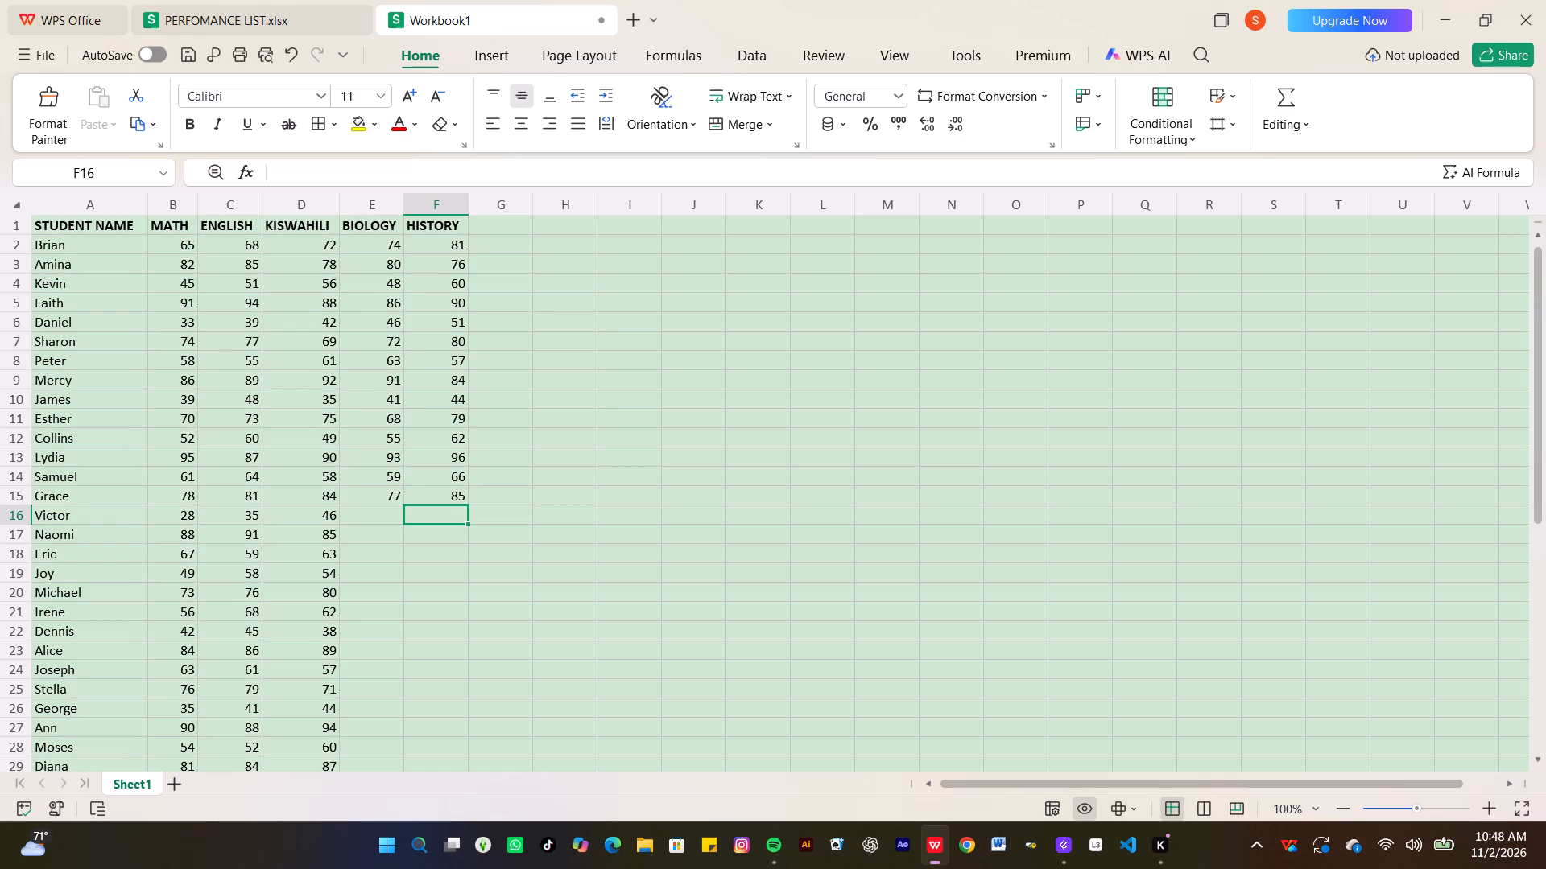
Enter History 38 and Biology 40 for Victor in row 16, and Biology 89 and History 87 for Naomi in row 17.
{"action": "key", "text": "3"}
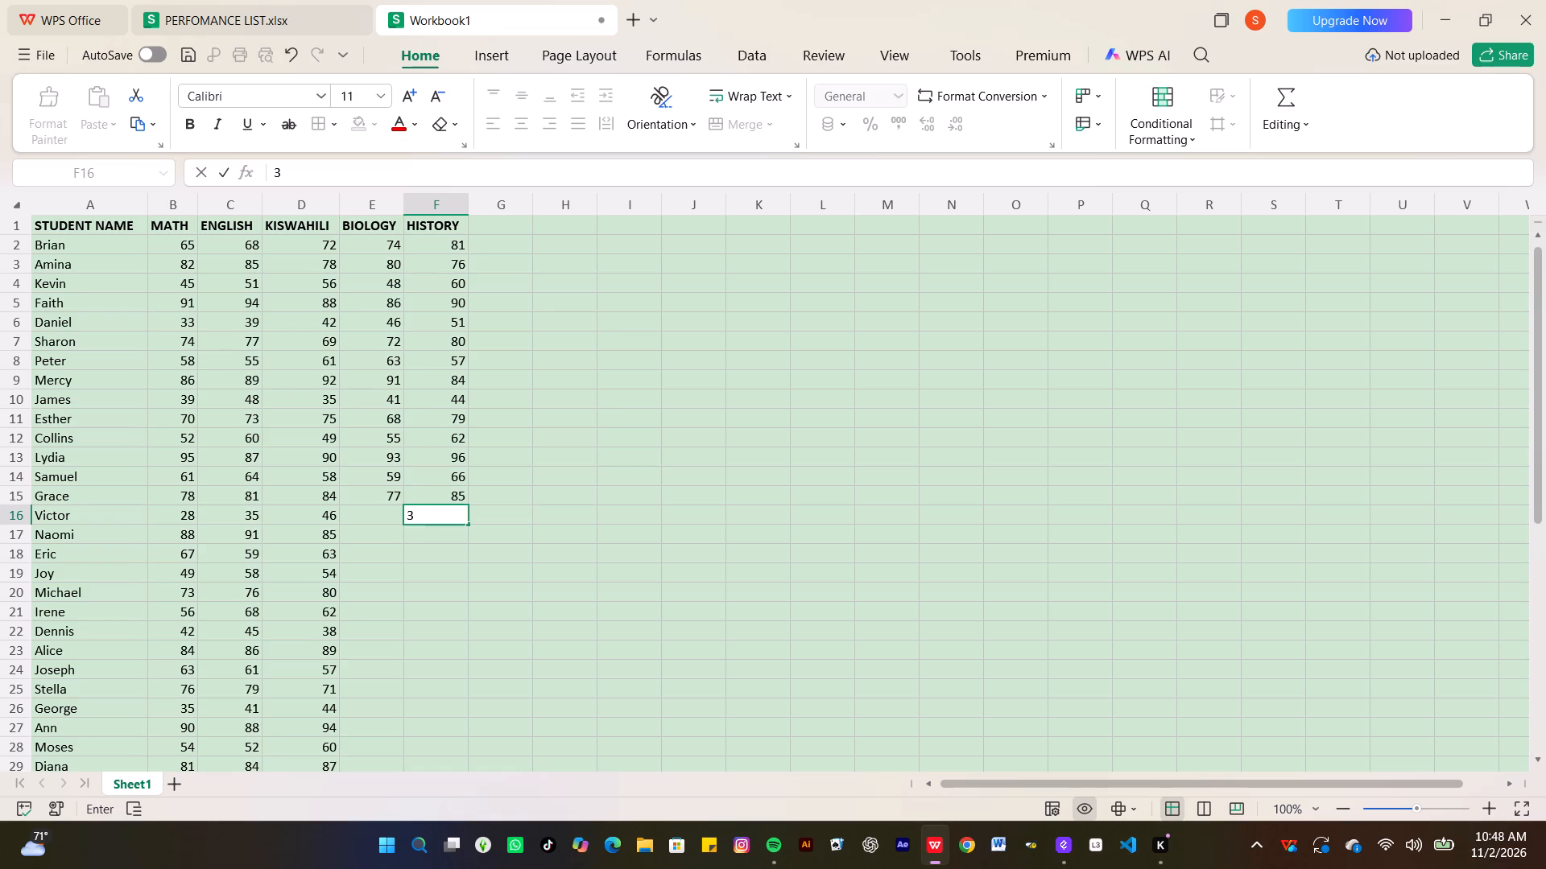
{"action": "key", "text": "8"}
{"action": "key", "text": "Left"}
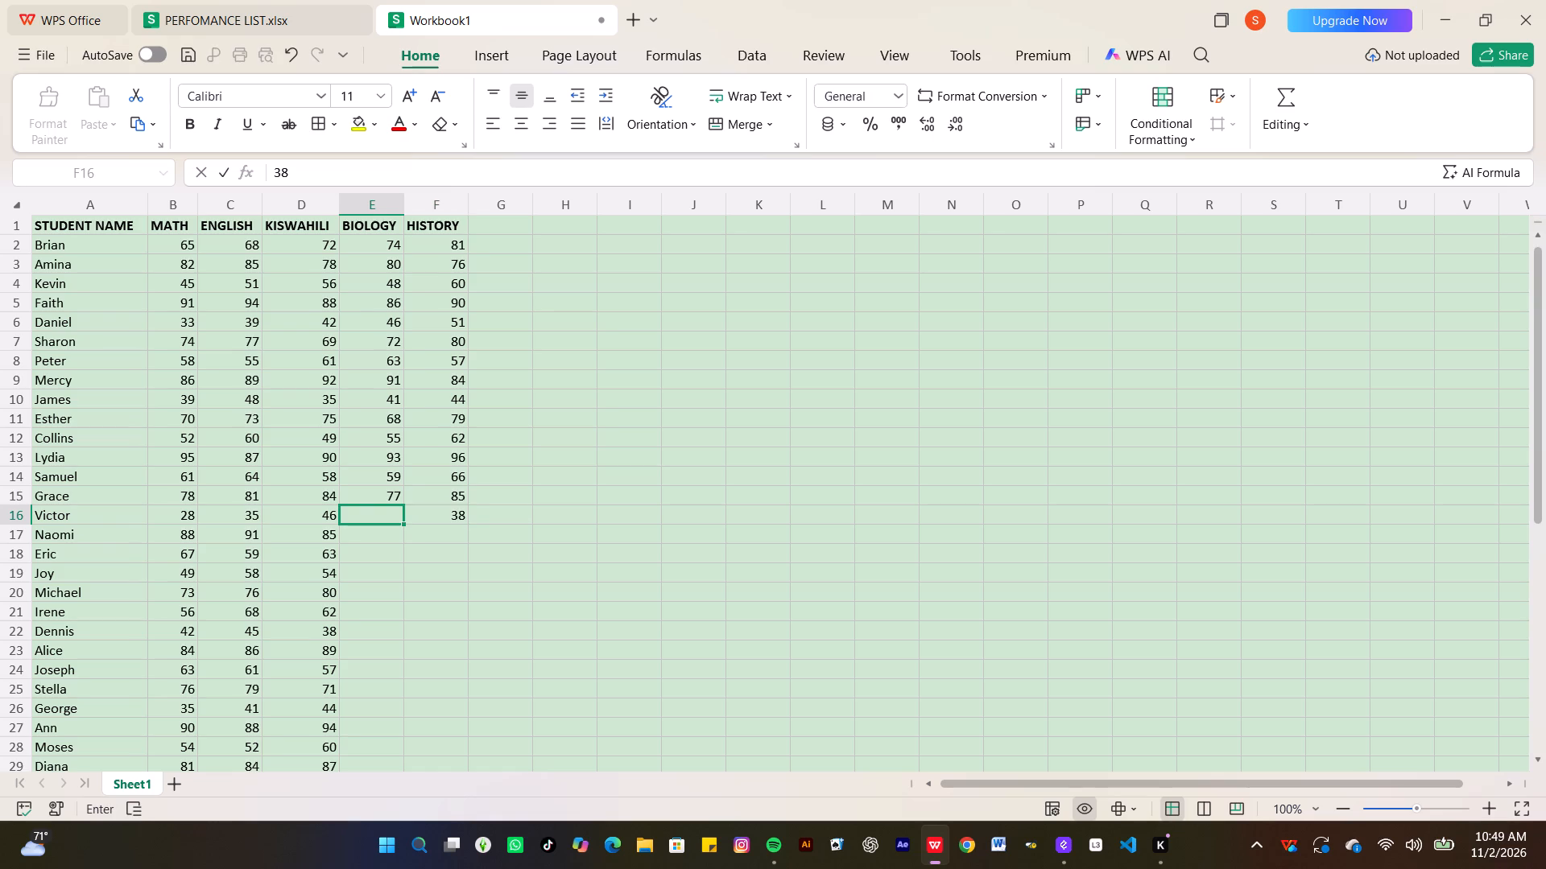
{"action": "type", "text": "40"}
{"action": "key", "text": "Return"}
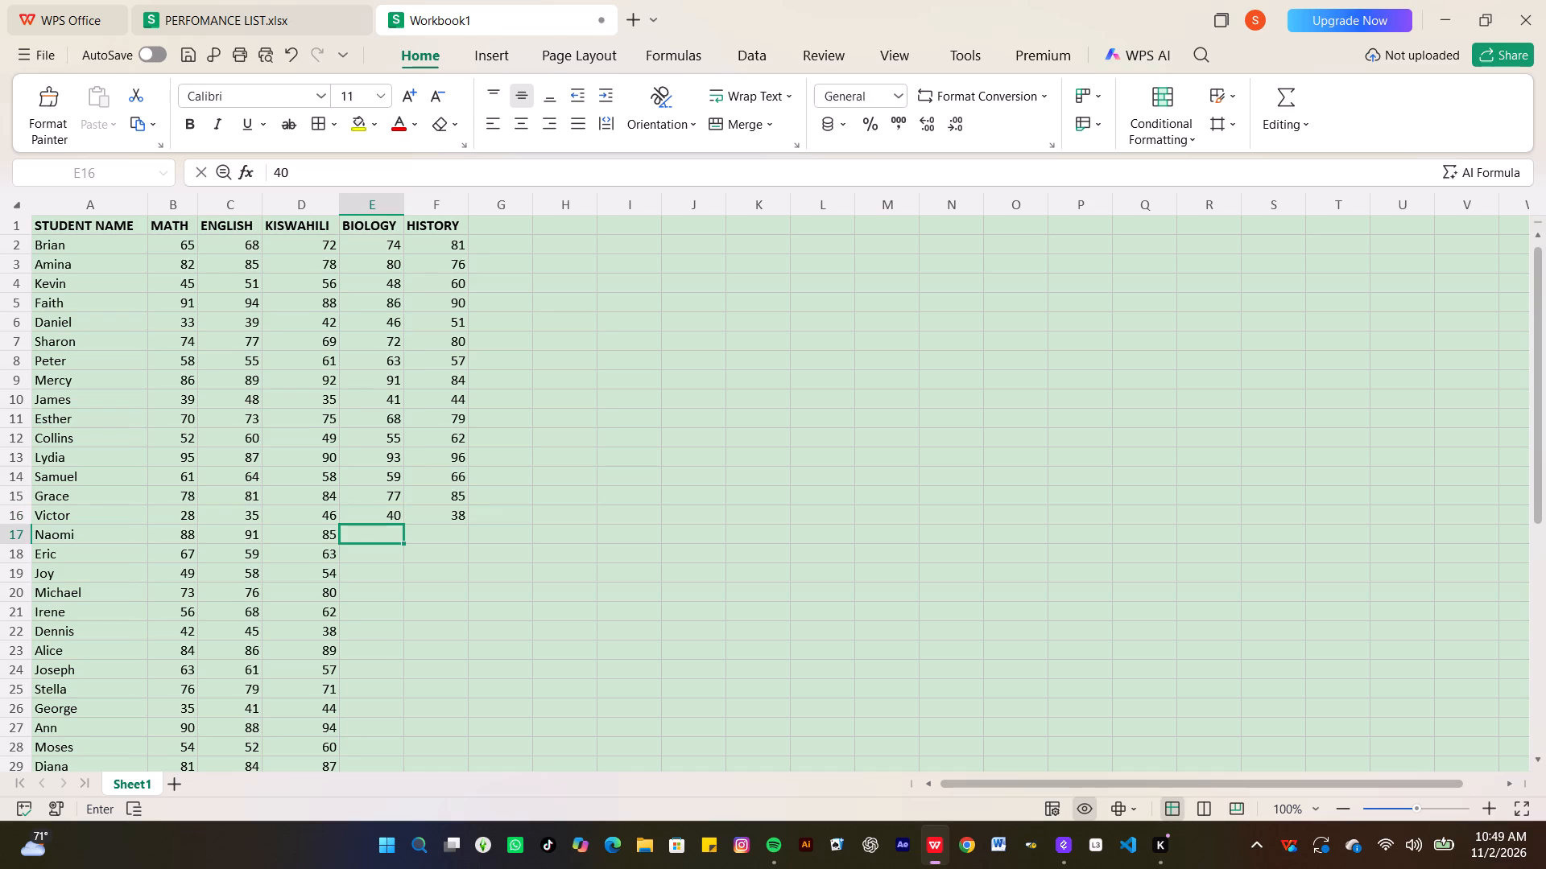
{"action": "type", "text": "89"}
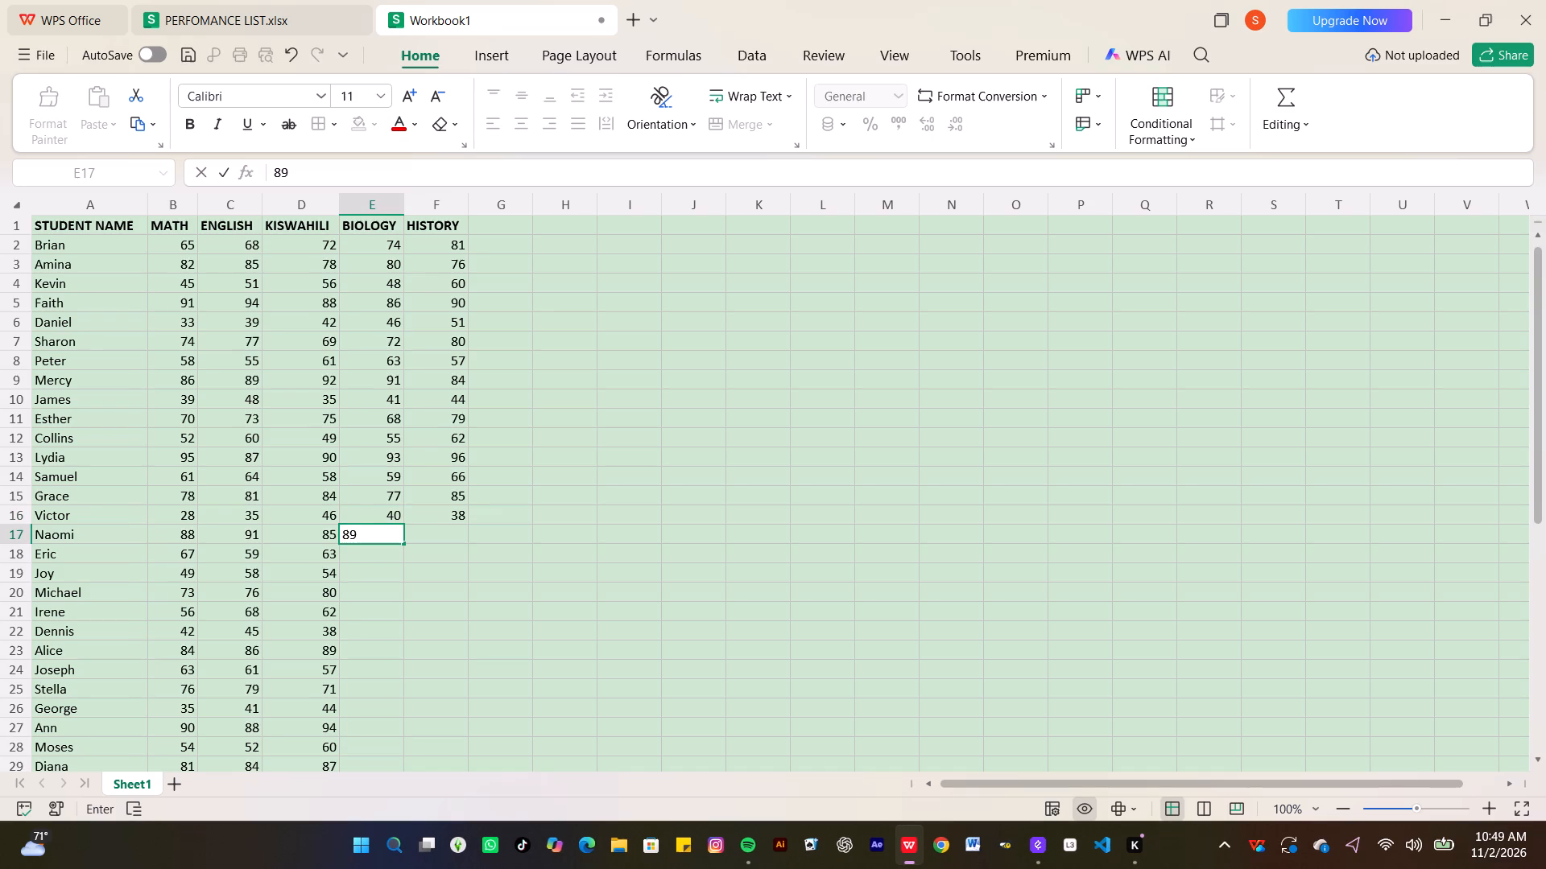
{"action": "key", "text": "Right"}
{"action": "type", "text": "87"}
{"action": "key", "text": "Return"}
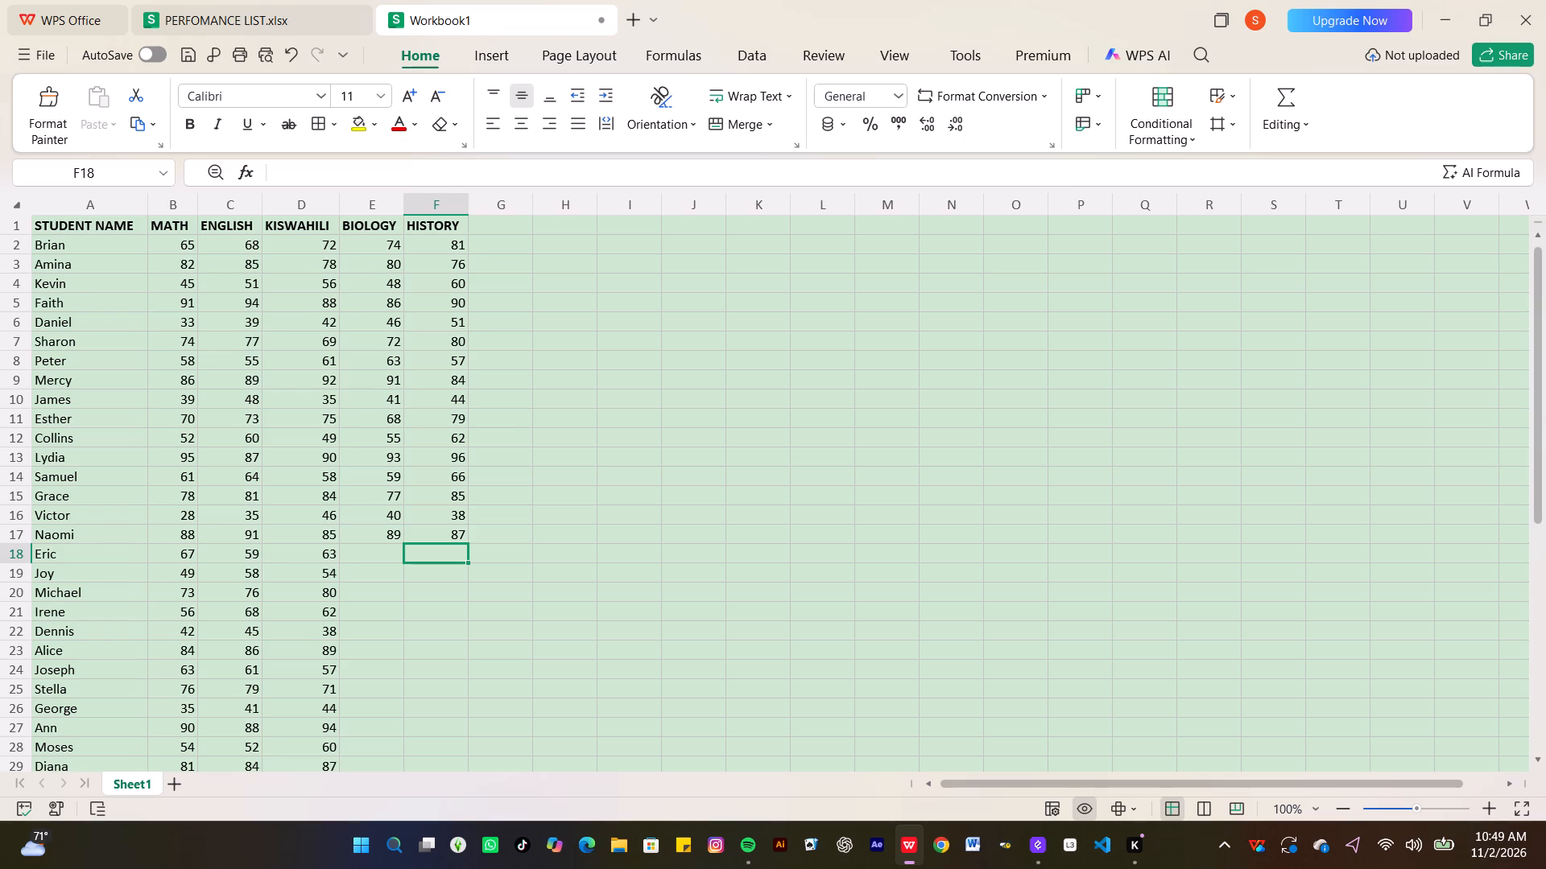
Enter History 65 and Biology 71 for Eric in row 18, and Biology 52 and History 47 for Joy in row 19.
{"action": "type", "text": "65"}
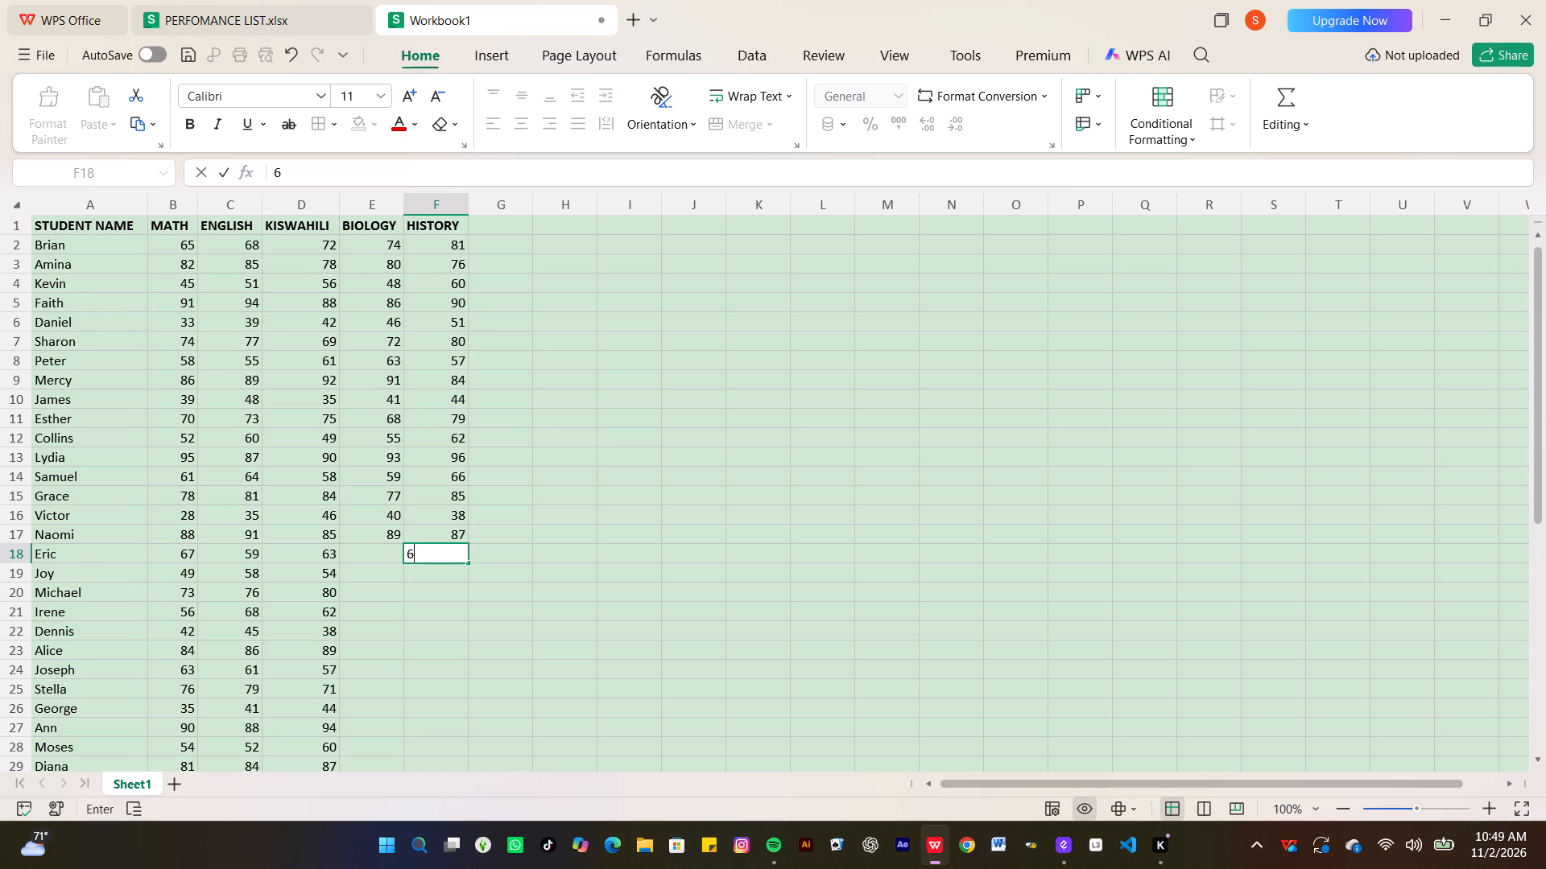
{"action": "key", "text": "Left"}
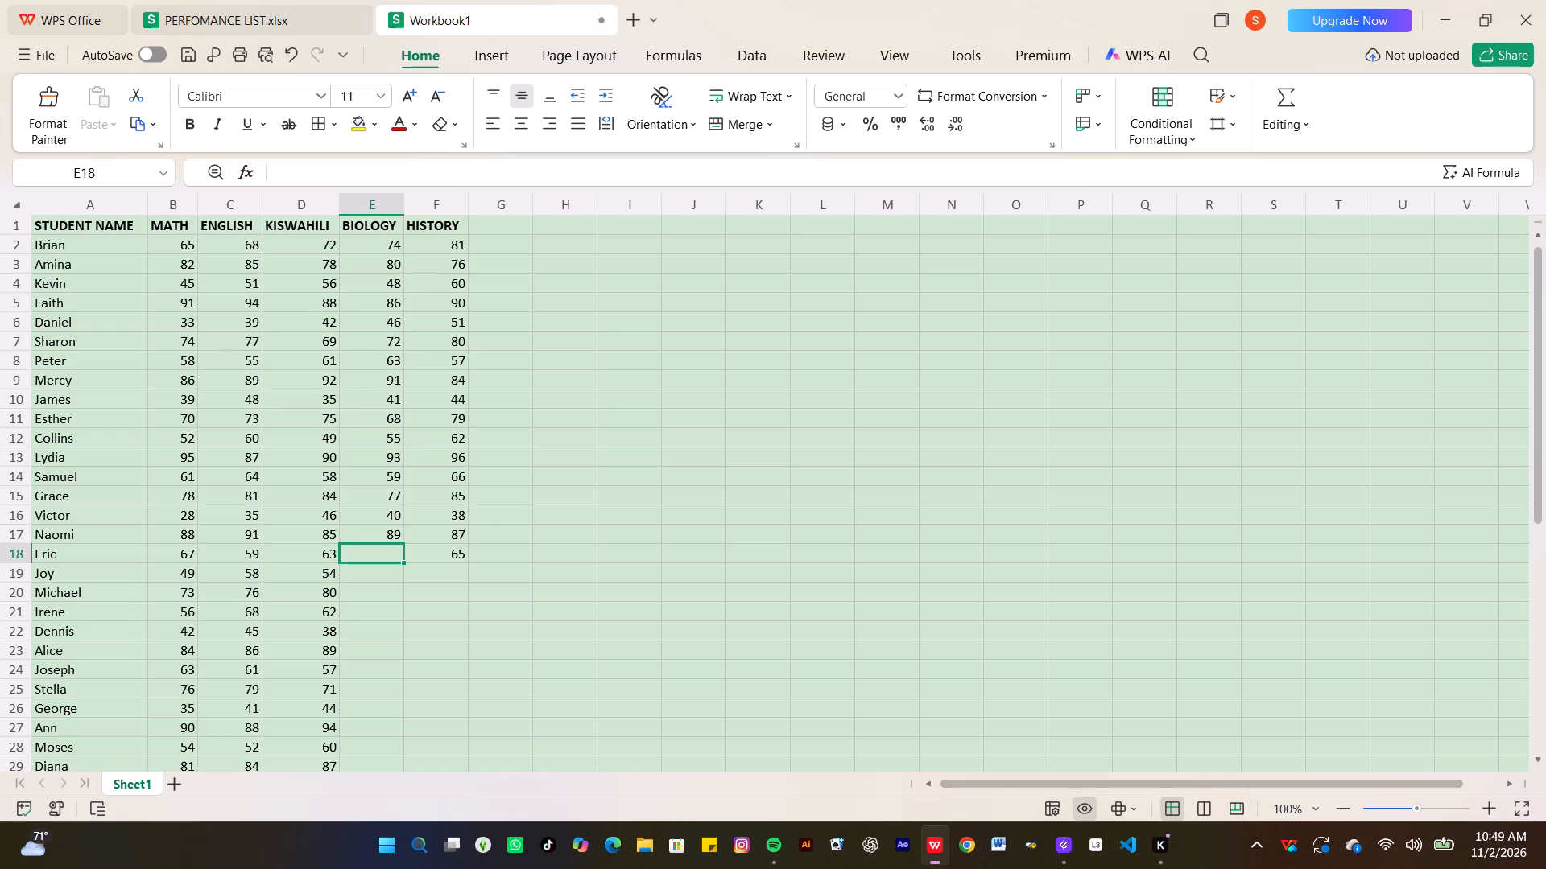
{"action": "key", "text": "7"}
{"action": "key", "text": "1"}
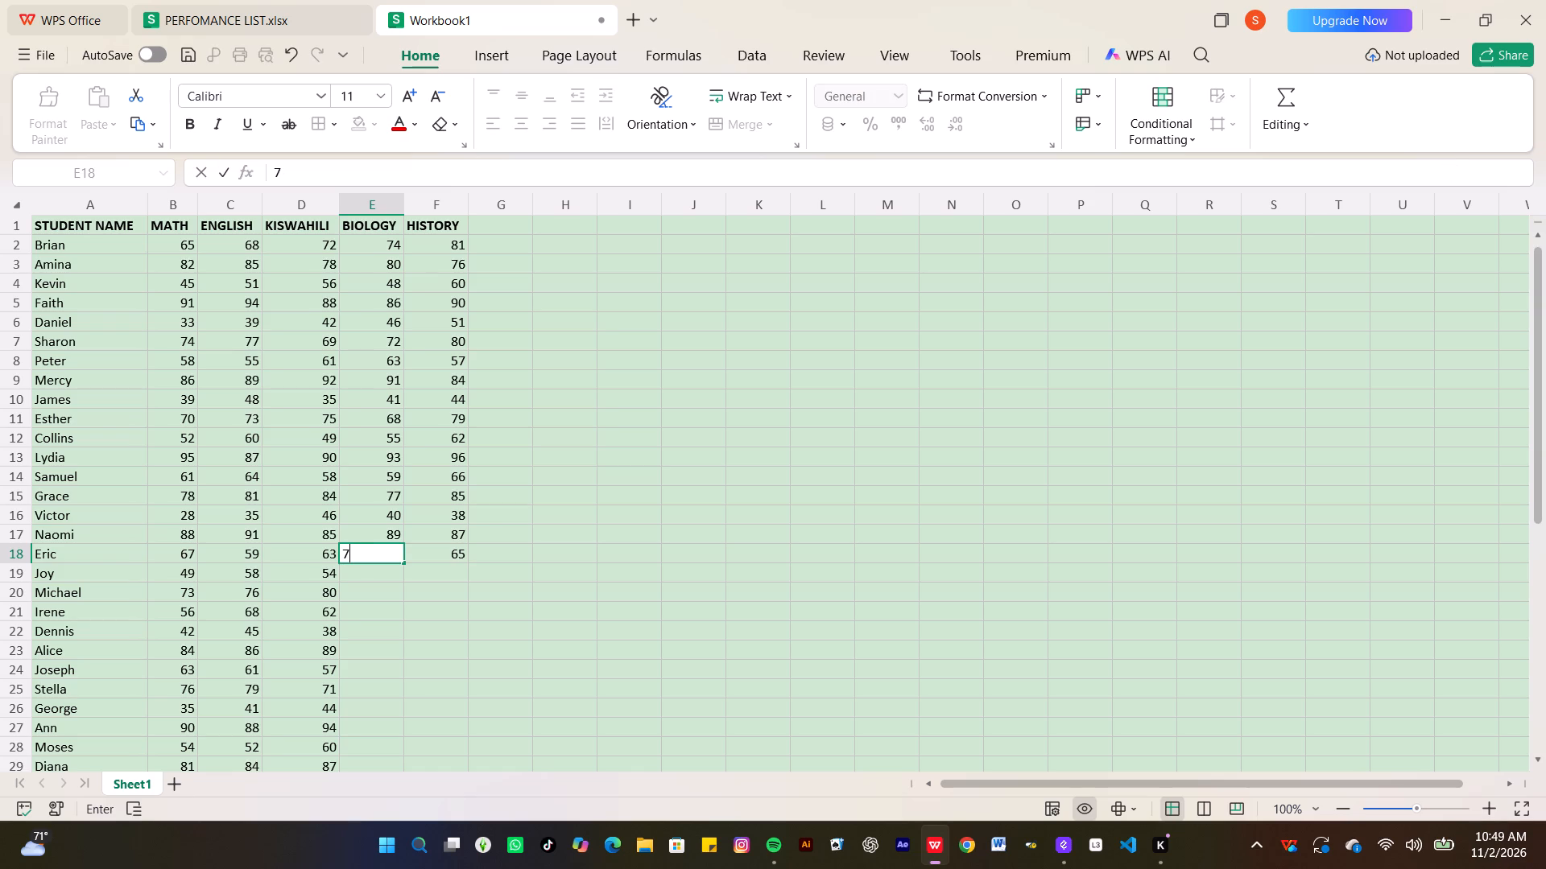
{"action": "key", "text": "Return"}
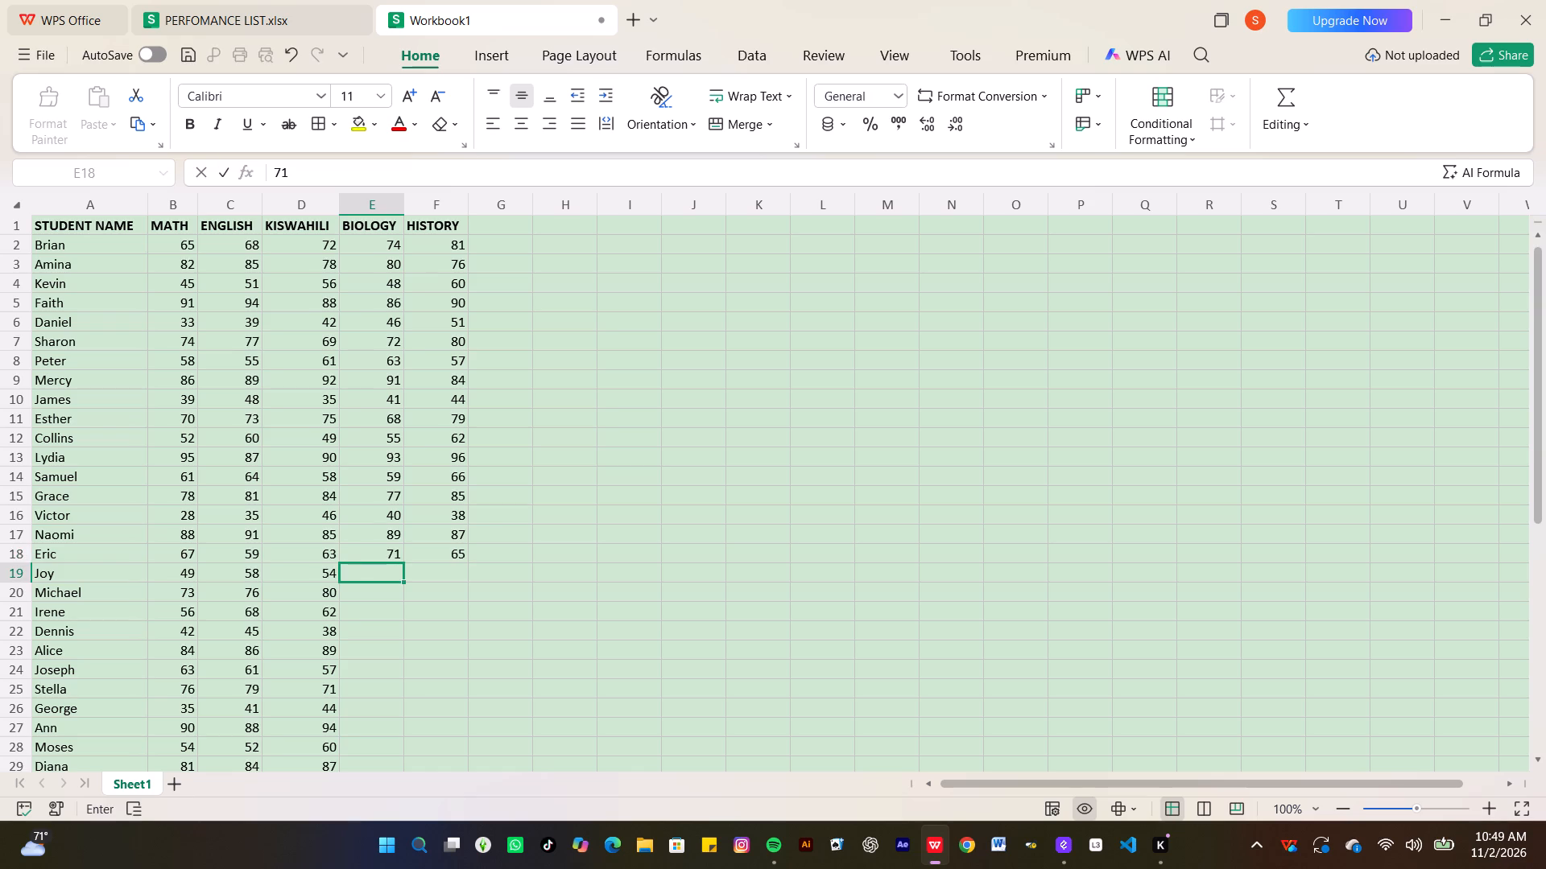
{"action": "type", "text": "52"}
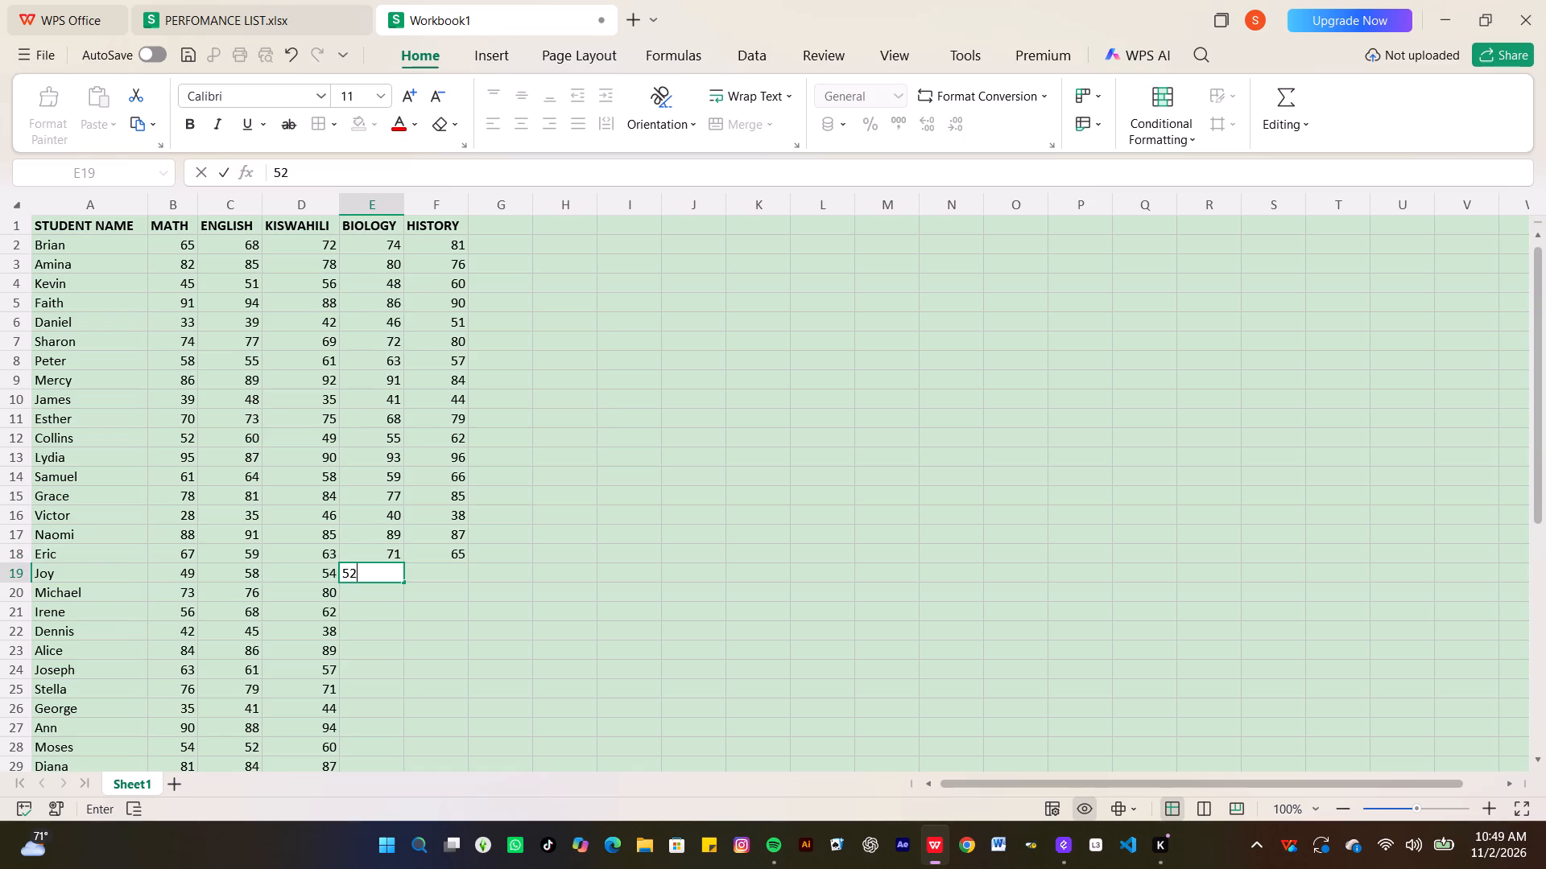
{"action": "key", "text": "Right"}
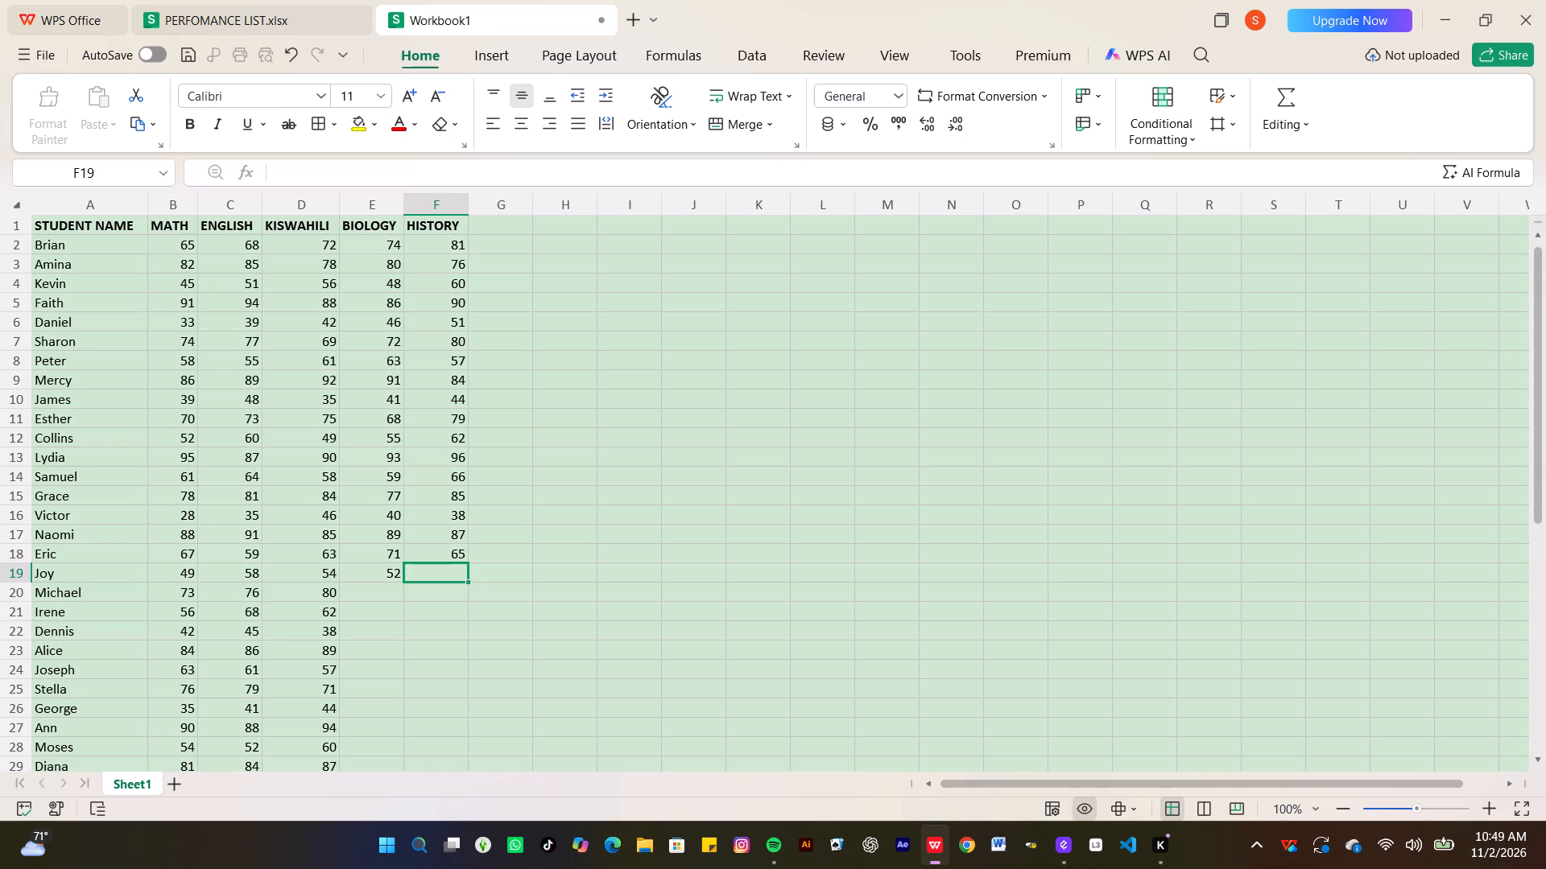
{"action": "type", "text": "47"}
{"action": "key", "text": "Return"}
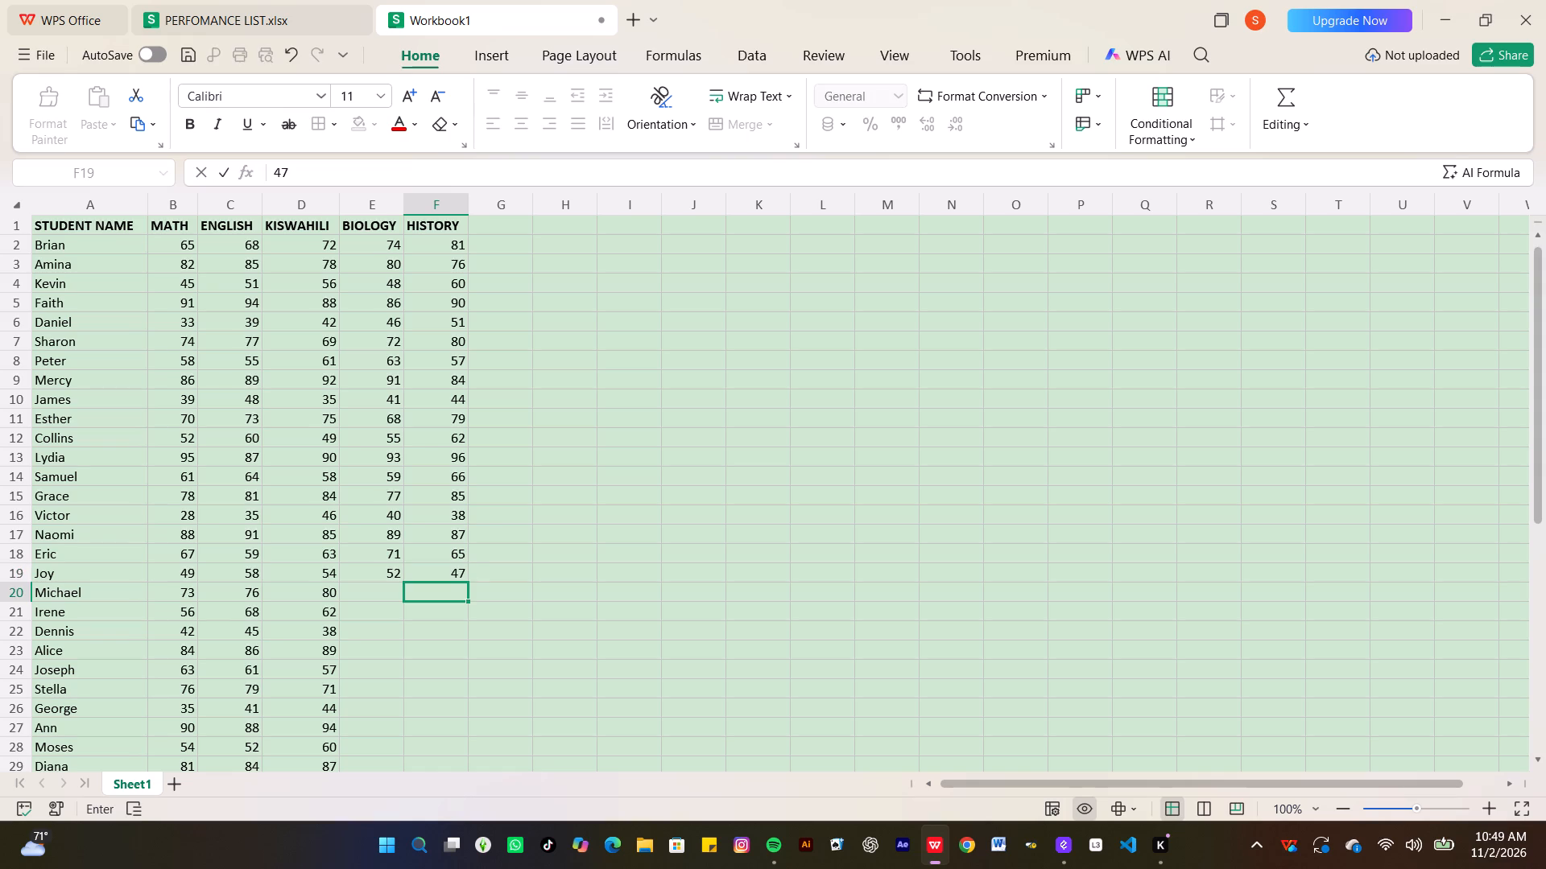
Enter History 74 and Biology 82 for Michael in row 20, and Biology 57 and History 61 for Irene in row 21.
{"action": "type", "text": "74"}
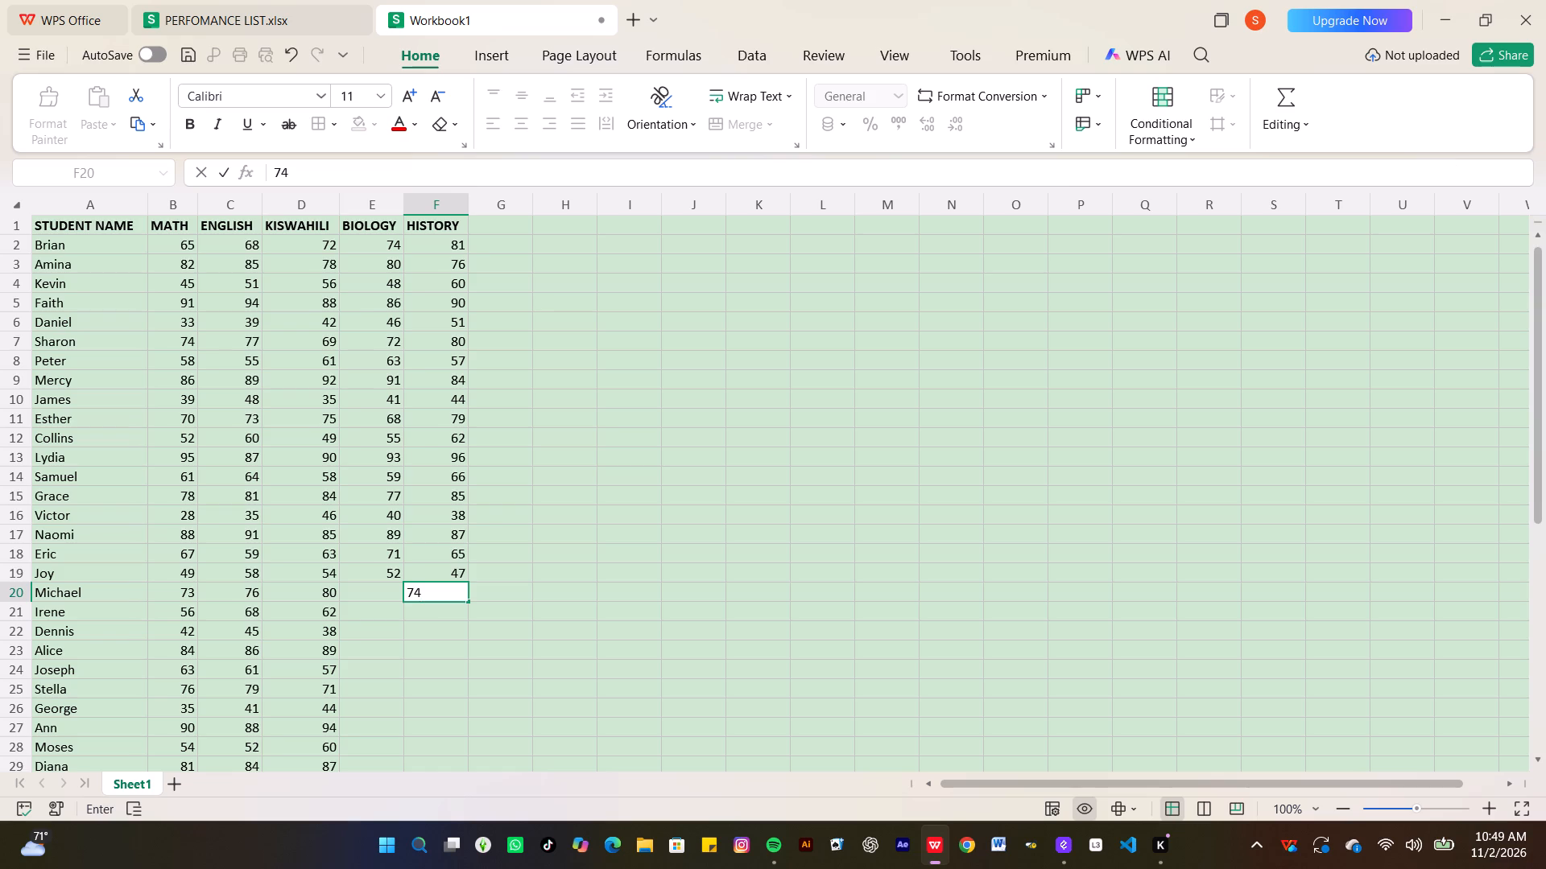
{"action": "key", "text": "Left"}
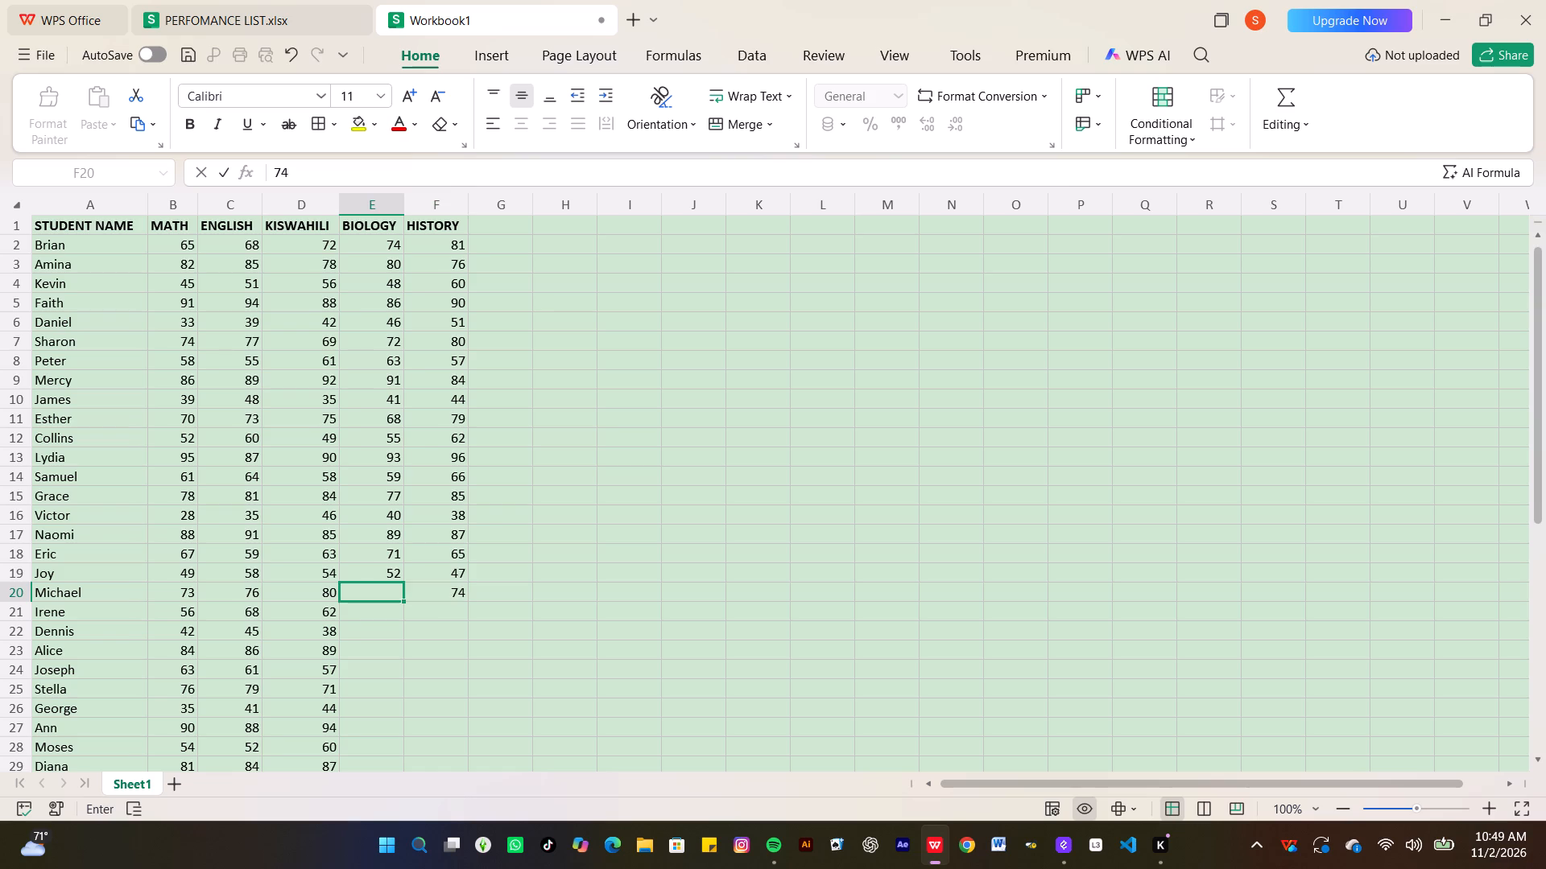
{"action": "type", "text": "82"}
{"action": "key", "text": "Return"}
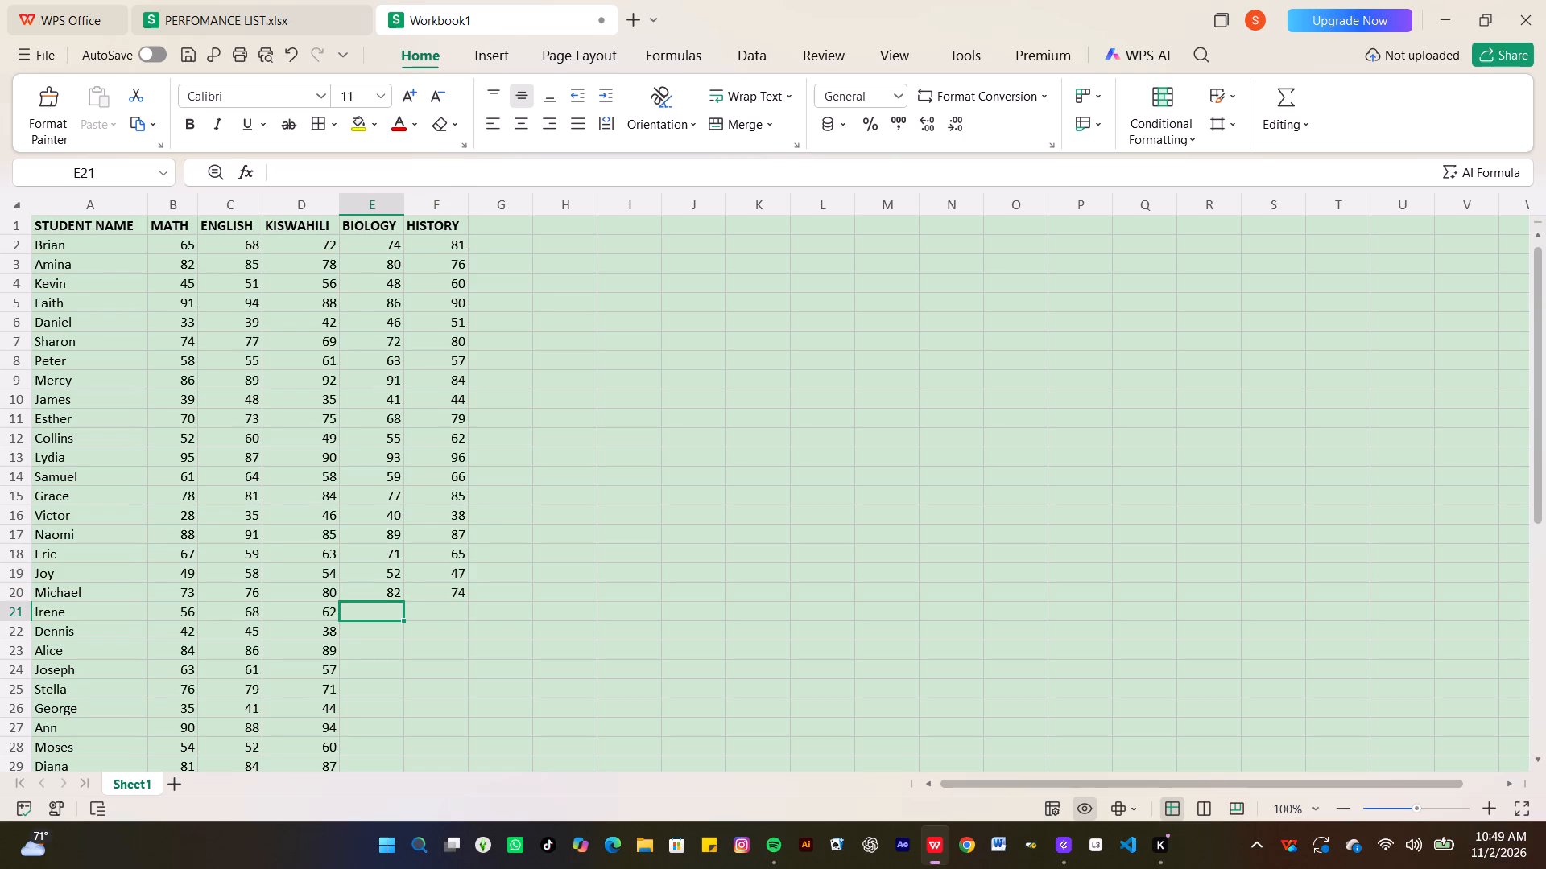
{"action": "key", "text": "5"}
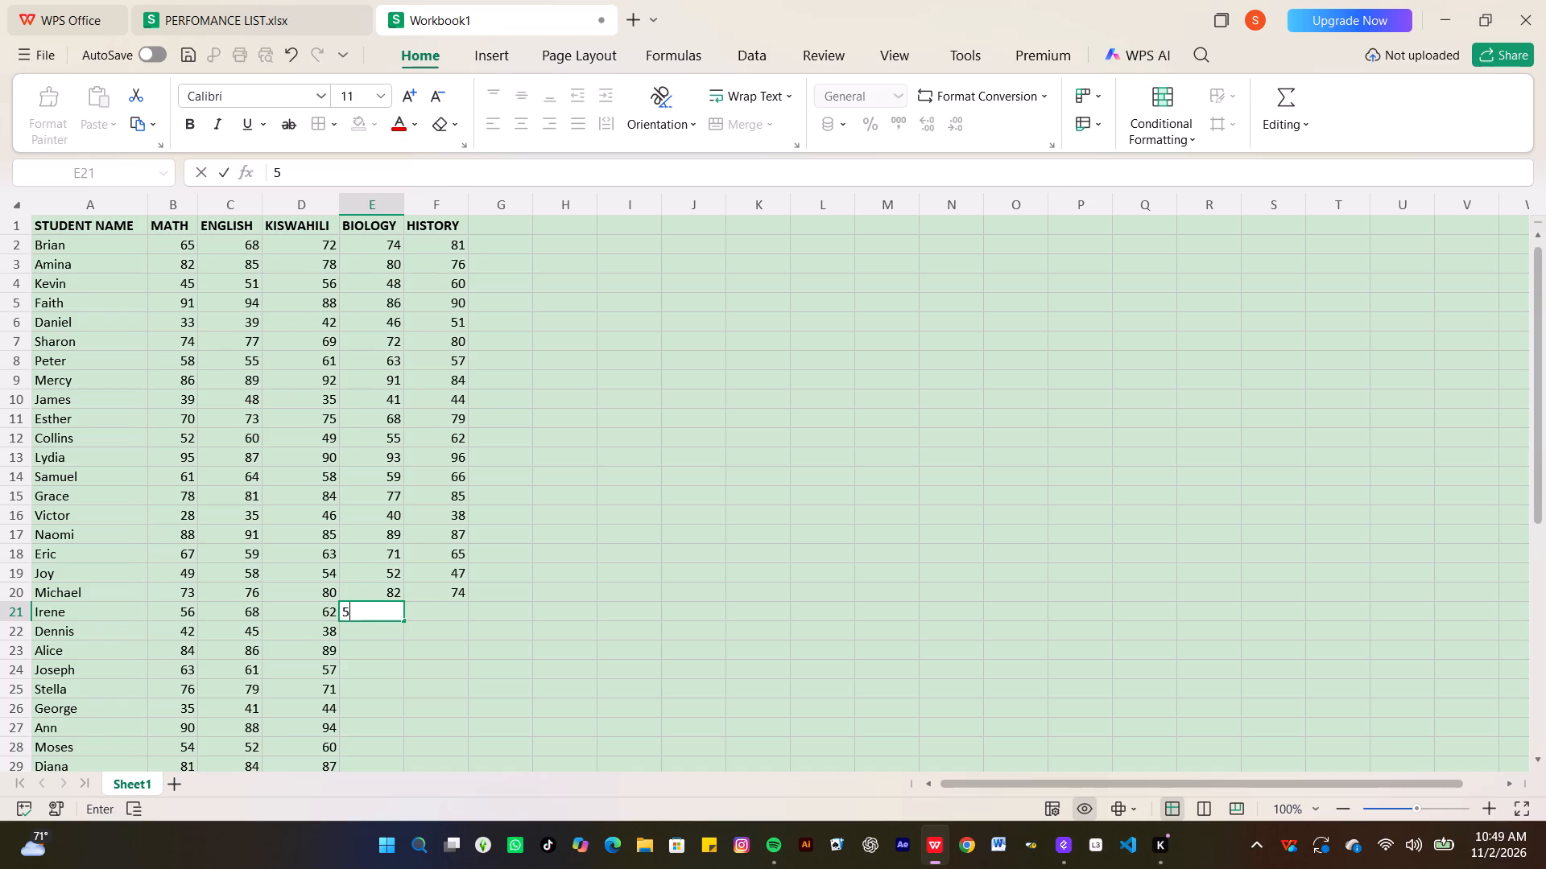
{"action": "key", "text": "7"}
{"action": "key", "text": "Right"}
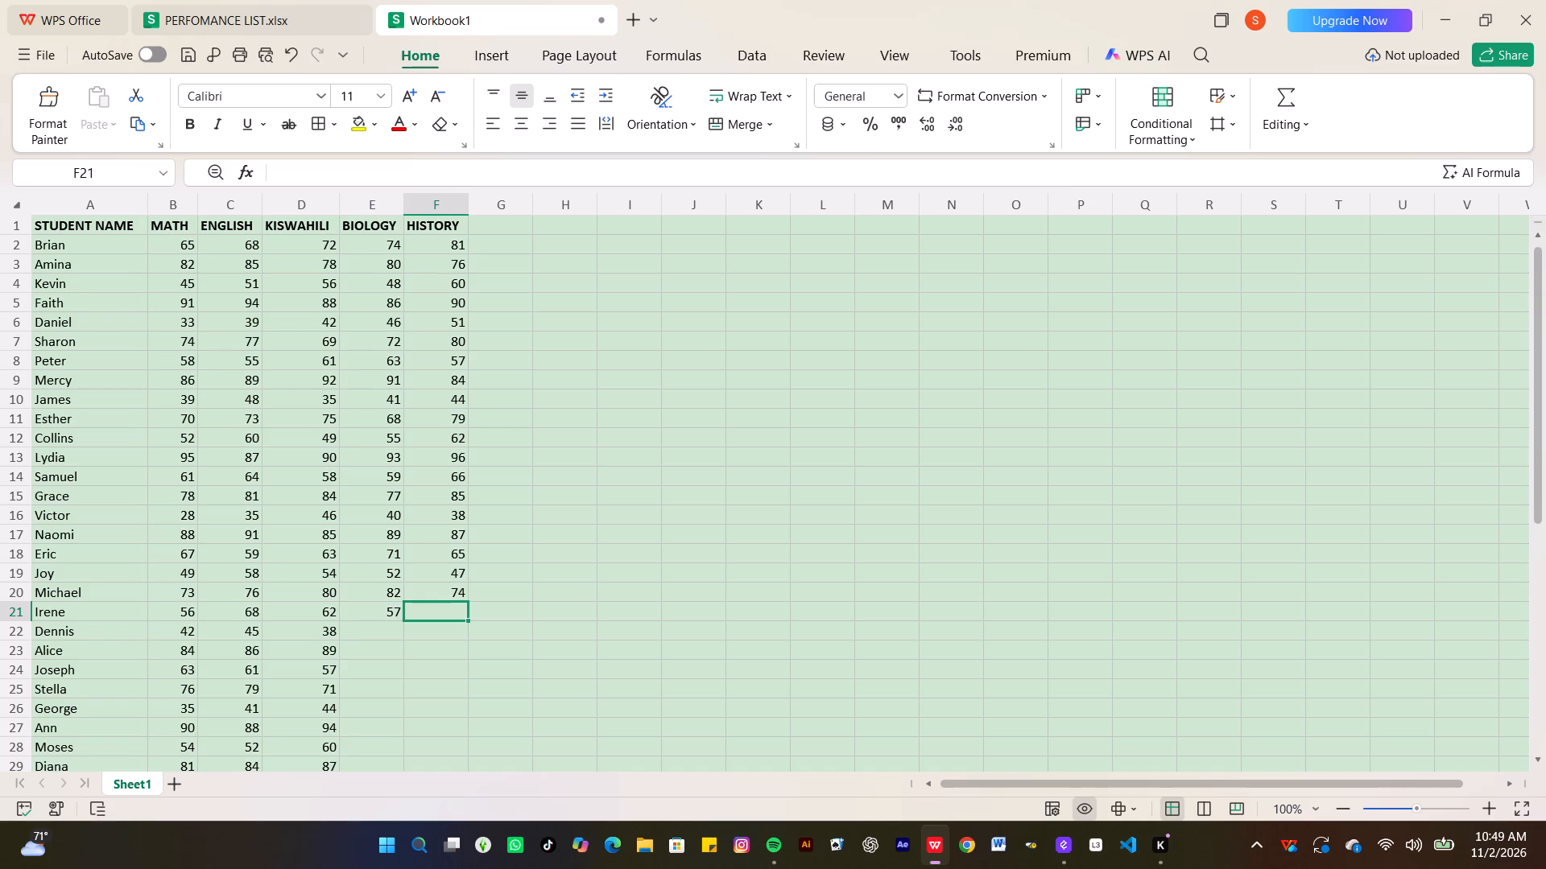
{"action": "key", "text": "6"}
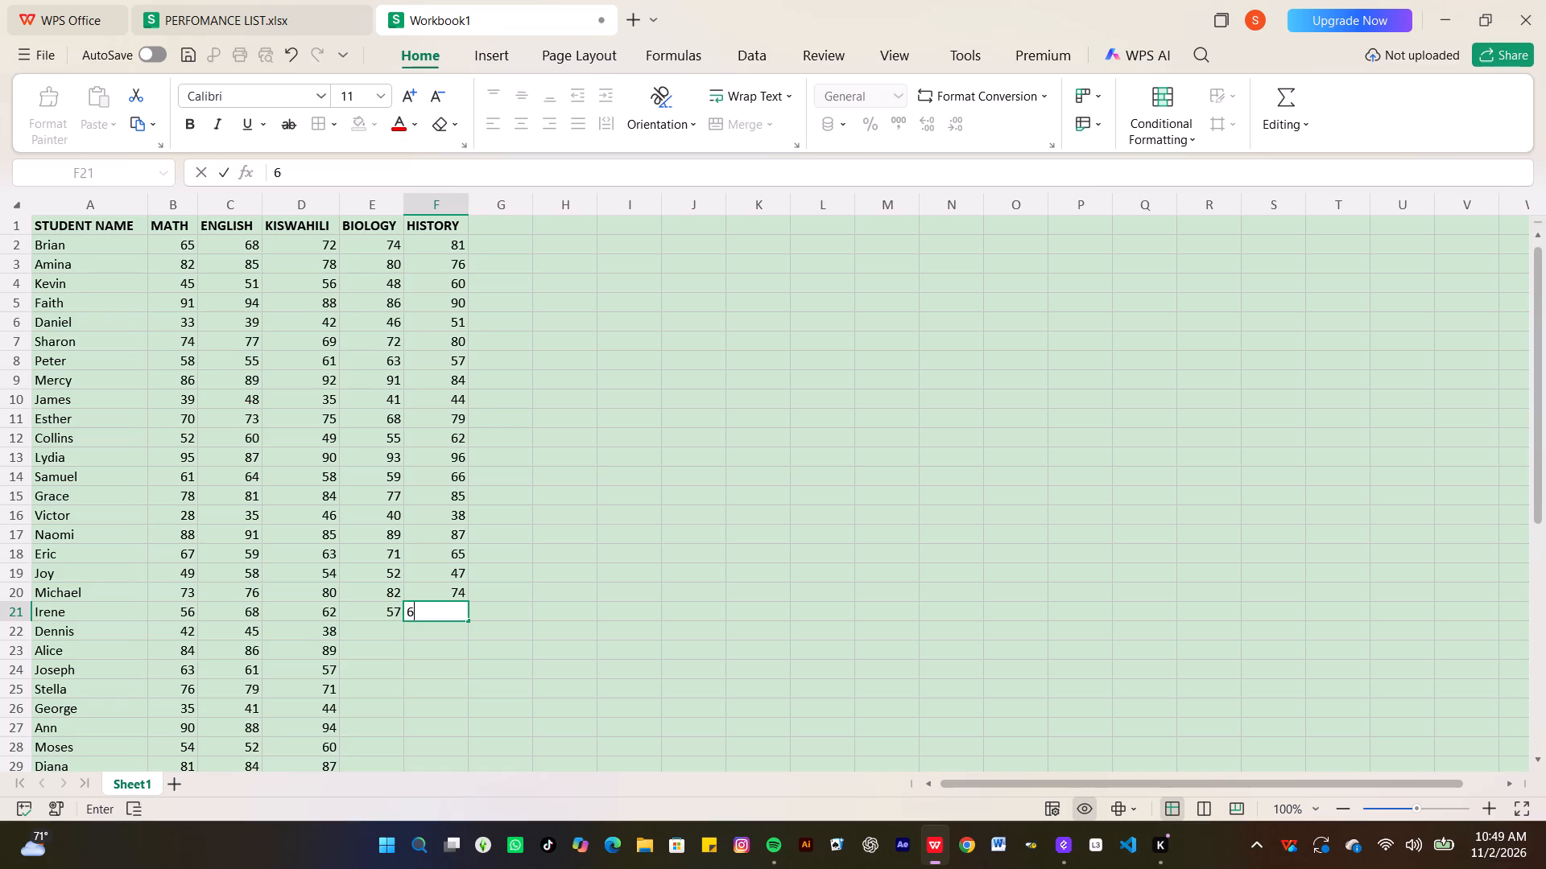
{"action": "key", "text": "1"}
{"action": "key", "text": "Return"}
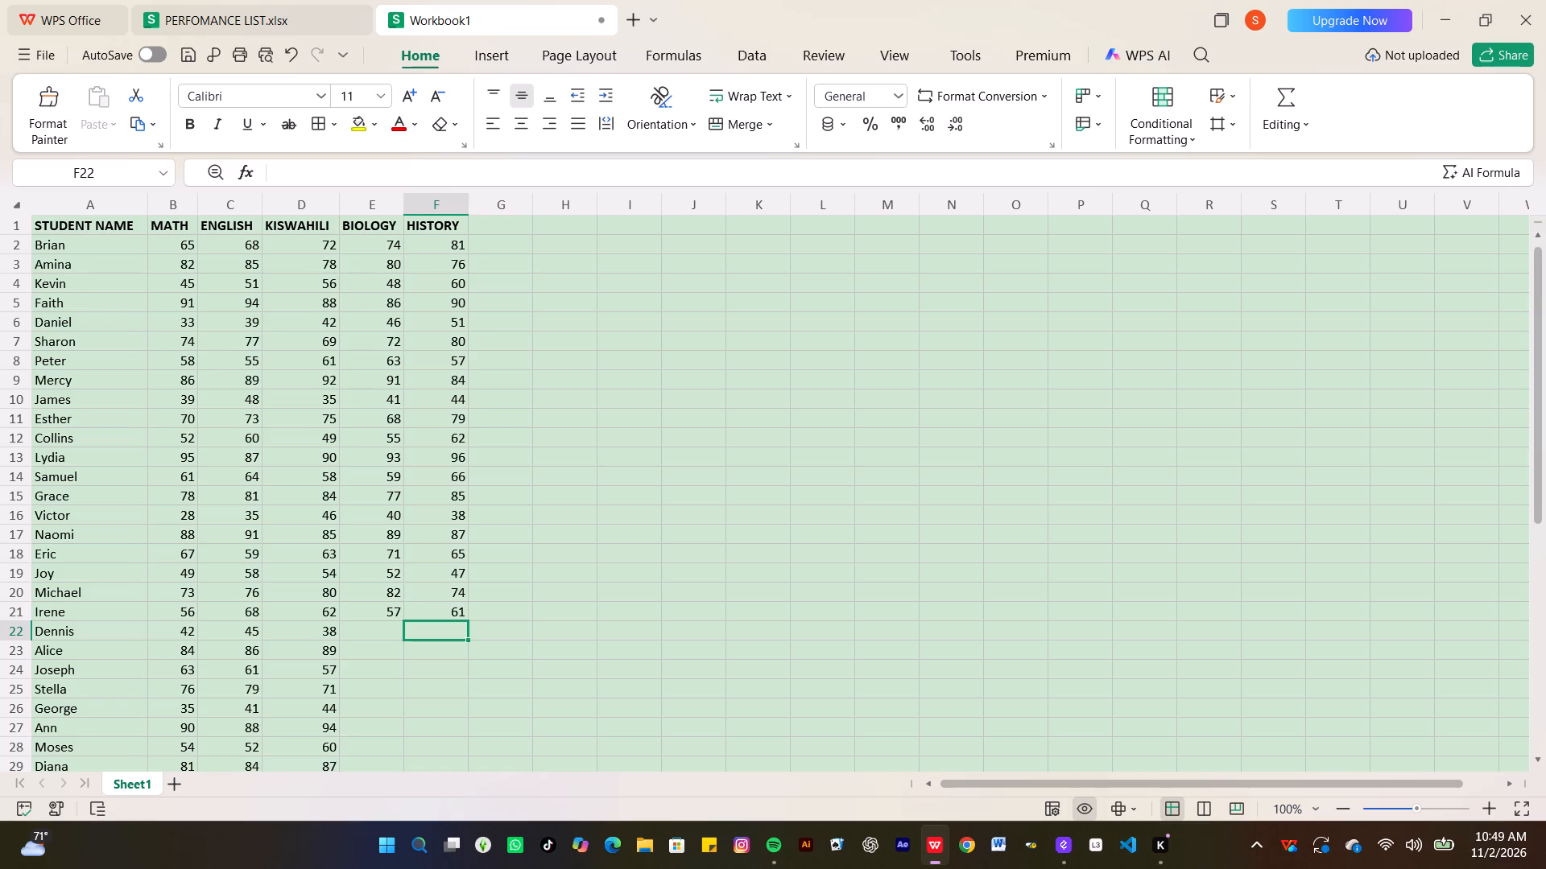
Enter History 53 and Biology 49 for Dennis in row 22.
{"action": "type", "text": "53"}
{"action": "key", "text": "Left"}
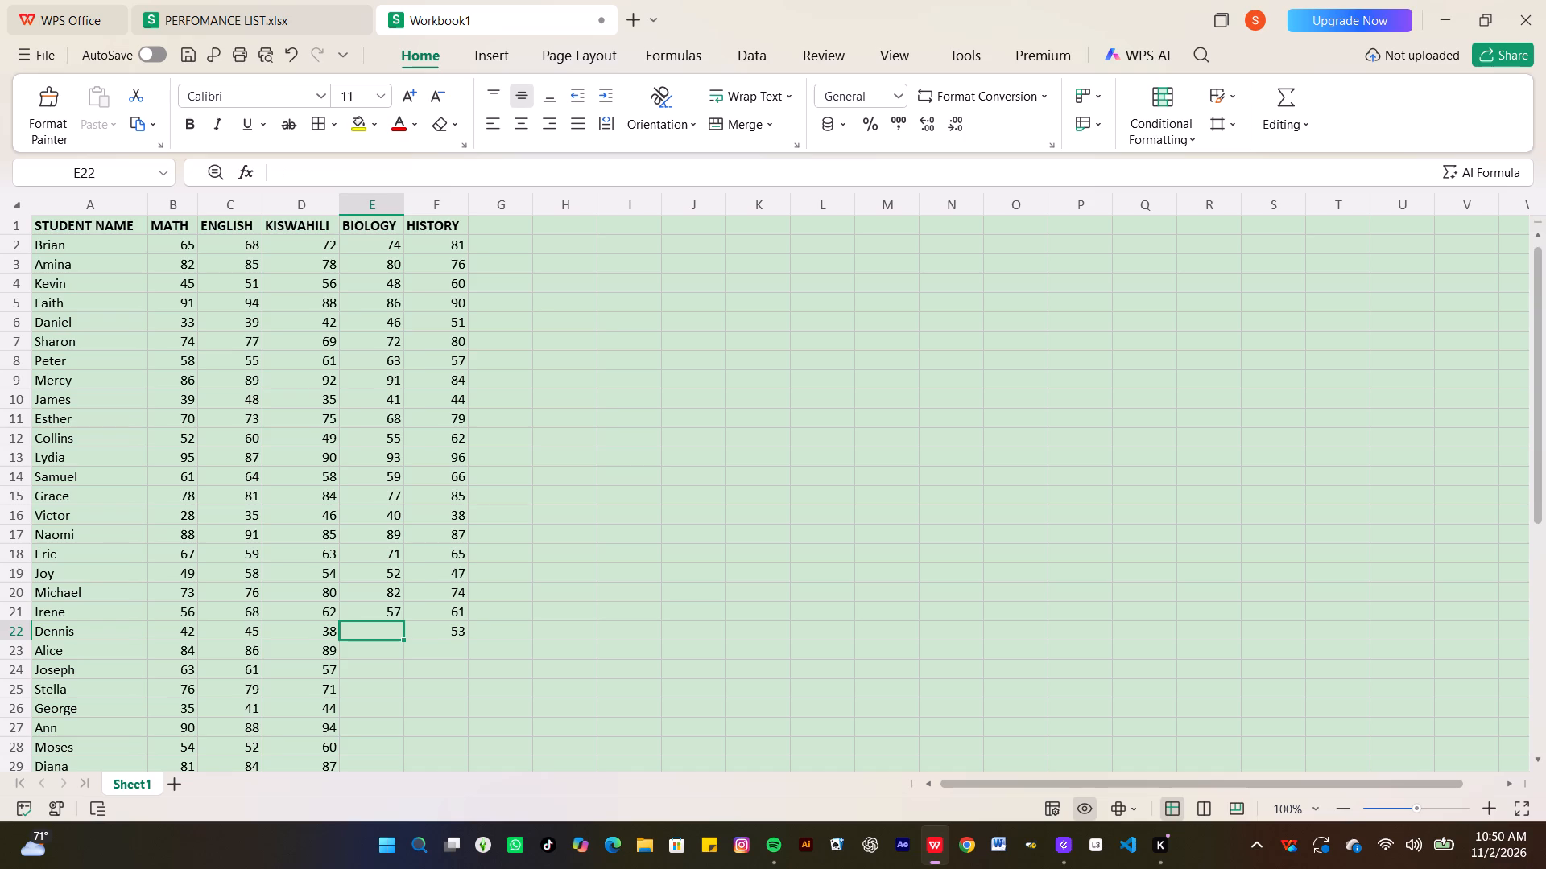
{"action": "type", "text": "49"}
{"action": "key", "text": "Return"}
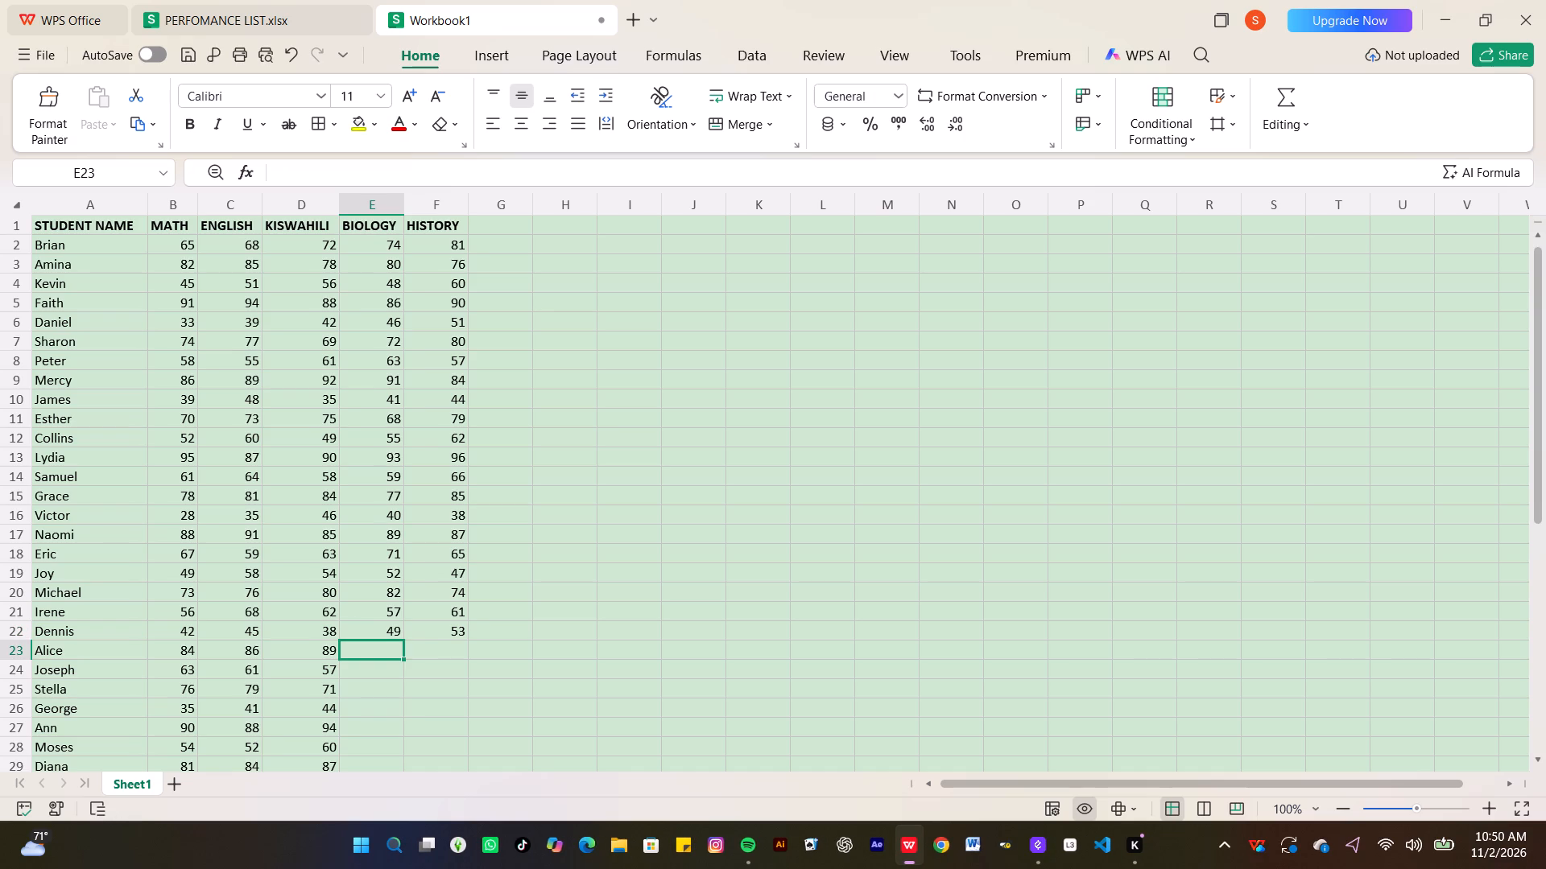
Fill in the Biology marks for Alice through Moses in rows 23 to 28: 83, 66, 74, 37, 92 and 58.
{"action": "type", "text": "83"}
{"action": "key", "text": "Return"}
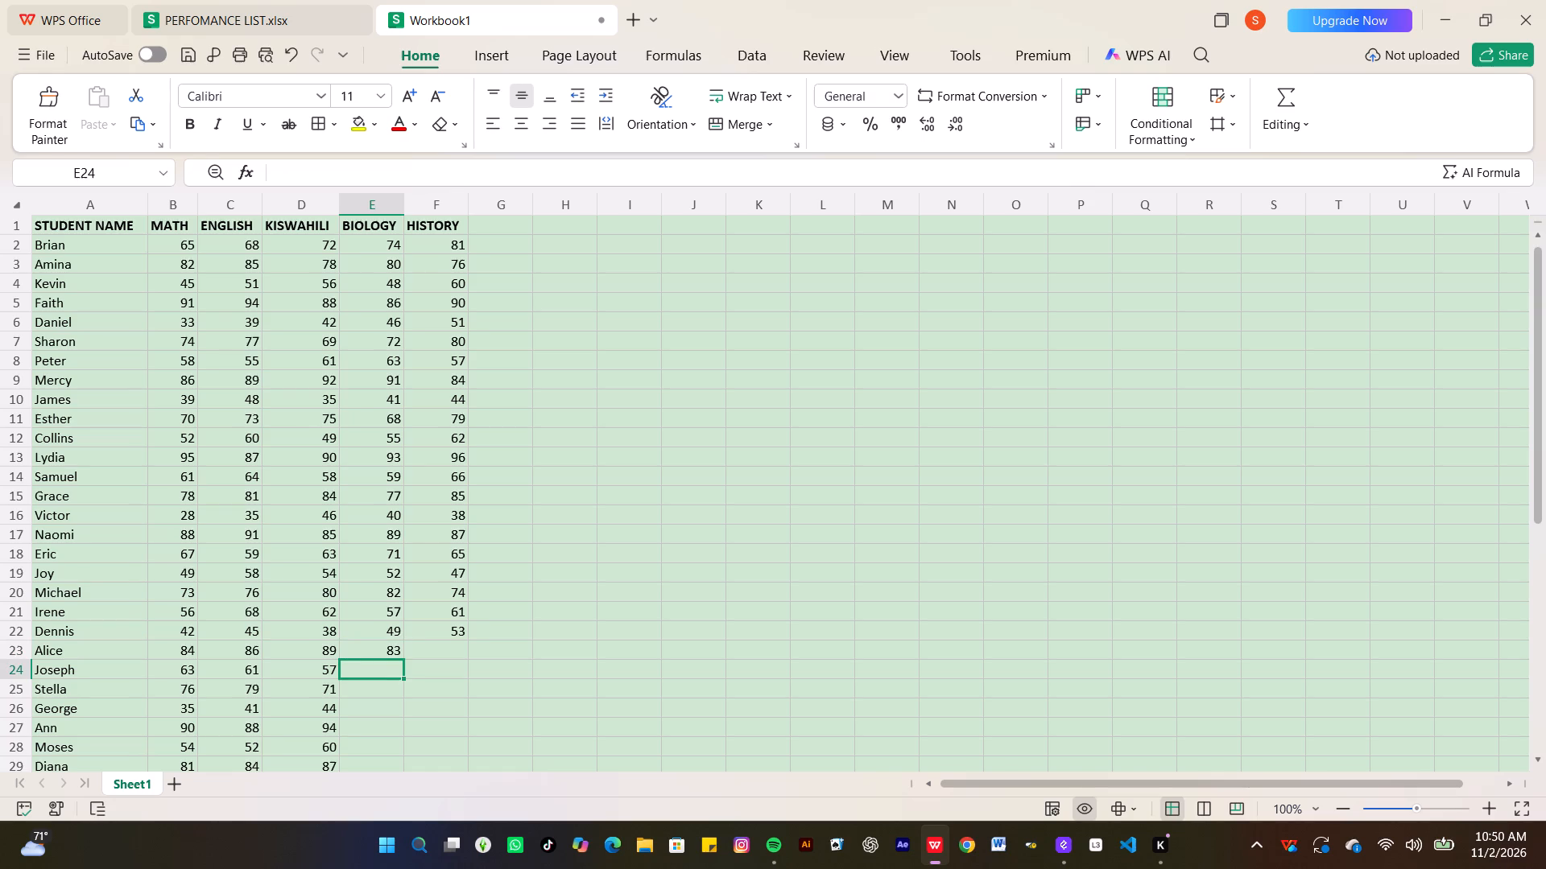
{"action": "key", "text": "6"}
{"action": "key", "text": "6"}
{"action": "key", "text": "Return"}
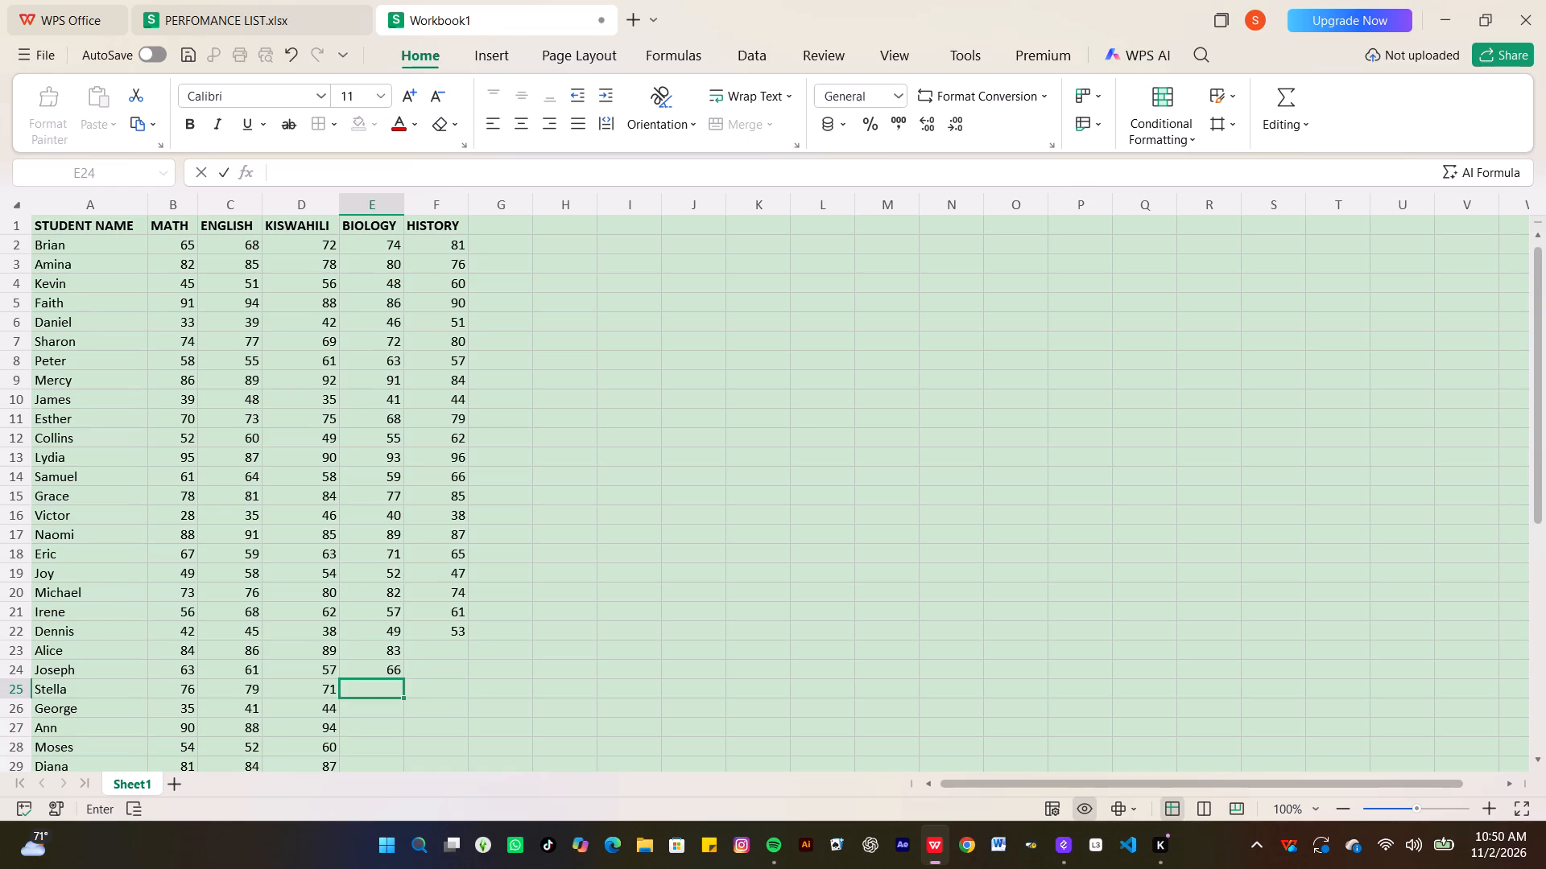
{"action": "type", "text": "74"}
{"action": "key", "text": "Return"}
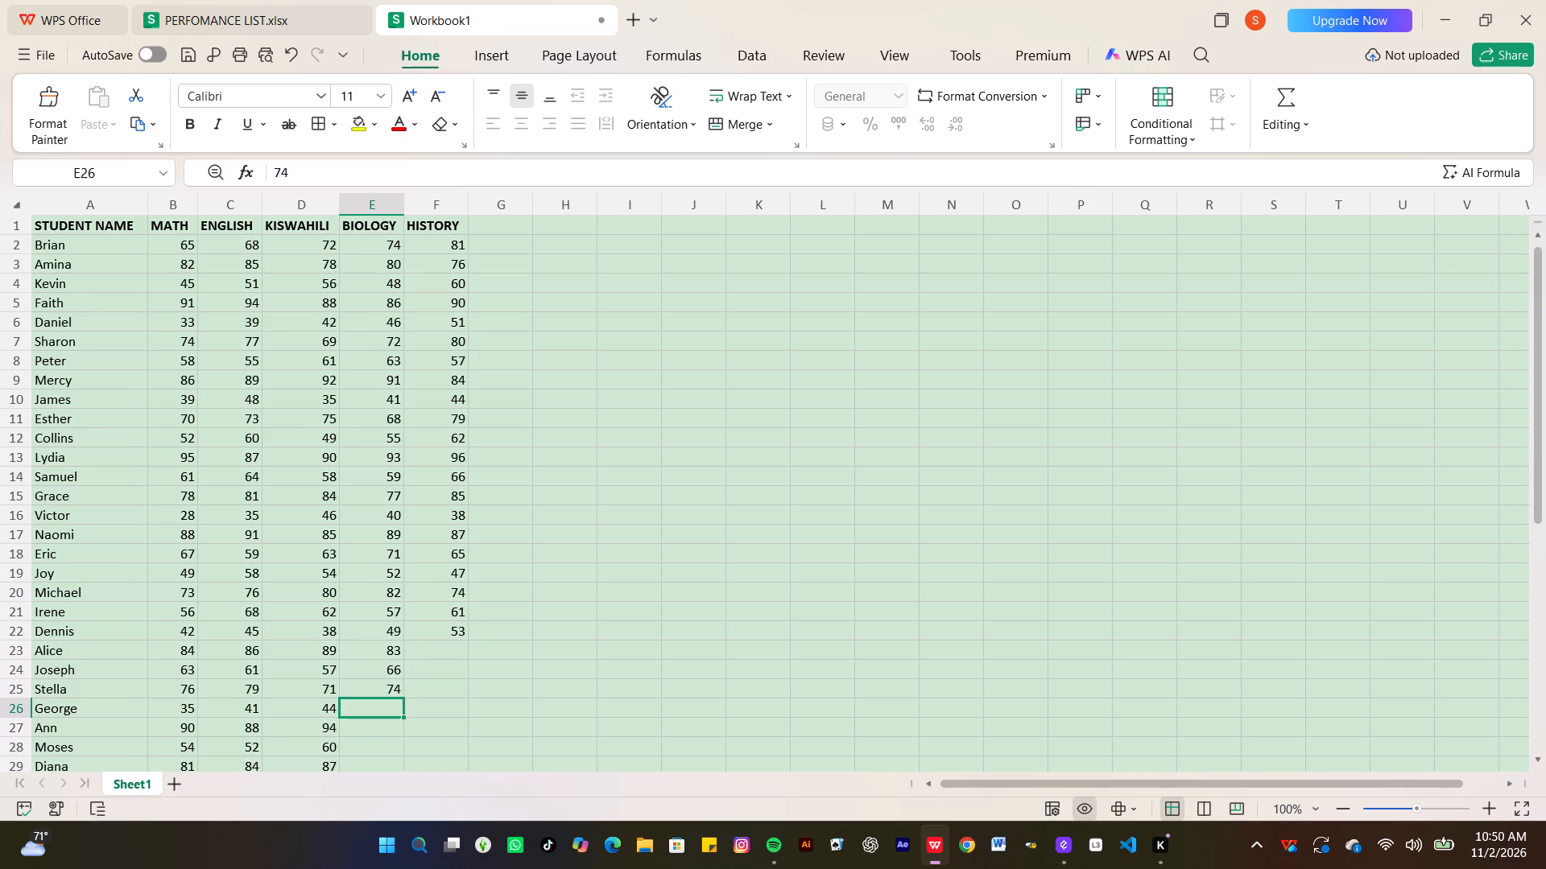
{"action": "type", "text": "37"}
{"action": "key", "text": "Return"}
{"action": "key", "text": "9"}
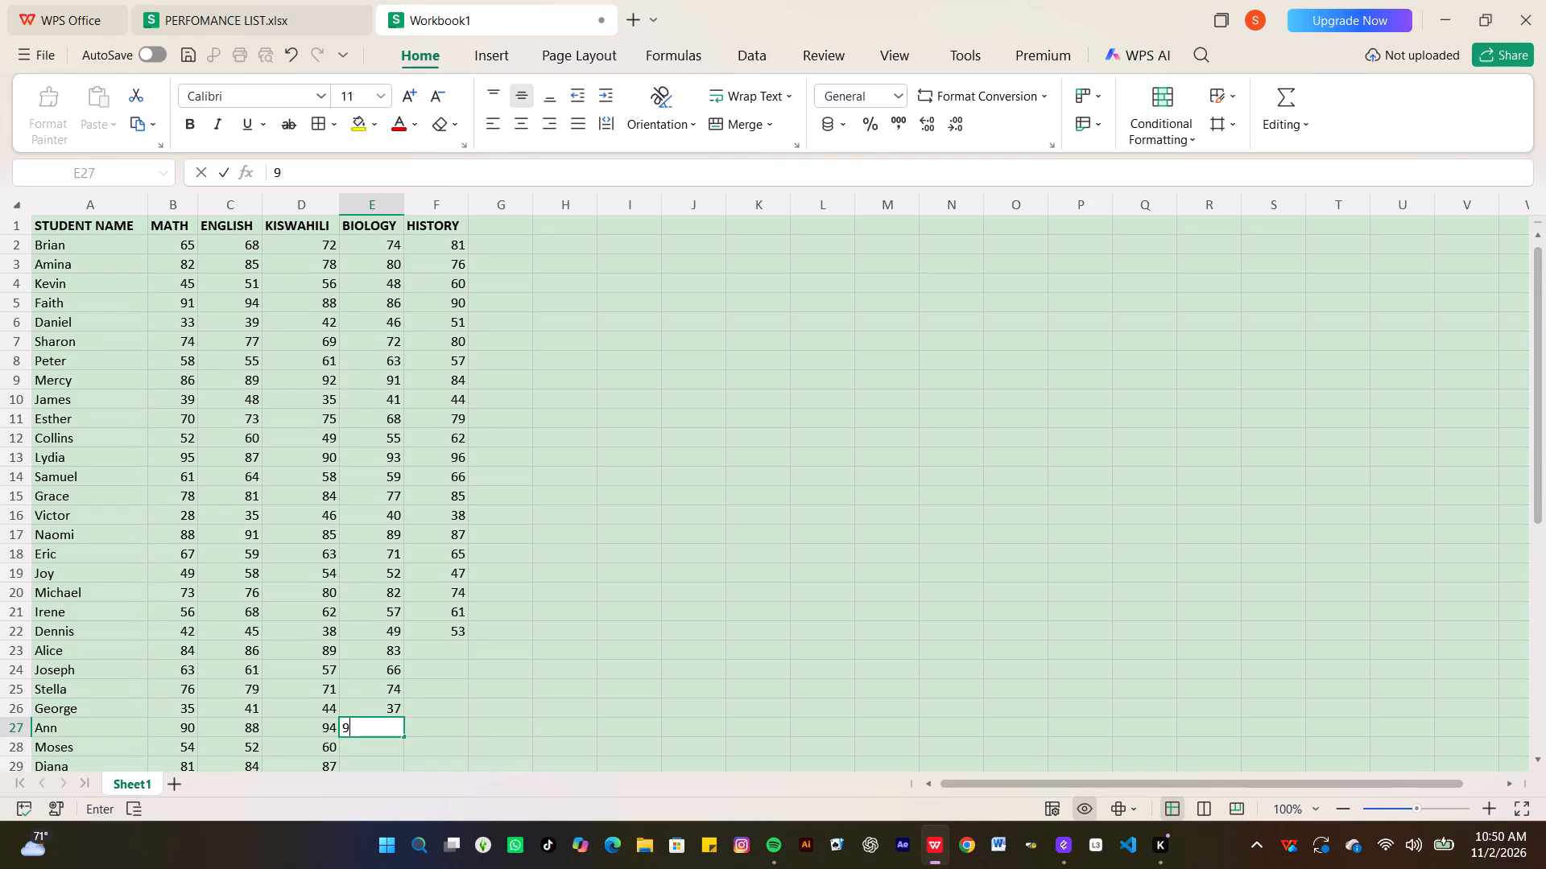
{"action": "key", "text": "2"}
{"action": "key", "text": "Return"}
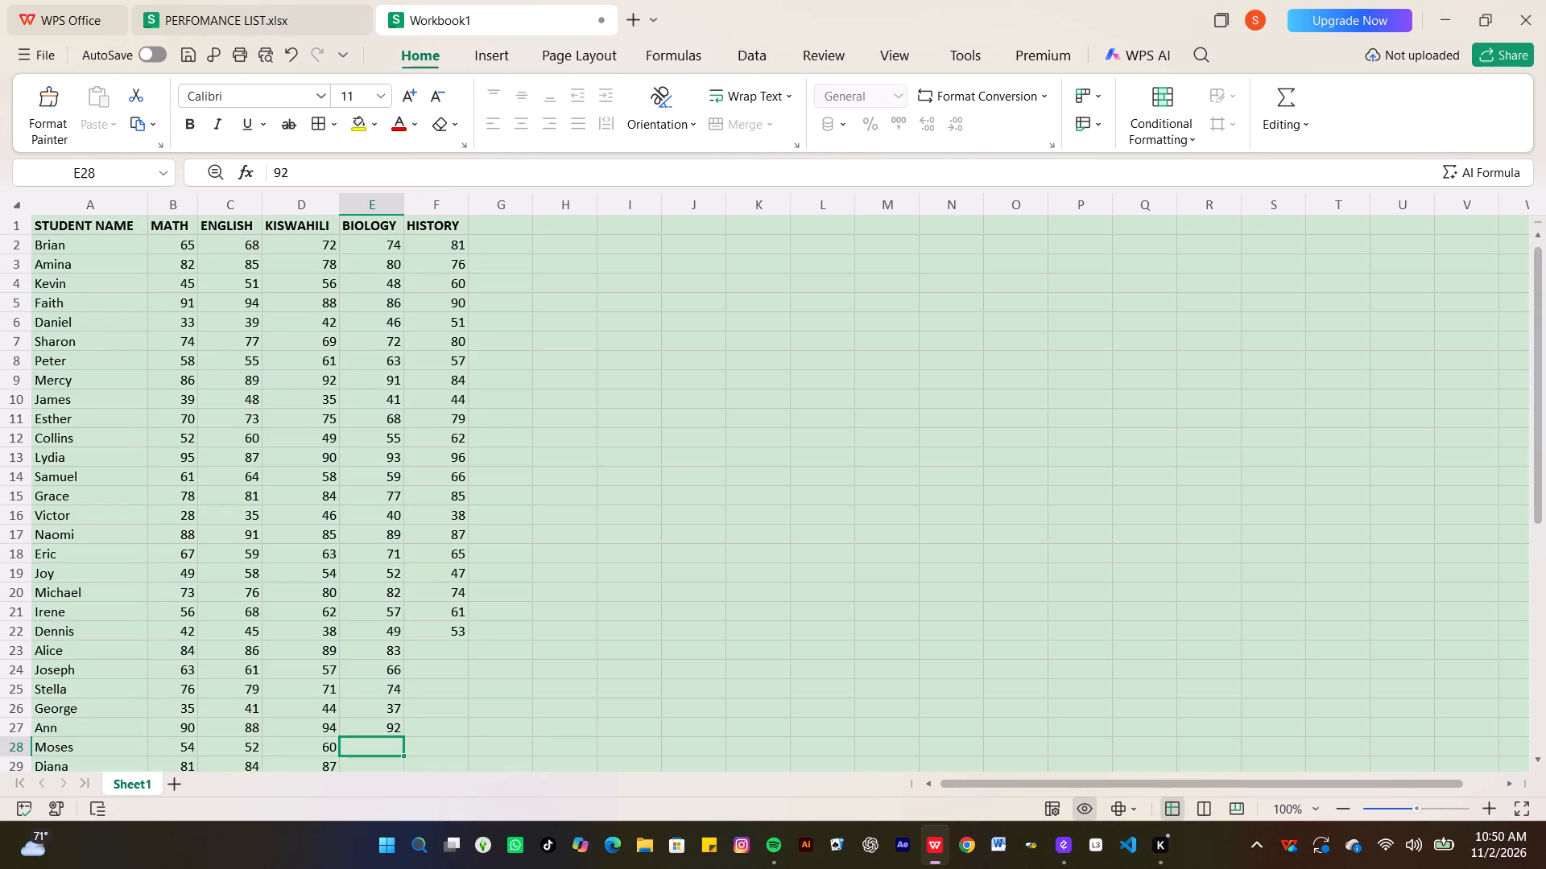
{"action": "type", "text": "58"}
{"action": "key", "text": "Return"}
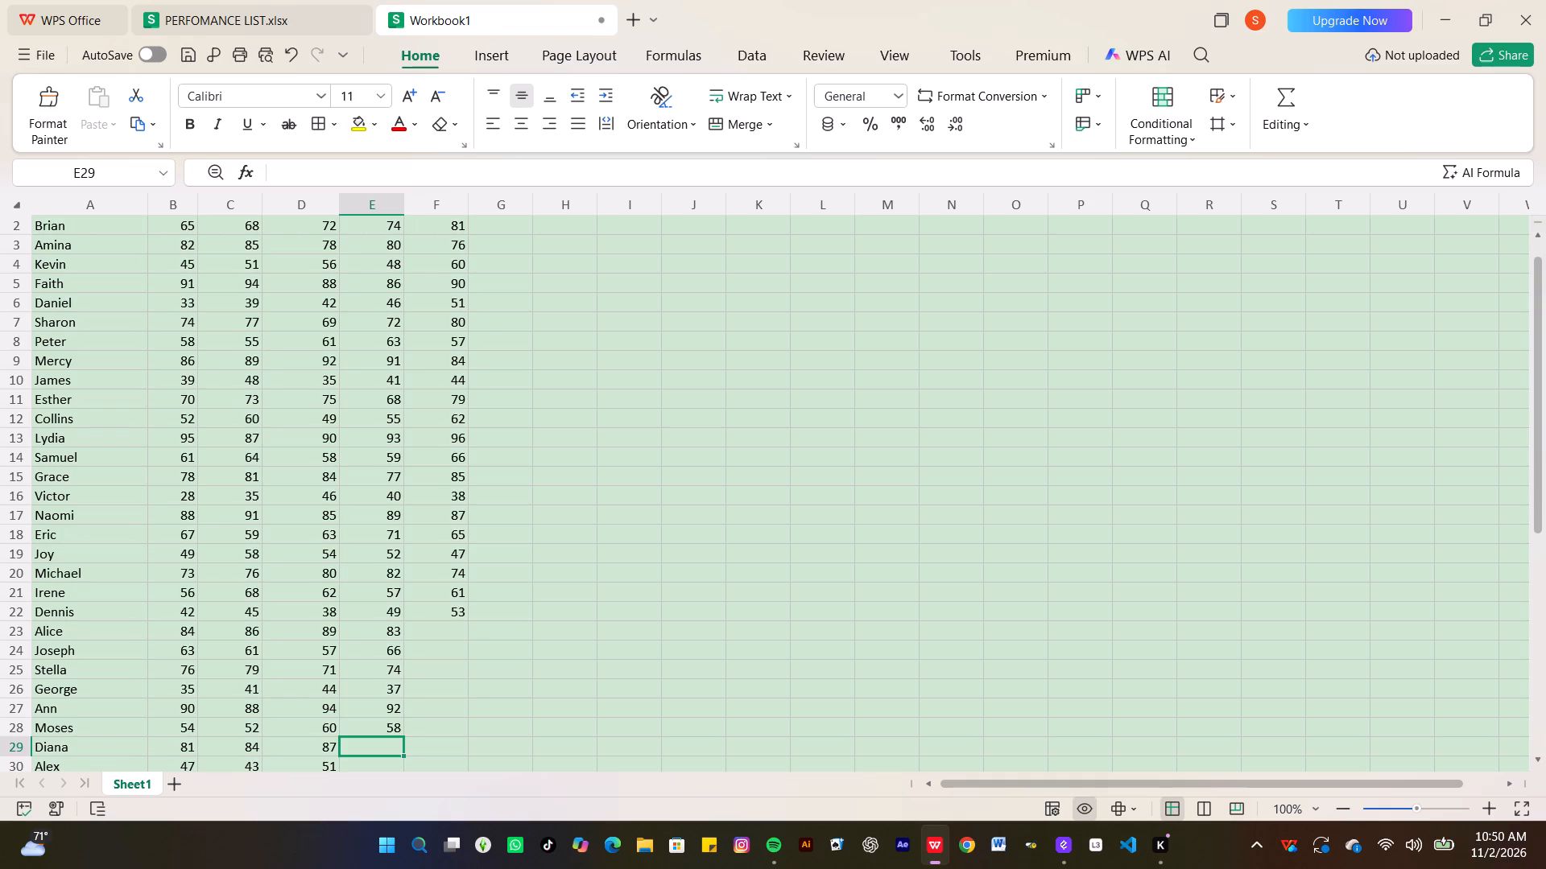
Fill in the History marks for Alice through Moses in rows 23 to 28: 90, 59, 82, 48, 91 and 63.
{"action": "left_click", "coordinate": [434, 630]}
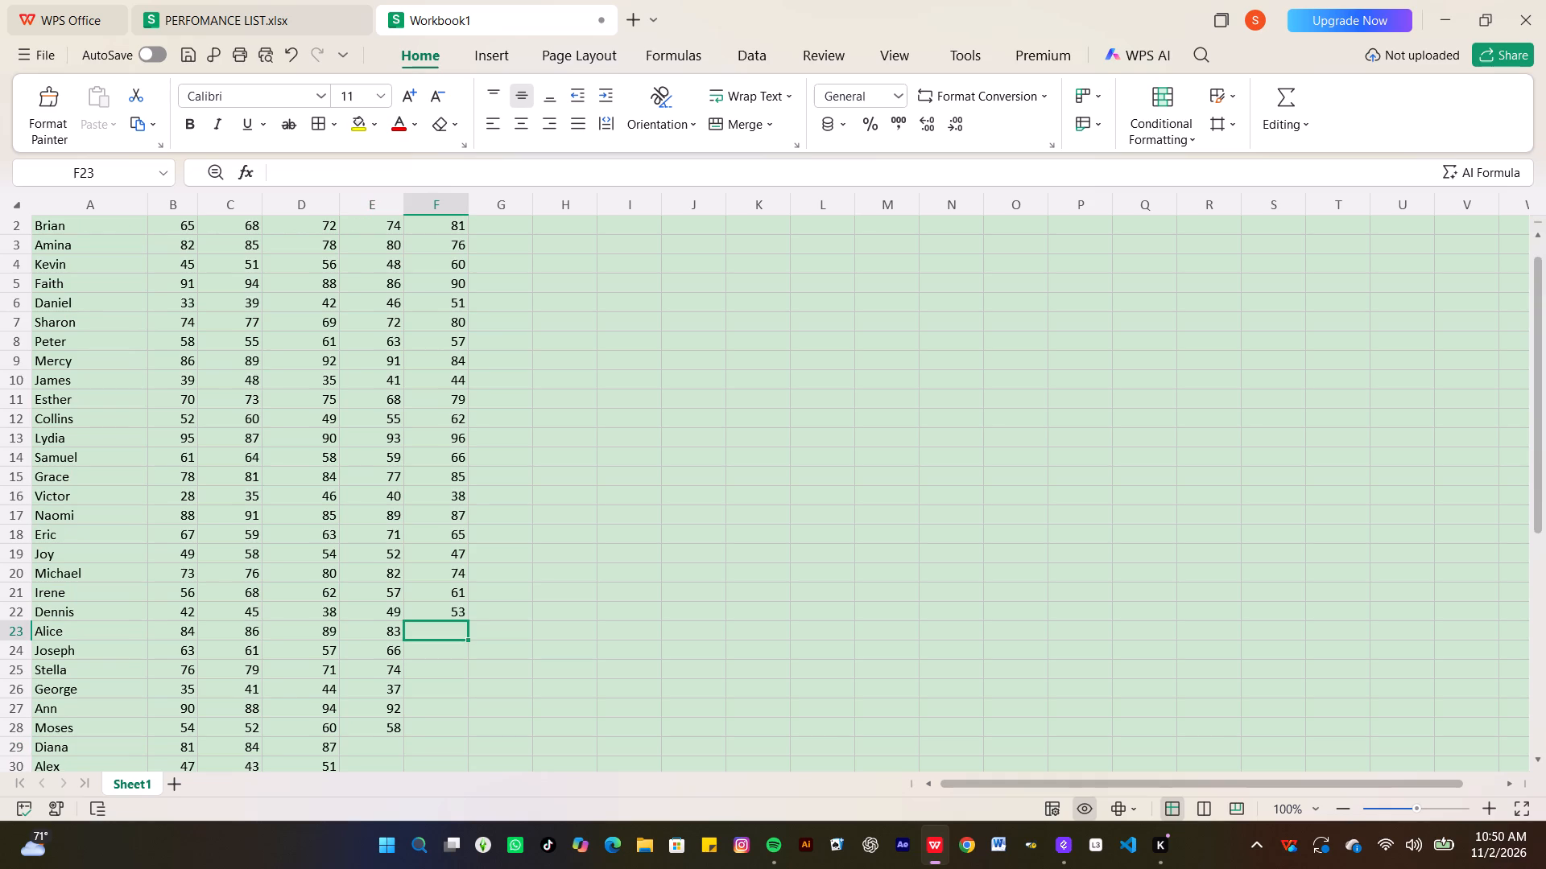
{"action": "type", "text": "90"}
{"action": "key", "text": "Return"}
{"action": "type", "text": "59"}
{"action": "key", "text": "Return"}
{"action": "key", "text": "8"}
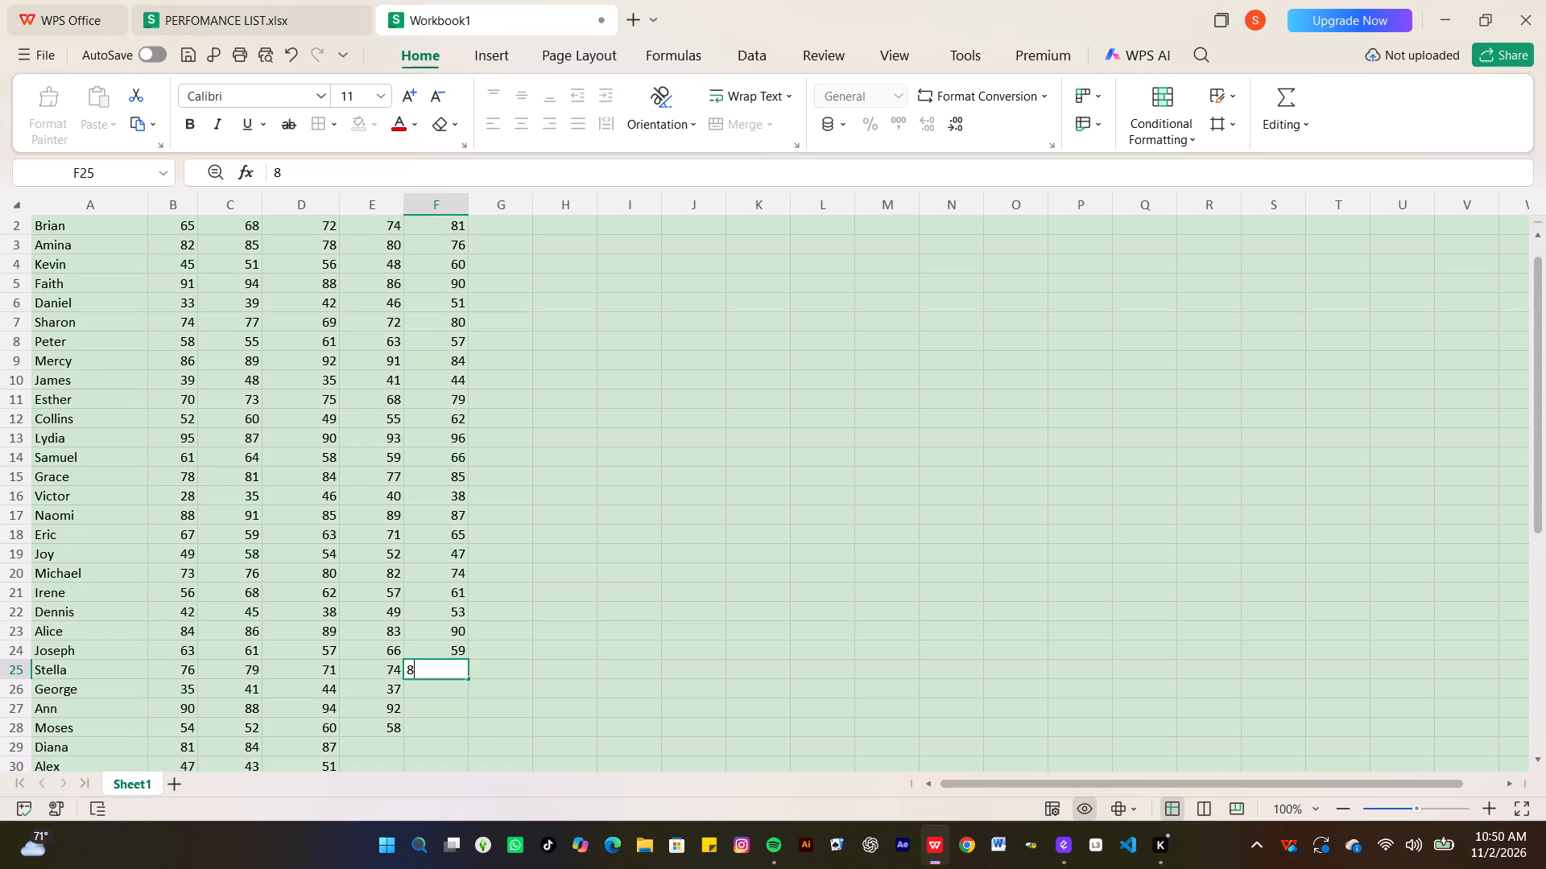
{"action": "key", "text": "2"}
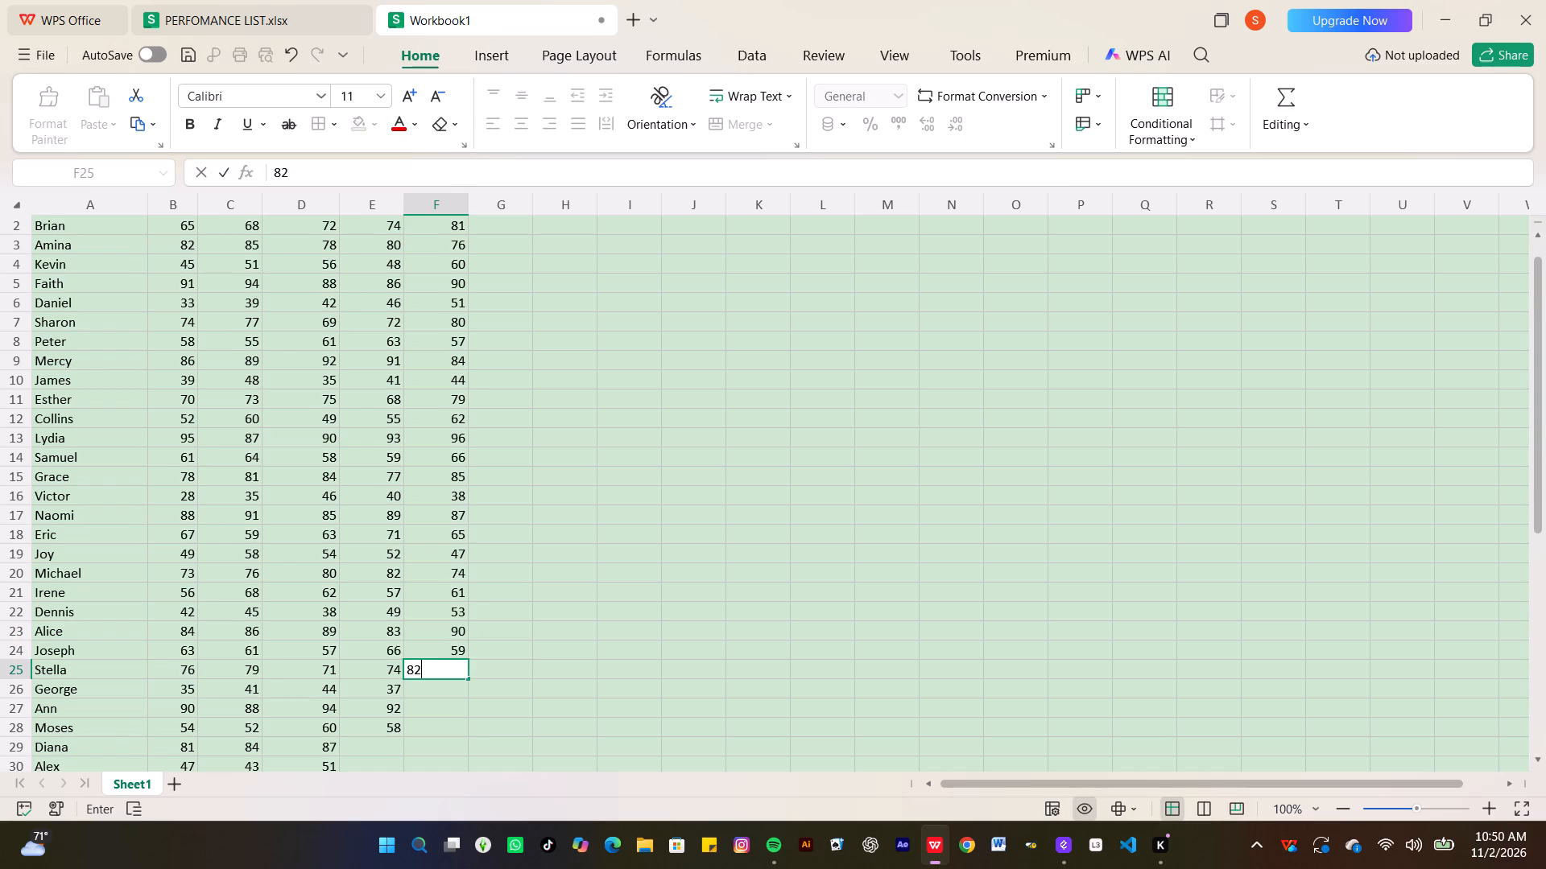
{"action": "key", "text": "Return"}
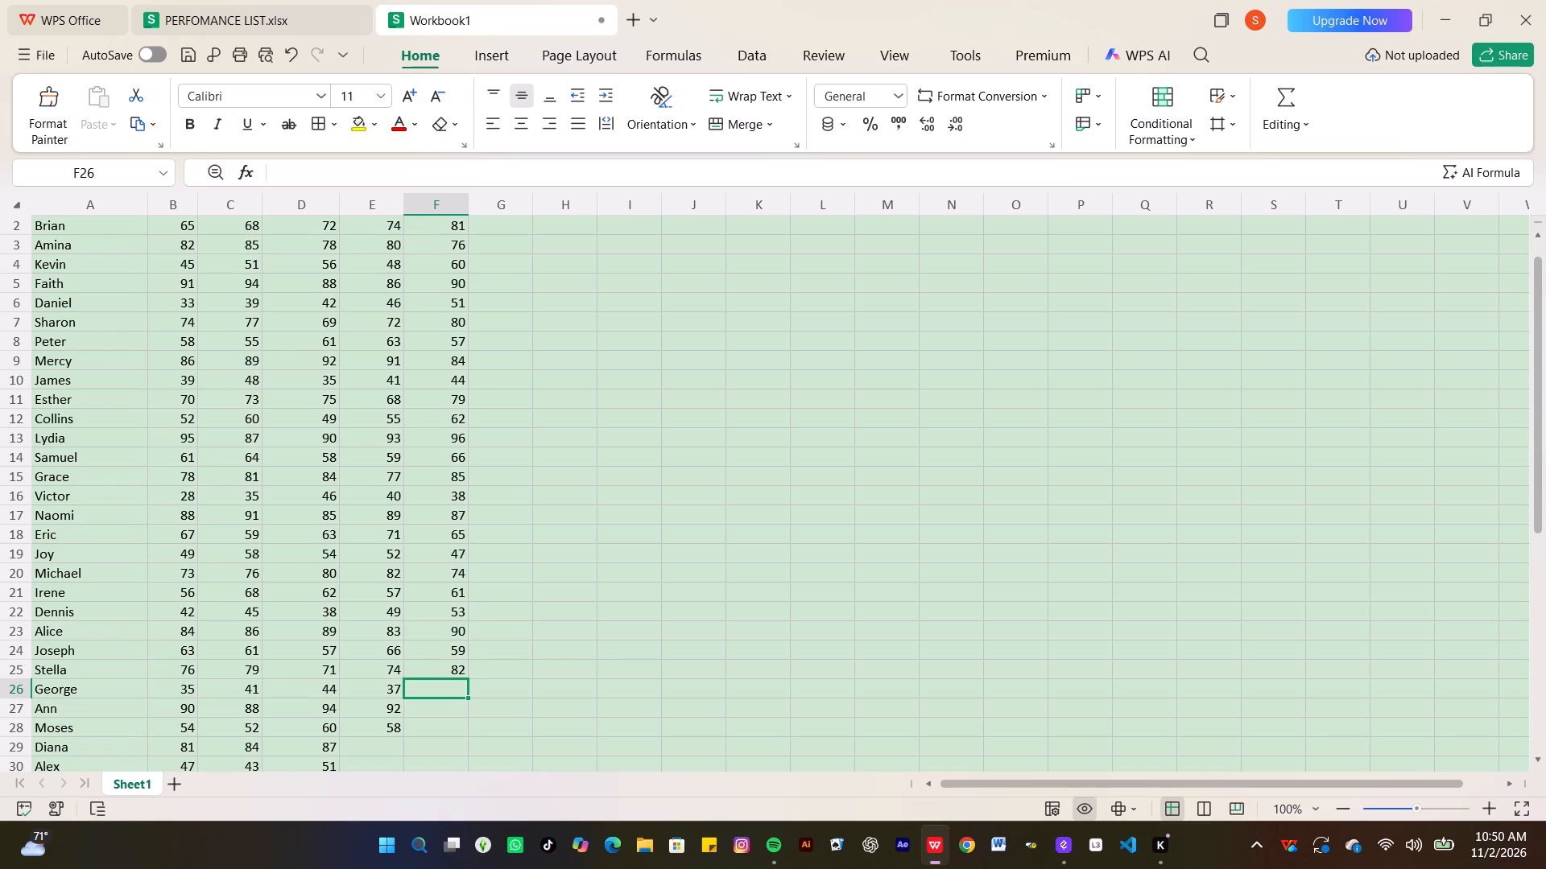
{"action": "type", "text": "48"}
{"action": "key", "text": "Return"}
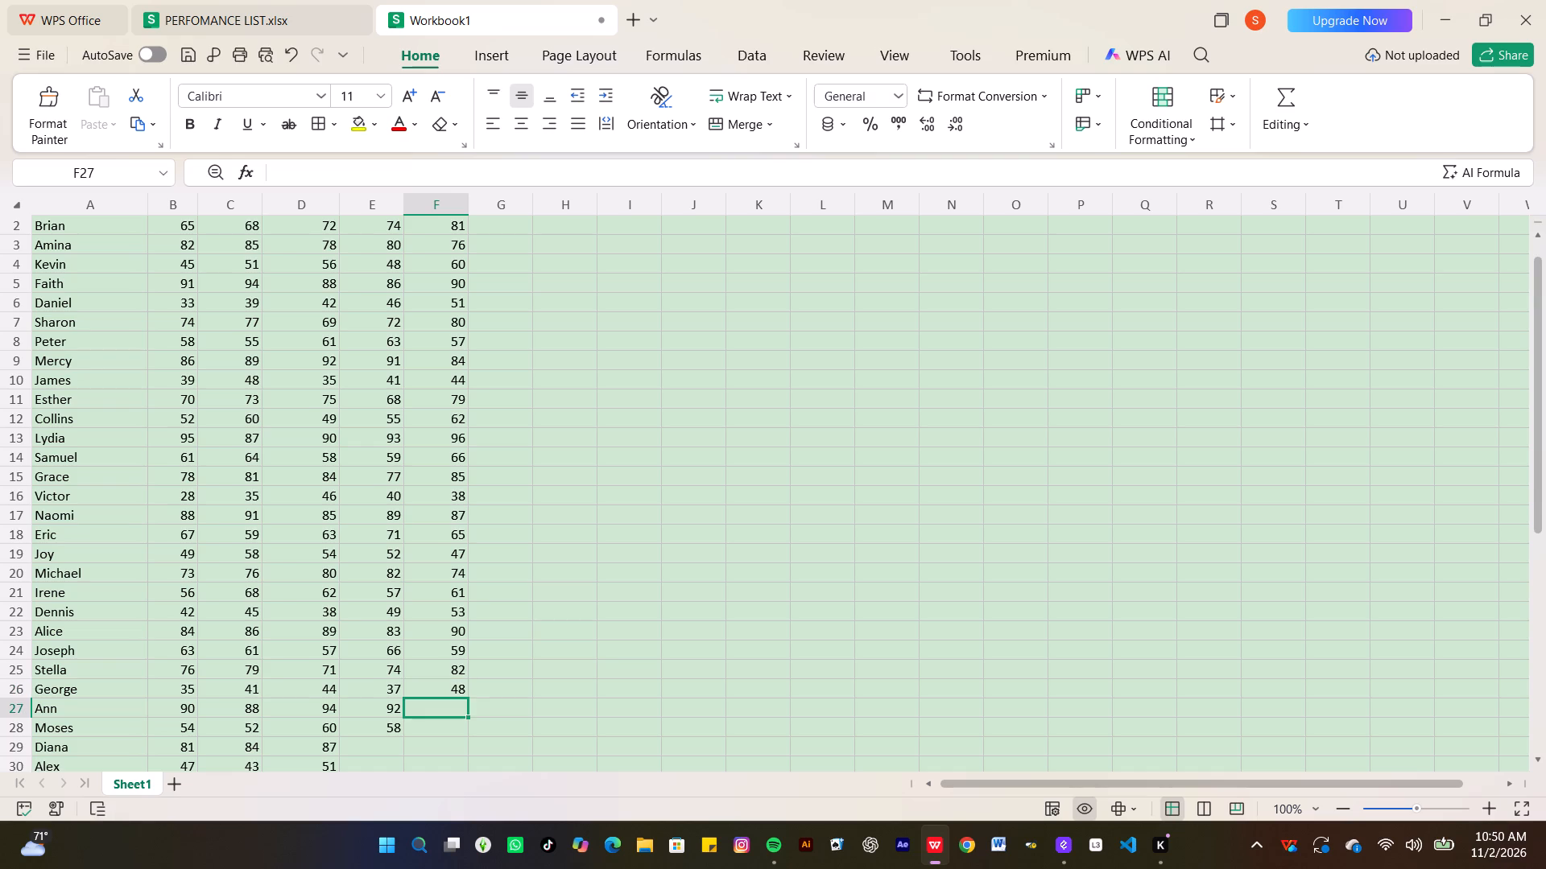
{"action": "key", "text": "9"}
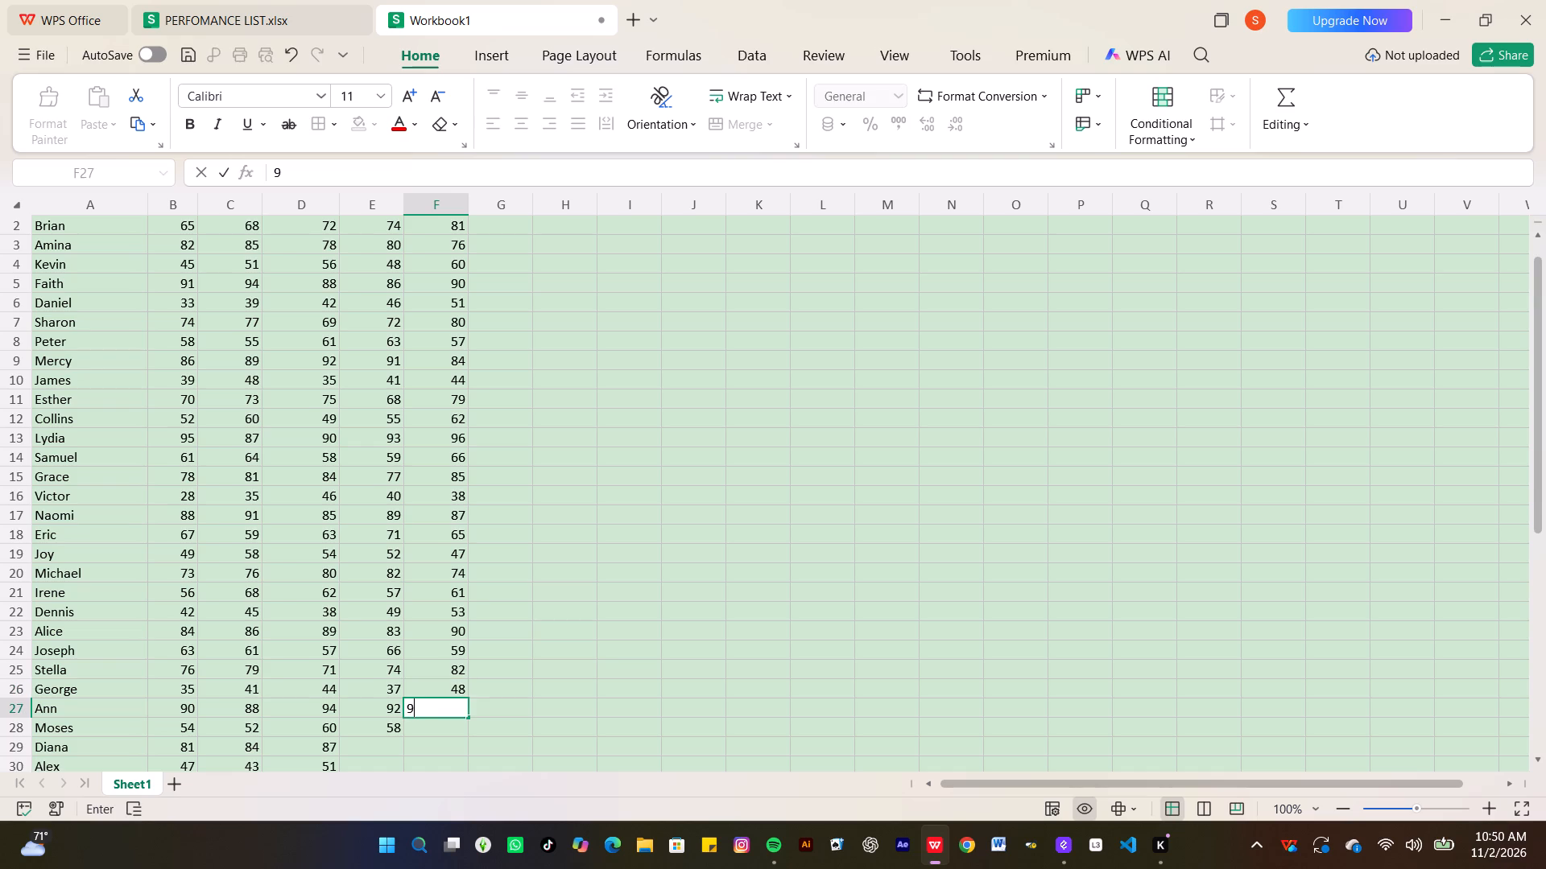
{"action": "key", "text": "1"}
{"action": "key", "text": "Return"}
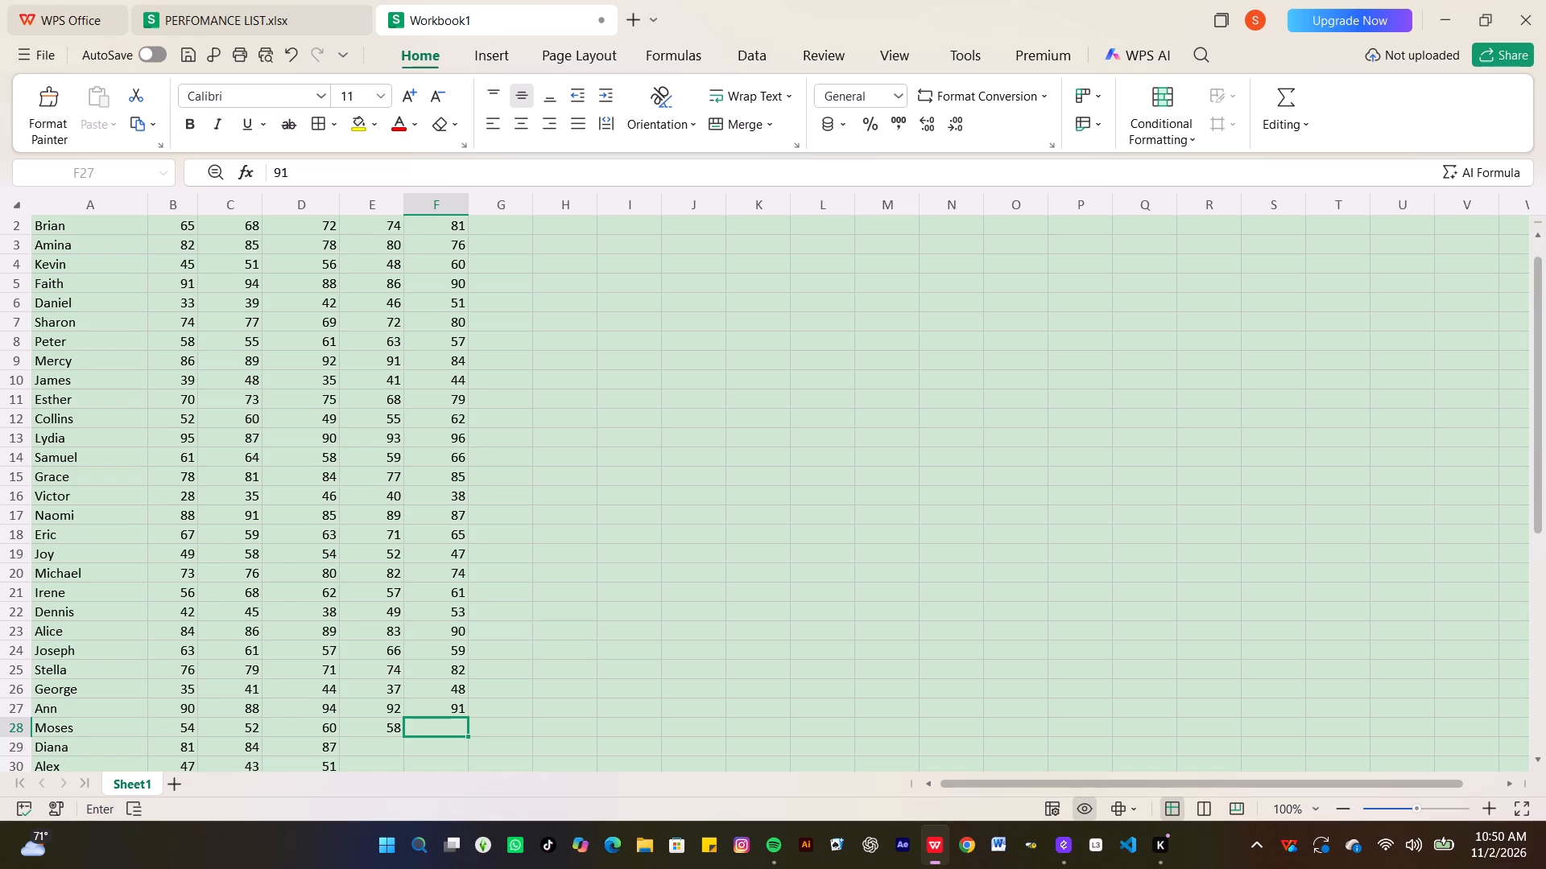
{"action": "type", "text": "63"}
{"action": "key", "text": "Return"}
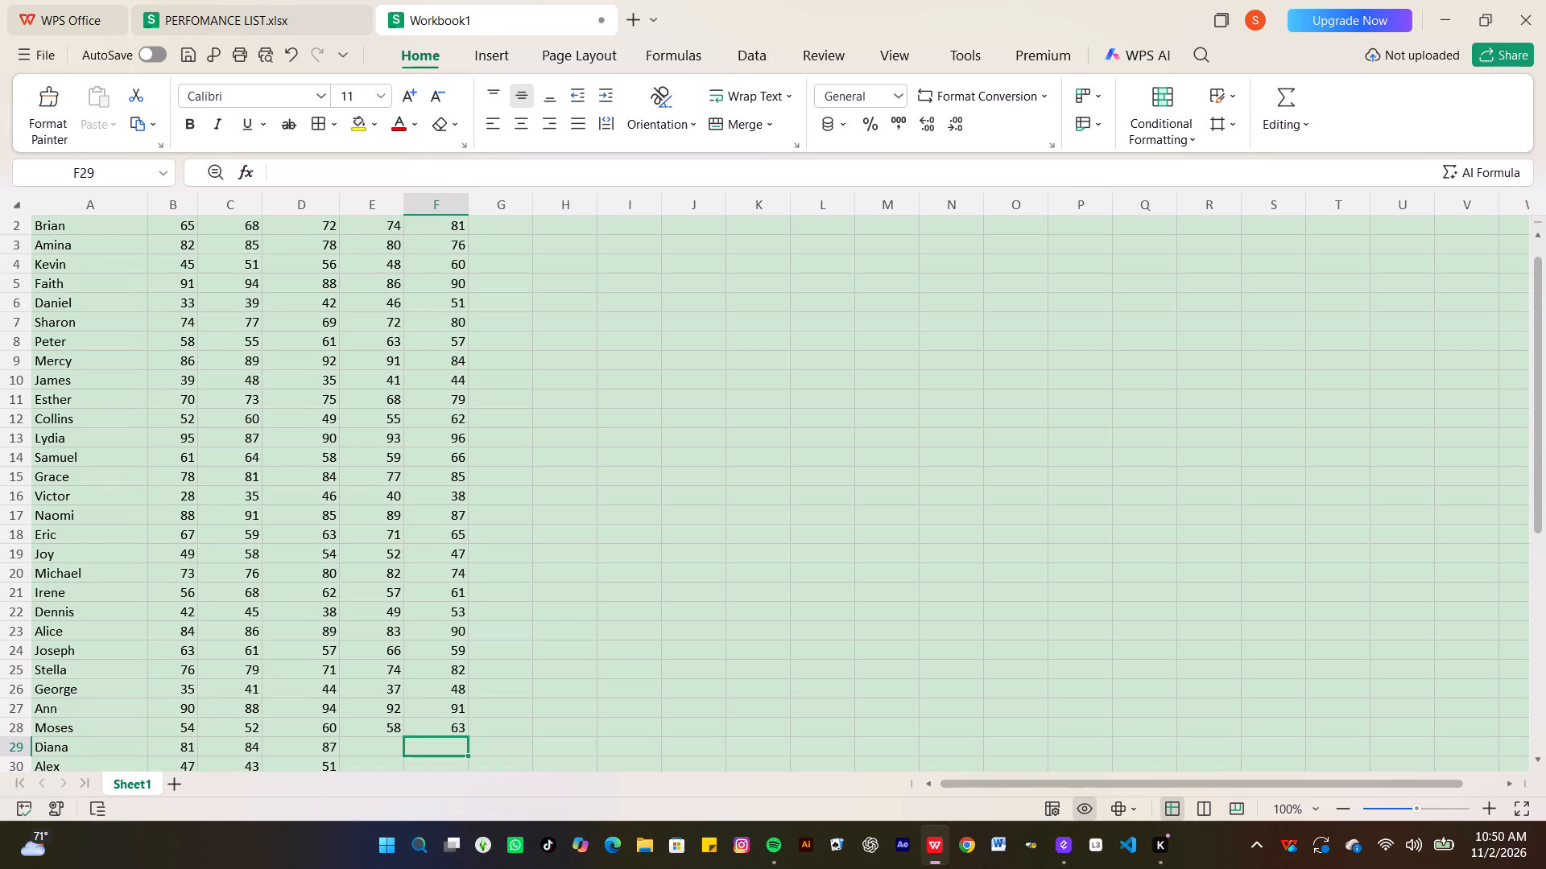
Enter History 86 and Biology 90 for Diana in row 29, and Biology 55 and History 50 for Alex in row 30.
{"action": "type", "text": "86"}
{"action": "key", "text": "Left"}
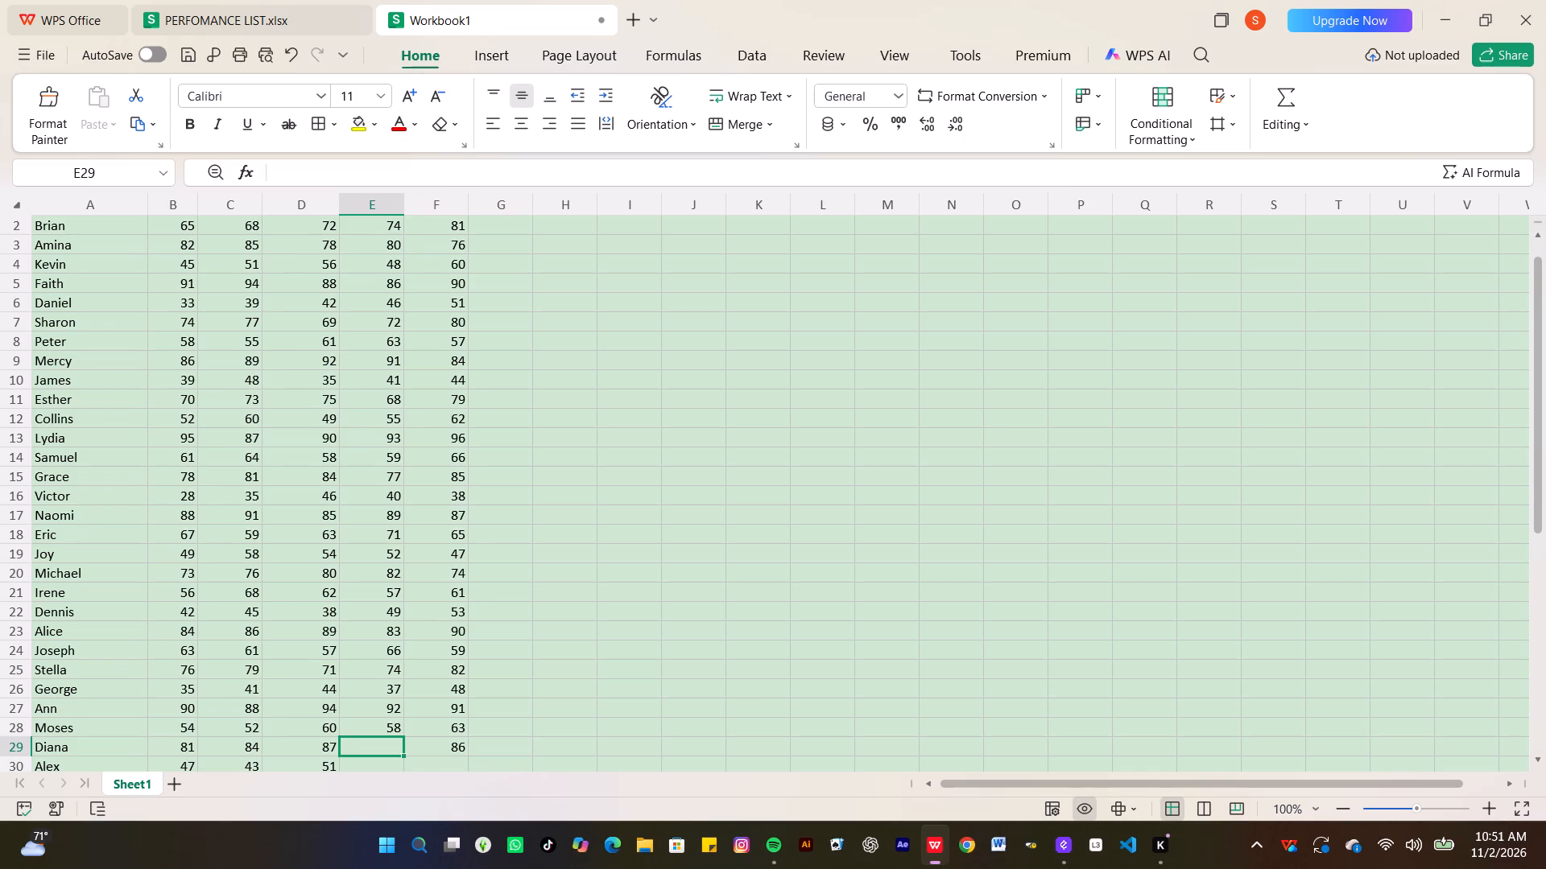
{"action": "type", "text": "90"}
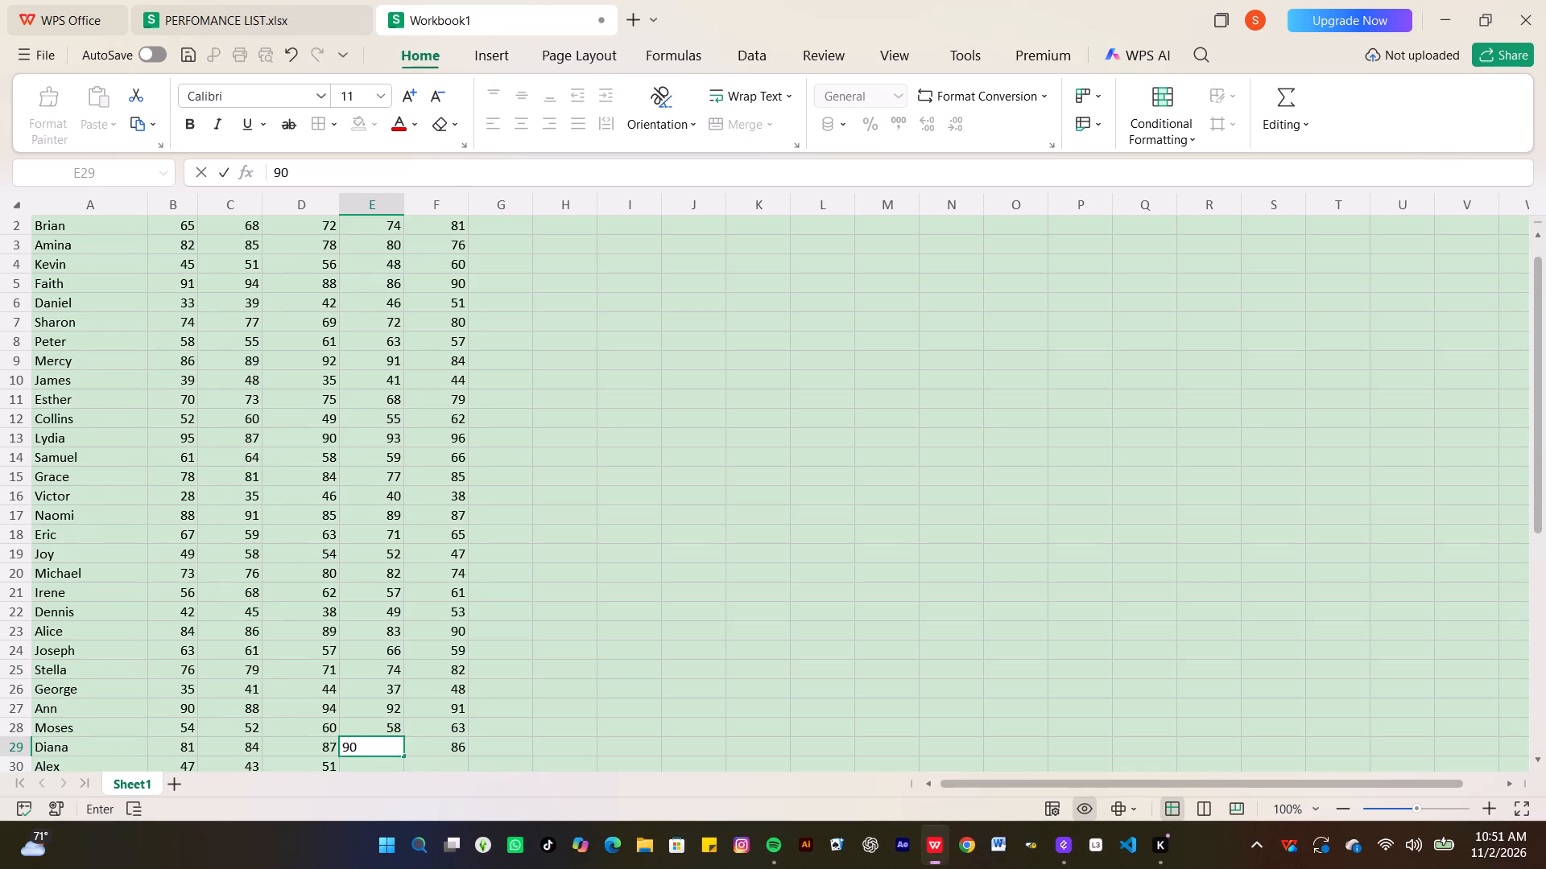
{"action": "key", "text": "Return"}
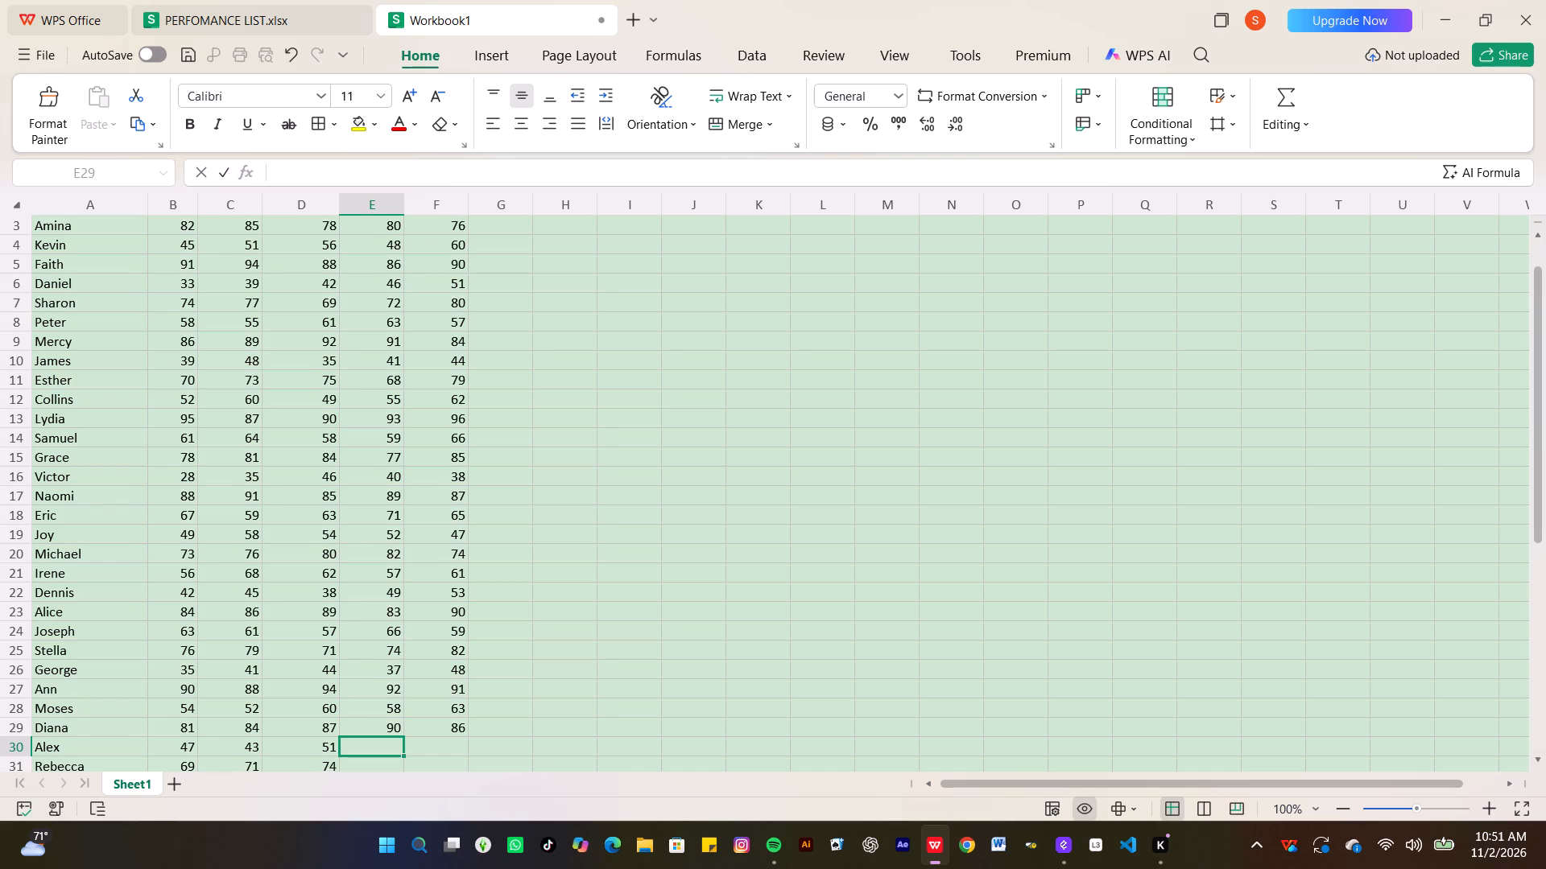
{"action": "type", "text": "55"}
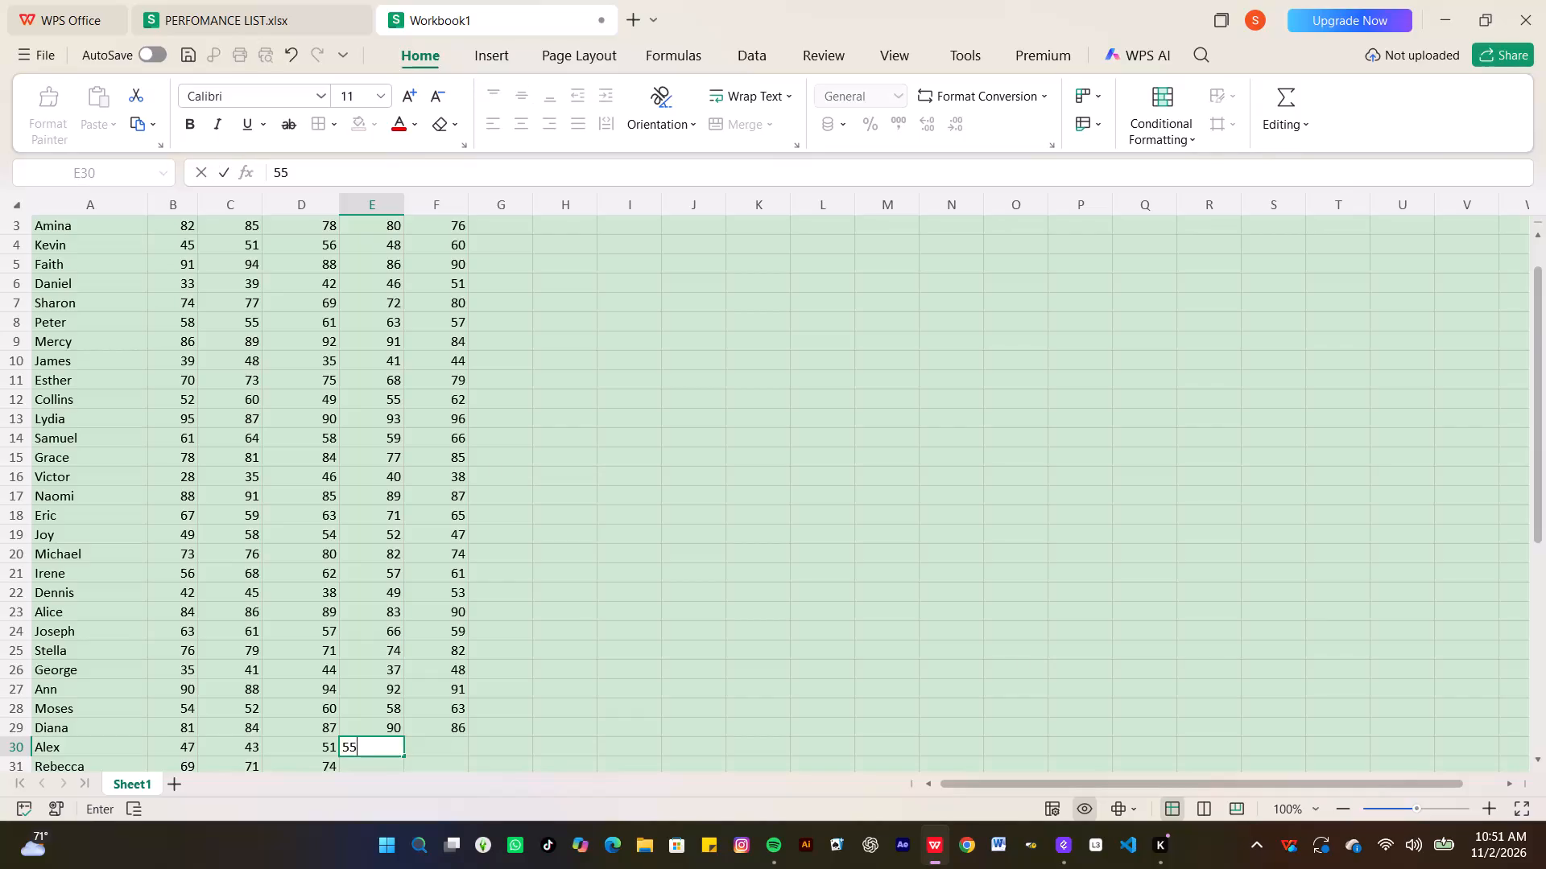
{"action": "key", "text": "Right"}
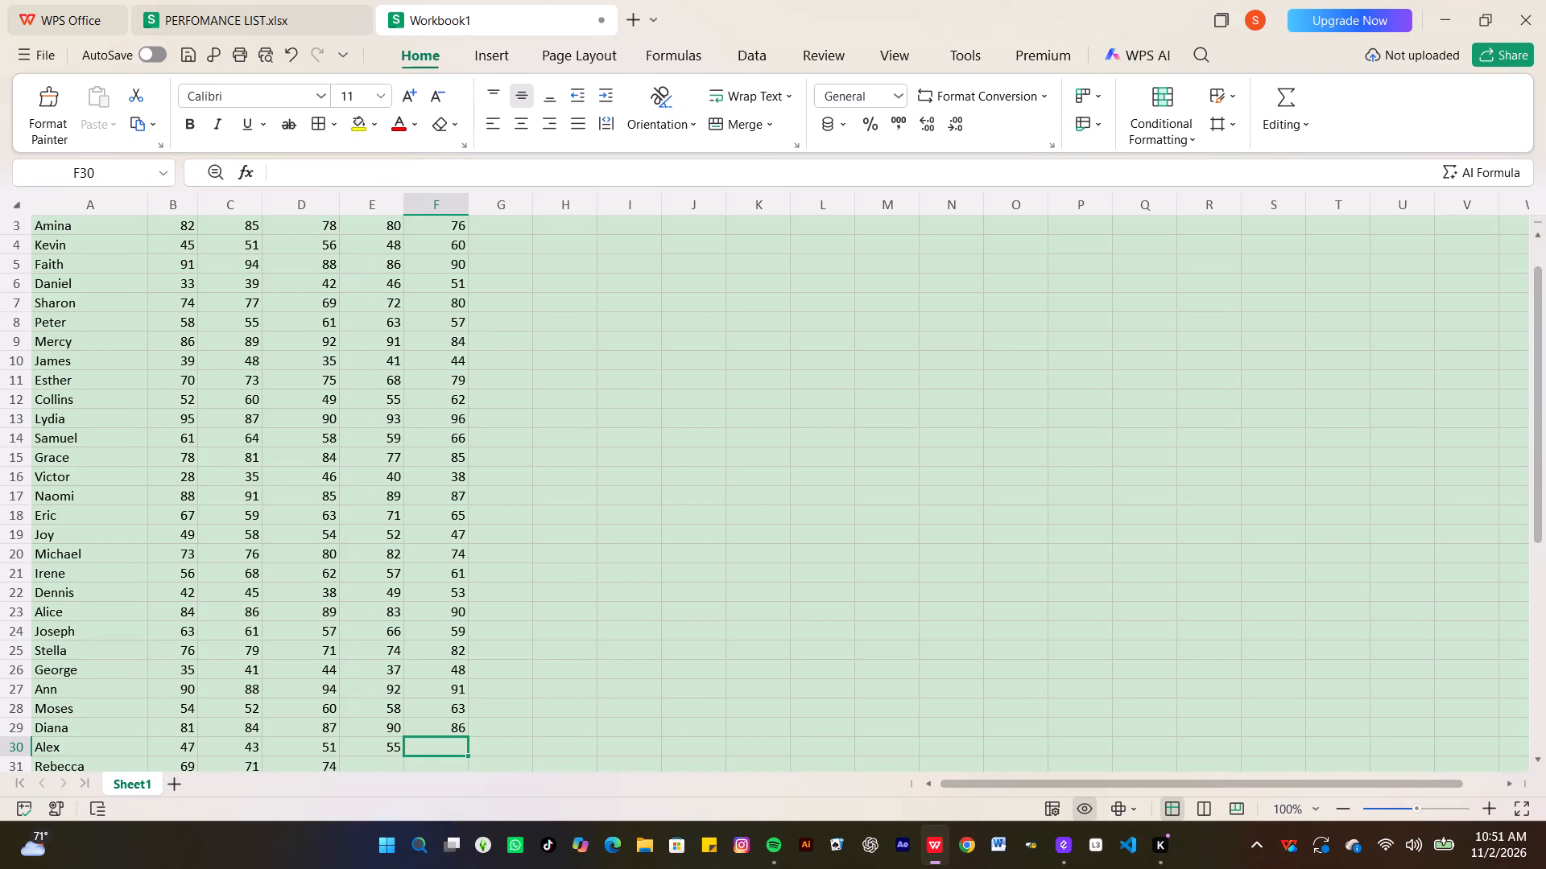
{"action": "type", "text": "50"}
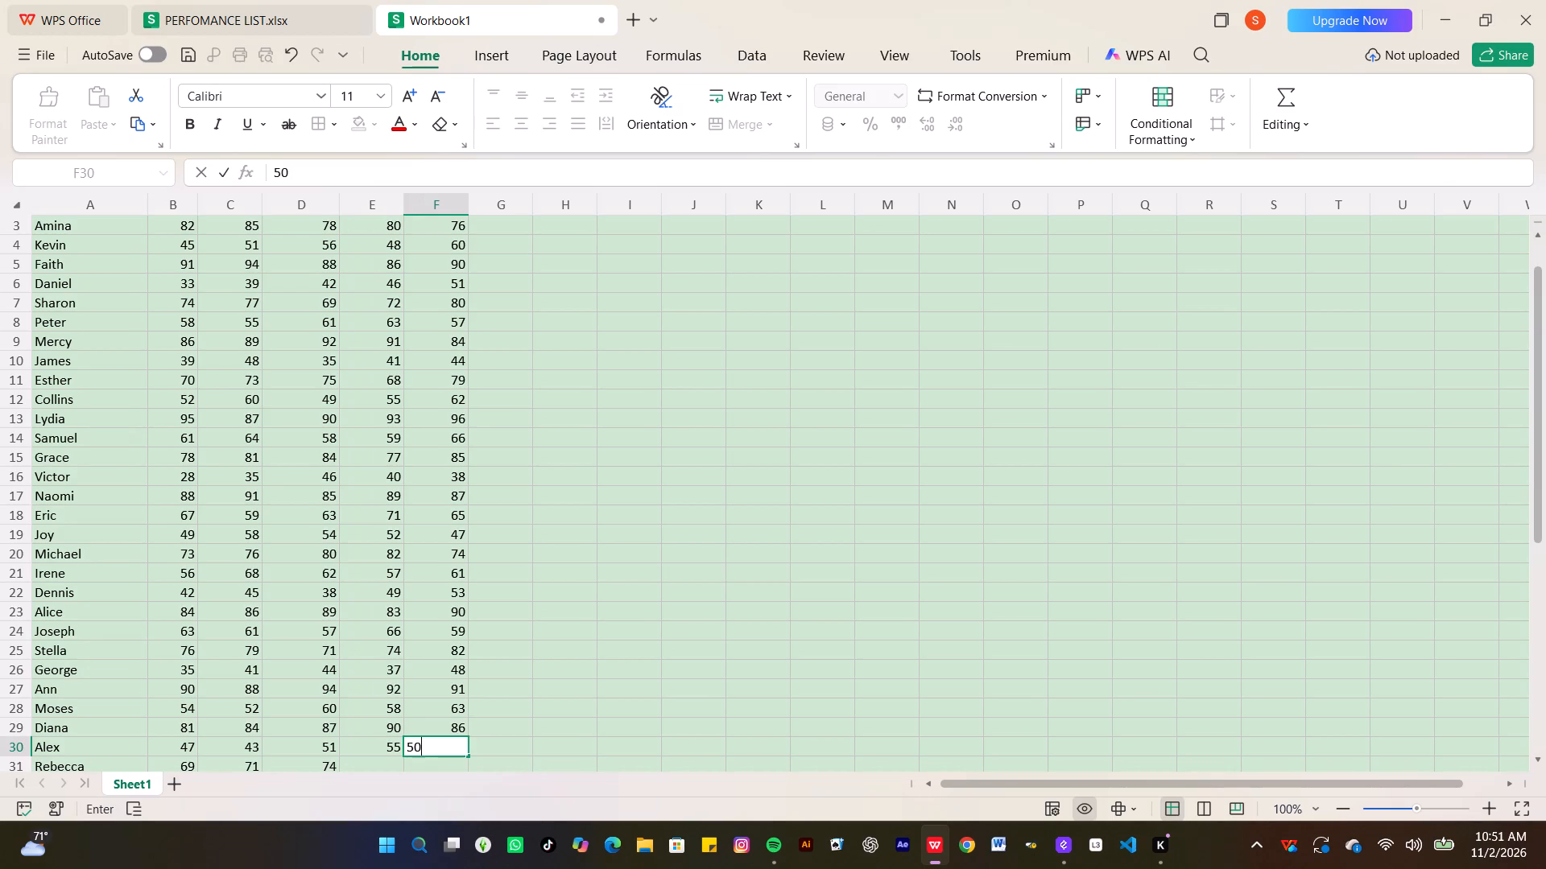
{"action": "key", "text": "Return"}
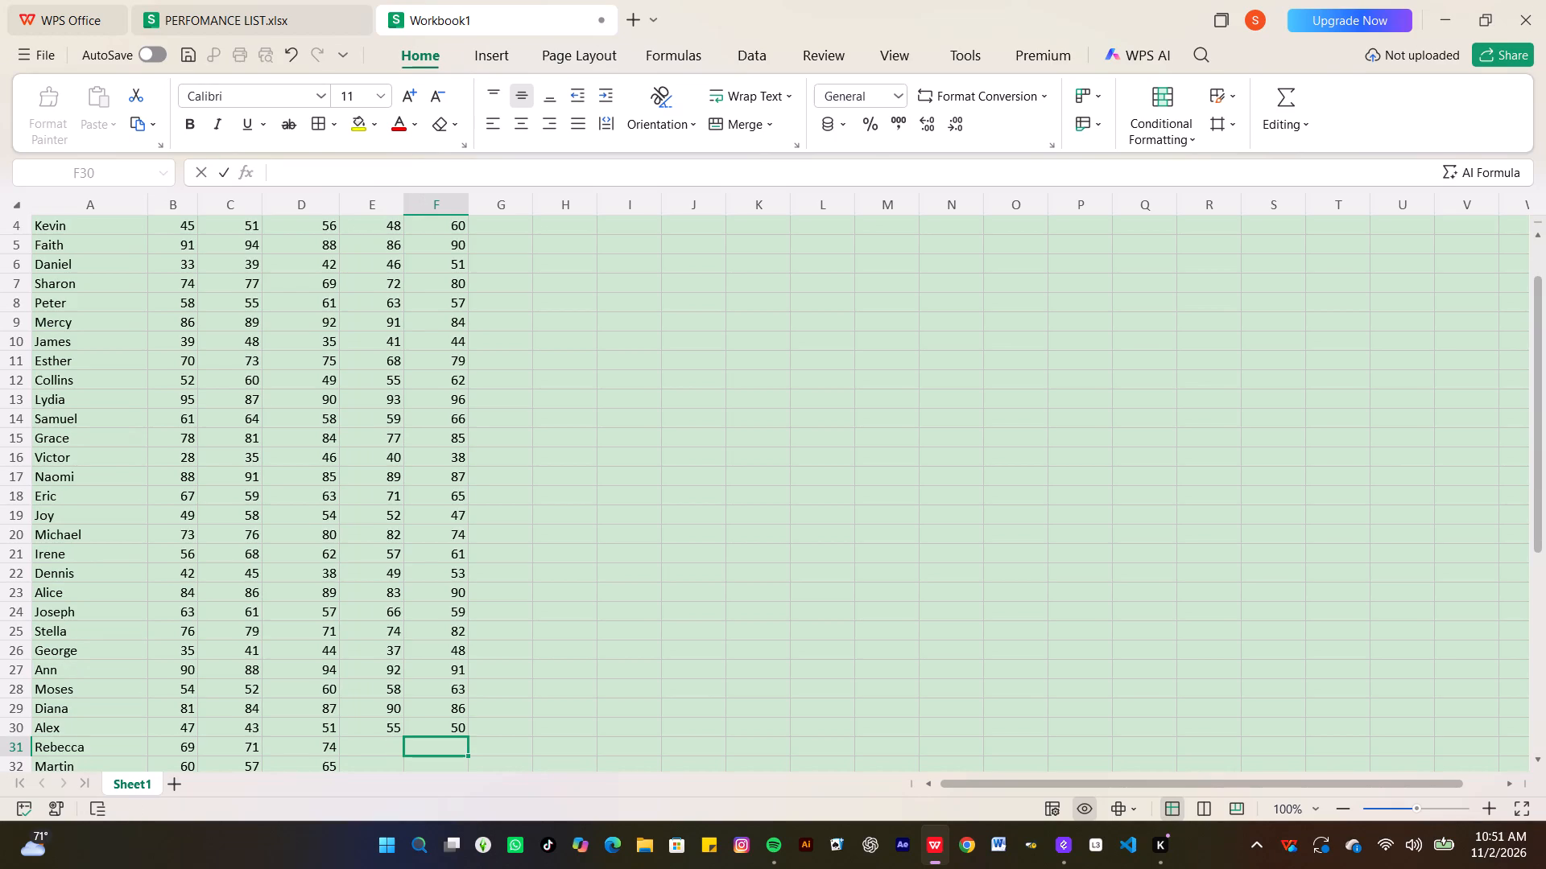
Enter History 73 and Biology 76 for Rebecca in row 31.
{"action": "key", "text": "7"}
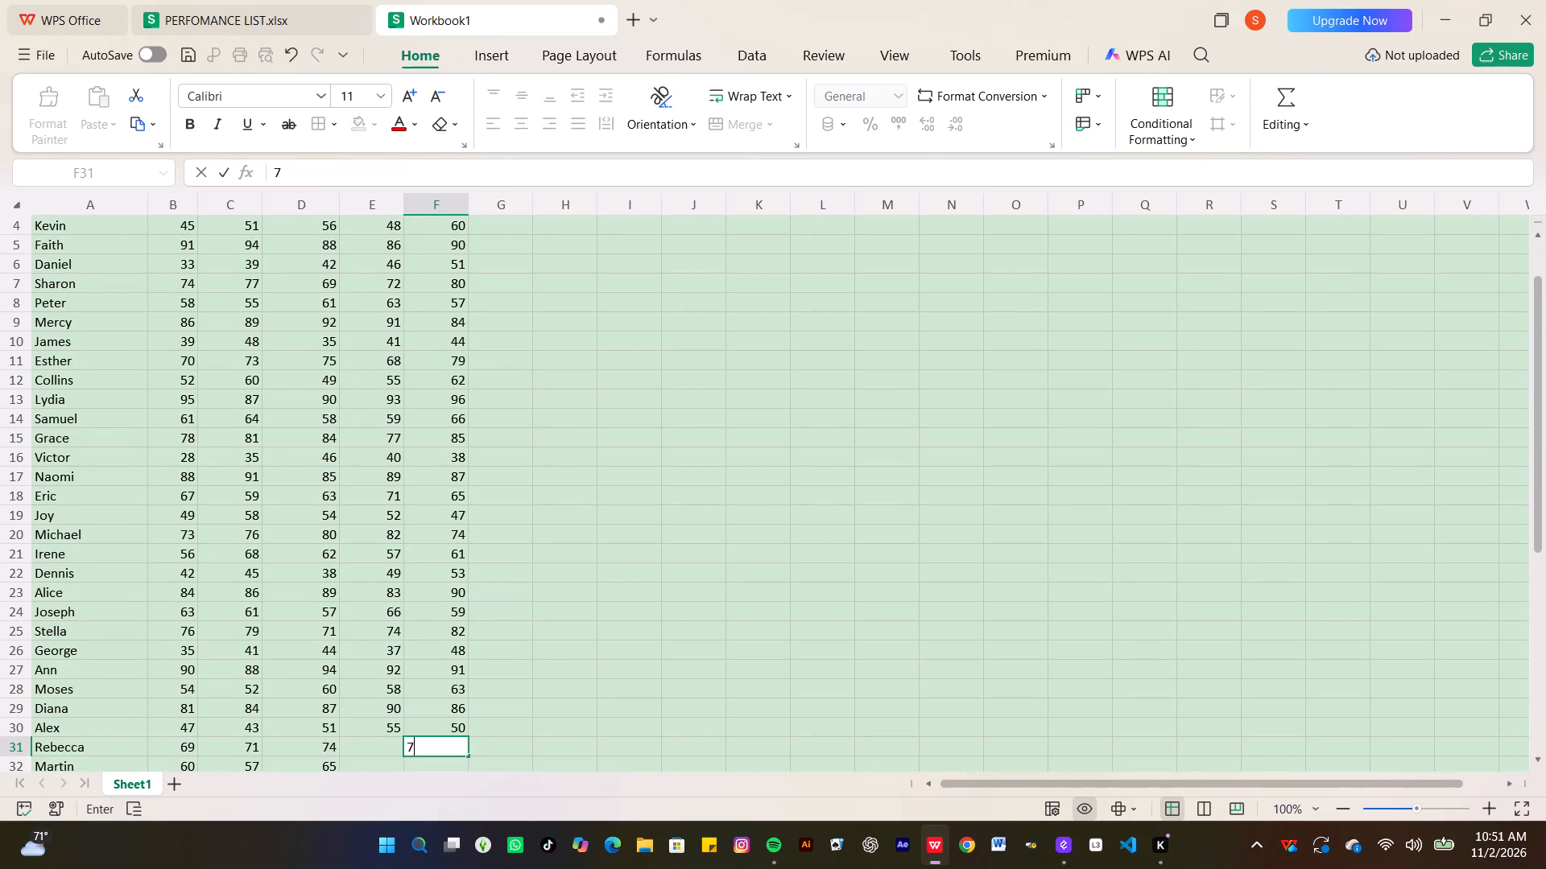
{"action": "key", "text": "3"}
{"action": "key", "text": "Left"}
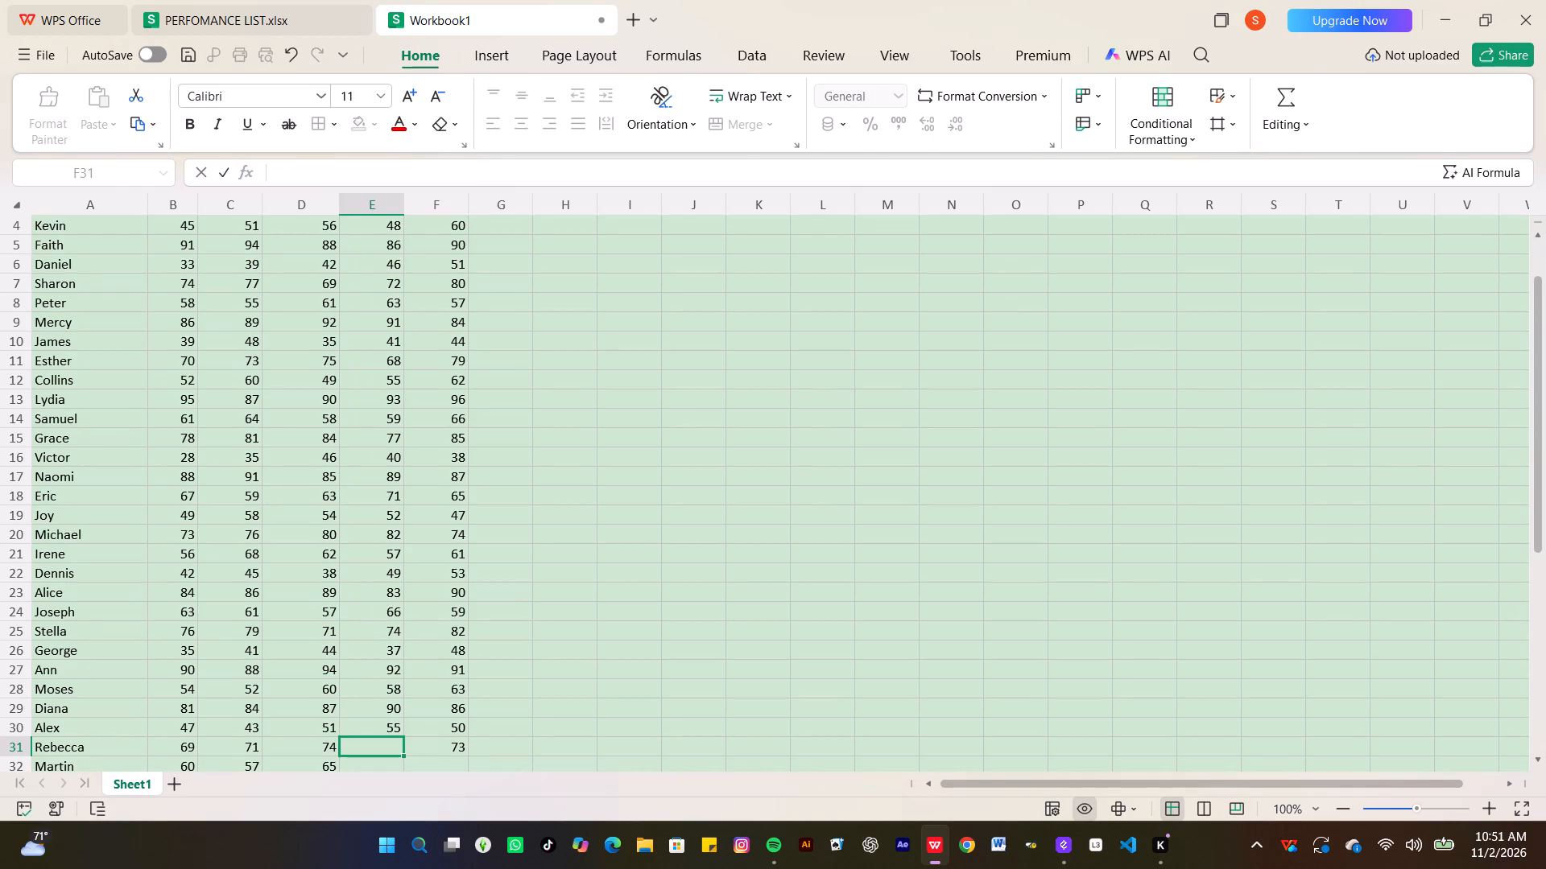
{"action": "key", "text": "7"}
{"action": "key", "text": "6"}
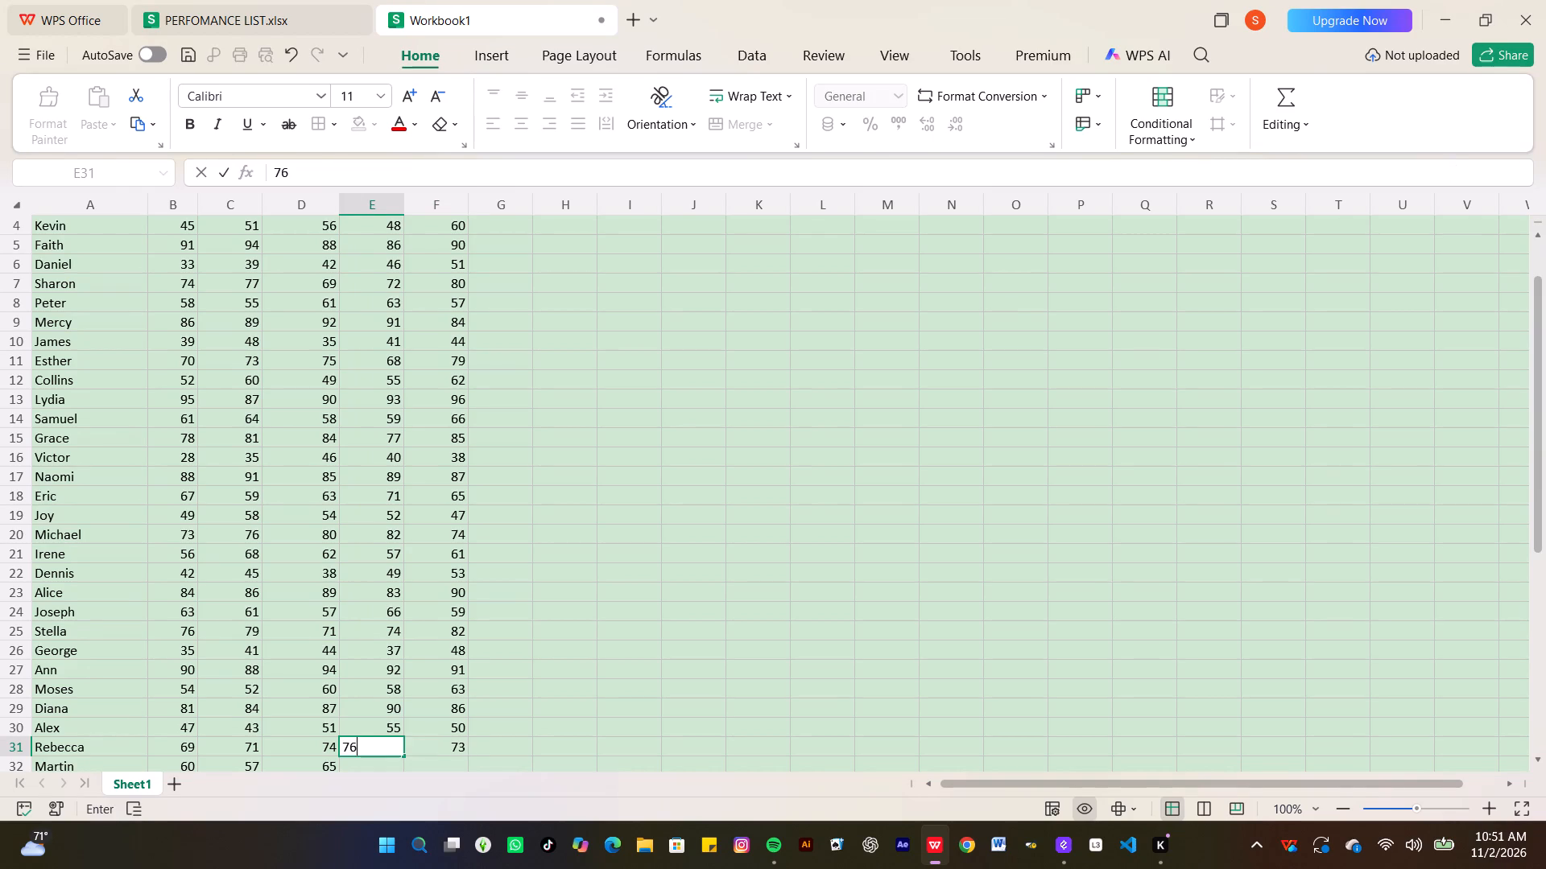
{"action": "key", "text": "Return"}
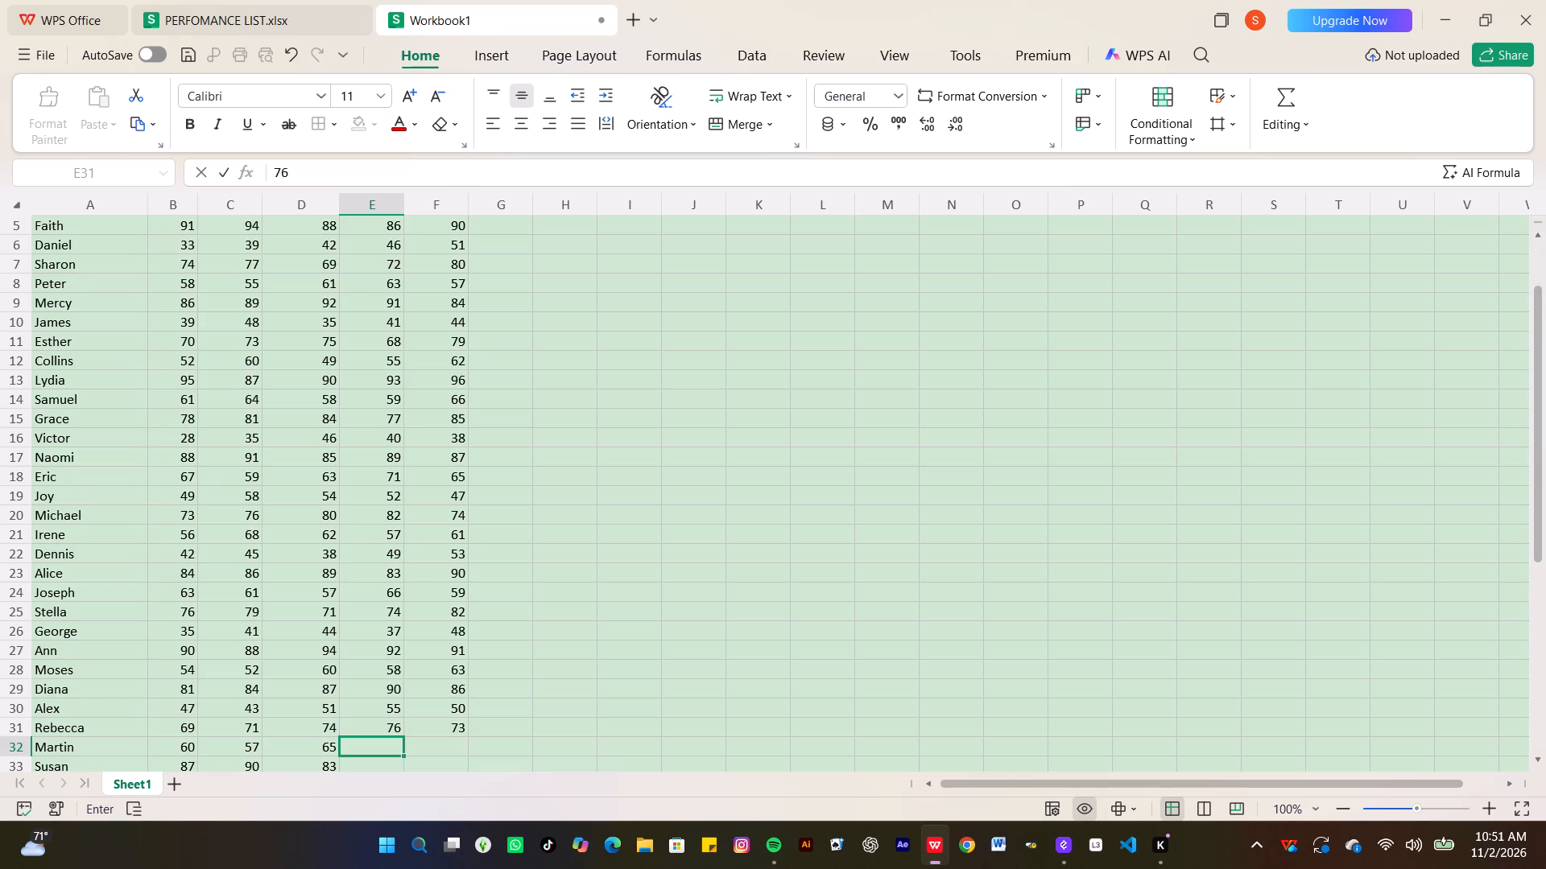
Enter the Biology marks for Martin and Susan in rows 32 and 33: 62 and 85.
{"action": "key", "text": "6"}
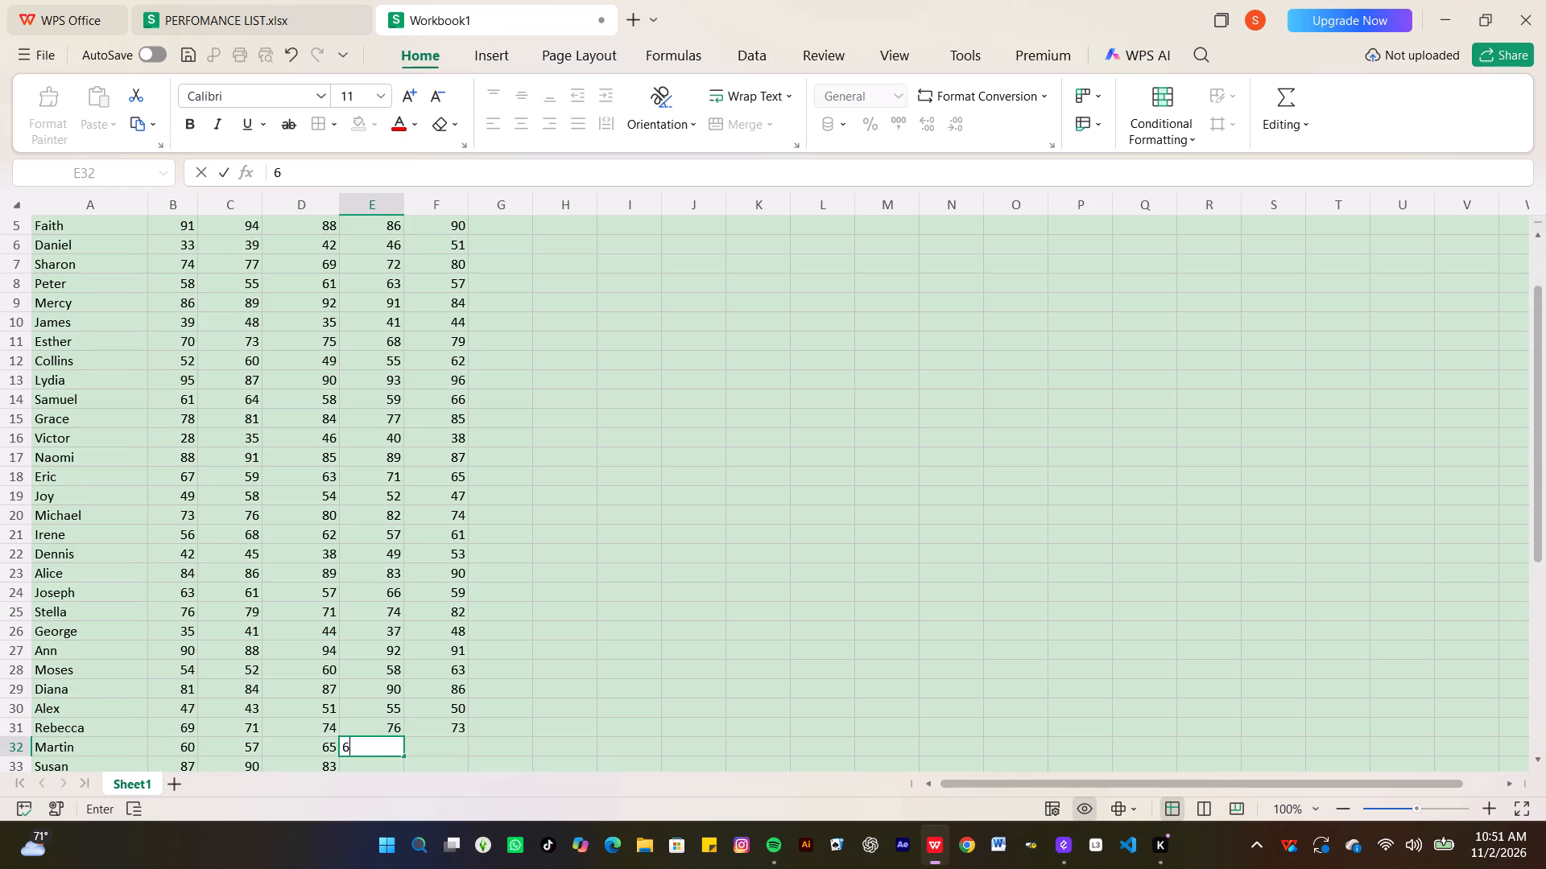
{"action": "key", "text": "2"}
{"action": "key", "text": "Return"}
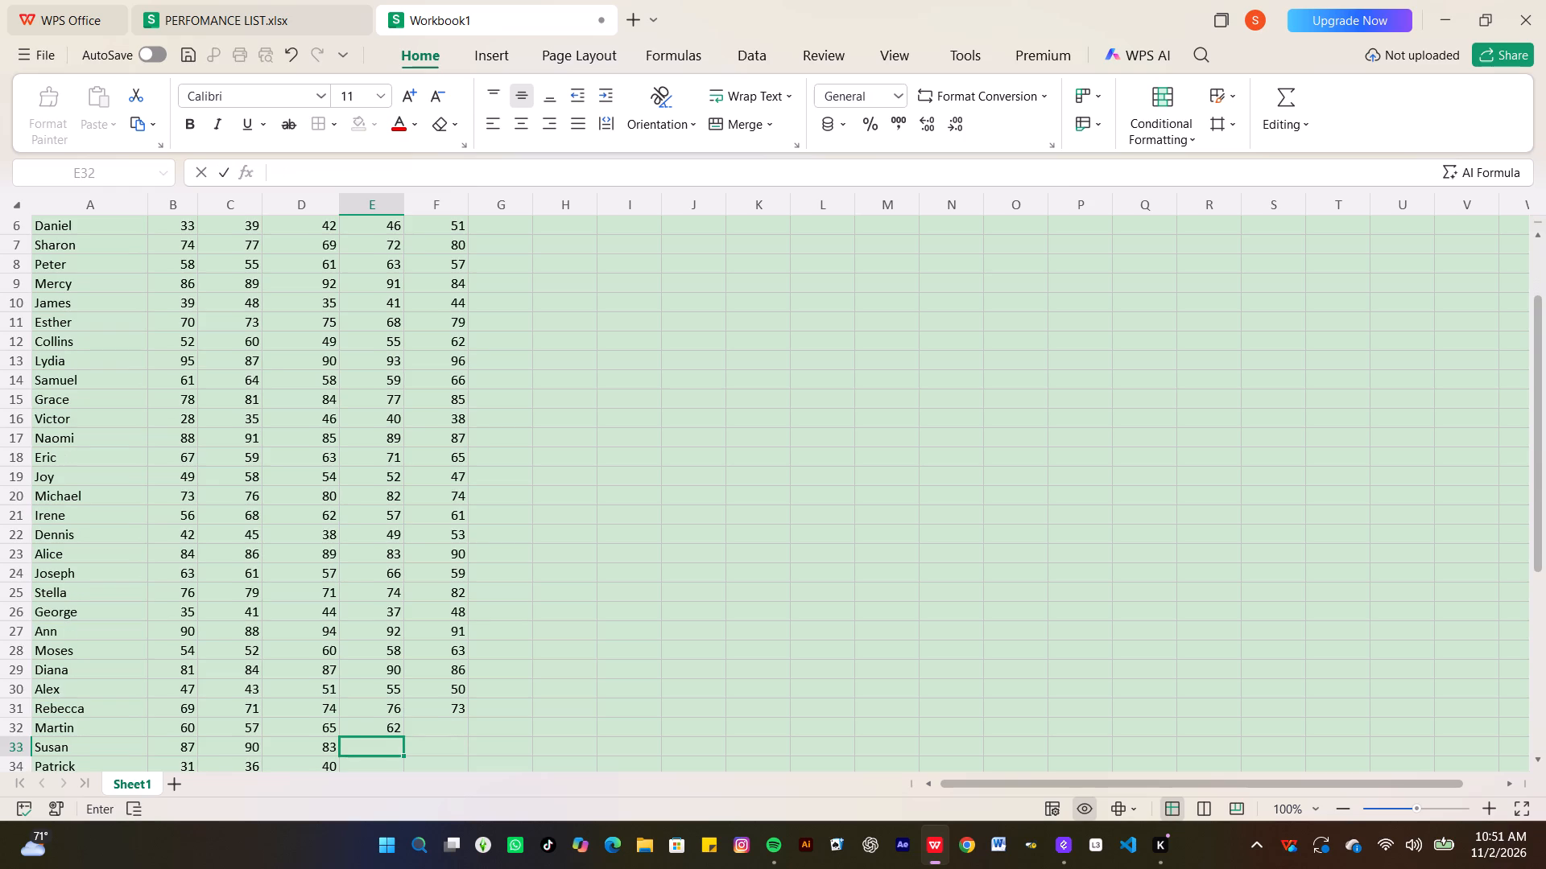
{"action": "key", "text": "8"}
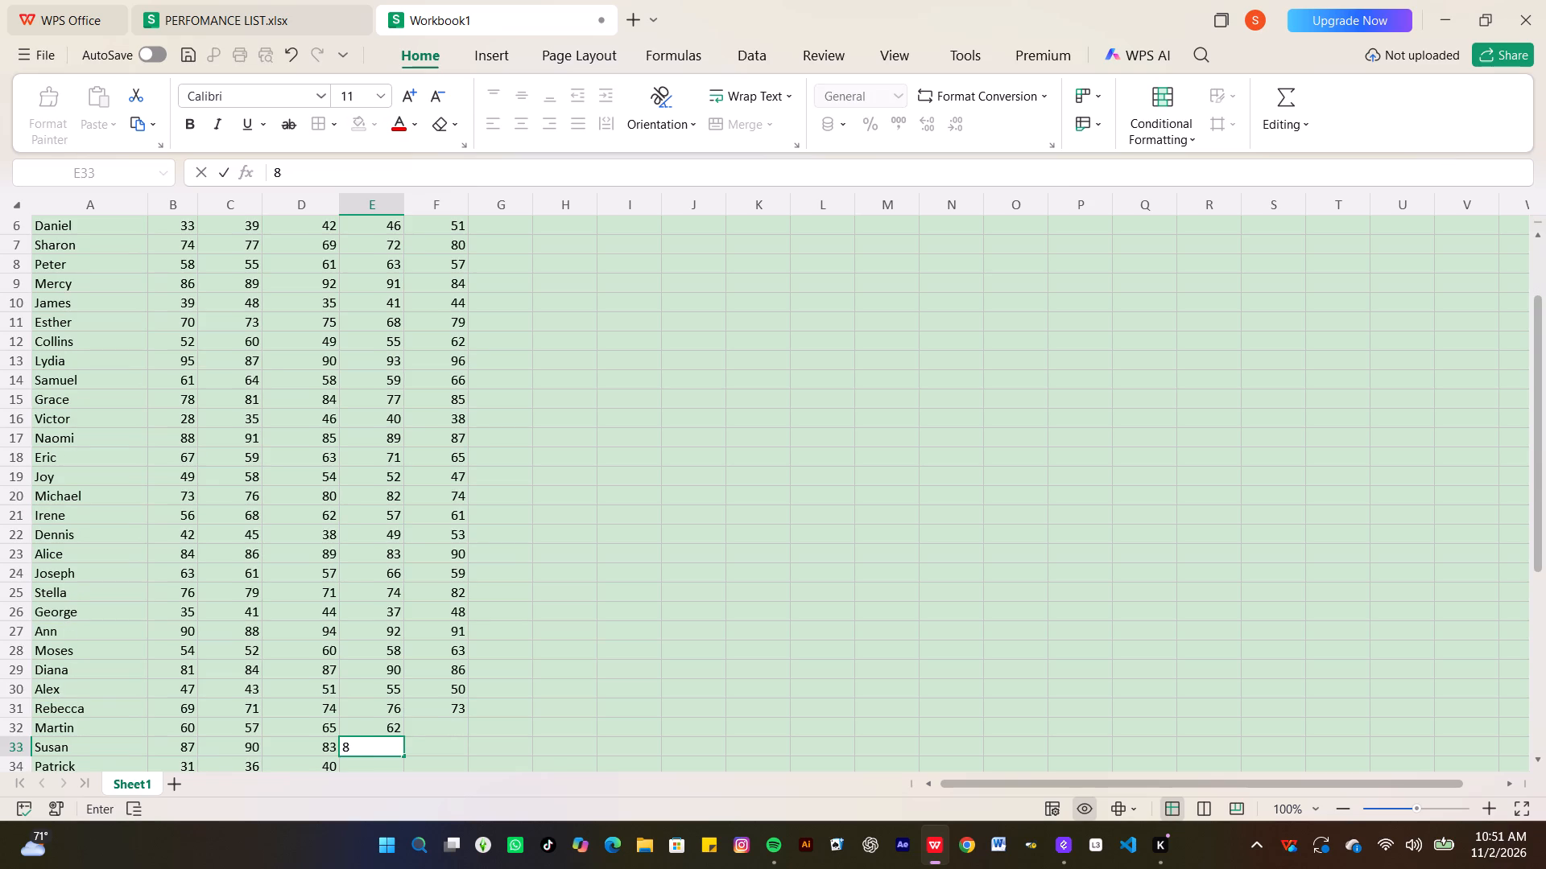
{"action": "key", "text": "5"}
{"action": "key", "text": "Return"}
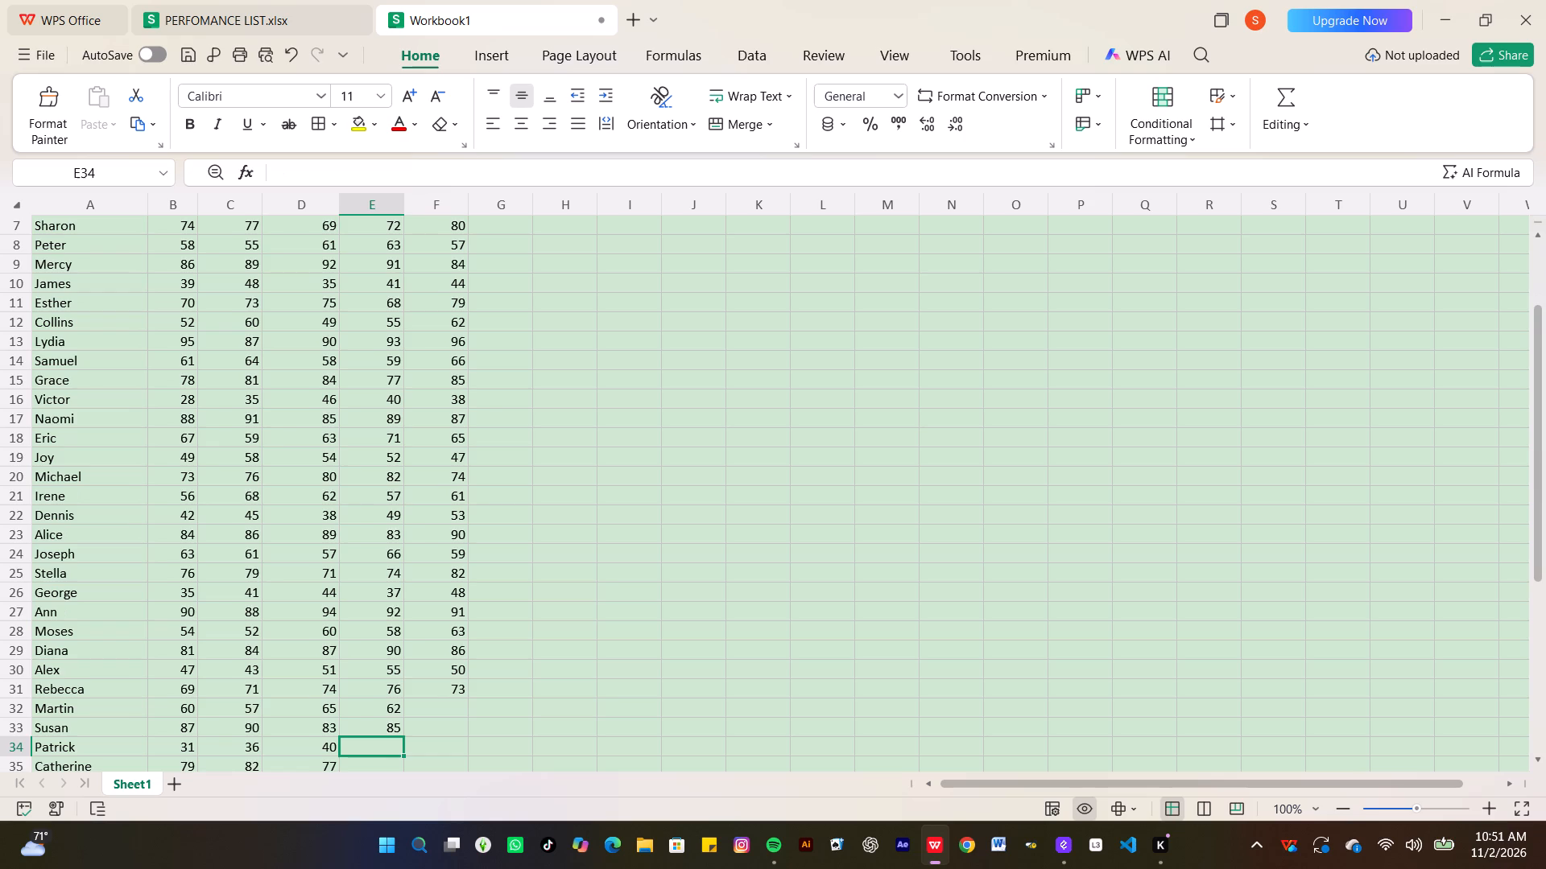
Enter the History marks for Martin and Susan in rows 32 and 33: 68 and 88.
{"action": "key", "text": "Right"}
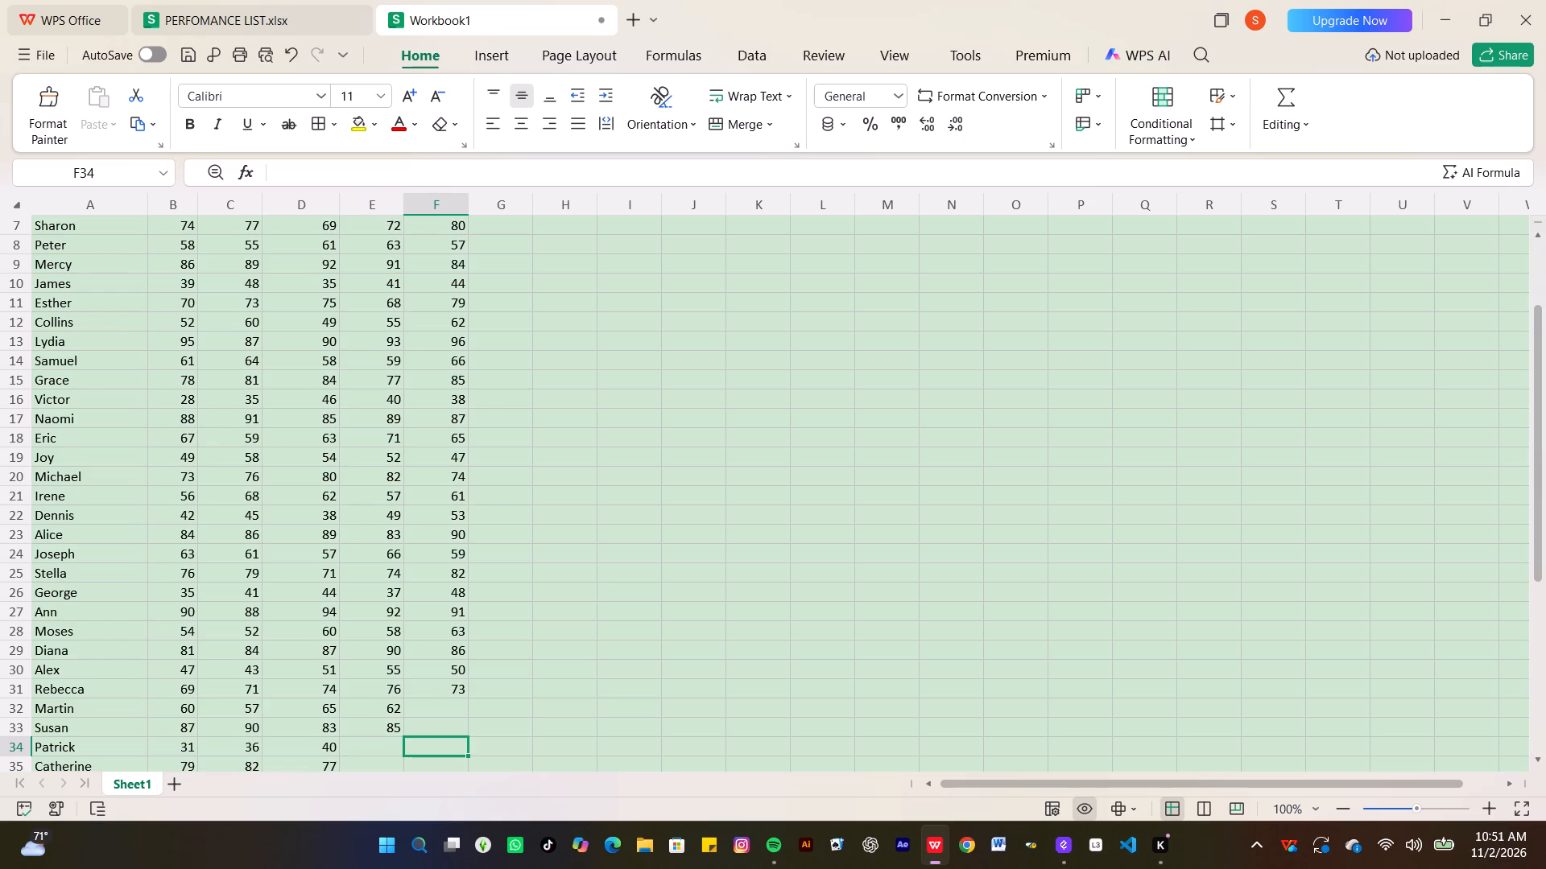
{"action": "key", "text": "Up"}
{"action": "key", "text": "Up"}
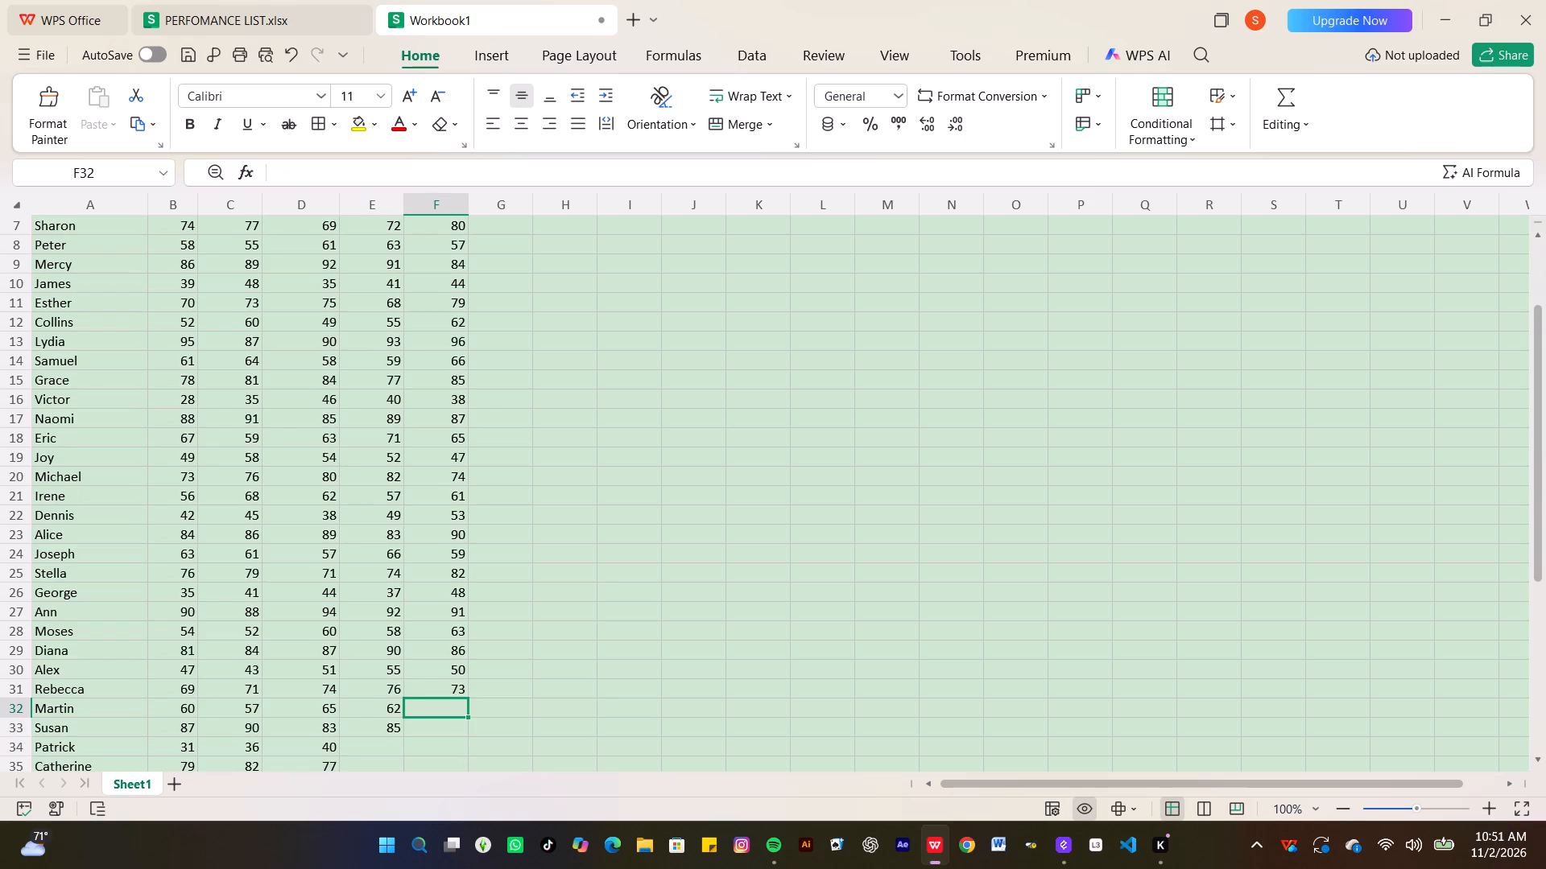
{"action": "type", "text": "68"}
{"action": "key", "text": "Return"}
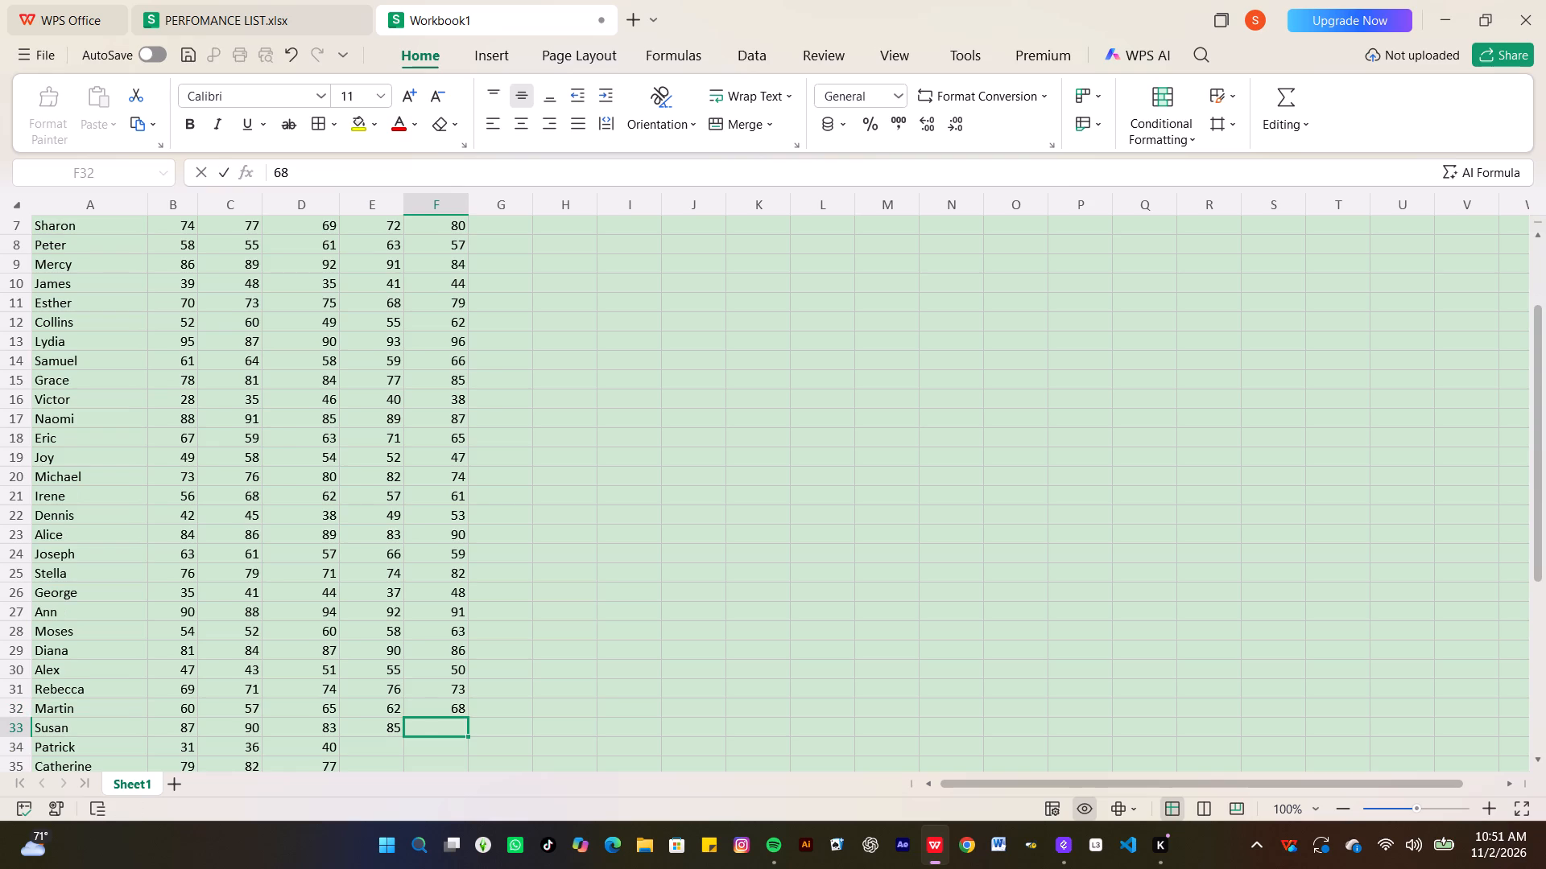
{"action": "type", "text": "88"}
{"action": "key", "text": "Return"}
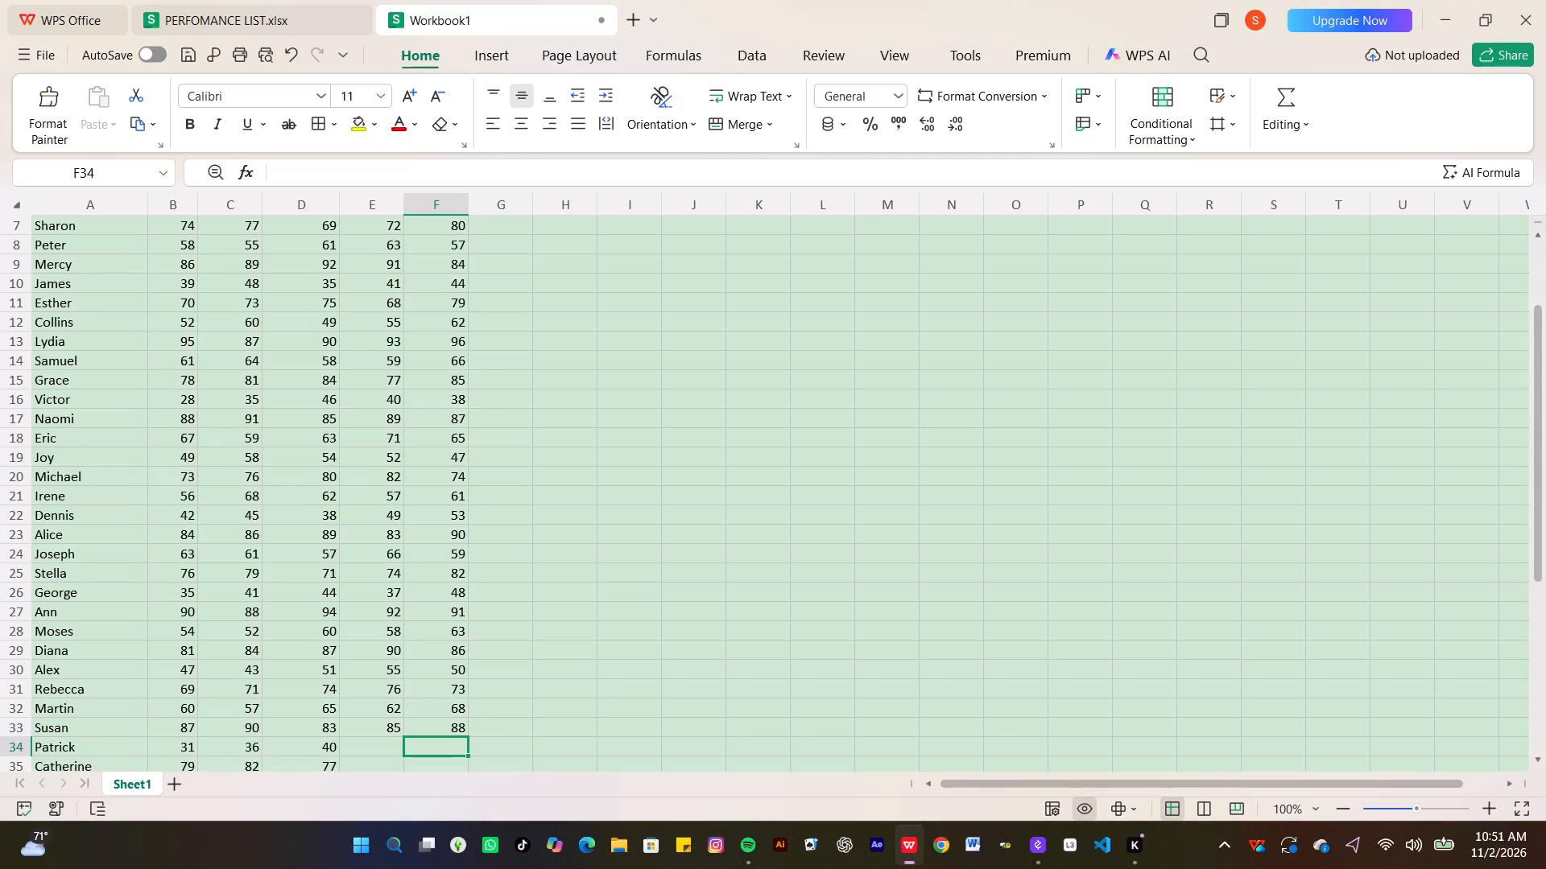
Enter History 42 and Biology 45 for Patrick in row 34.
{"action": "key", "text": "4"}
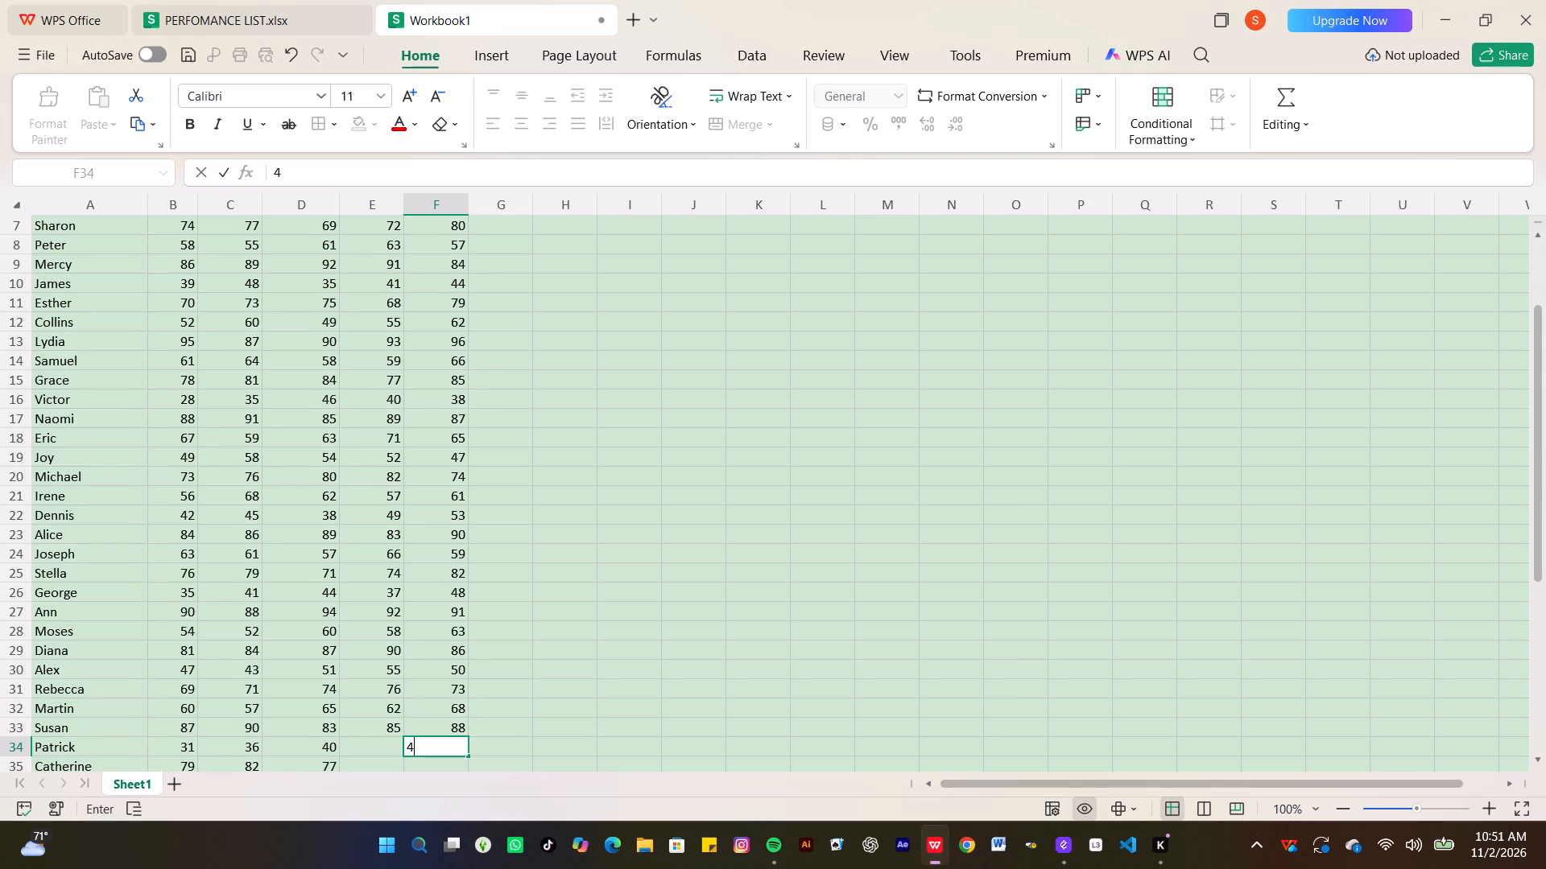
{"action": "key", "text": "2"}
{"action": "key", "text": "Left"}
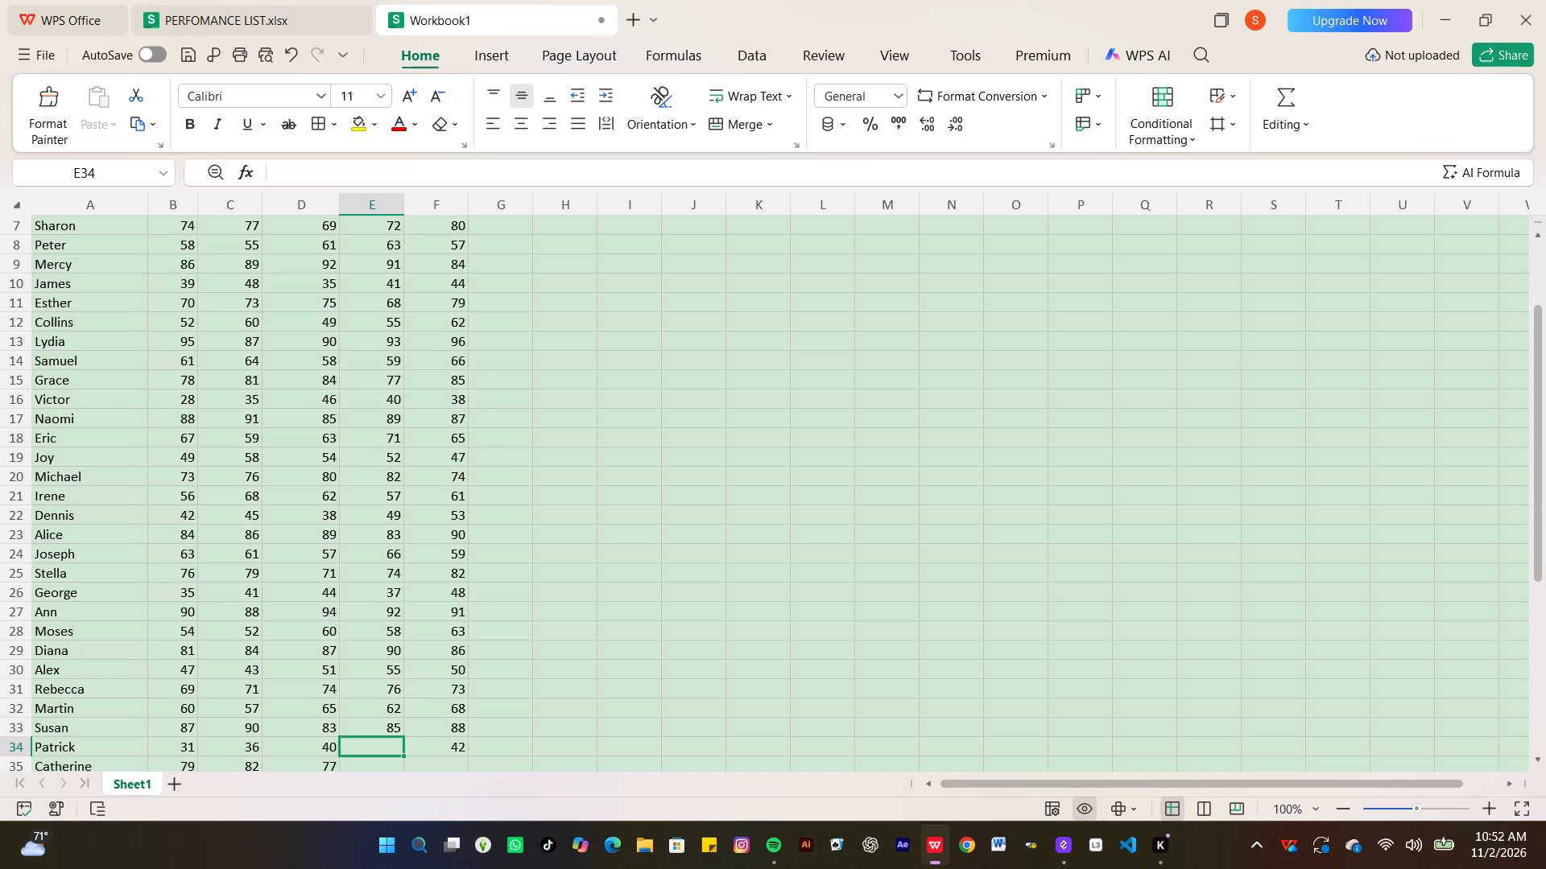
{"action": "type", "text": "45"}
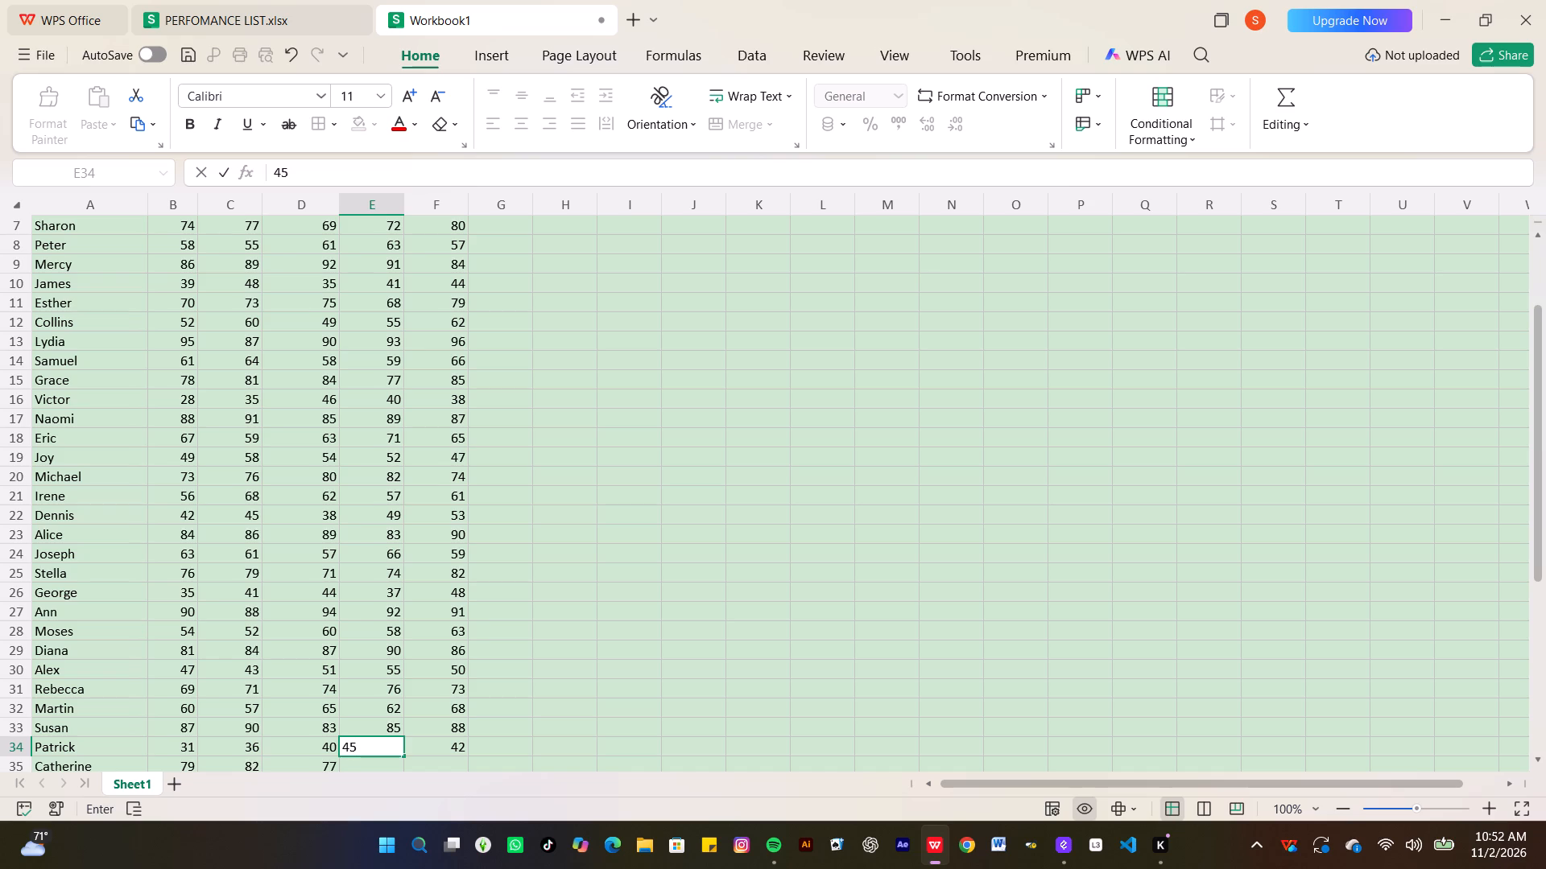
{"action": "key", "text": "Return"}
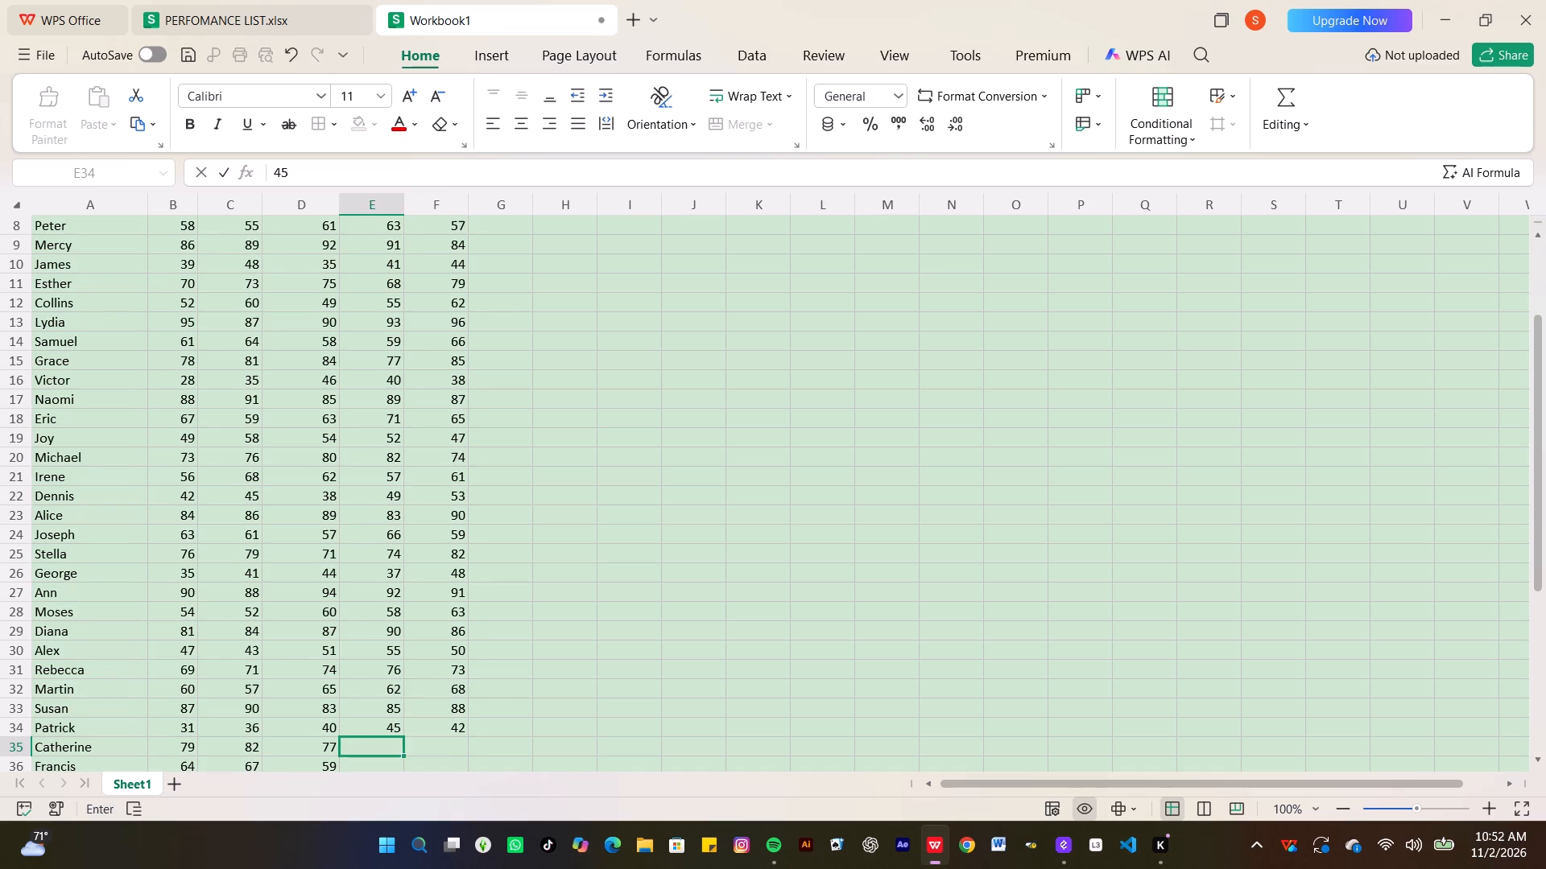
Enter Biology 80 and History 84 for Catherine in row 35.
{"action": "key", "text": "8"}
{"action": "key", "text": "0"}
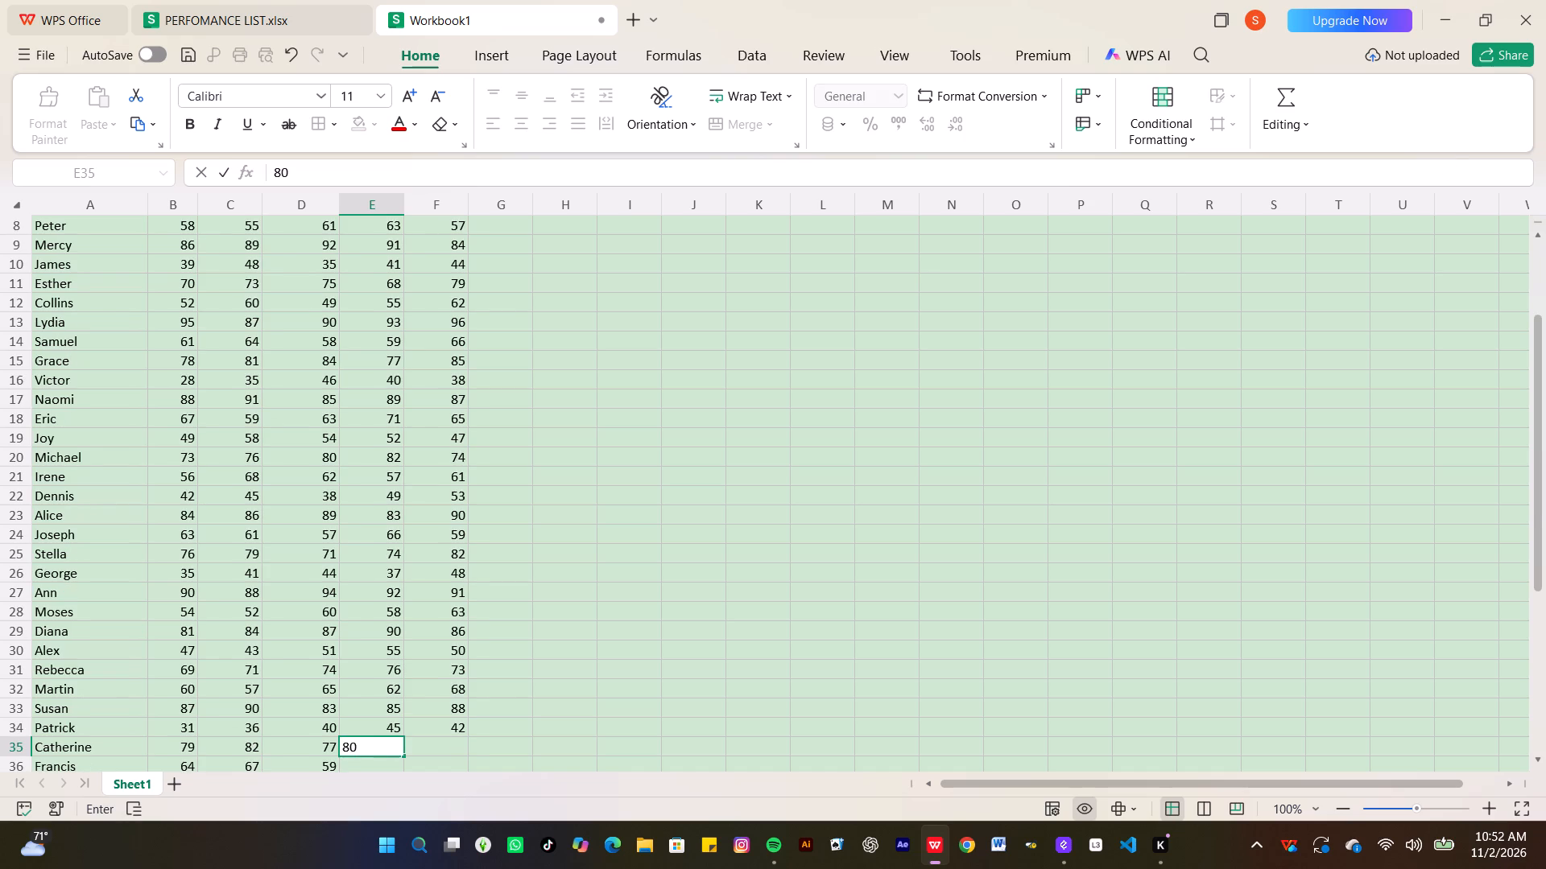
{"action": "key", "text": "Page_Down"}
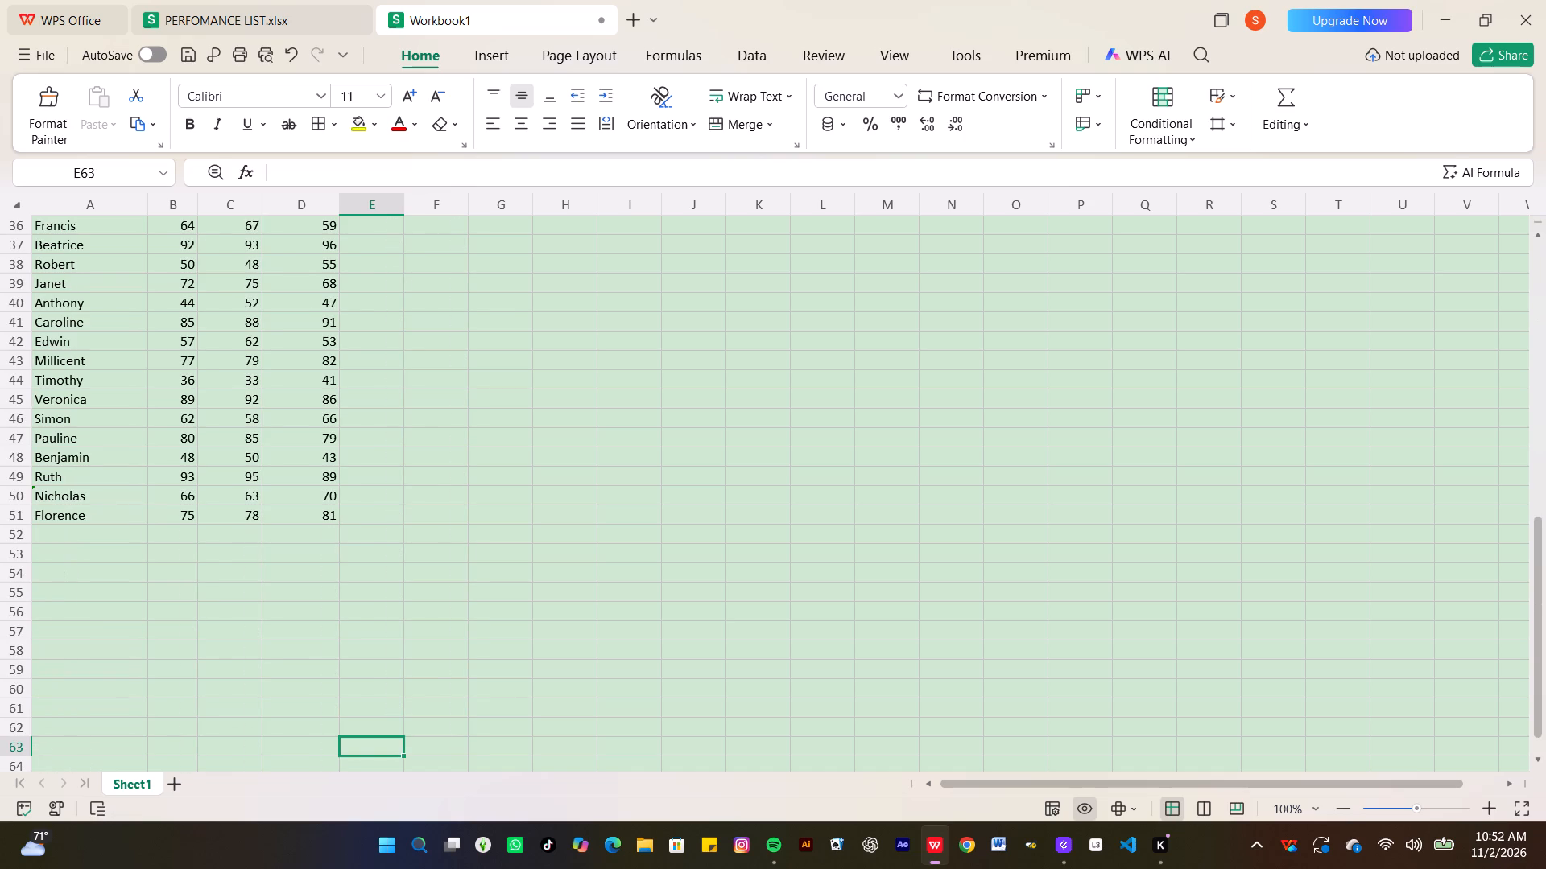
{"action": "scroll", "coordinate": [380, 563], "scroll_direction": "up", "scroll_amount": 1}
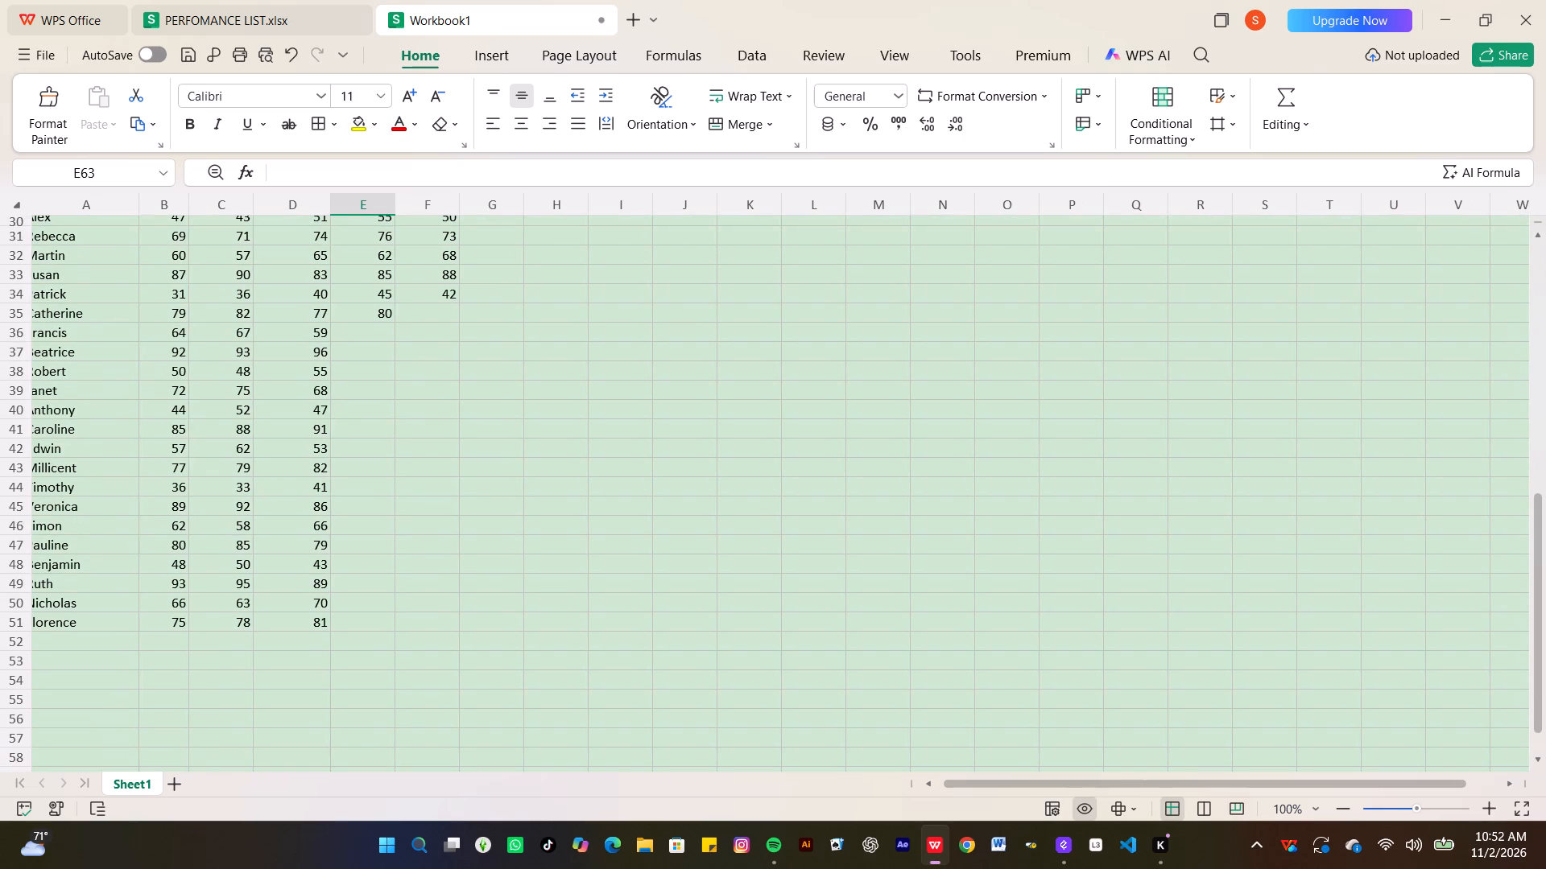
{"action": "left_click", "coordinate": [429, 316]}
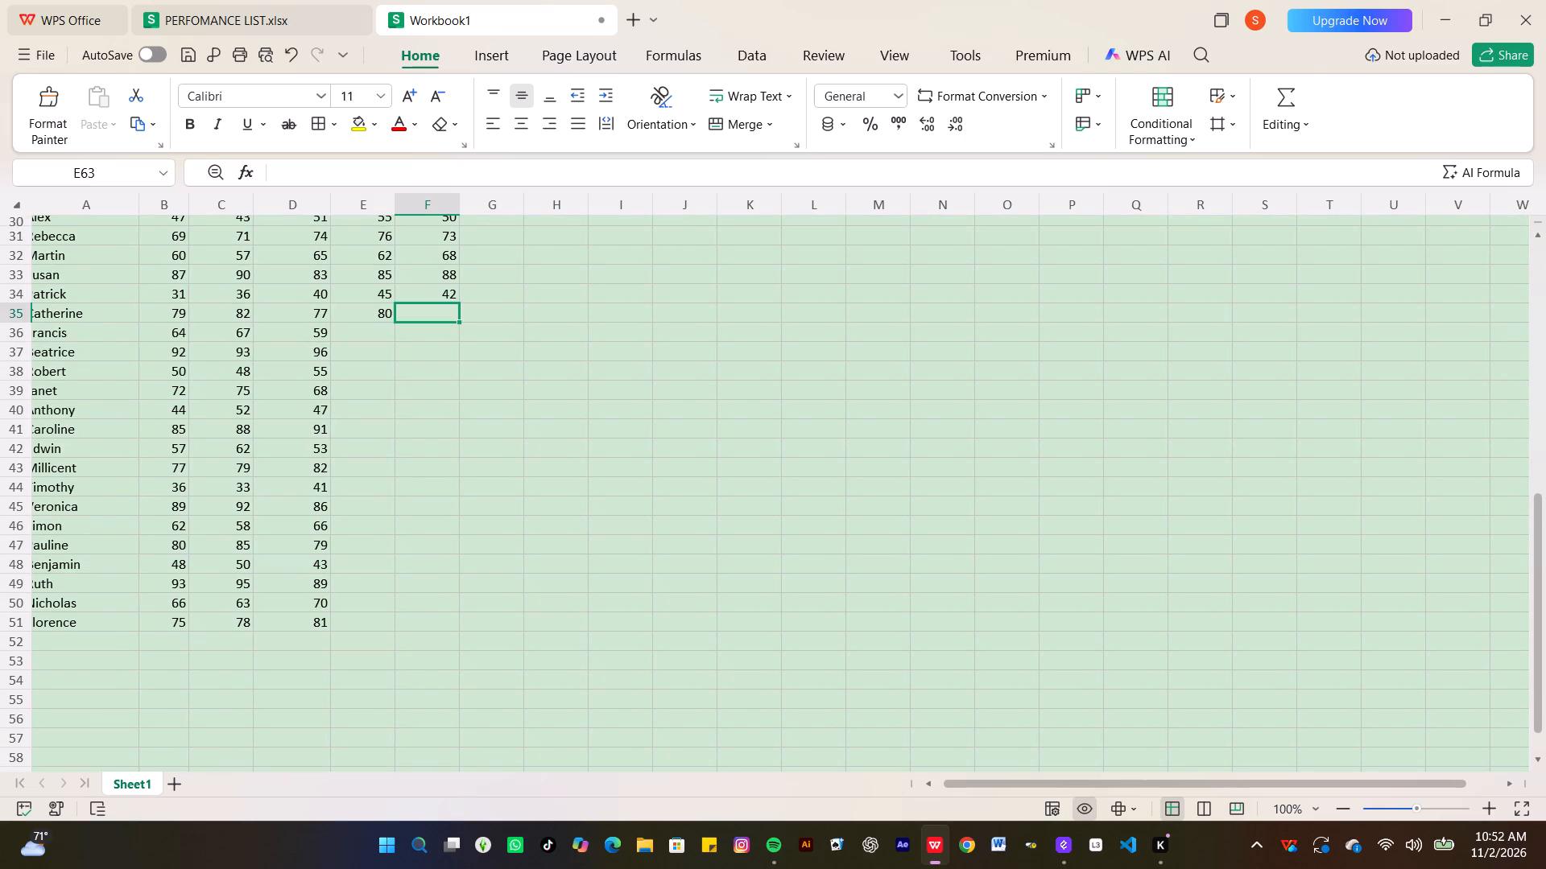
{"action": "type", "text": "85"}
{"action": "key", "text": "Return"}
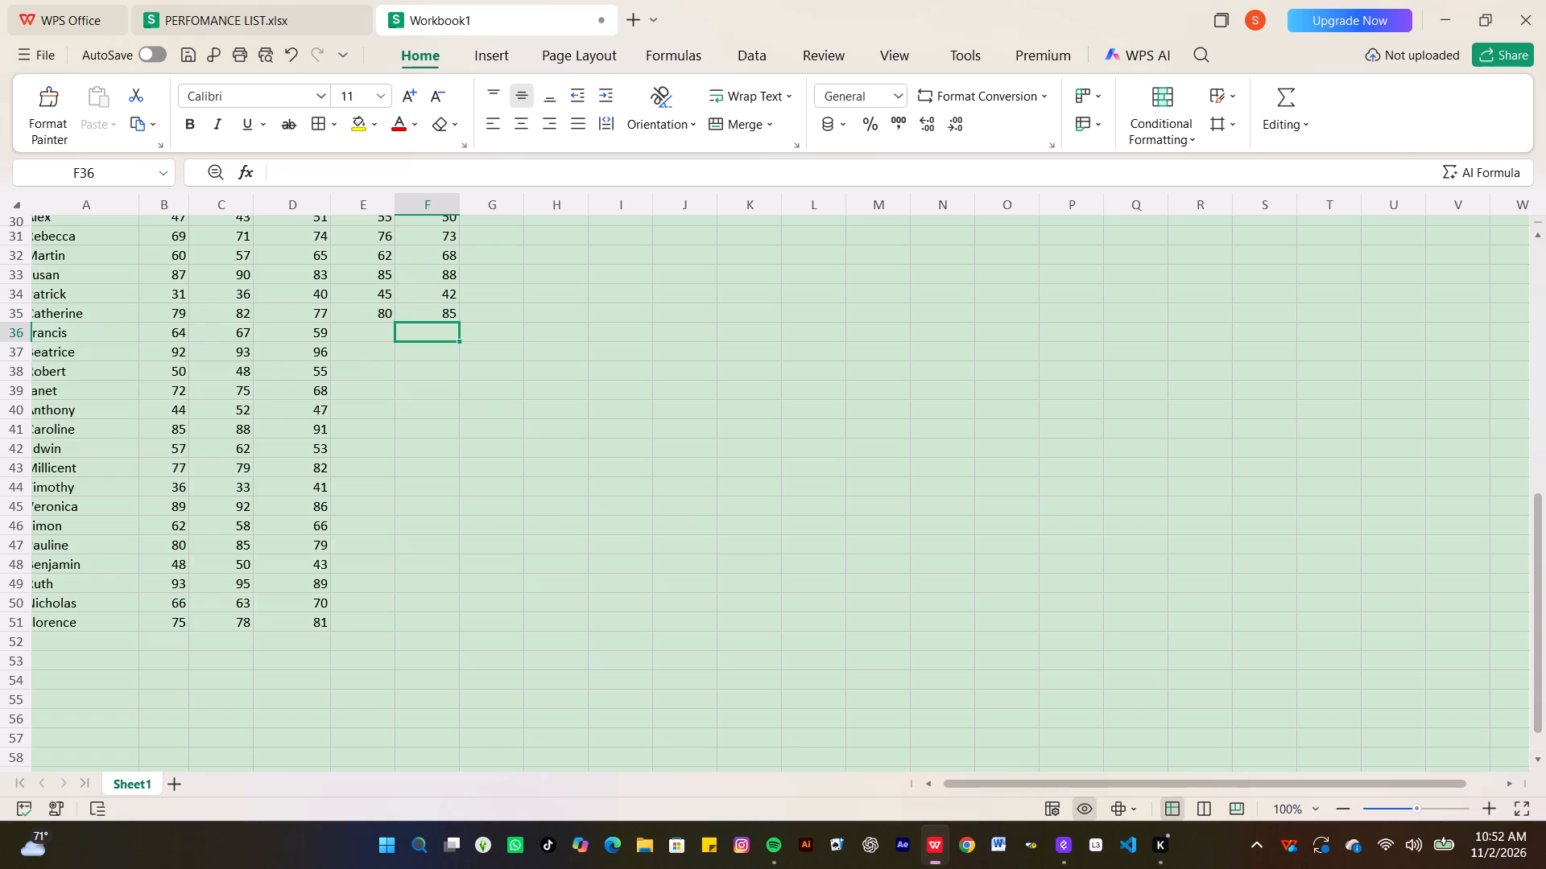
{"action": "key", "text": "Up"}
{"action": "type", "text": "84"}
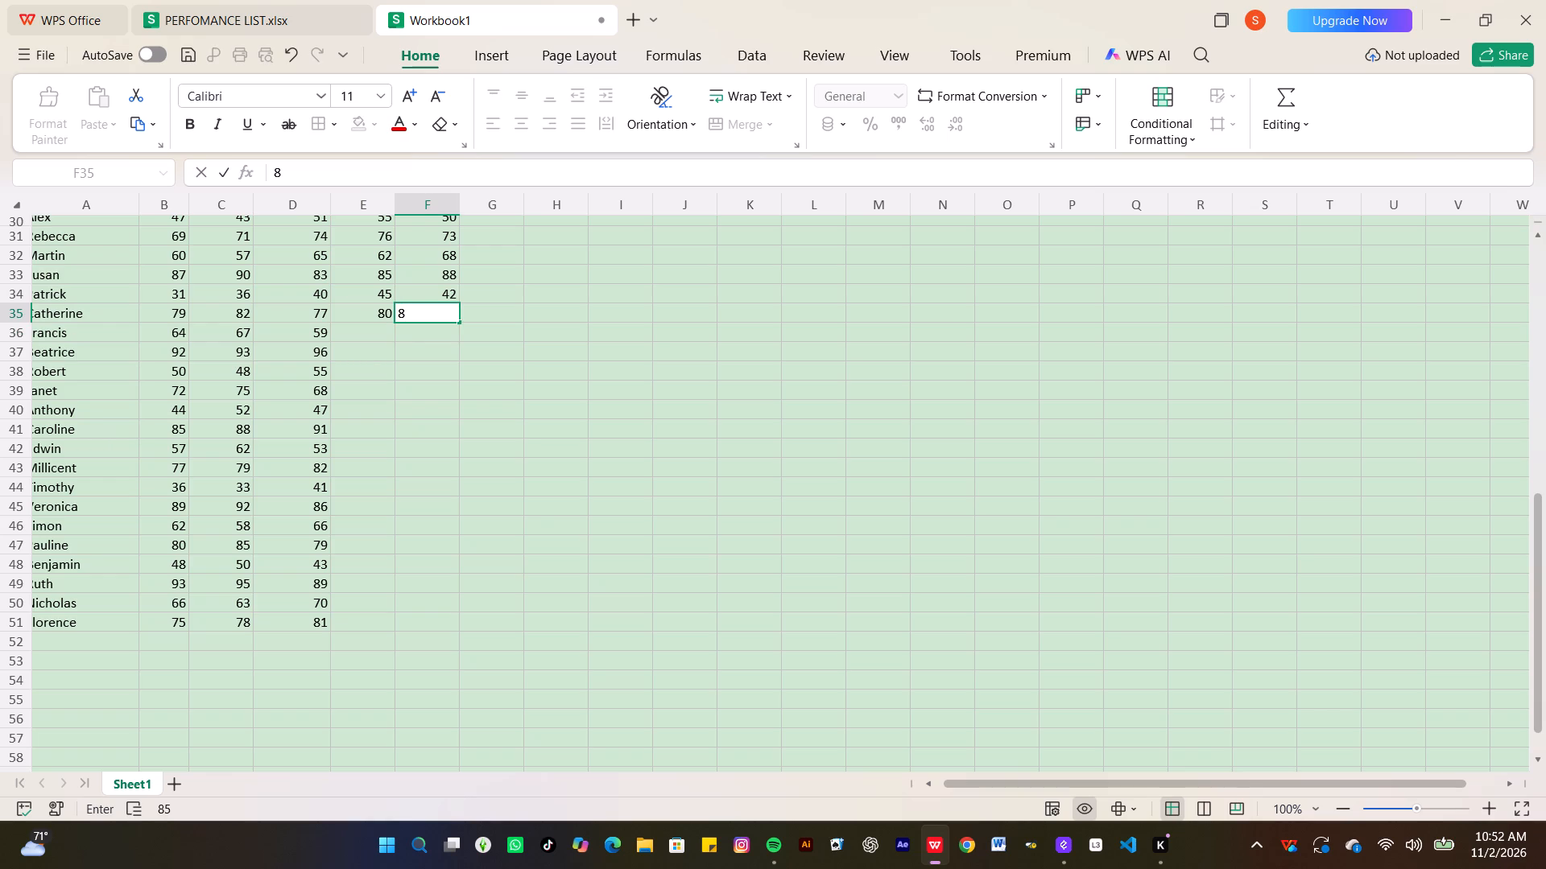
{"action": "key", "text": "Return"}
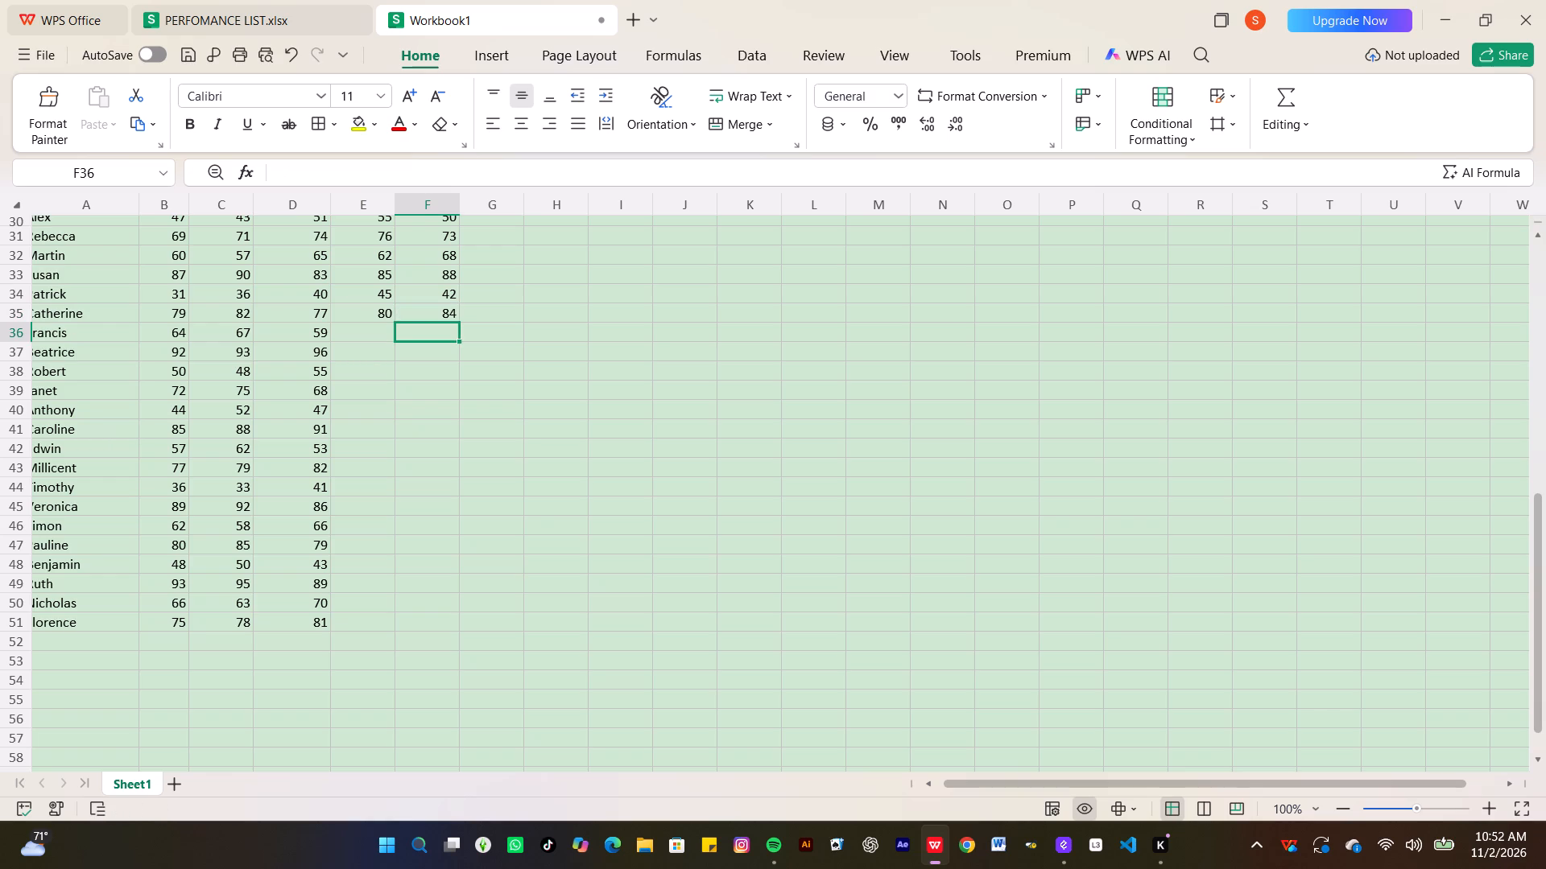
Fill in the History marks for Francis through Anthony in rows 36 to 40: 56, 95, 59, 95 and 59.
{"action": "type", "text": "56"}
{"action": "key", "text": "Return"}
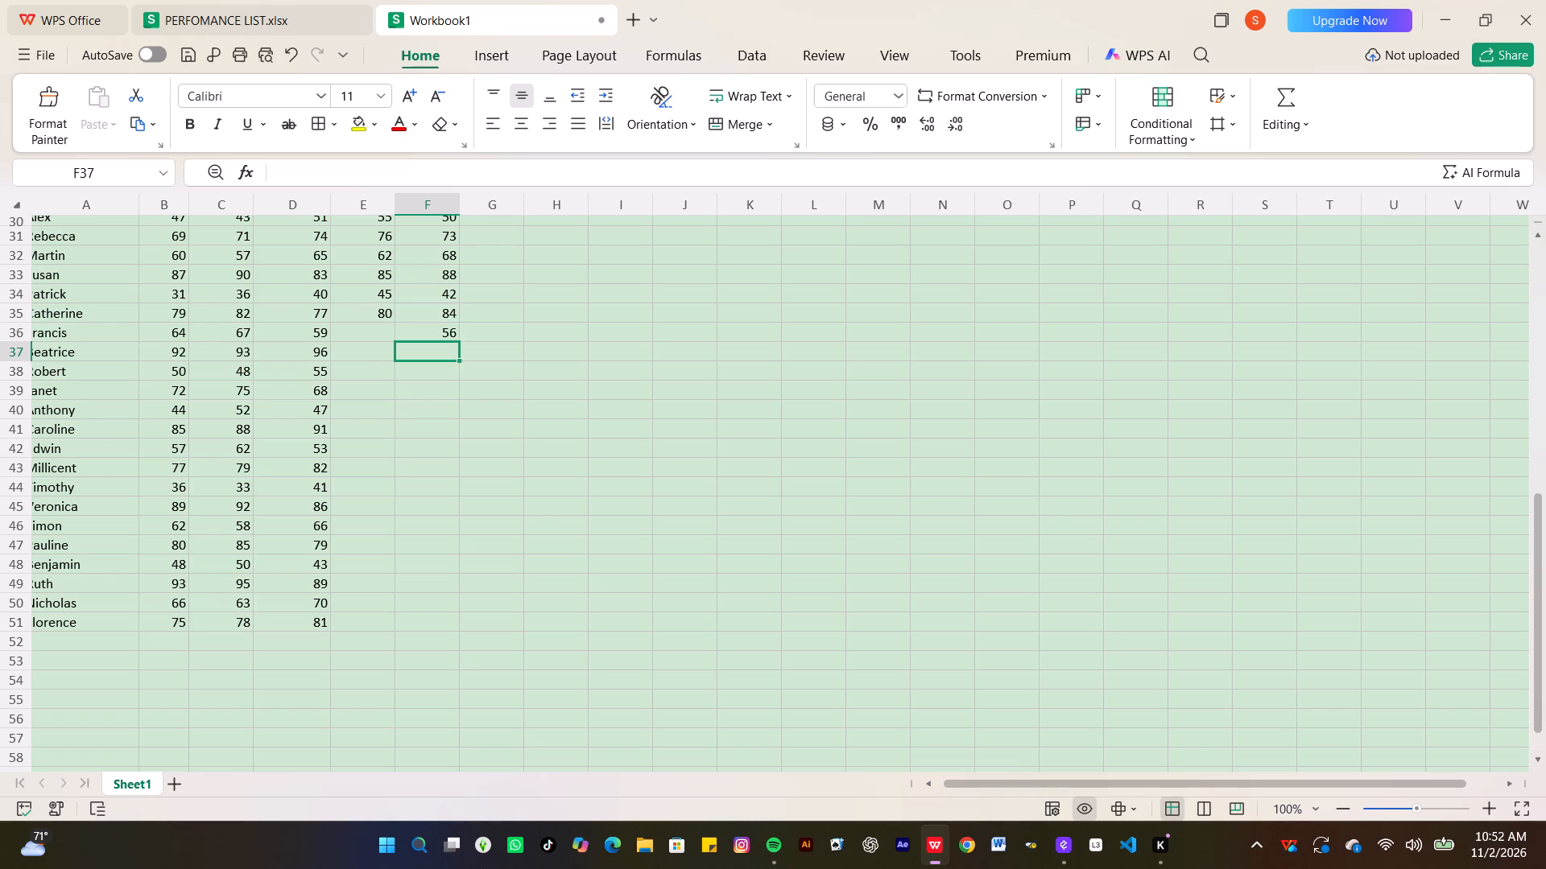
{"action": "type", "text": "95"}
{"action": "key", "text": "Return"}
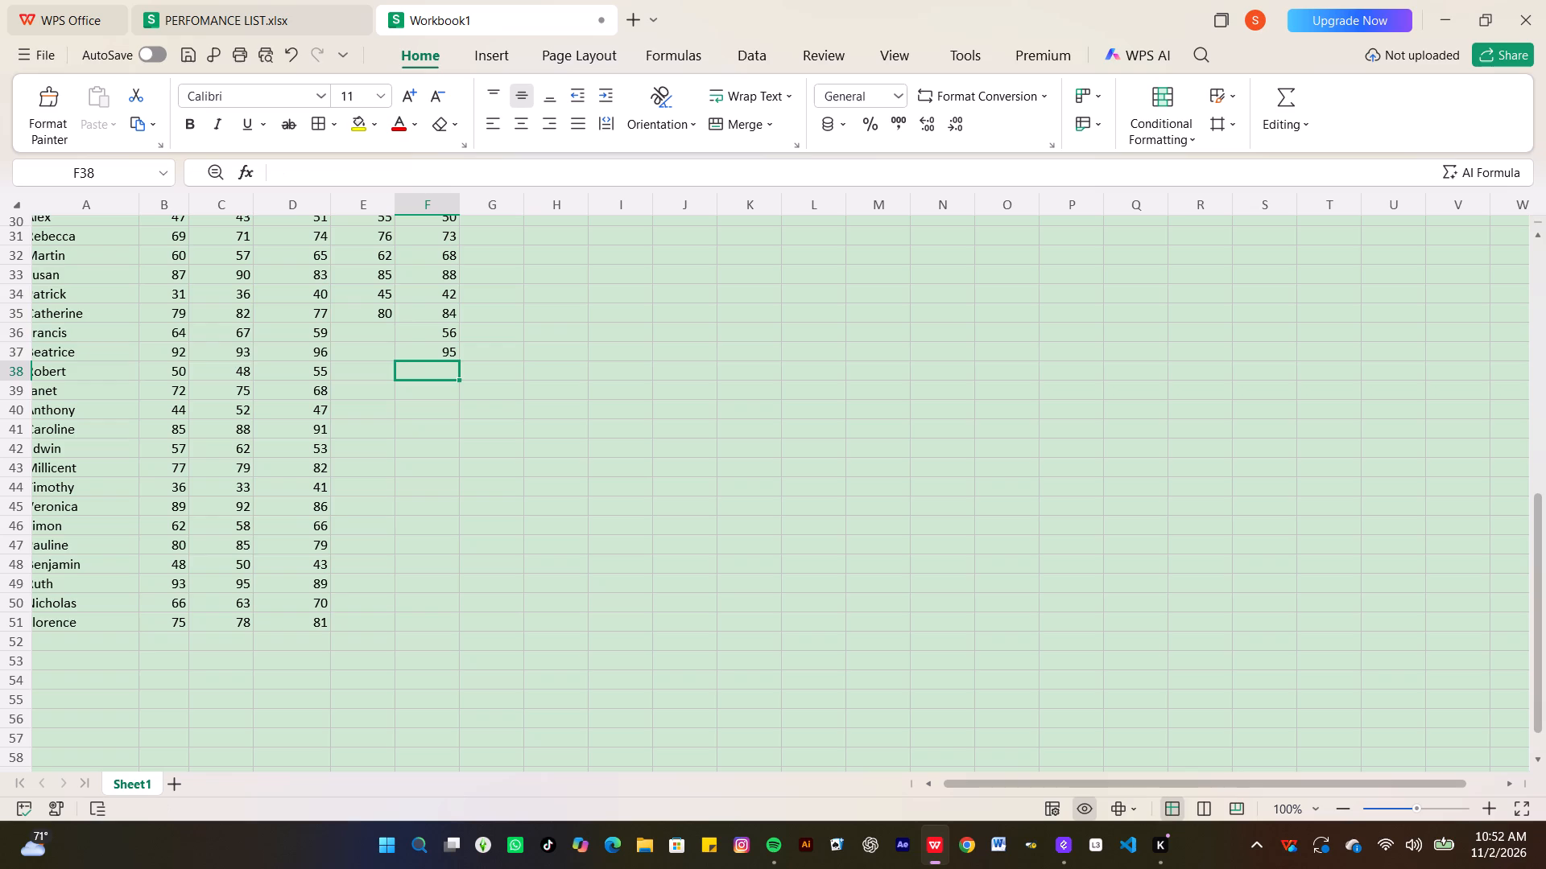
{"action": "type", "text": "59"}
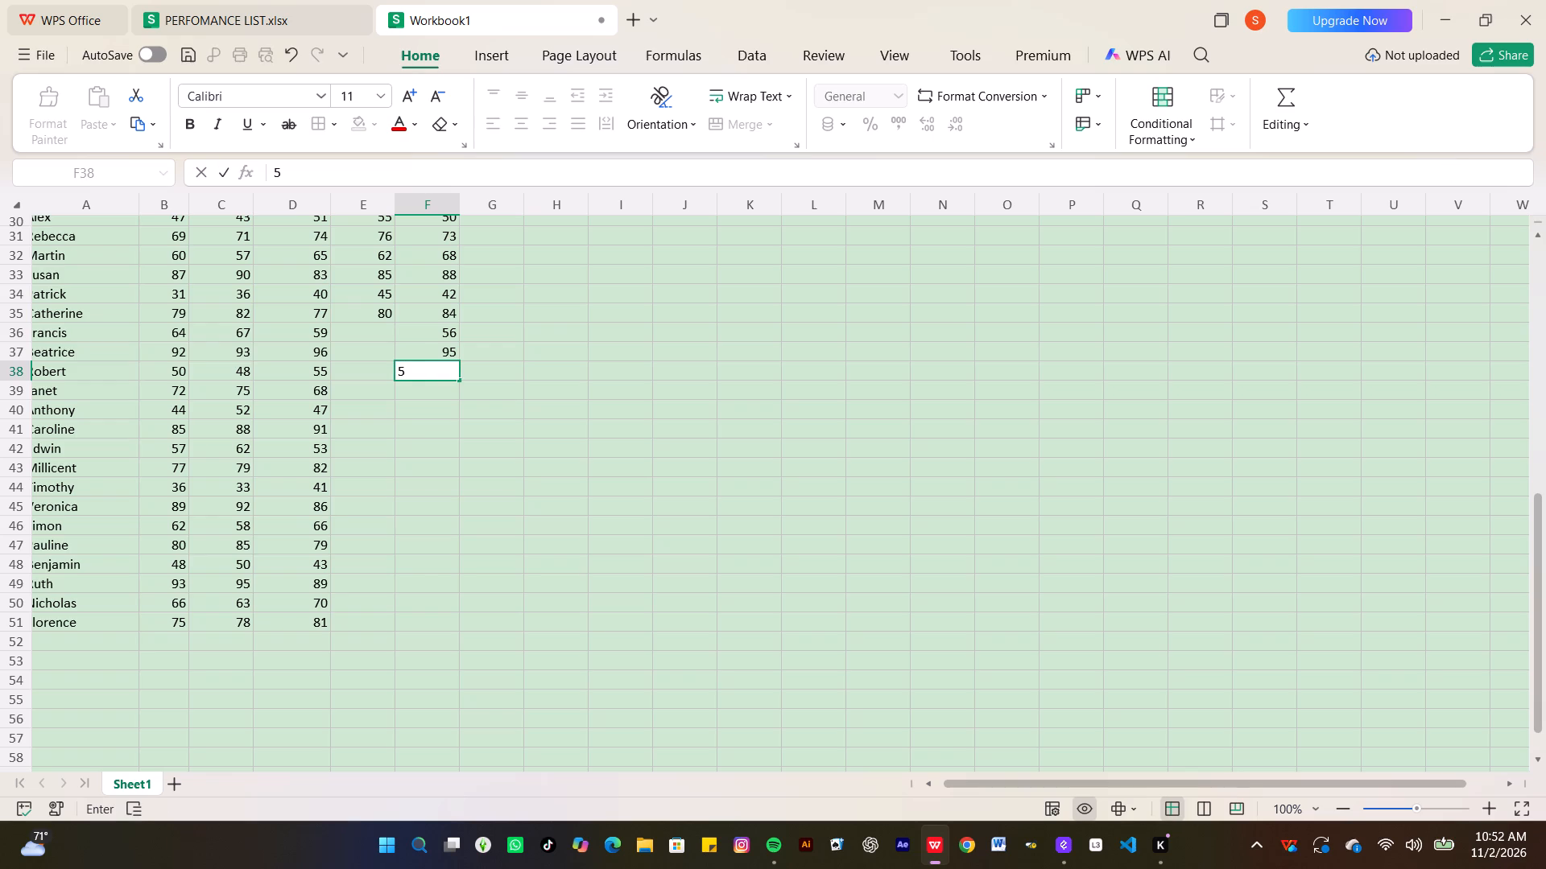
{"action": "key", "text": "Return"}
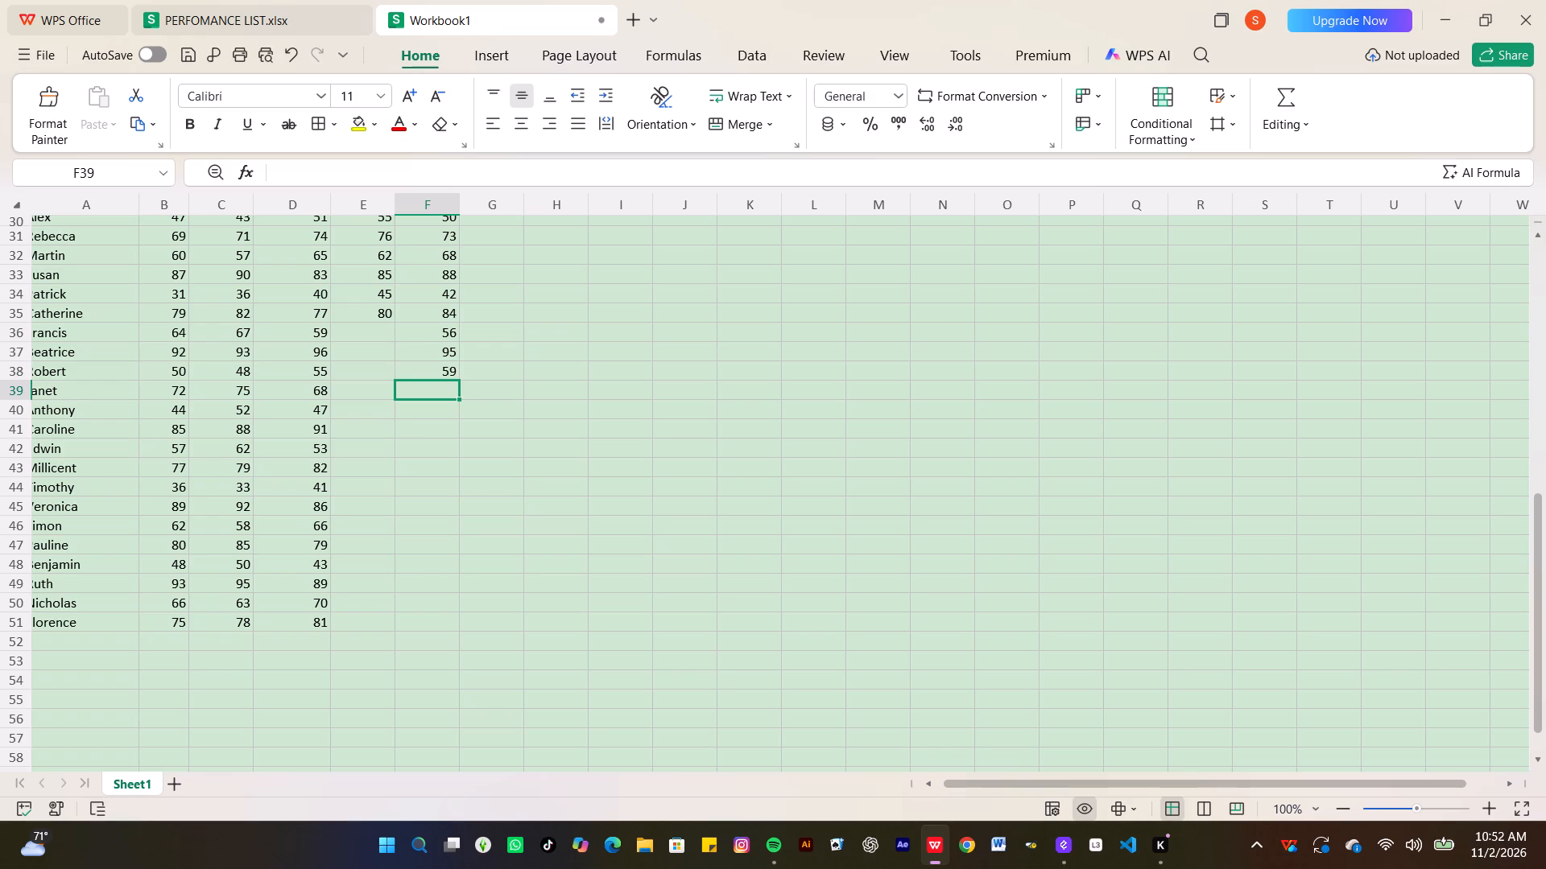
{"action": "type", "text": "95"}
{"action": "key", "text": "Return"}
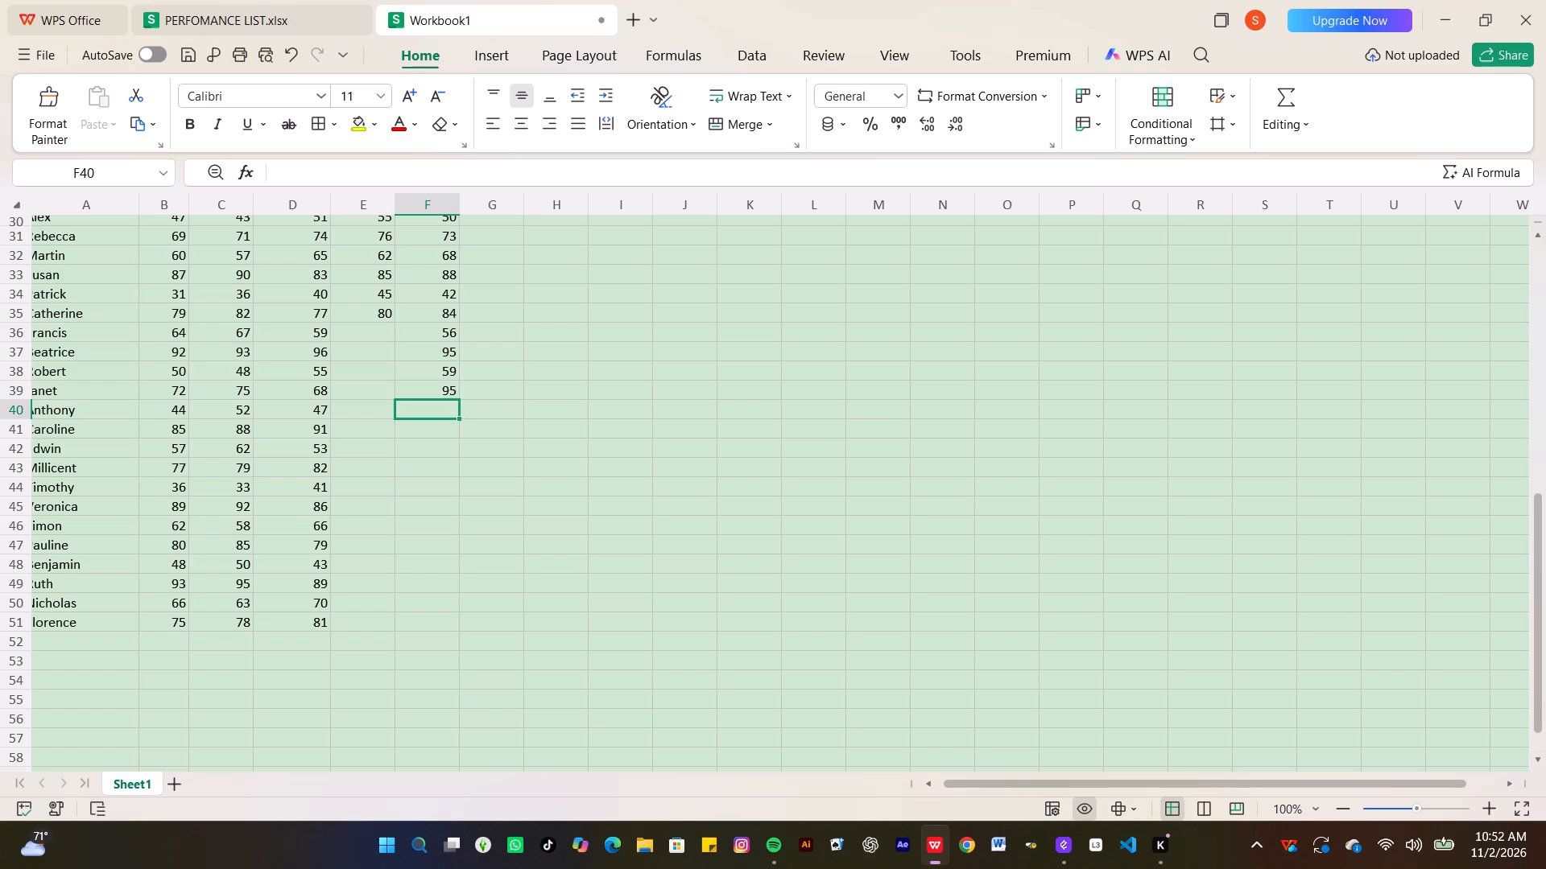
{"action": "type", "text": "59"}
{"action": "key", "text": "Return"}
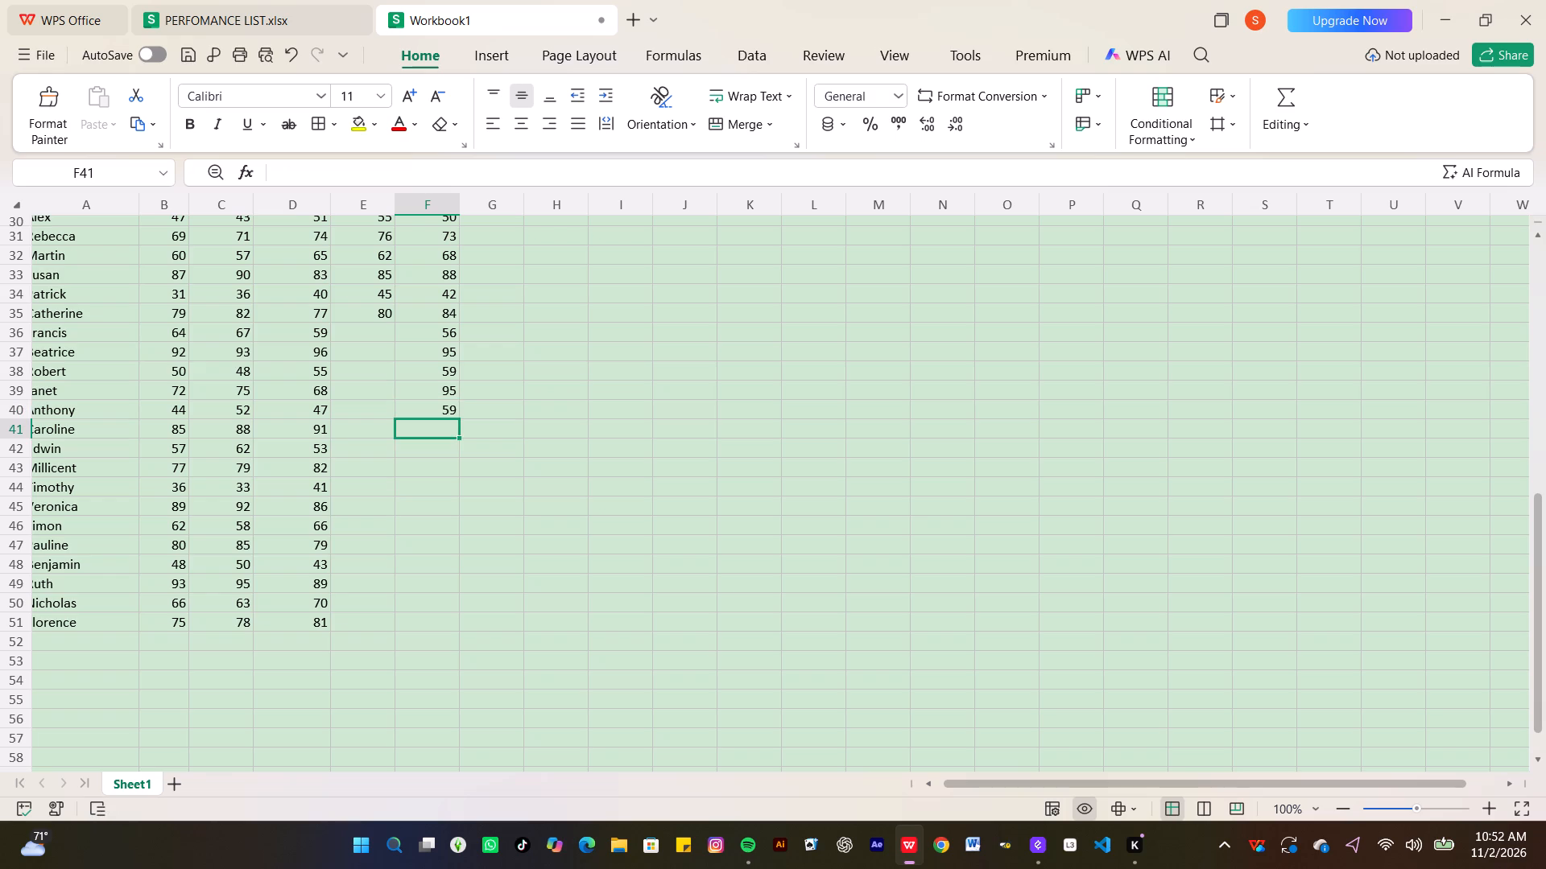
Fill in the History marks for Caroline through Timothy in rows 41 to 44: 77, 46, 90 and 60.
{"action": "type", "text": "77"}
{"action": "key", "text": "Return"}
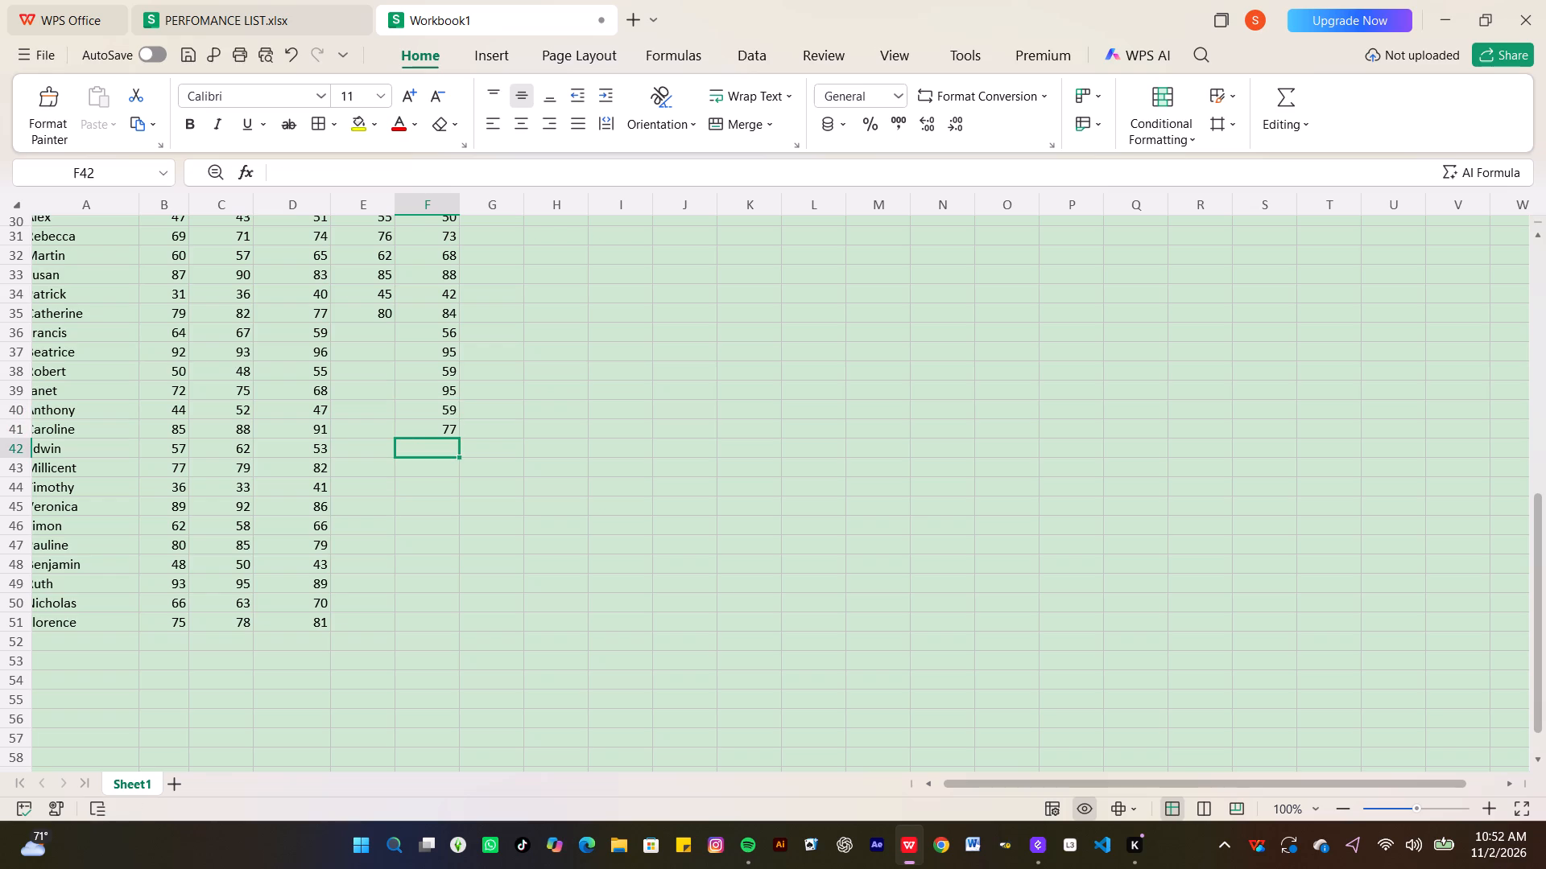
{"action": "type", "text": "46"}
{"action": "key", "text": "Return"}
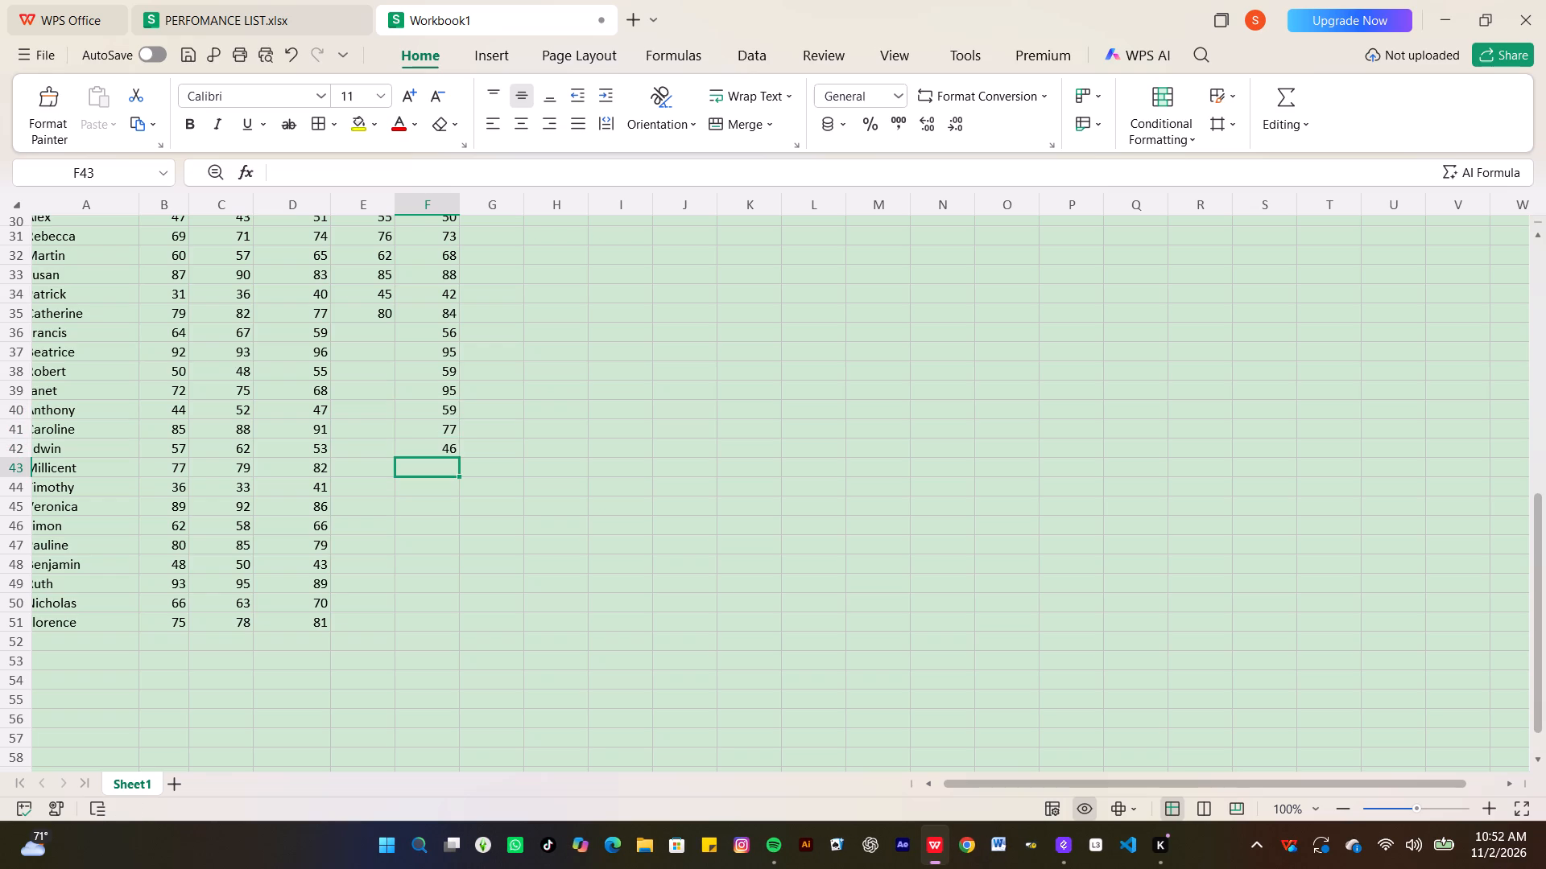
{"action": "key", "text": "9"}
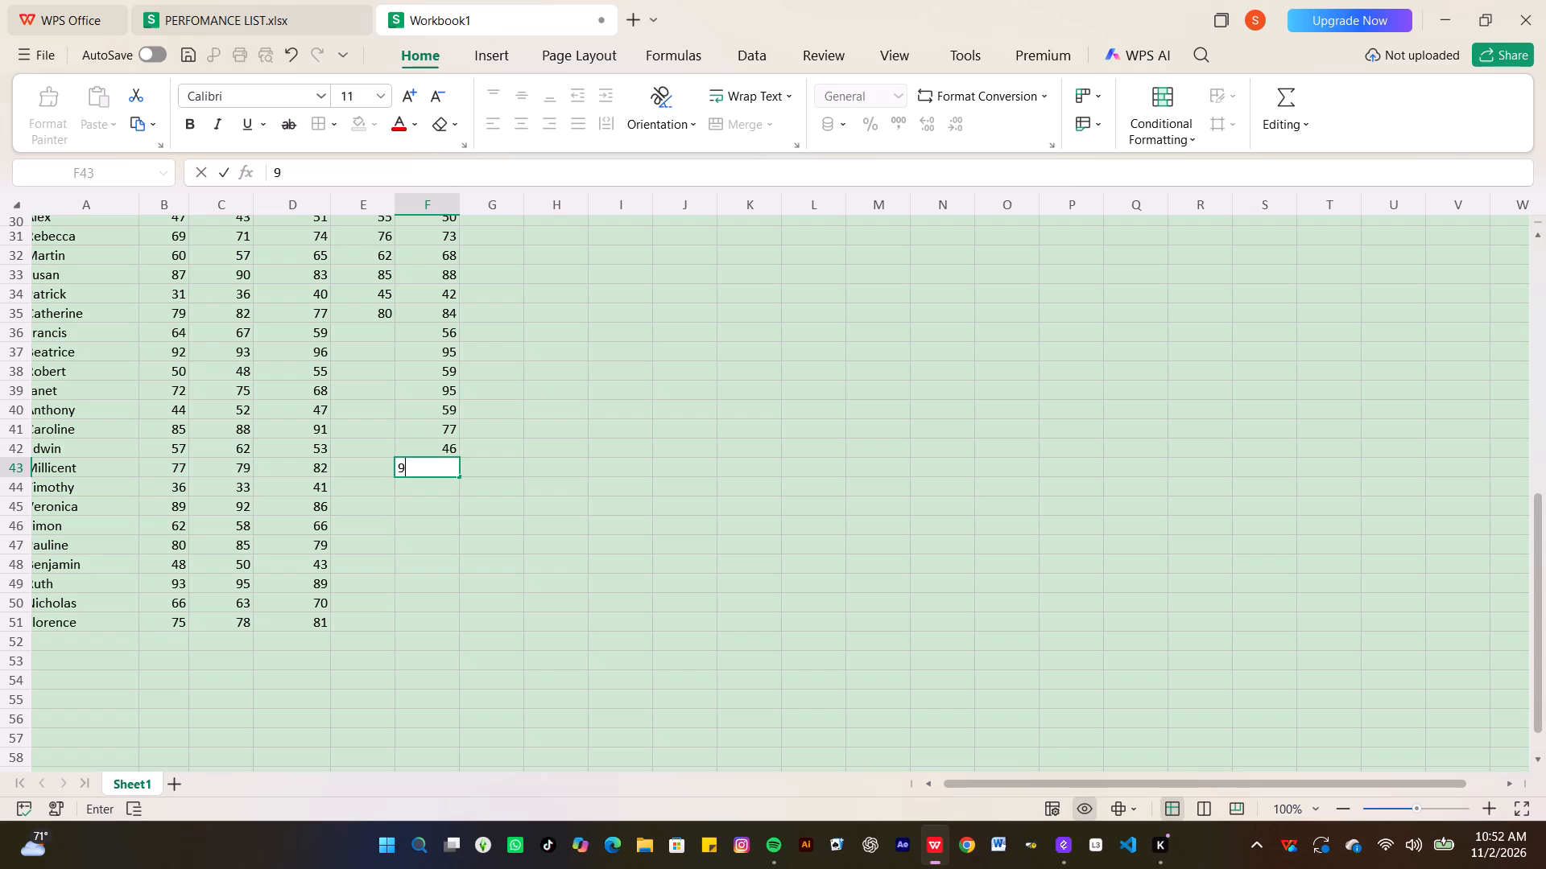
{"action": "key", "text": "0"}
{"action": "key", "text": "Return"}
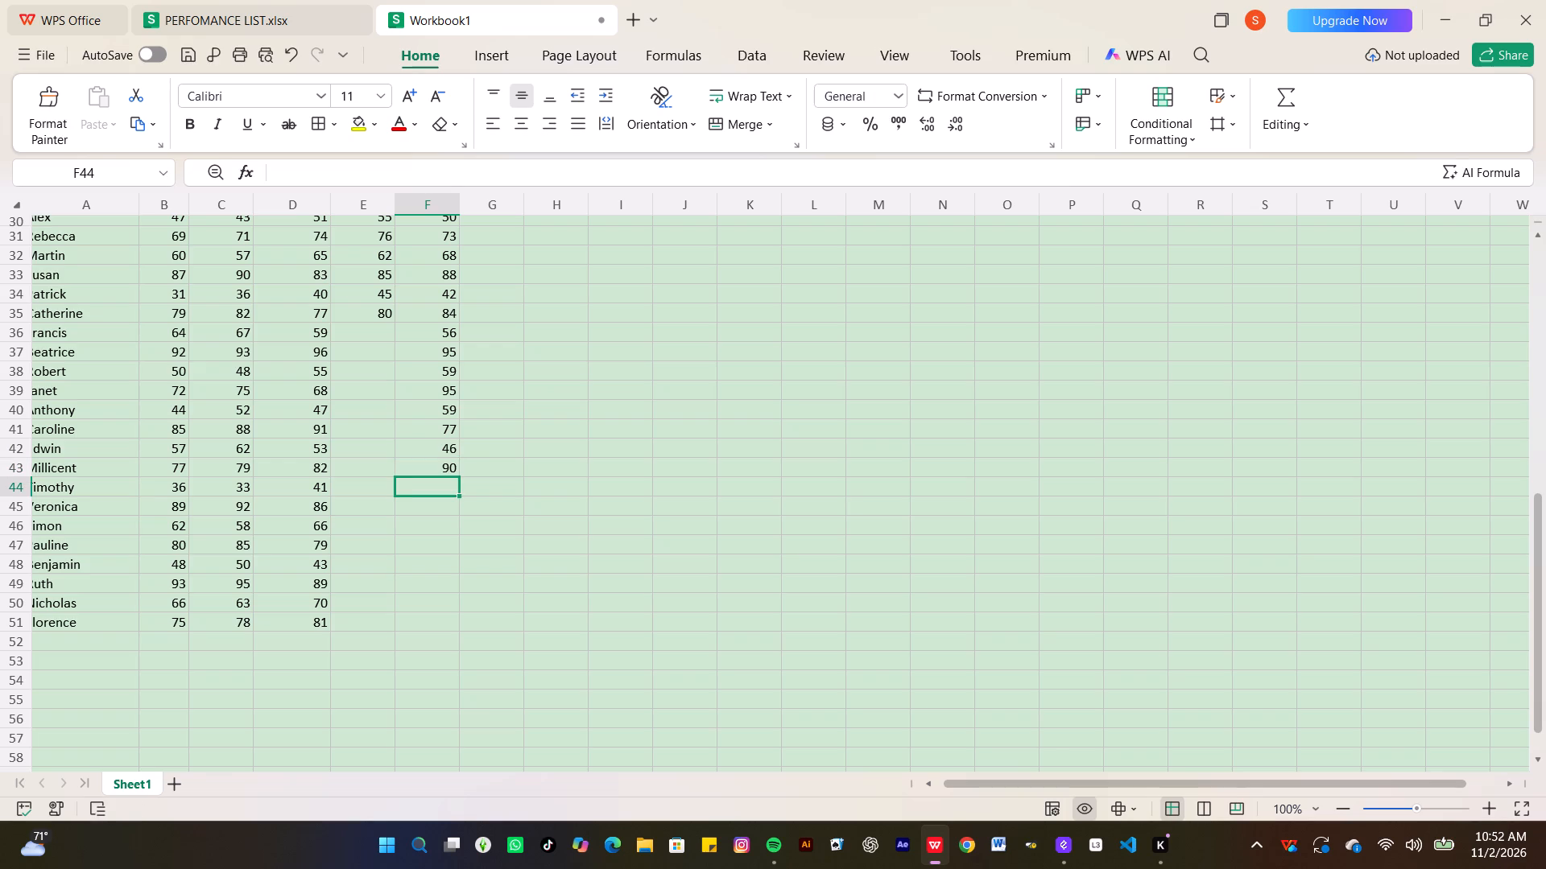
{"action": "type", "text": "60"}
{"action": "key", "text": "Return"}
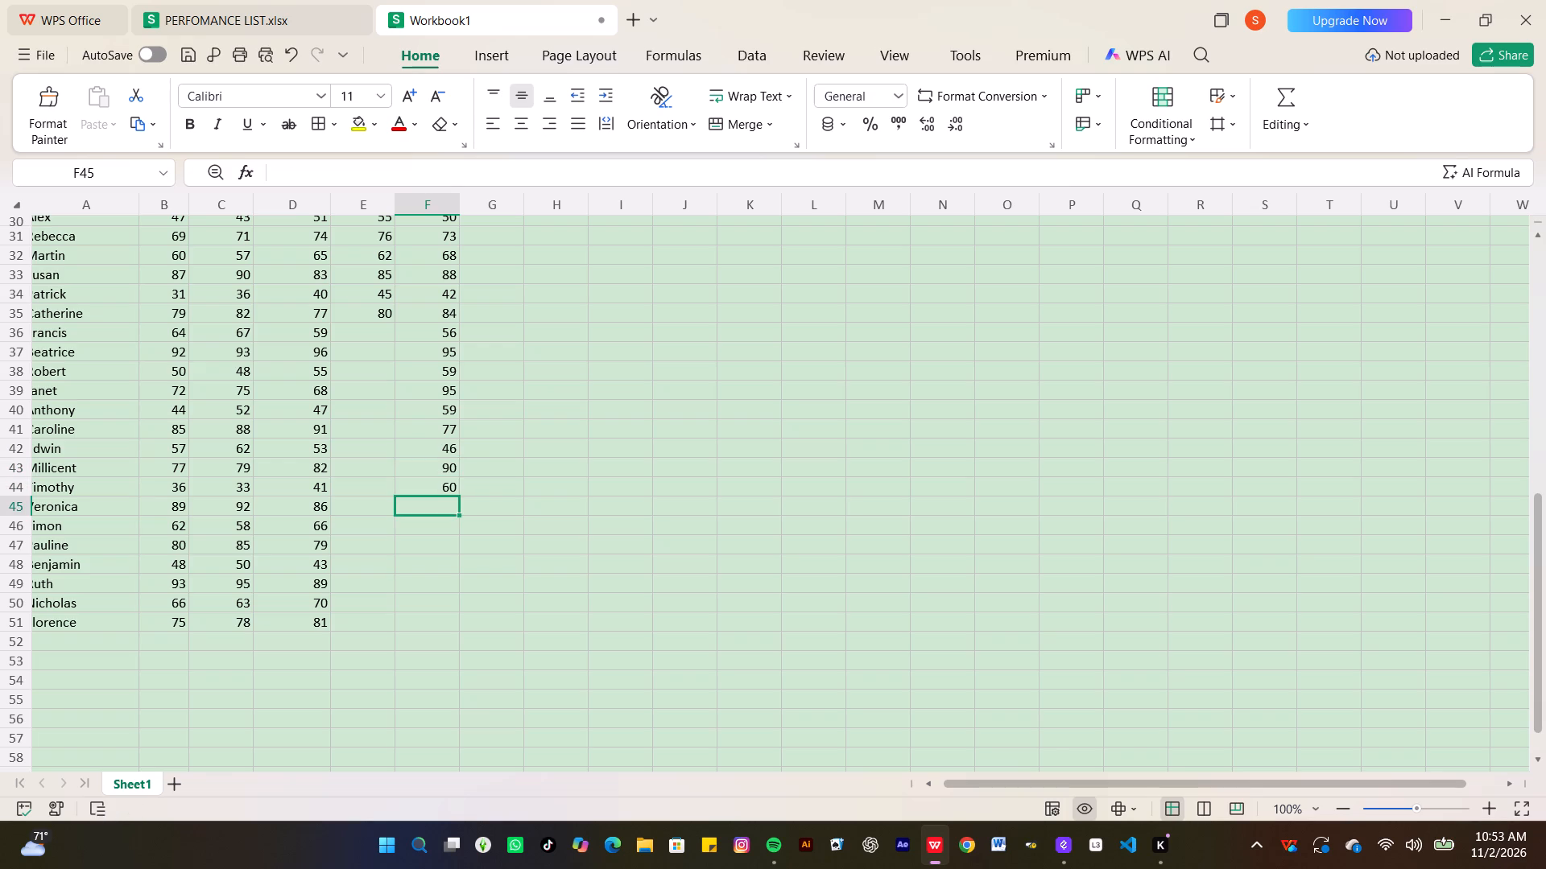
Fill in the History marks for Veronica through Benjamin in rows 45 to 48: 81, 39, 94 and 63.
{"action": "key", "text": "8"}
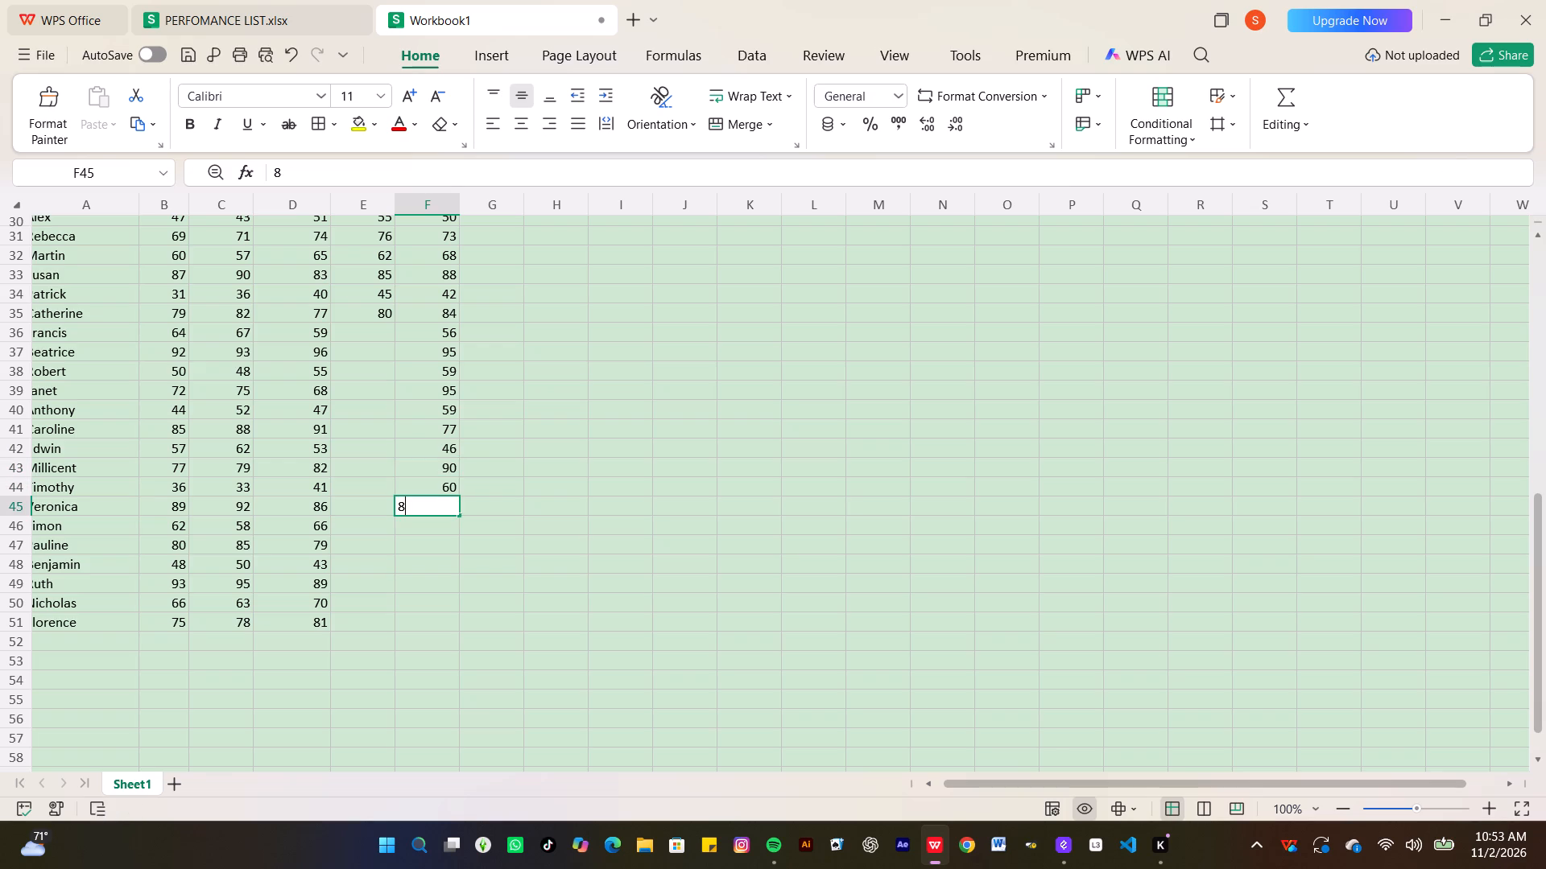
{"action": "key", "text": "1"}
{"action": "key", "text": "Return"}
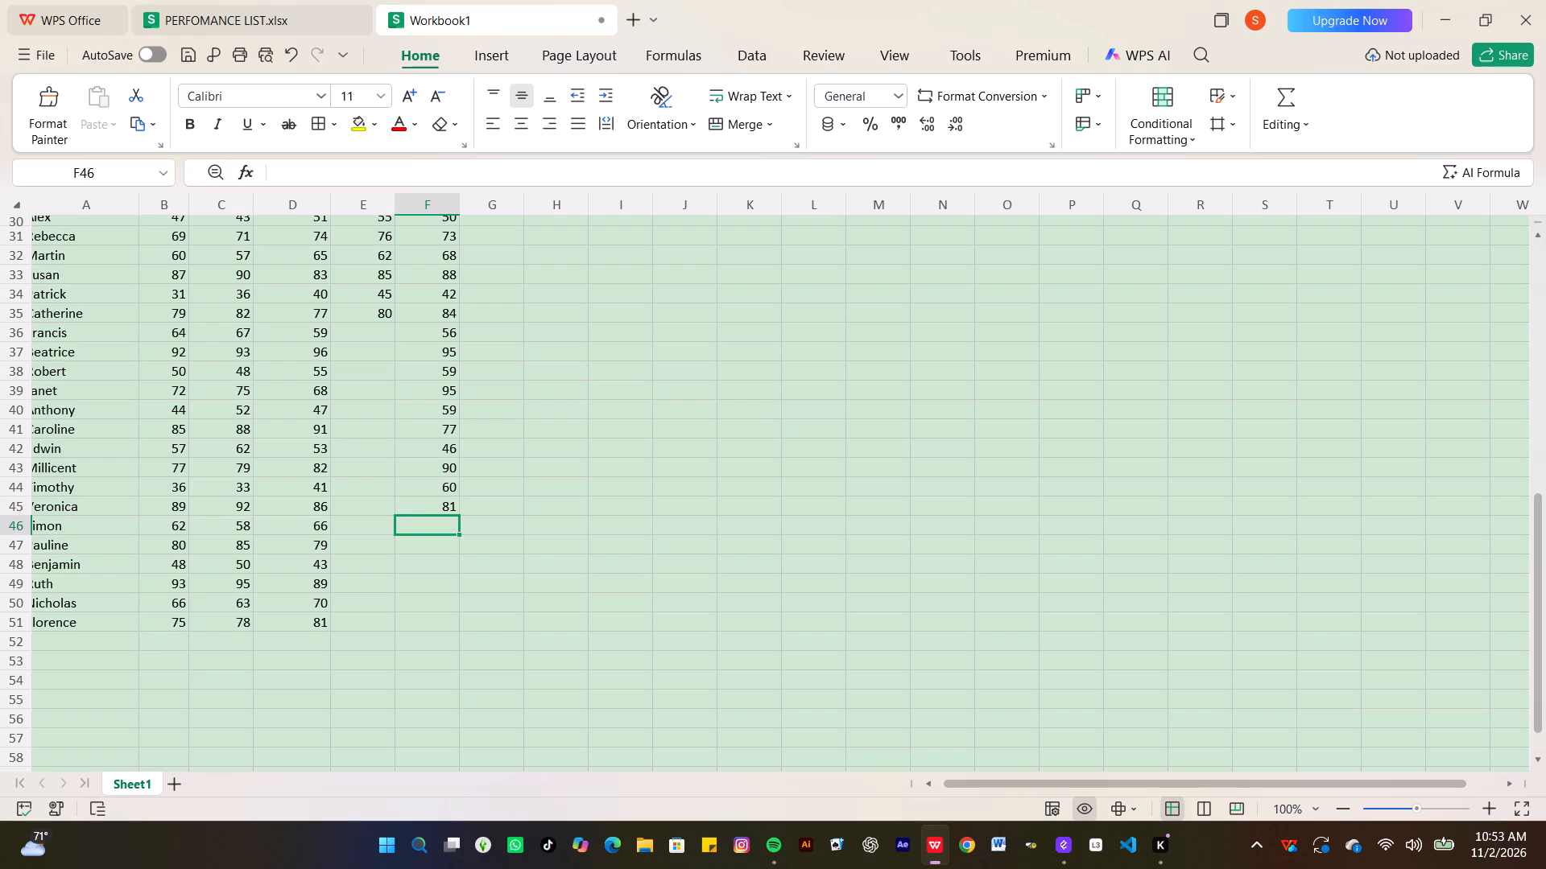
{"action": "type", "text": "39"}
{"action": "key", "text": "Return"}
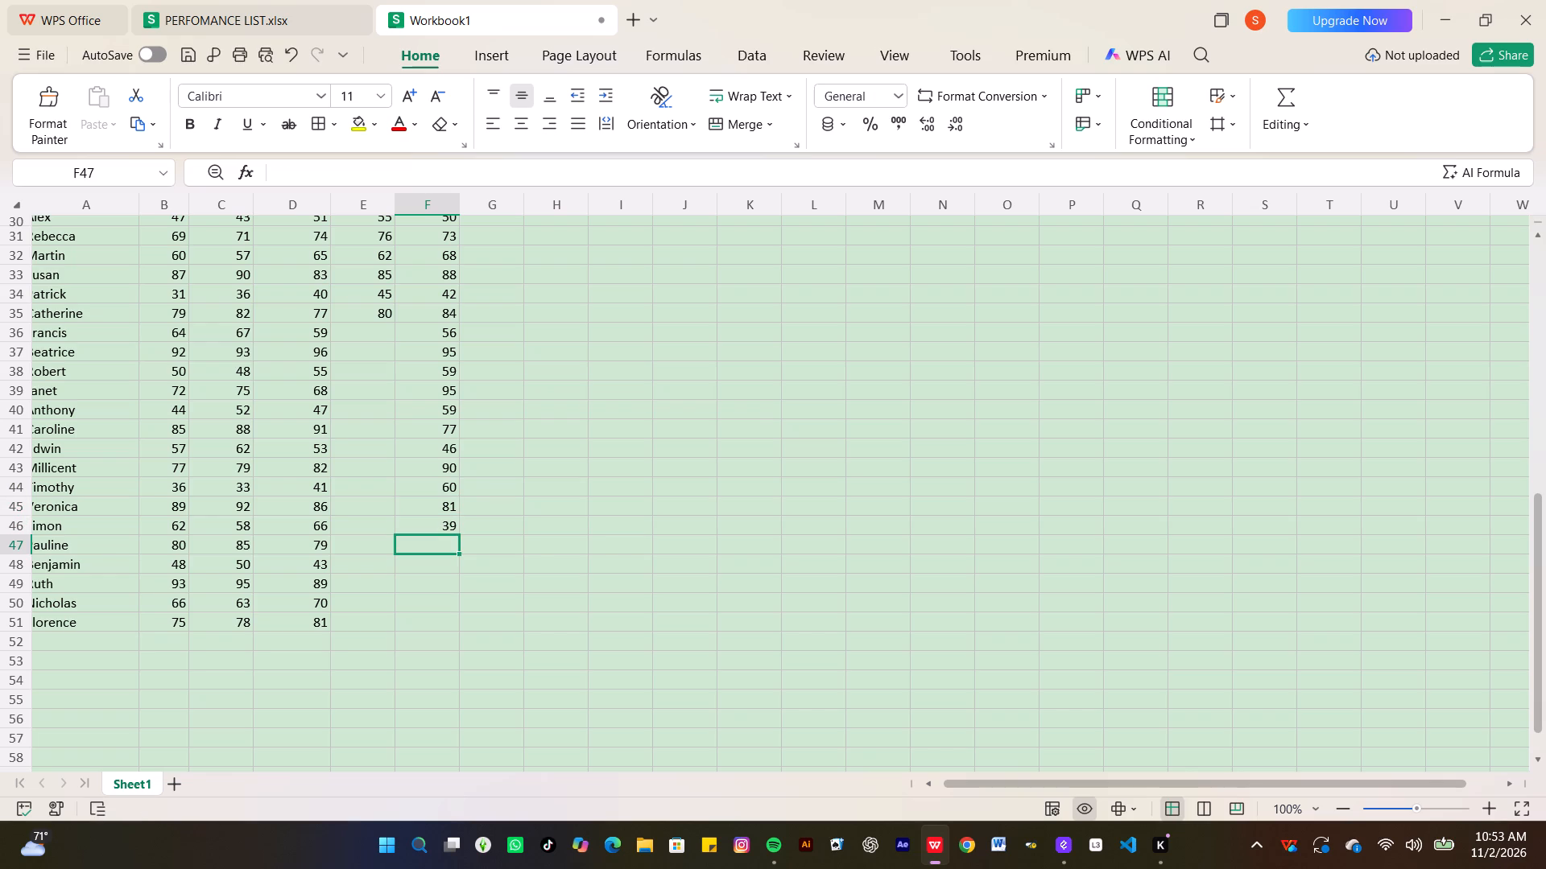
{"action": "type", "text": "94"}
{"action": "key", "text": "Return"}
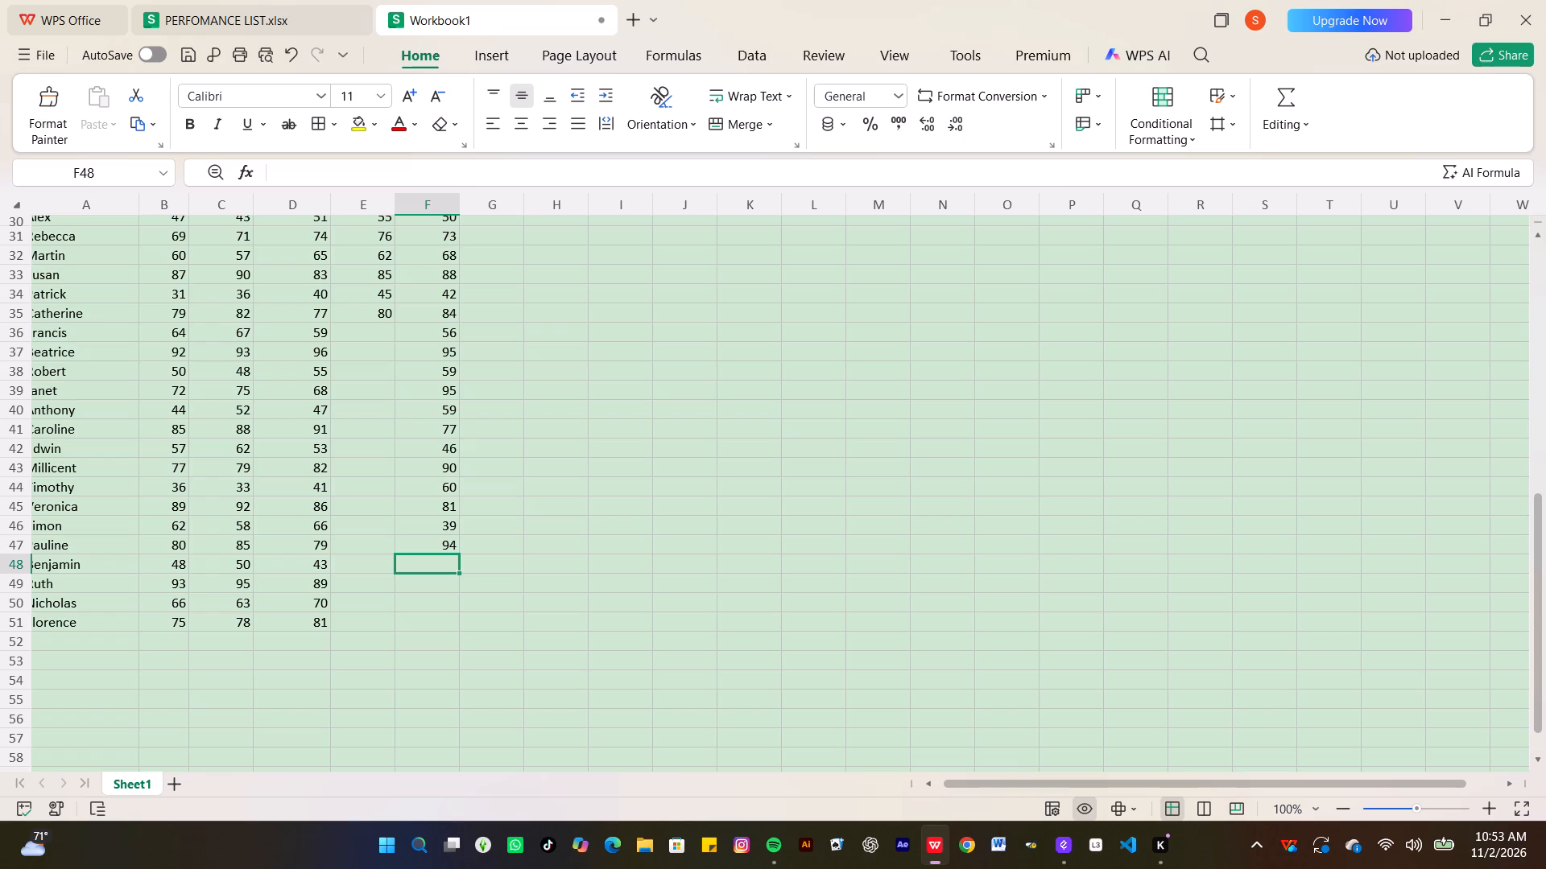
{"action": "key", "text": "6"}
{"action": "key", "text": "3"}
{"action": "key", "text": "Return"}
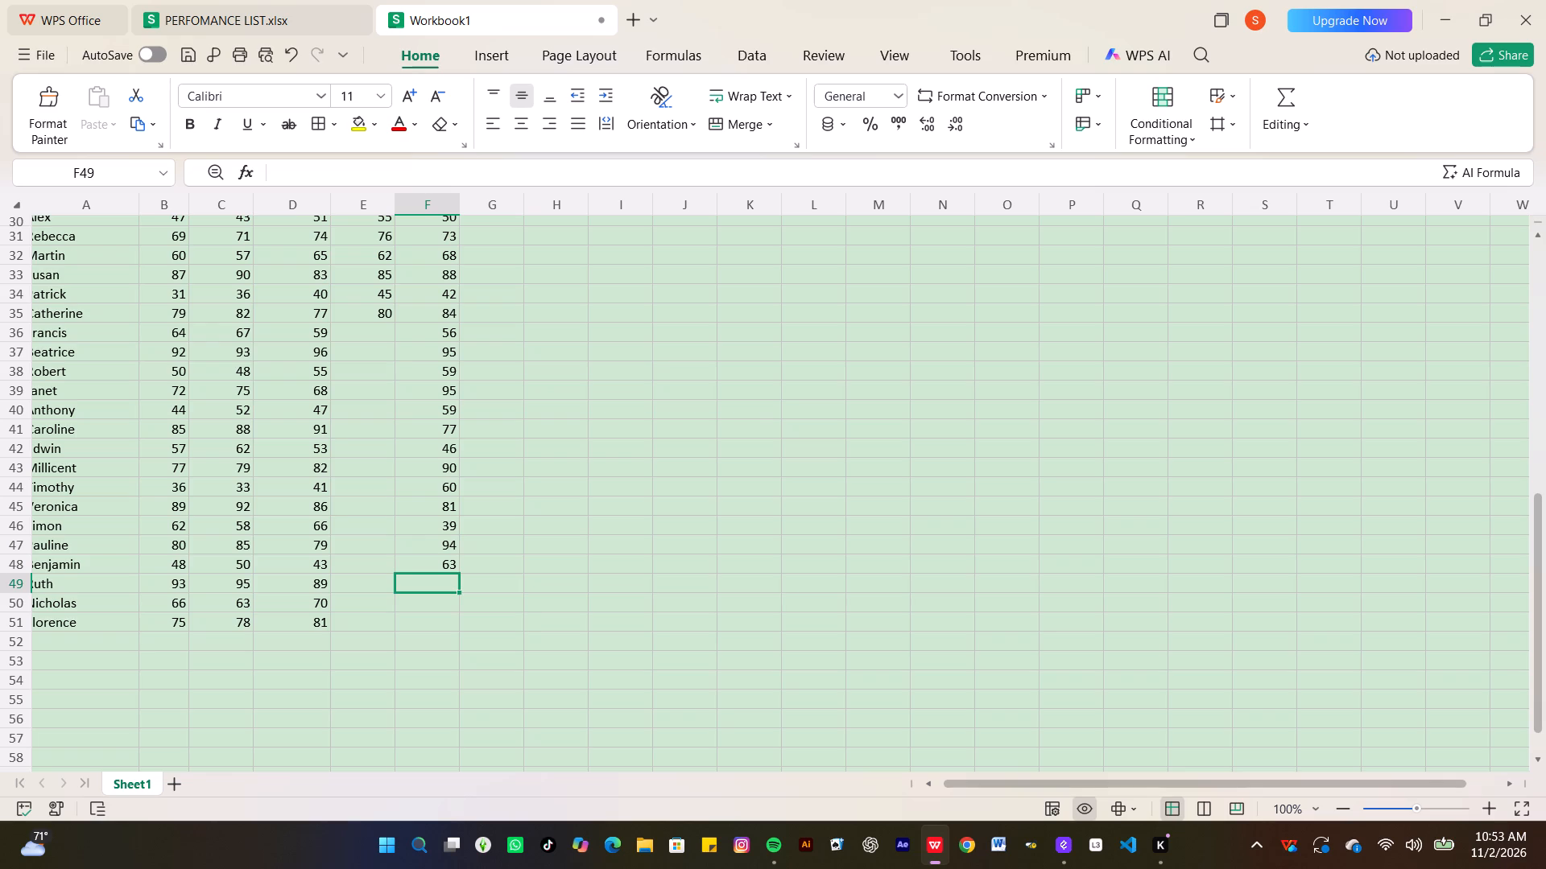
Fill in the History marks from the bottom row upward: Florence 80, Nicholas 72 and Ruth 87 in rows 51 to 49.
{"action": "left_click", "coordinate": [415, 615]}
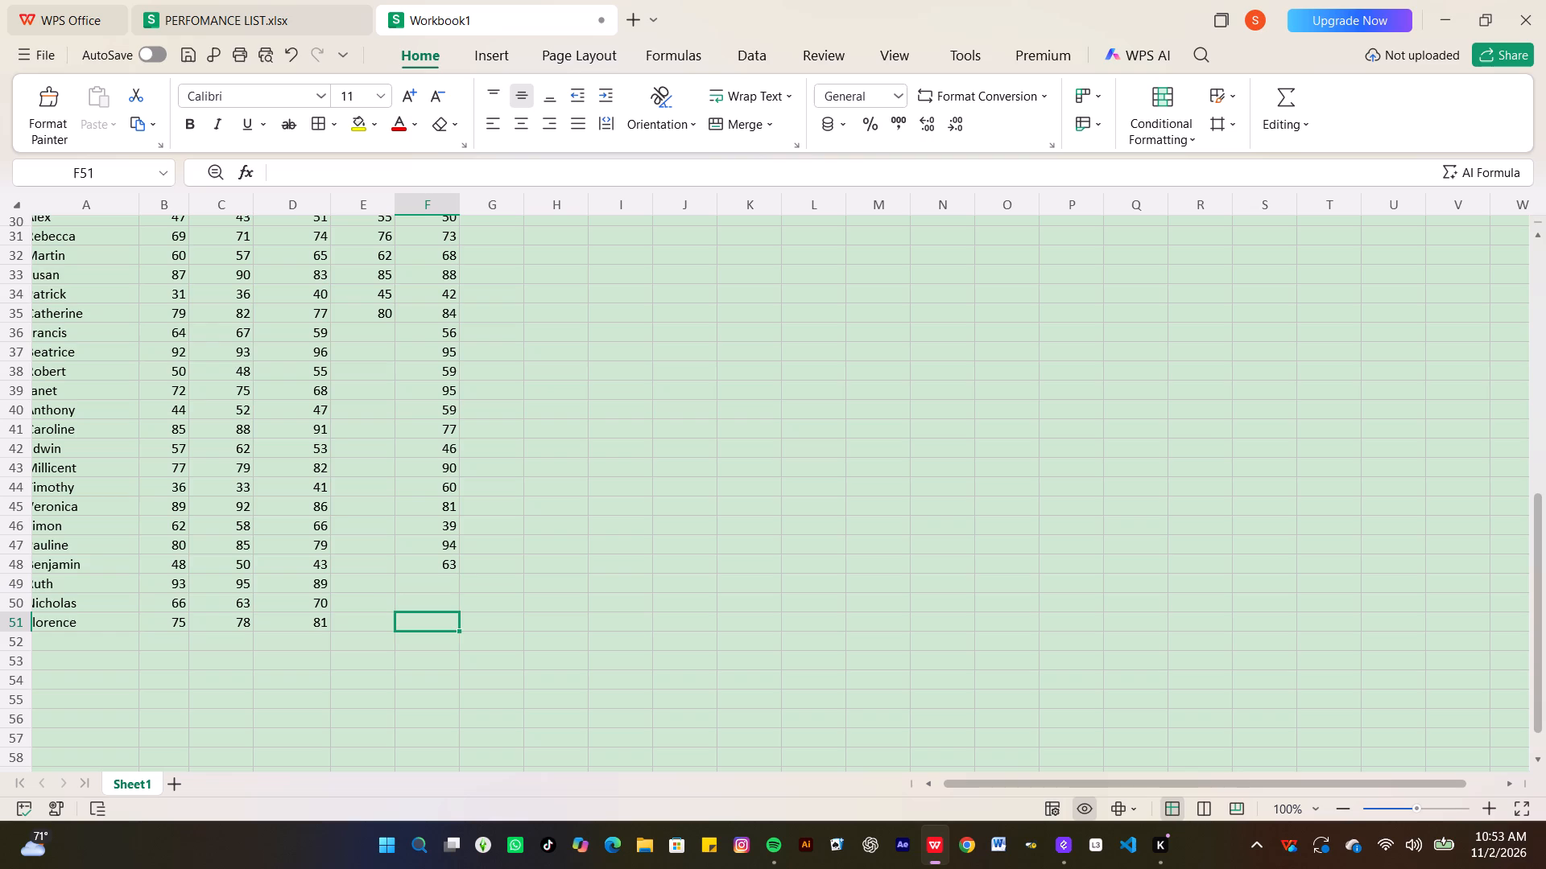
{"action": "key", "text": "8"}
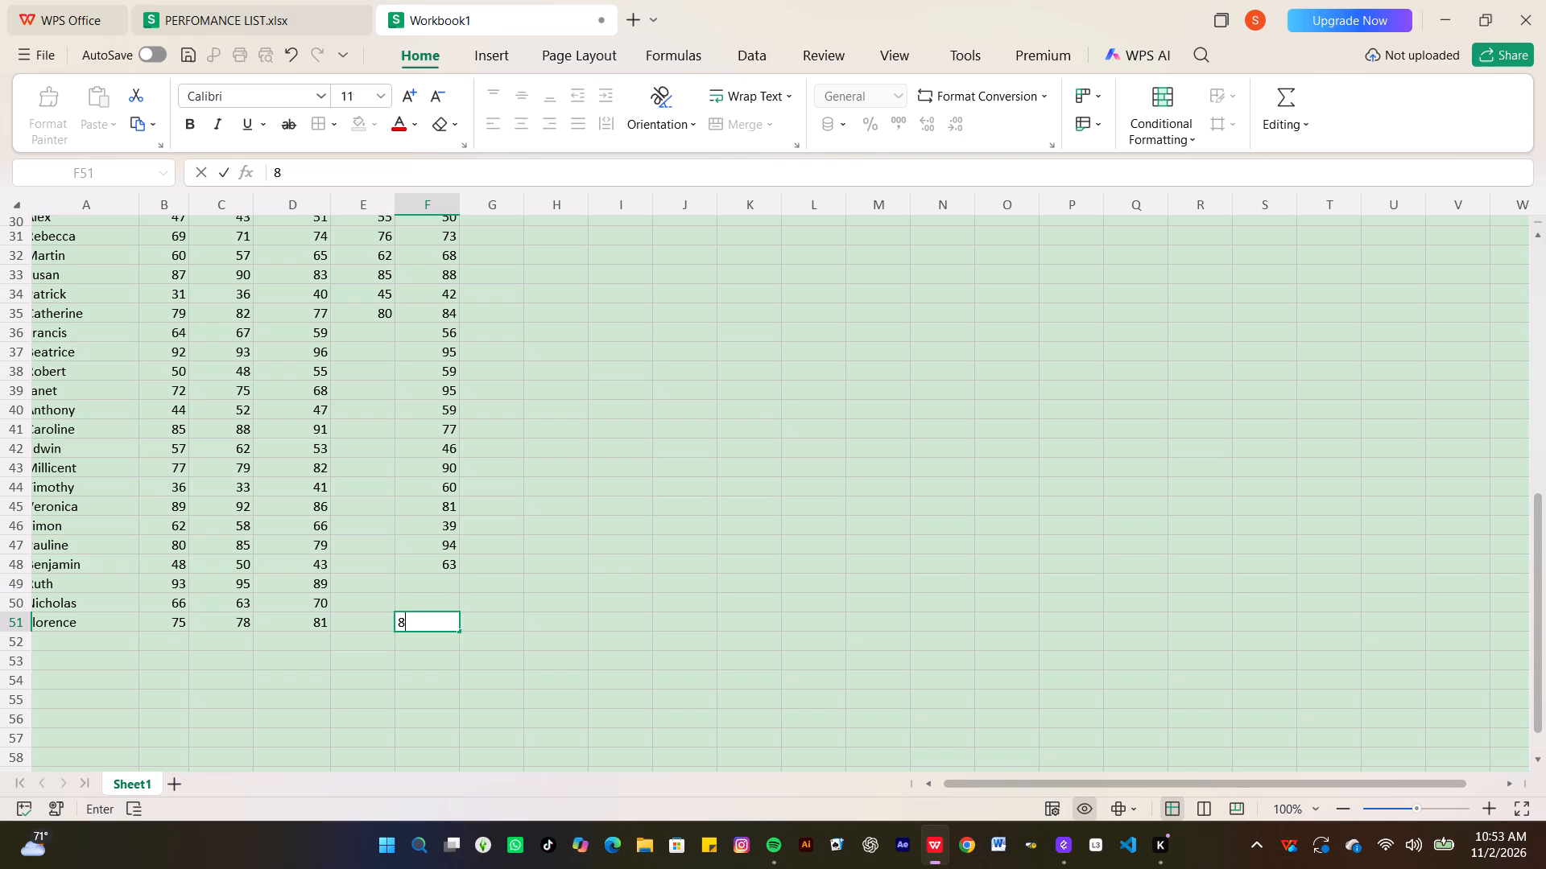
{"action": "key", "text": "0"}
{"action": "key", "text": "Up"}
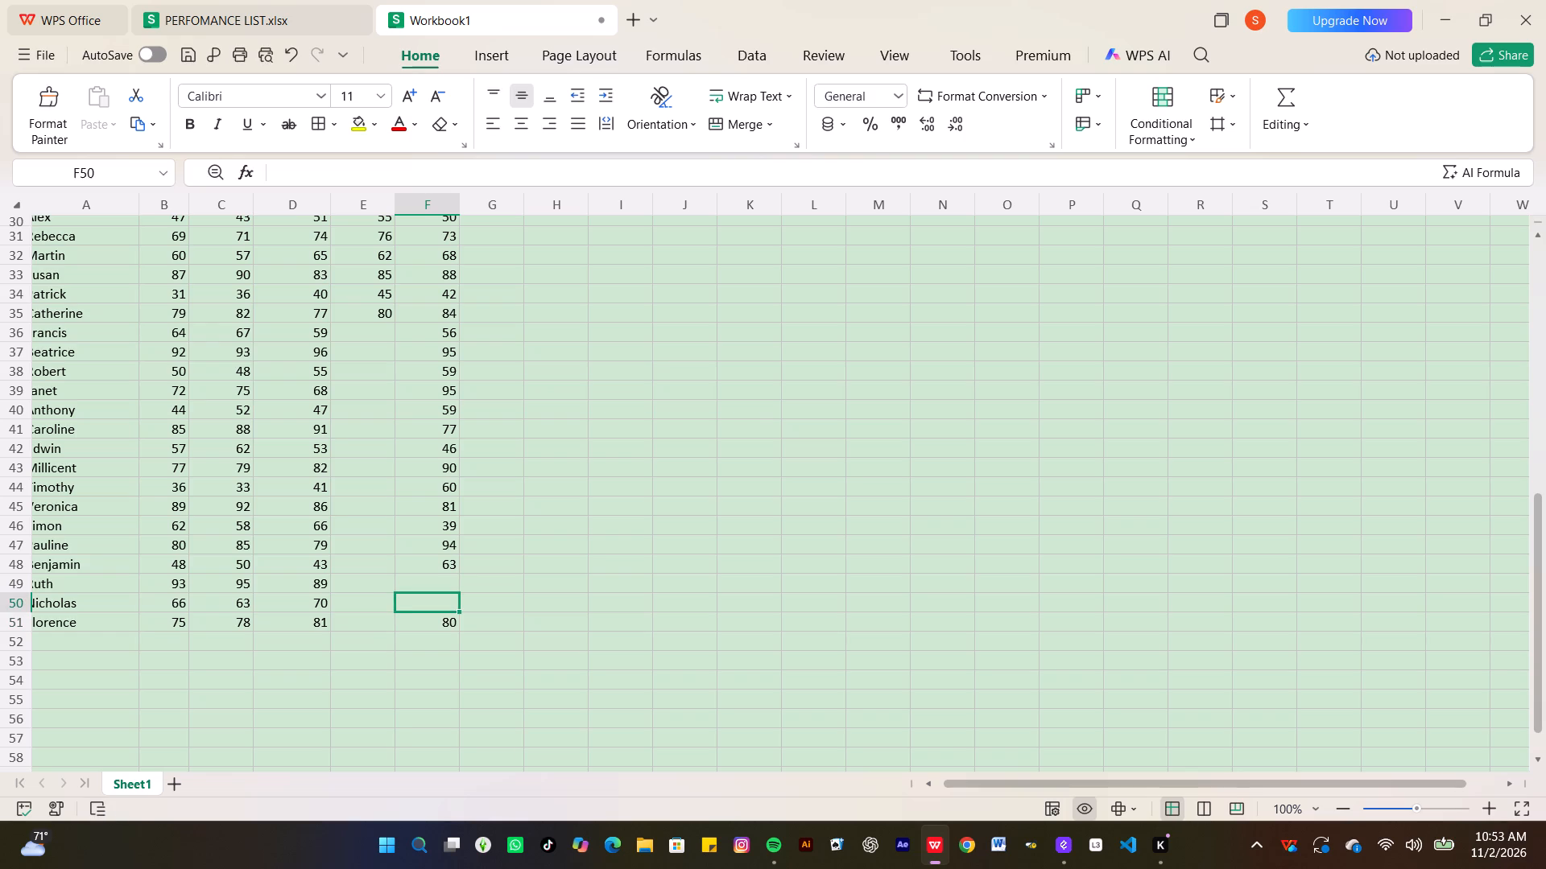
{"action": "key", "text": "7"}
{"action": "key", "text": "2"}
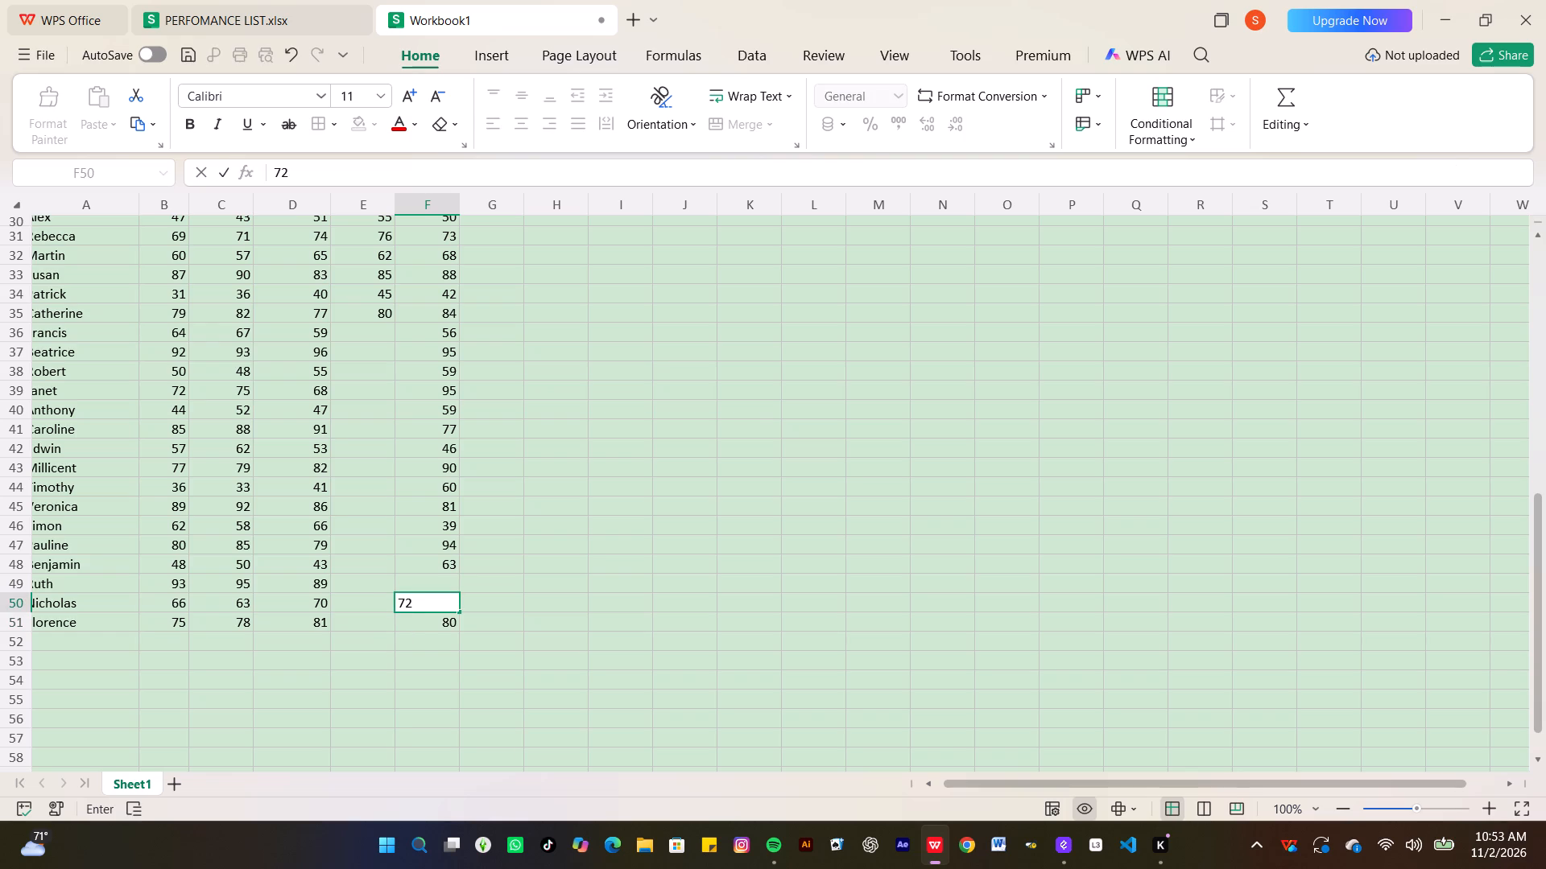
{"action": "key", "text": "Up"}
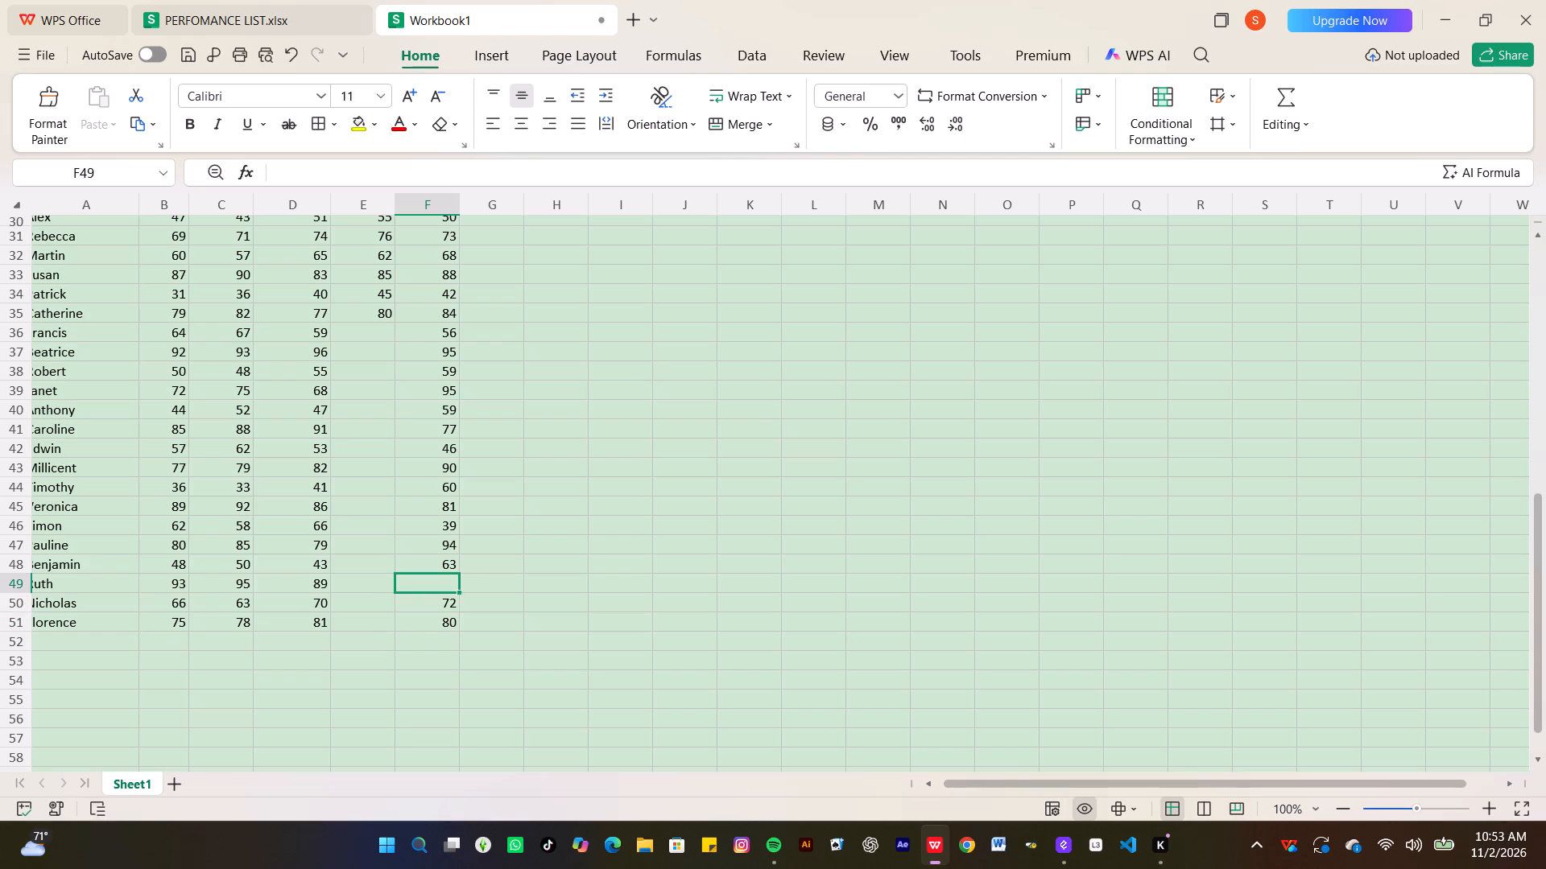
{"action": "key", "text": "8"}
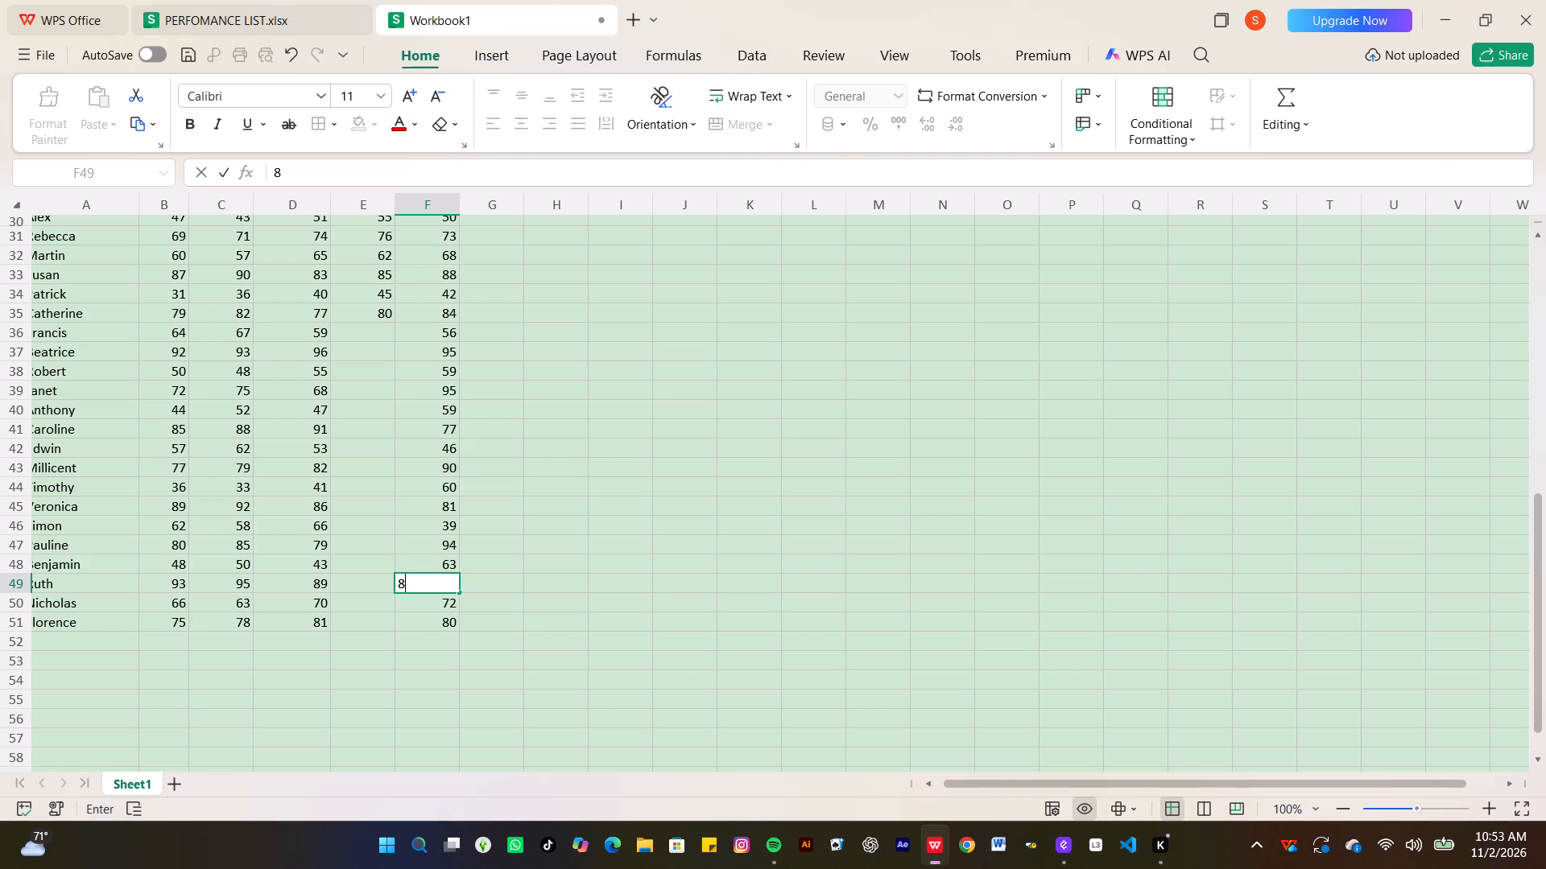
{"action": "key", "text": "7"}
{"action": "key", "text": "Up"}
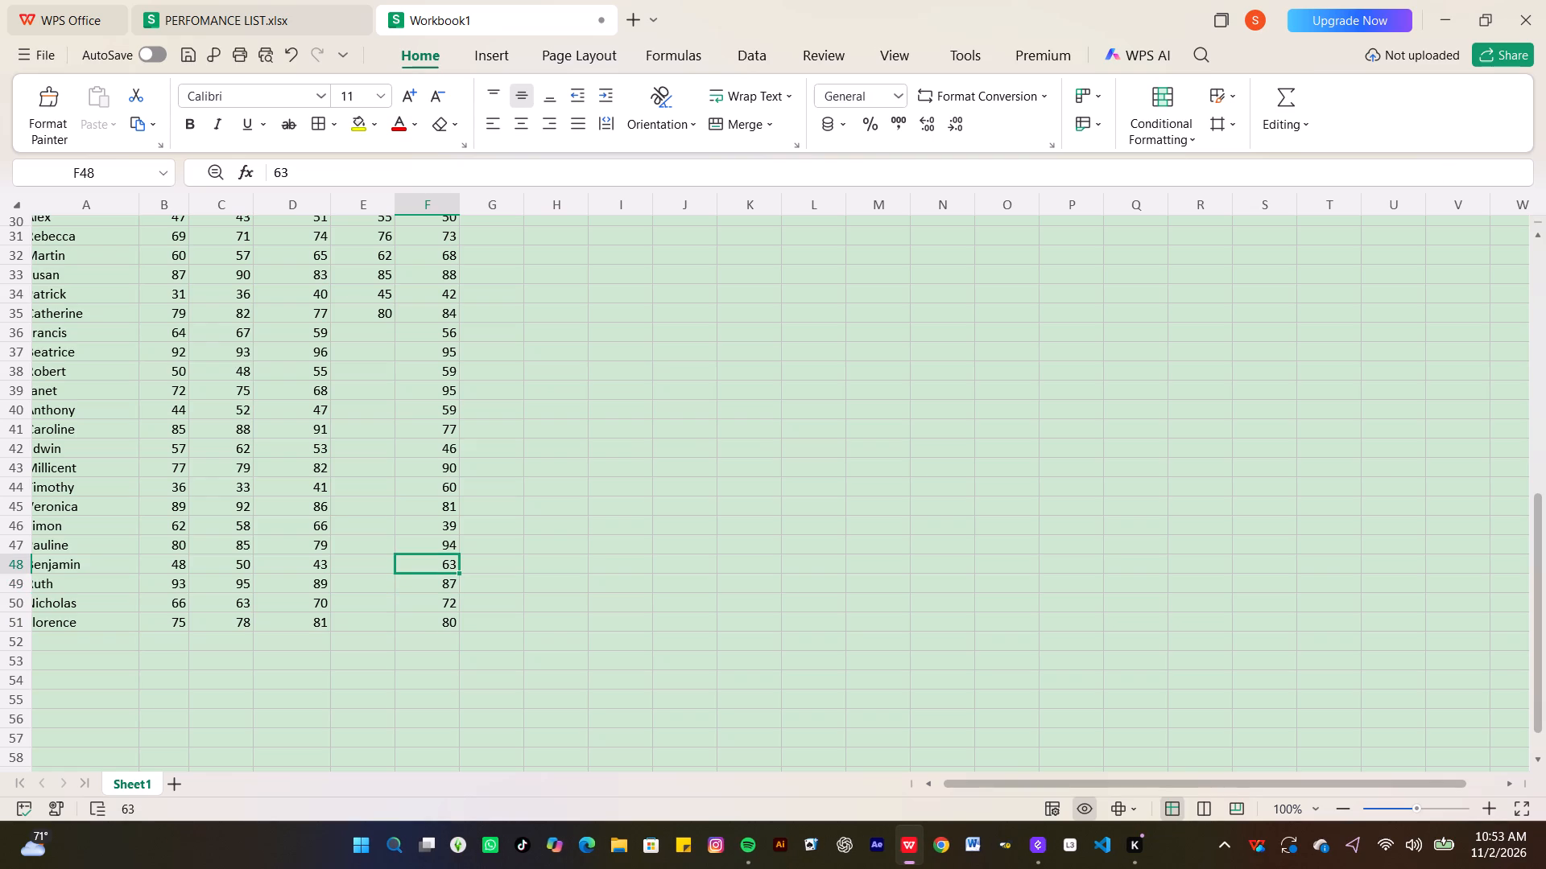
Correct the History marks for Benjamin up through Veronica in rows 48 to 45 to 54, 83, 63 and 94.
{"action": "type", "text": "54"}
{"action": "key", "text": "Up"}
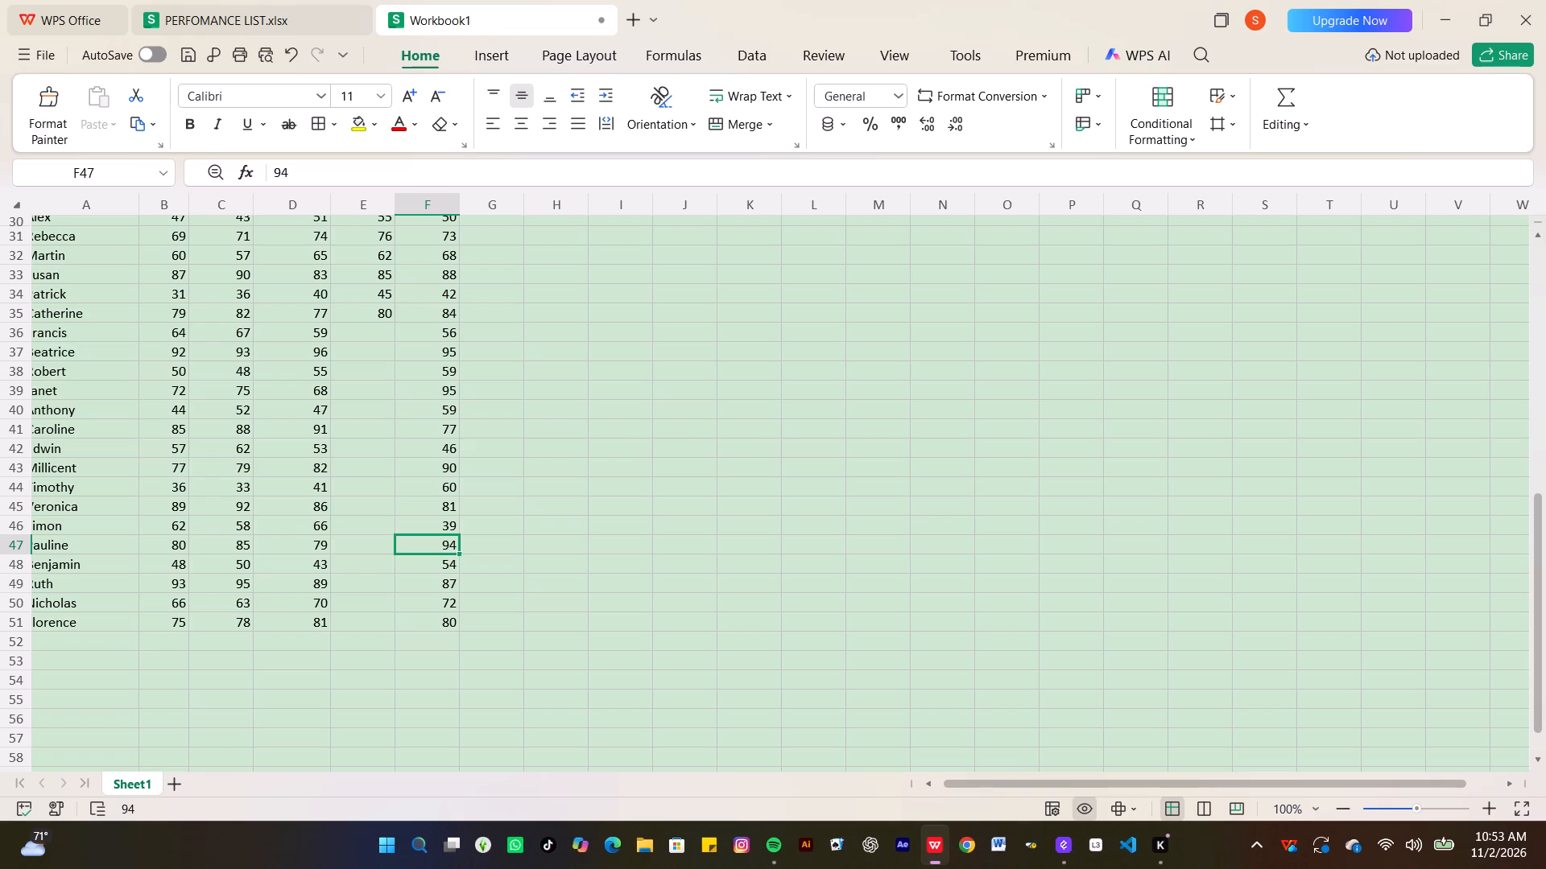
{"action": "type", "text": "83"}
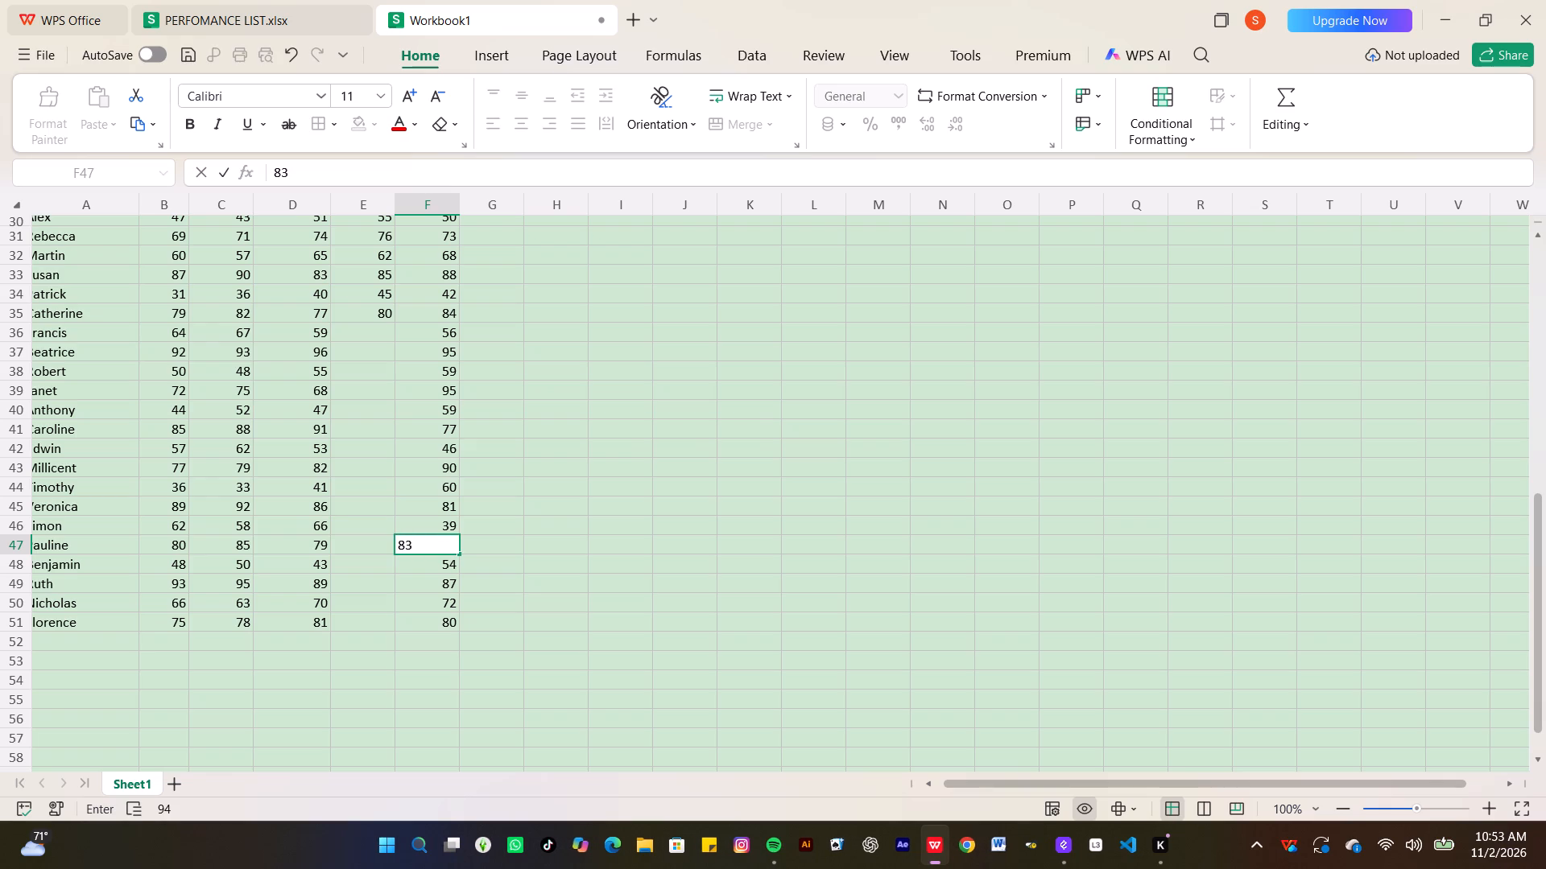
{"action": "key", "text": "Up"}
{"action": "key", "text": "6"}
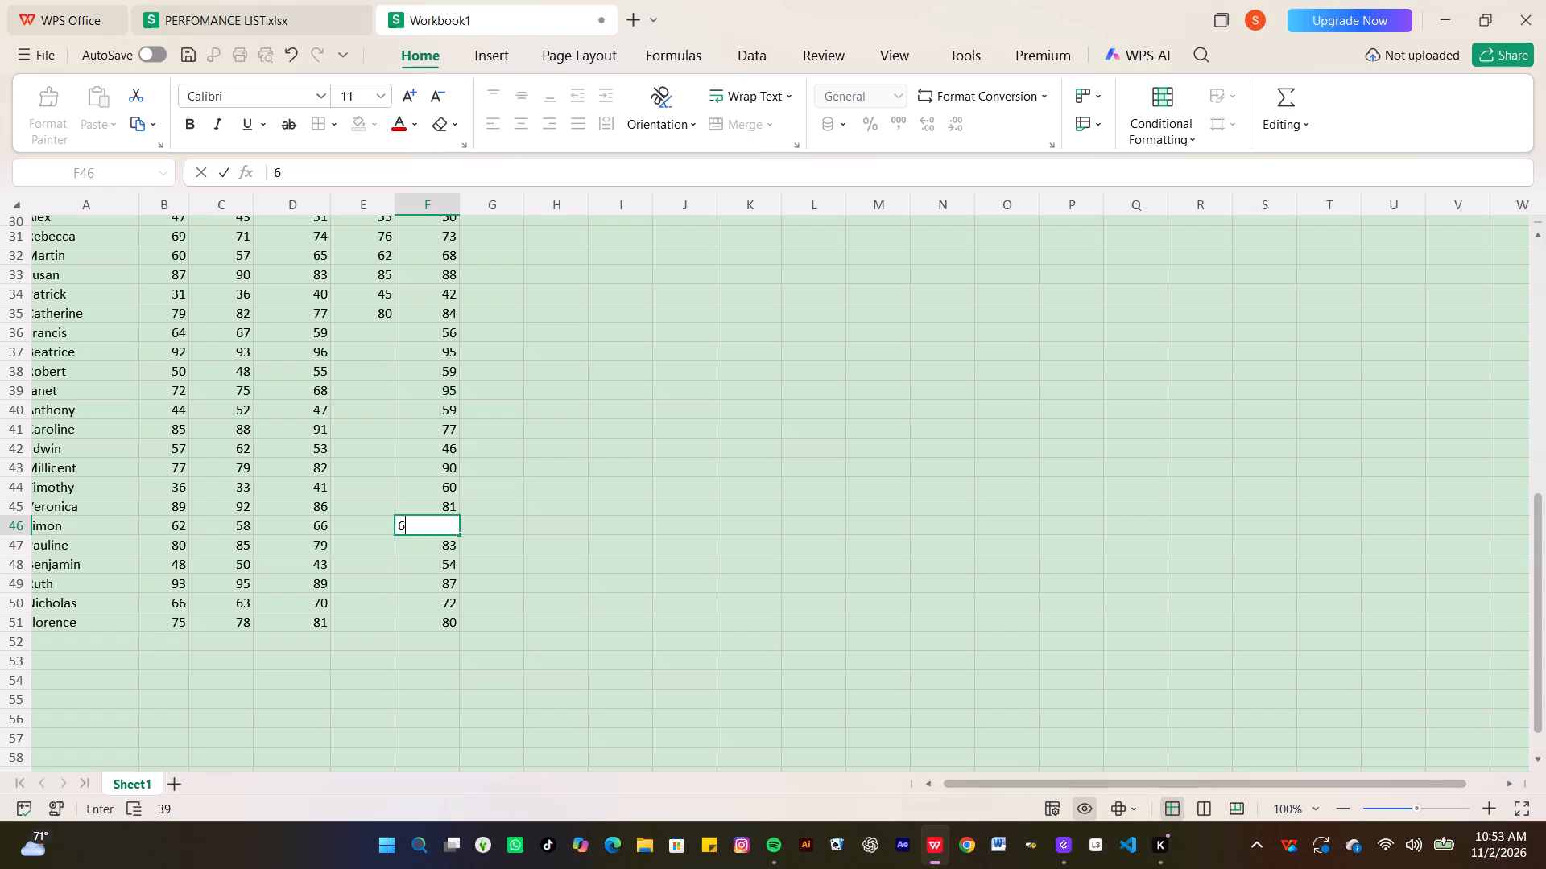
{"action": "key", "text": "3"}
{"action": "key", "text": "Up"}
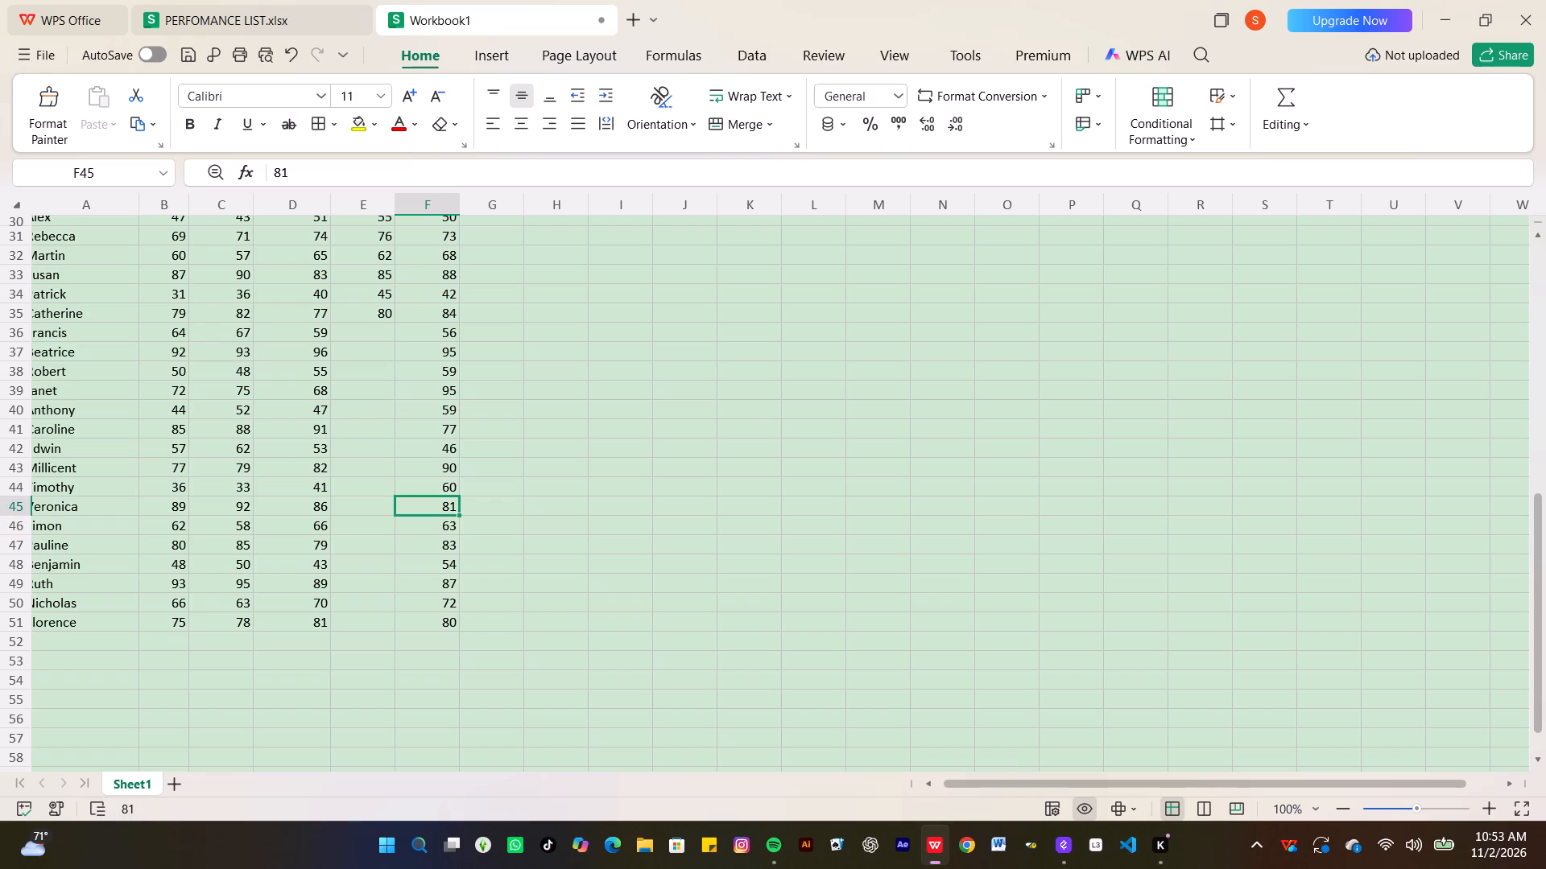
{"action": "key", "text": "9"}
{"action": "key", "text": "4"}
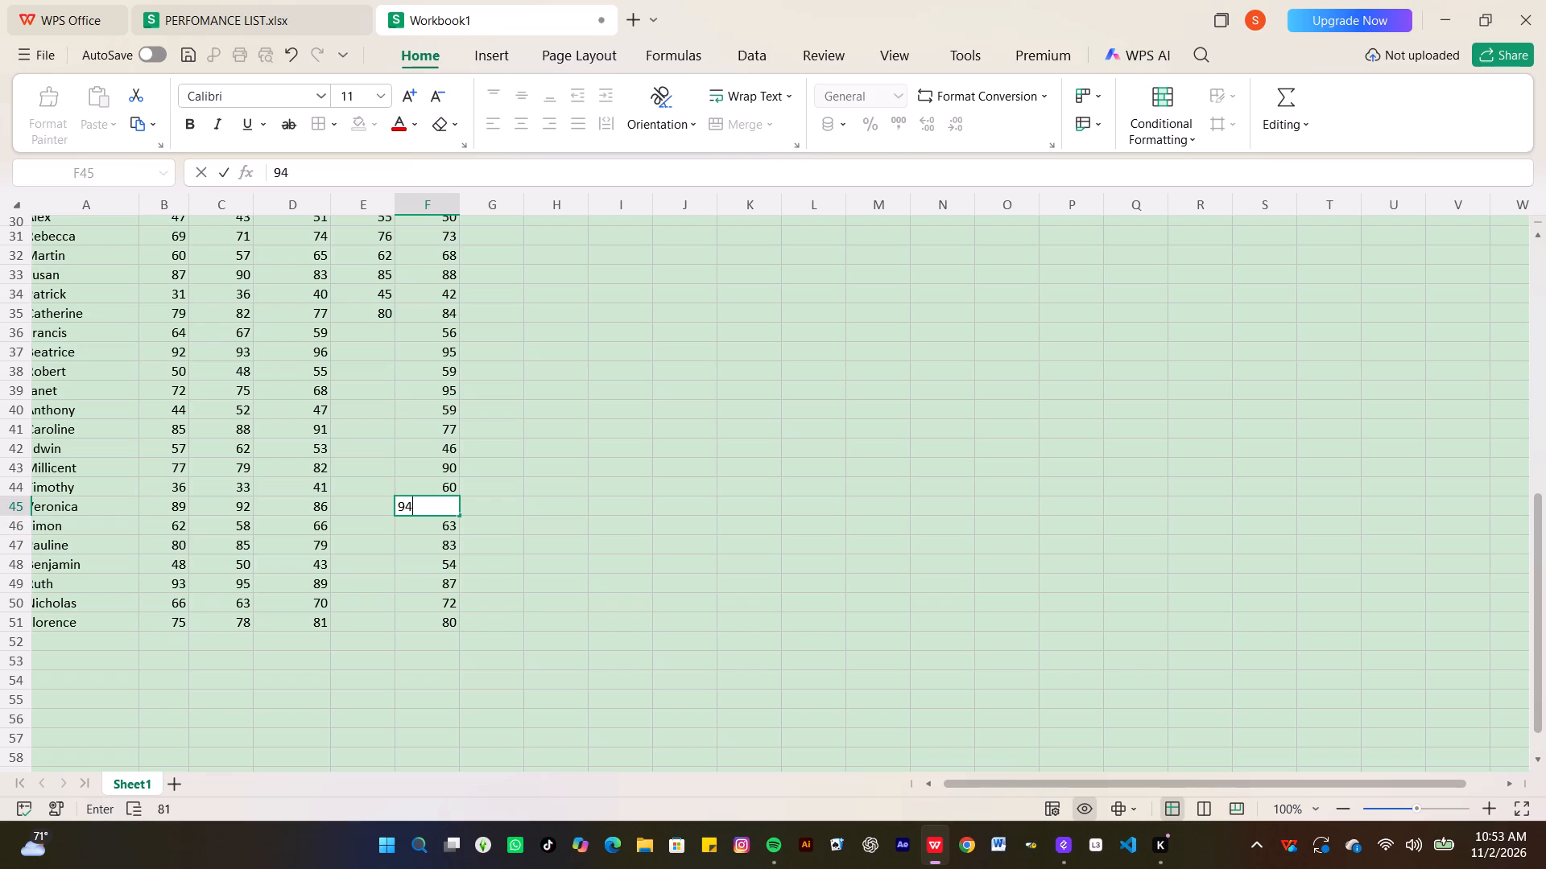
{"action": "key", "text": "Up"}
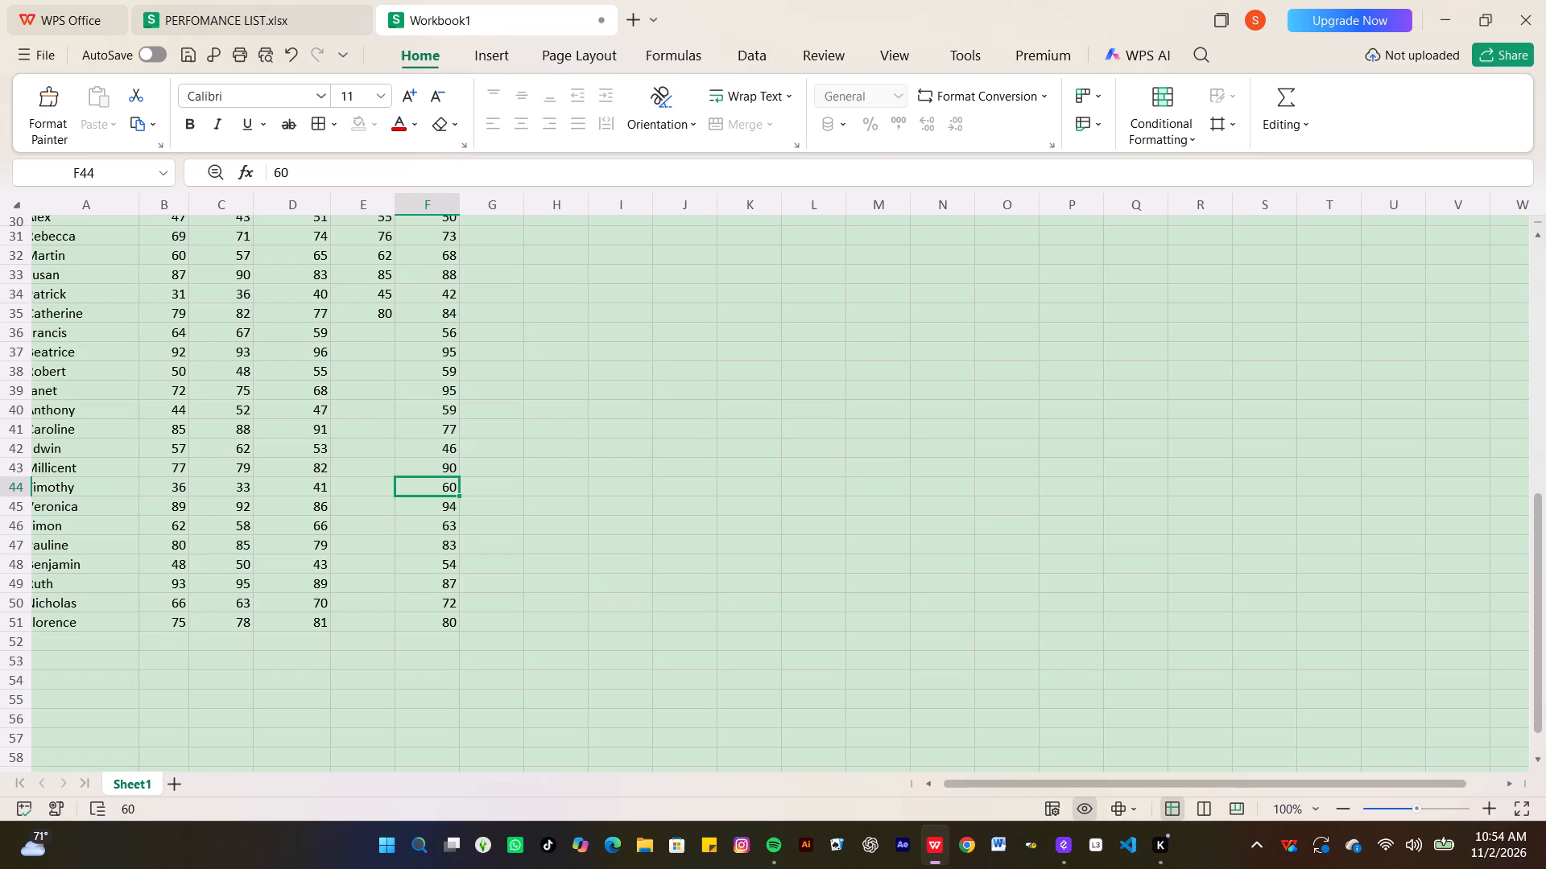
Correct the History marks for Timothy up through Janet in rows 44 to 39 to 39, 81, 60, 90, 46 and 77.
{"action": "type", "text": "39"}
{"action": "key", "text": "Up"}
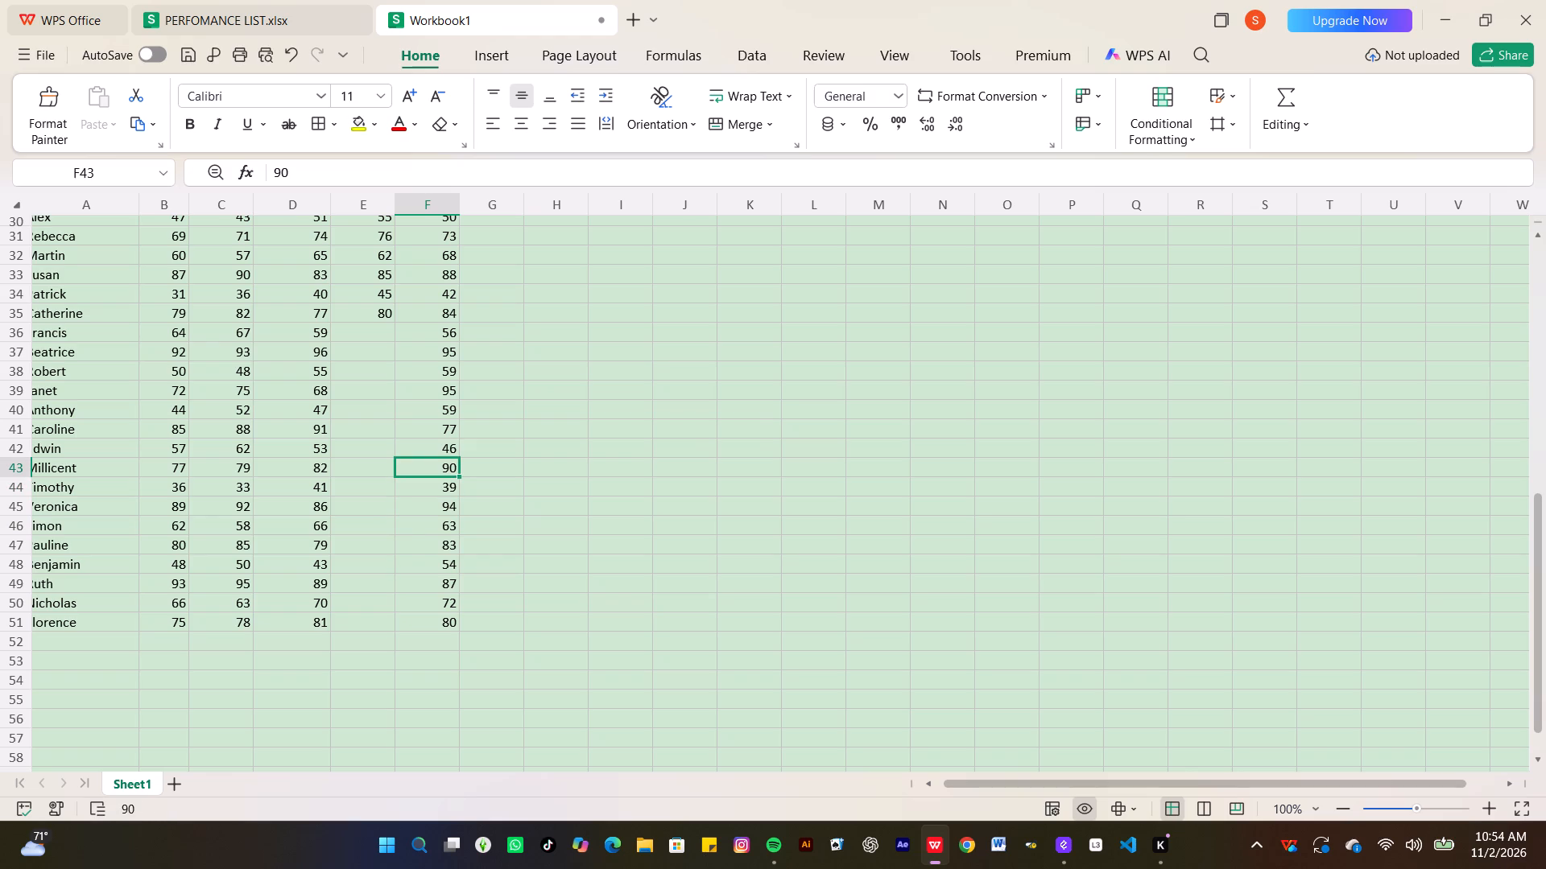
{"action": "key", "text": "8"}
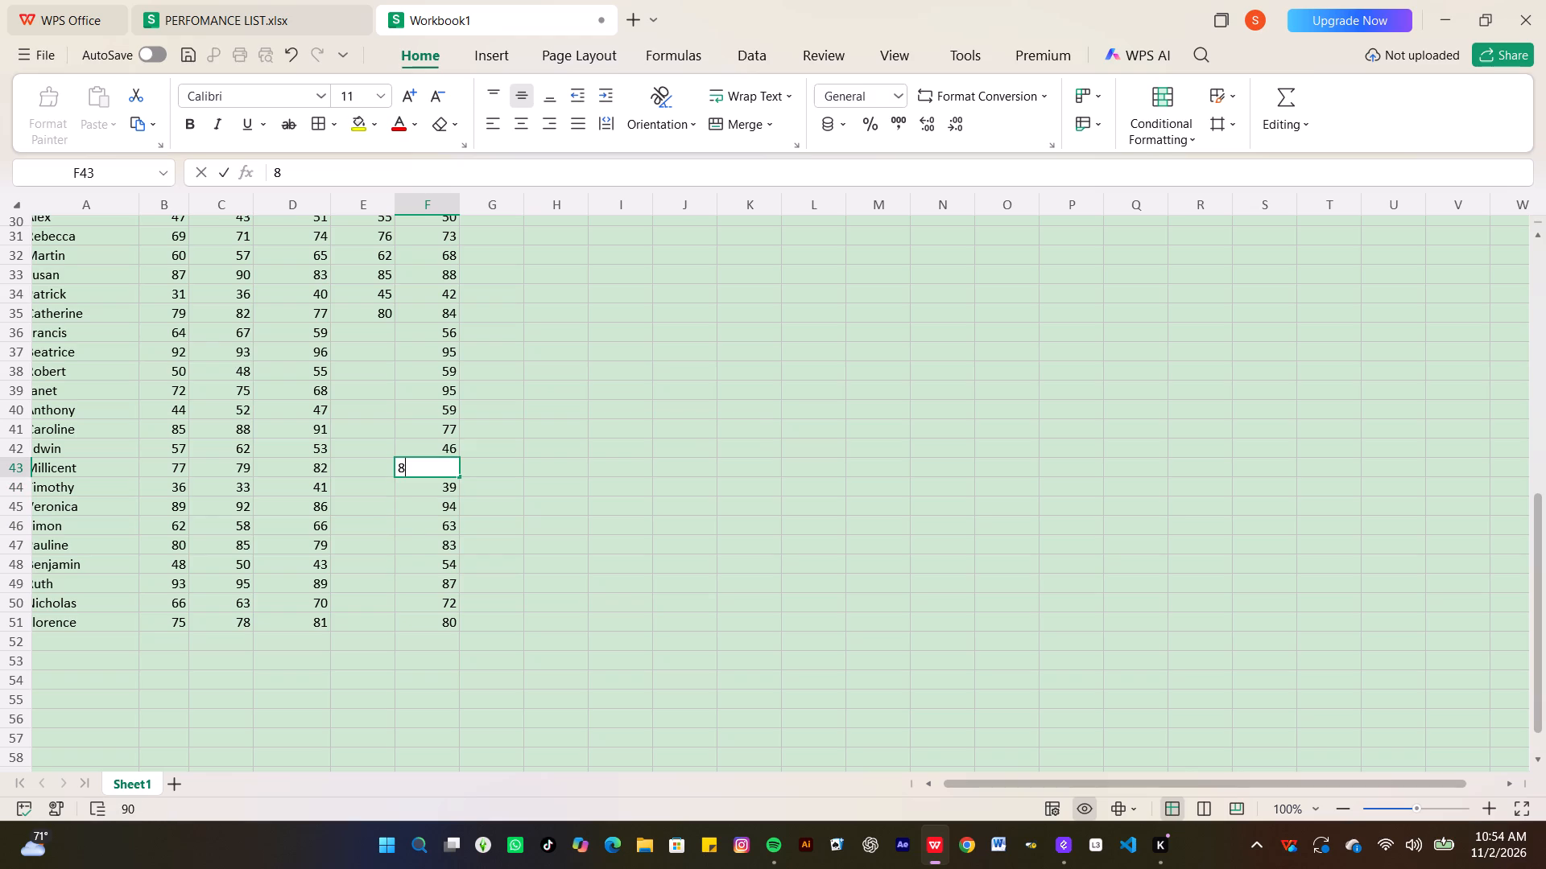
{"action": "key", "text": "1"}
{"action": "key", "text": "Up"}
{"action": "key", "text": "6"}
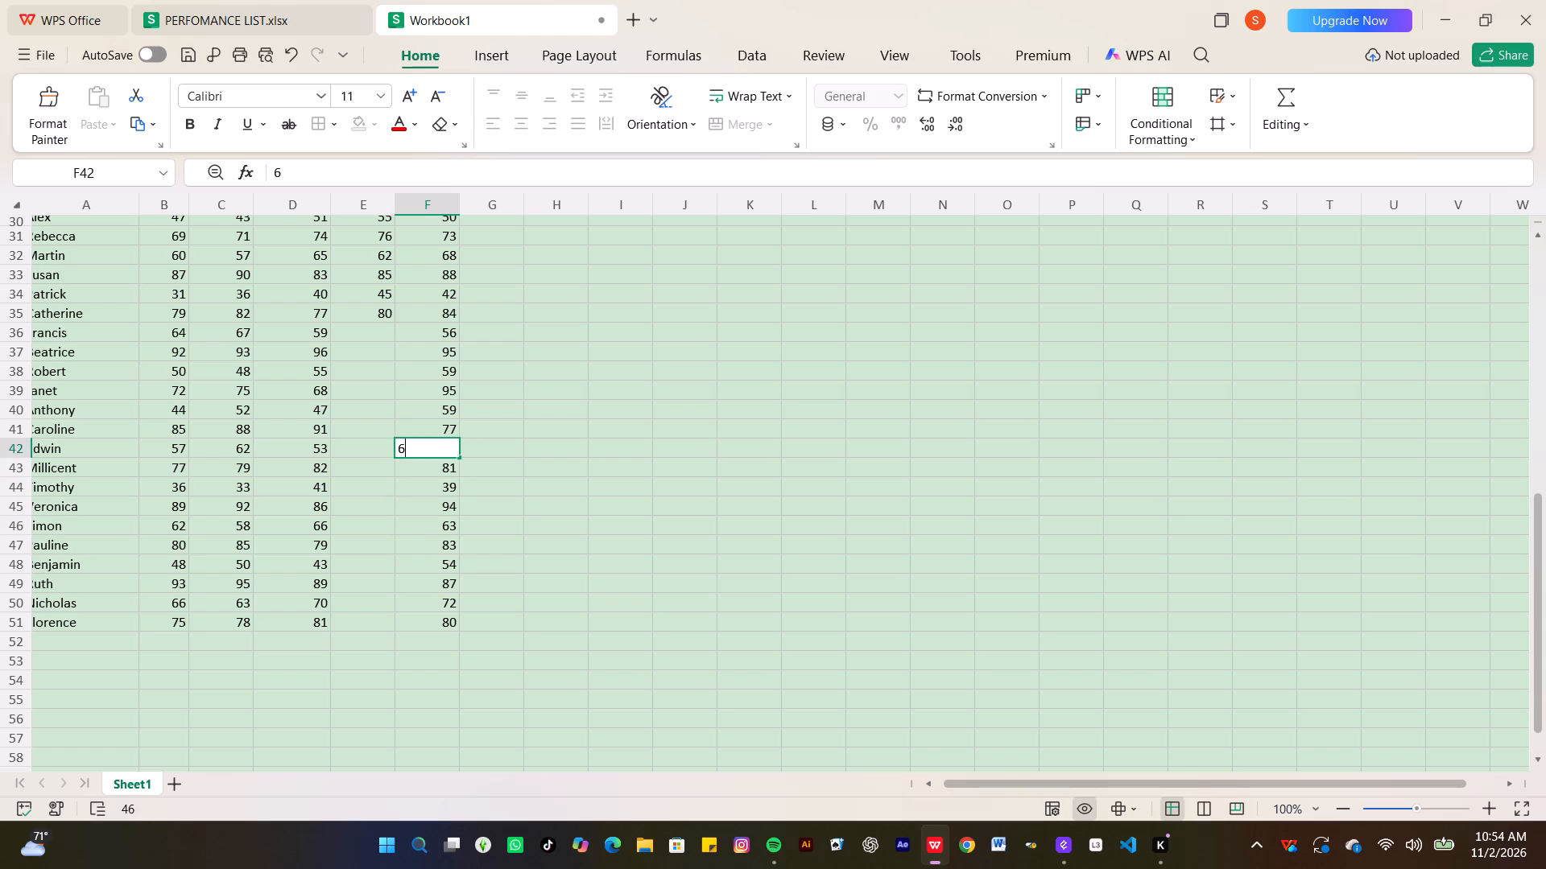
{"action": "key", "text": "0"}
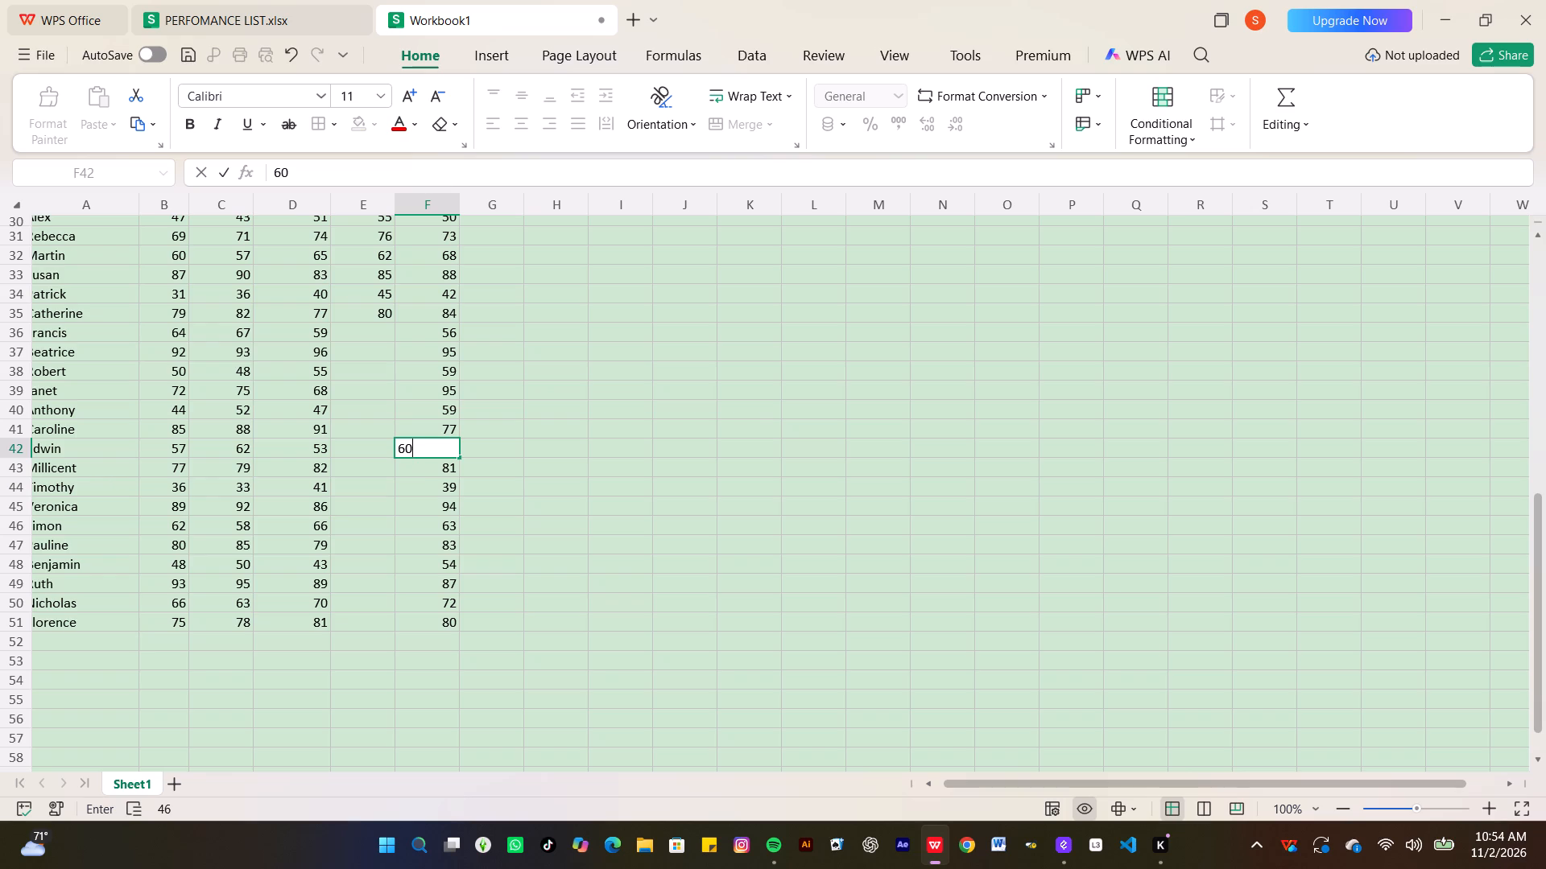
{"action": "key", "text": "Up"}
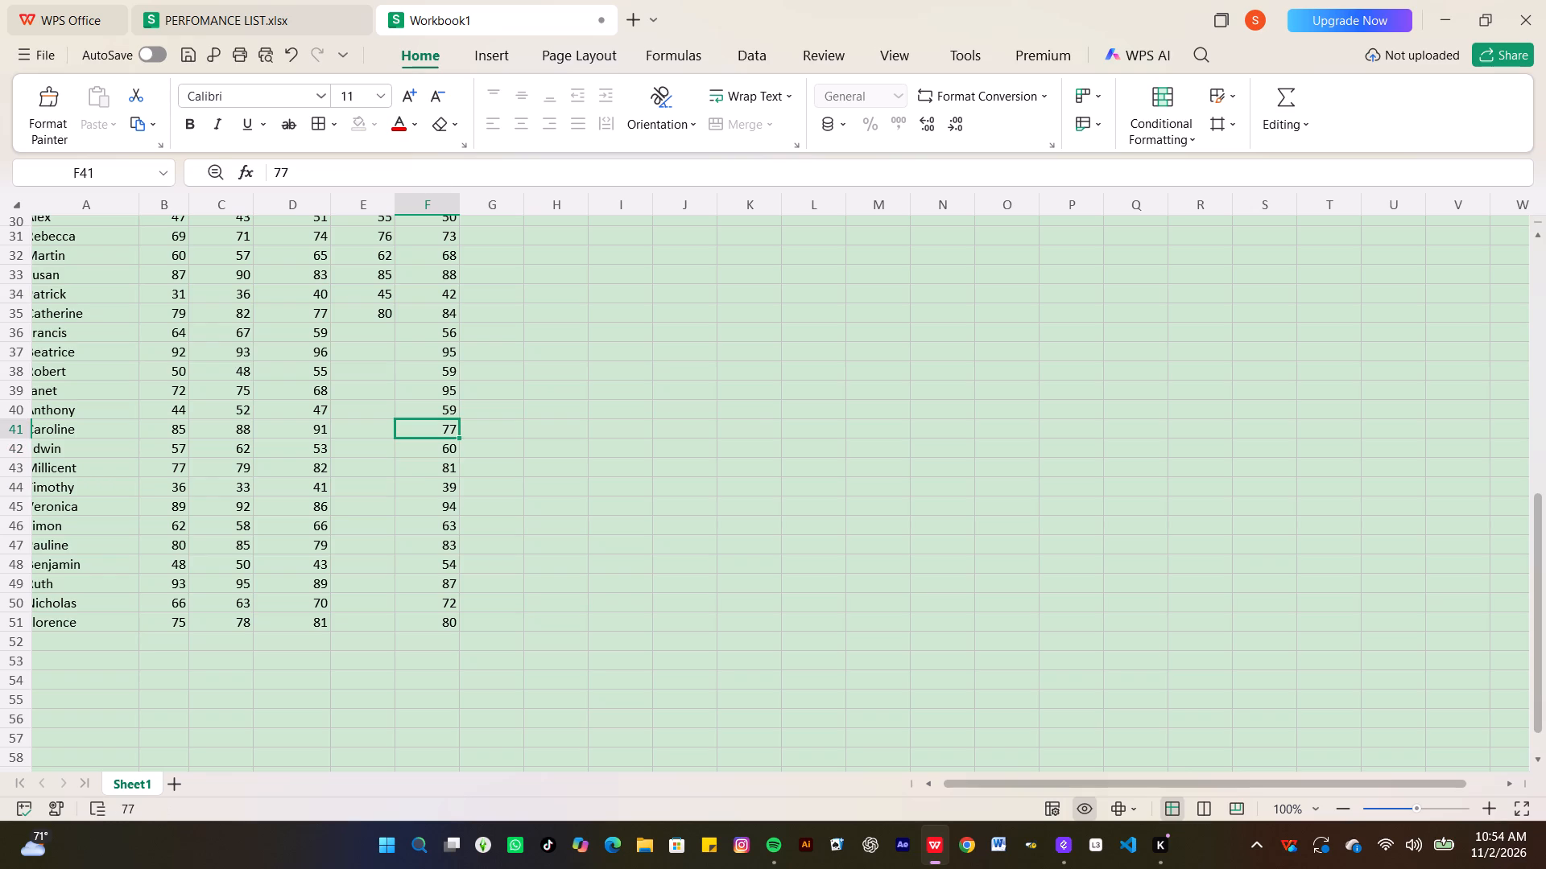
{"action": "type", "text": "90"}
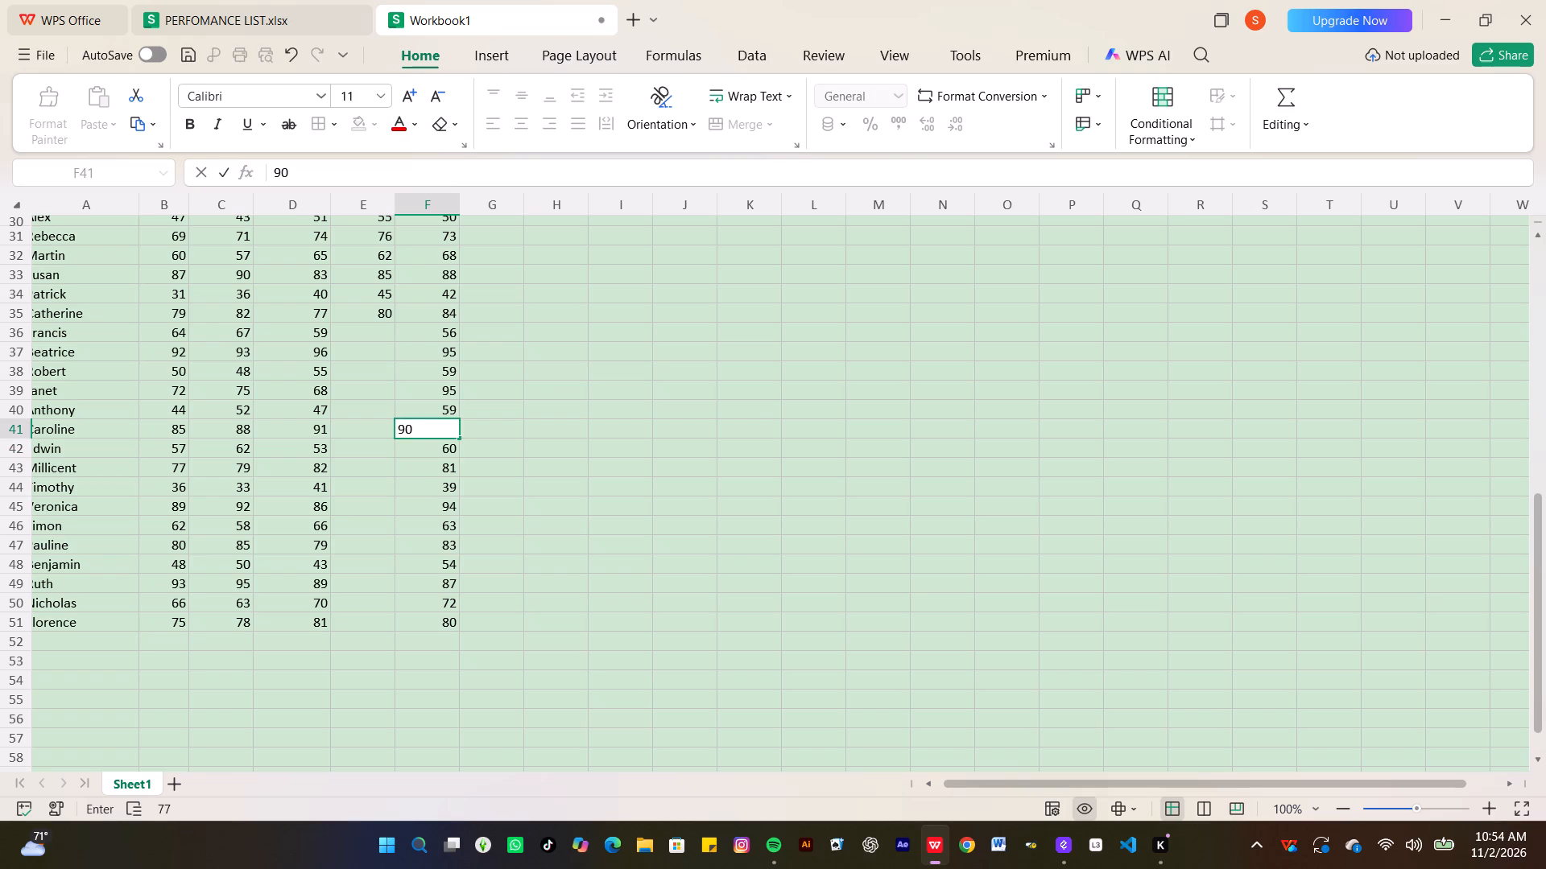
{"action": "key", "text": "Up"}
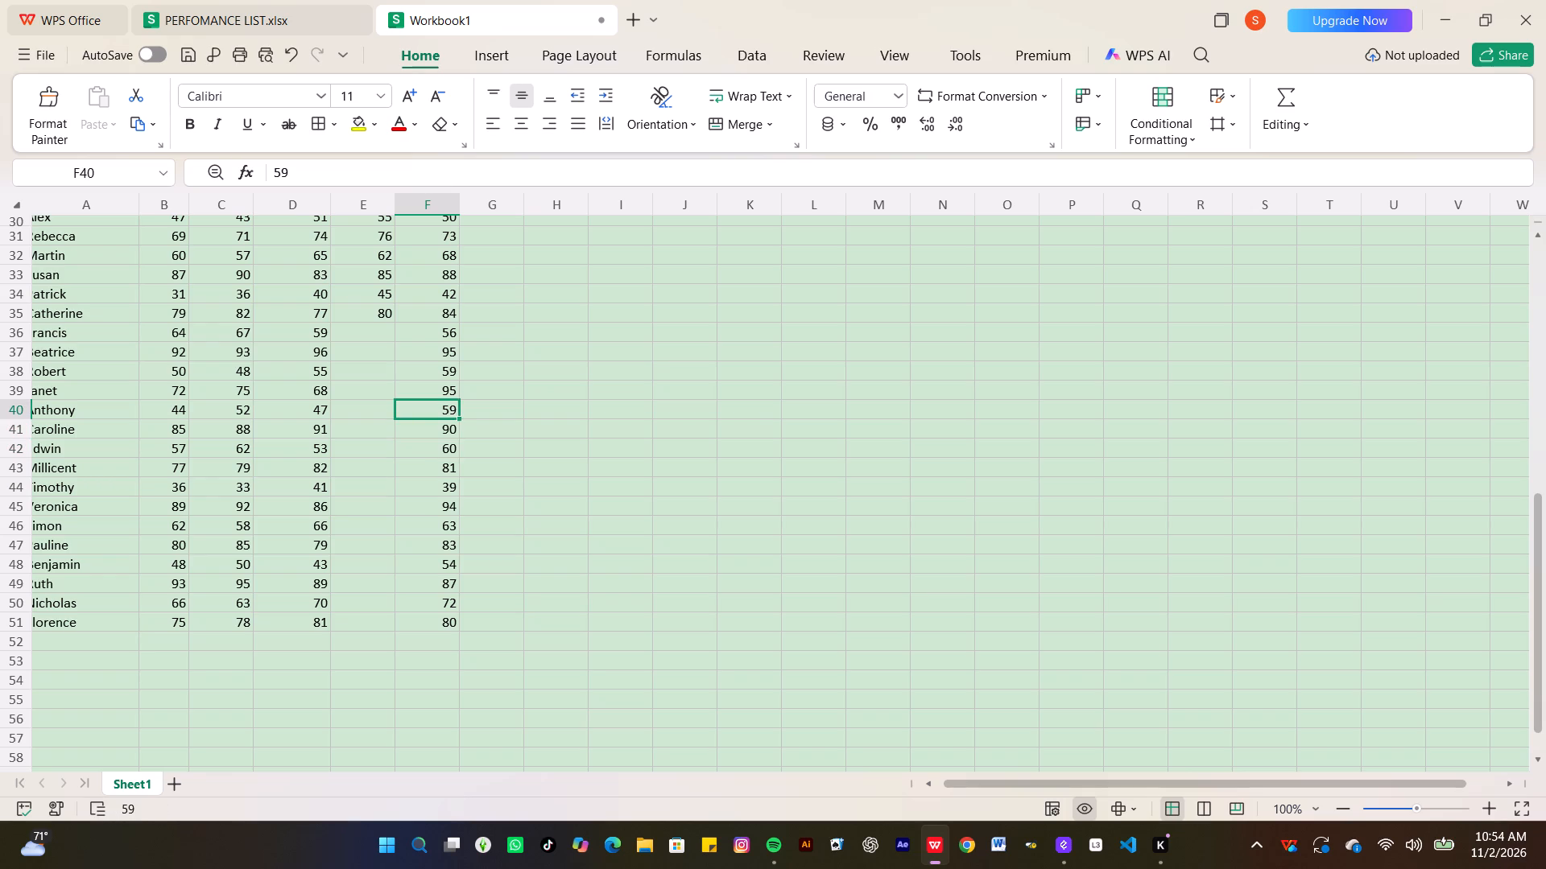
{"action": "type", "text": "46"}
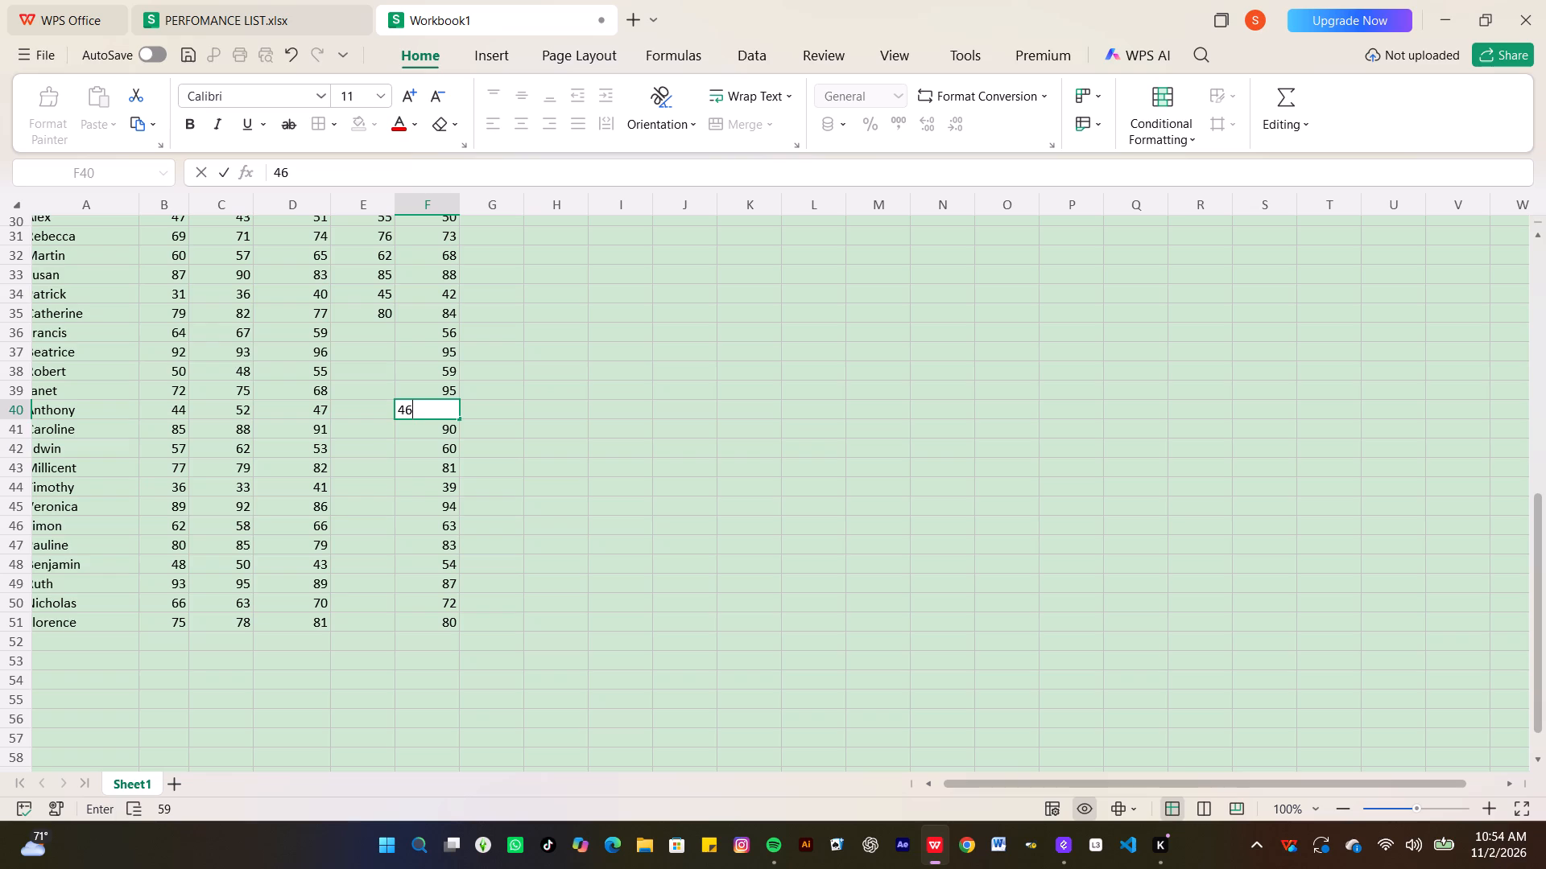
{"action": "key", "text": "Up"}
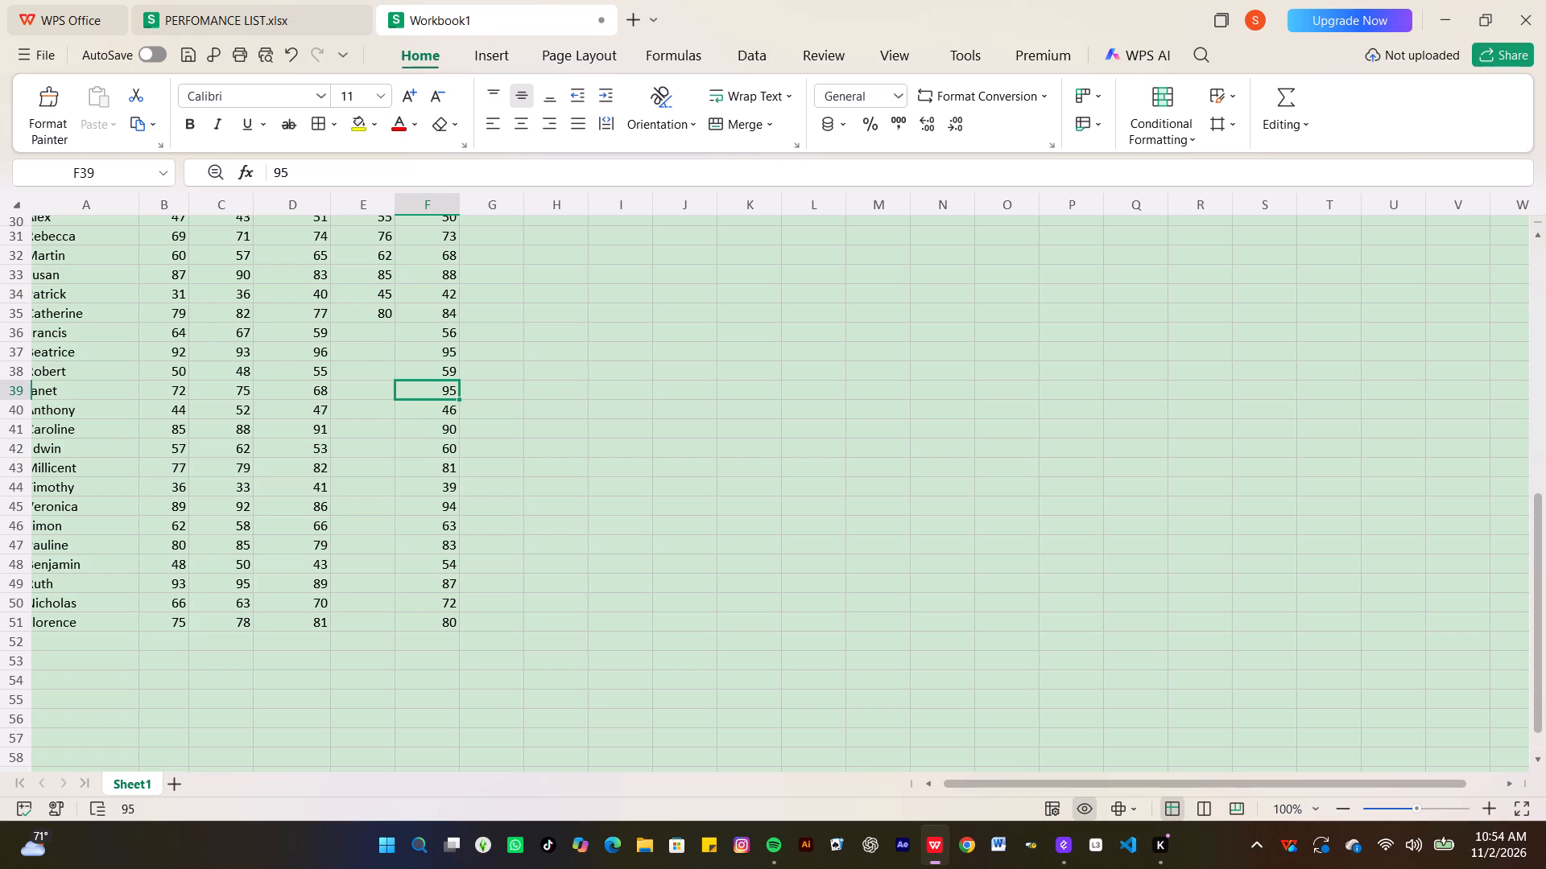
{"action": "type", "text": "77"}
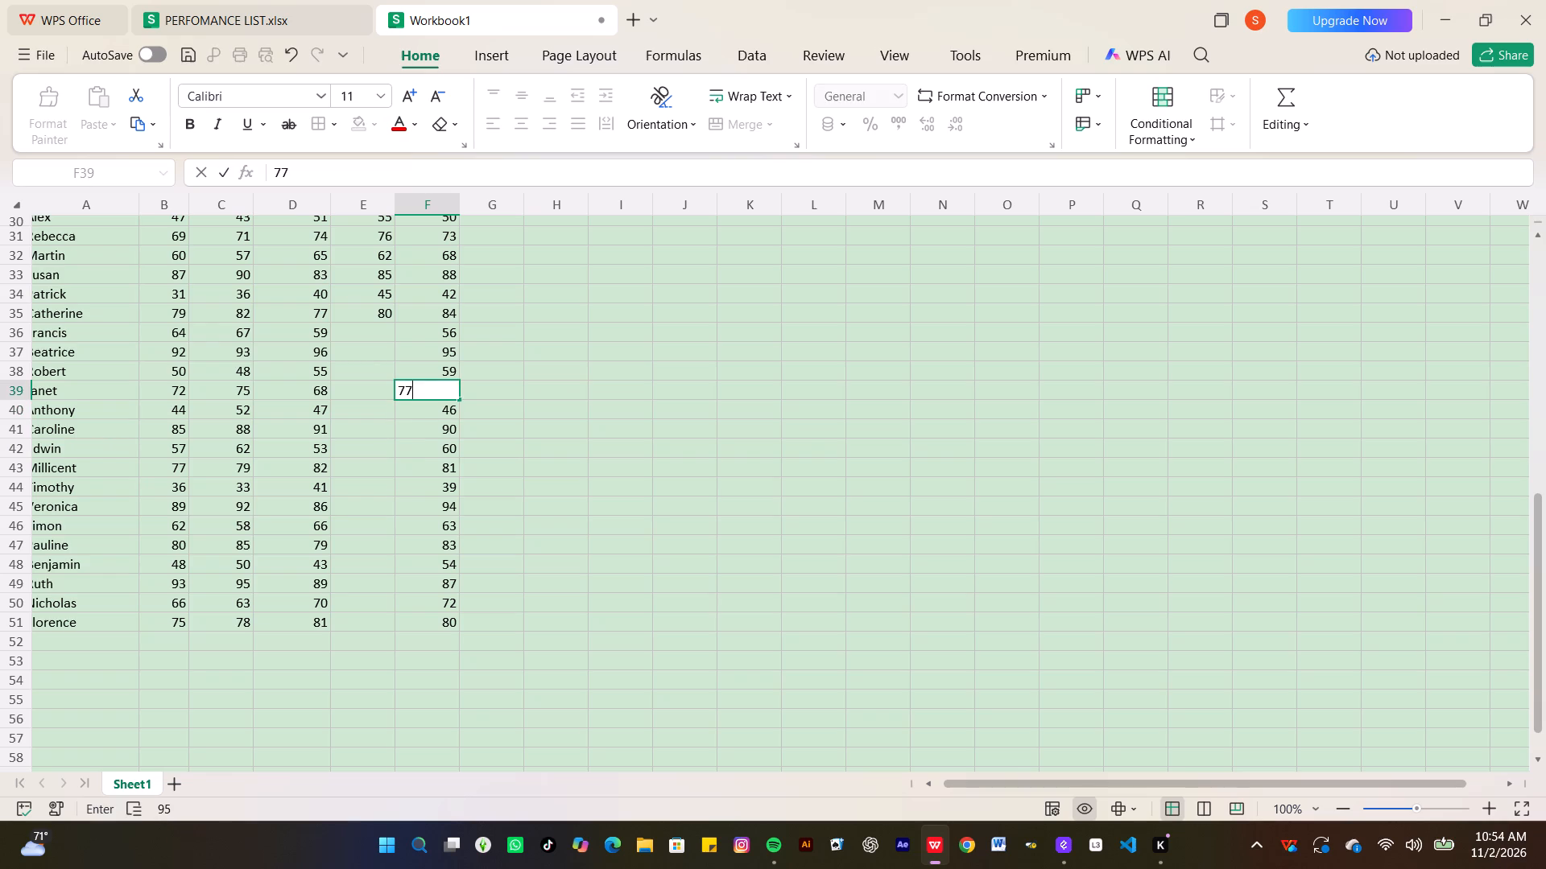
{"action": "key", "text": "Up"}
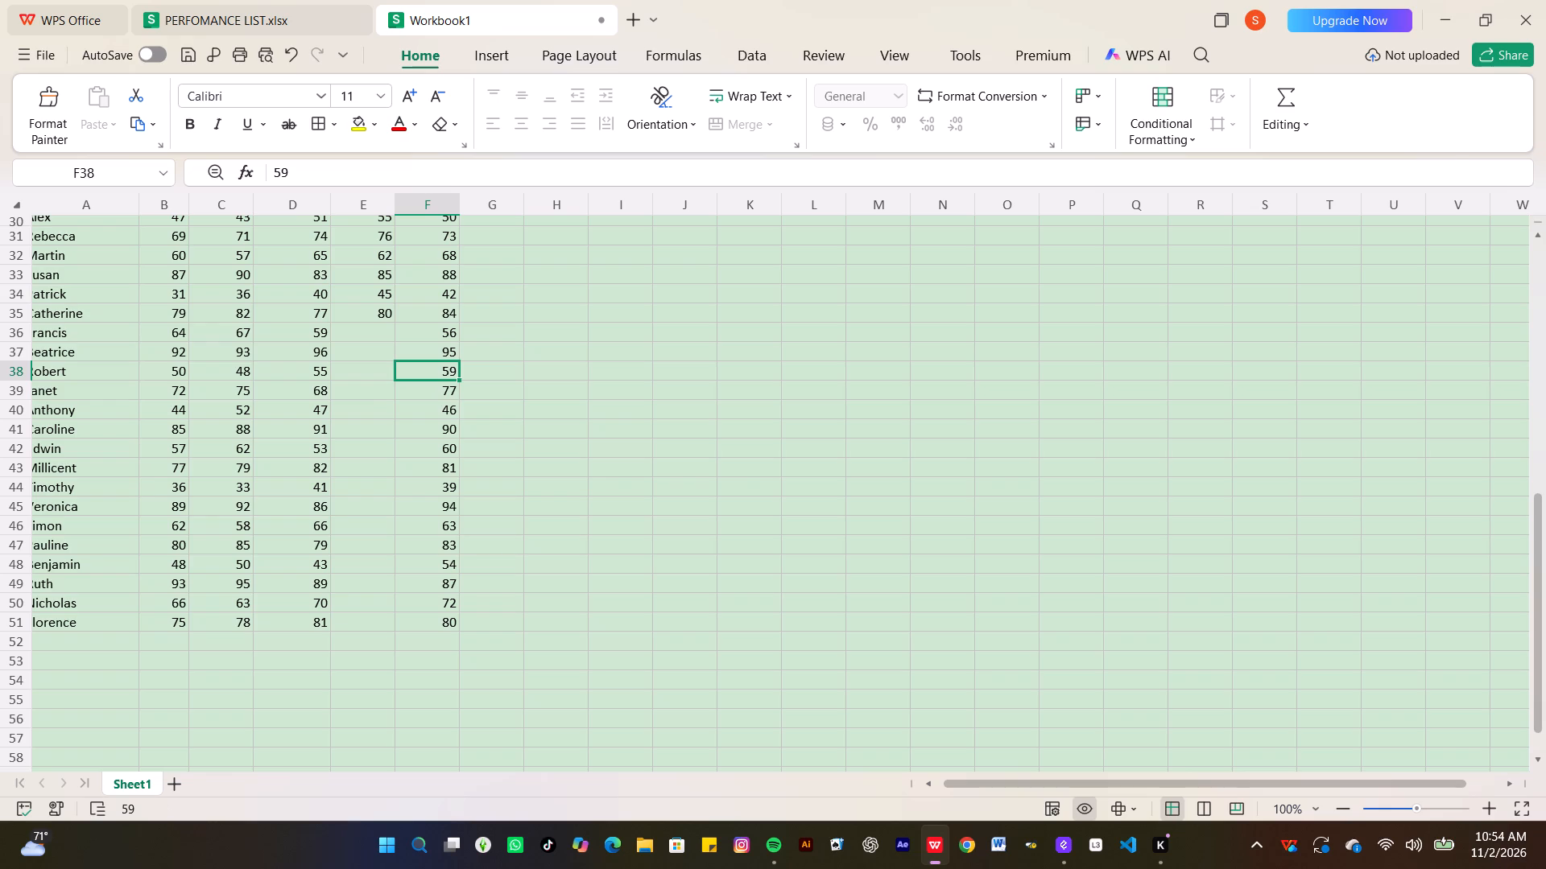
Fill in the Biology marks for Francis through Anthony in rows 36 to 40: 61, 89, 53, 70 and 43.
{"action": "left_click", "coordinate": [371, 327]}
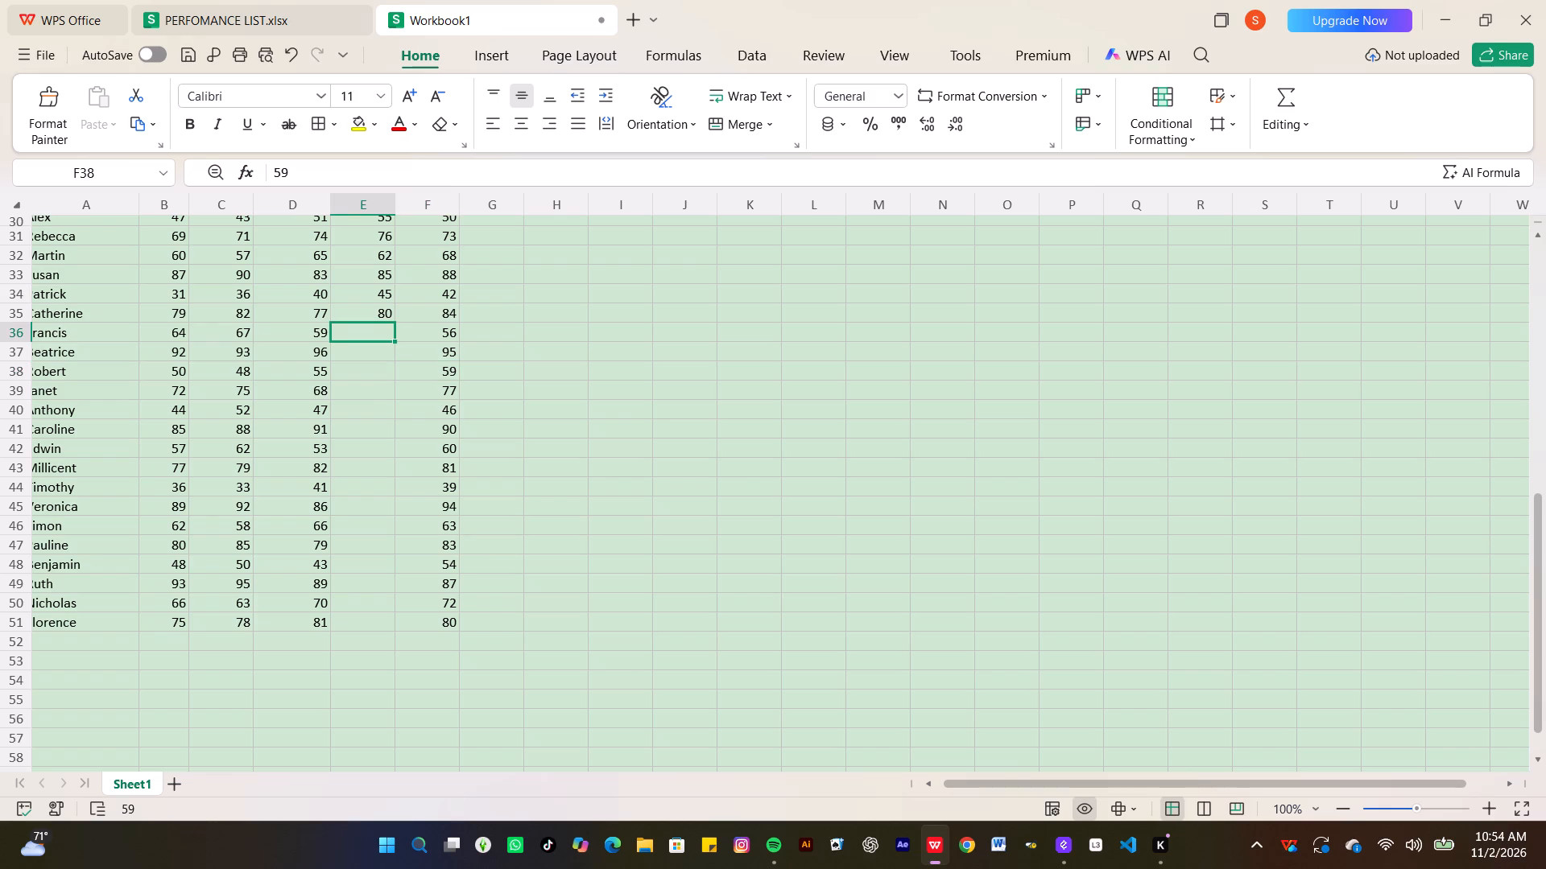
{"action": "type", "text": "61"}
{"action": "key", "text": "Return"}
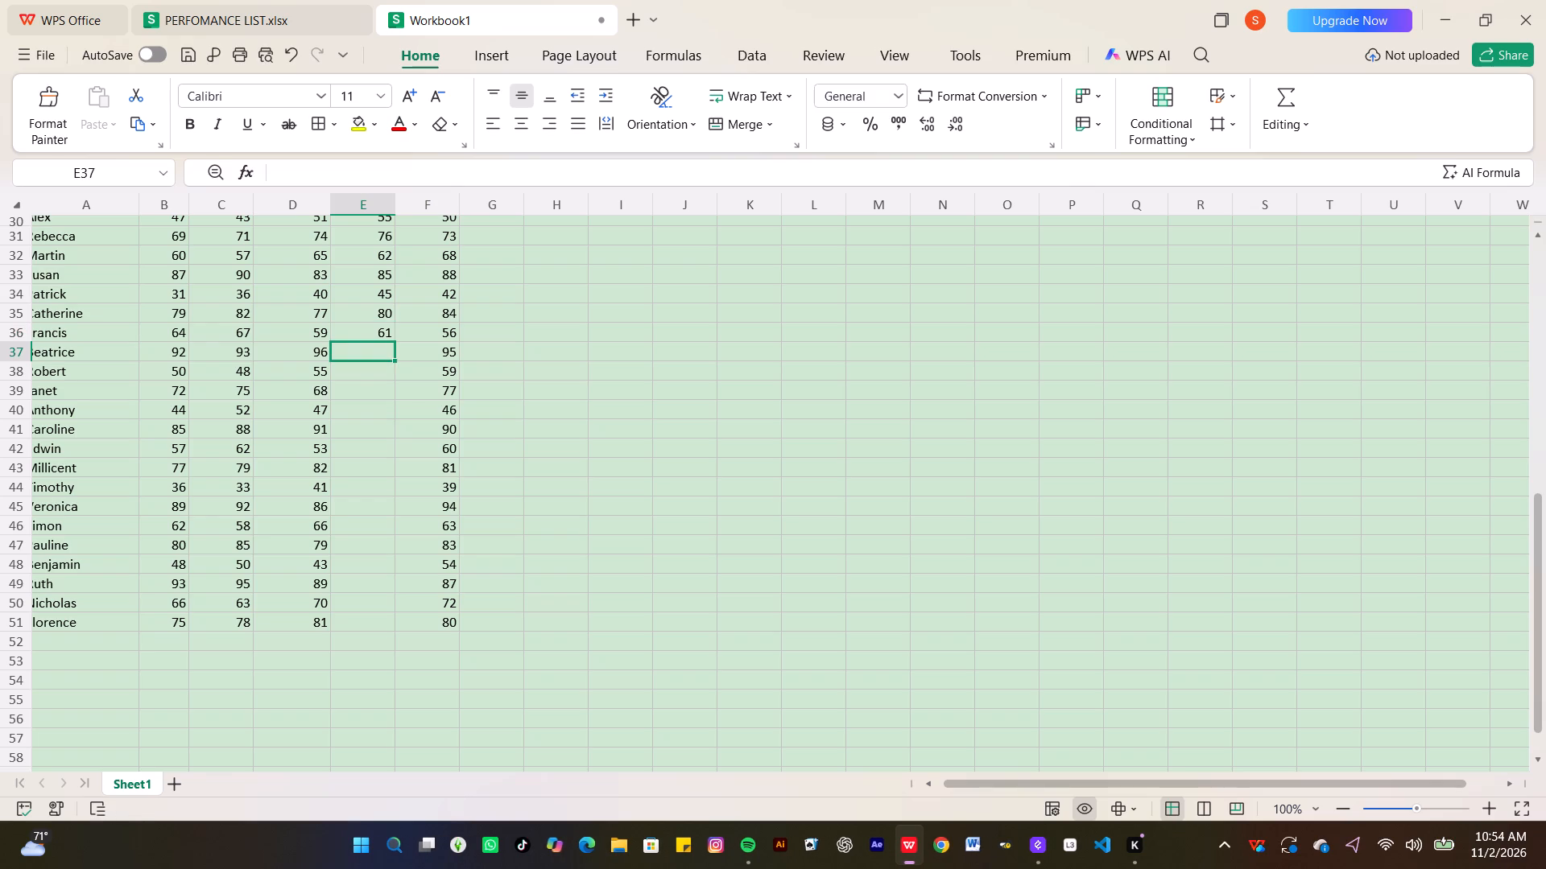
{"action": "type", "text": "89"}
{"action": "key", "text": "Return"}
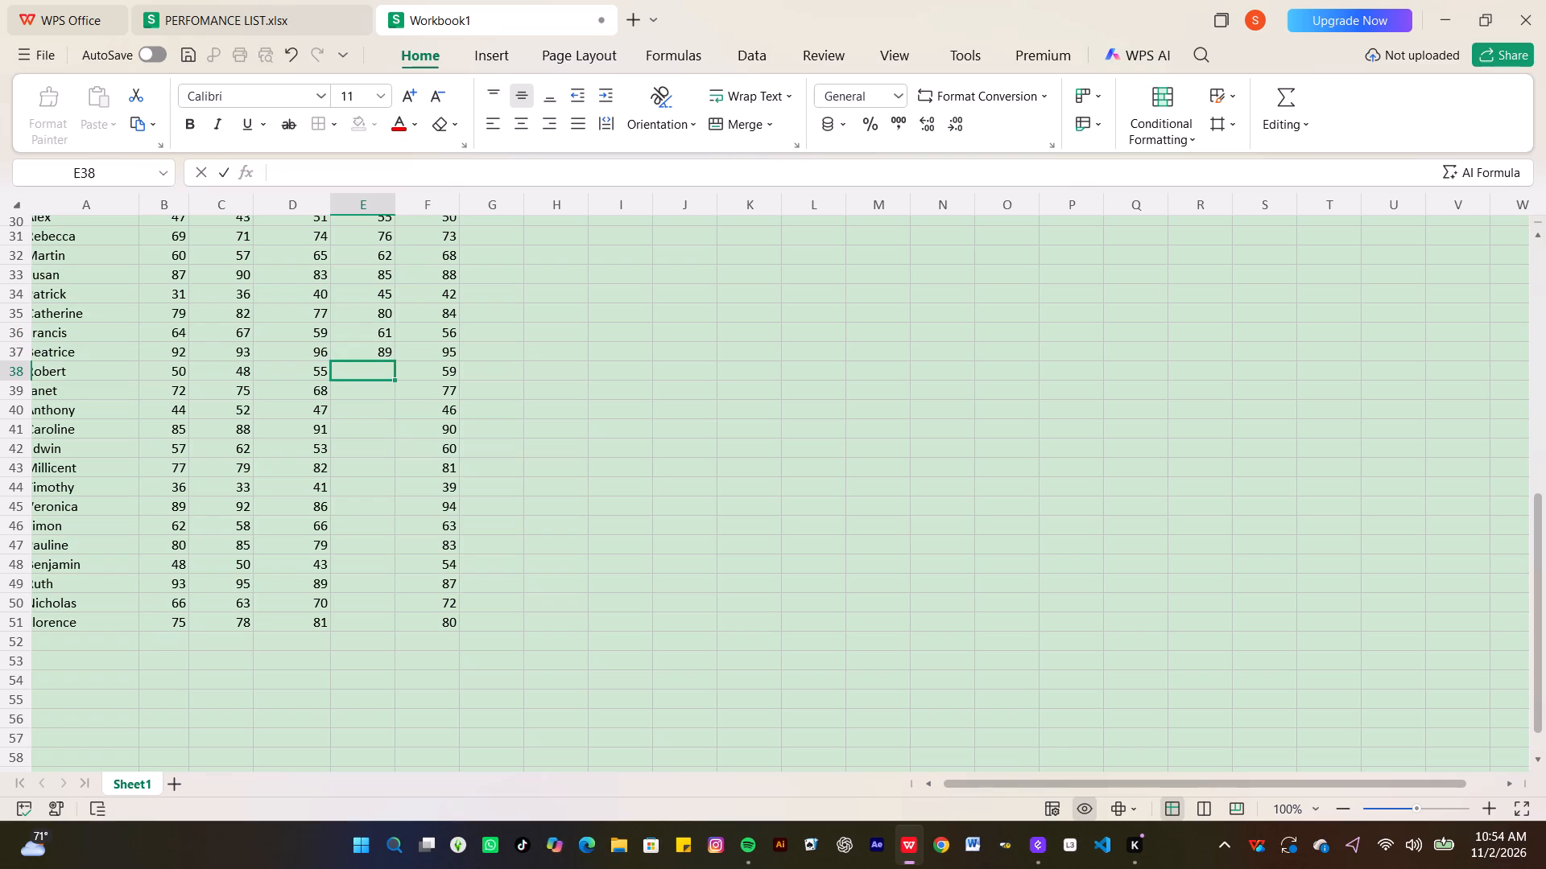
{"action": "type", "text": "53"}
{"action": "key", "text": "Return"}
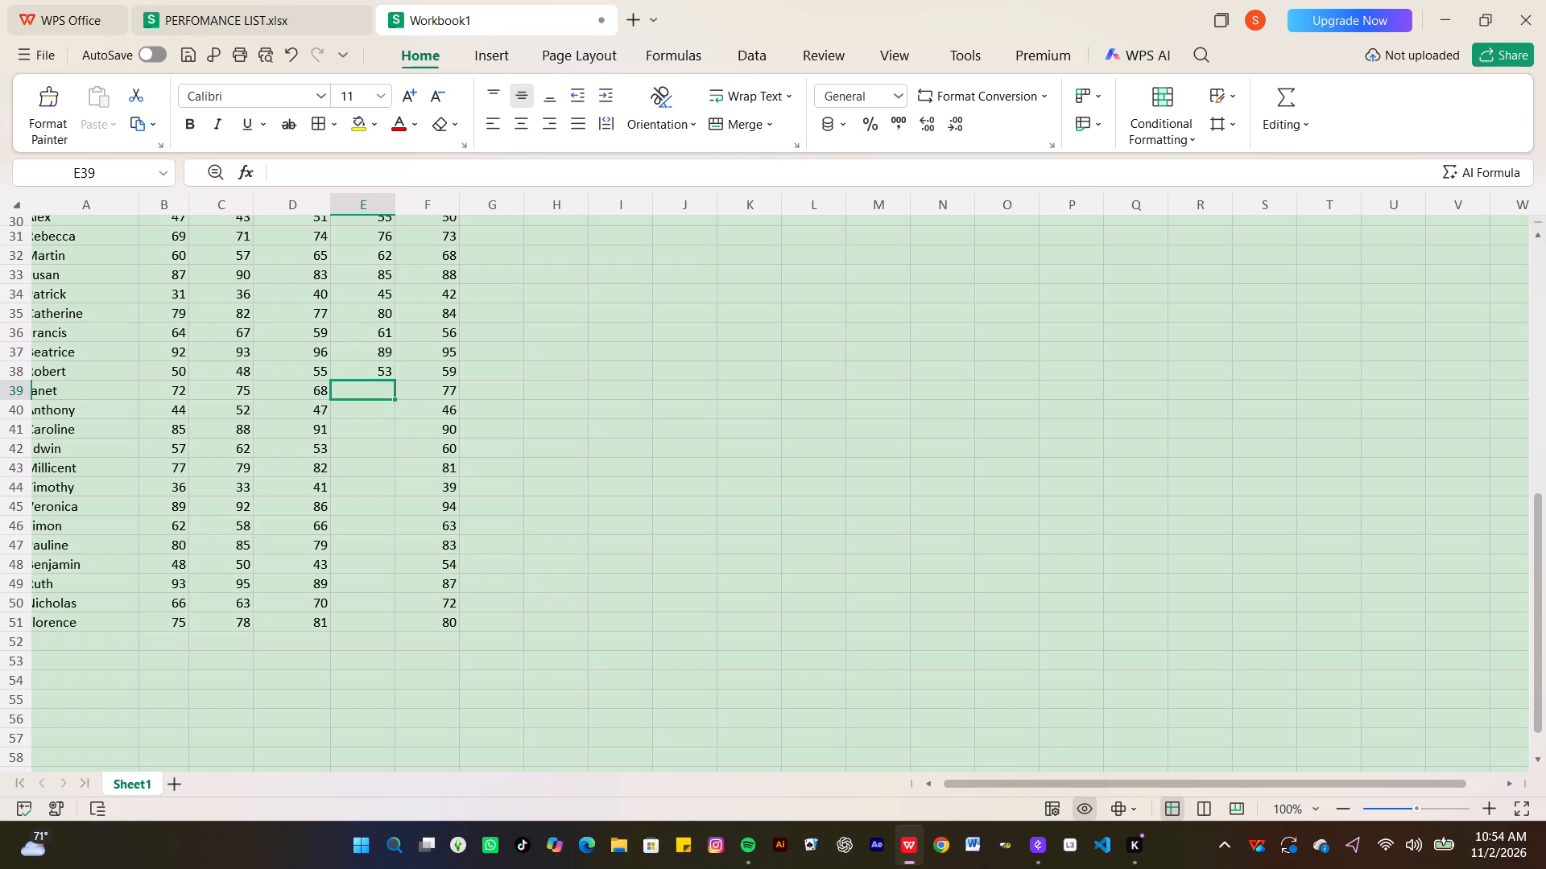
{"action": "type", "text": "70"}
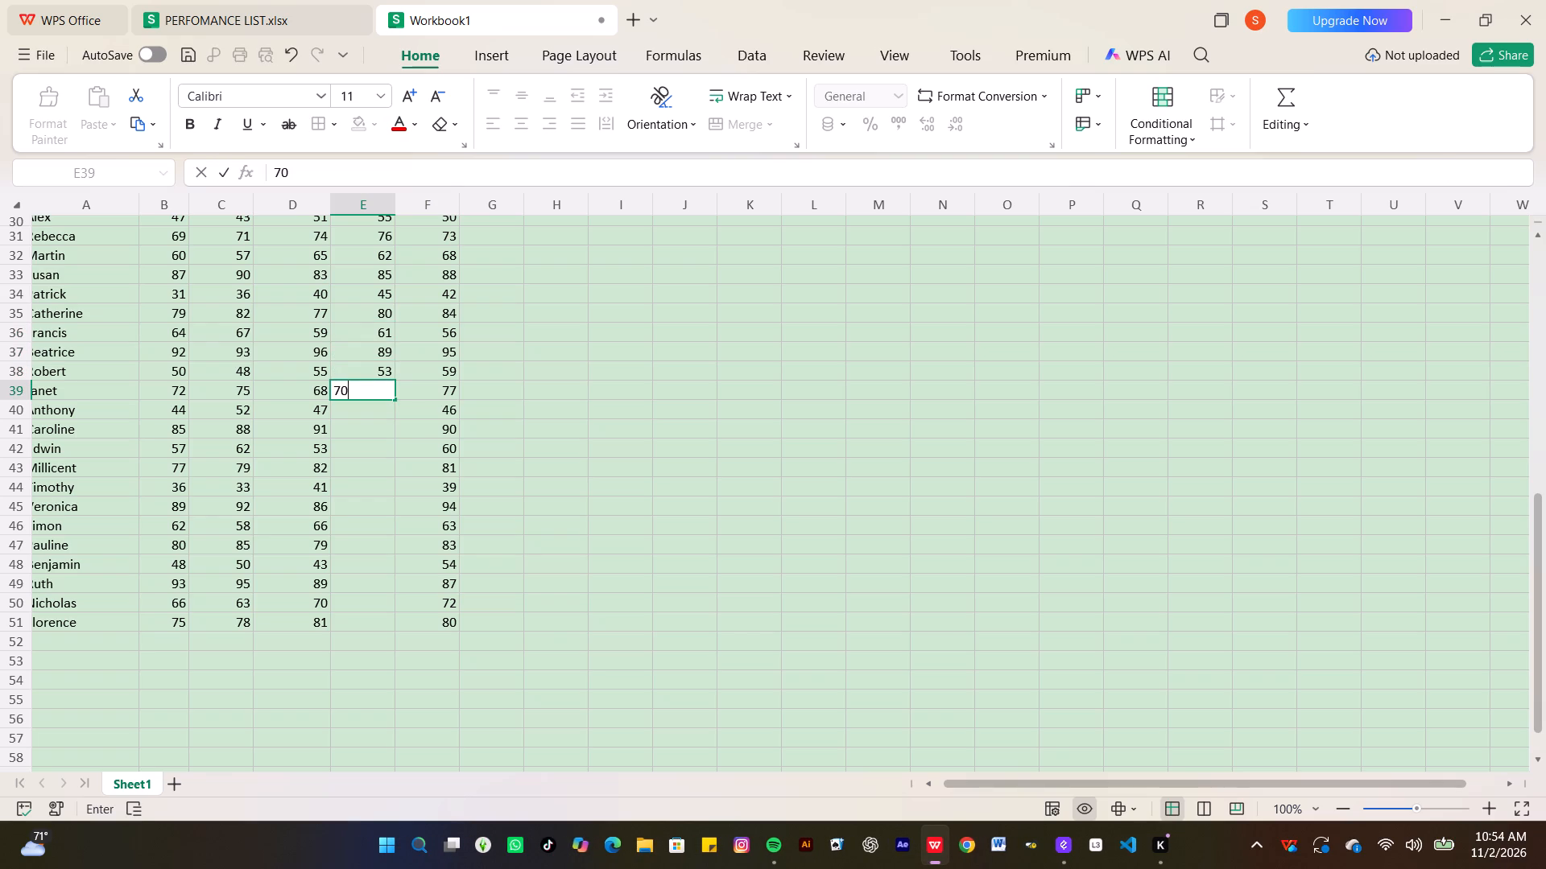
{"action": "key", "text": "Return"}
{"action": "type", "text": "43"}
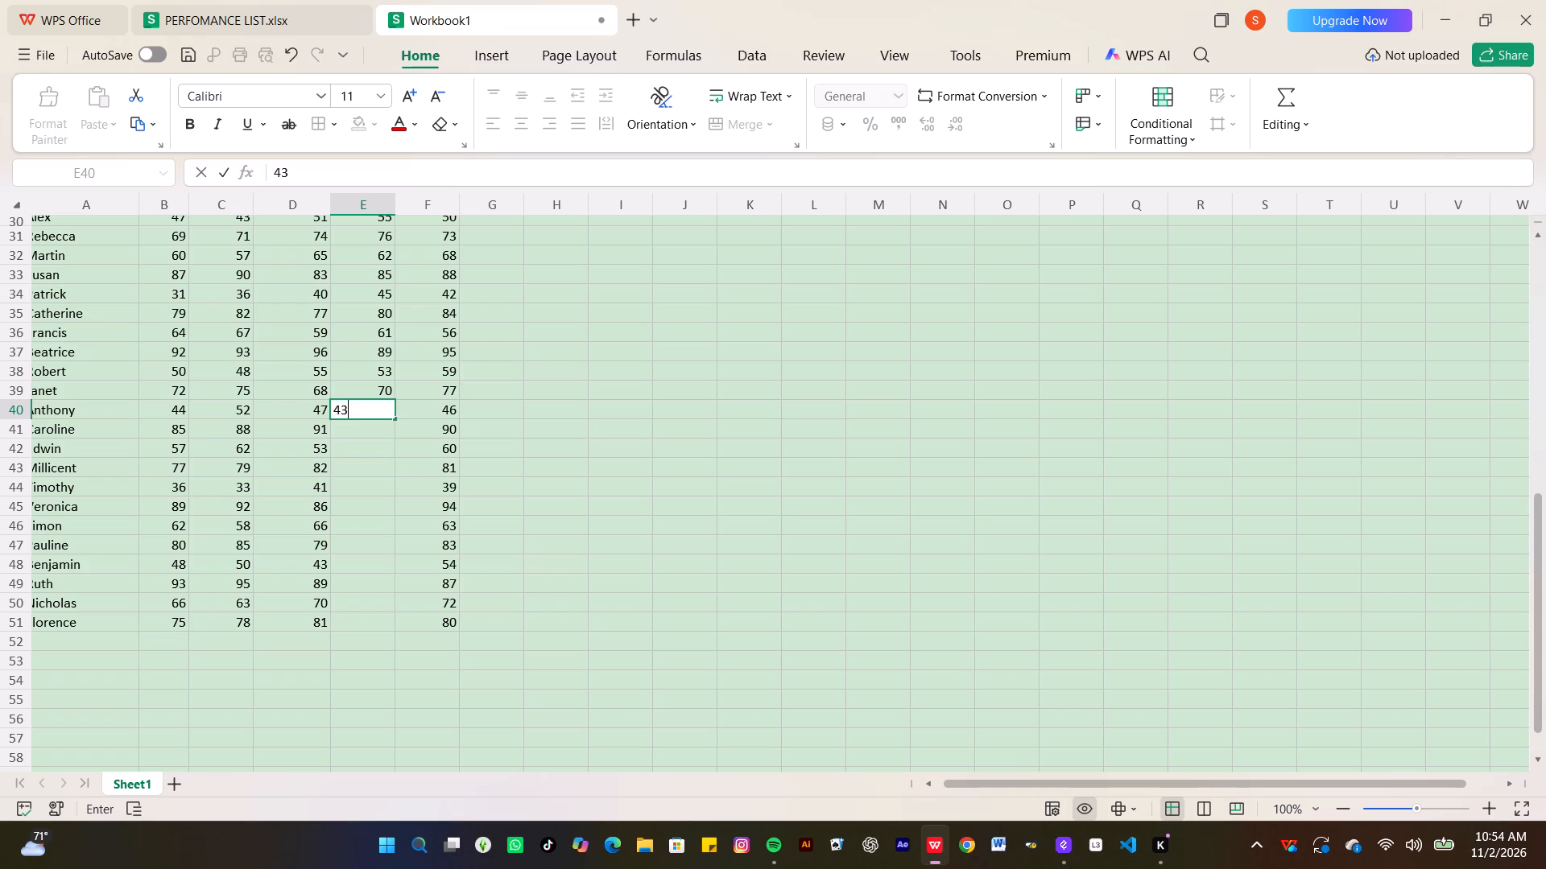
{"action": "key", "text": "Return"}
Fill in the Biology marks for Caroline through Timothy in rows 41 to 44: 94, 56, 85 and 47.
{"action": "type", "text": "94"}
{"action": "key", "text": "Return"}
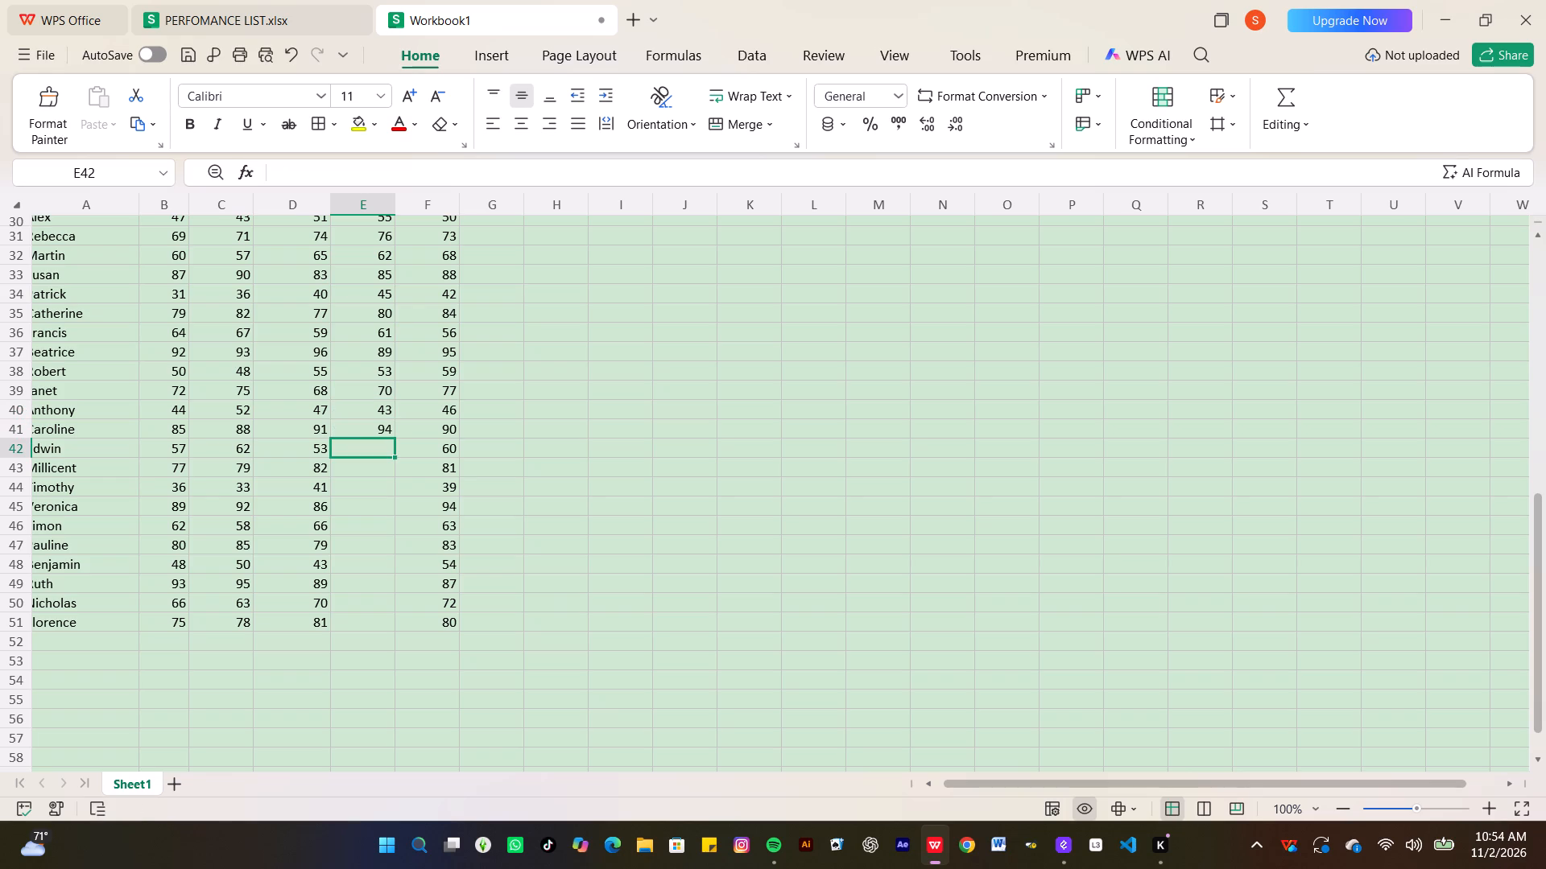
{"action": "type", "text": "56"}
{"action": "key", "text": "Return"}
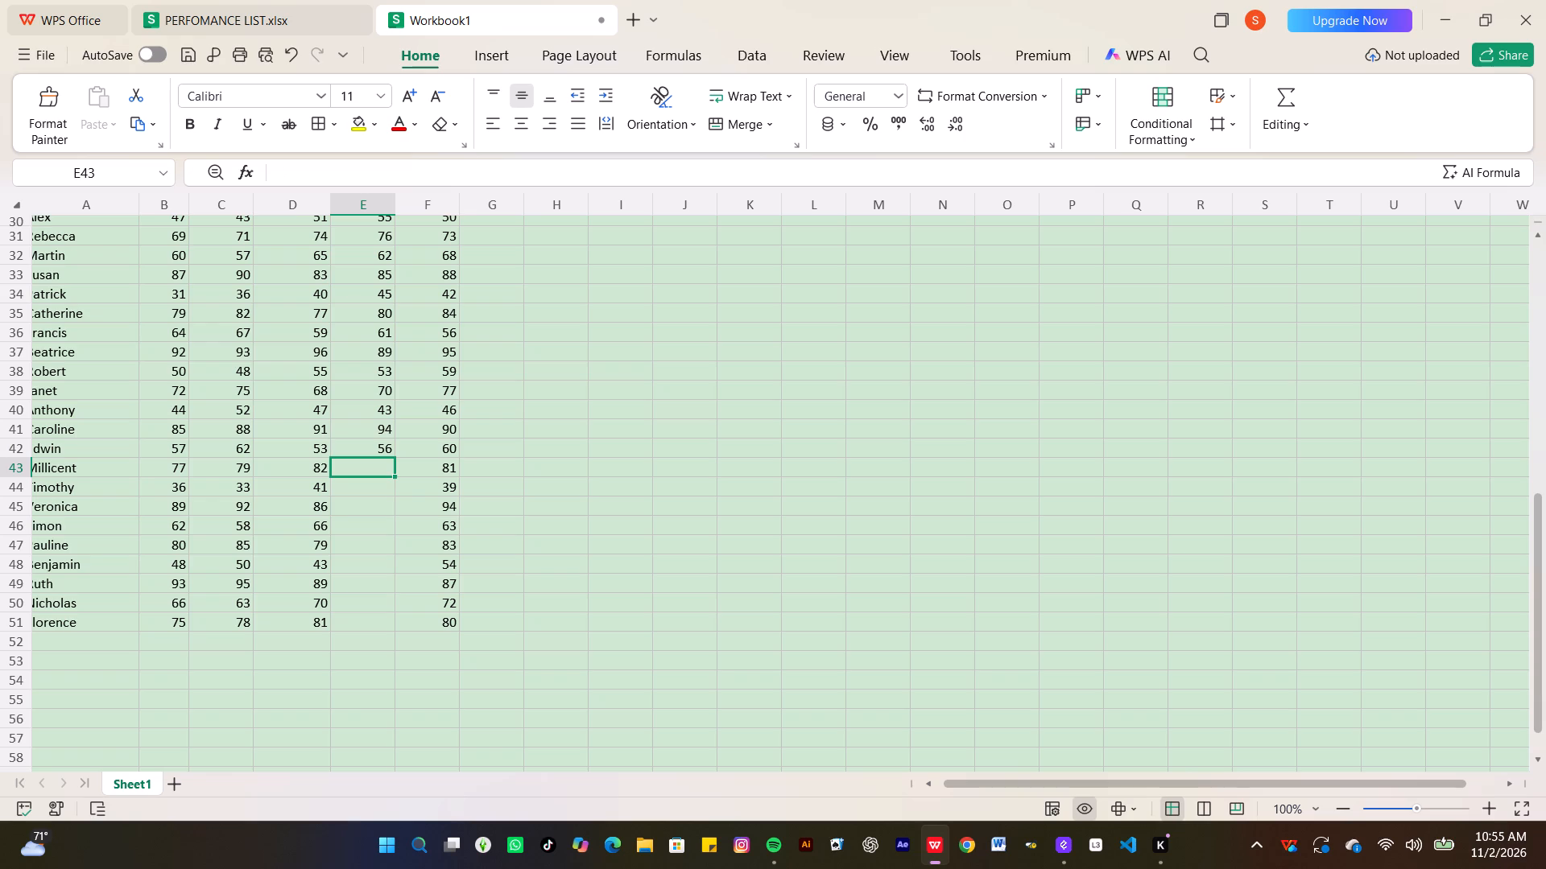
{"action": "type", "text": "85"}
{"action": "key", "text": "Return"}
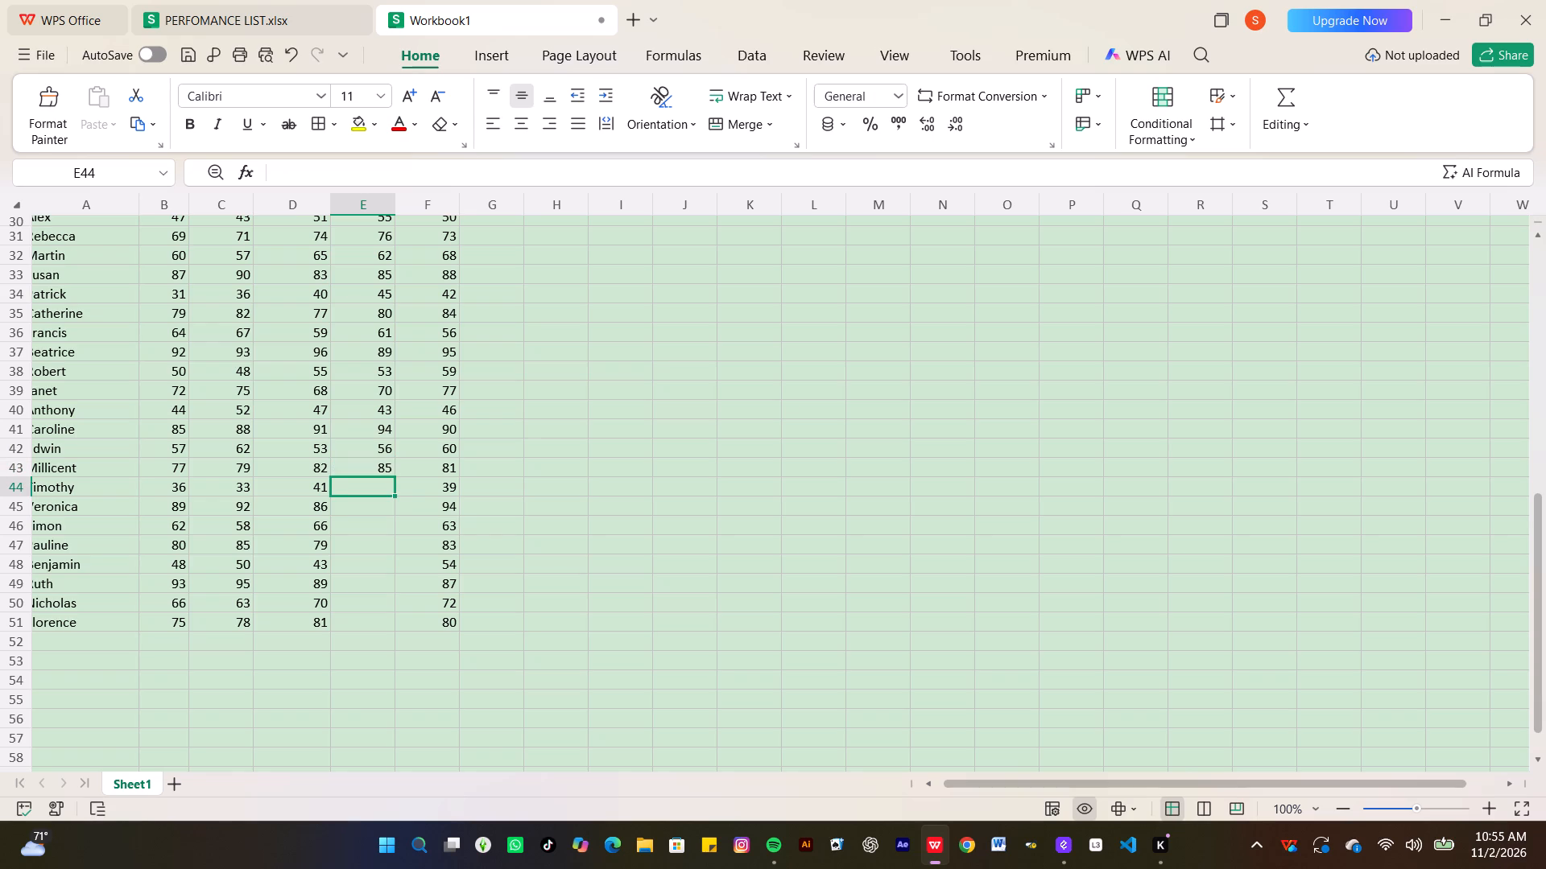
{"action": "type", "text": "47"}
{"action": "key", "text": "Return"}
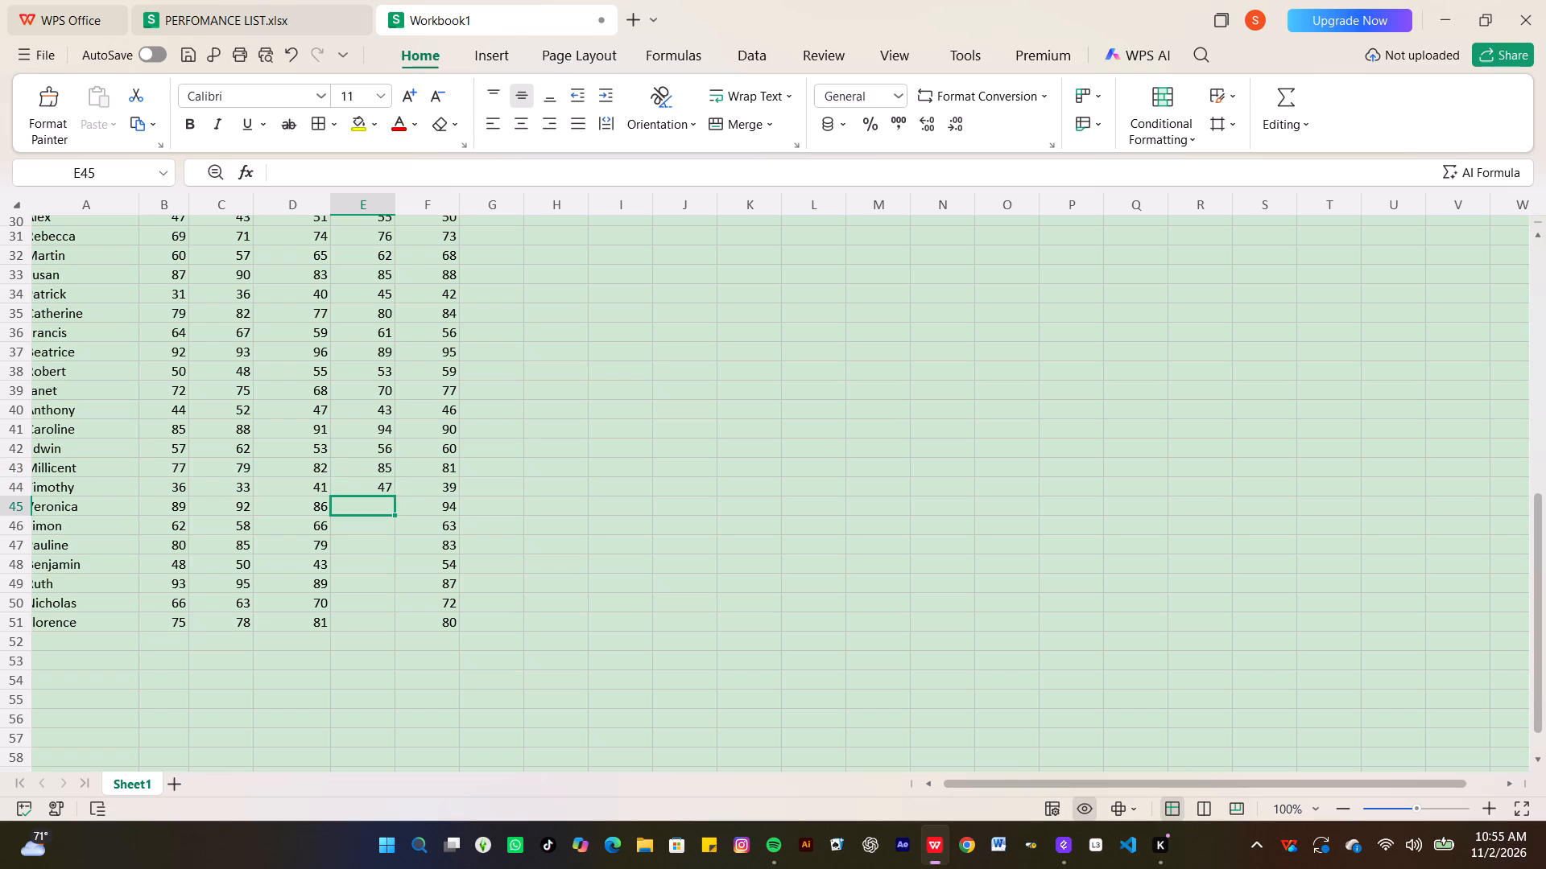
Fill in the Biology marks for Veronica and Simon in rows 45 and 46: 88 and 64.
{"action": "type", "text": "88"}
{"action": "key", "text": "Return"}
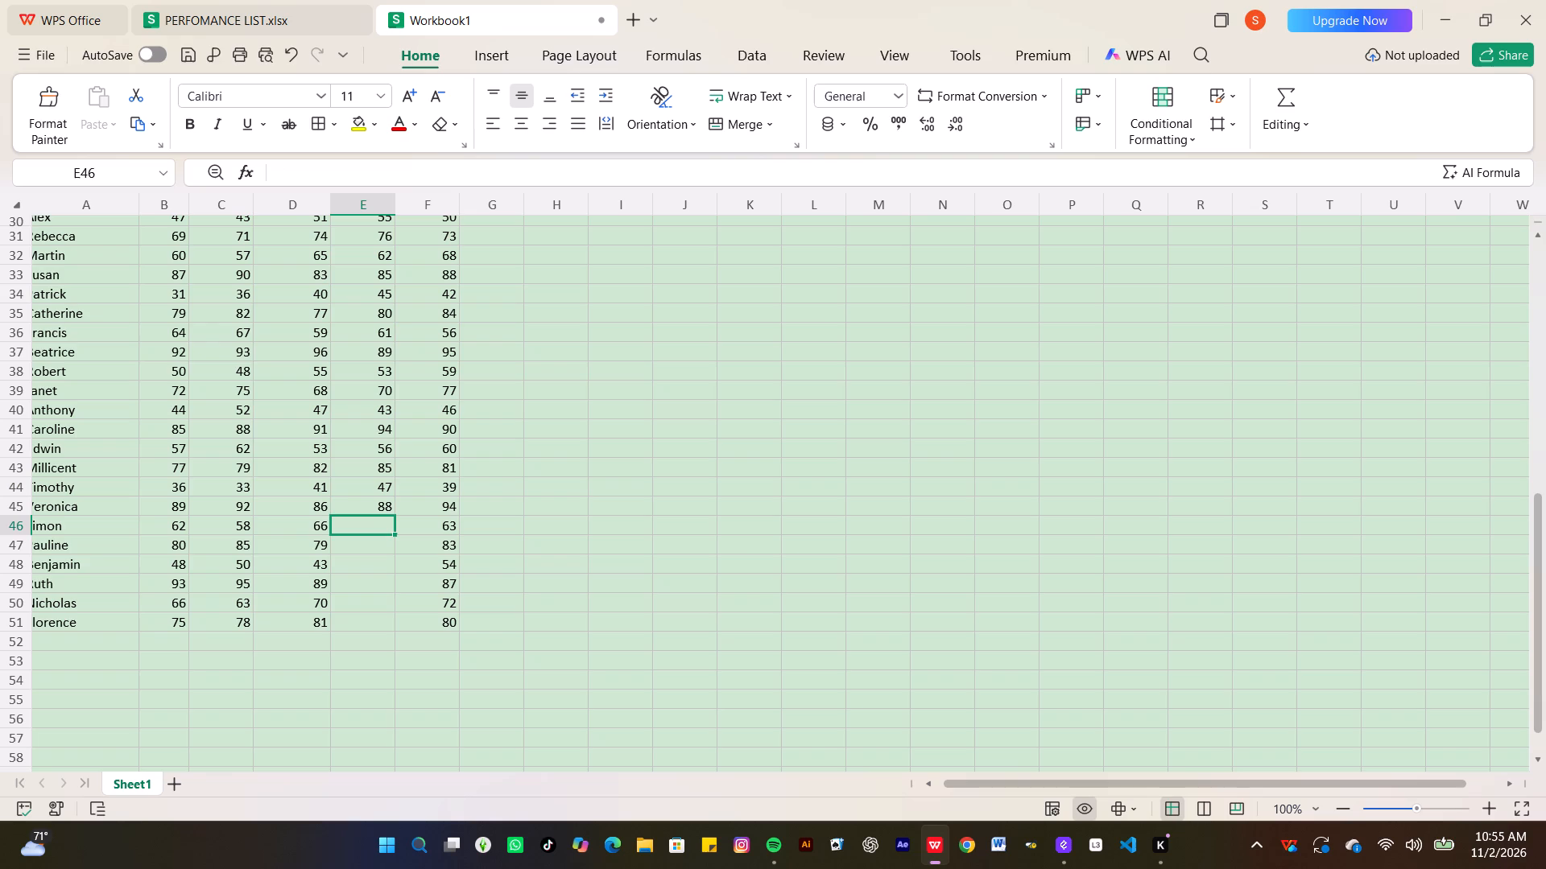
{"action": "type", "text": "64"}
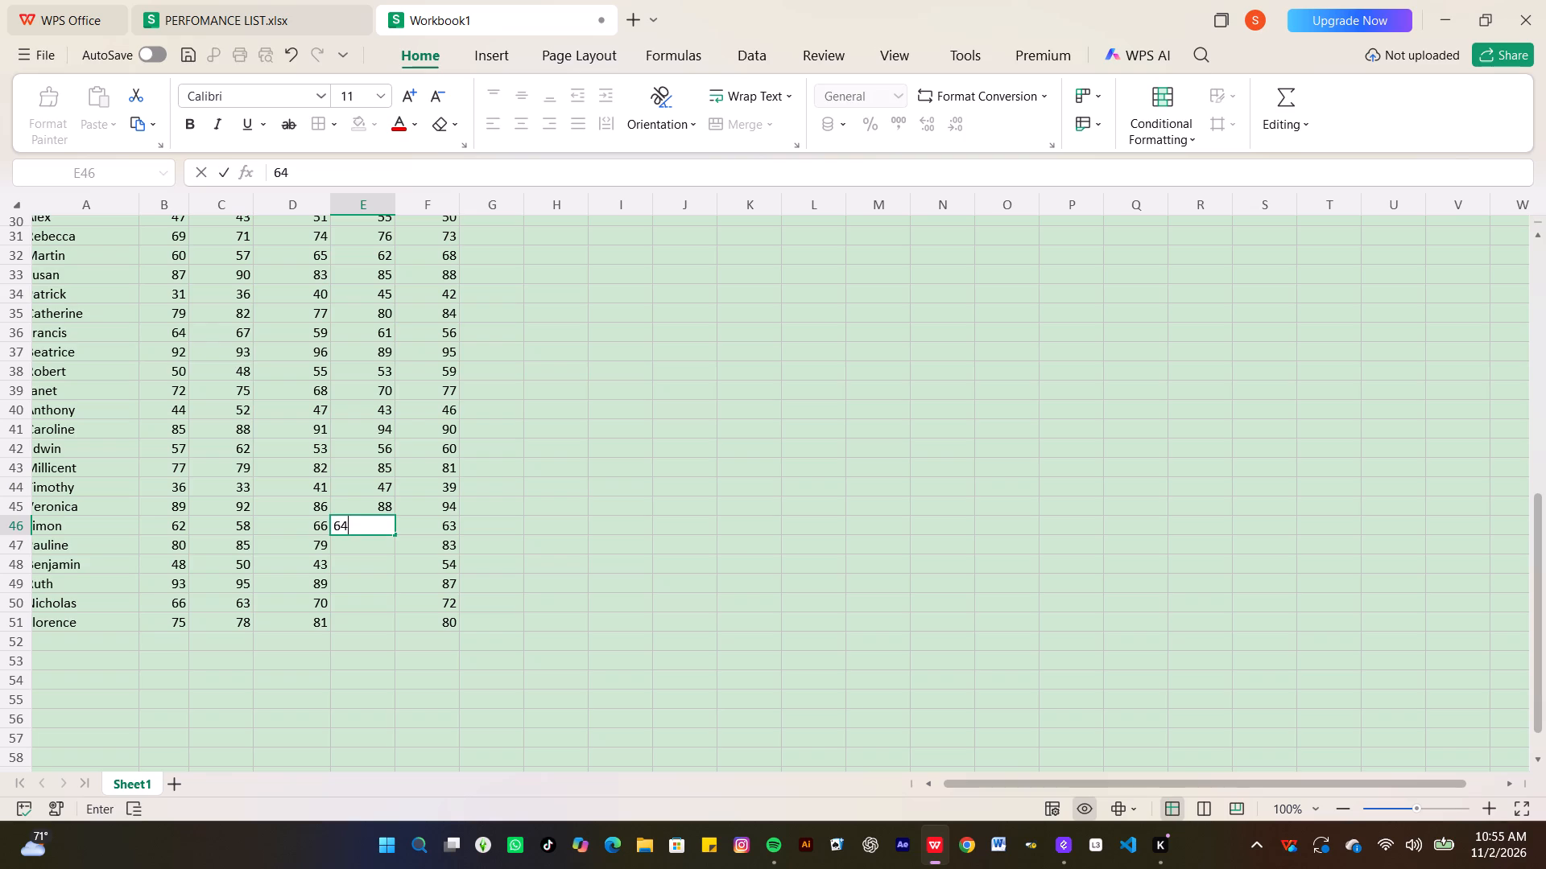
{"action": "key", "text": "Return"}
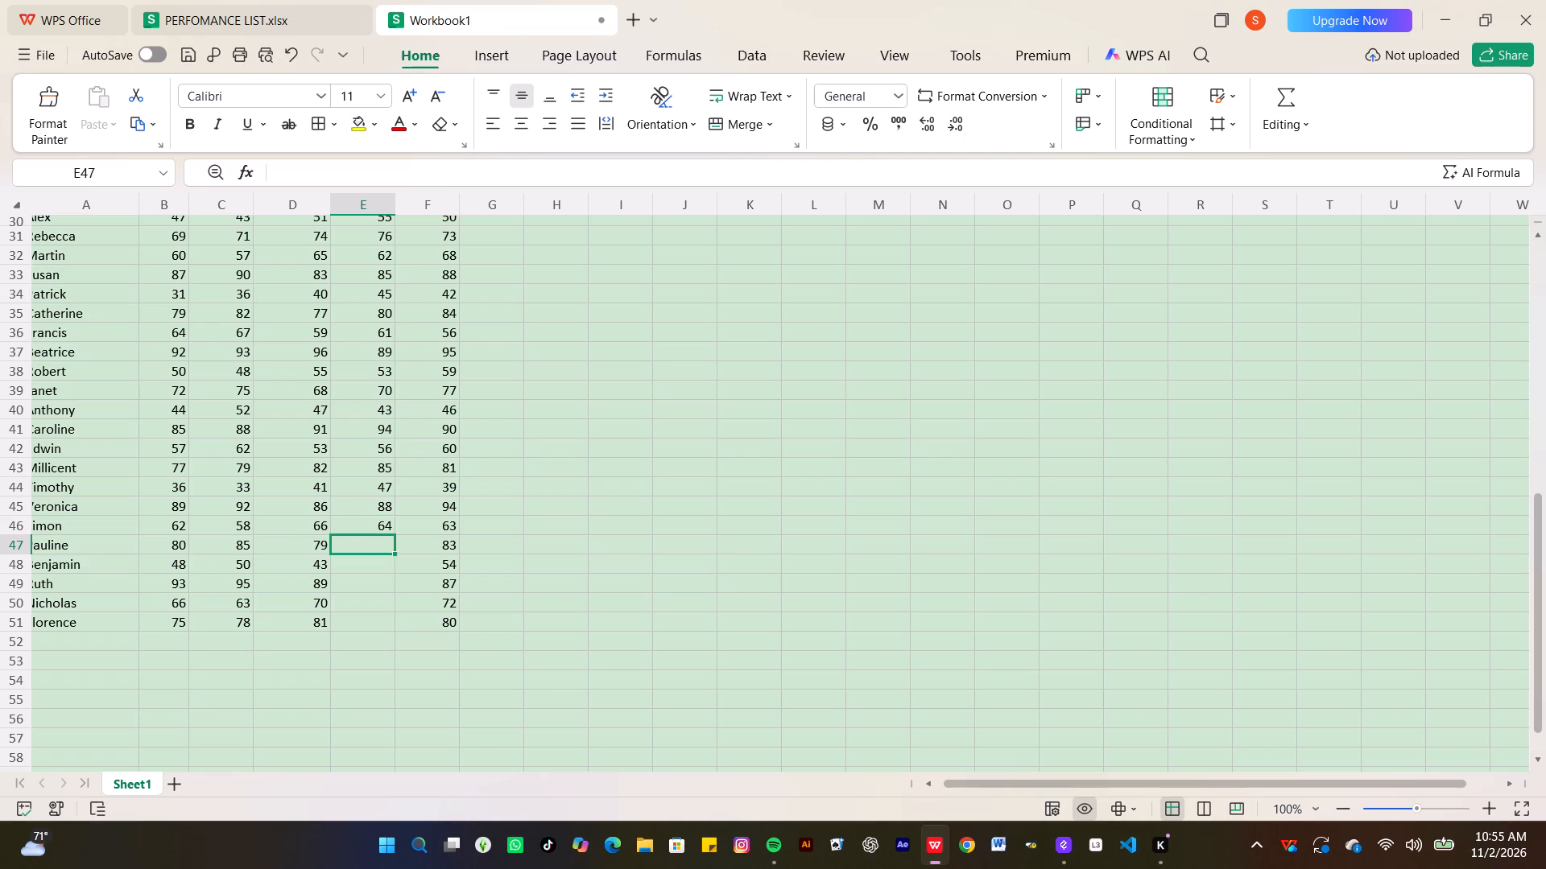
Fill in the Biology marks for Florence up through Pauline in rows 51 to 47: 76, 68, 91, 46 and 78.
{"action": "key", "text": "Down"}
{"action": "key", "text": "Down"}
{"action": "key", "text": "Down"}
{"action": "key", "text": "Down"}
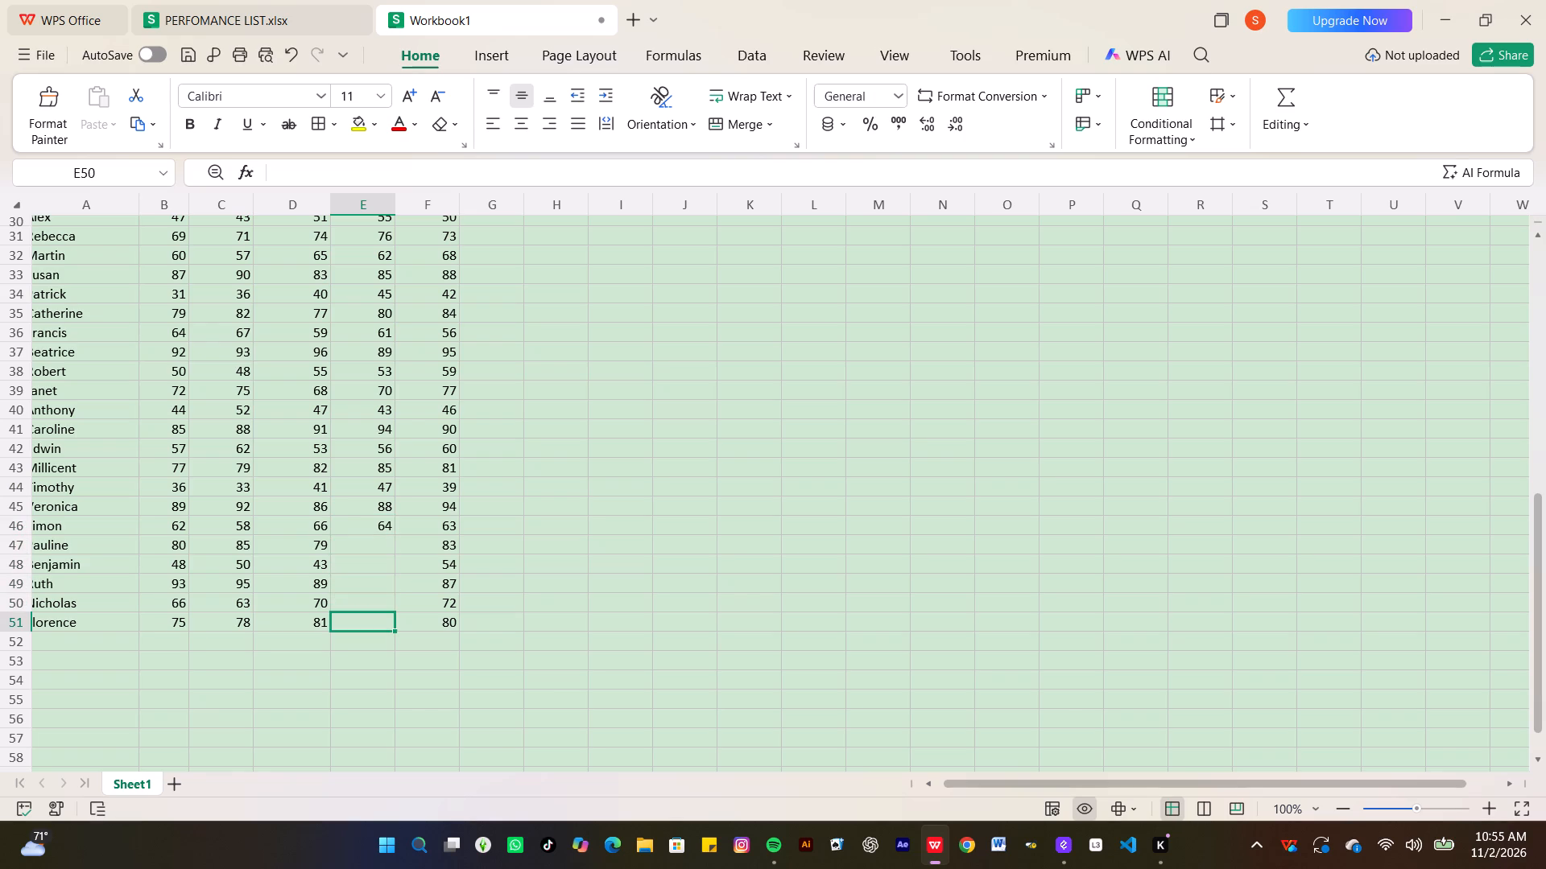
{"action": "type", "text": "76"}
{"action": "key", "text": "Up"}
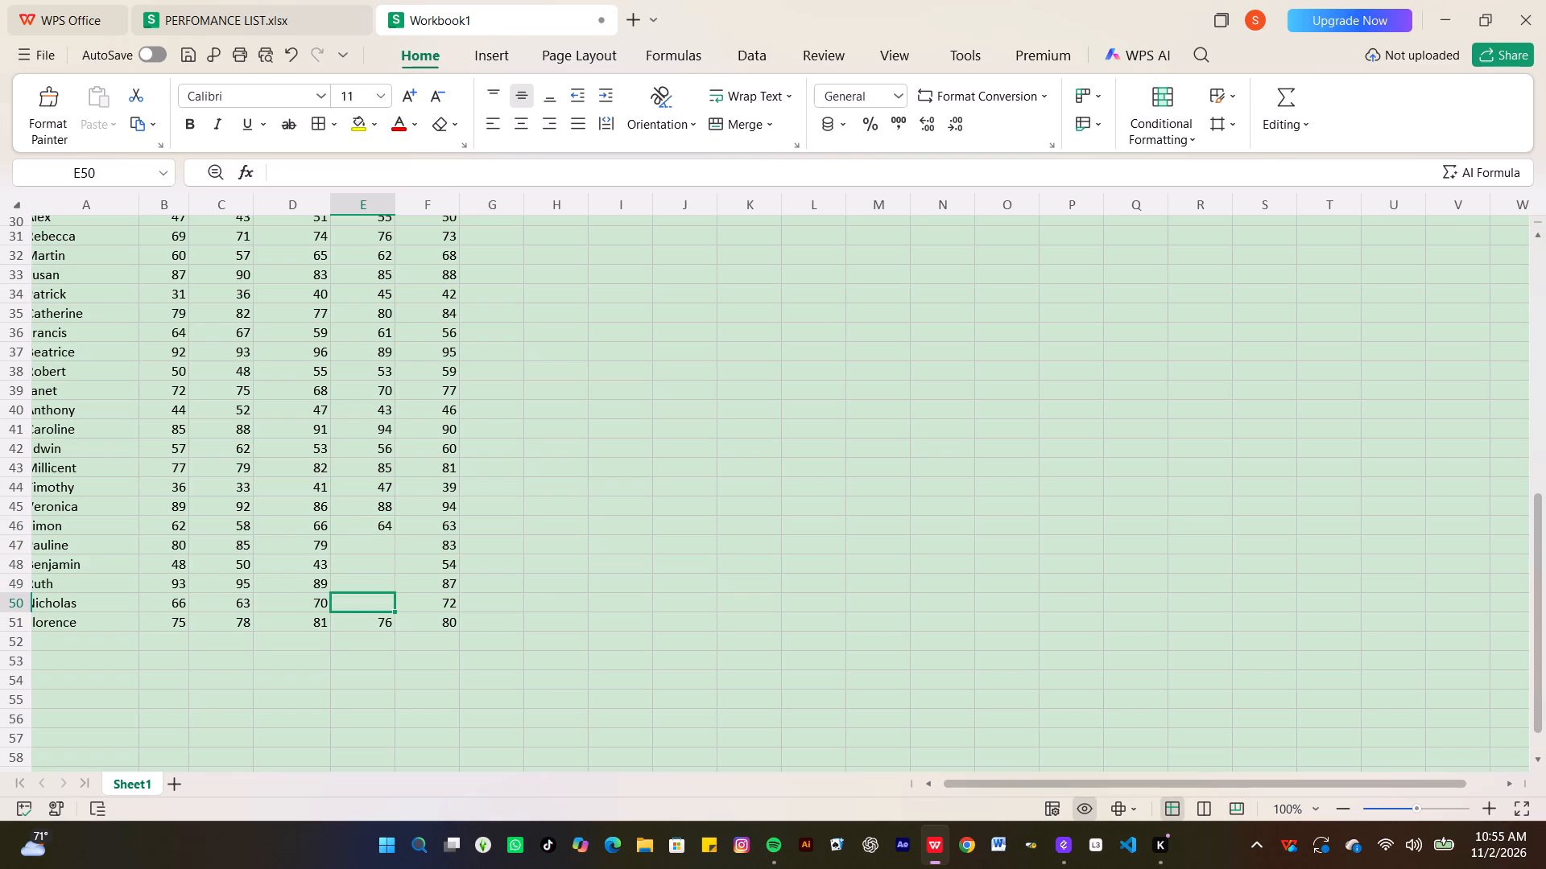
{"action": "type", "text": "68"}
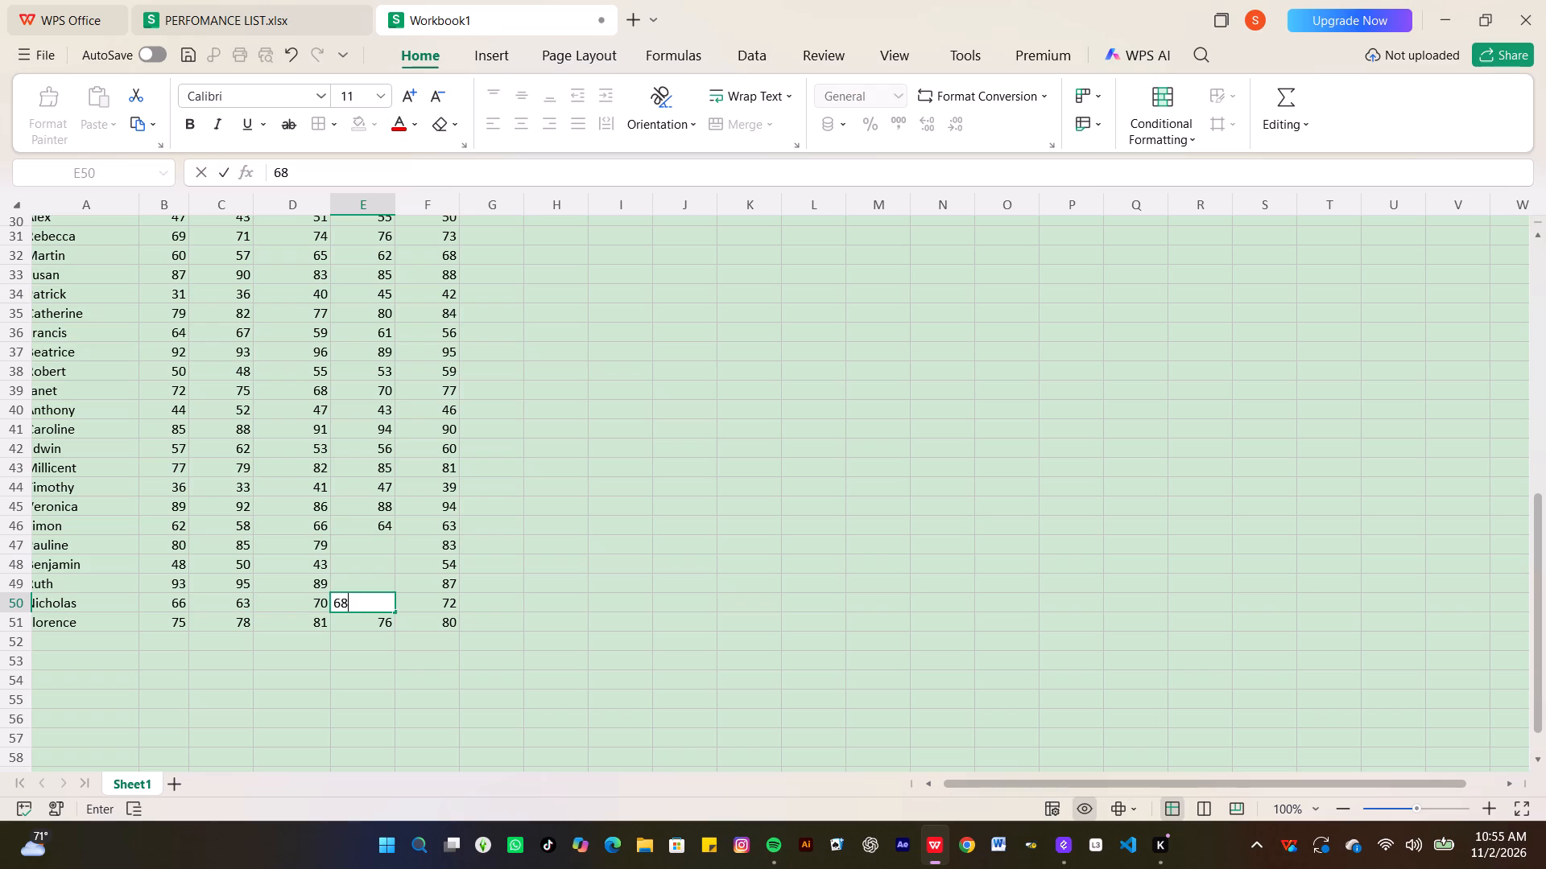
{"action": "key", "text": "Up"}
{"action": "key", "text": "9"}
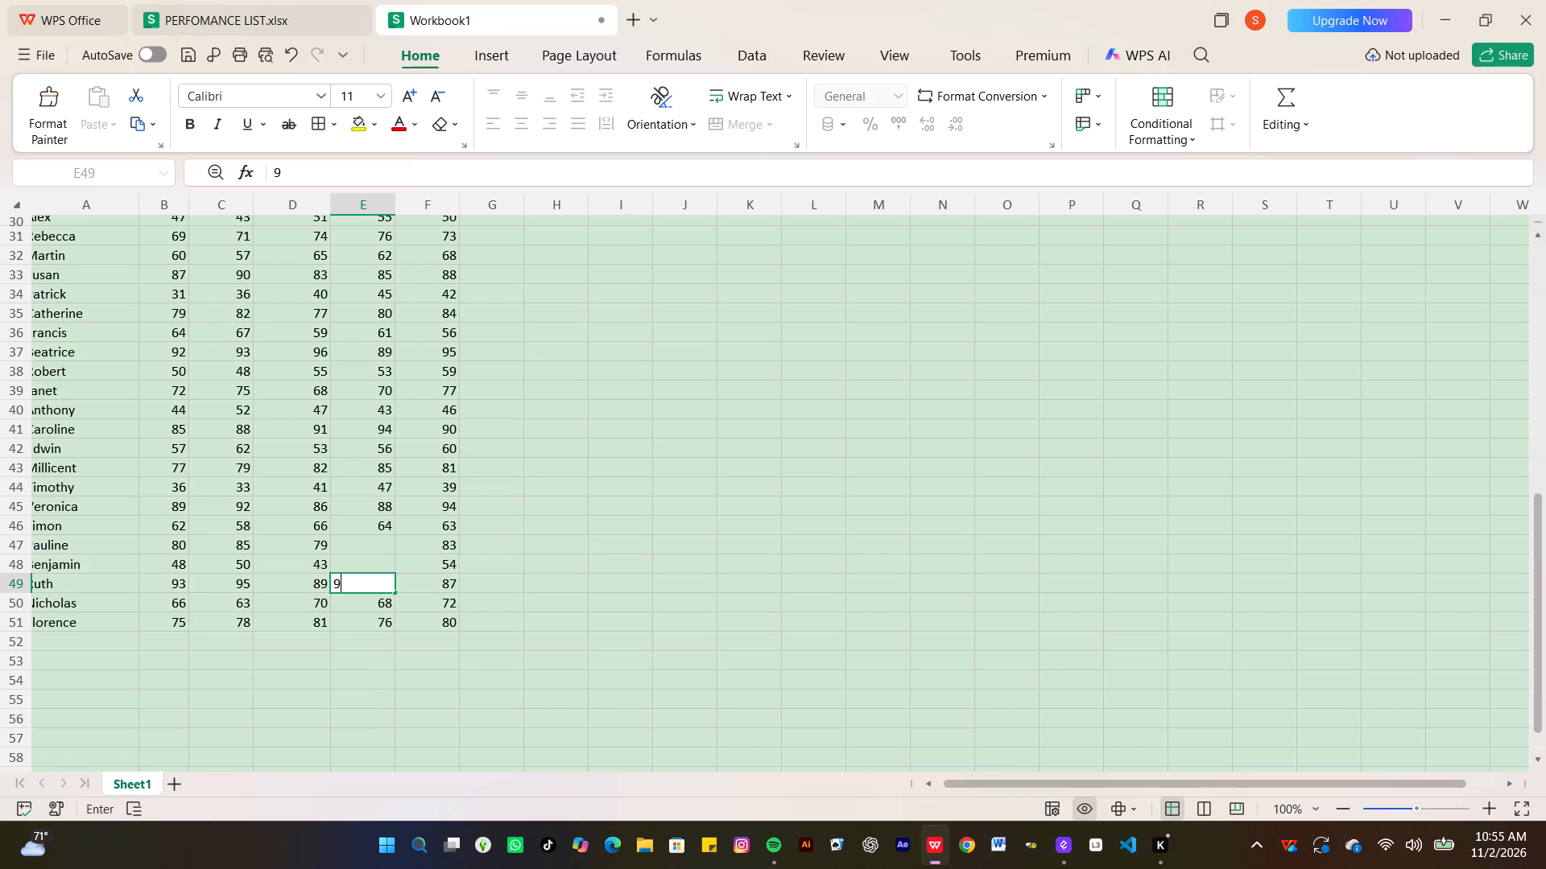
{"action": "key", "text": "1"}
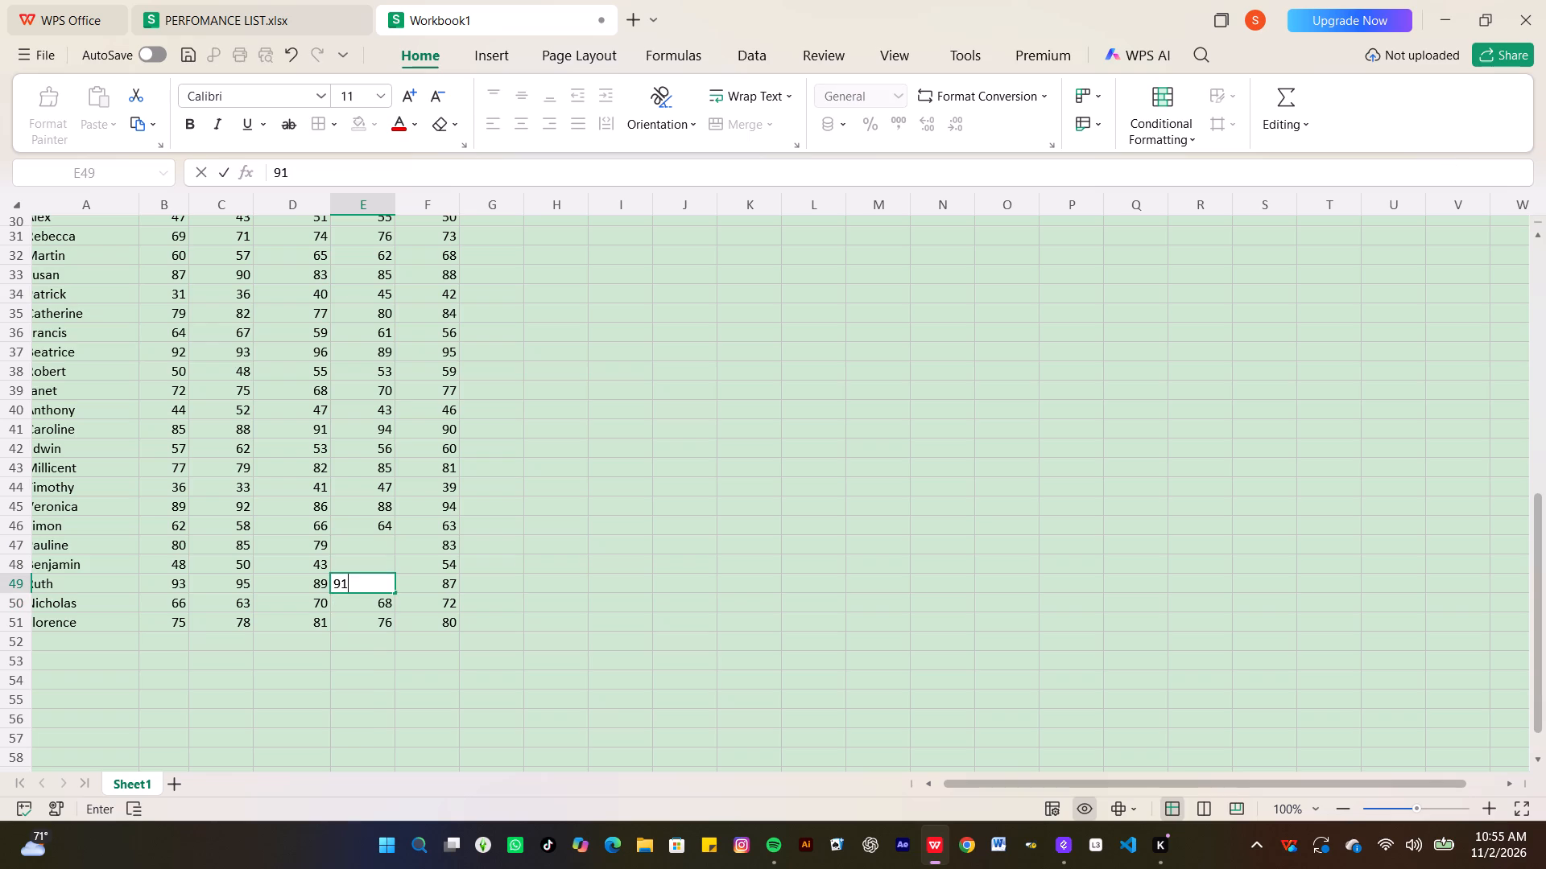
{"action": "key", "text": "Up"}
{"action": "key", "text": "4"}
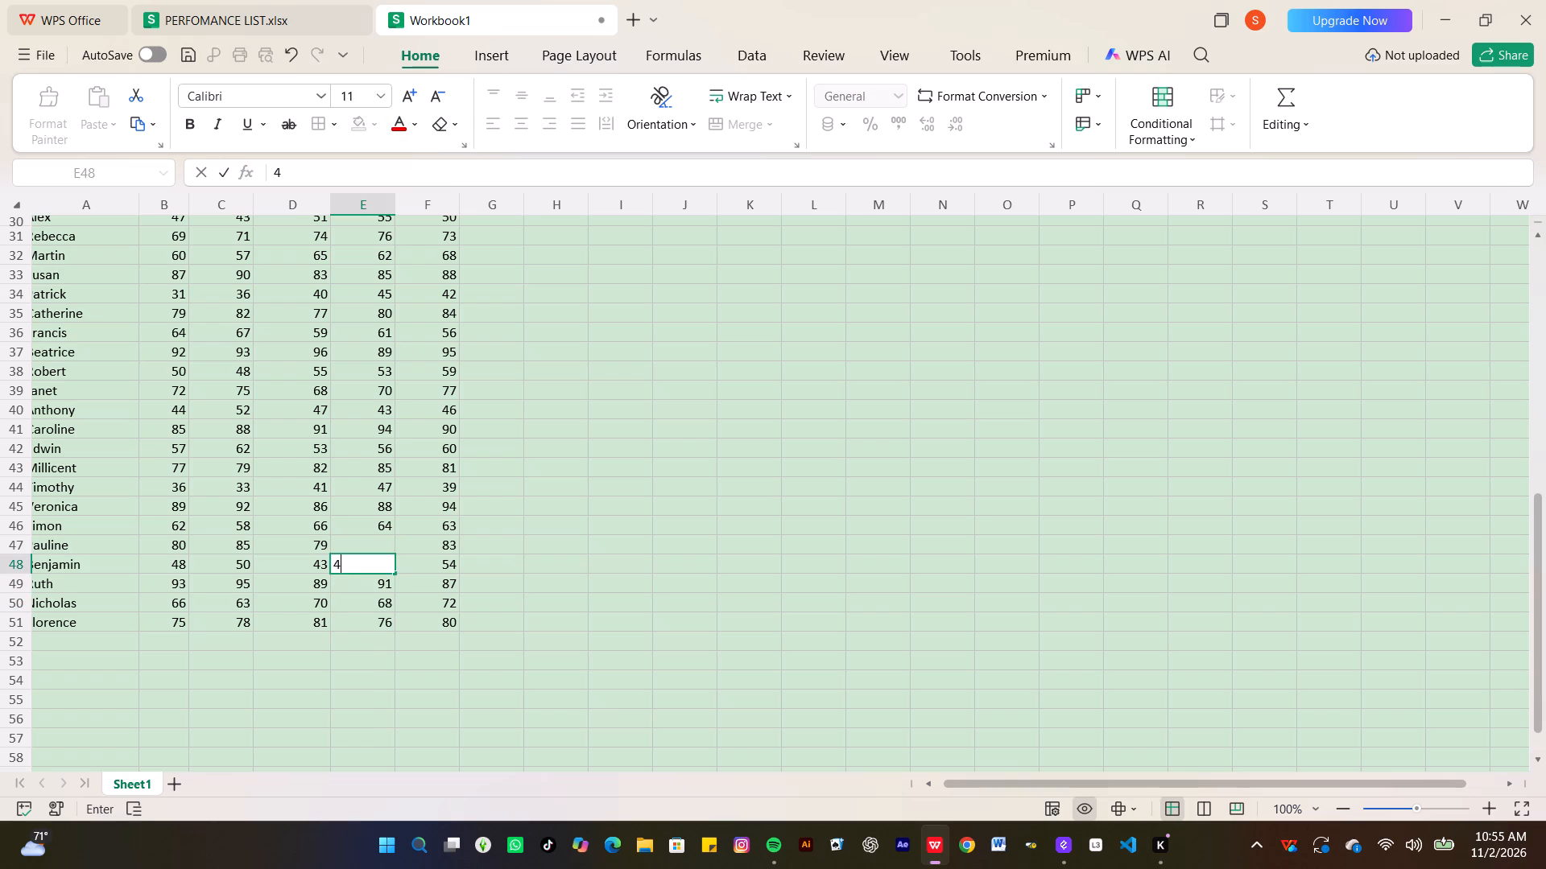
{"action": "key", "text": "6"}
{"action": "key", "text": "Up"}
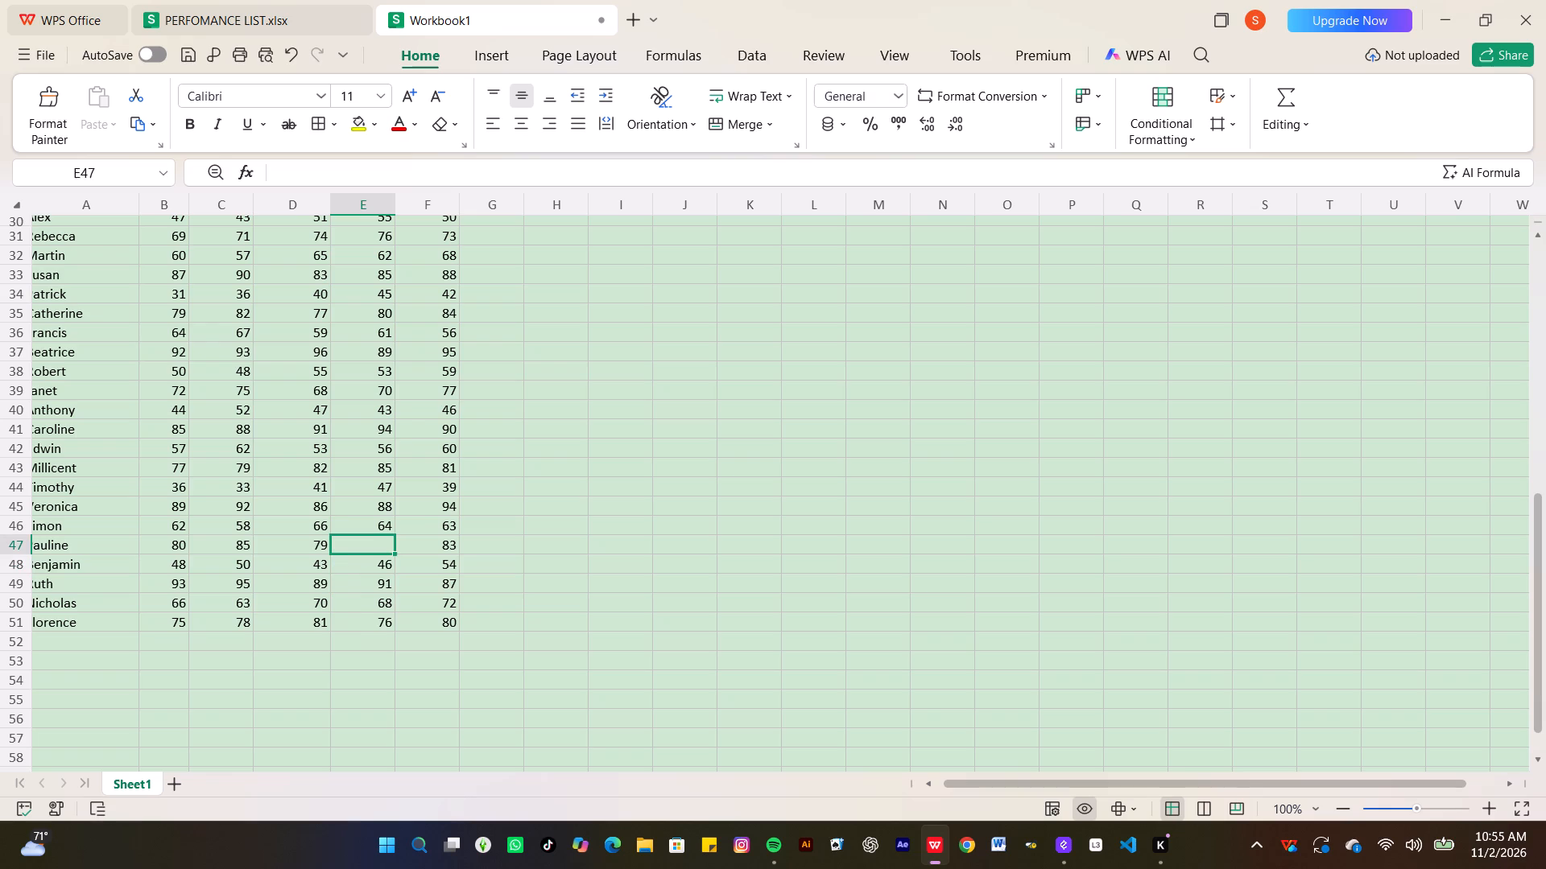
{"action": "type", "text": "78"}
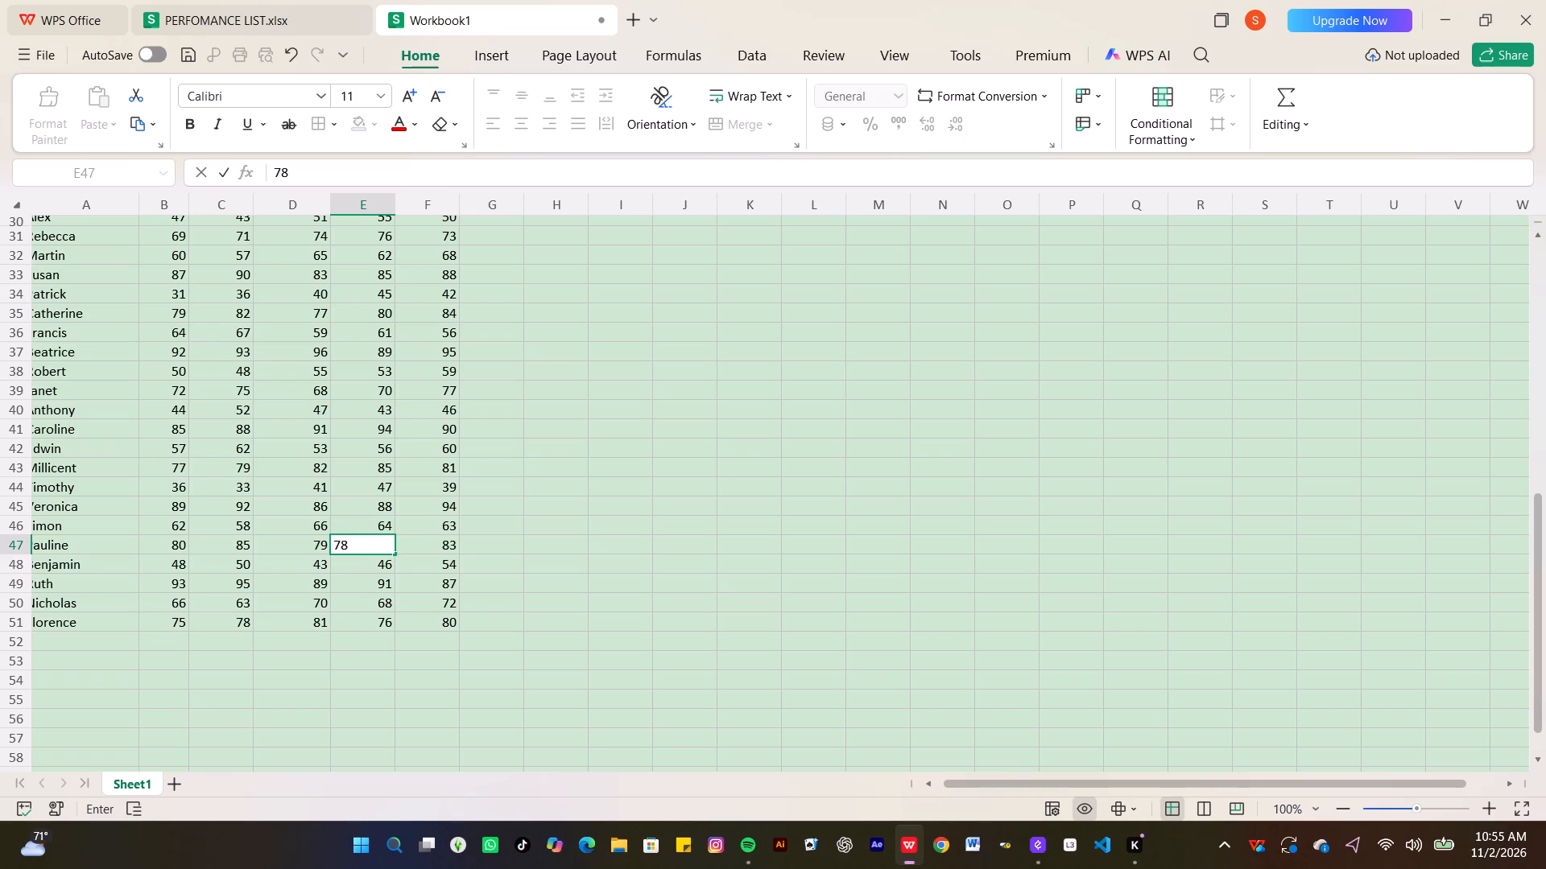
Add the headers TOTAL MARKS, AVERAGE, GRADE, RESULT and CLASS RANK in cells G1 to K1.
{"action": "scroll", "coordinate": [849, 402], "scroll_direction": "up", "scroll_amount": 5}
{"action": "scroll", "coordinate": [788, 437], "scroll_direction": "up", "scroll_amount": 4}
{"action": "left_click", "coordinate": [476, 229]}
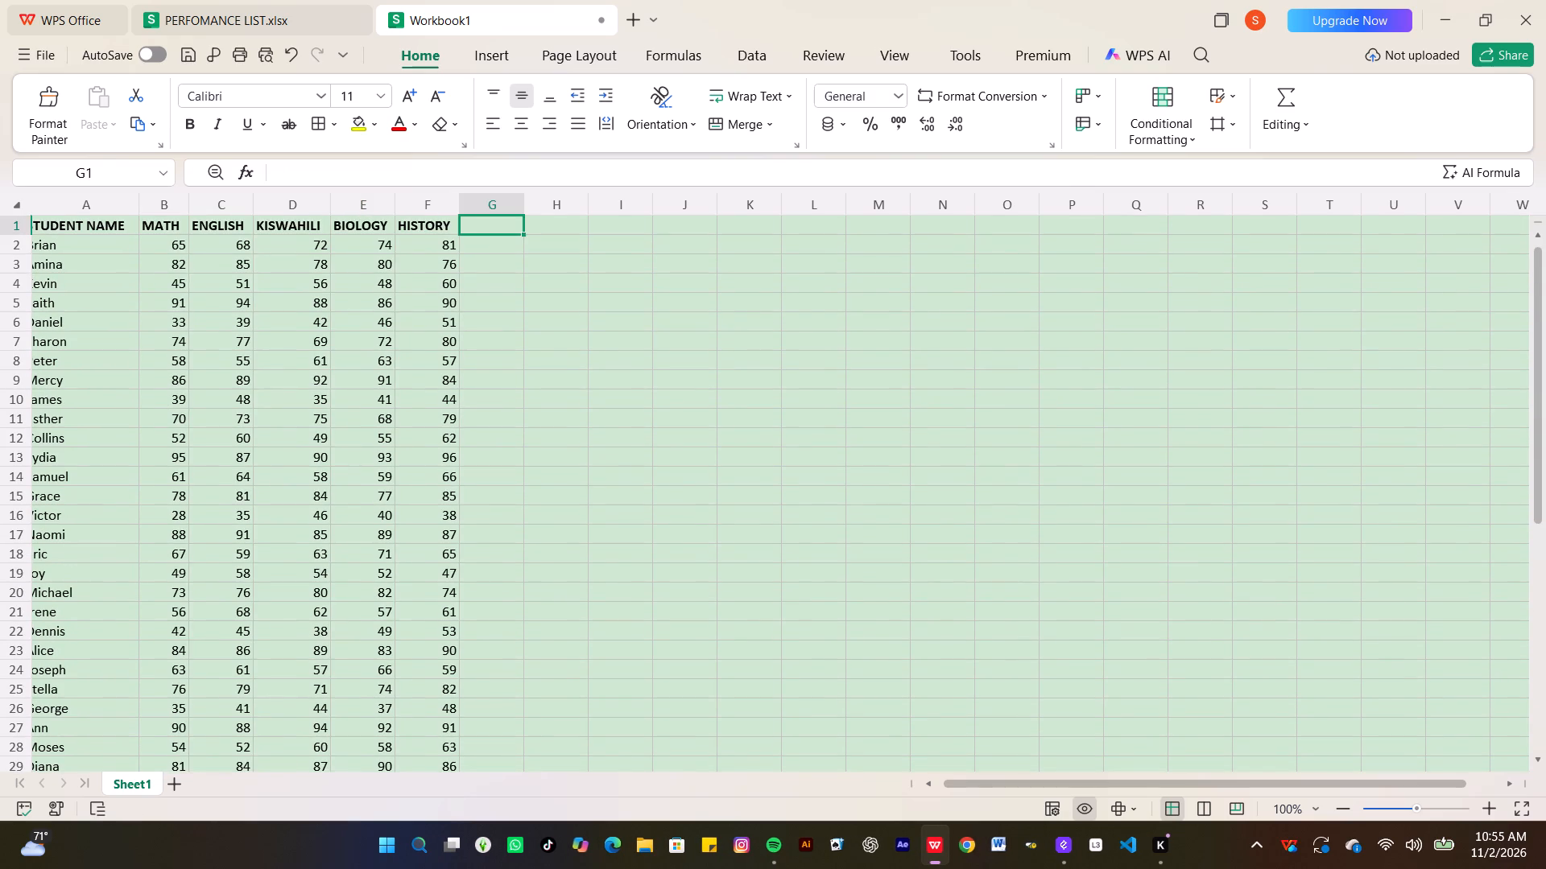
{"action": "type", "text": "TOTAL MA"}
{"action": "type", "text": "RKS"}
{"action": "key", "text": "Right"}
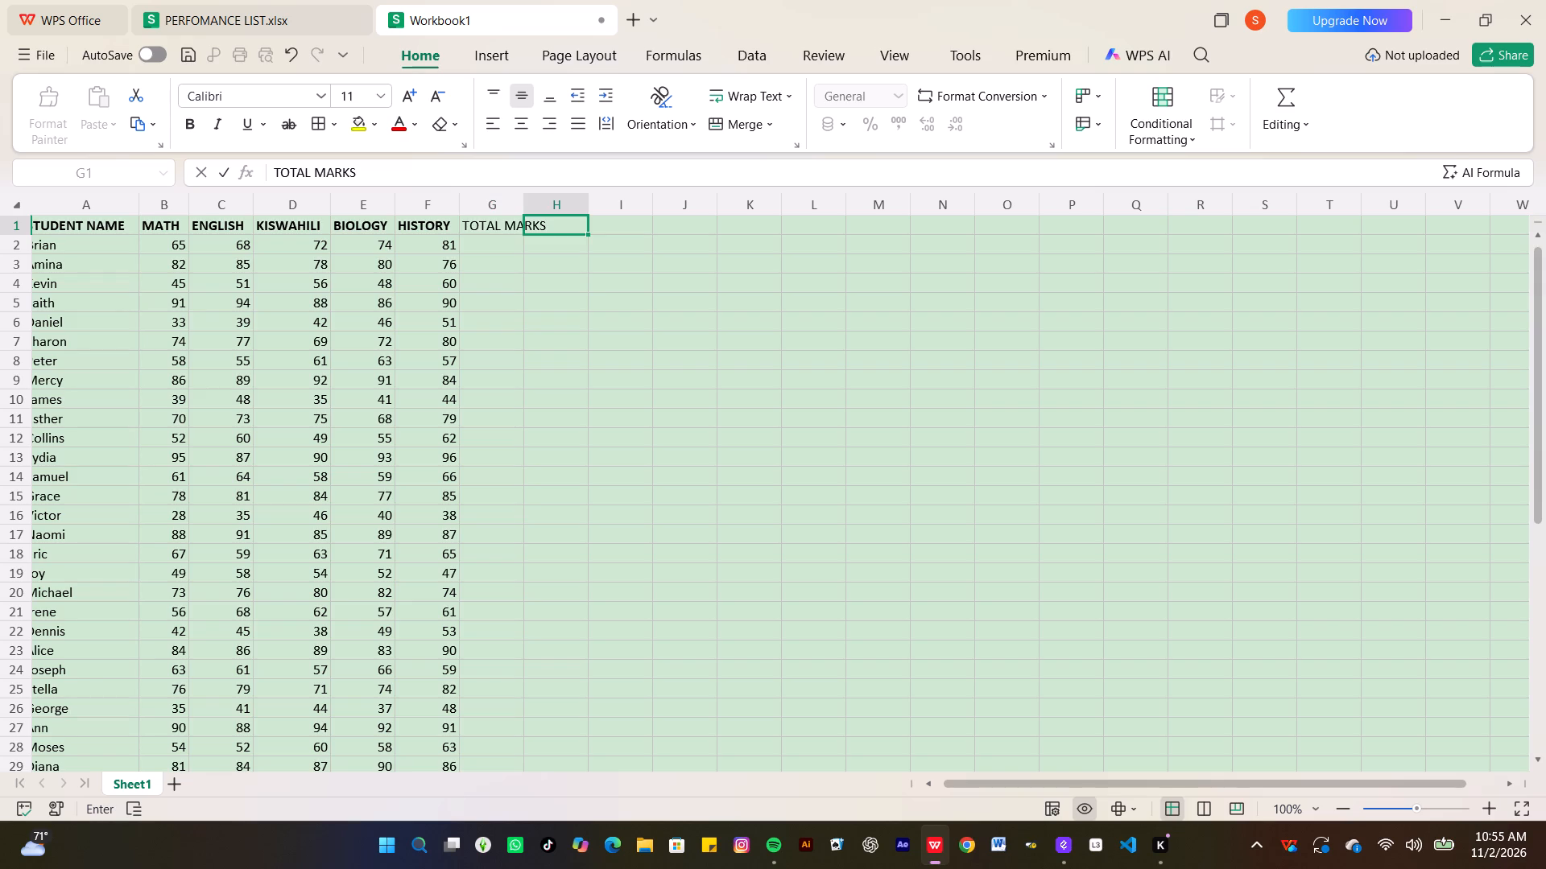
{"action": "type", "text": "AVERAGE"}
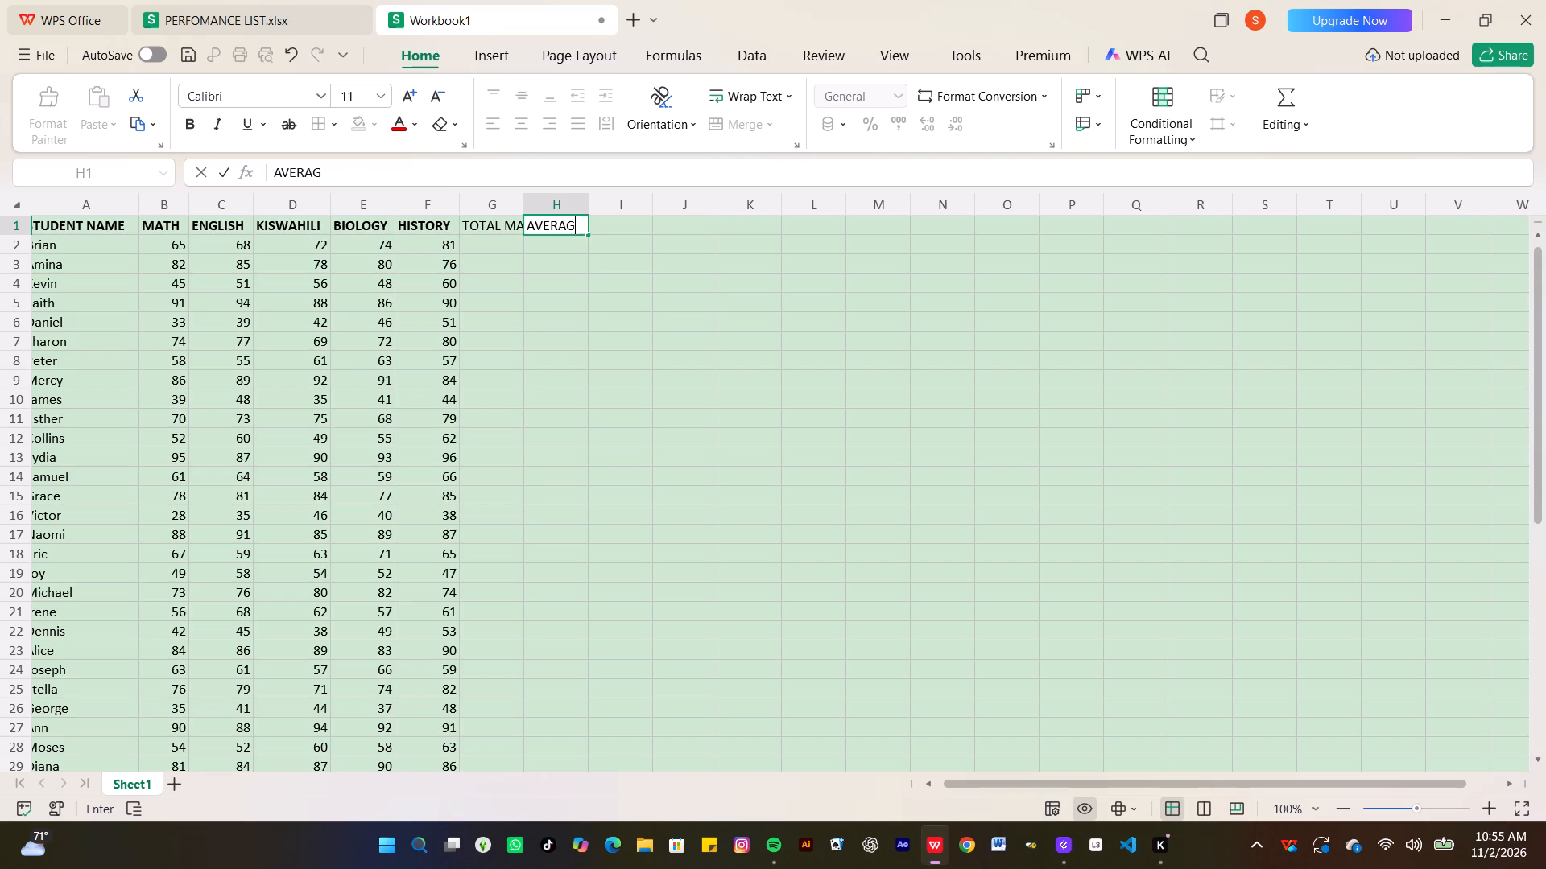
{"action": "key", "text": "Right"}
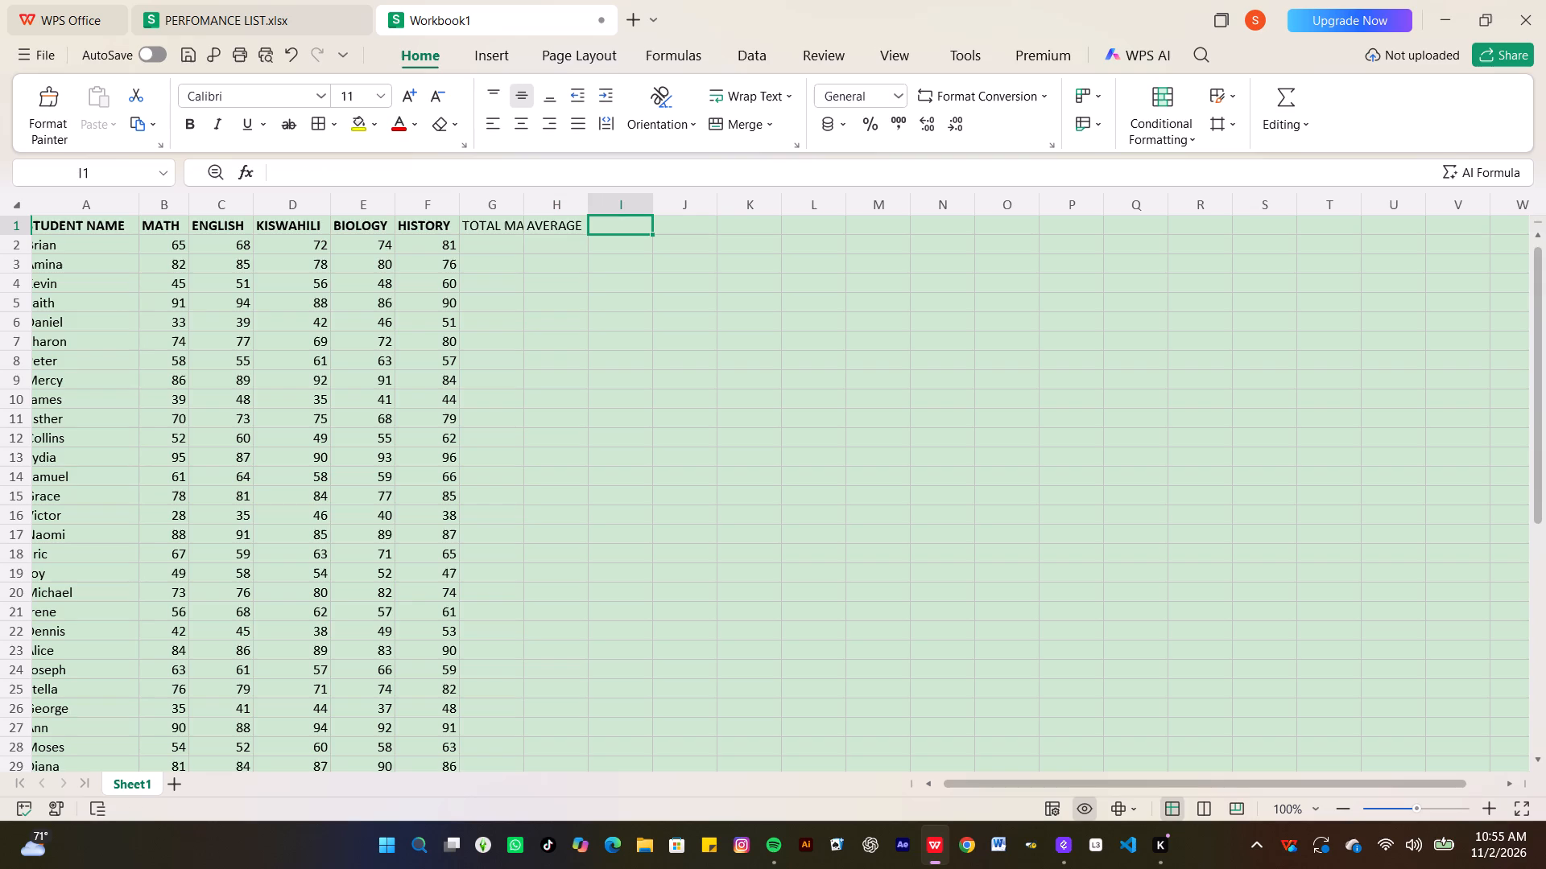
{"action": "type", "text": "GRADE"}
{"action": "key", "text": "Right"}
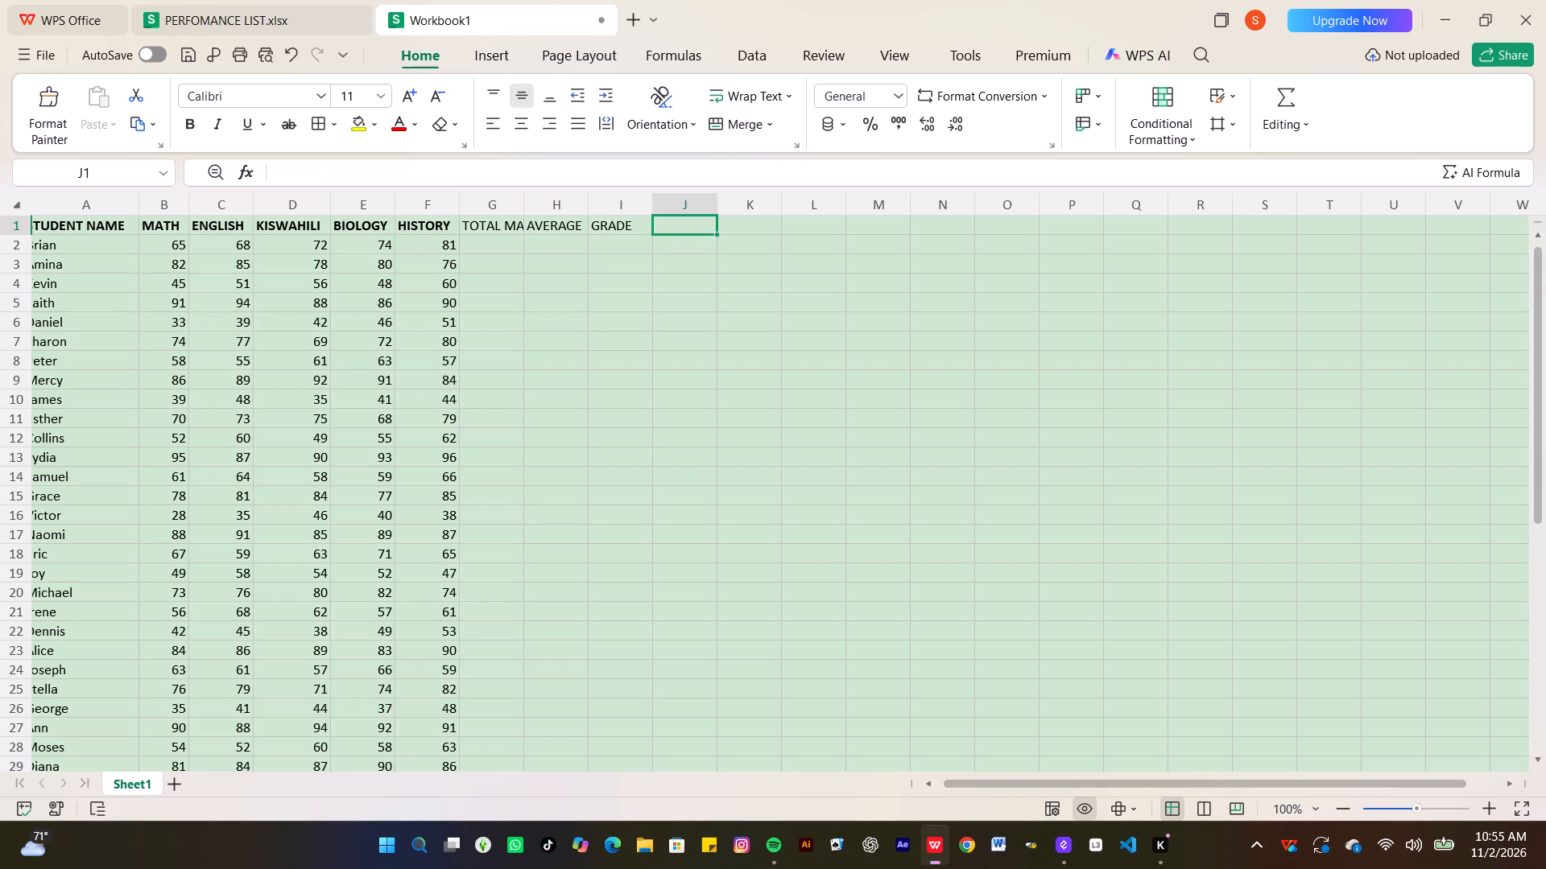
{"action": "type", "text": "RESULT"}
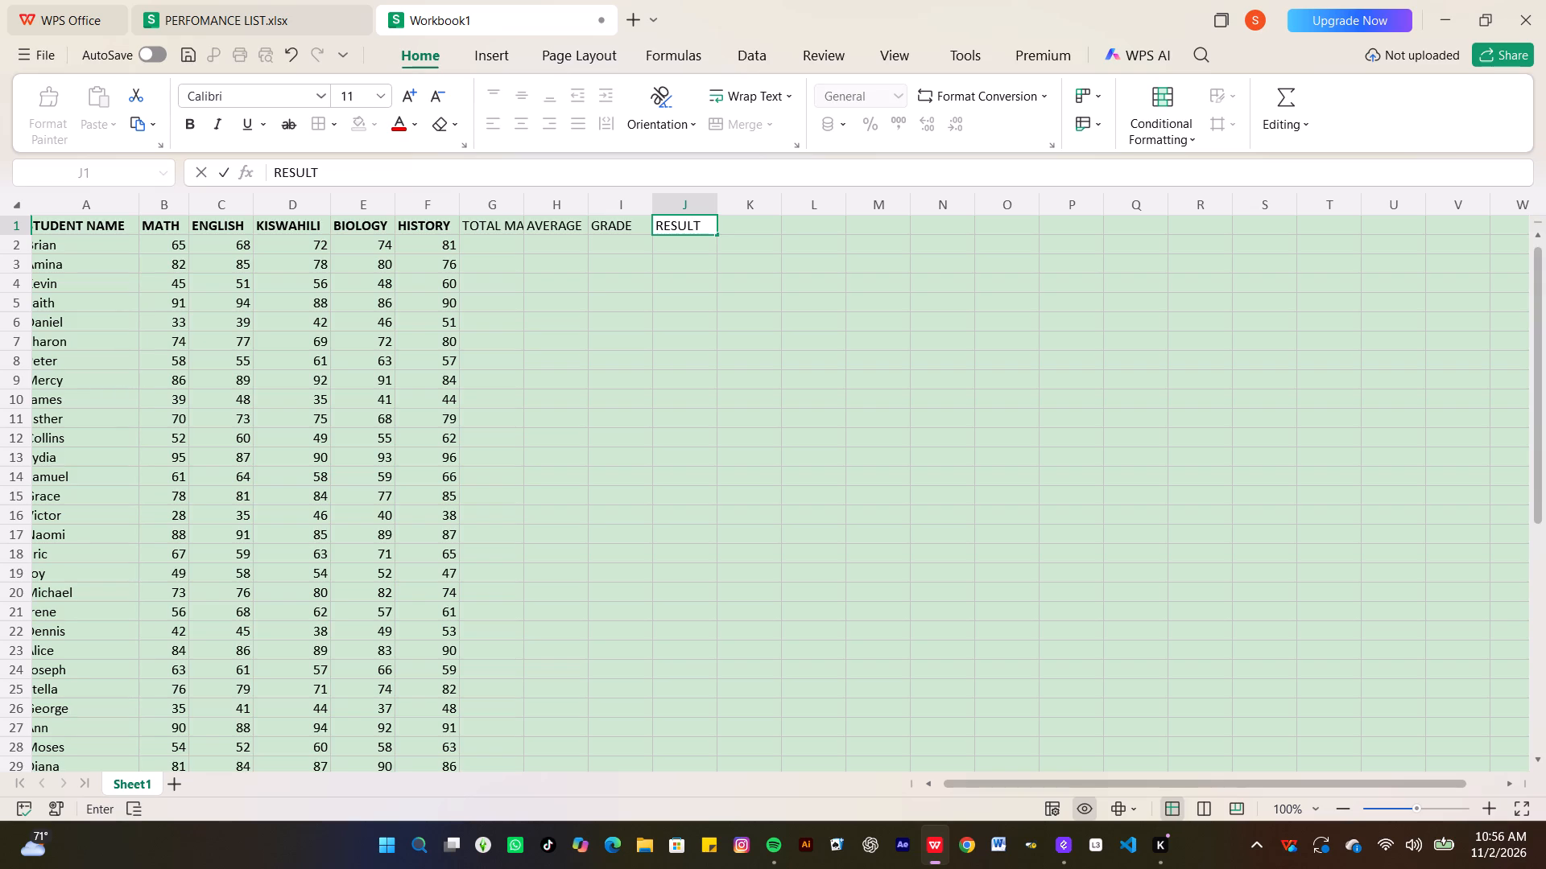
{"action": "key", "text": "Right"}
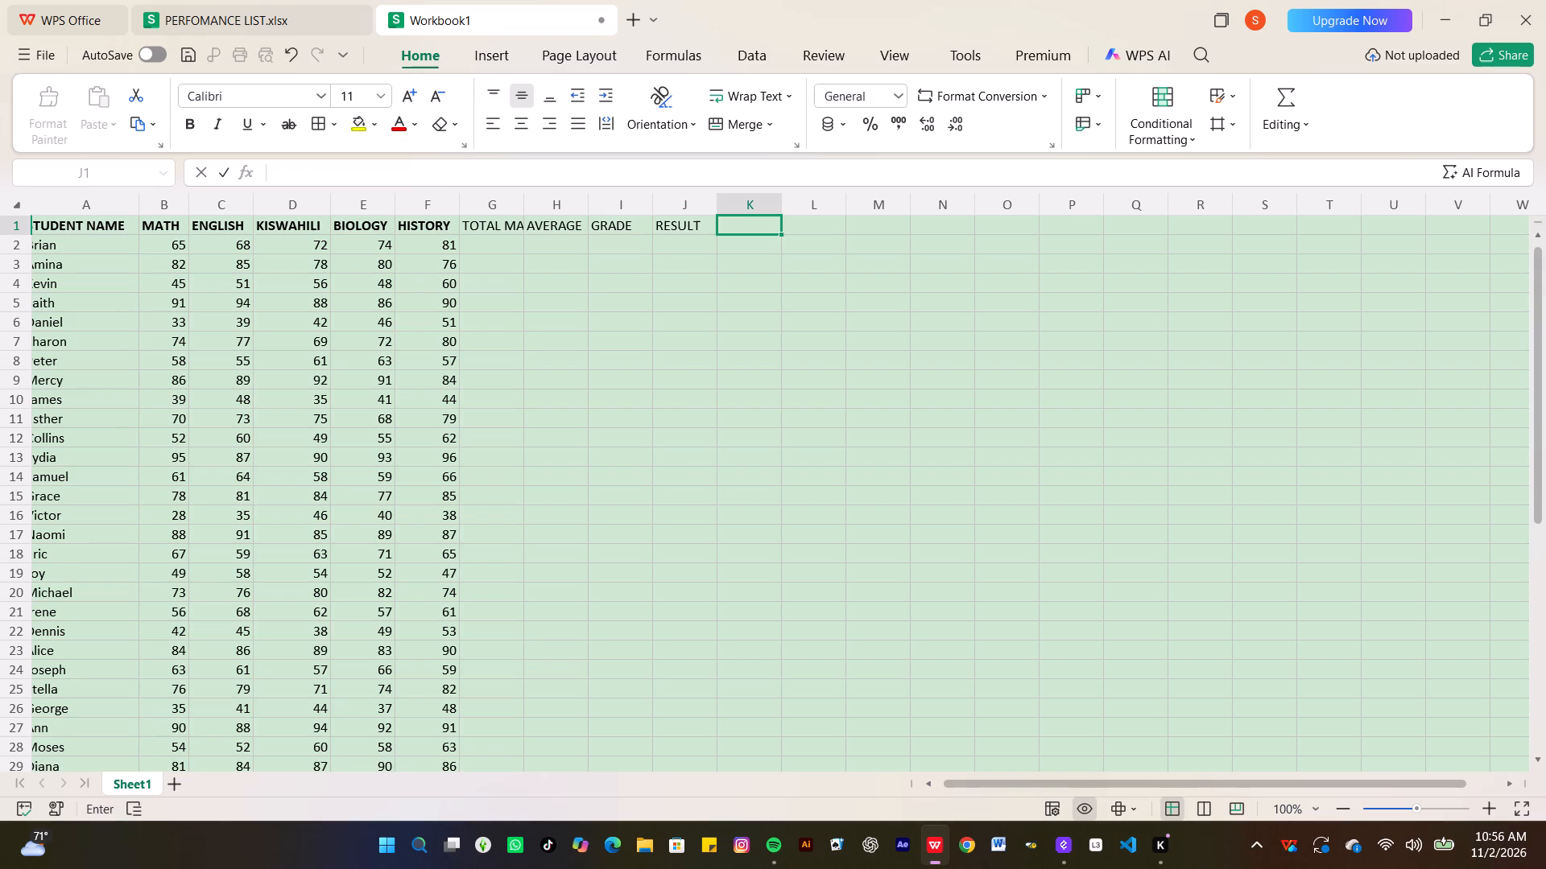
{"action": "key", "text": "c"}
{"action": "type", "text": "LASS RANK"}
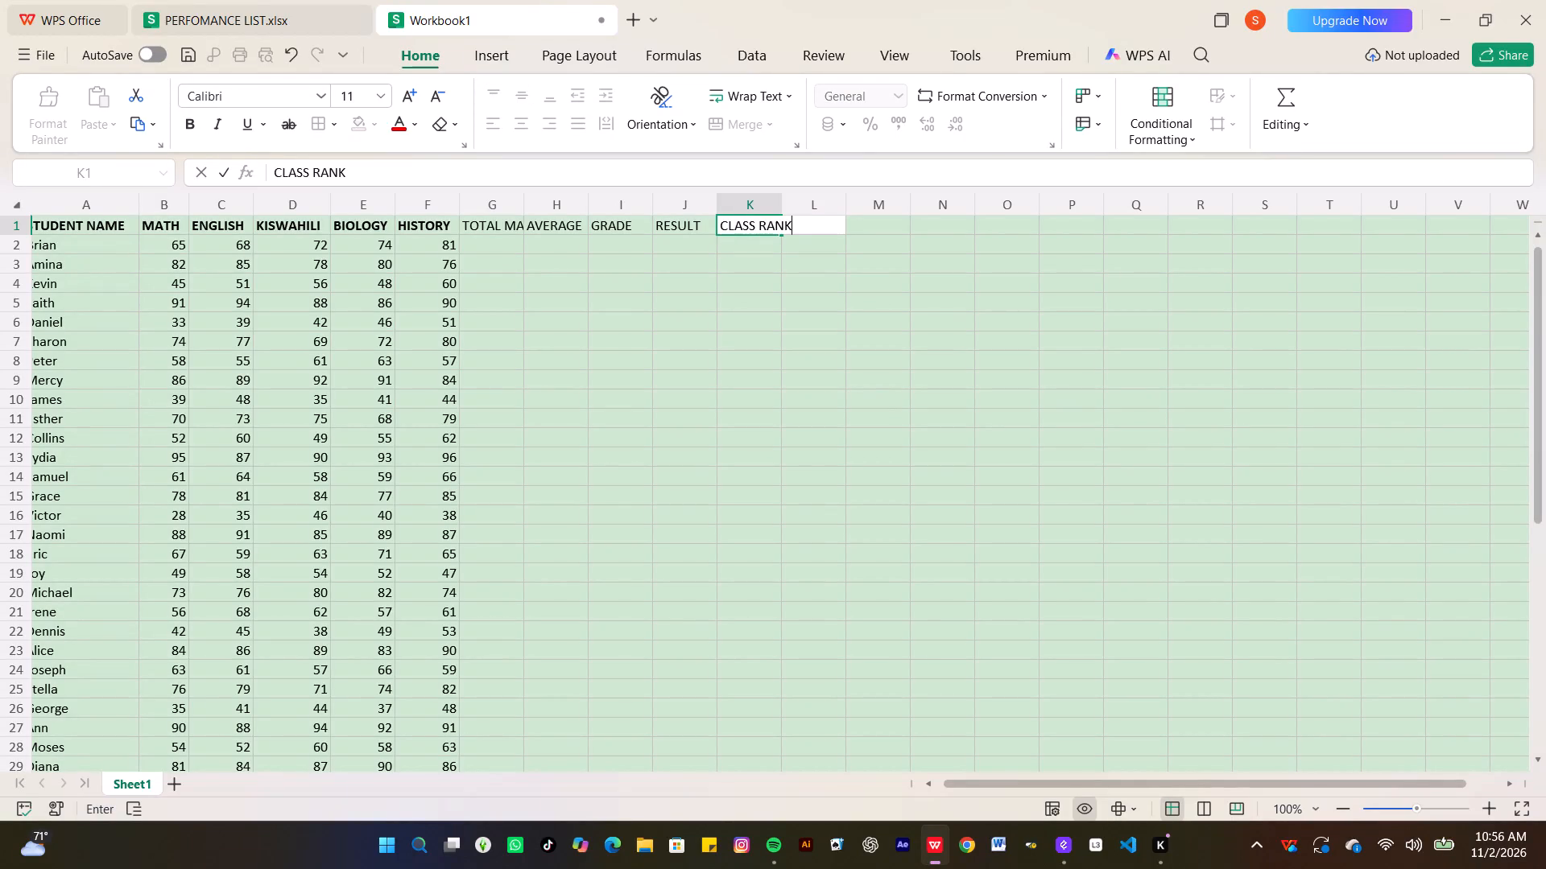
Make the five headers from TOTAL MARKS to CLASS RANK in row 1 bold.
{"action": "left_click", "coordinate": [188, 121]}
{"action": "left_click", "coordinate": [500, 225]}
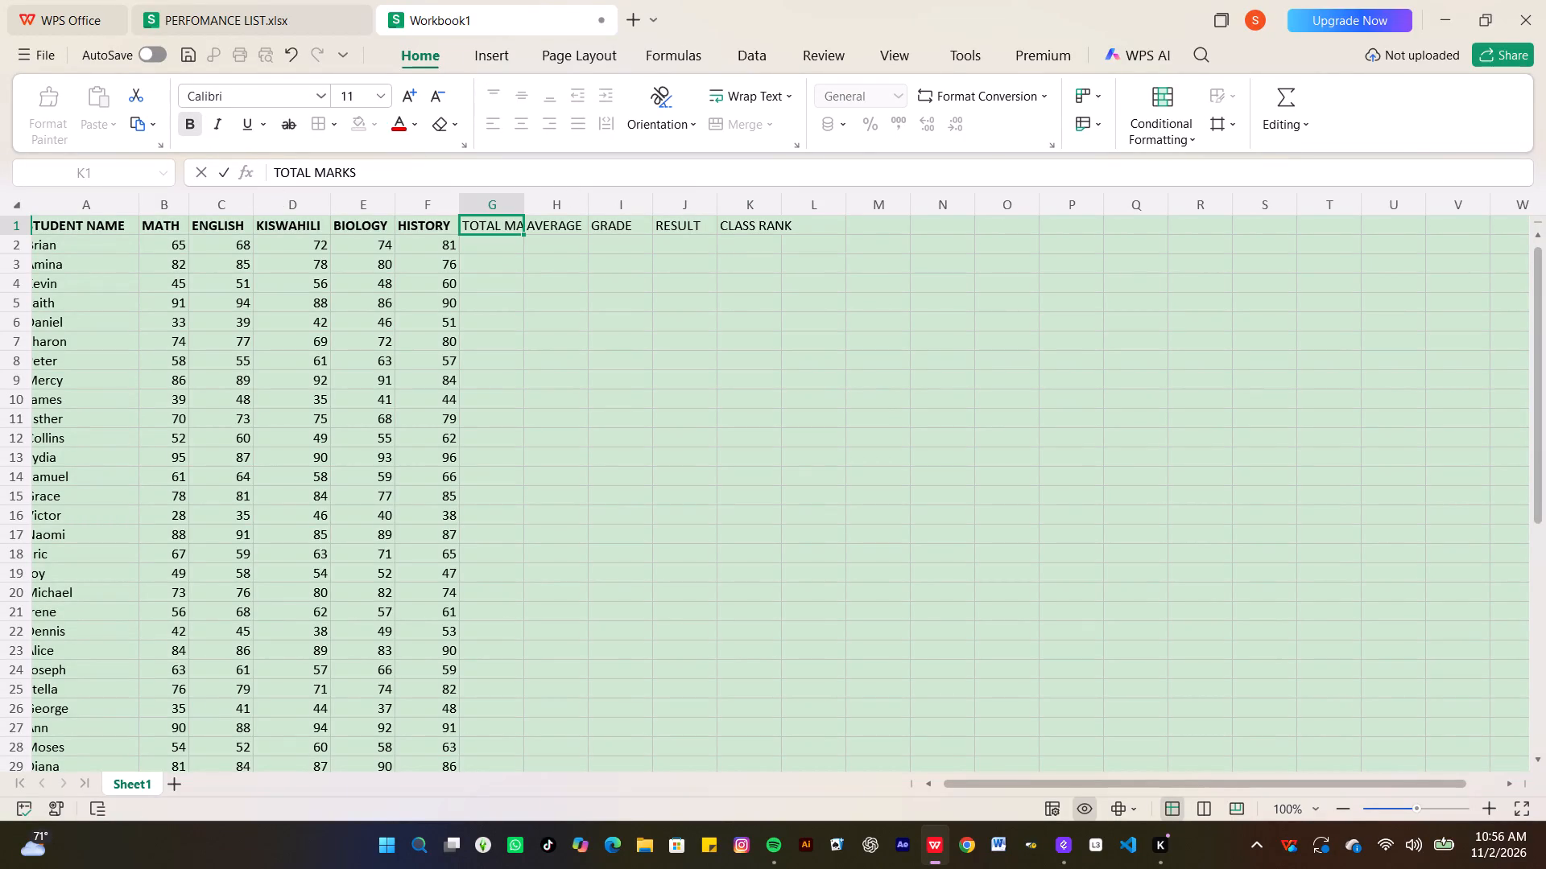
{"action": "left_click", "coordinate": [179, 117]}
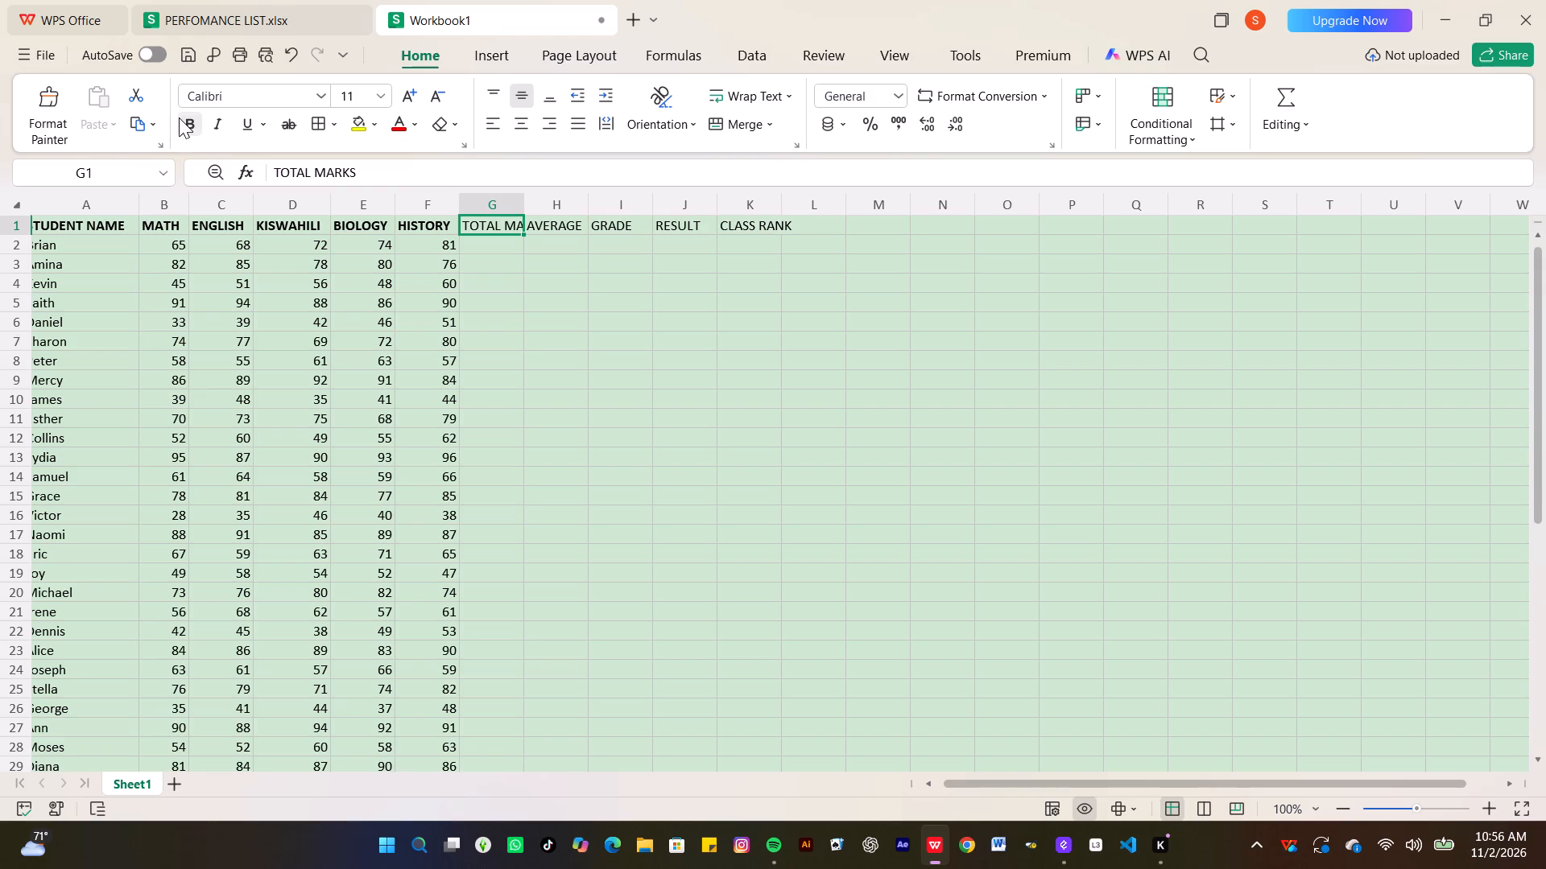
{"action": "left_click", "coordinate": [541, 221]}
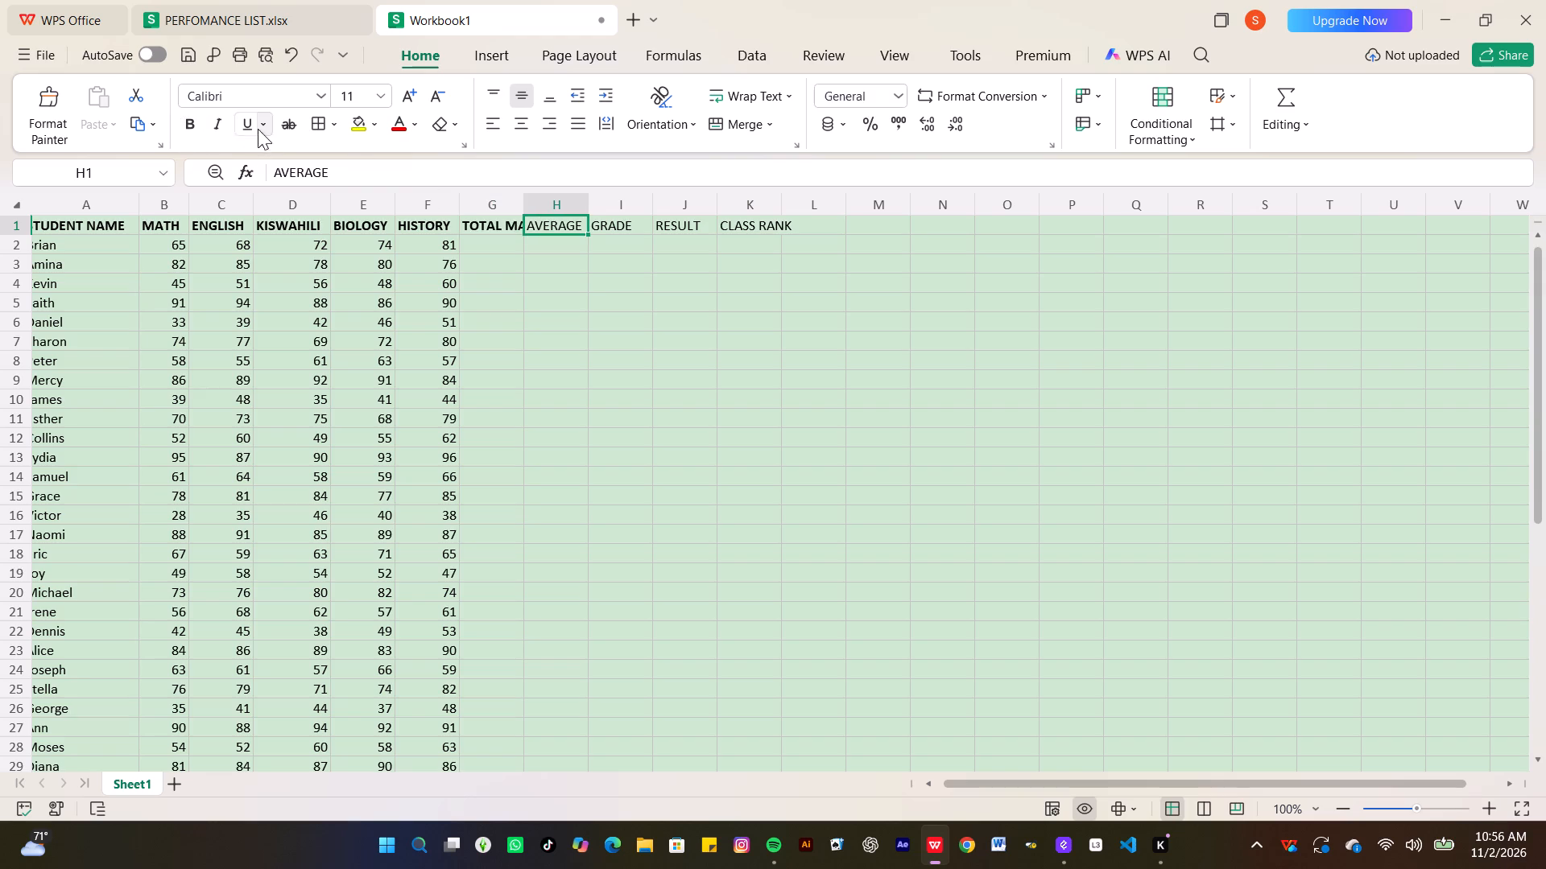
{"action": "left_click", "coordinate": [192, 119]}
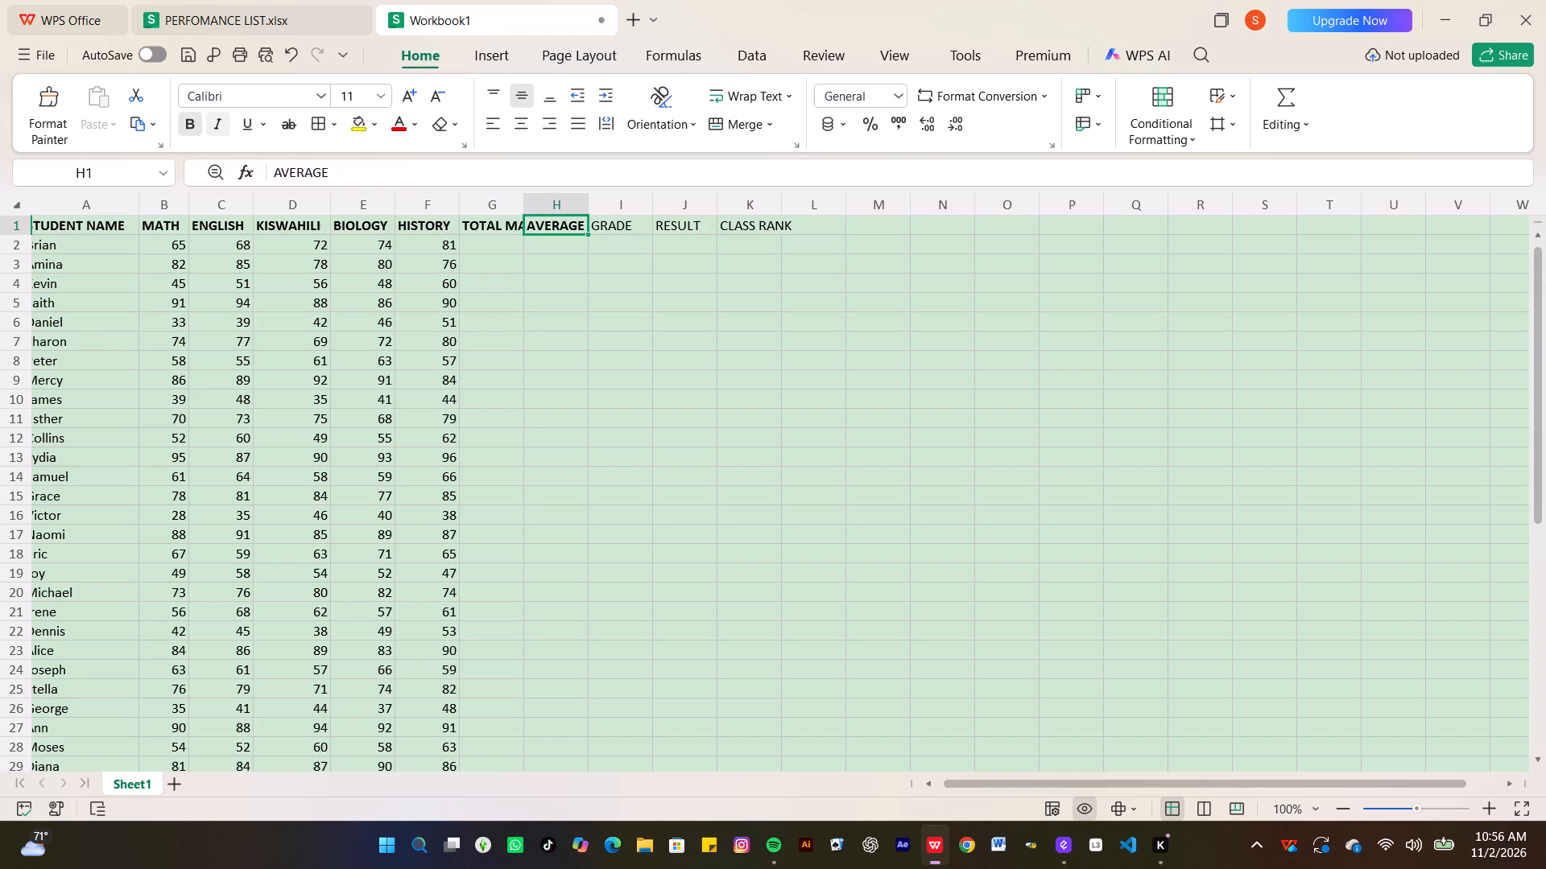
{"action": "left_click", "coordinate": [643, 229]}
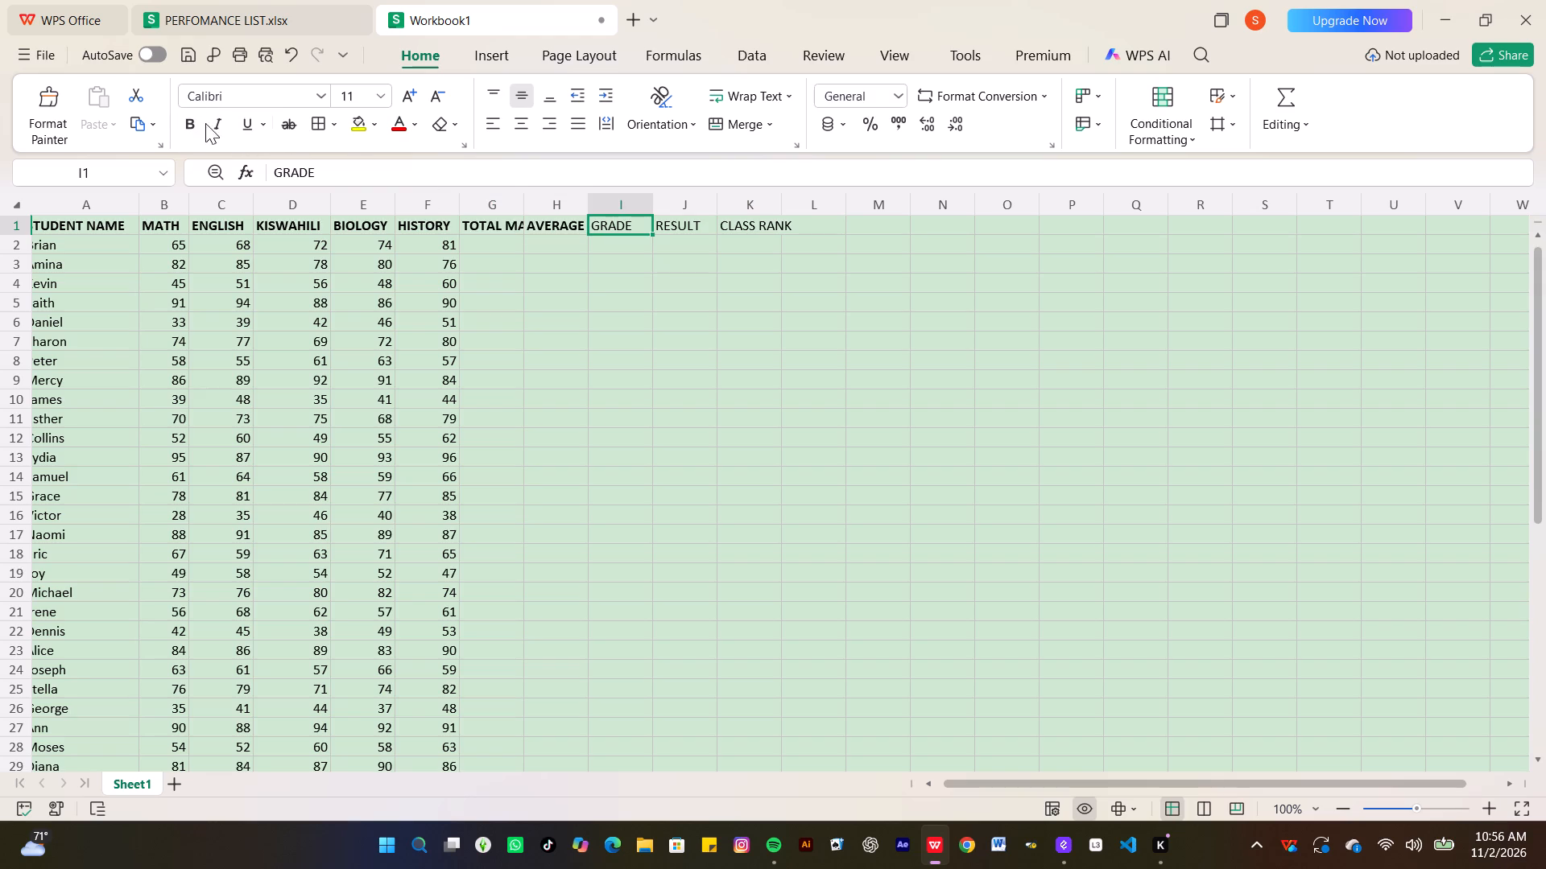
{"action": "left_click", "coordinate": [187, 123]}
{"action": "left_click", "coordinate": [691, 221]}
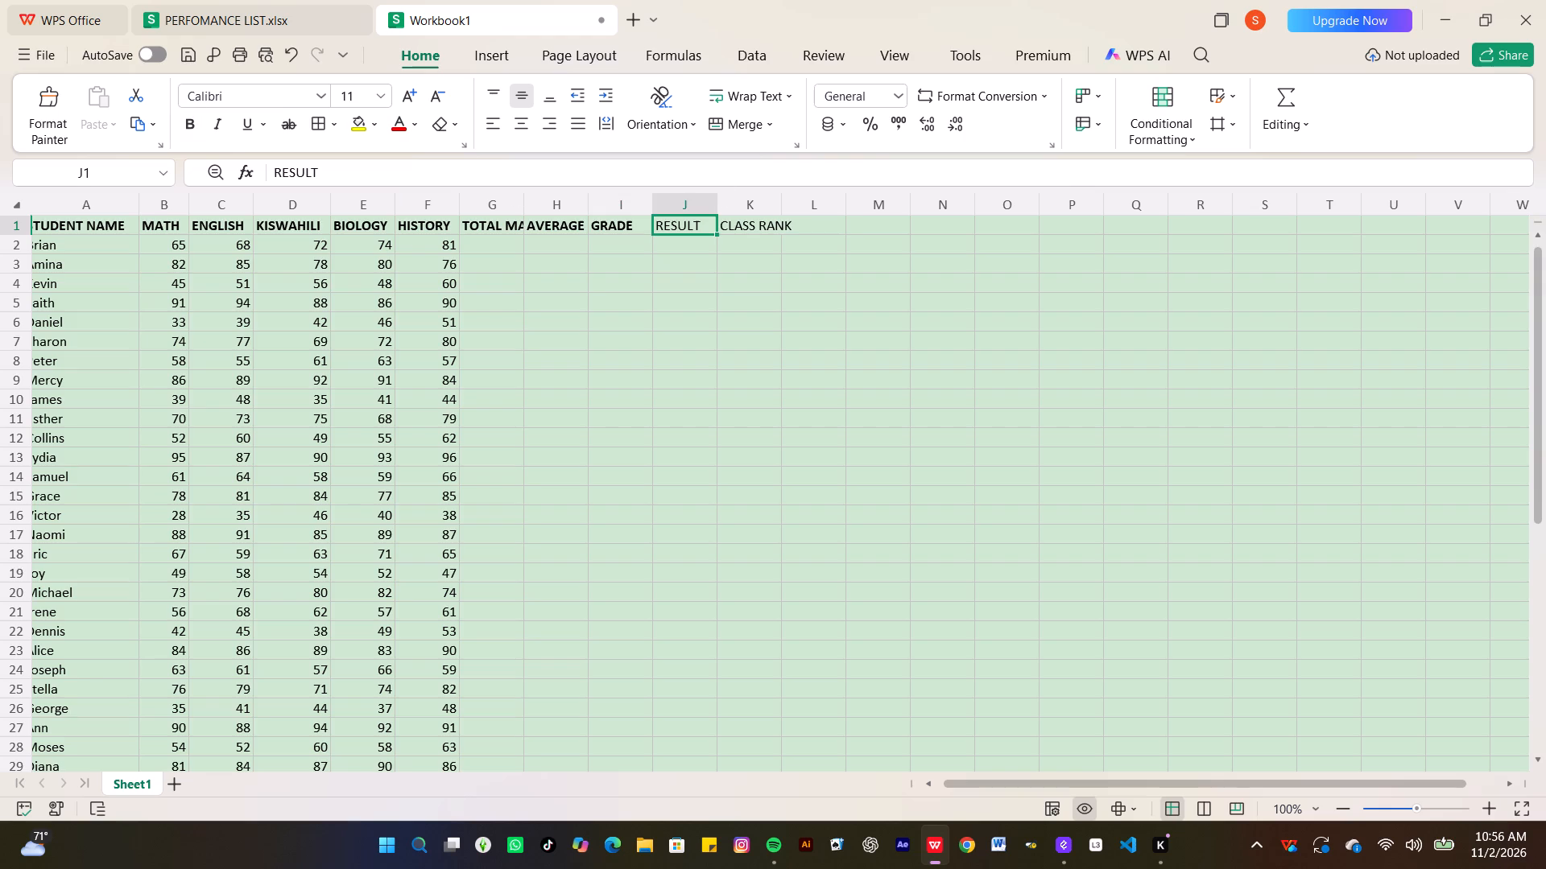
{"action": "left_click", "coordinate": [176, 104]}
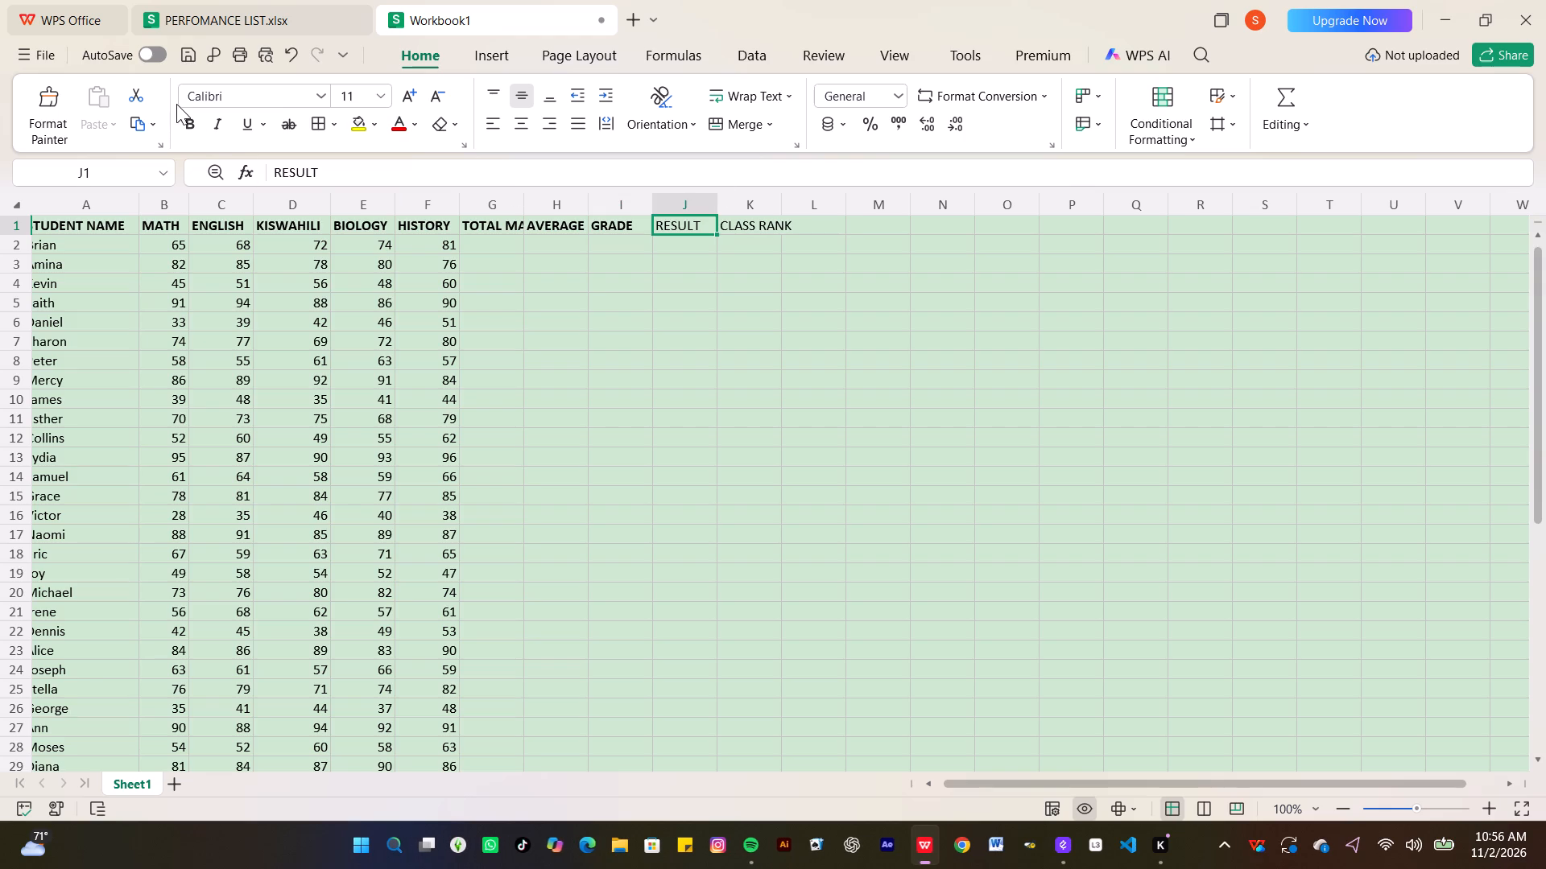
{"action": "left_click", "coordinate": [176, 104]}
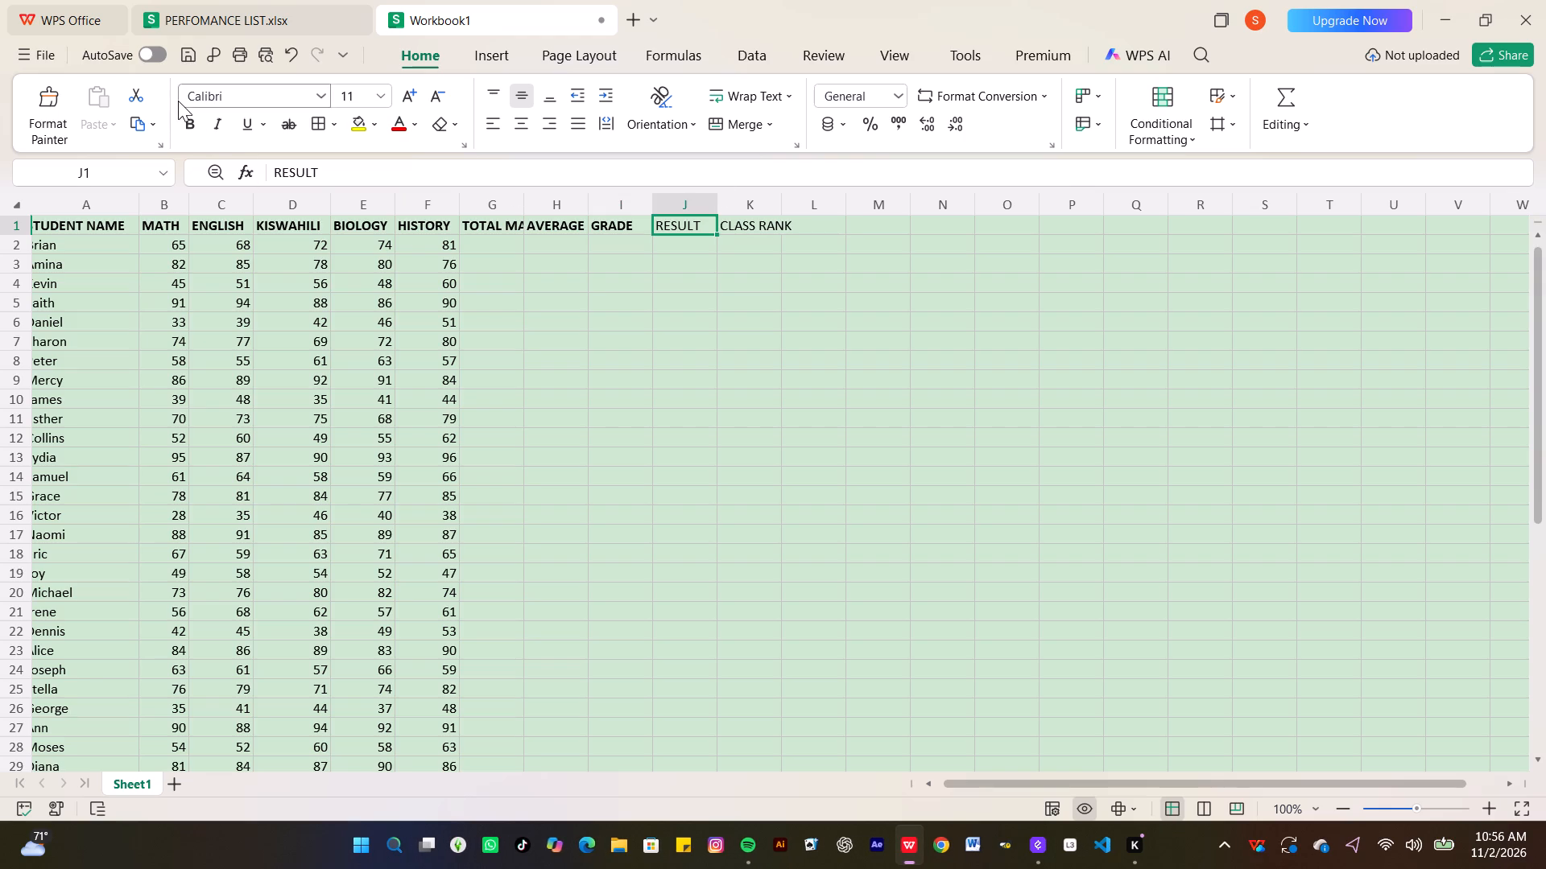
{"action": "key", "text": "ctrl+b"}
{"action": "left_click", "coordinate": [744, 229]}
{"action": "key", "text": "ctrl+b"}
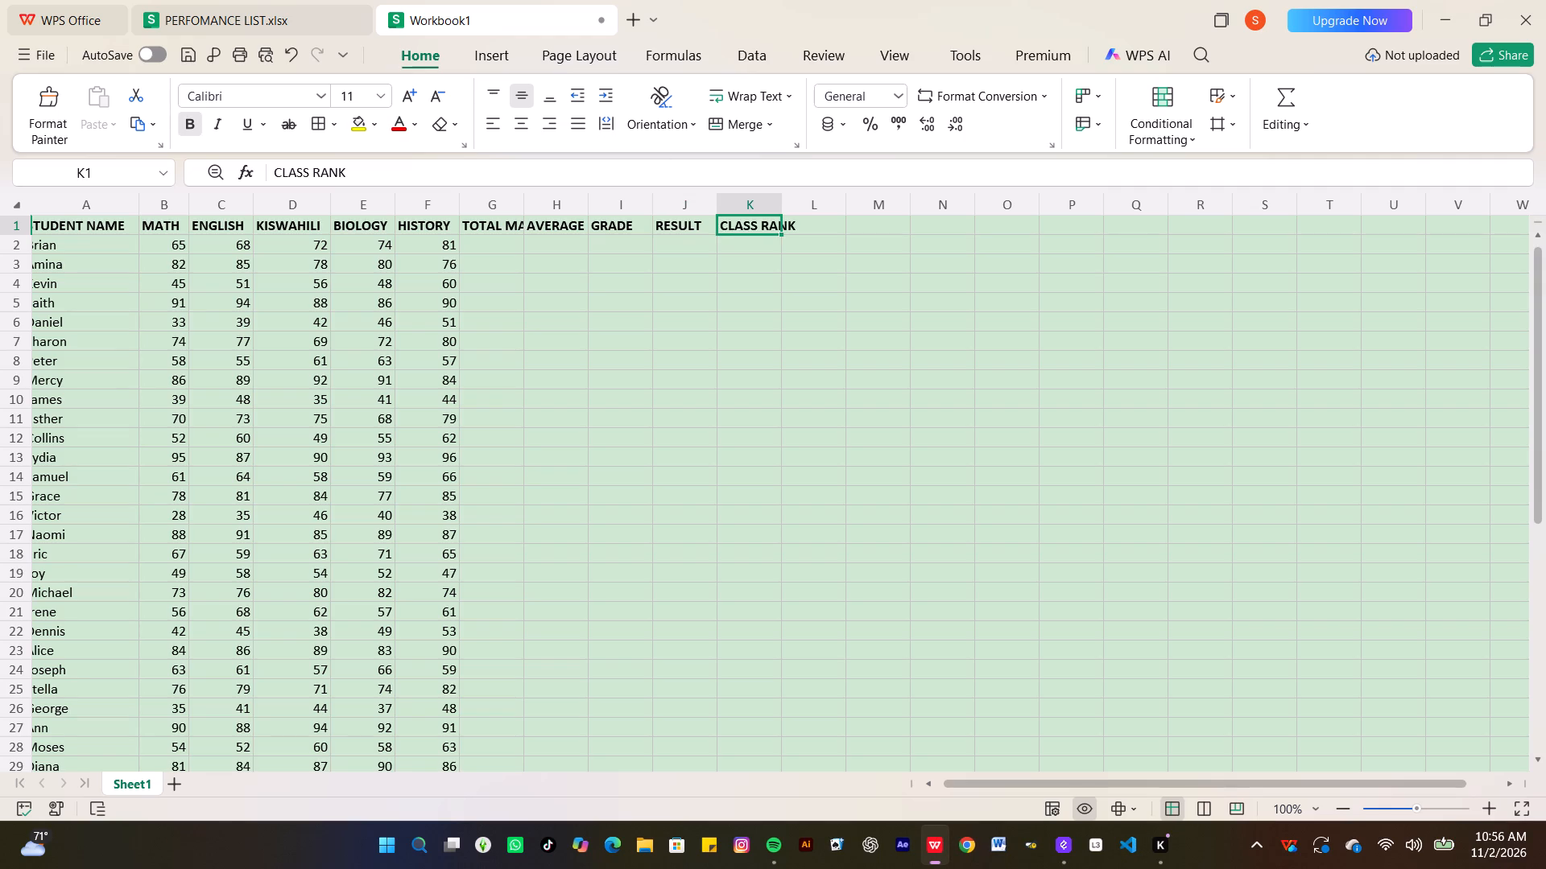
Auto-fit column G to the width of its TOTAL MARKS header and select the first student's total cell, G2.
{"action": "double_click", "coordinate": [492, 206]}
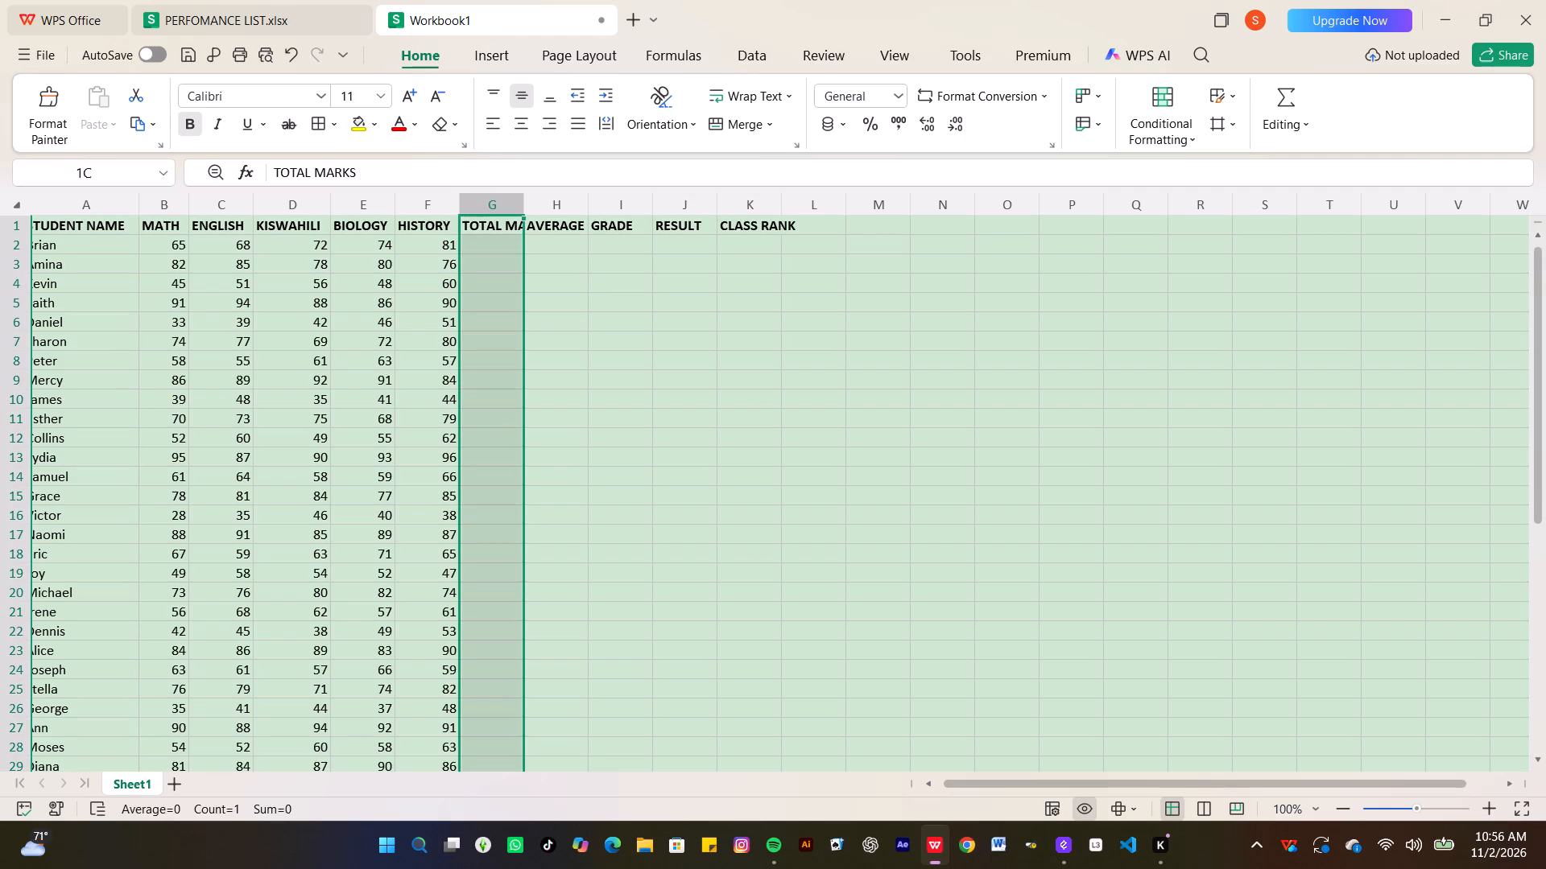
{"action": "left_click", "coordinate": [515, 205]}
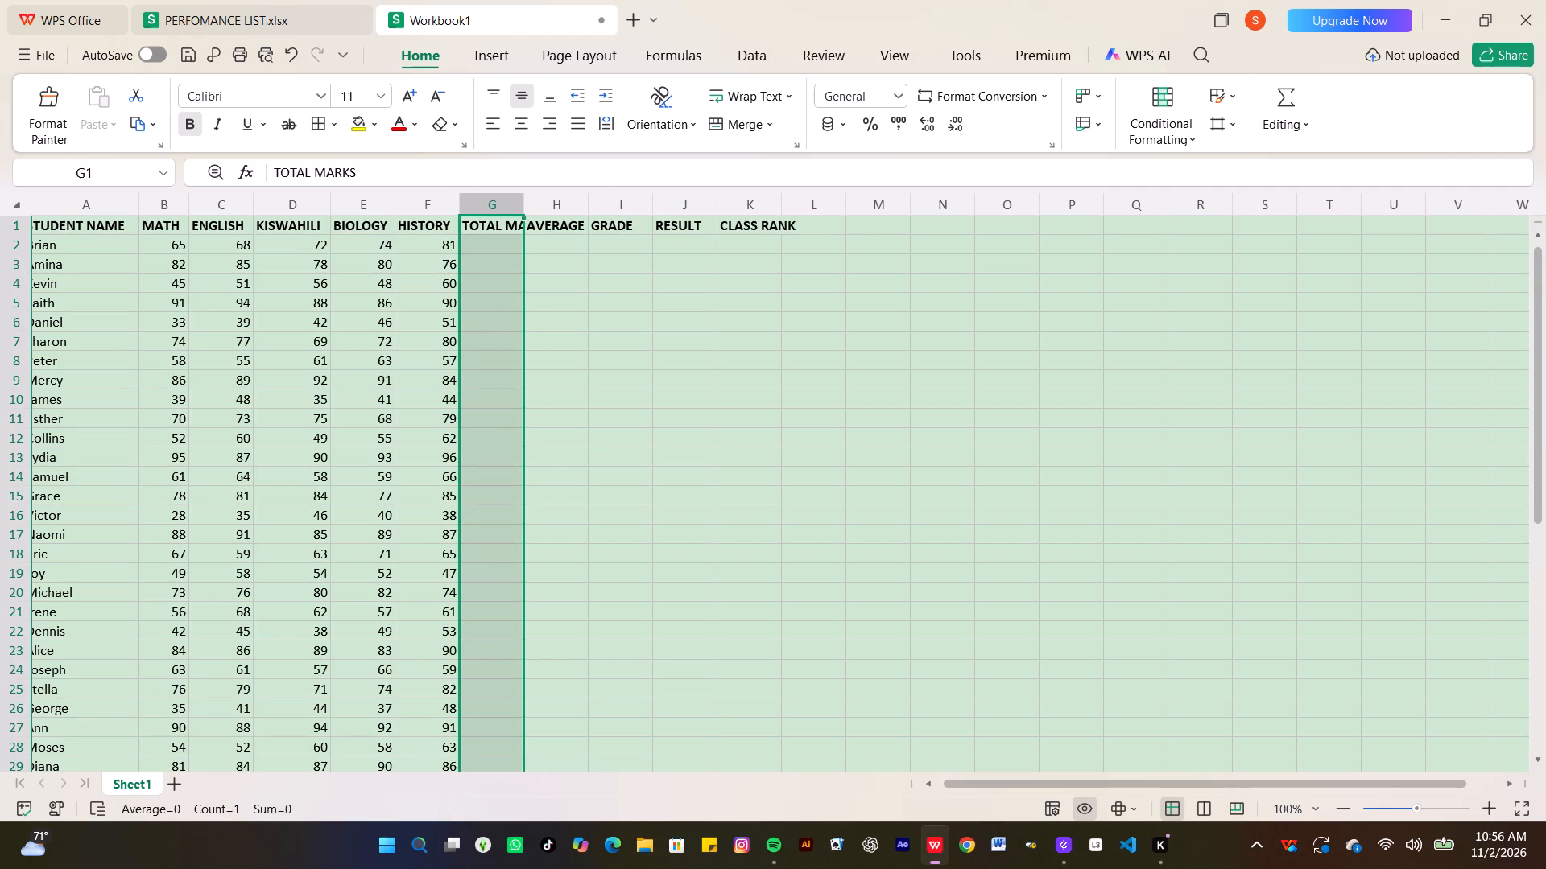
{"action": "double_click", "coordinate": [521, 206]}
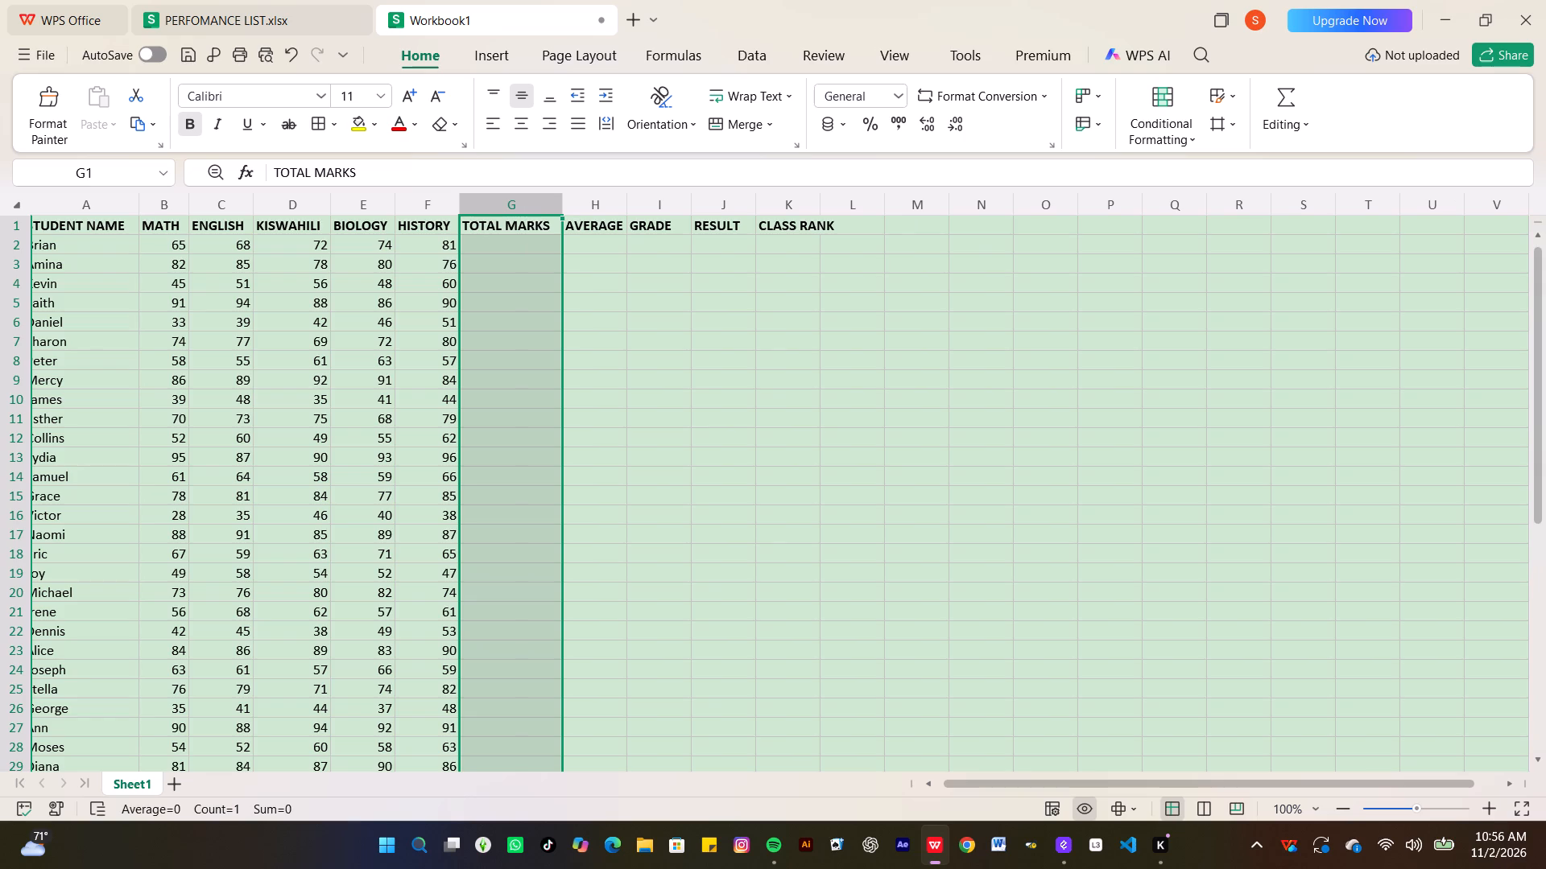
{"action": "left_click", "coordinate": [515, 248]}
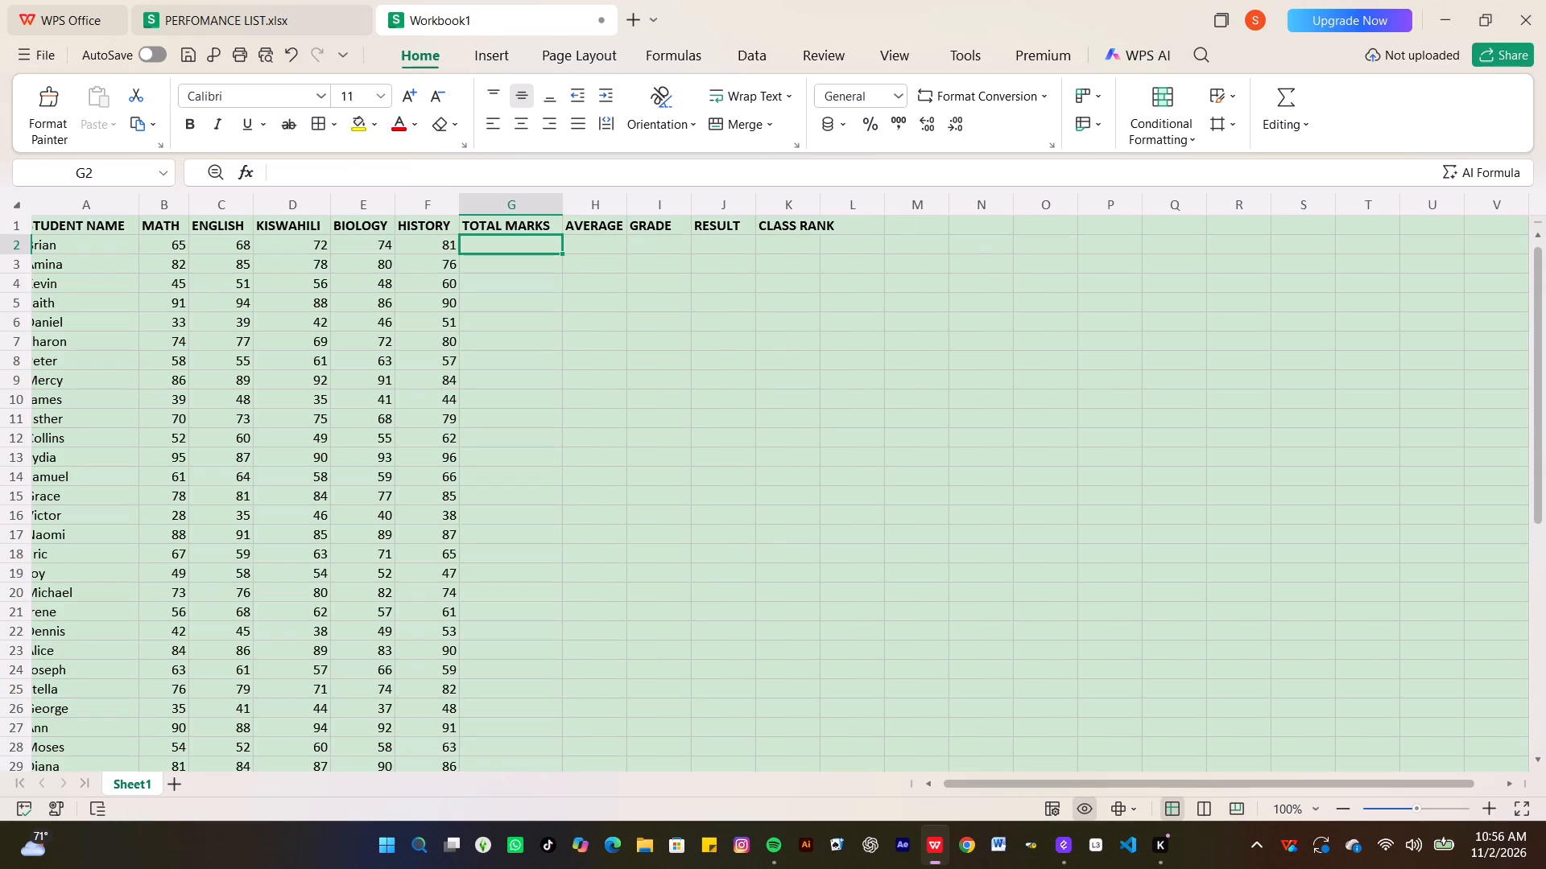
Enter the formula =SUM(B2:F2) in G2 to total the first student's five subject marks.
{"action": "key", "text": "equal"}
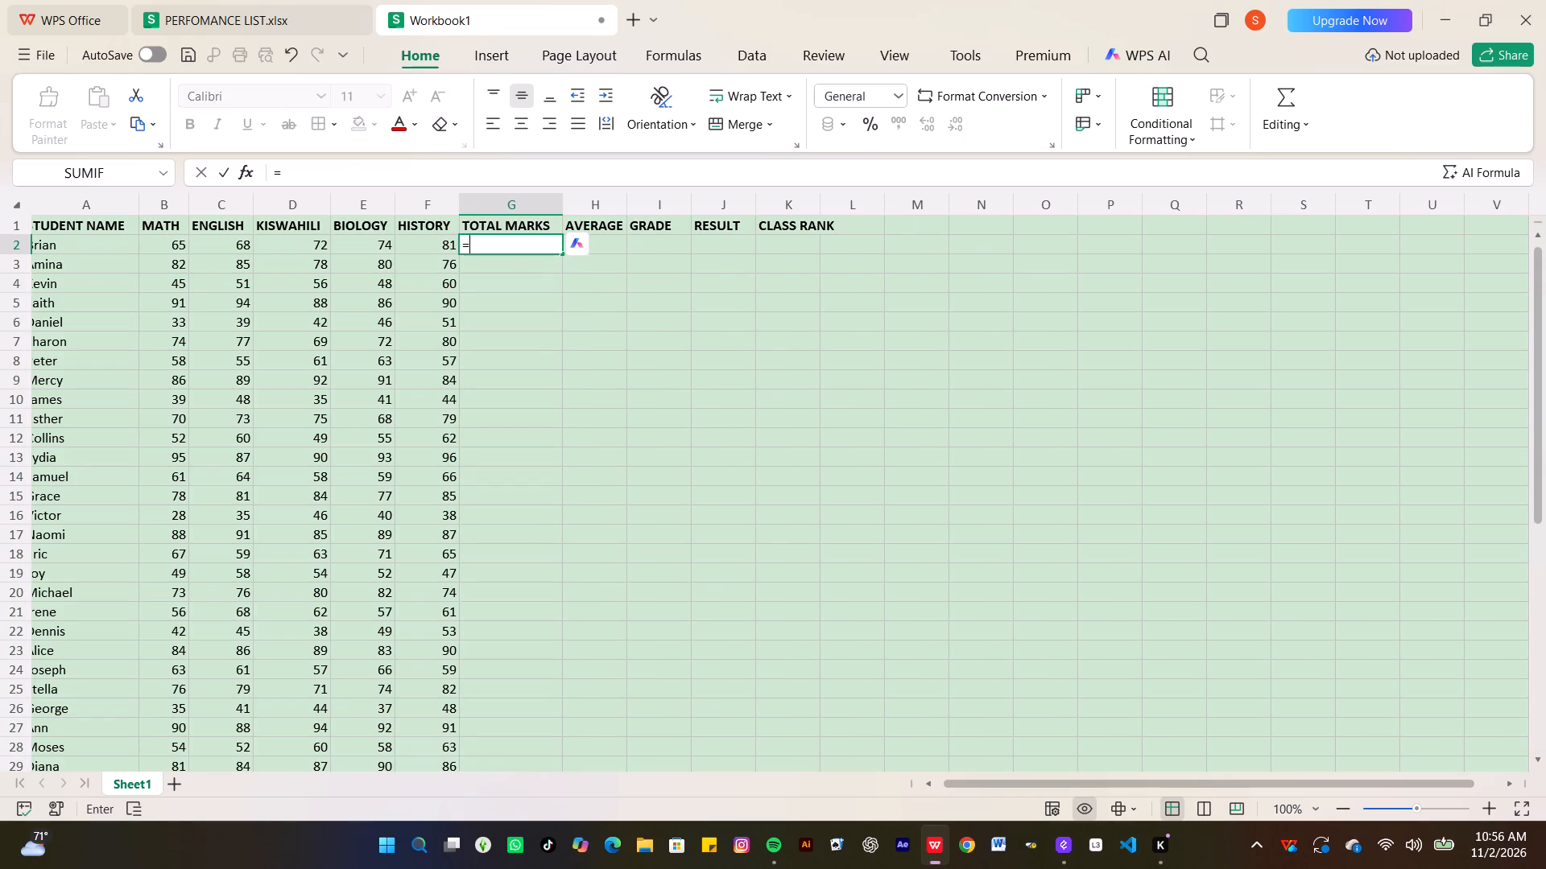
{"action": "key", "text": "s"}
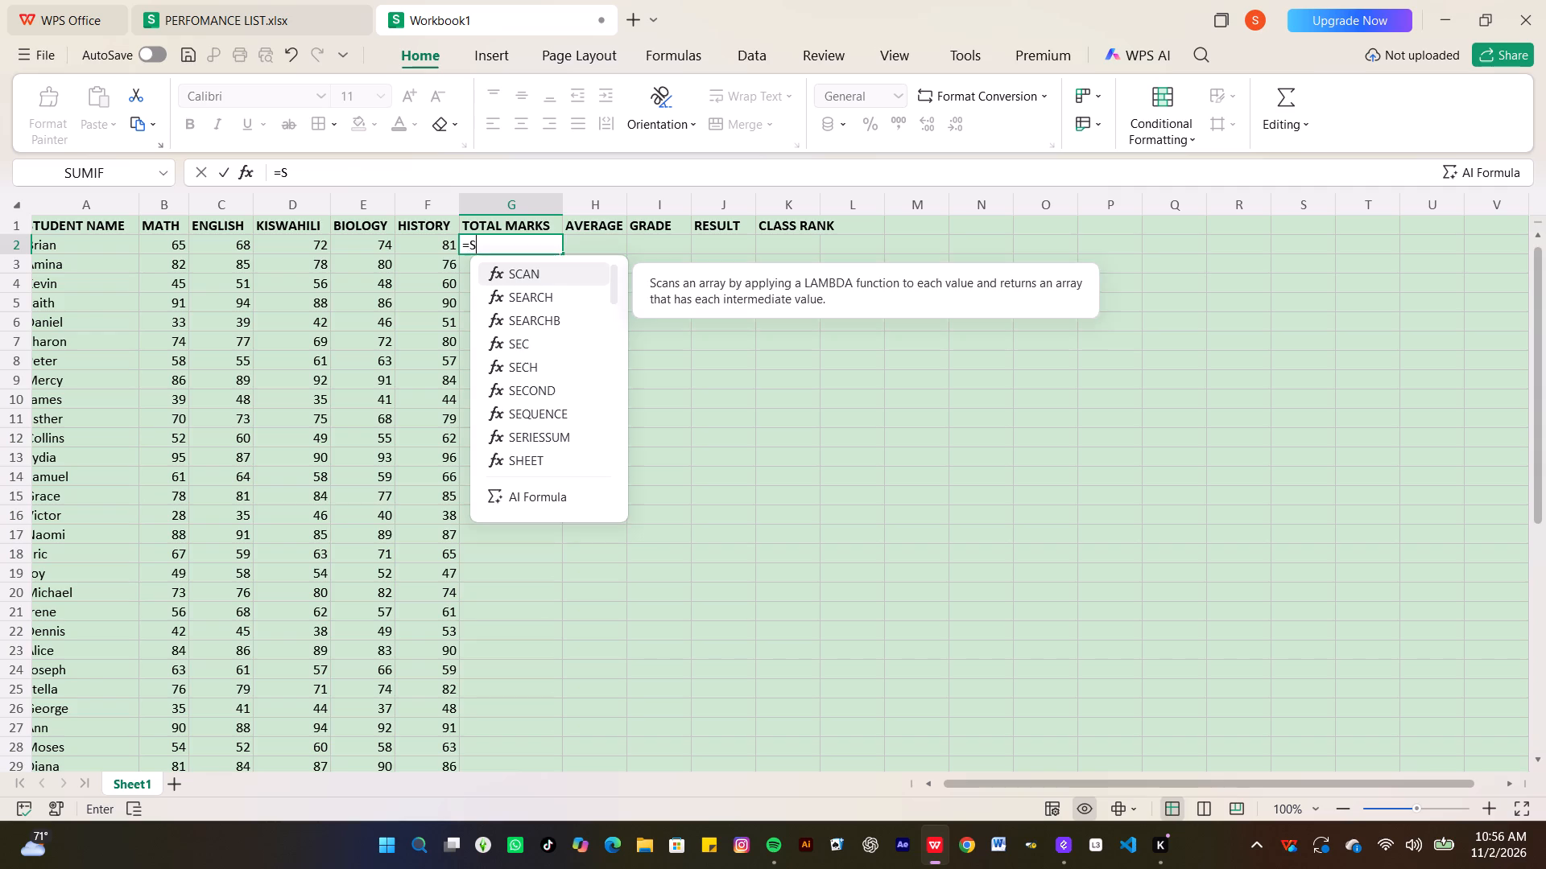
{"action": "type", "text": "UM"}
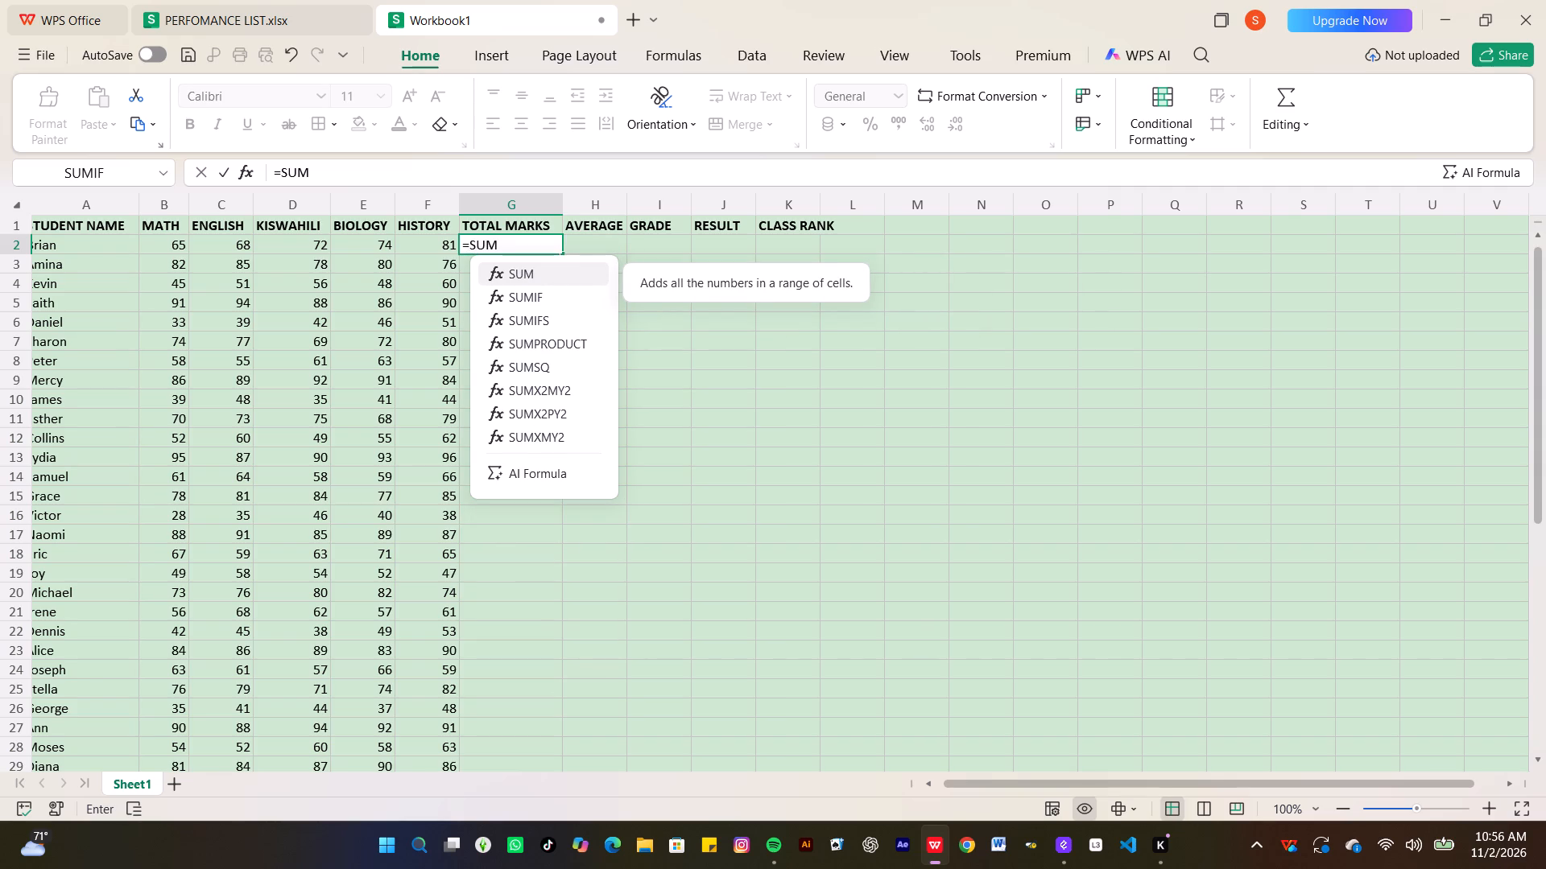
{"action": "key", "text": "shift+parenleft"}
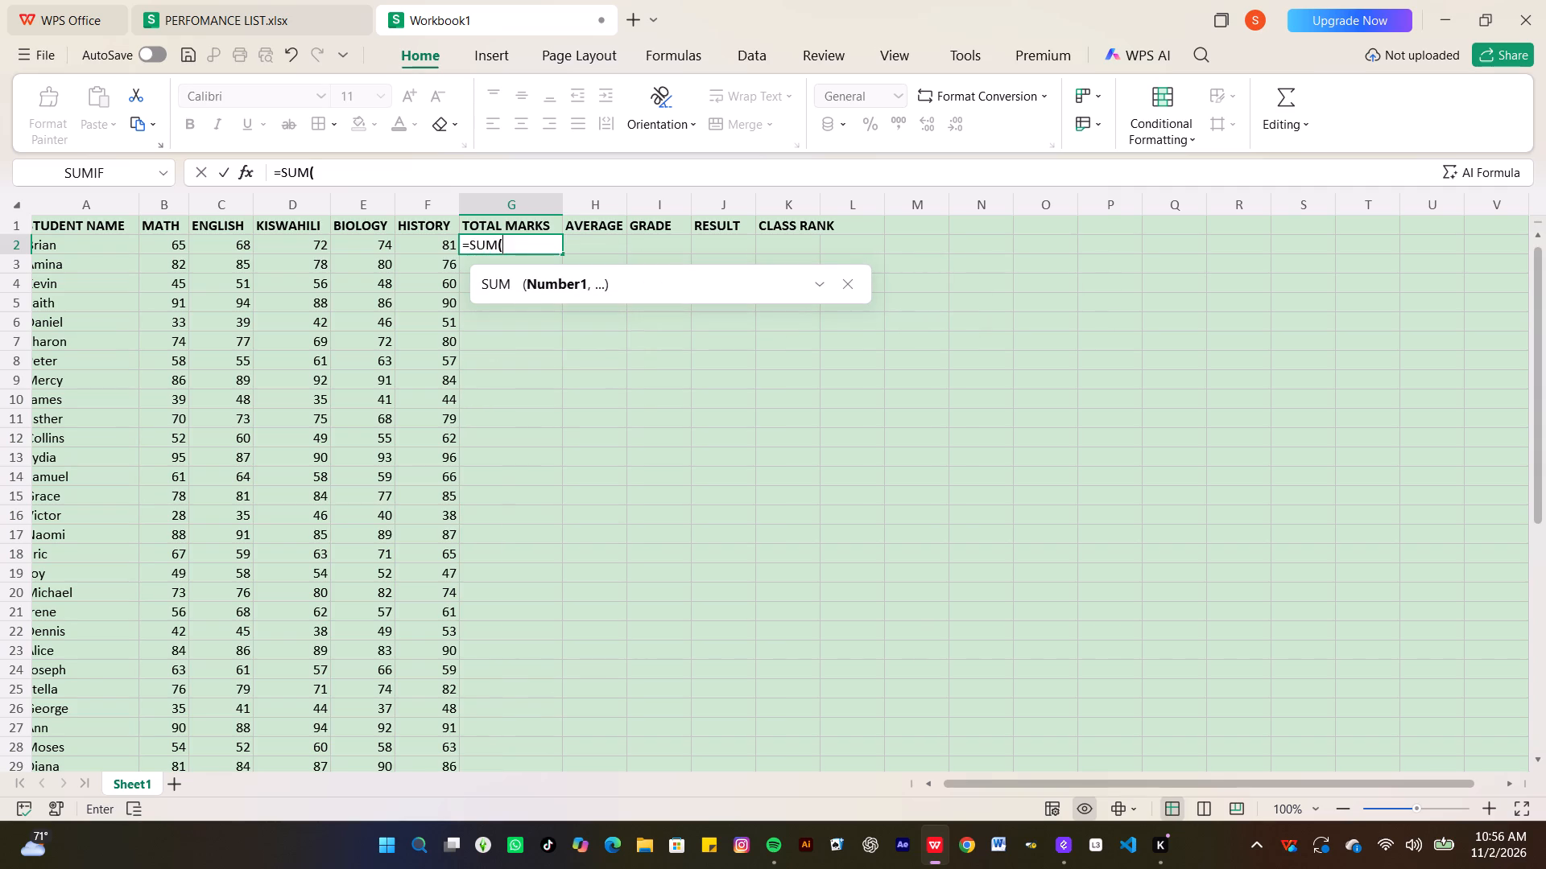
{"action": "type", "text": "B2"}
{"action": "key", "text": "shift+colon"}
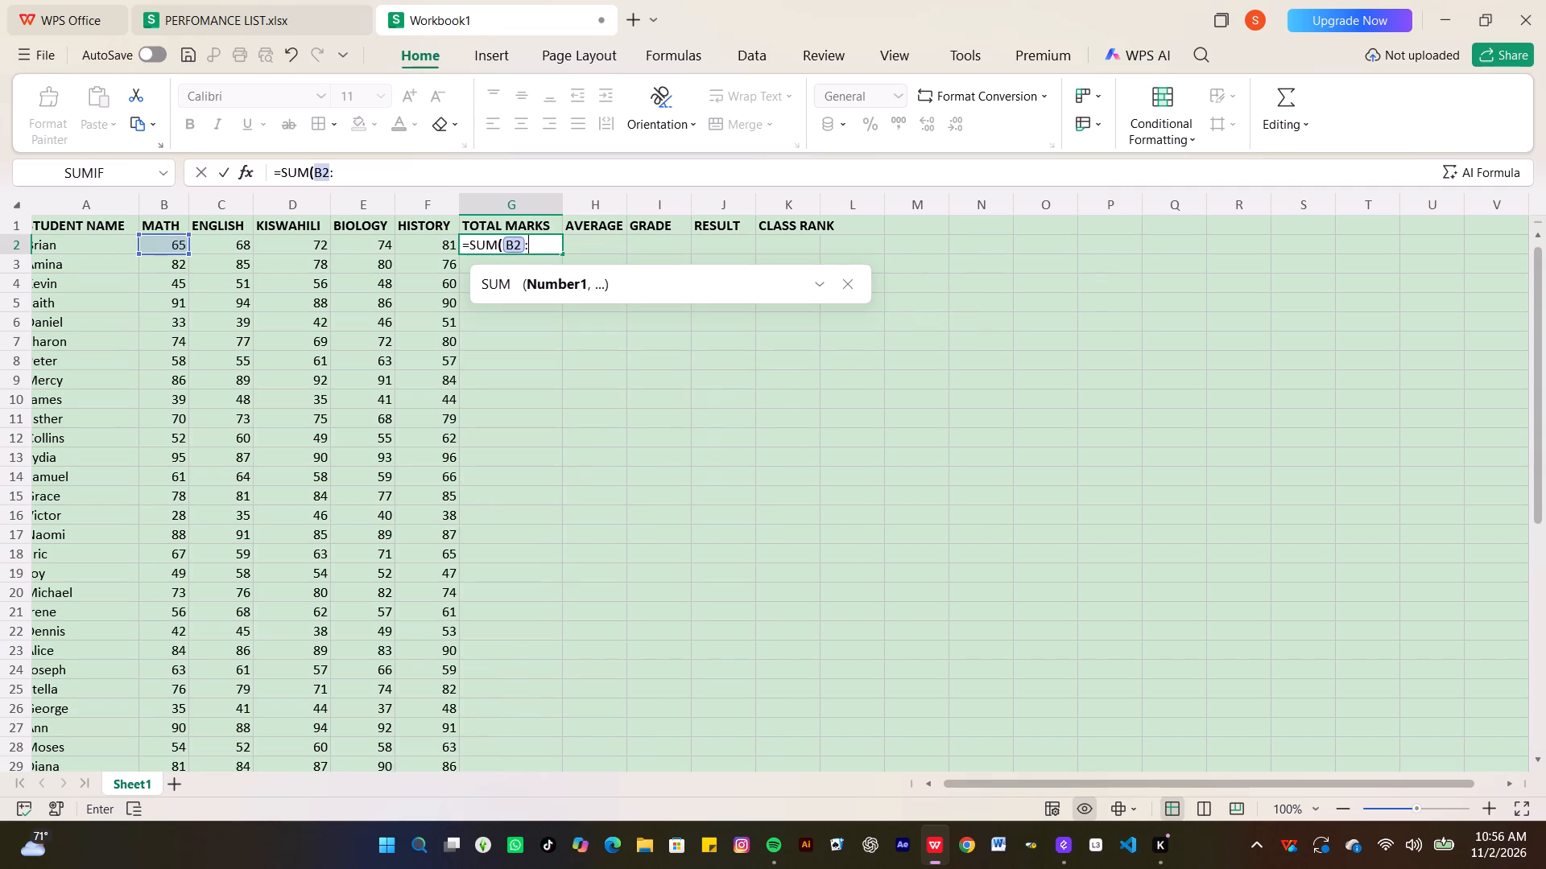
{"action": "key", "text": "f"}
{"action": "key", "text": "2"}
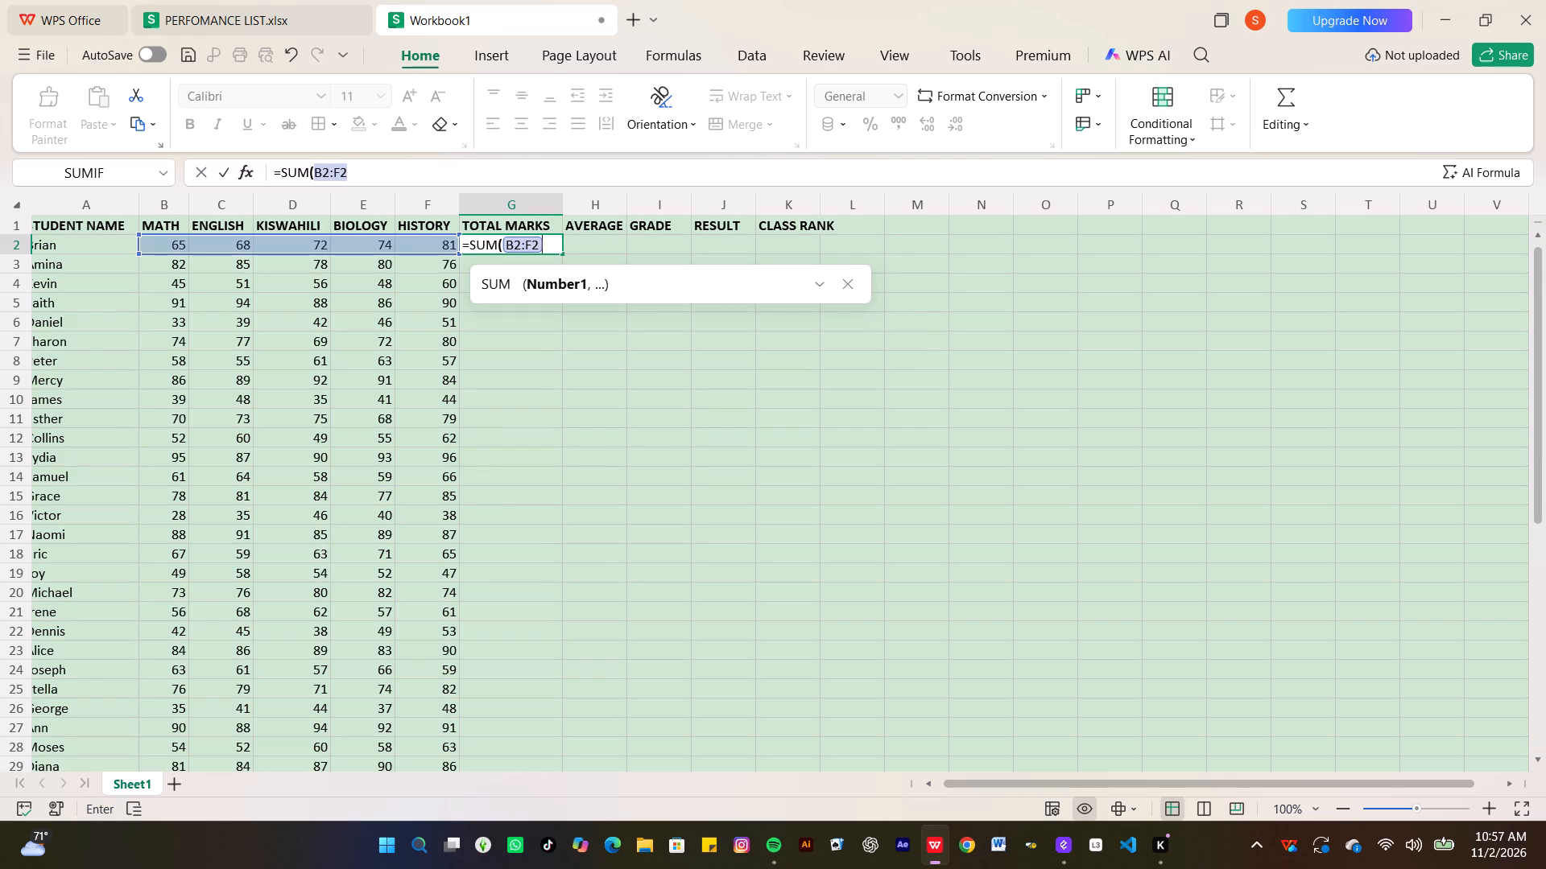
{"action": "key", "text": "shift+parenright"}
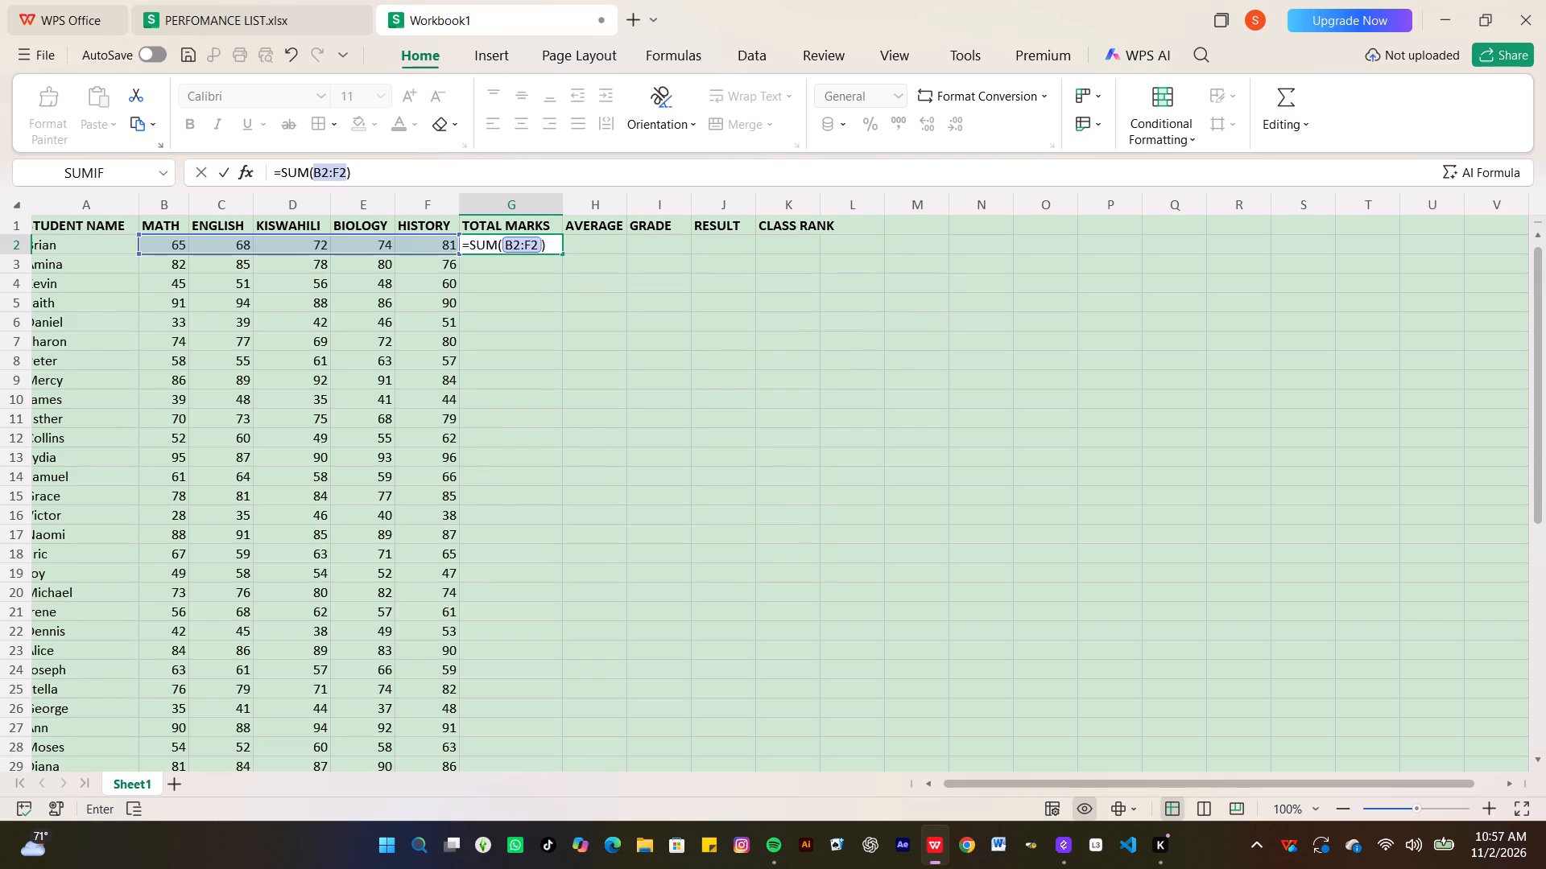
{"action": "key", "text": "Return"}
Fill the total formula from G2 down to the last student in row 51 and select the first AVERAGE cell, H2.
{"action": "left_click", "coordinate": [535, 245]}
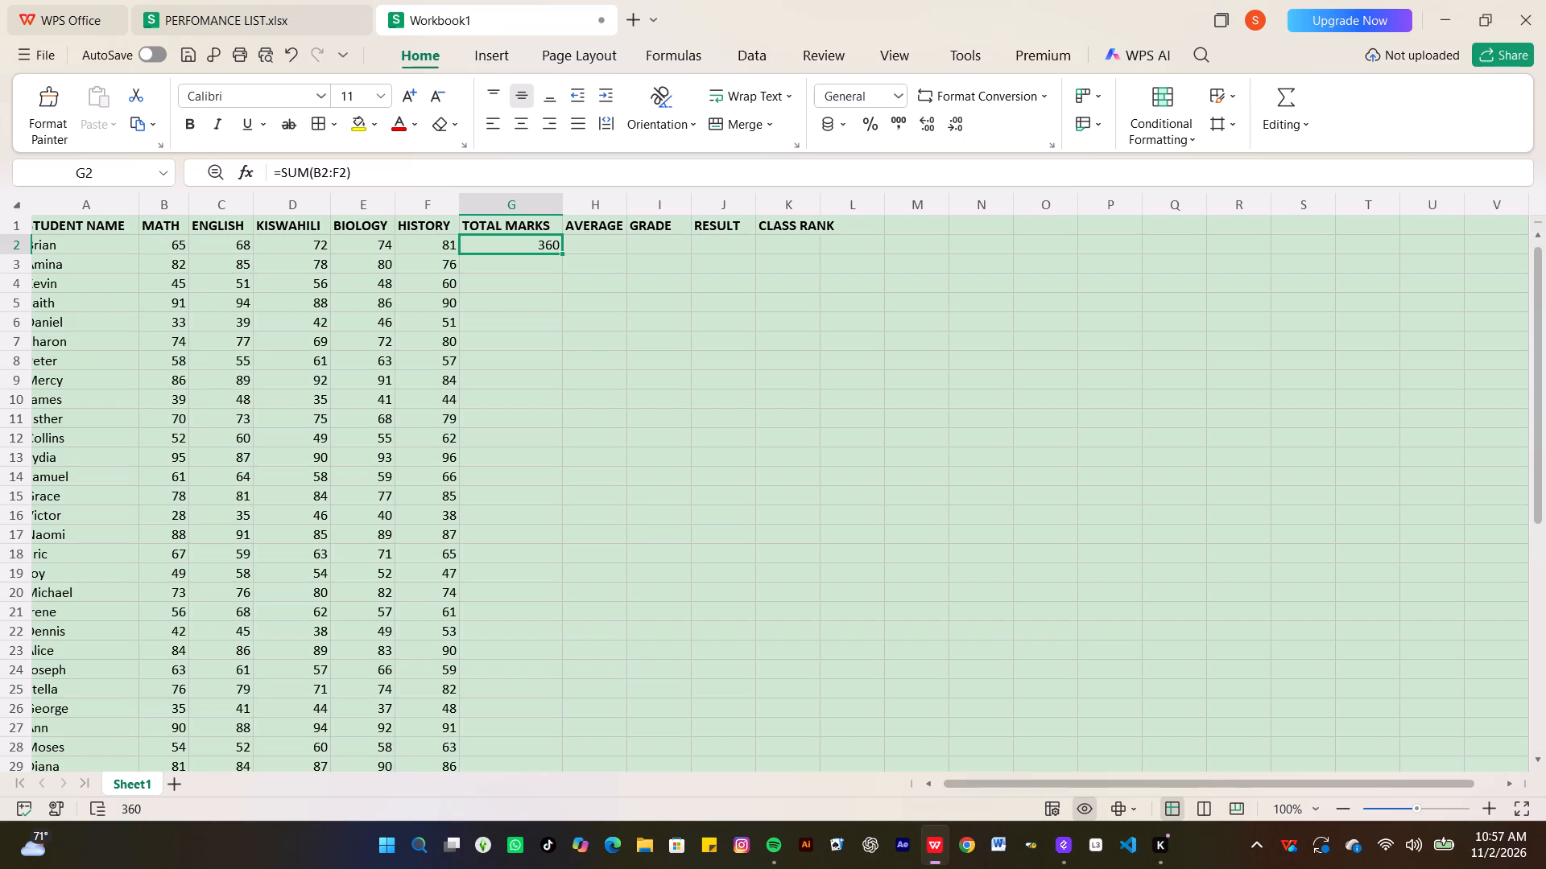
{"action": "left_click_drag", "start_coordinate": [563, 255], "coordinate": [527, 868]}
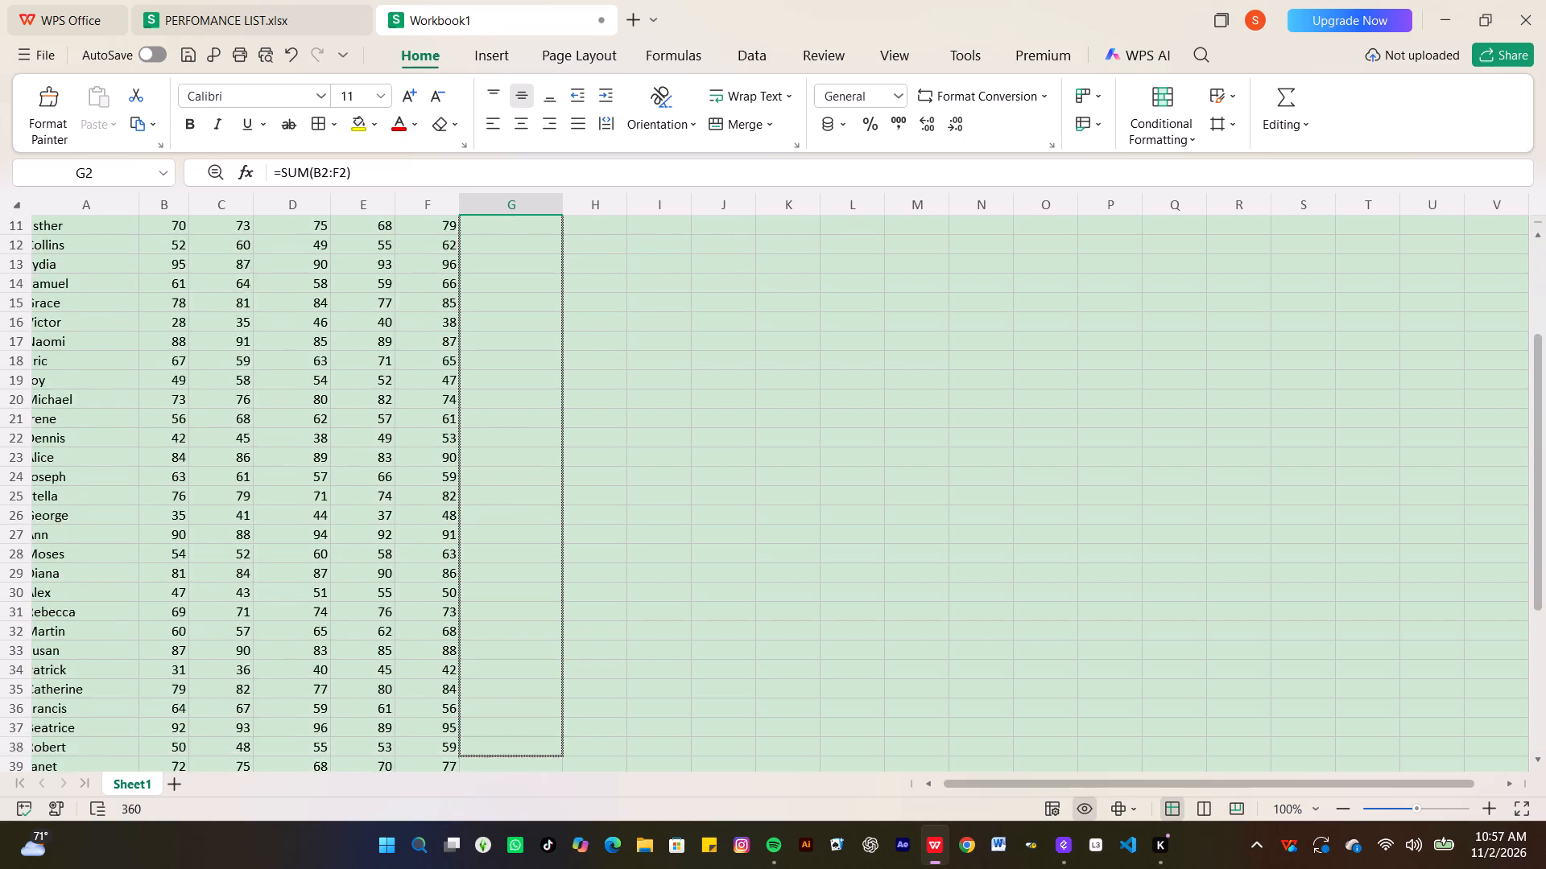
{"action": "left_click_drag", "start_coordinate": [527, 868], "coordinate": [533, 454]}
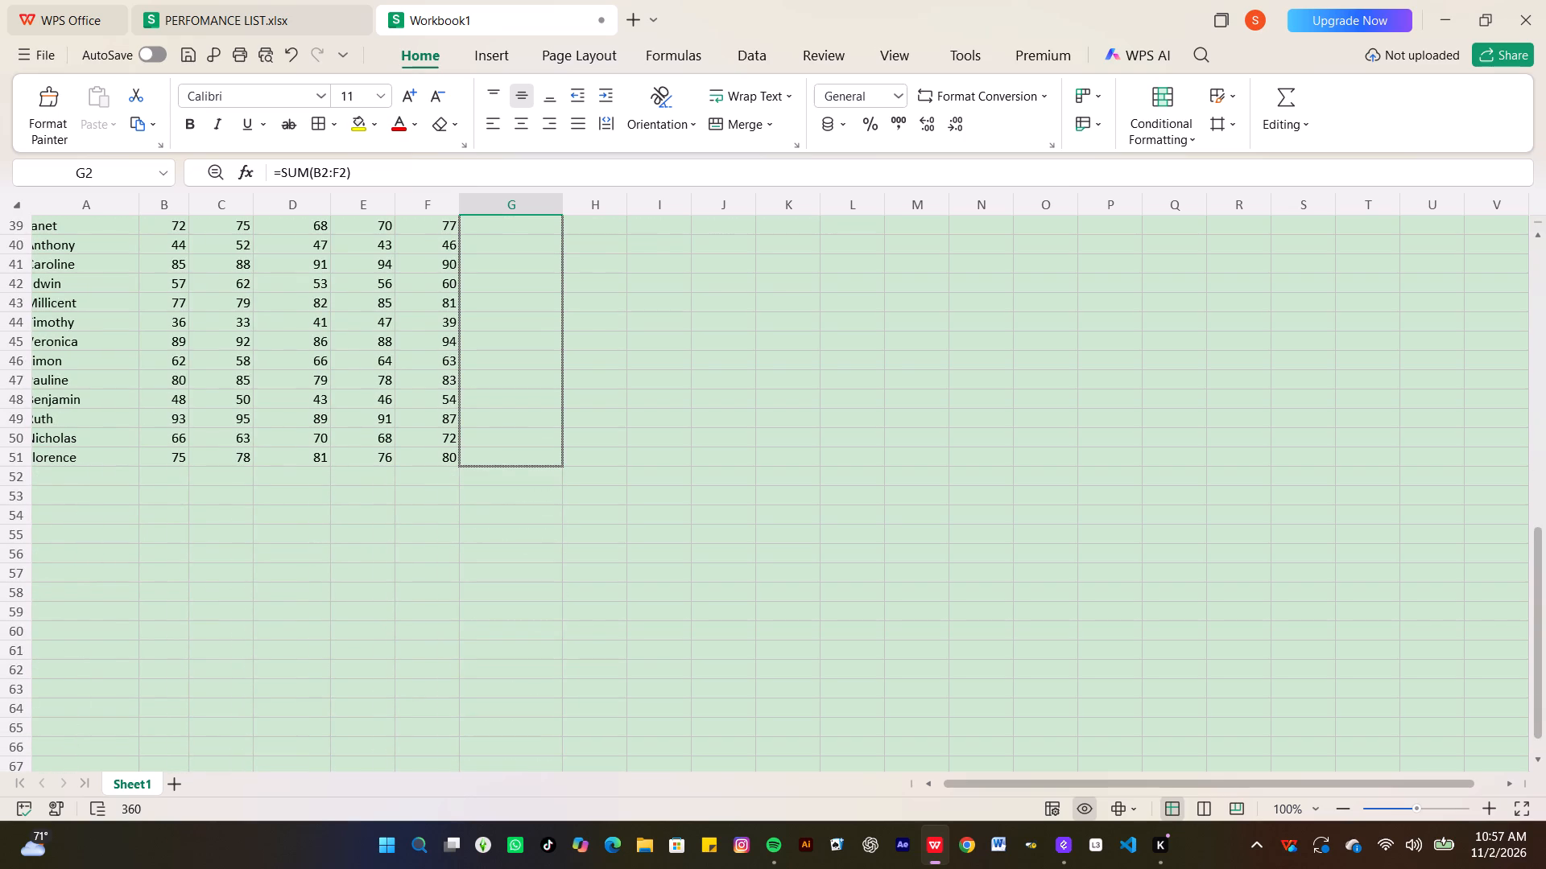
{"action": "scroll", "coordinate": [533, 454], "scroll_direction": "up", "scroll_amount": 13}
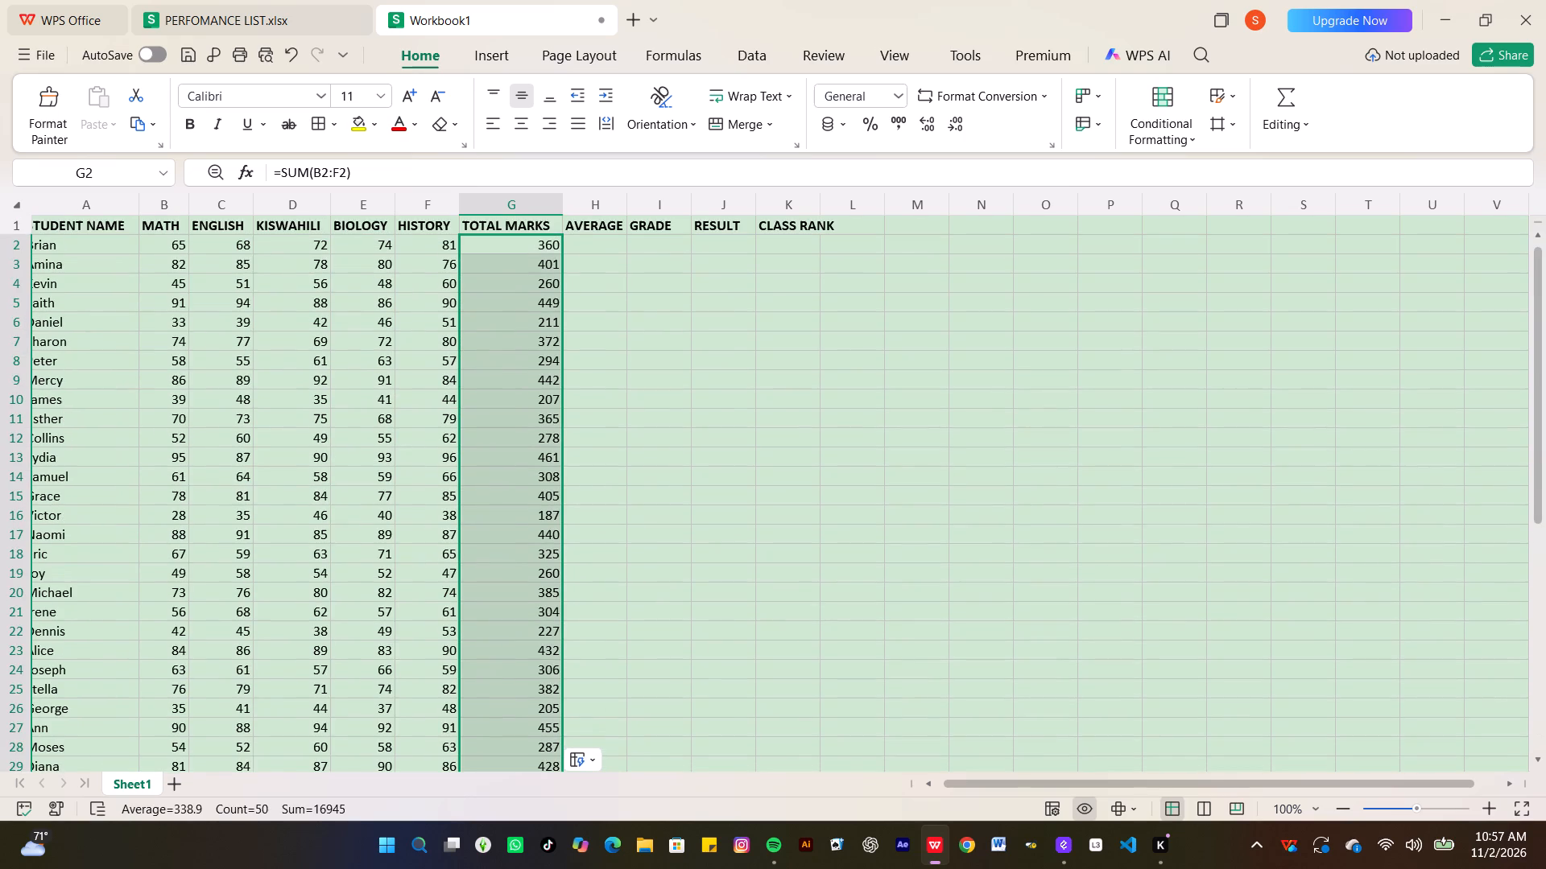
{"action": "left_click", "coordinate": [608, 253]}
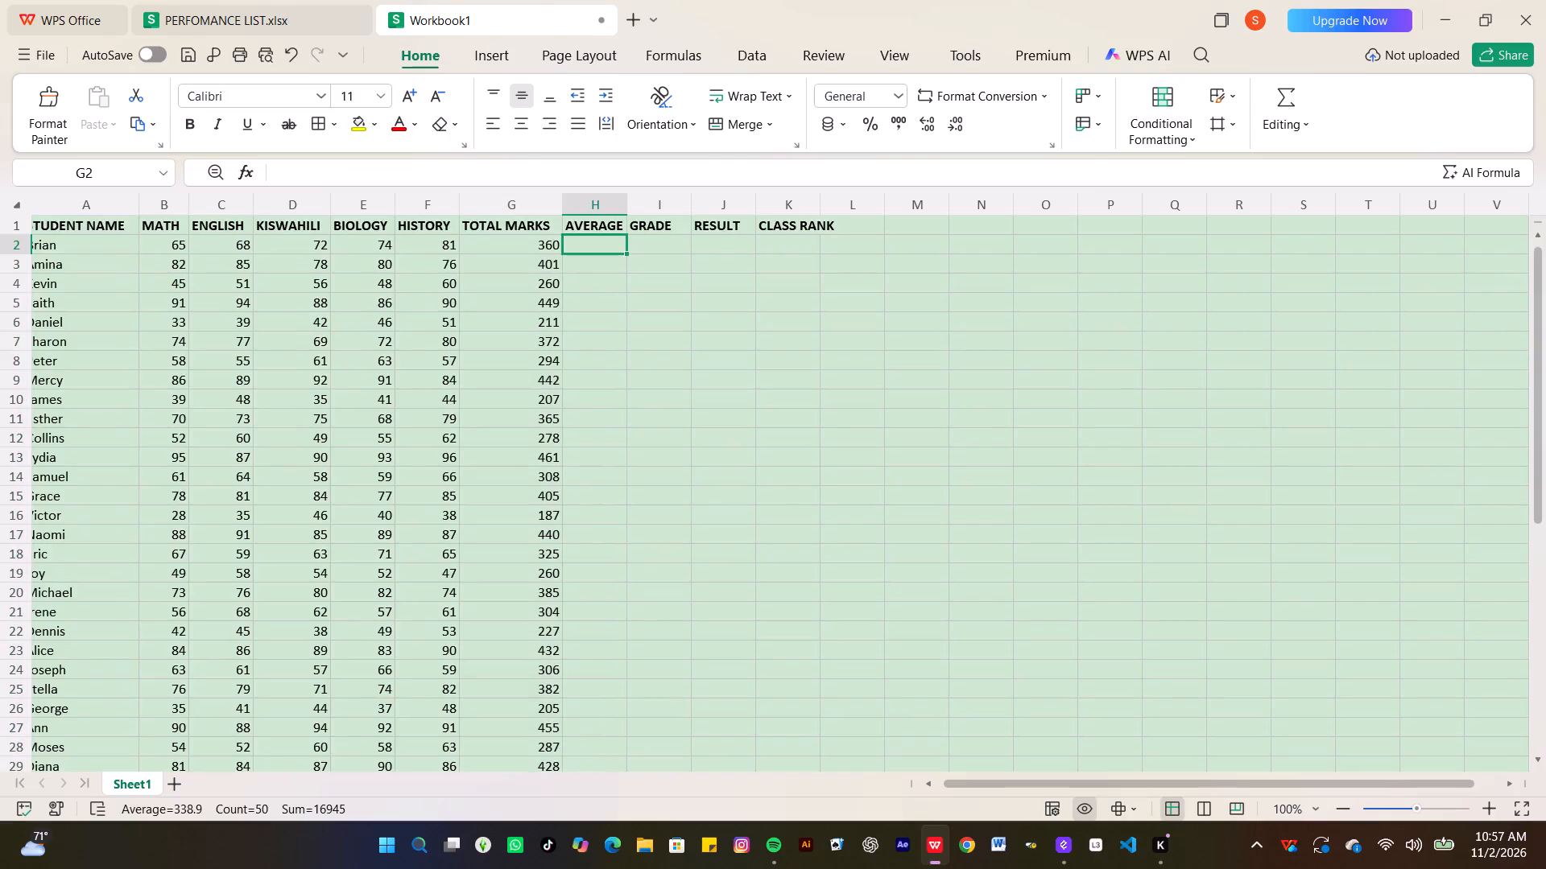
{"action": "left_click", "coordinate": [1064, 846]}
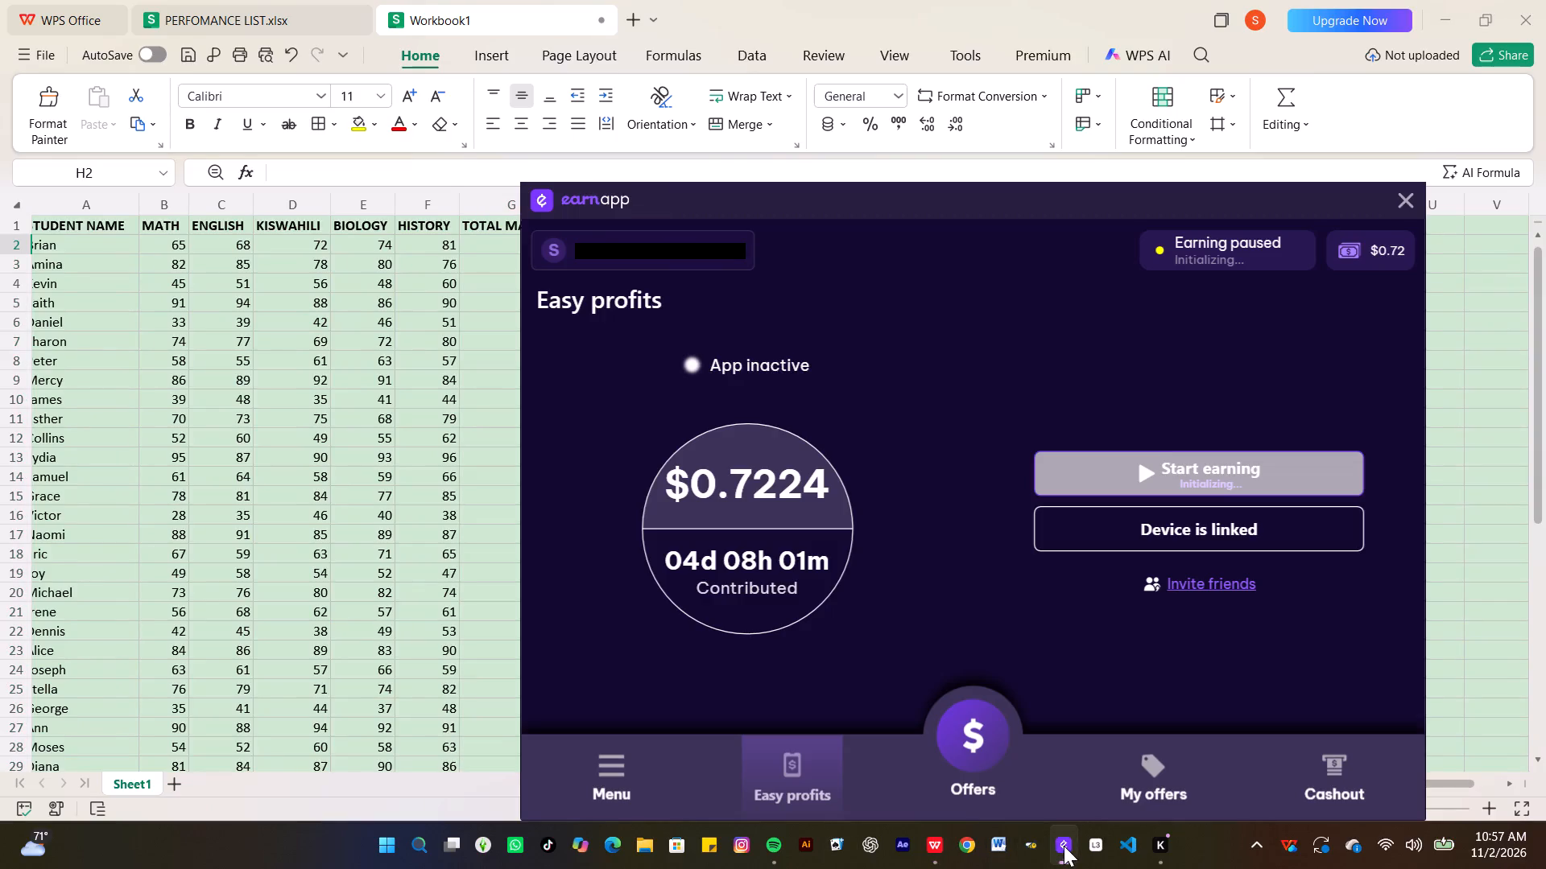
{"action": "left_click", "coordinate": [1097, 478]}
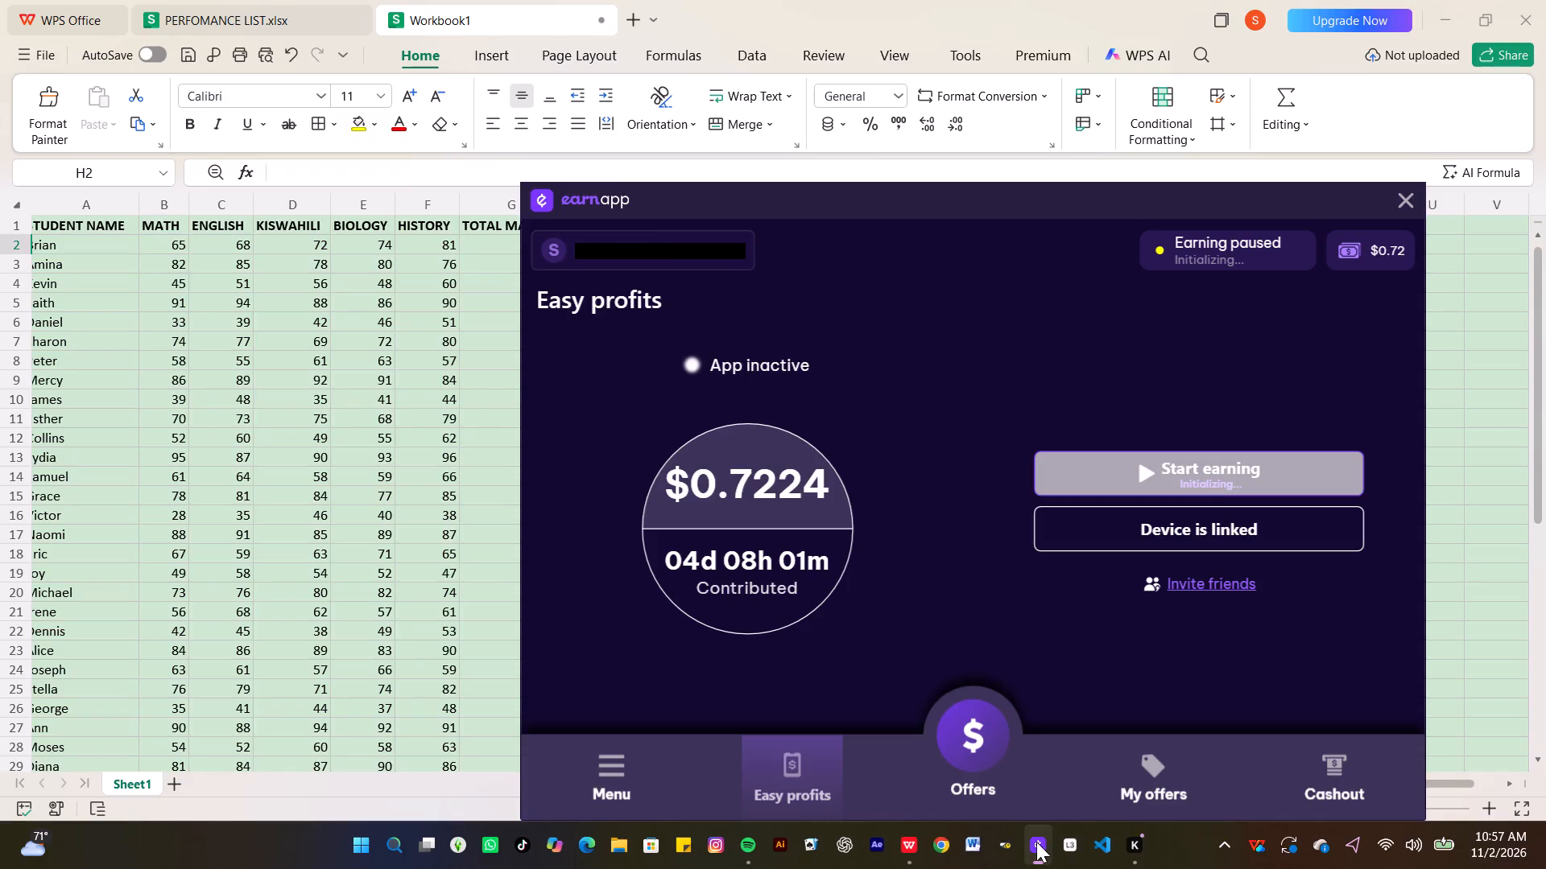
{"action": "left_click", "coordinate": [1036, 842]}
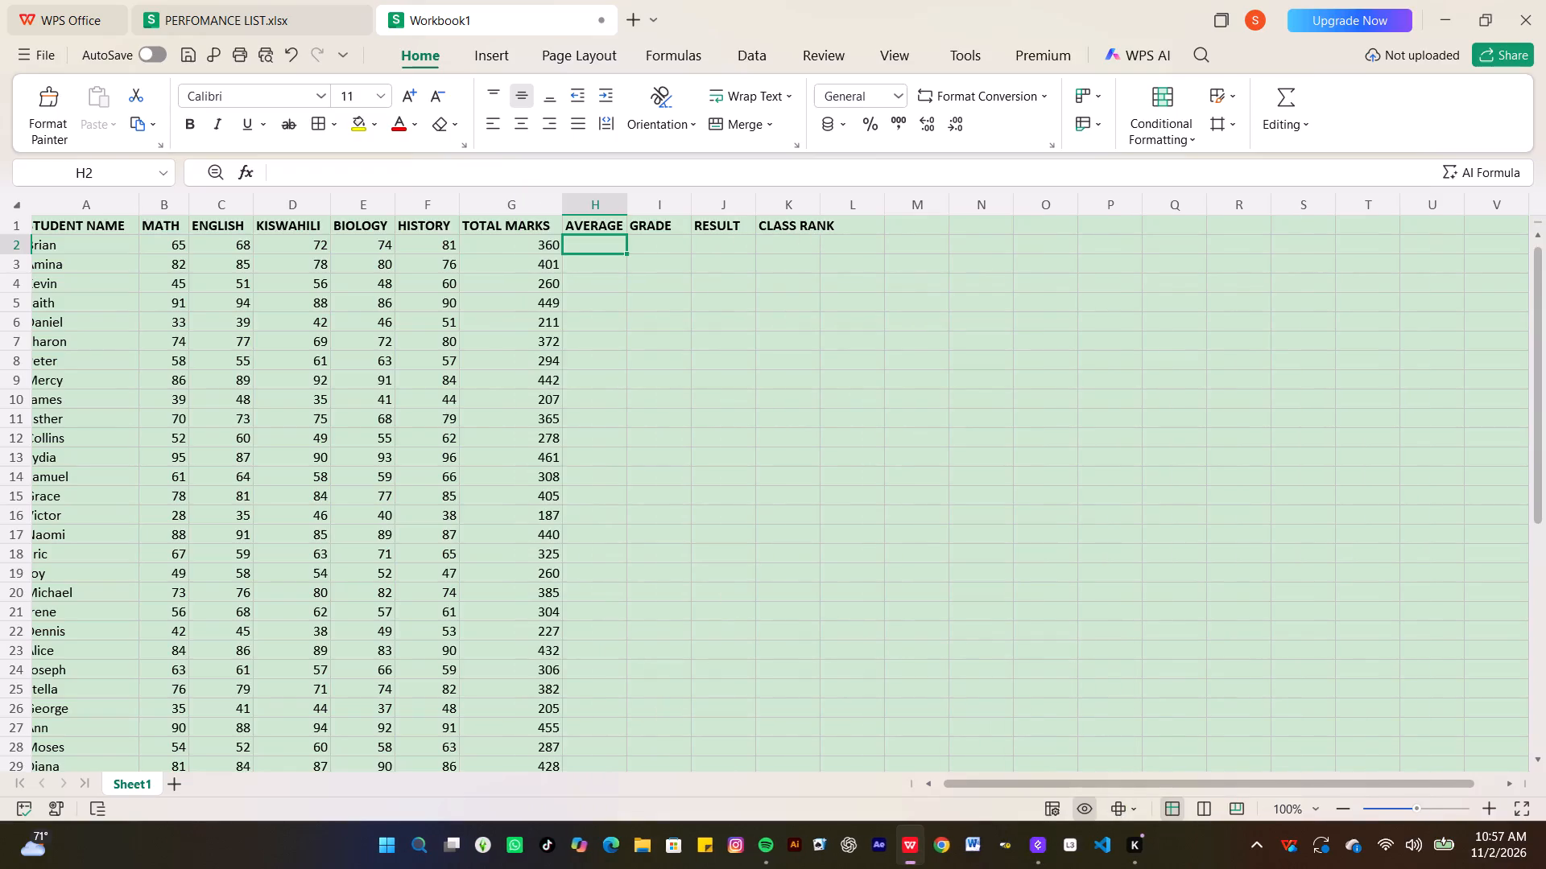
Enter AVERAGE(B2:F2), without an equals sign, in the first student's AVERAGE cell, H2.
{"action": "type", "text": "AVERAGE"}
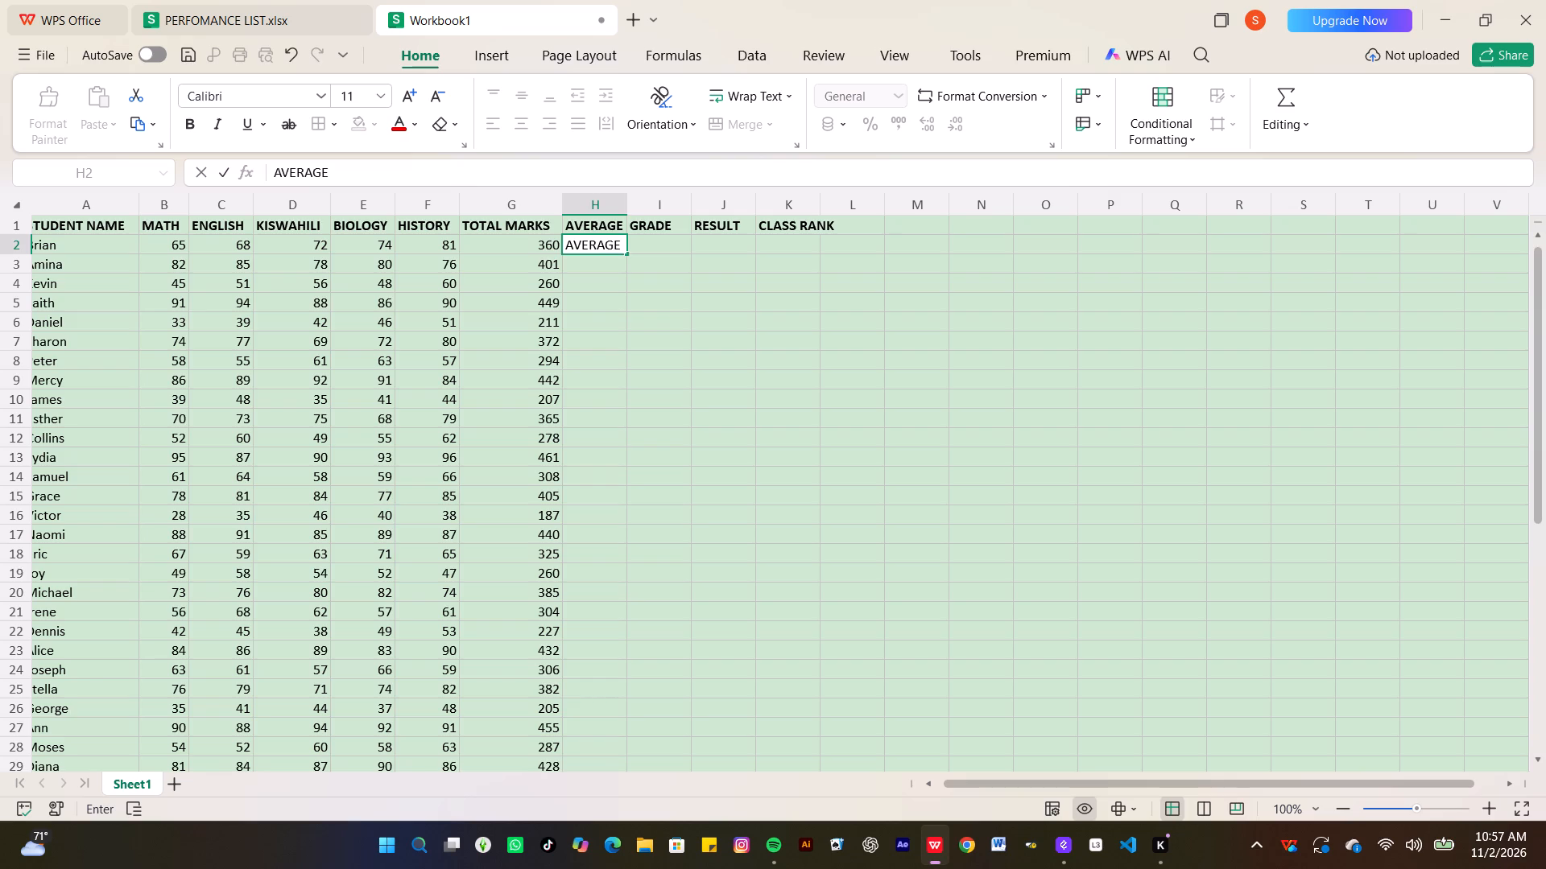
{"action": "key", "text": "shift+parenleft"}
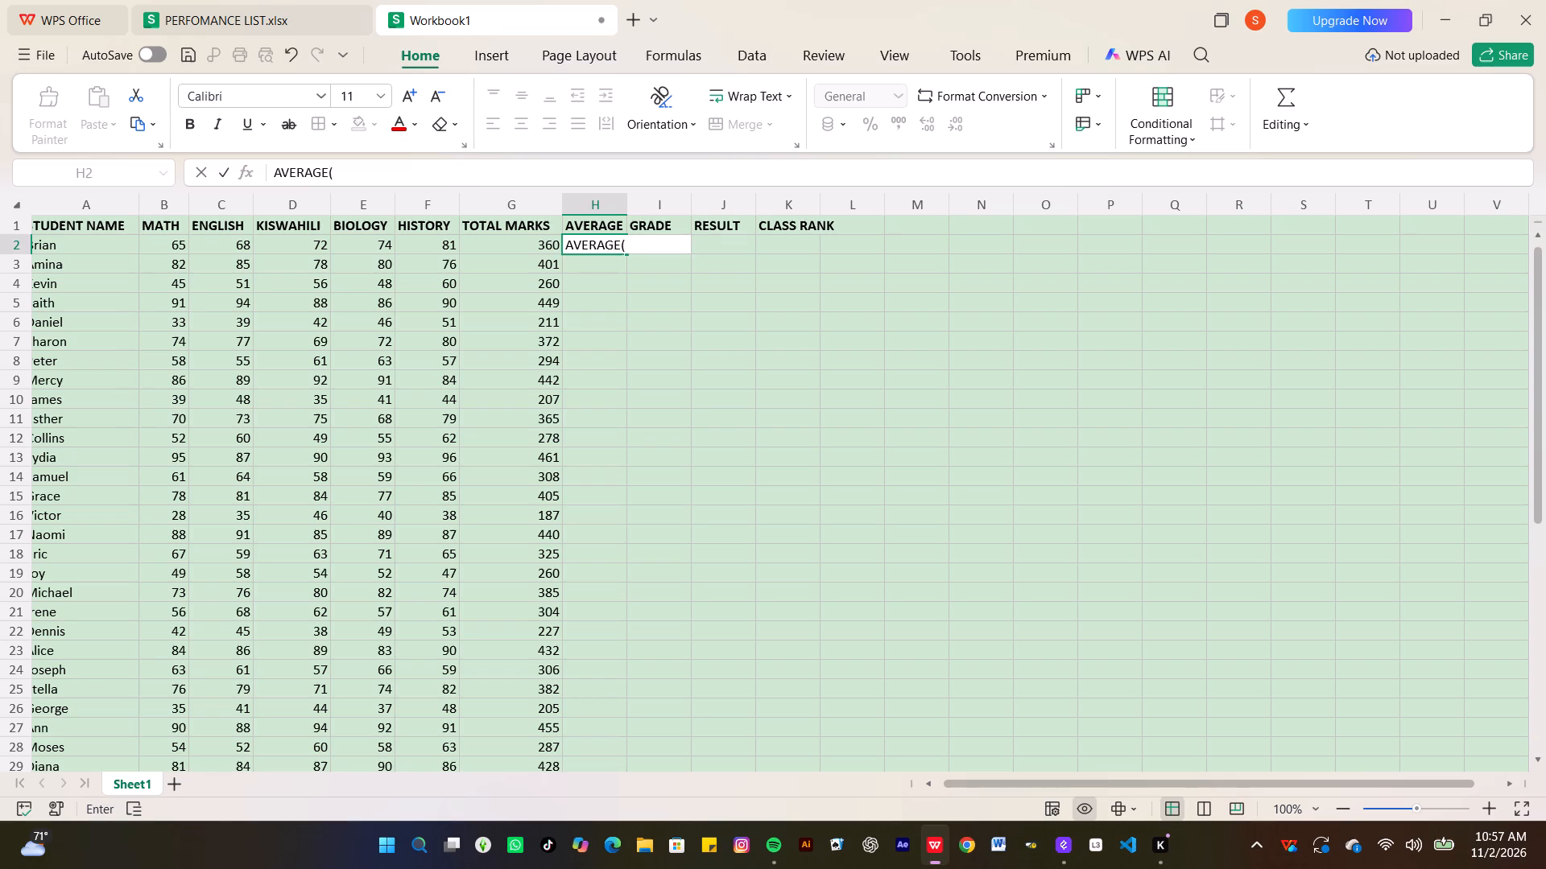
{"action": "key", "text": "b"}
{"action": "key", "text": "2"}
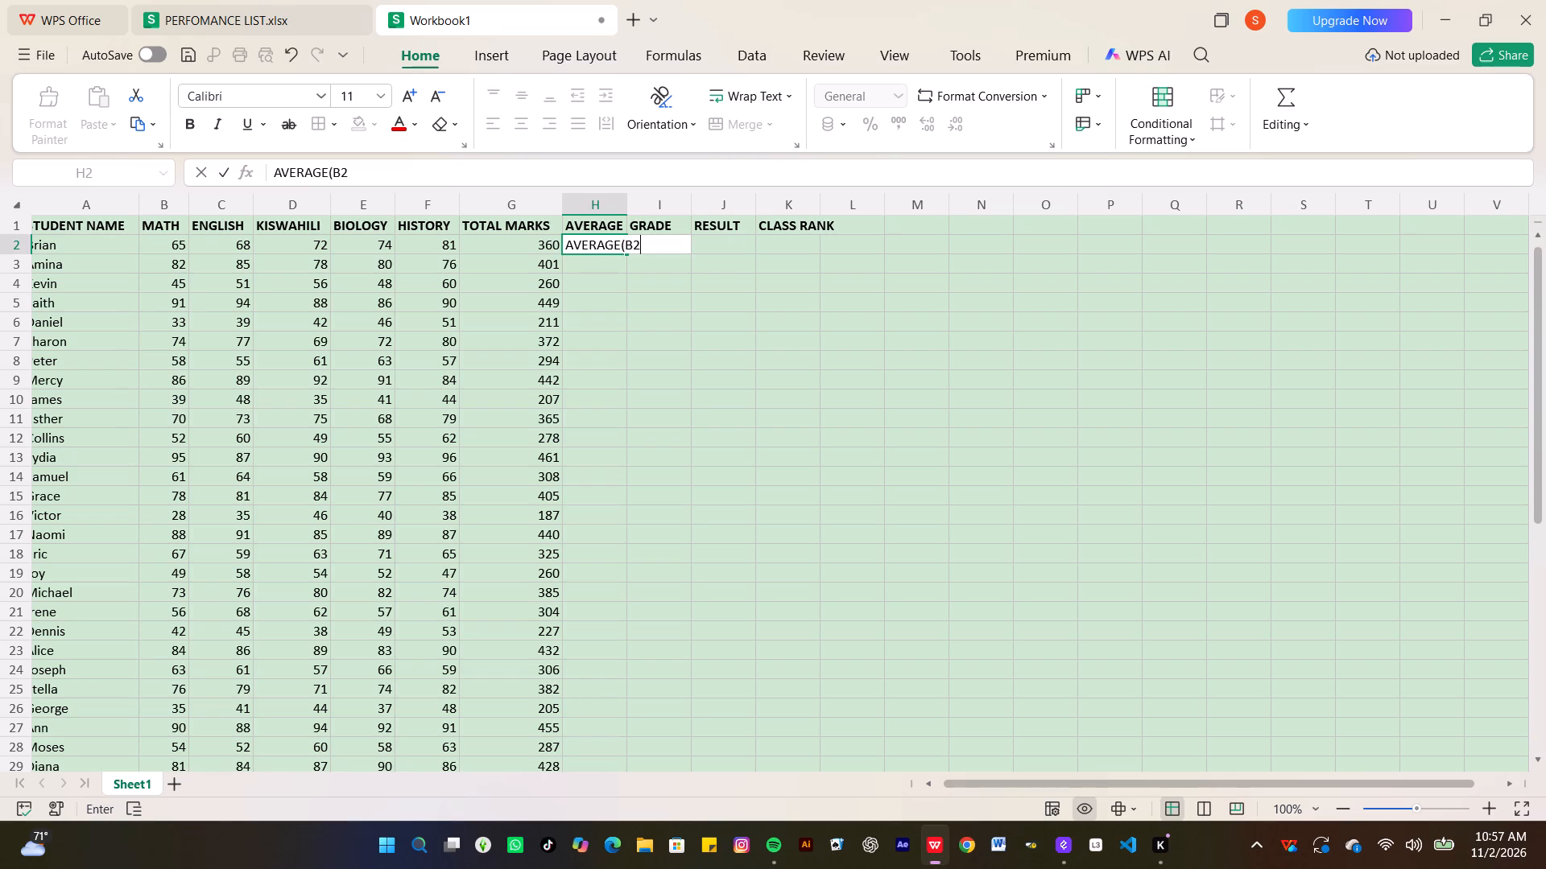
{"action": "key", "text": "shift+colon"}
{"action": "key", "text": "f"}
{"action": "key", "text": "2"}
{"action": "key", "text": "shift+parenright"}
{"action": "key", "text": "Return"}
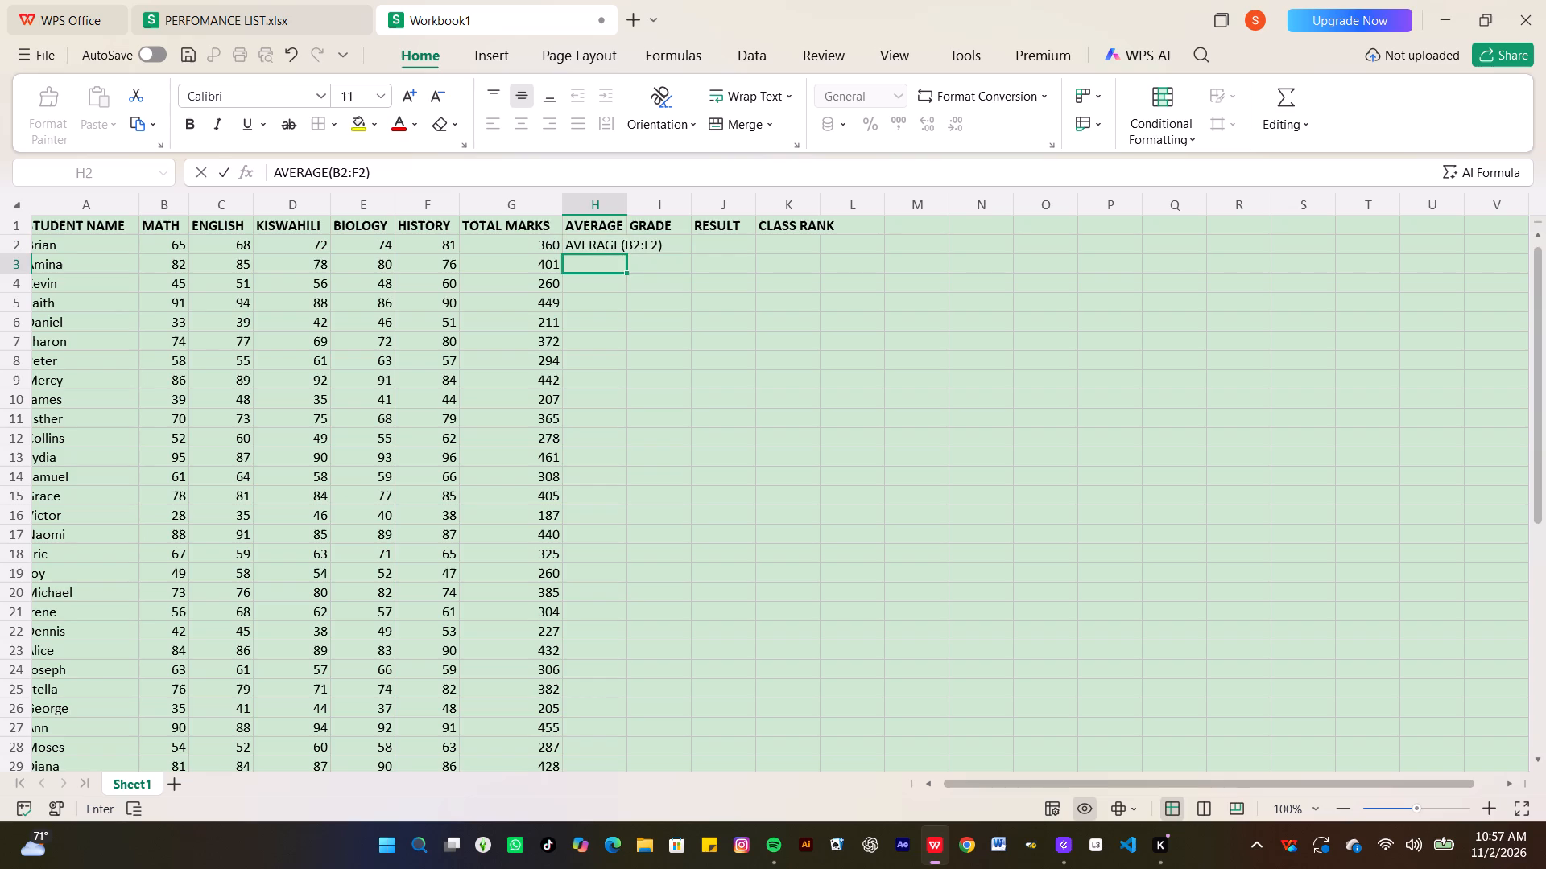
Correct the entry in H2 to the formula =AVERAGE(B2:F2) by adding the leading equals sign.
{"action": "key", "text": "Up"}
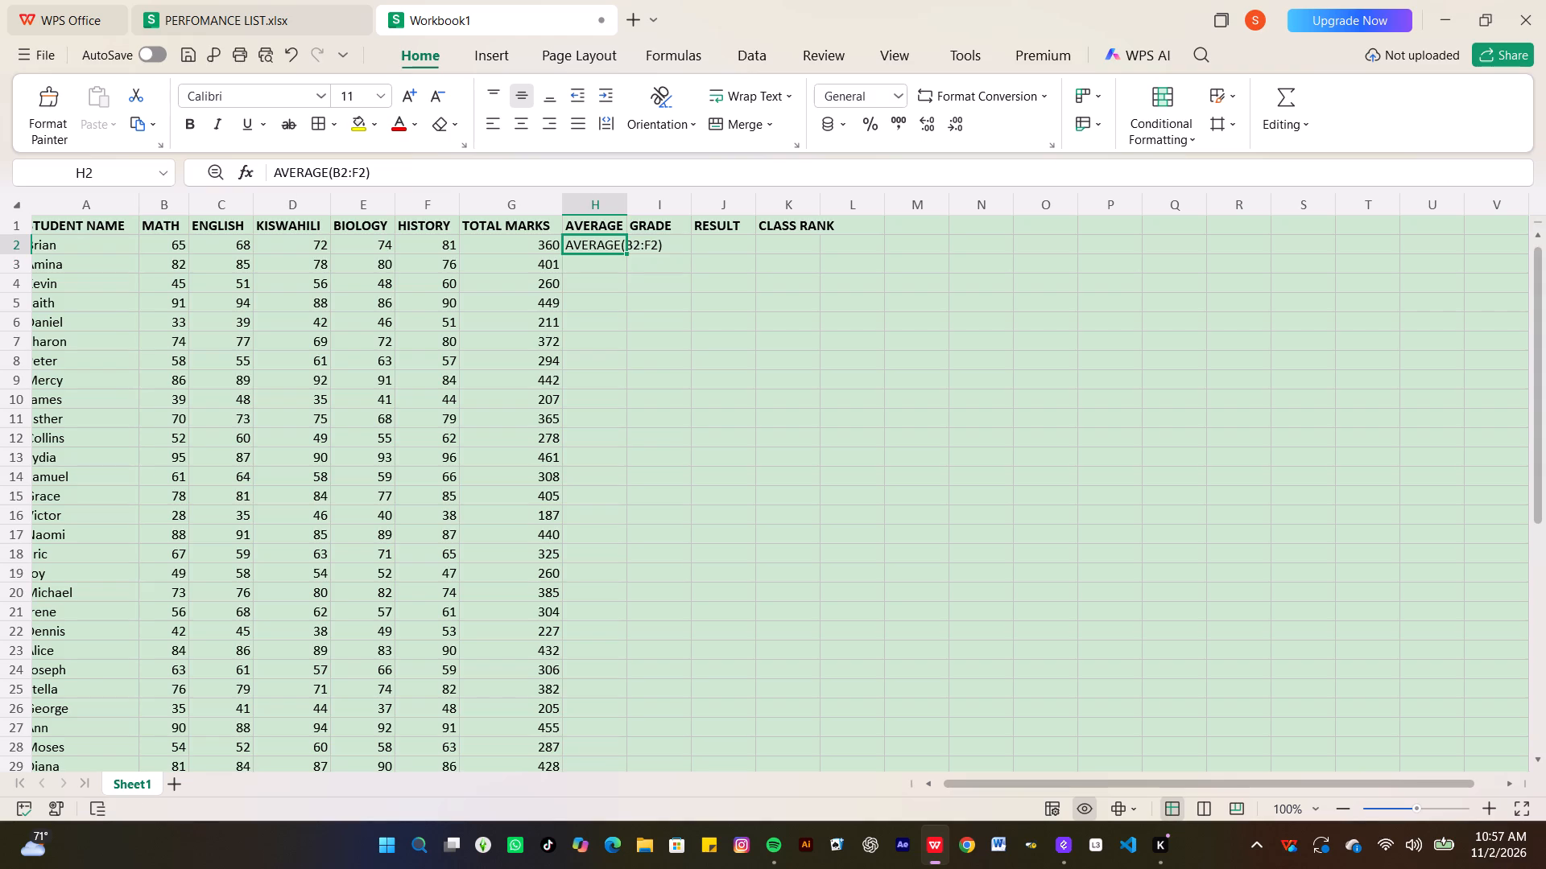
{"action": "left_click", "coordinate": [273, 168]}
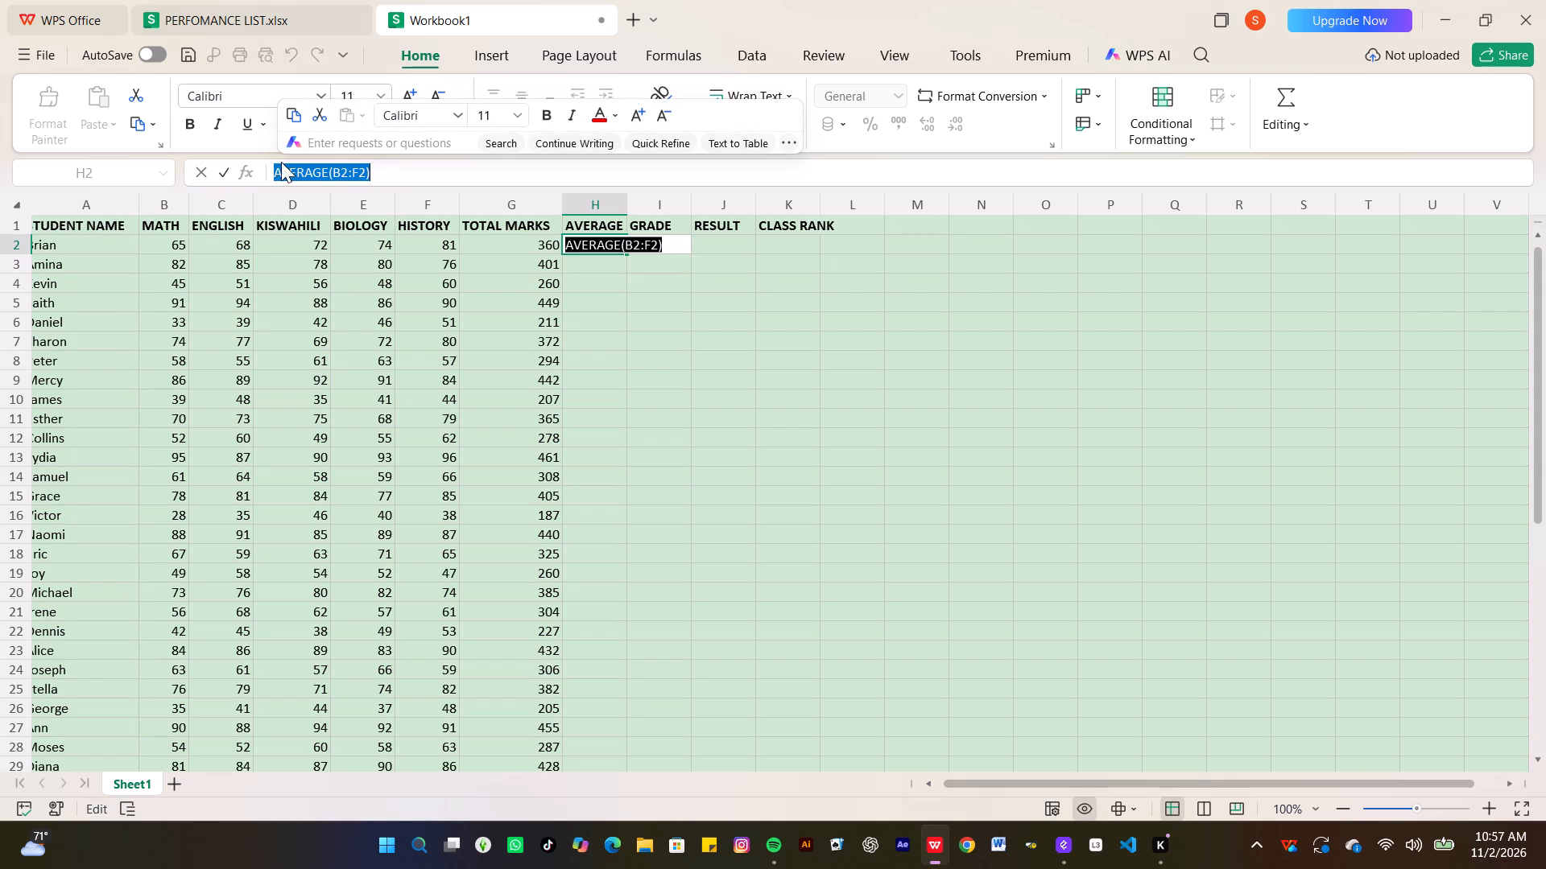
{"action": "left_click", "coordinate": [275, 171]}
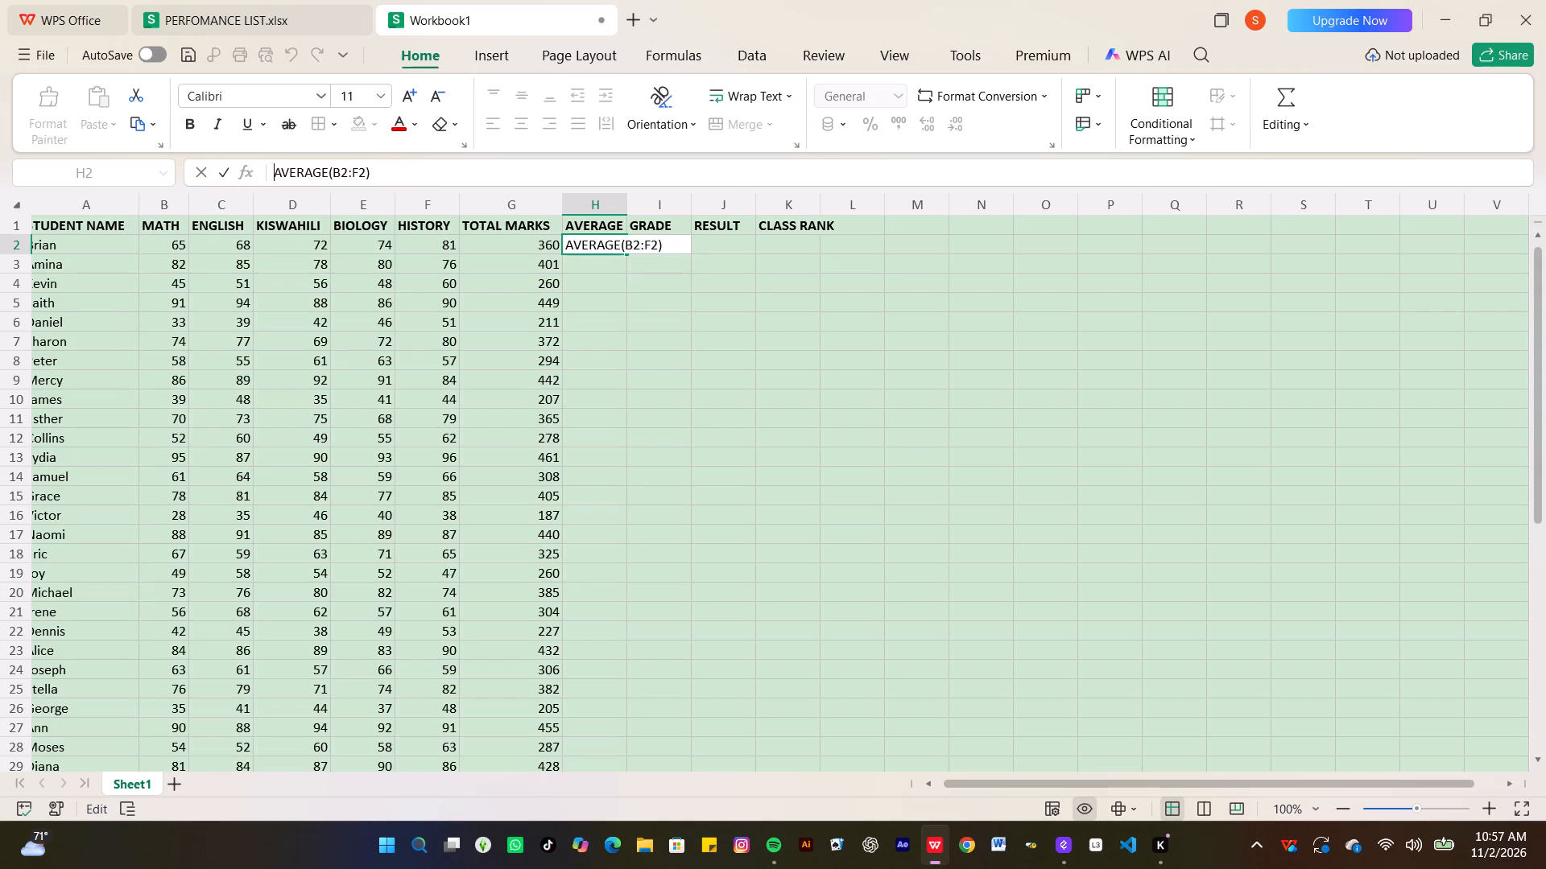
{"action": "key", "text": "equal"}
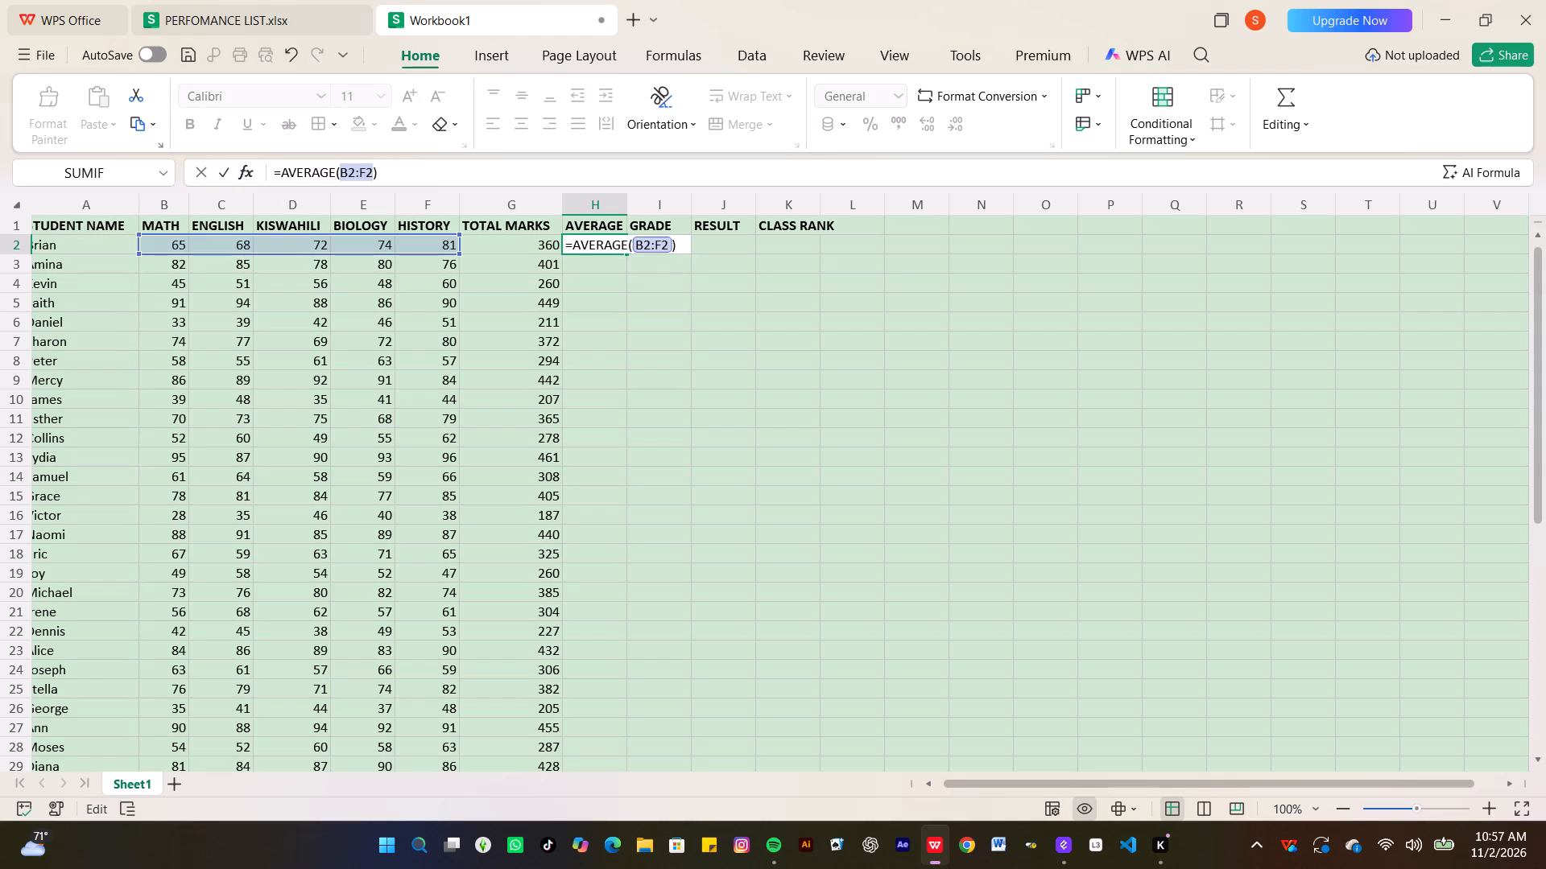
{"action": "key", "text": "Return"}
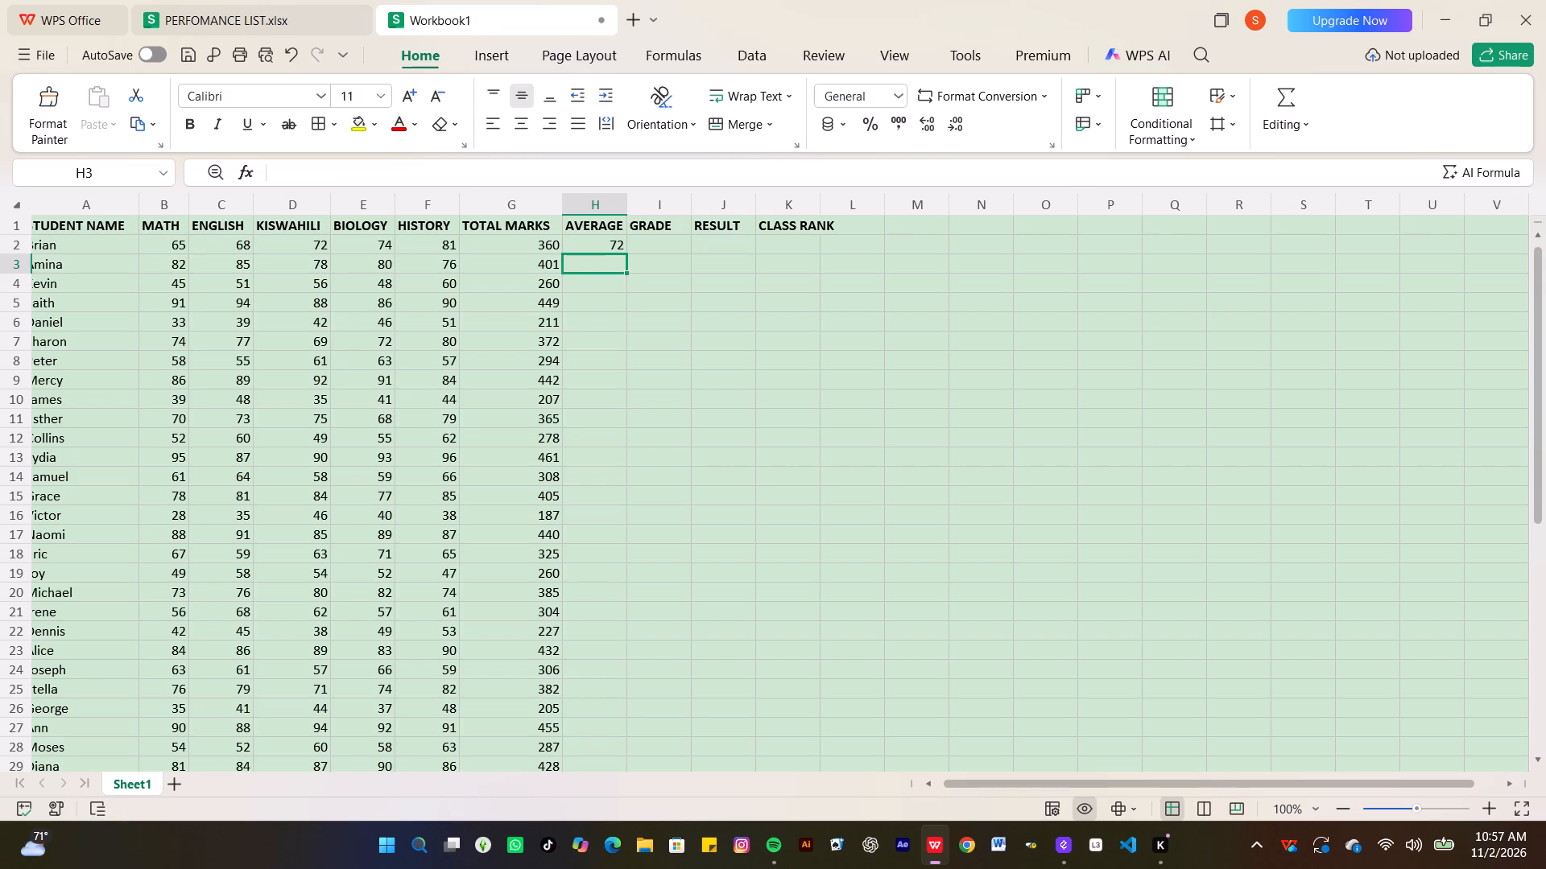
{"action": "left_click", "coordinate": [605, 245]}
Start the grade formula in I2 with =IF(H2>=80,"A" so that averages of at least 80 earn an A.
{"action": "left_click", "coordinate": [653, 244]}
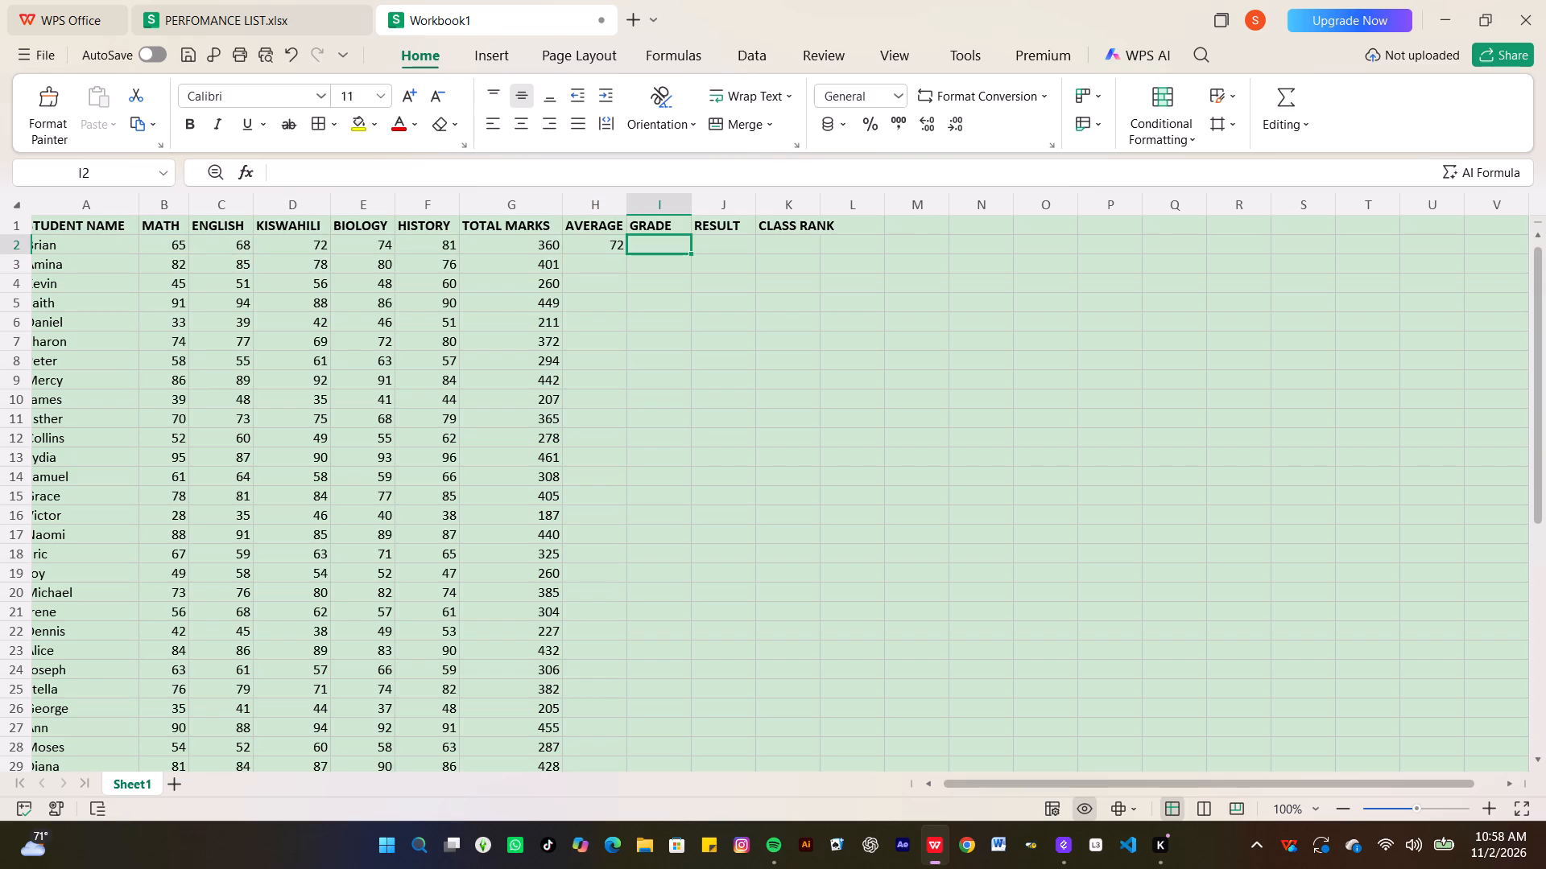
{"action": "key", "text": "equal"}
{"action": "type", "text": "IF"}
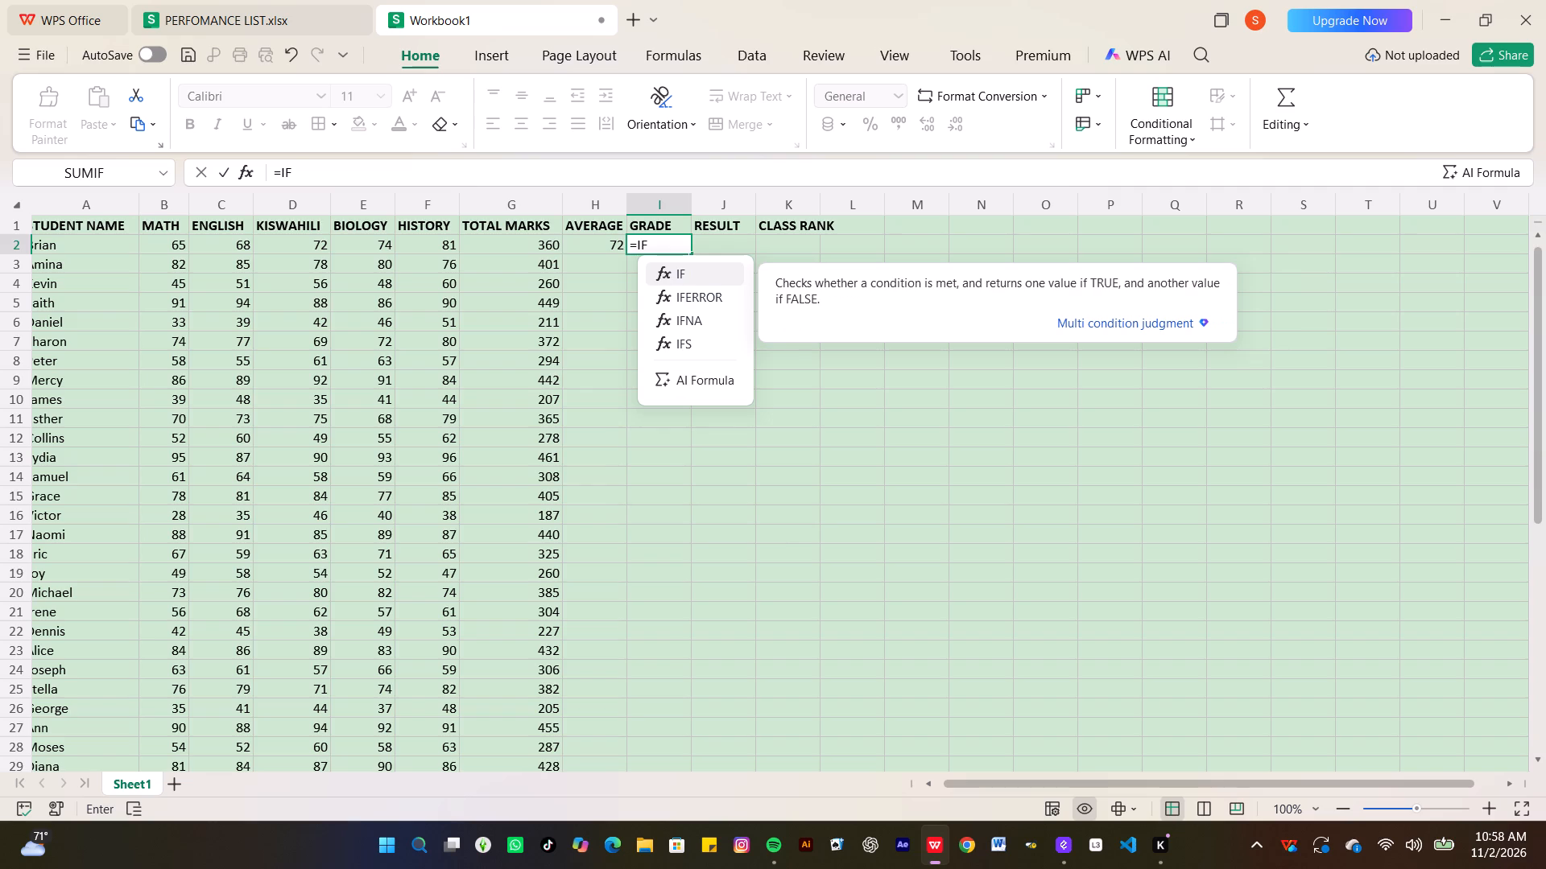
{"action": "key", "text": "shift+parenleft"}
{"action": "key", "text": "h"}
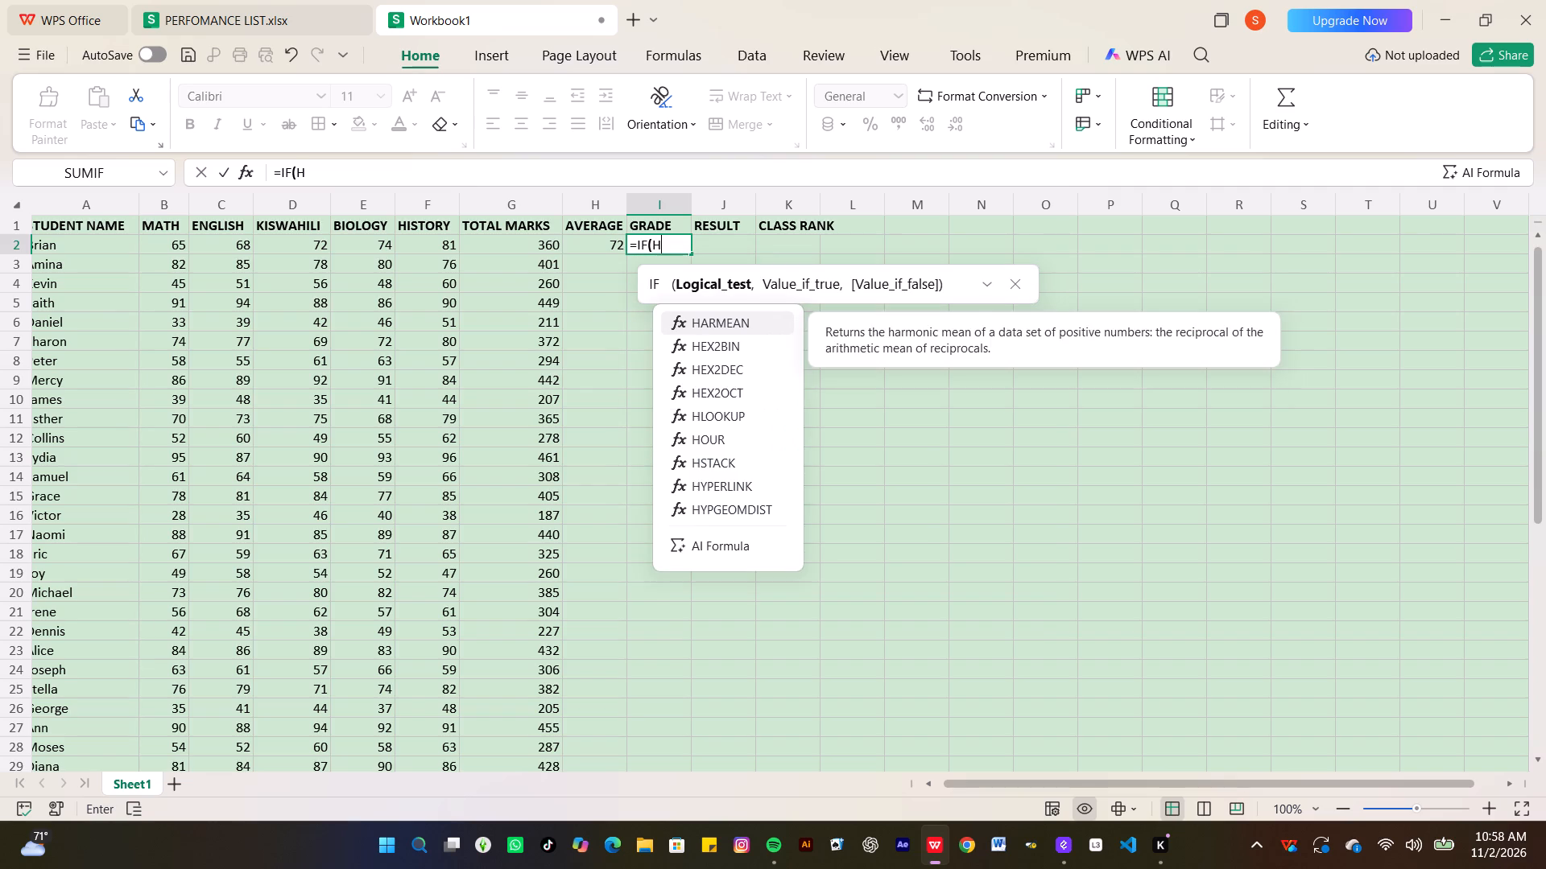
{"action": "key", "text": "2"}
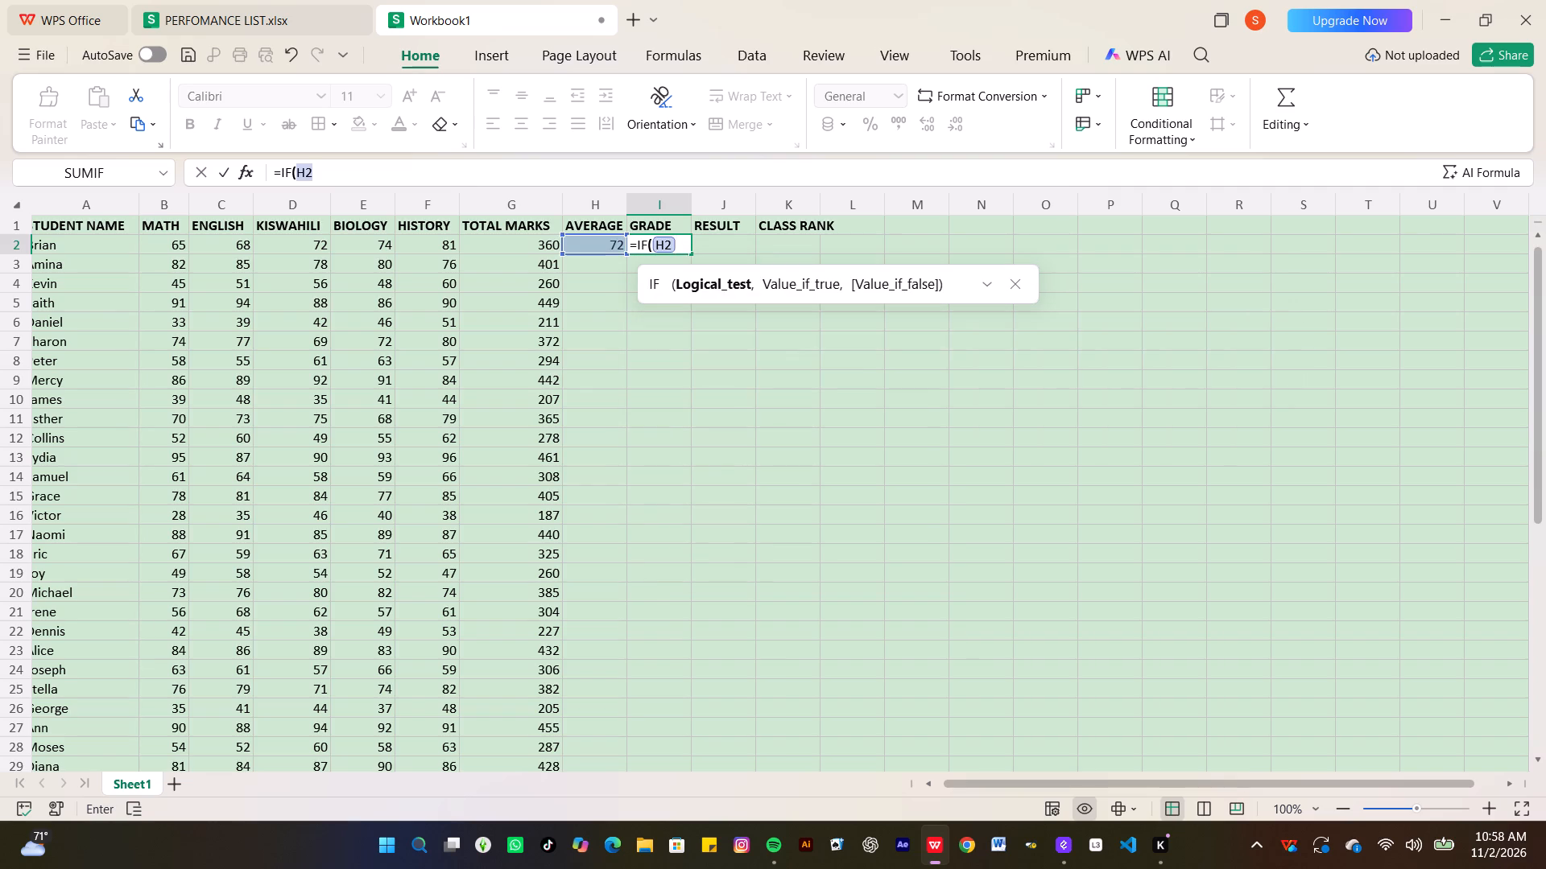
{"action": "key", "text": "shift+greater"}
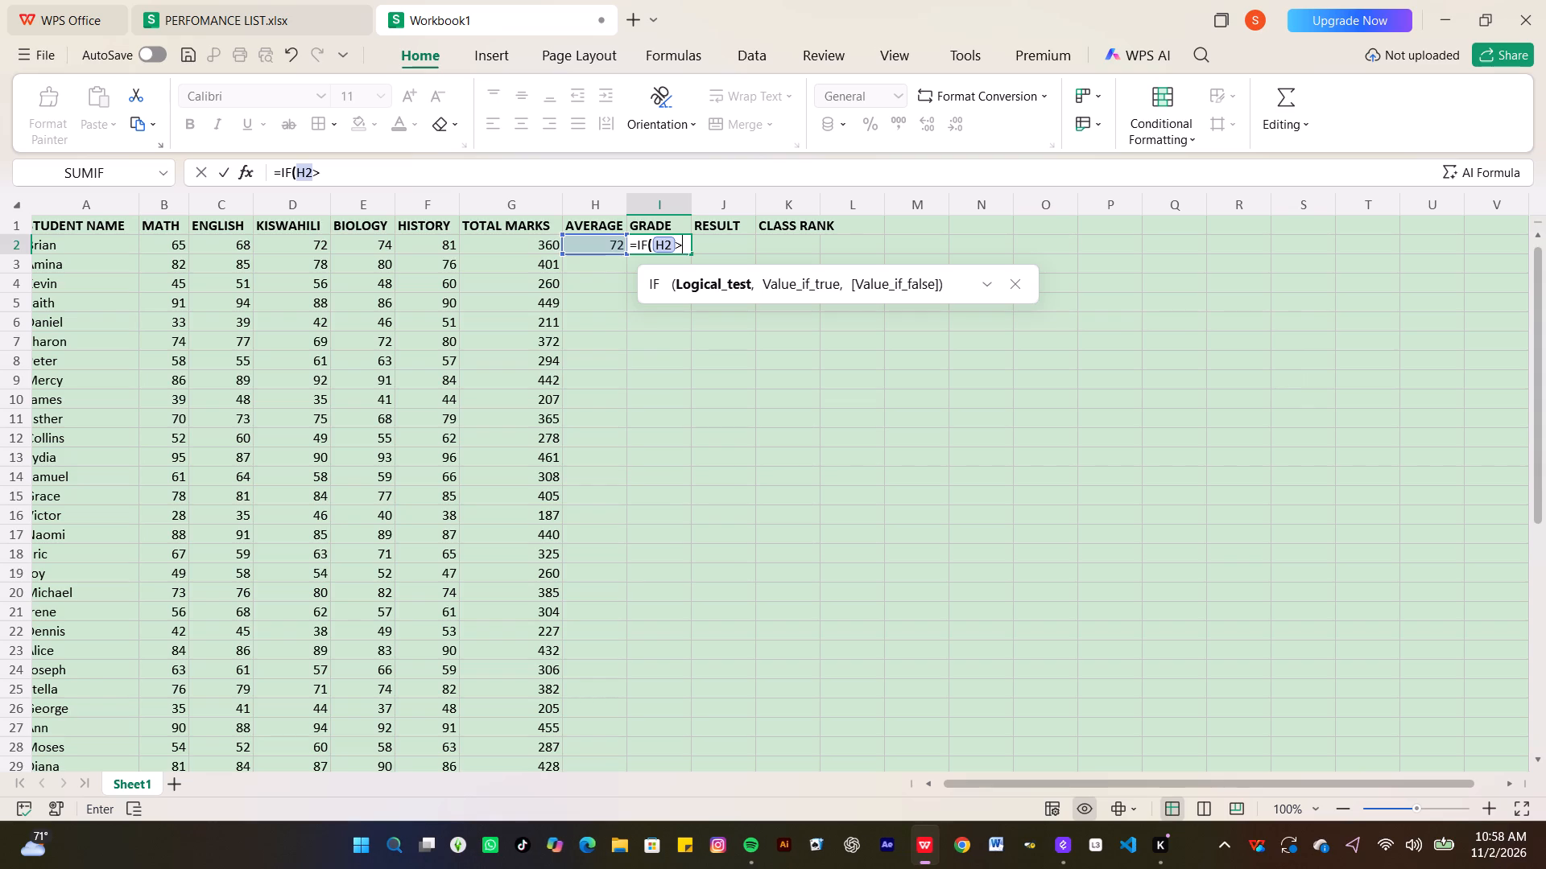
{"action": "key", "text": "equal"}
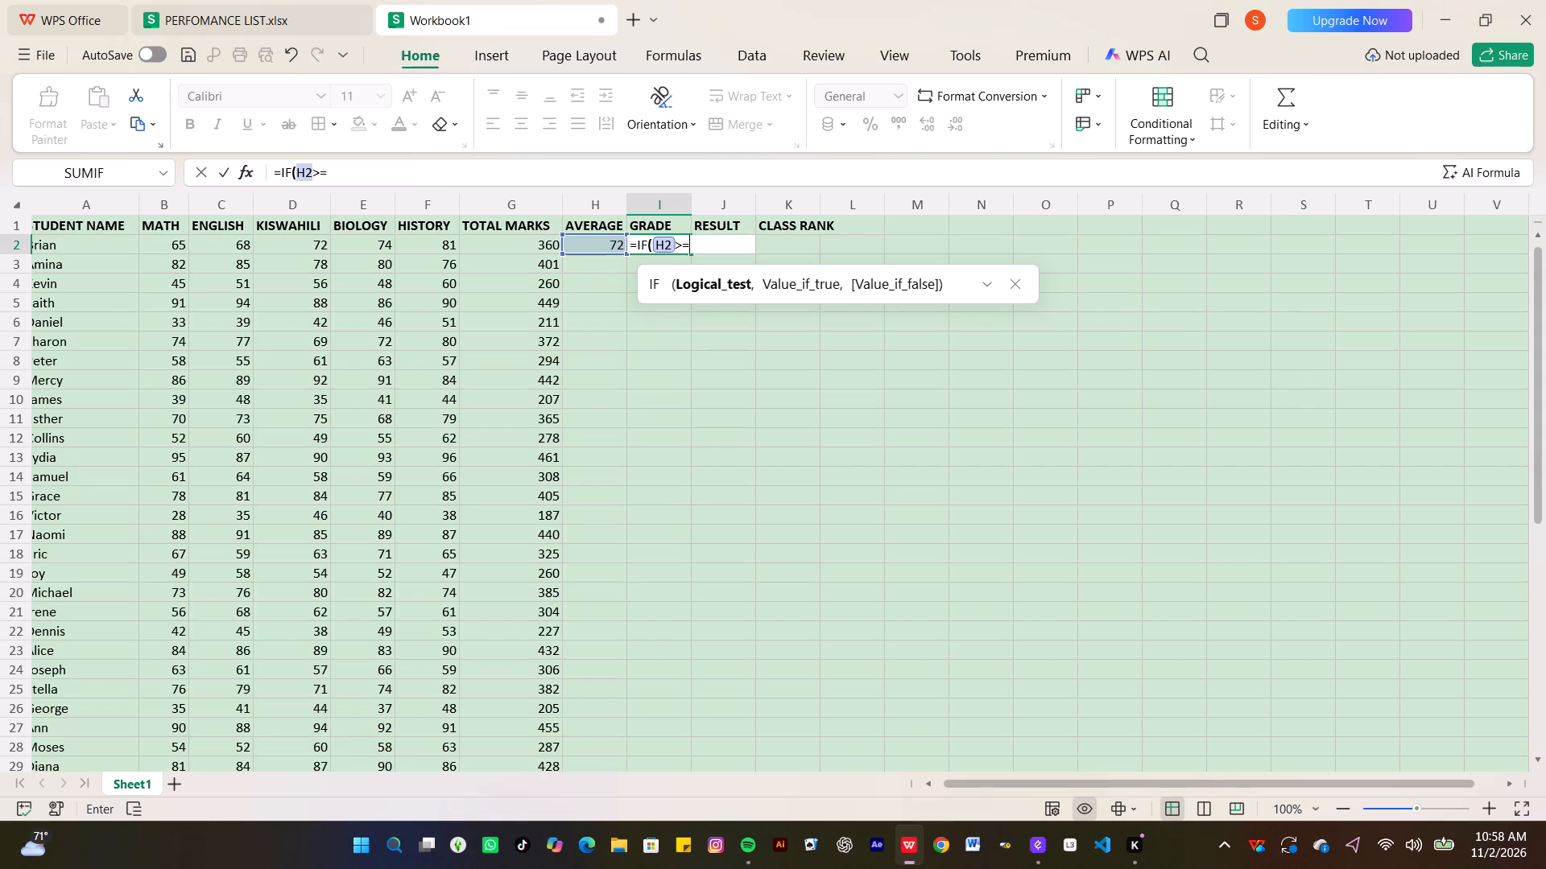
{"action": "type", "text": "80"}
{"action": "key", "text": "comma"}
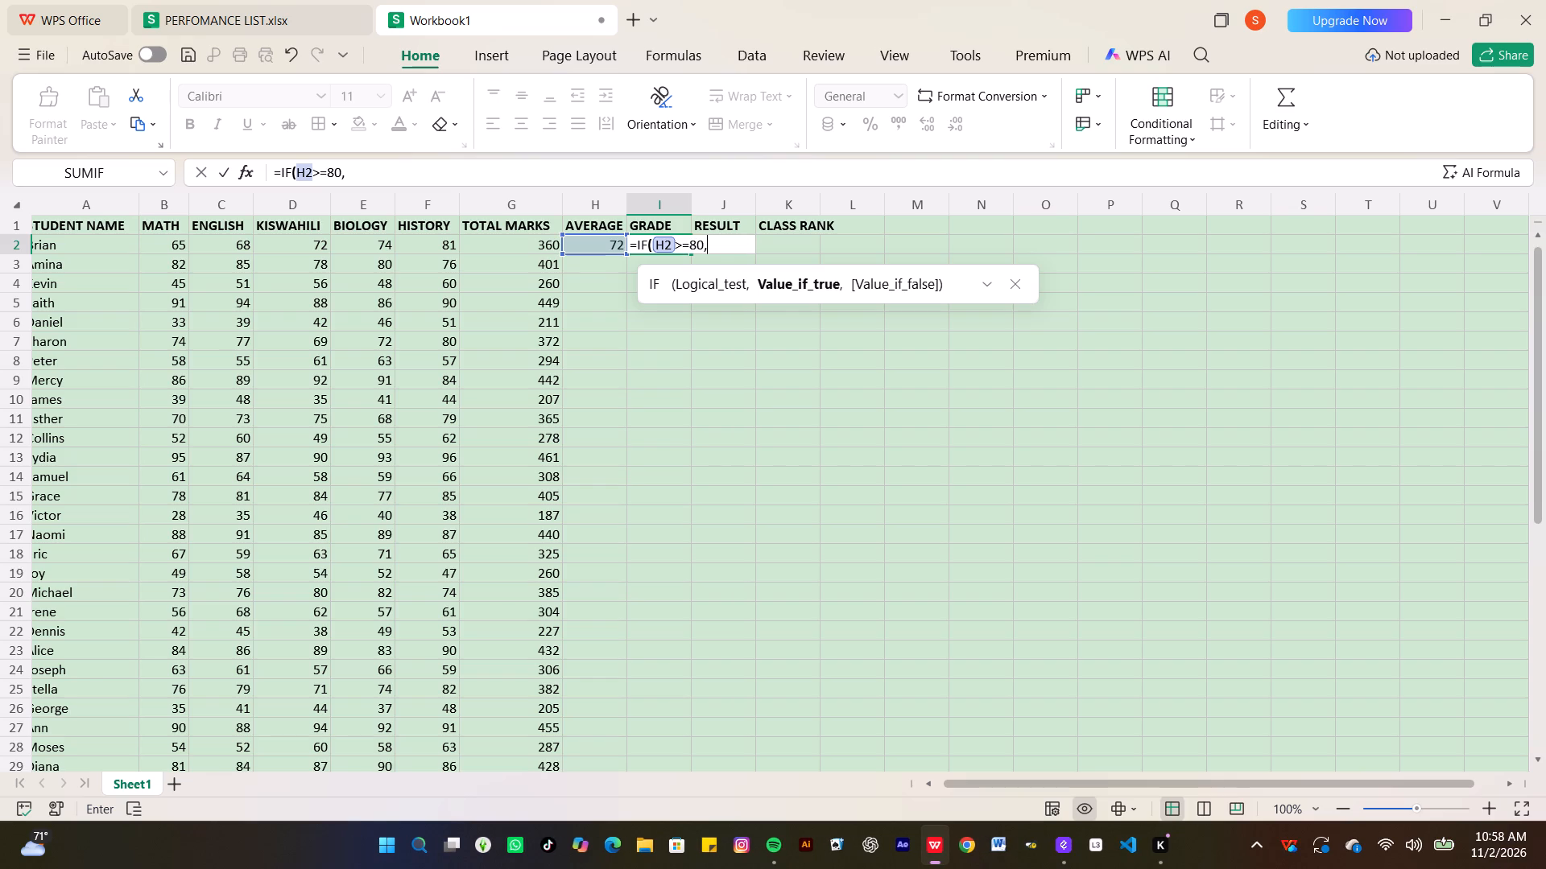
{"action": "key", "text": "shift+quotedbl"}
{"action": "key", "text": "a"}
{"action": "key", "text": "shift+quotedbl"}
Extend the I2 grade formula with a nested condition for grade B: ,IF(H2>=70,"B".
{"action": "key", "text": "comma"}
{"action": "key", "text": "i"}
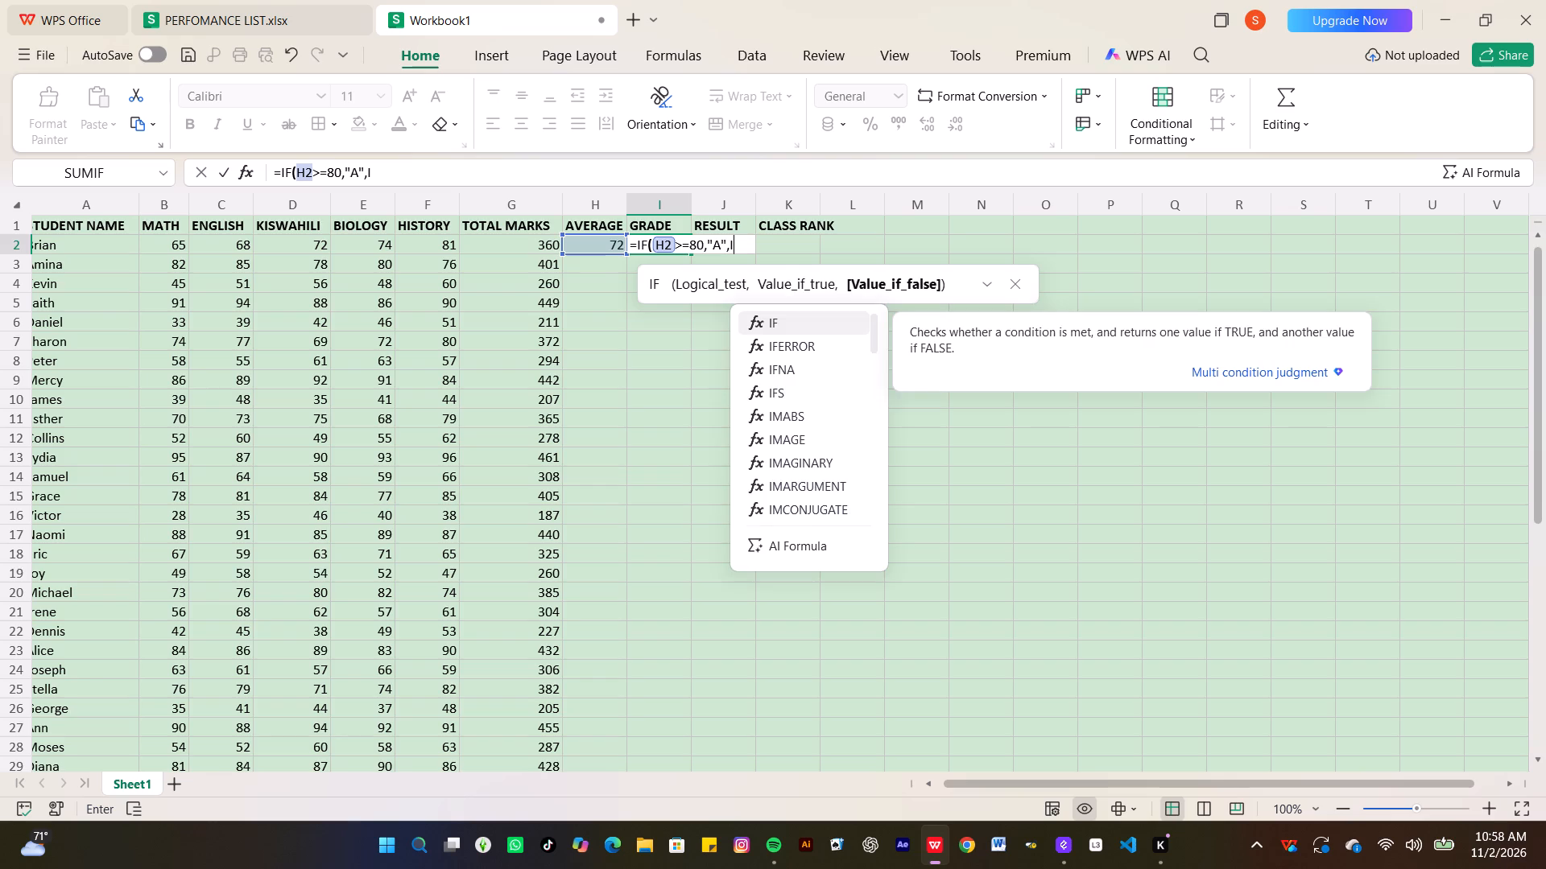
{"action": "key", "text": "f"}
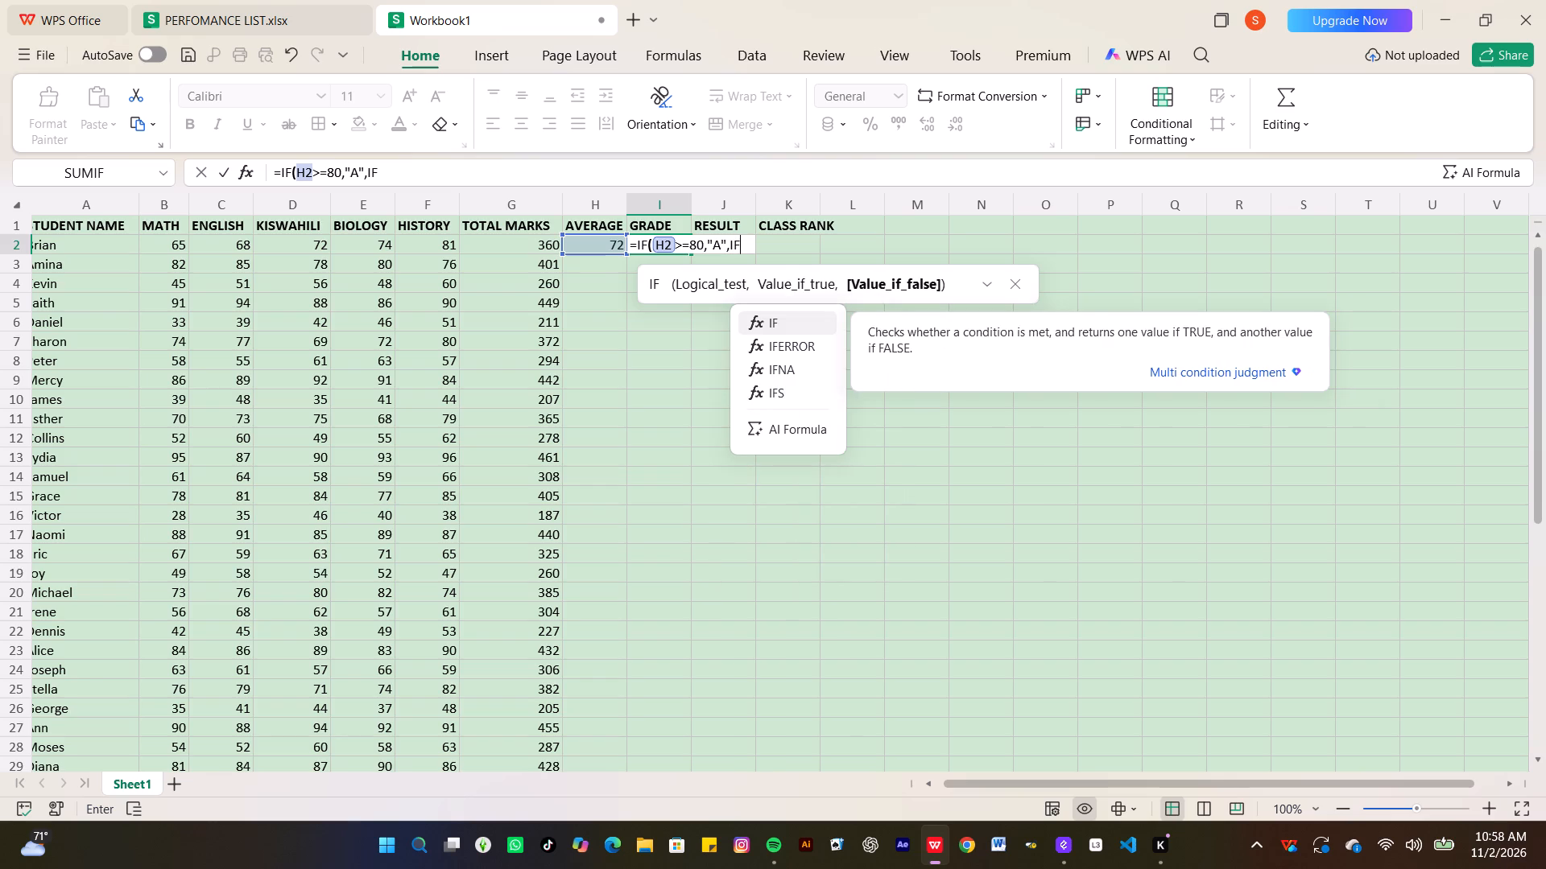
{"action": "key", "text": "shift+parenleft"}
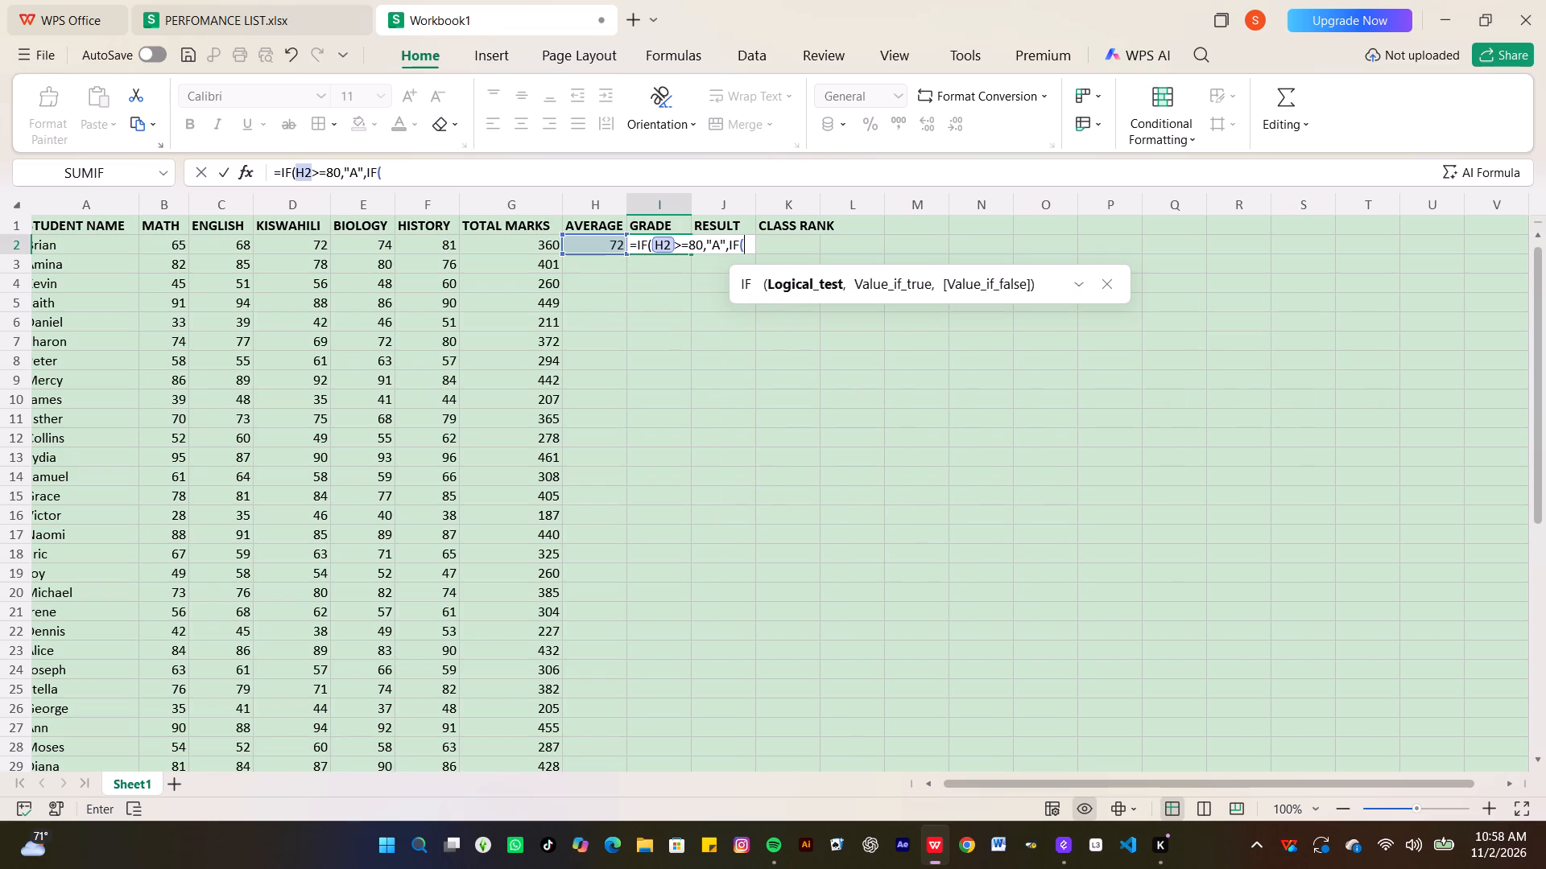
{"action": "key", "text": "h"}
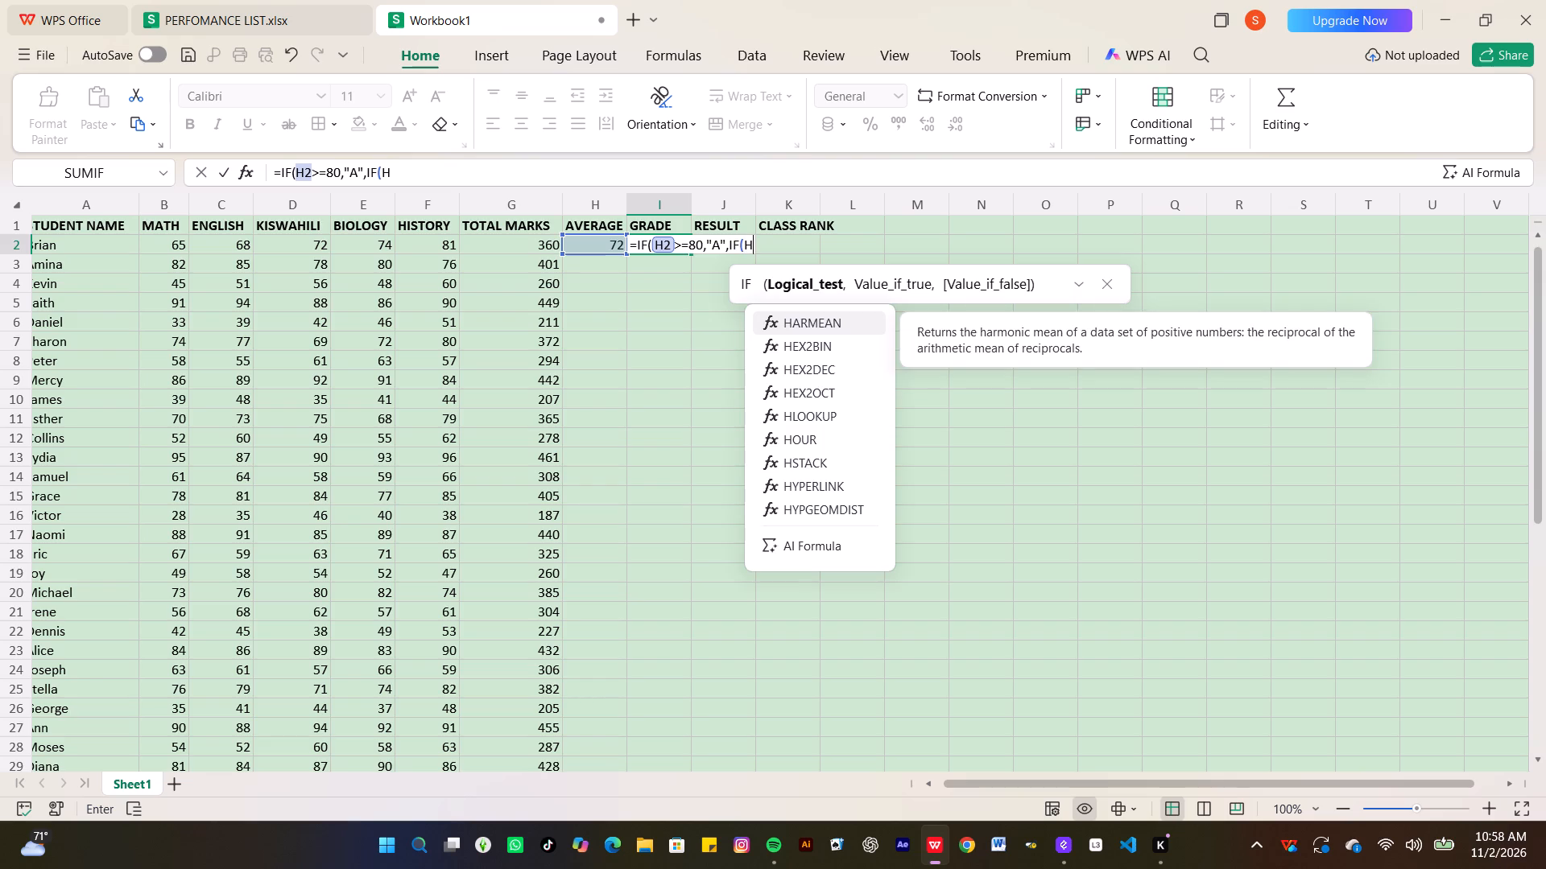
{"action": "key", "text": "2"}
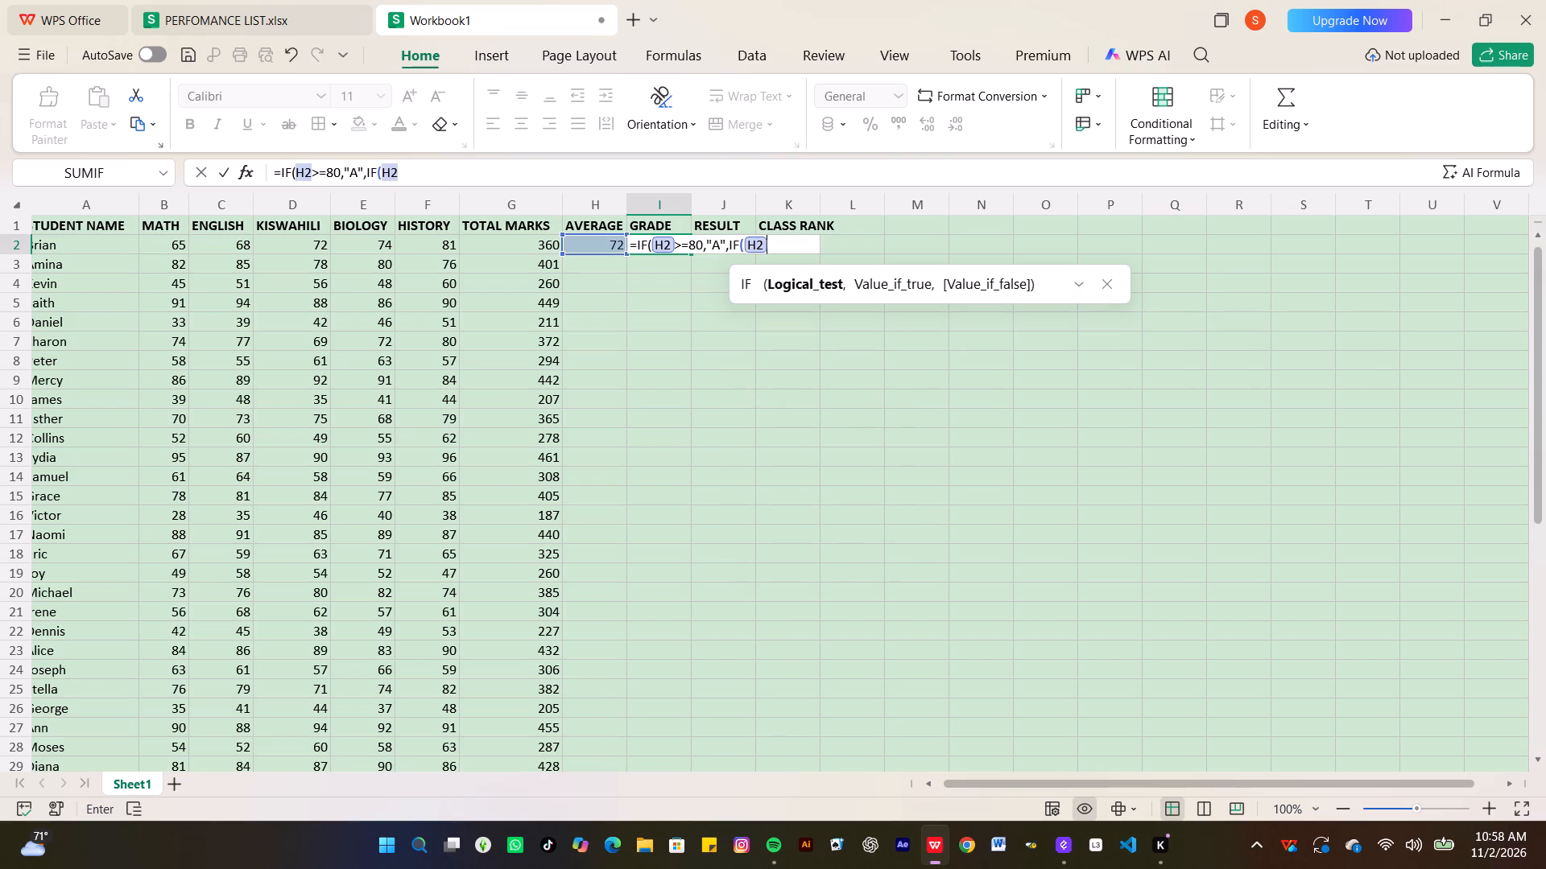
{"action": "key", "text": "shift+greater"}
{"action": "key", "text": "shift+plus"}
{"action": "key", "text": "BackSpace"}
{"action": "key", "text": "equal"}
{"action": "type", "text": "70"}
{"action": "key", "text": "comma"}
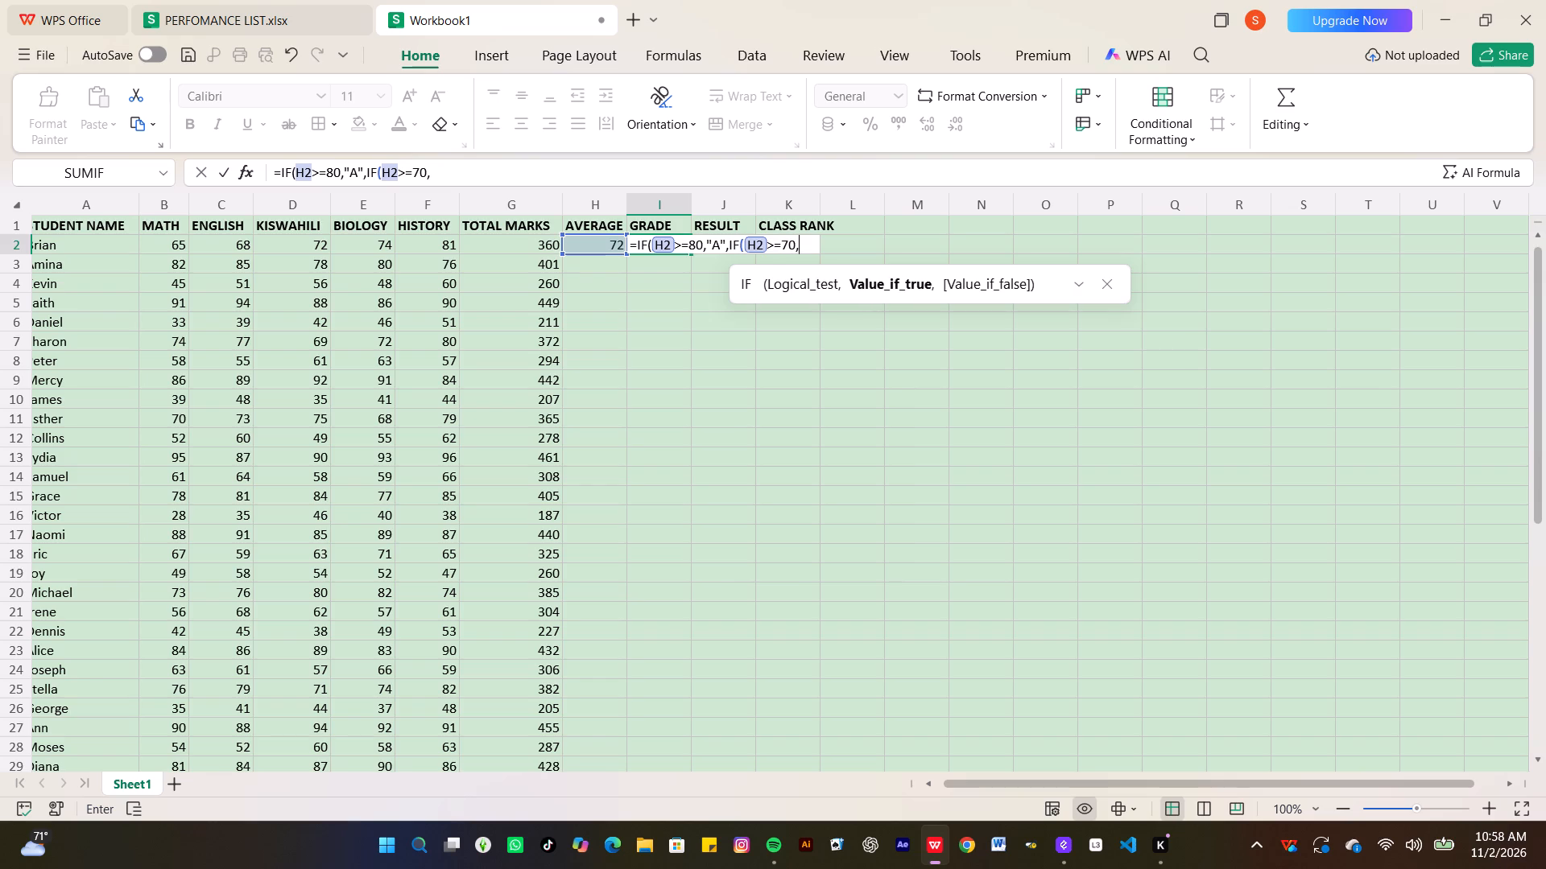
{"action": "key", "text": "shift+quotedbl"}
{"action": "key", "text": "b"}
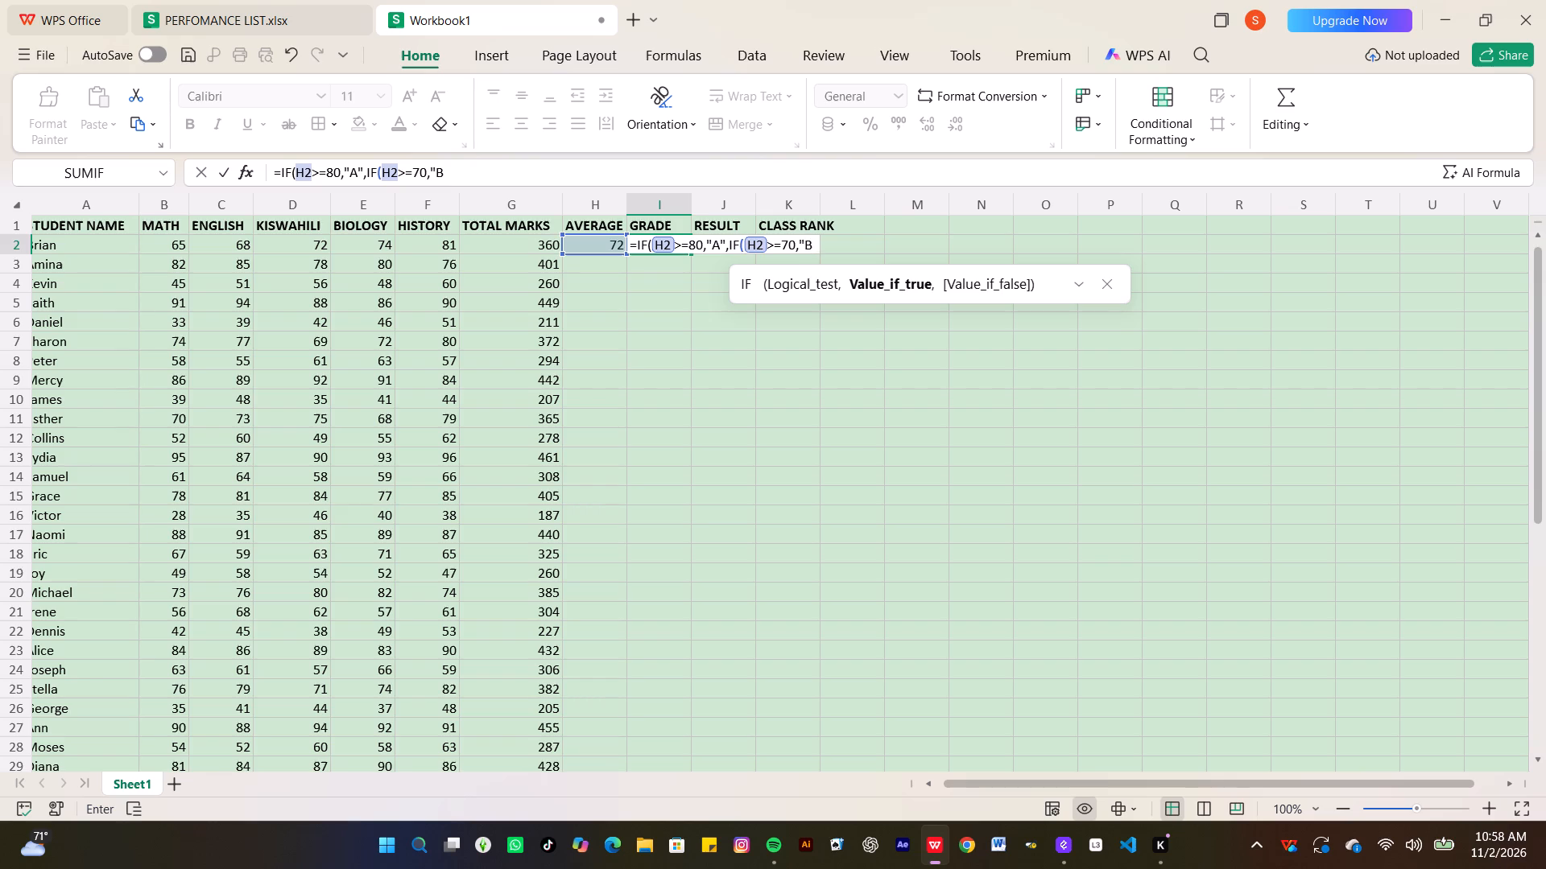
{"action": "key", "text": "shift+quotedbl"}
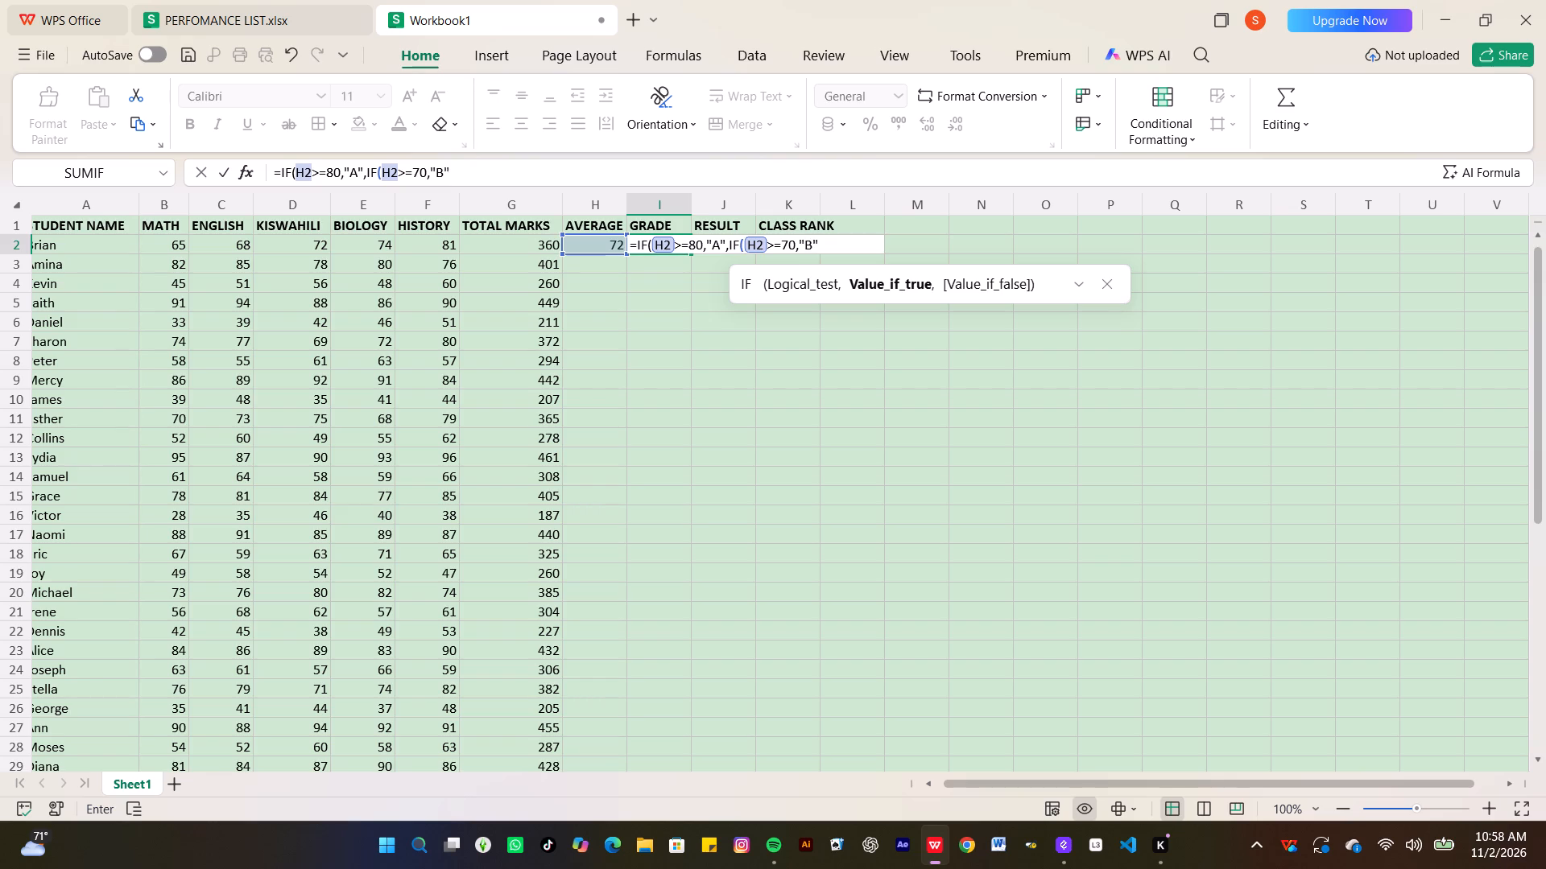
Extend the I2 grade formula with a third nested condition for grade C: ,IF(H2>=60,"C".
{"action": "key", "text": "comma"}
{"action": "type", "text": "IF"}
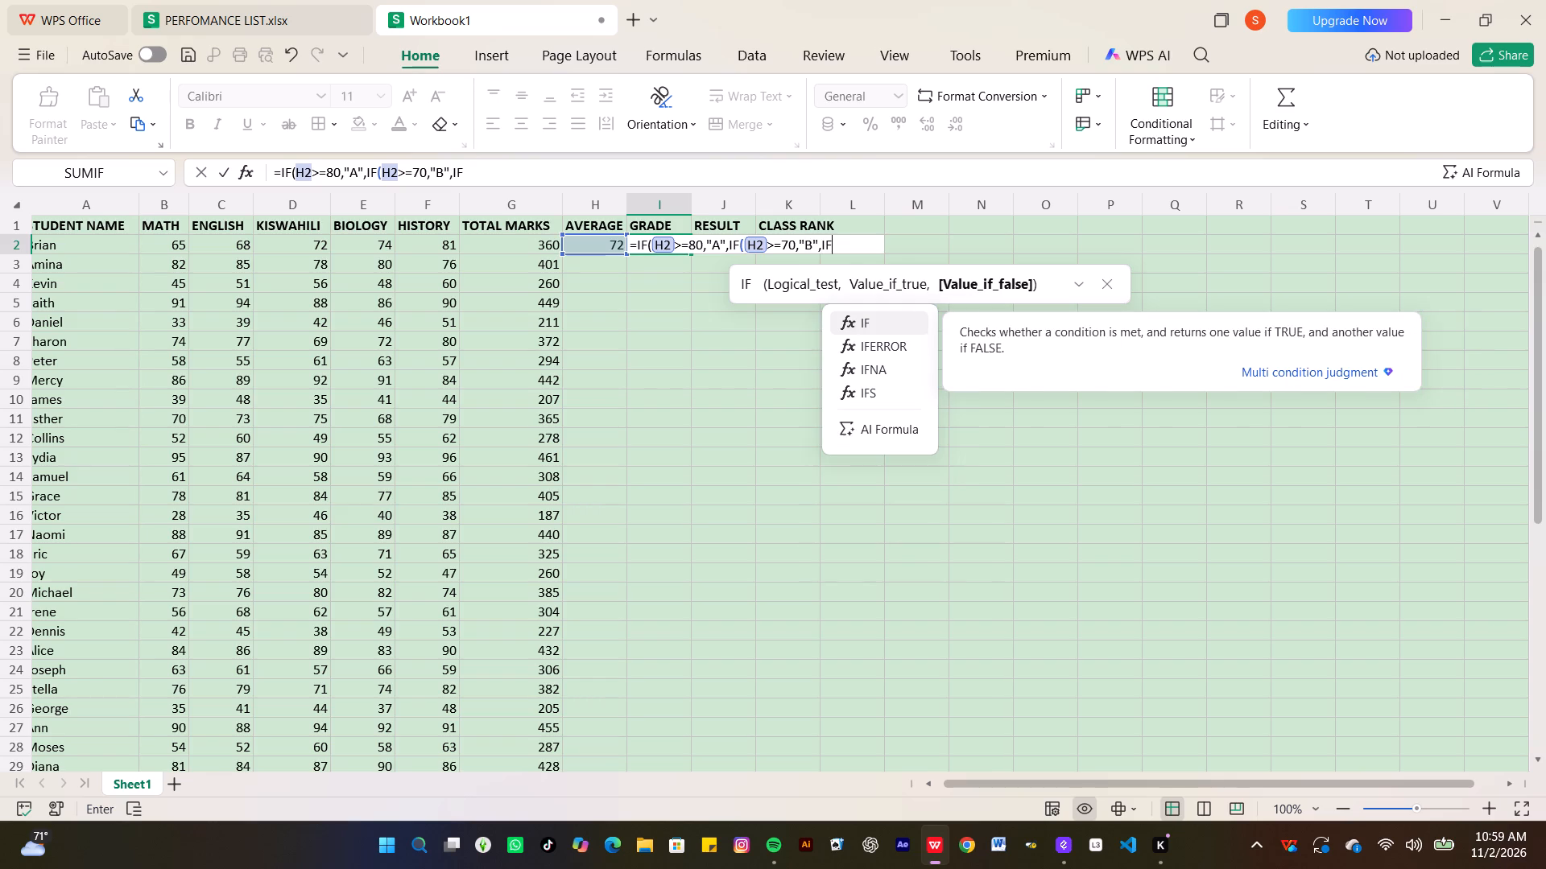
{"action": "key", "text": "shift+parenleft"}
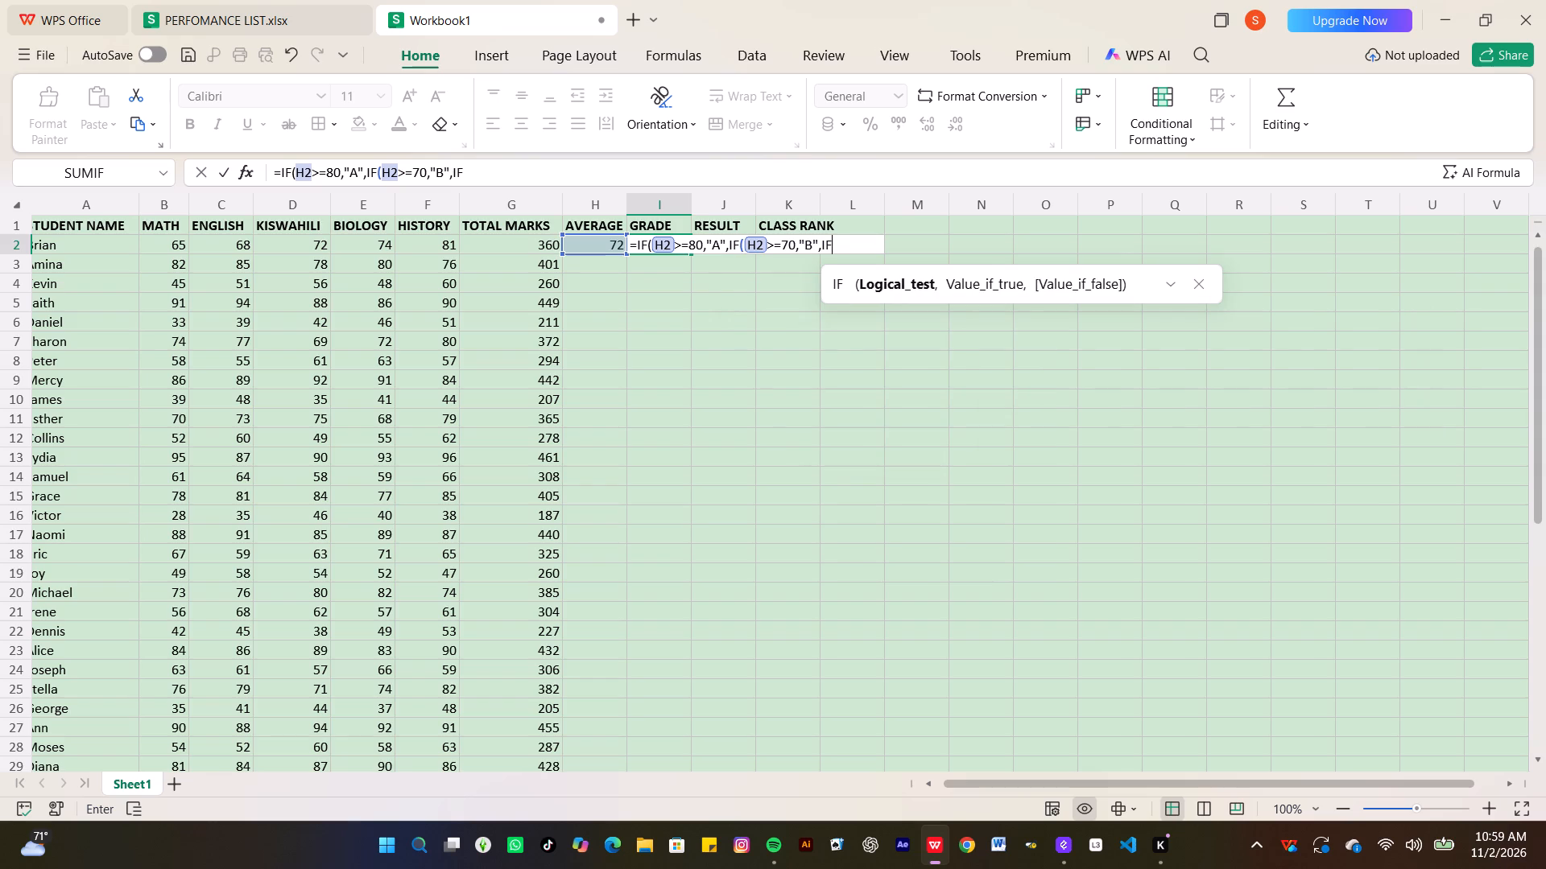
{"action": "key", "text": "h"}
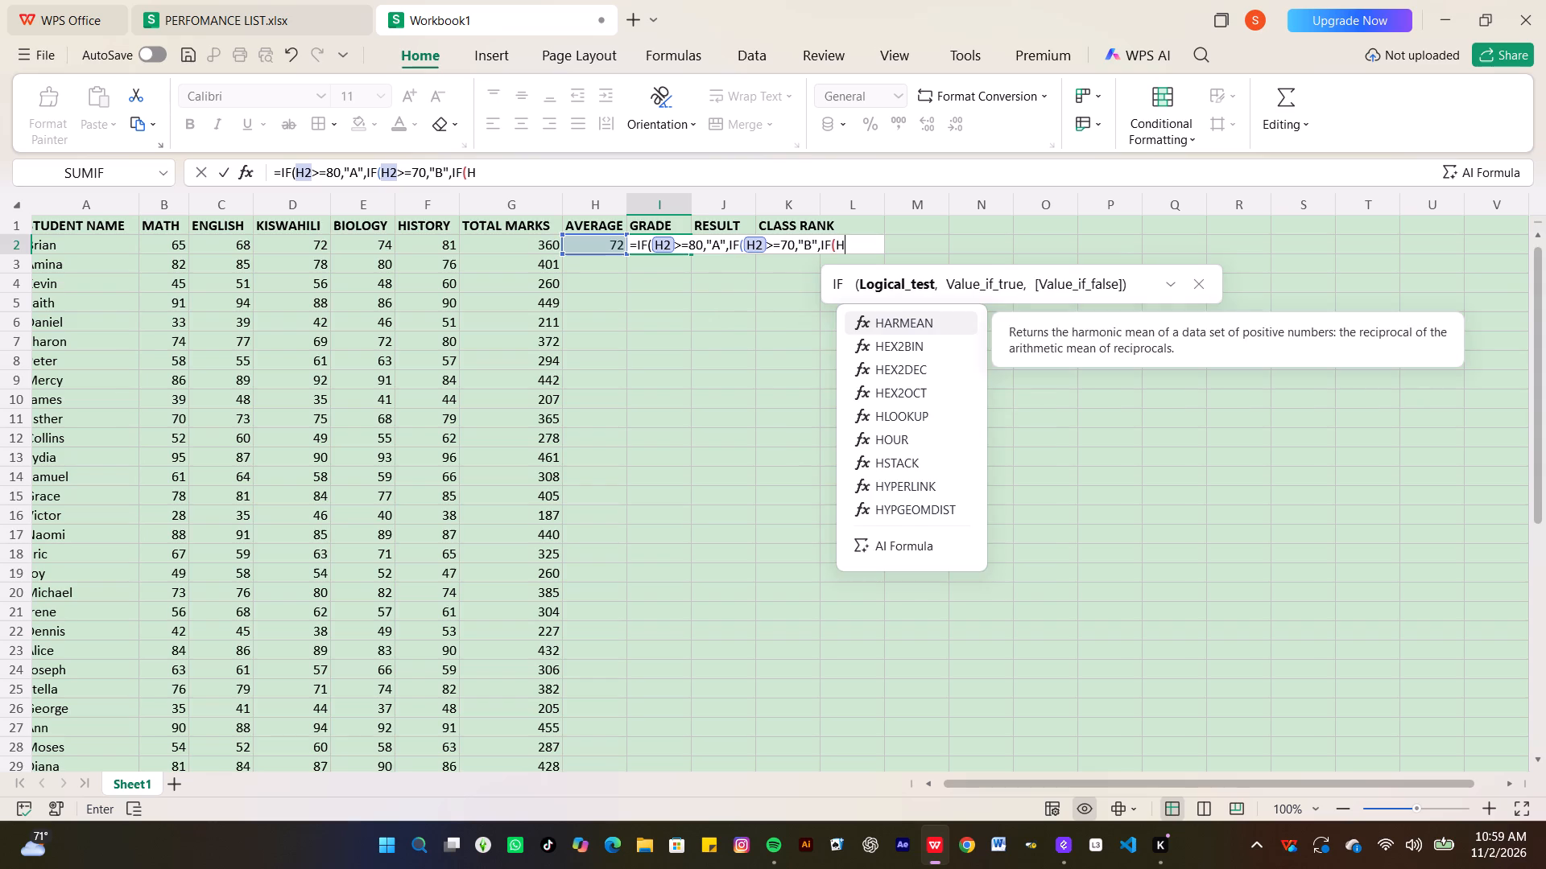
{"action": "key", "text": "2"}
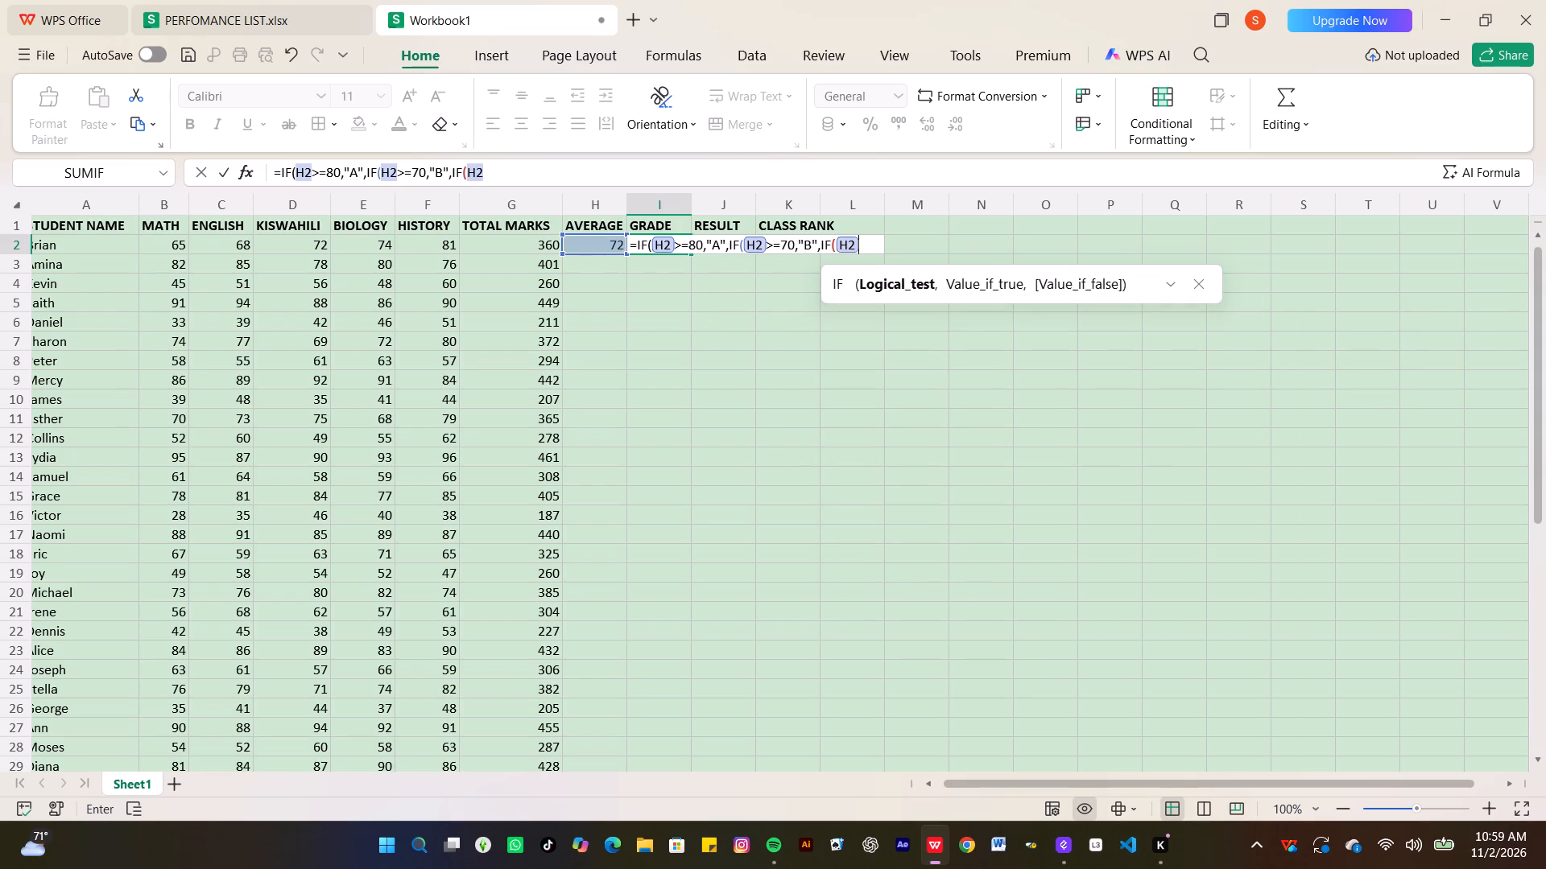
{"action": "key", "text": "shift+greater"}
{"action": "key", "text": "equal"}
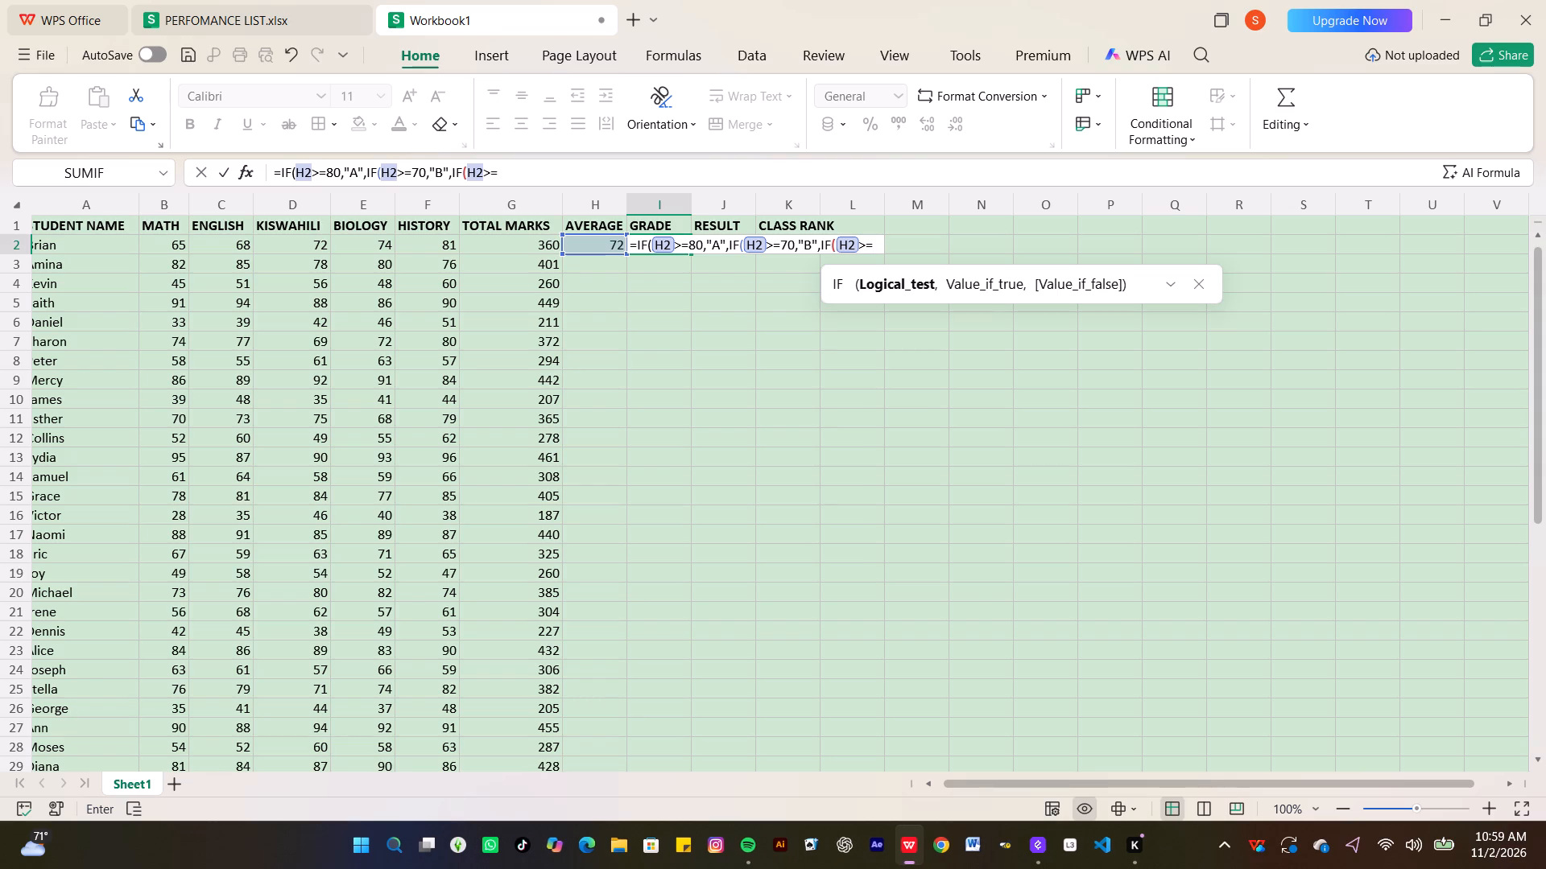
{"action": "type", "text": "60,"}
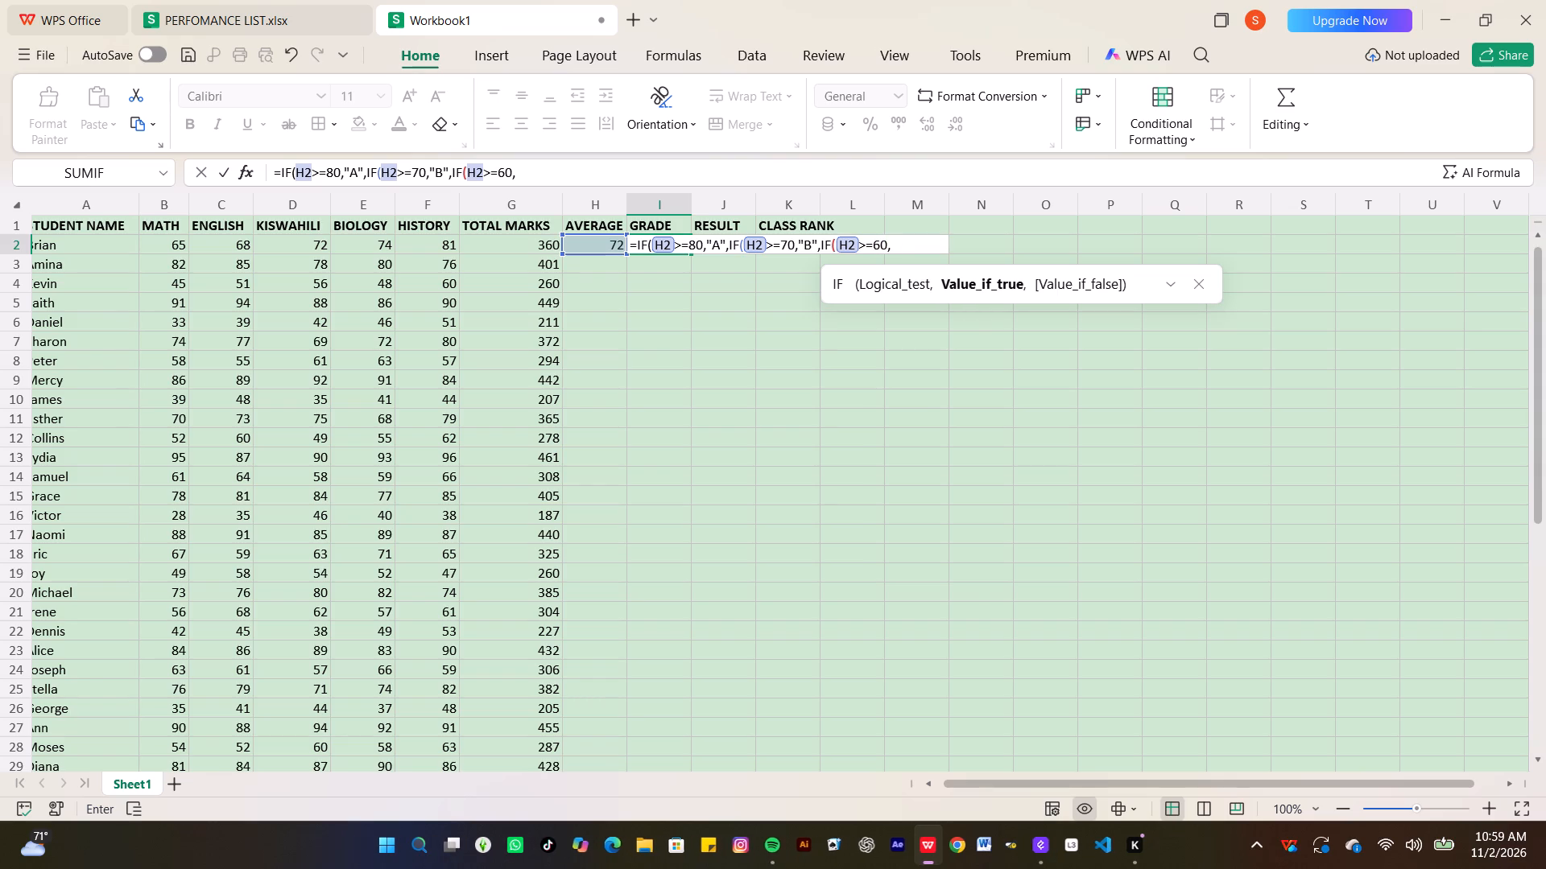
{"action": "key", "text": "shift+quotedbl"}
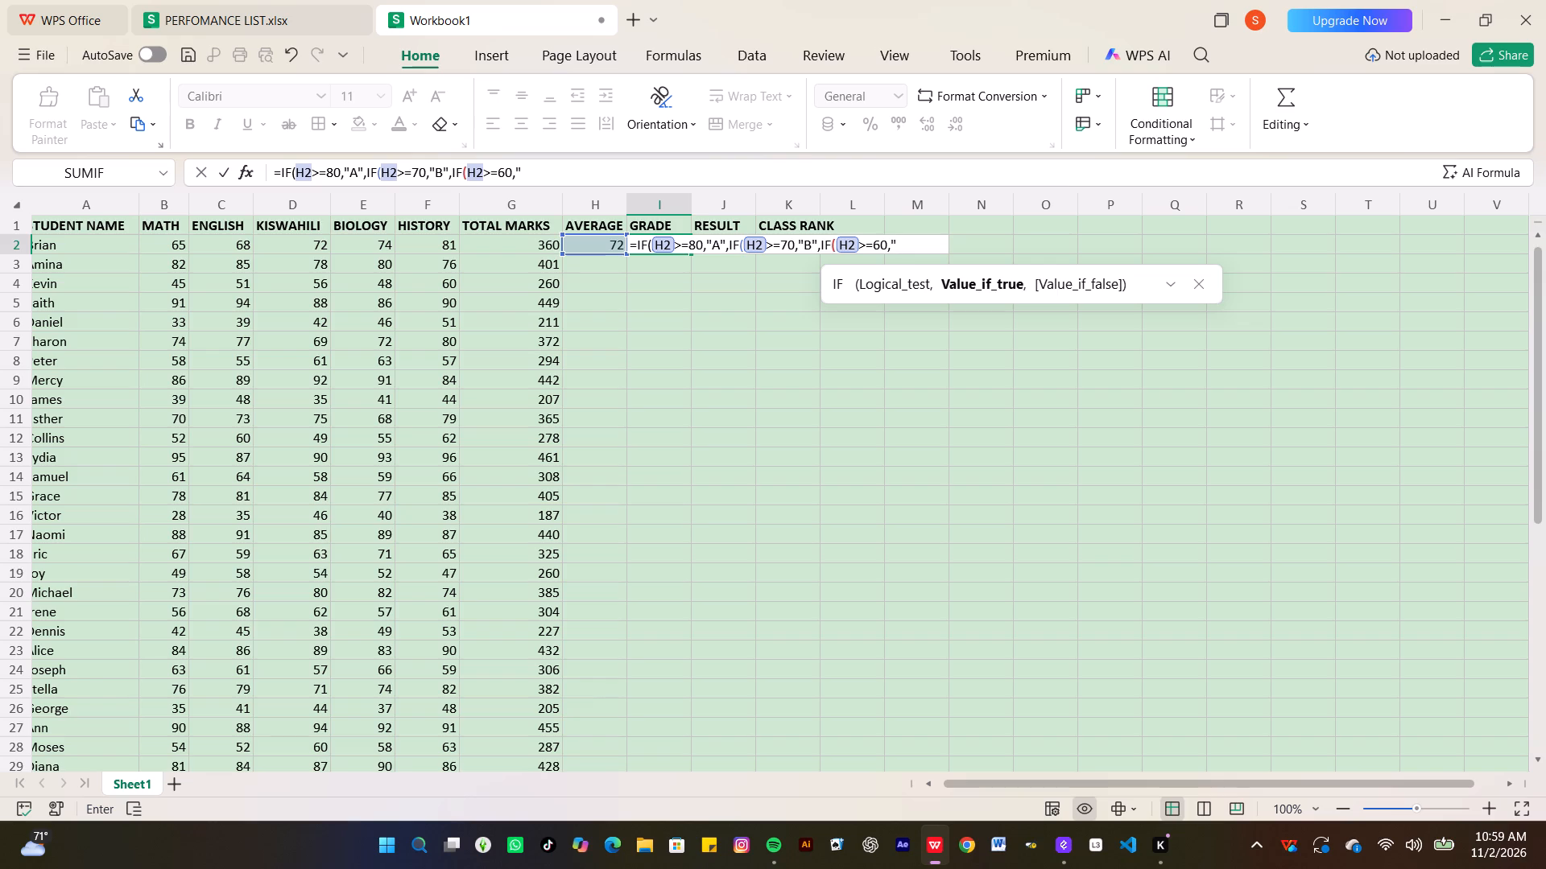
{"action": "key", "text": "c"}
{"action": "key", "text": "shift+quotedbl"}
Extend the I2 grade formula with a fourth nested condition for grade D: ,IF(H2>=50,"D".
{"action": "key", "text": "comma"}
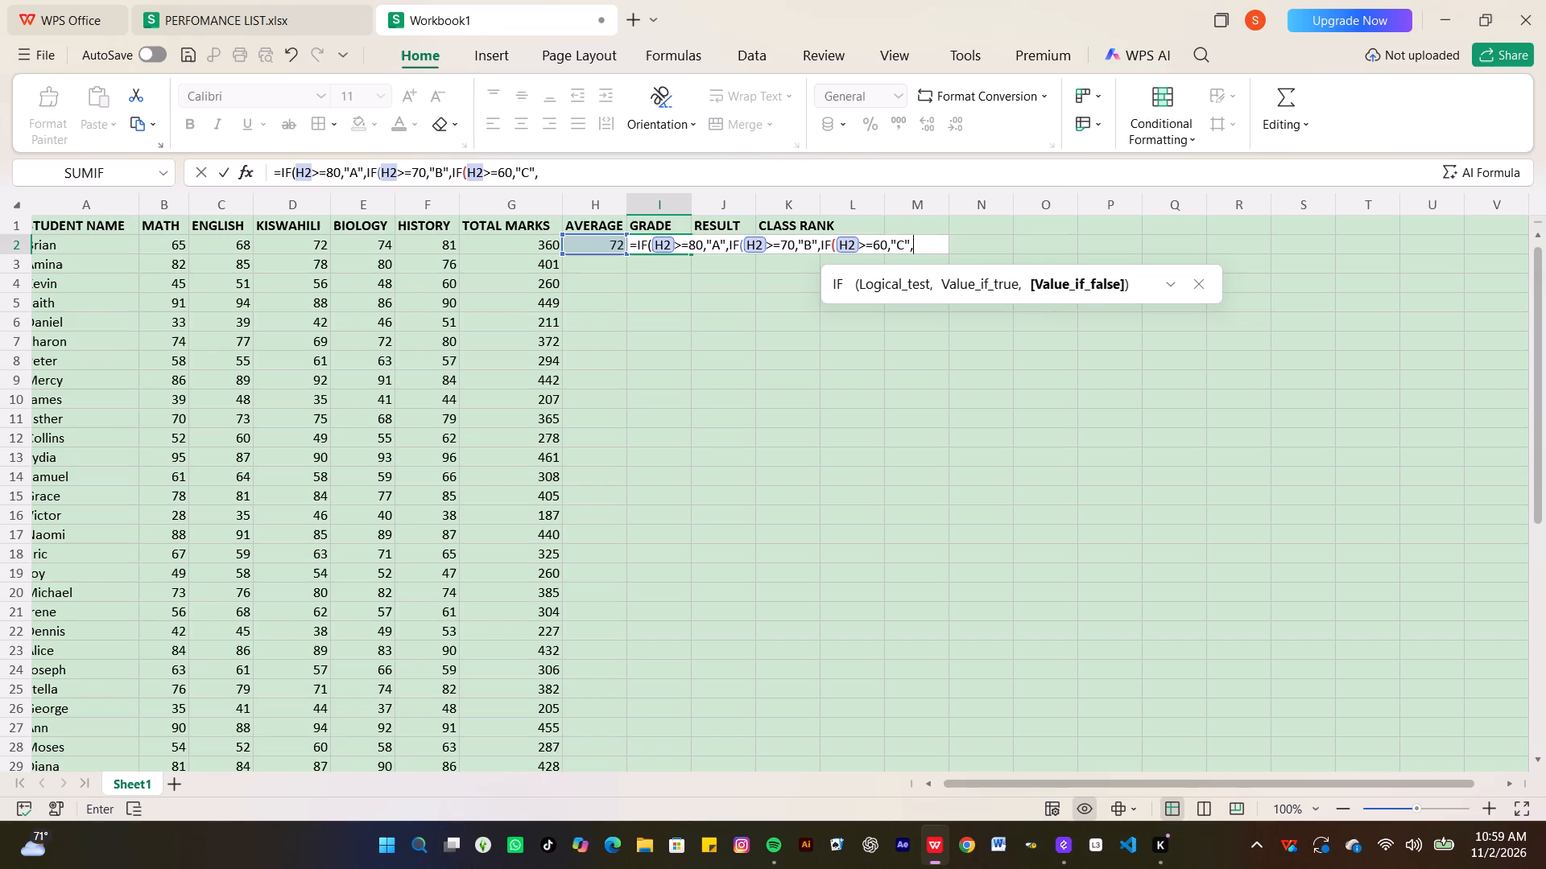
{"action": "type", "text": "IF"}
{"action": "key", "text": "shift+parenleft"}
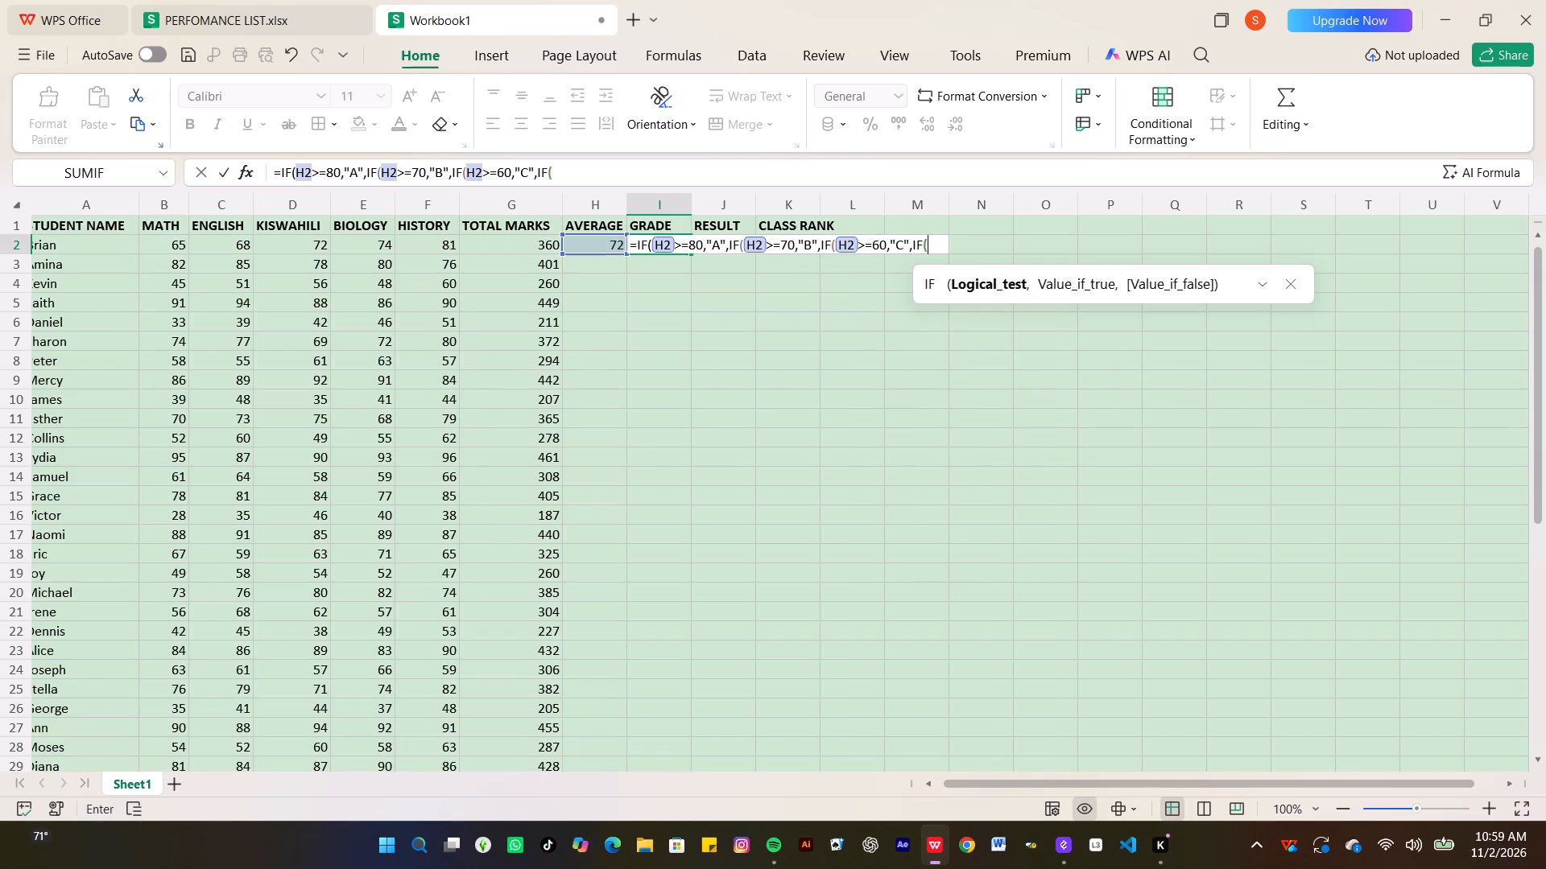
{"action": "type", "text": "H2"}
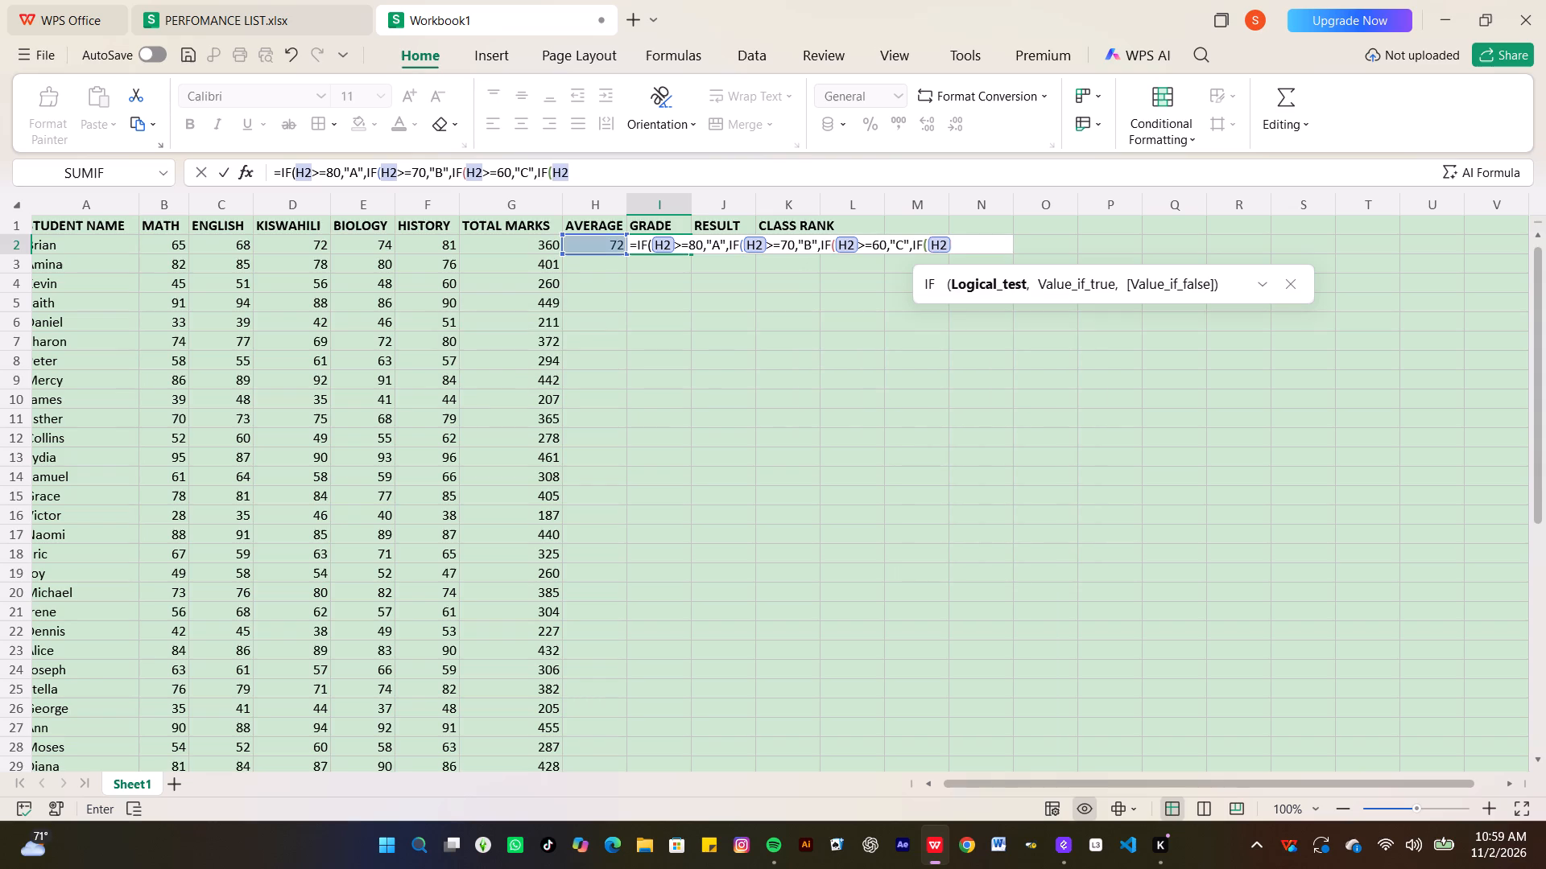
{"action": "key", "text": "shift+greater"}
{"action": "key", "text": "equal"}
{"action": "type", "text": "50"}
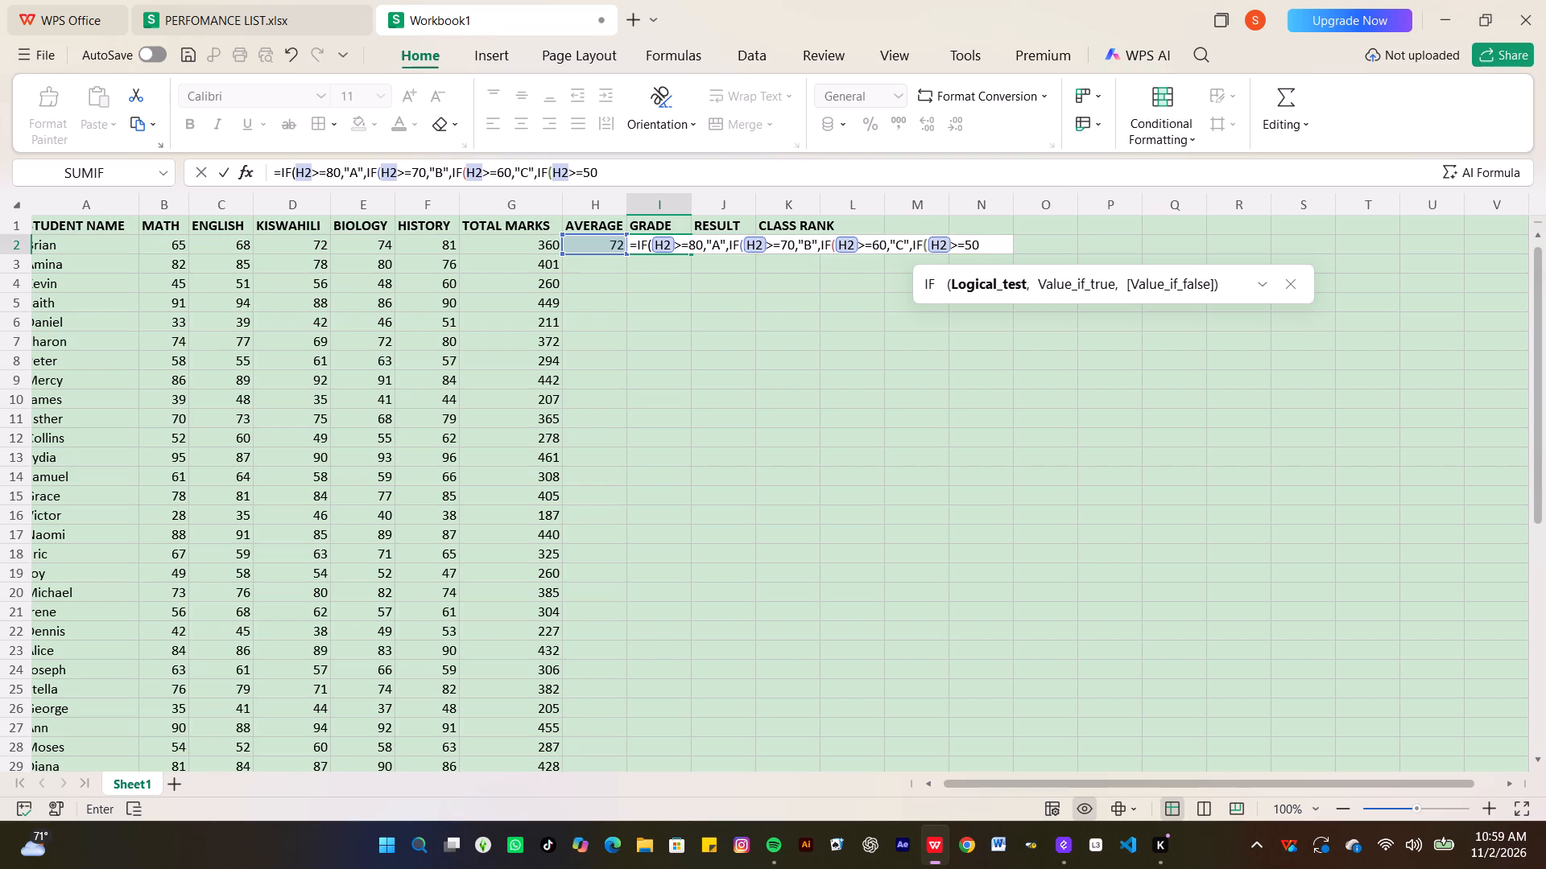
{"action": "key", "text": "comma"}
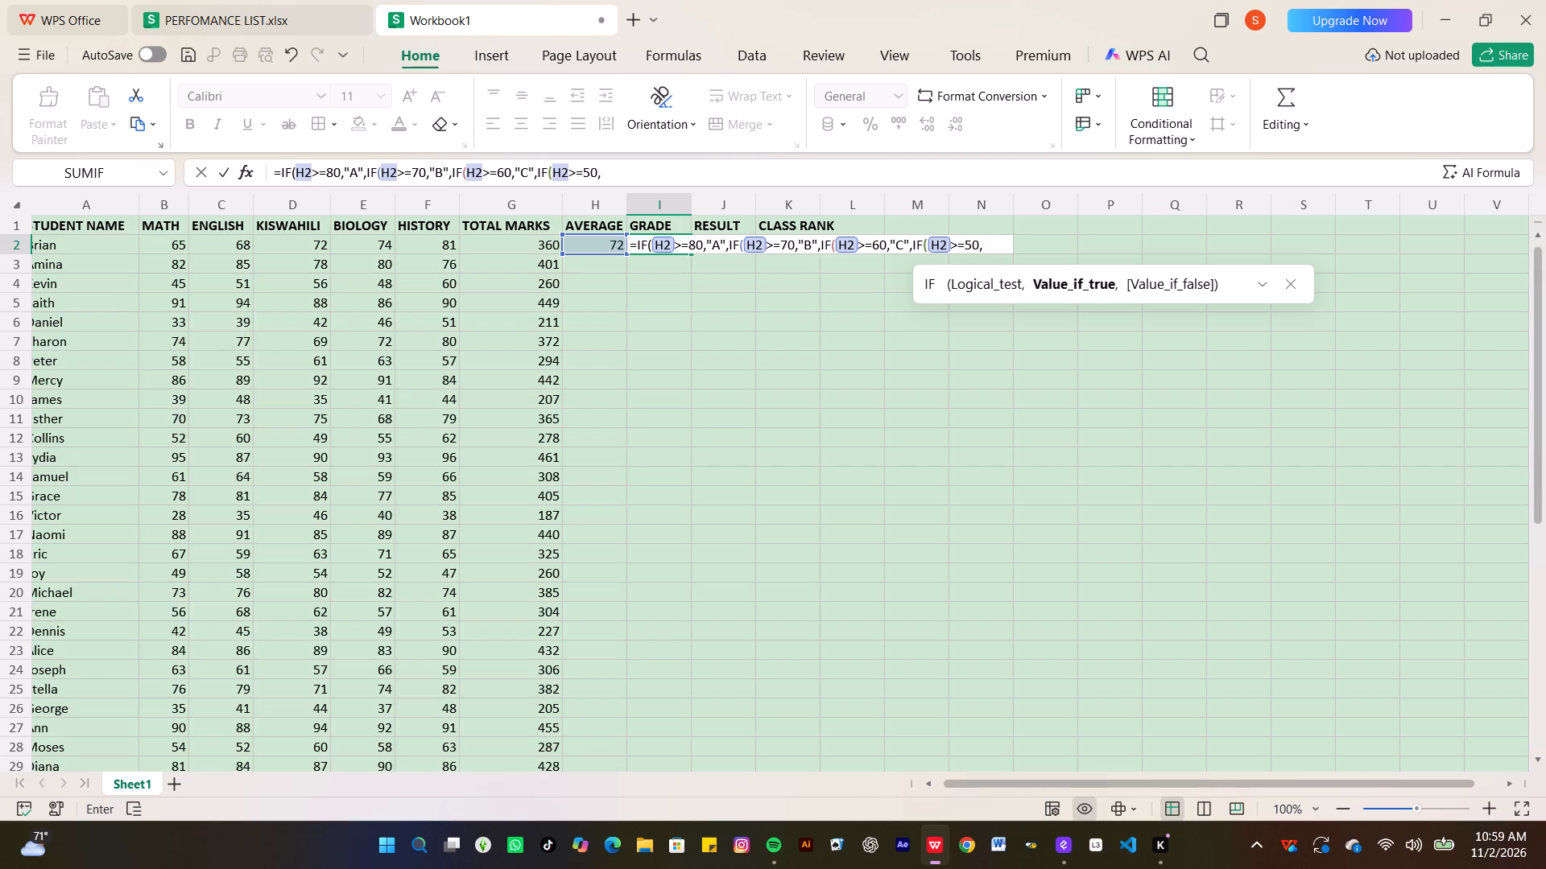
{"action": "key", "text": "shift+quotedbl"}
{"action": "key", "text": "d"}
{"action": "key", "text": "shift+quotedbl"}
Finish the I2 grade formula with "E" as the fallback grade and four closing parentheses, then enter it.
{"action": "key", "text": "comma"}
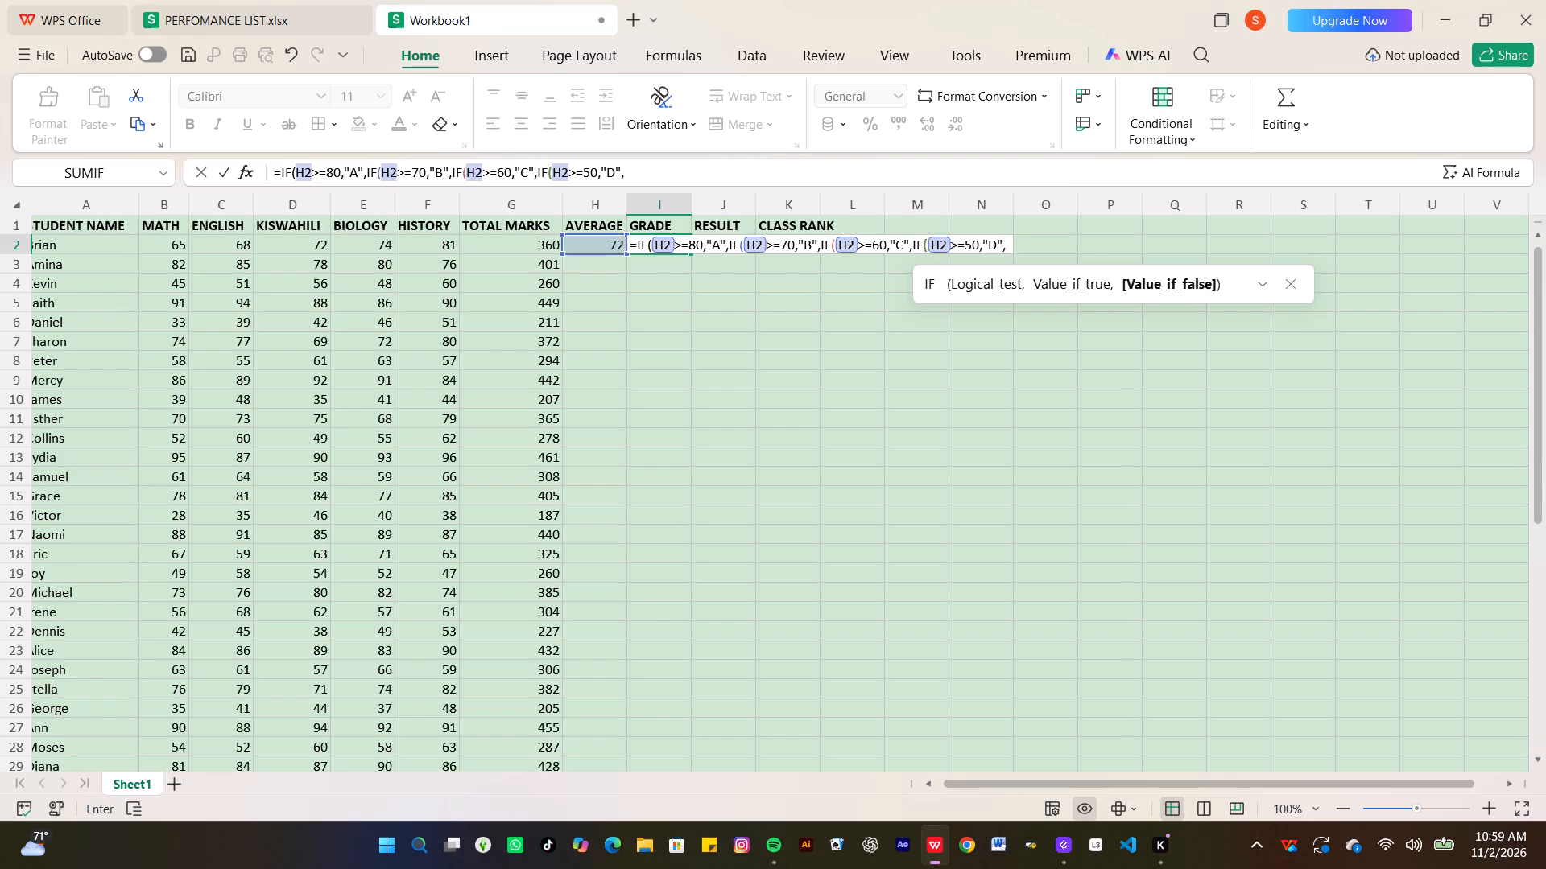
{"action": "key", "text": "shift+quotedbl"}
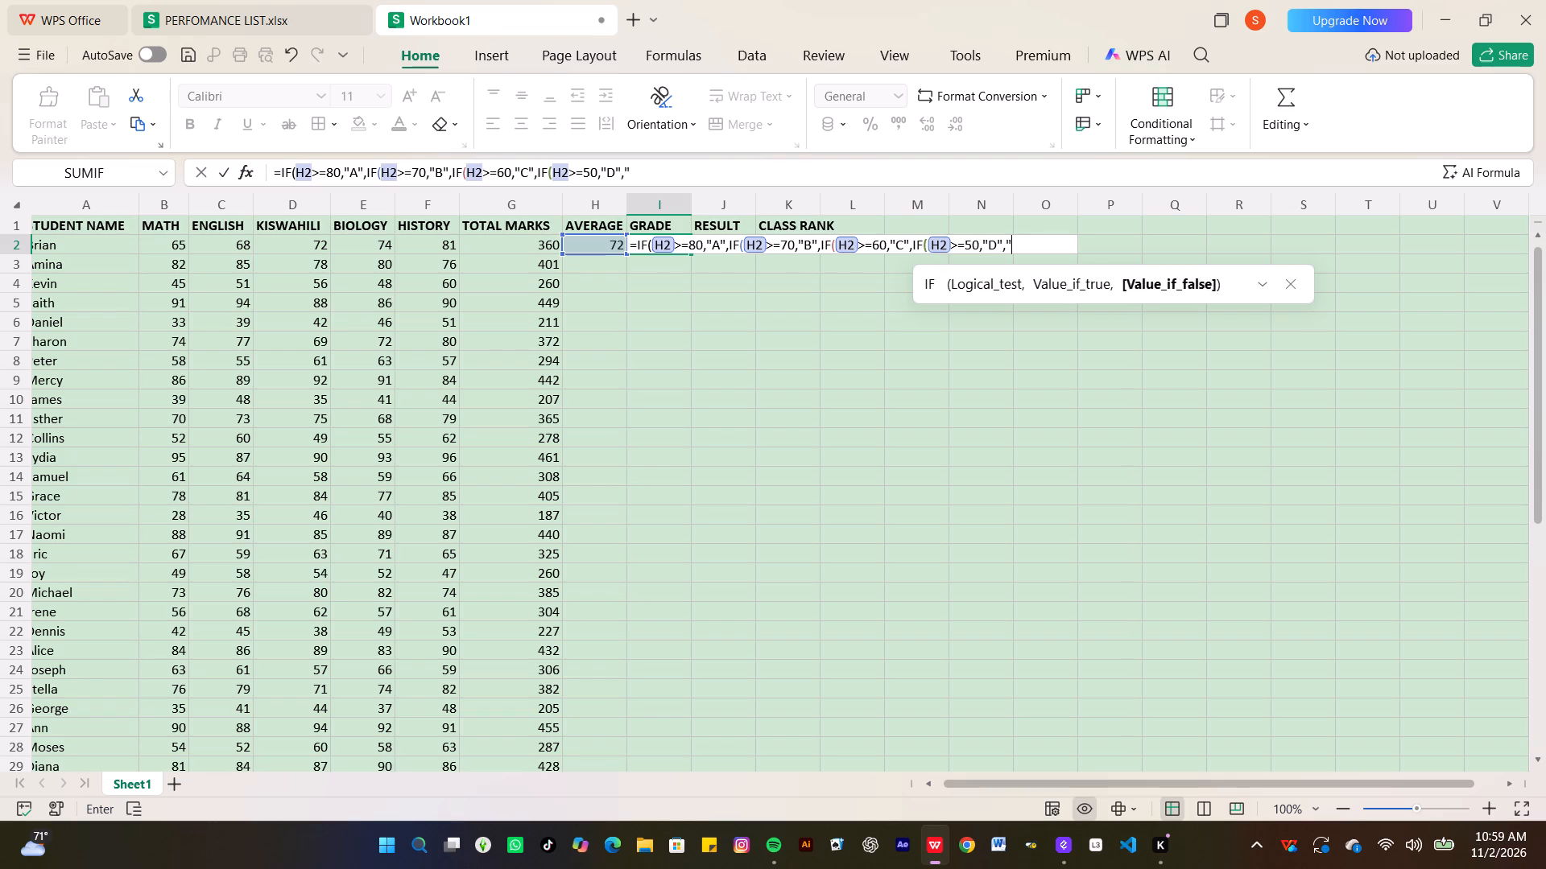
{"action": "key", "text": "e"}
{"action": "key", "text": "shift+quotedbl"}
{"action": "type", "text": "\"\""}
{"action": "key", "text": "BackSpace"}
{"action": "key", "text": "BackSpace"}
{"action": "type", "text": "))))"}
{"action": "key", "text": "Return"}
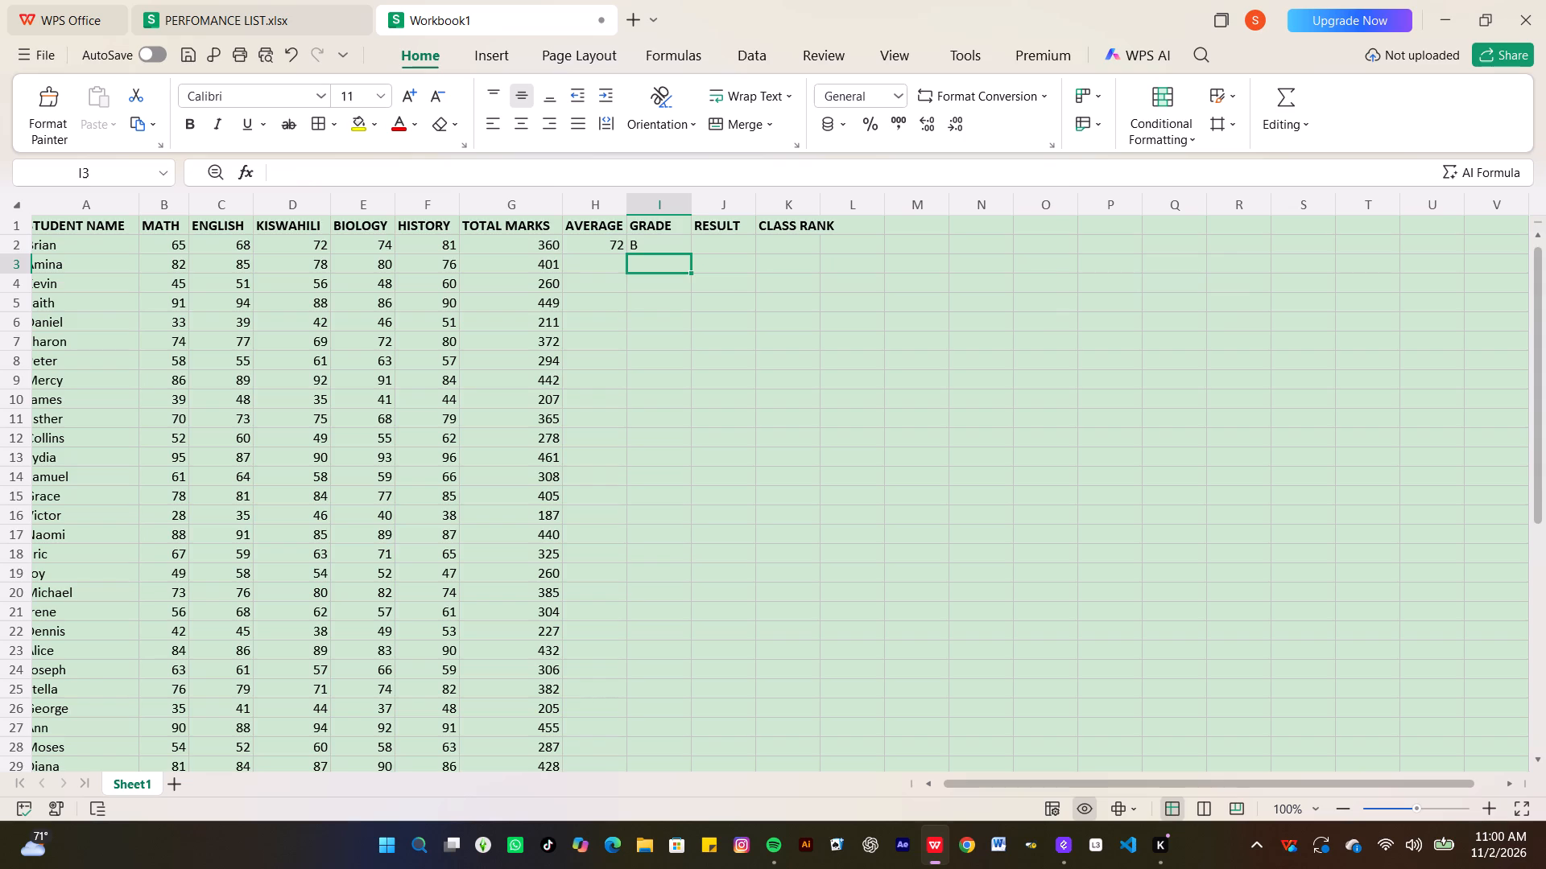
Fill the average formula from H2 down the AVERAGE column through the last student in row 51.
{"action": "left_click", "coordinate": [724, 245]}
{"action": "left_click", "coordinate": [584, 240]}
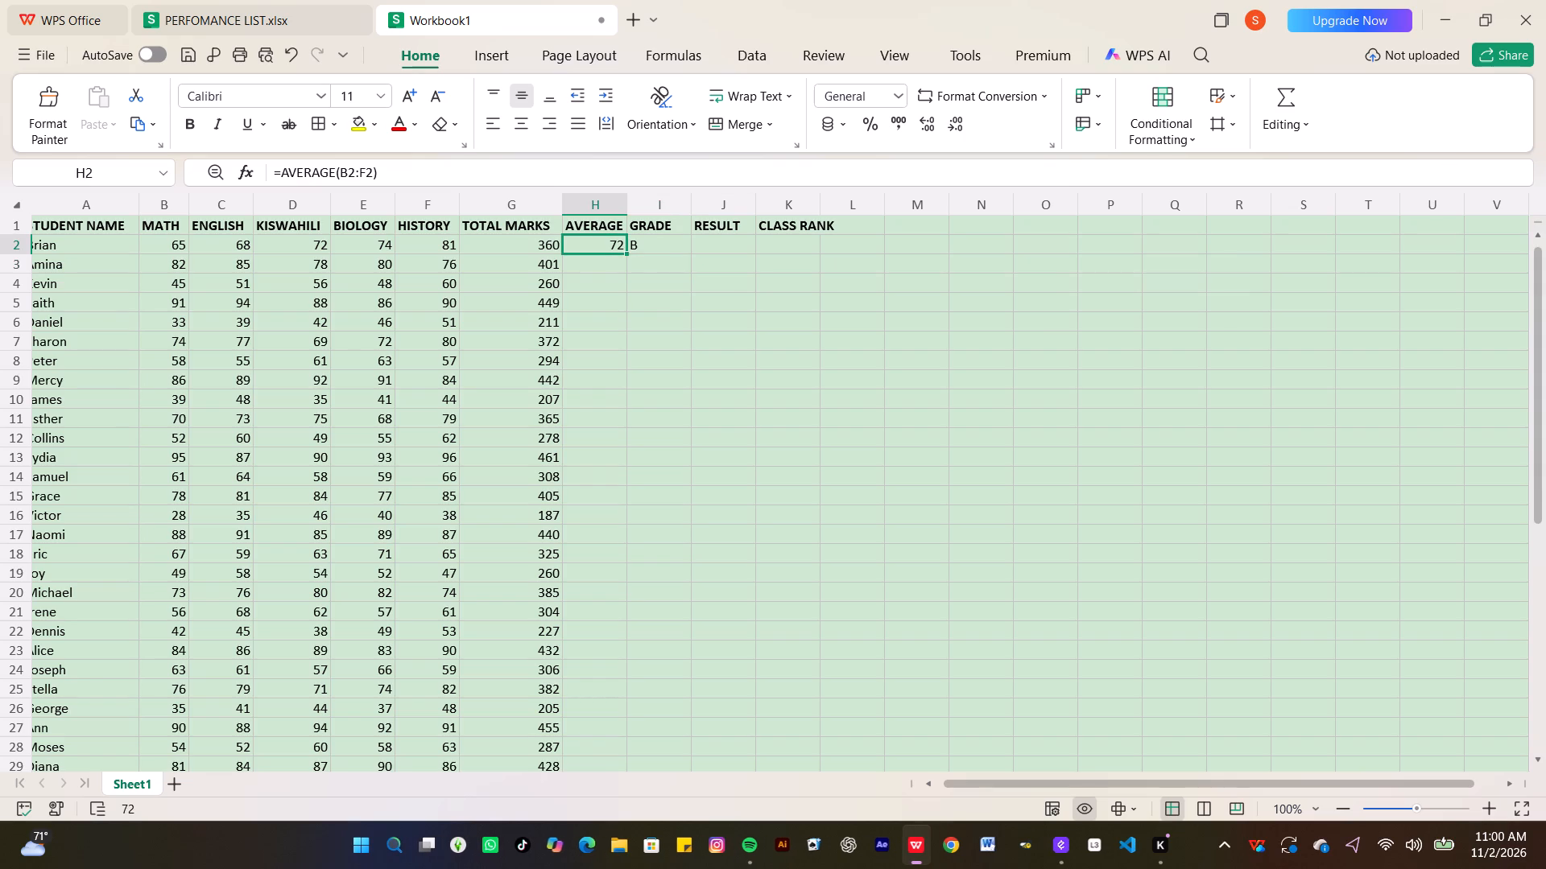
{"action": "left_click_drag", "start_coordinate": [626, 255], "coordinate": [642, 812]}
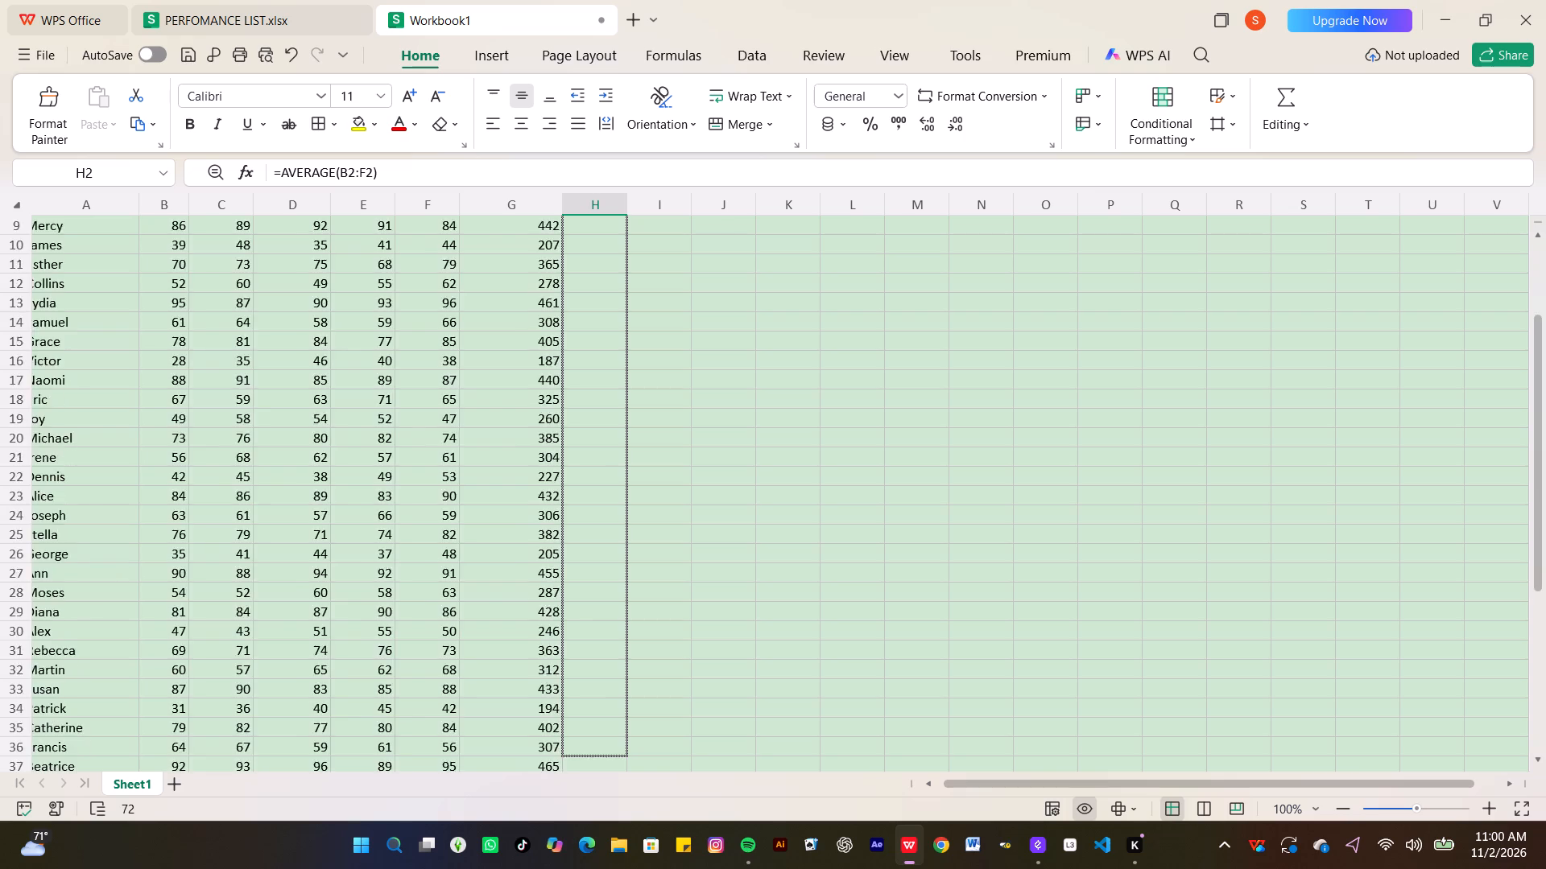
{"action": "left_click_drag", "start_coordinate": [642, 812], "coordinate": [651, 695]}
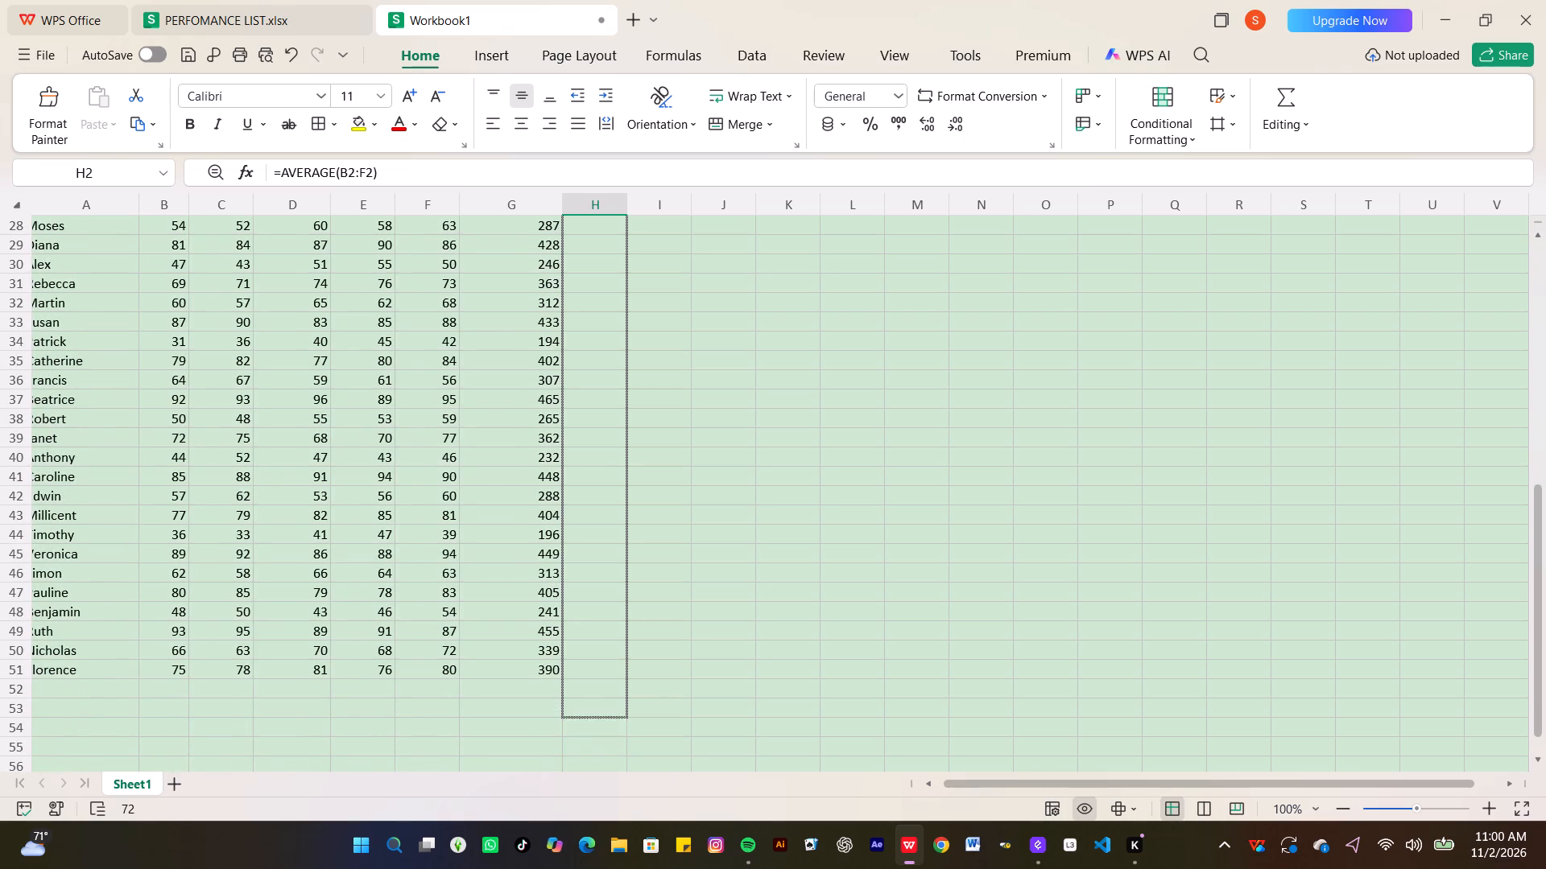
{"action": "left_click_drag", "start_coordinate": [651, 695], "coordinate": [651, 678]}
Fill the grade formula from I2 down the GRADE column through the last student in row 51.
{"action": "scroll", "coordinate": [612, 418], "scroll_direction": "up", "scroll_amount": 5}
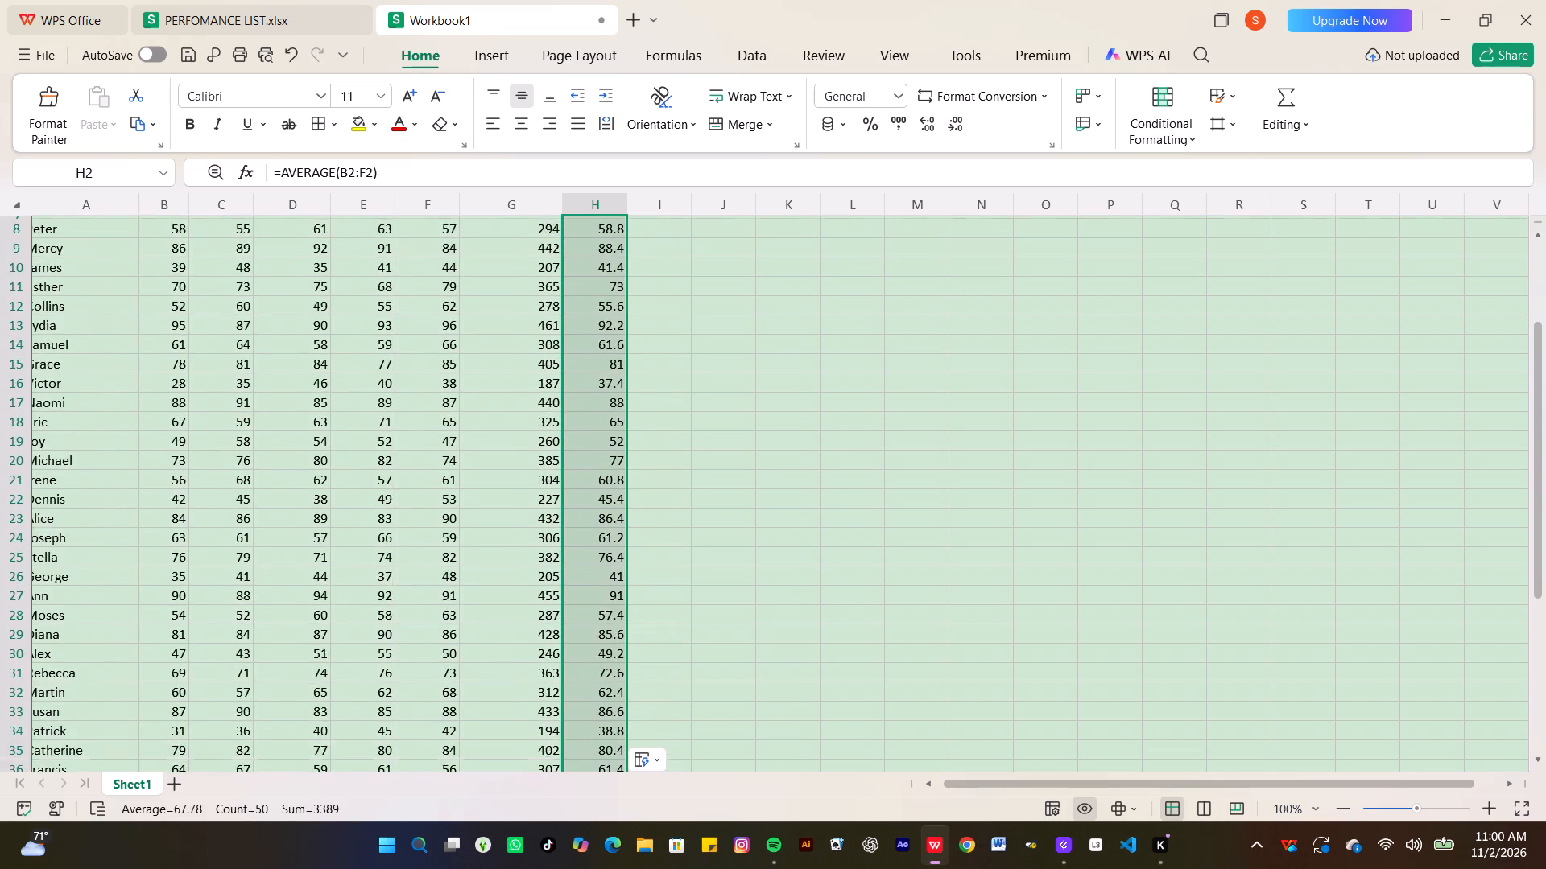
{"action": "scroll", "coordinate": [612, 418], "scroll_direction": "up", "scroll_amount": 3}
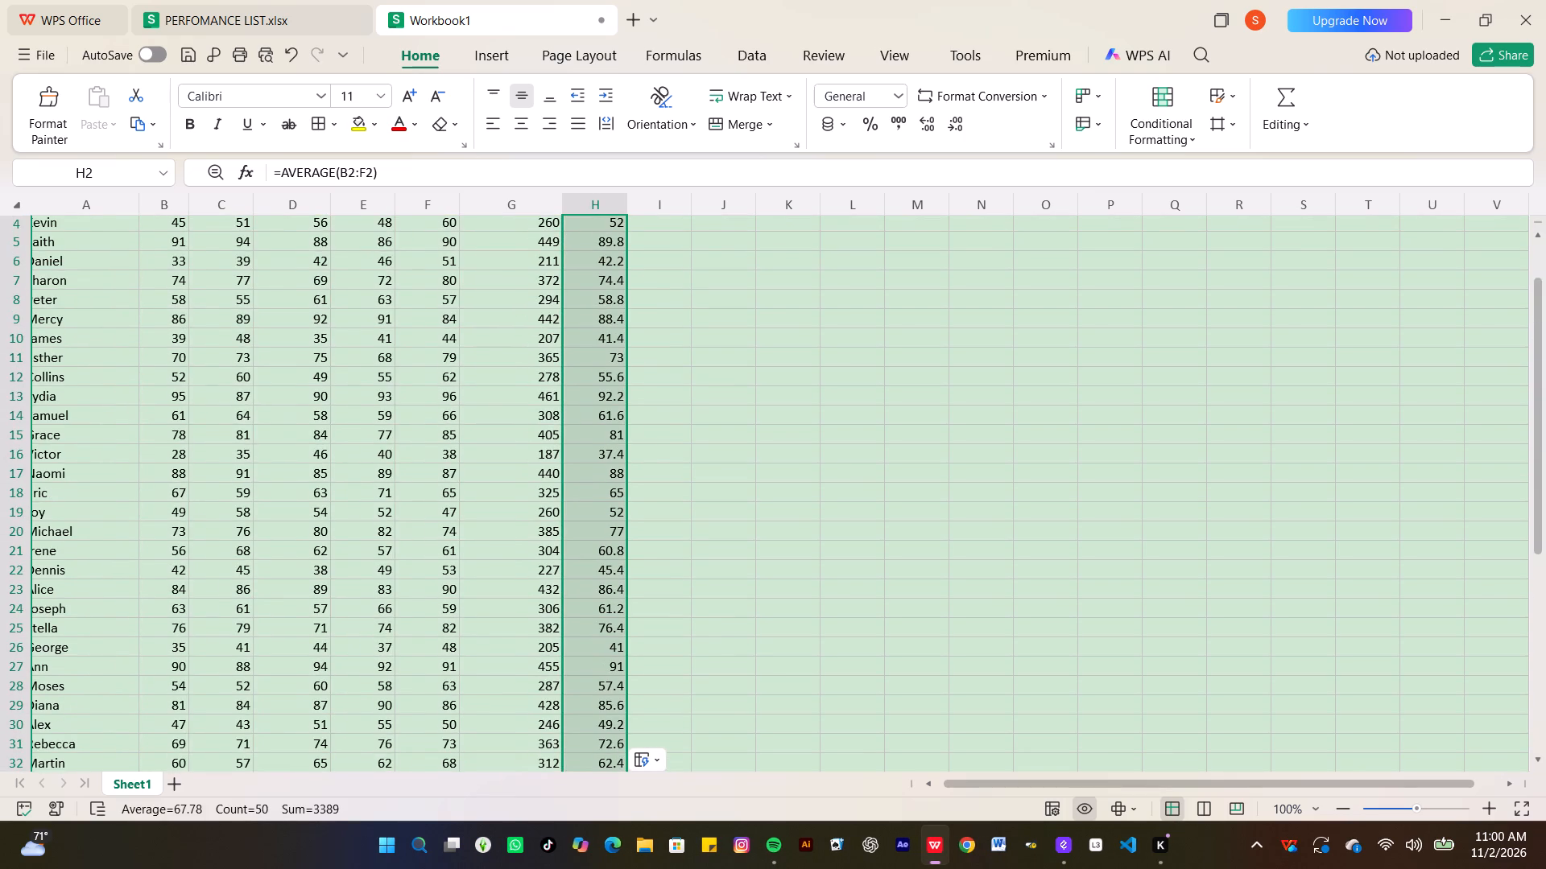
{"action": "left_click", "coordinate": [680, 247]}
{"action": "left_click_drag", "start_coordinate": [693, 254], "coordinate": [689, 778]}
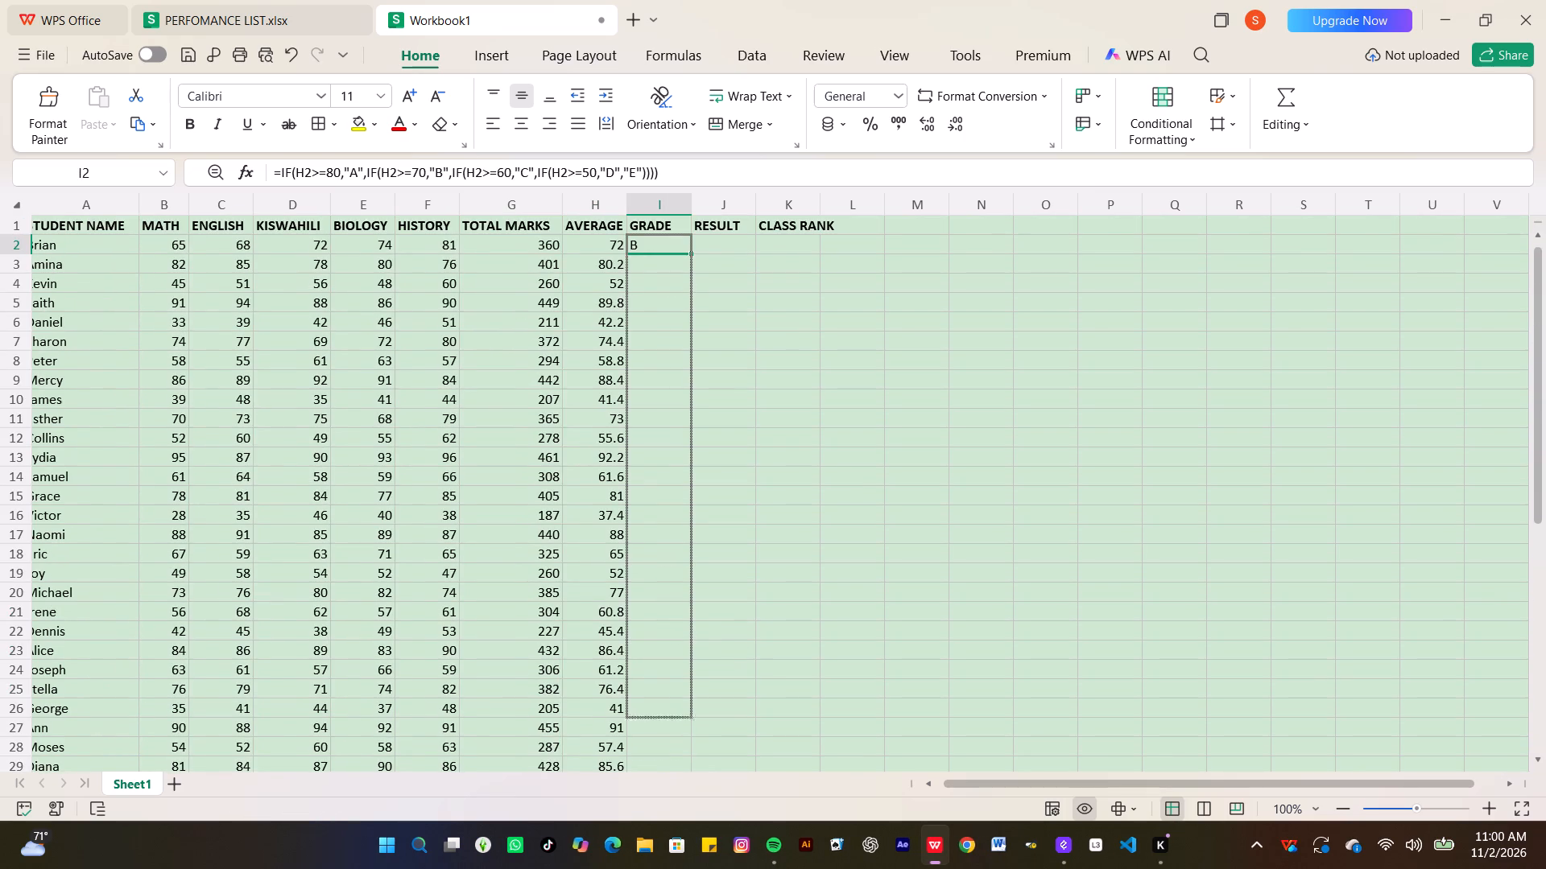
{"action": "left_click_drag", "start_coordinate": [689, 778], "coordinate": [689, 419]}
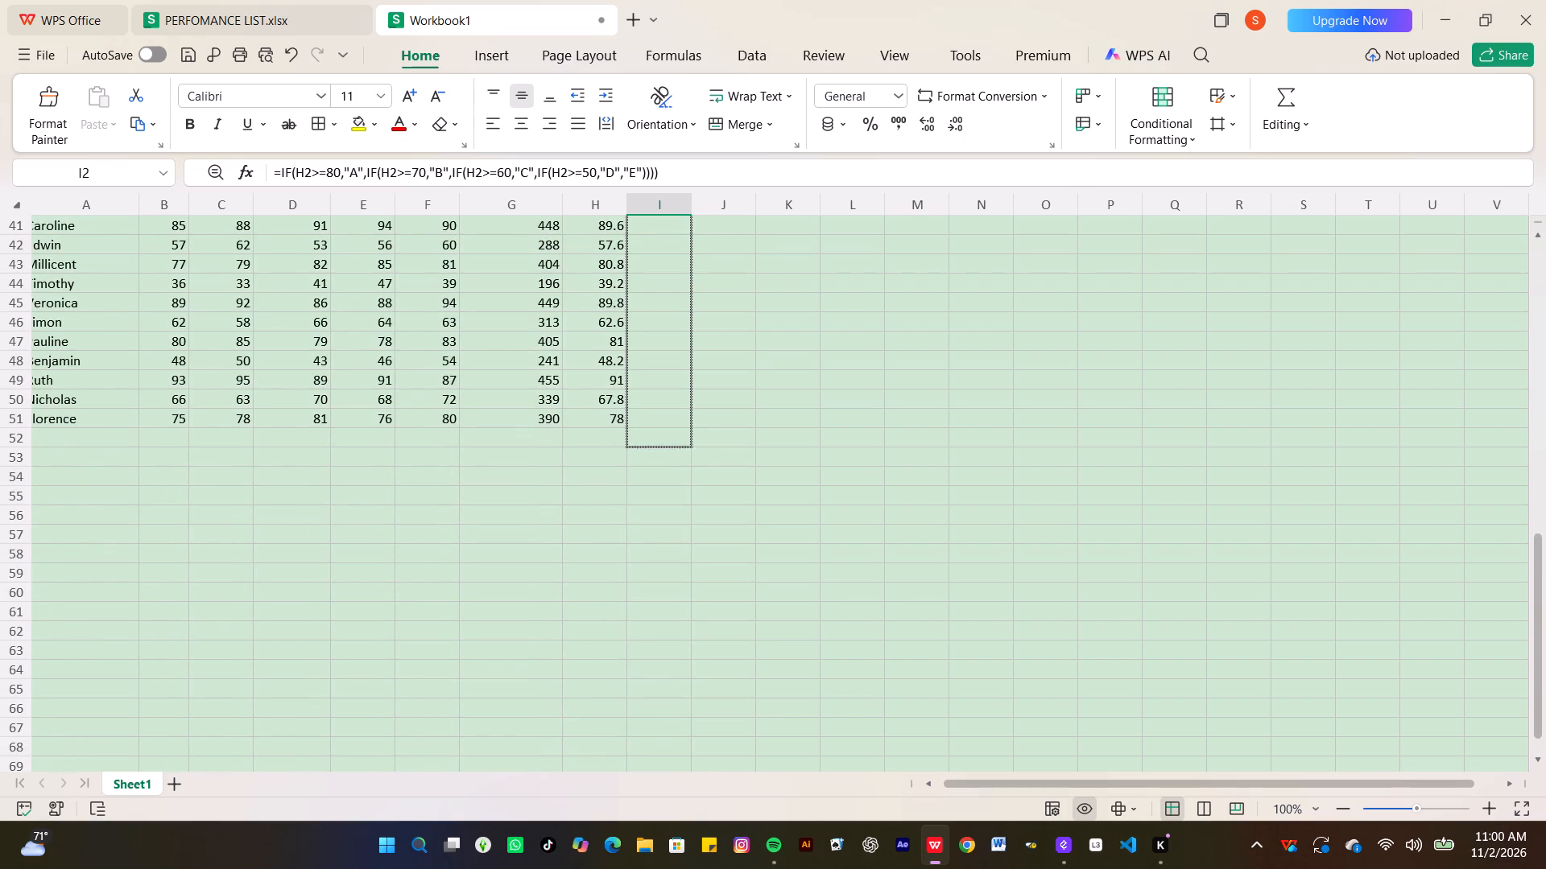
{"action": "left_click_drag", "start_coordinate": [689, 419], "coordinate": [688, 431]}
Start the pass/fail formula in J2 under RESULT with the condition =IF(H2>=50,.
{"action": "scroll", "coordinate": [688, 431], "scroll_direction": "up", "scroll_amount": 4}
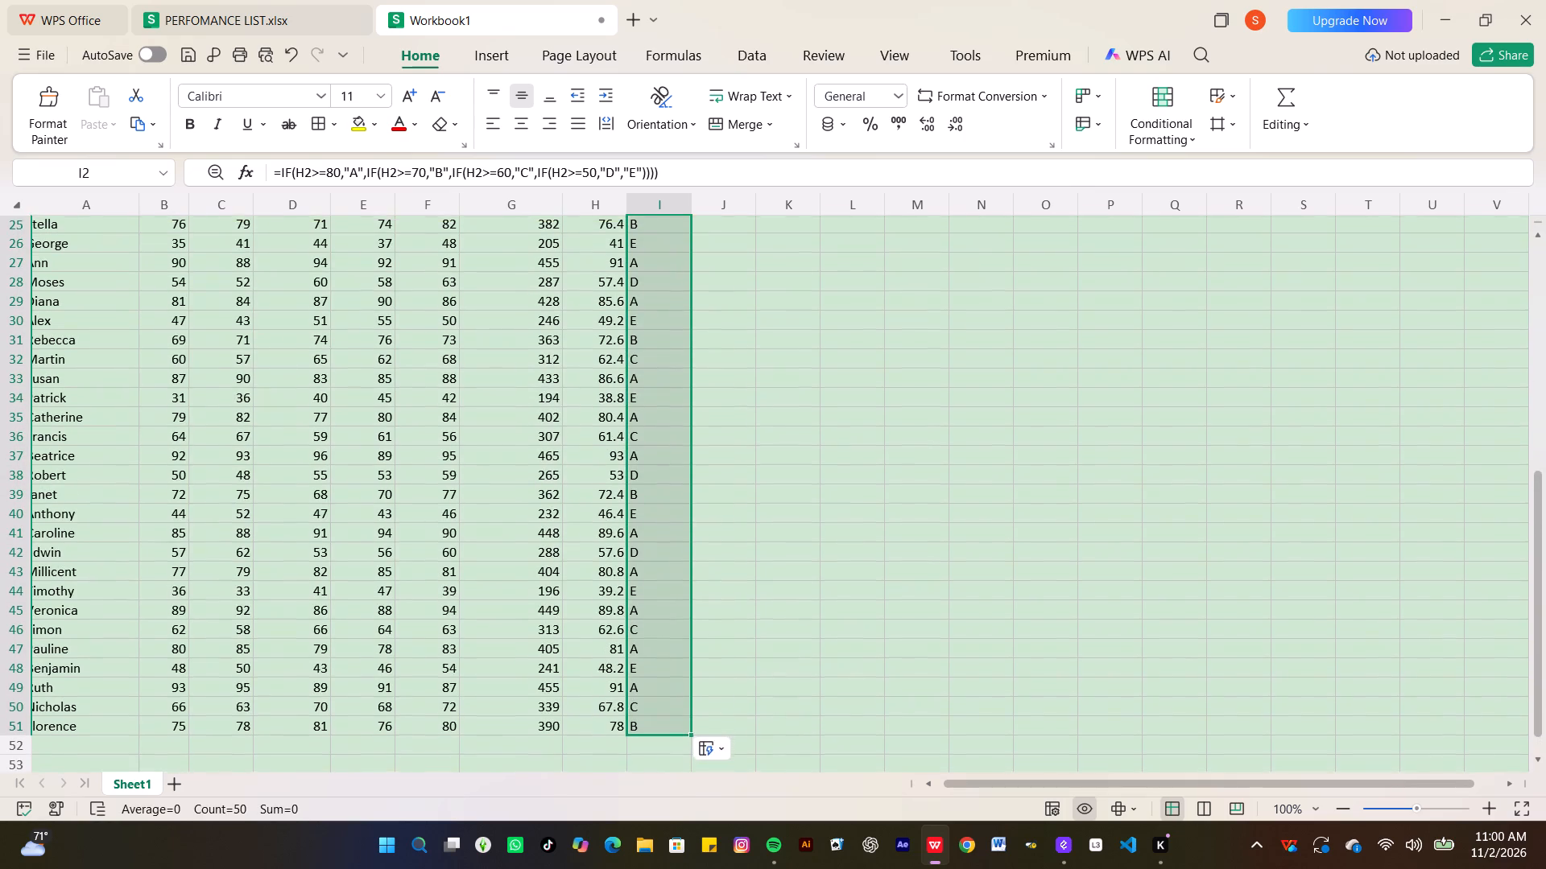
{"action": "scroll", "coordinate": [688, 431], "scroll_direction": "up", "scroll_amount": 5}
{"action": "scroll", "coordinate": [688, 431], "scroll_direction": "left", "scroll_amount": 1}
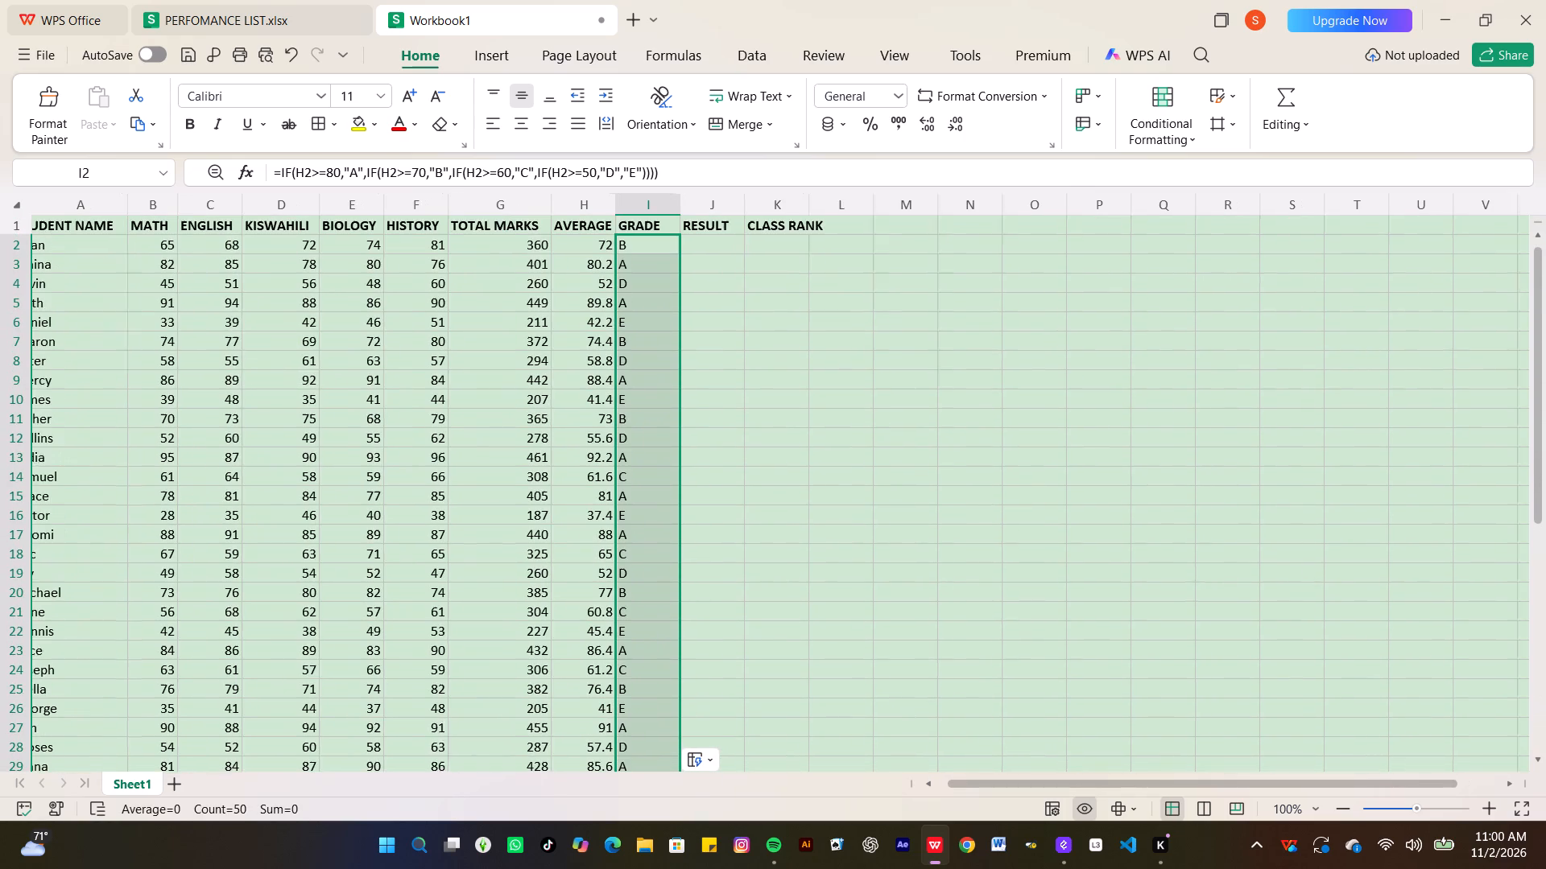
{"action": "left_click", "coordinate": [711, 247]}
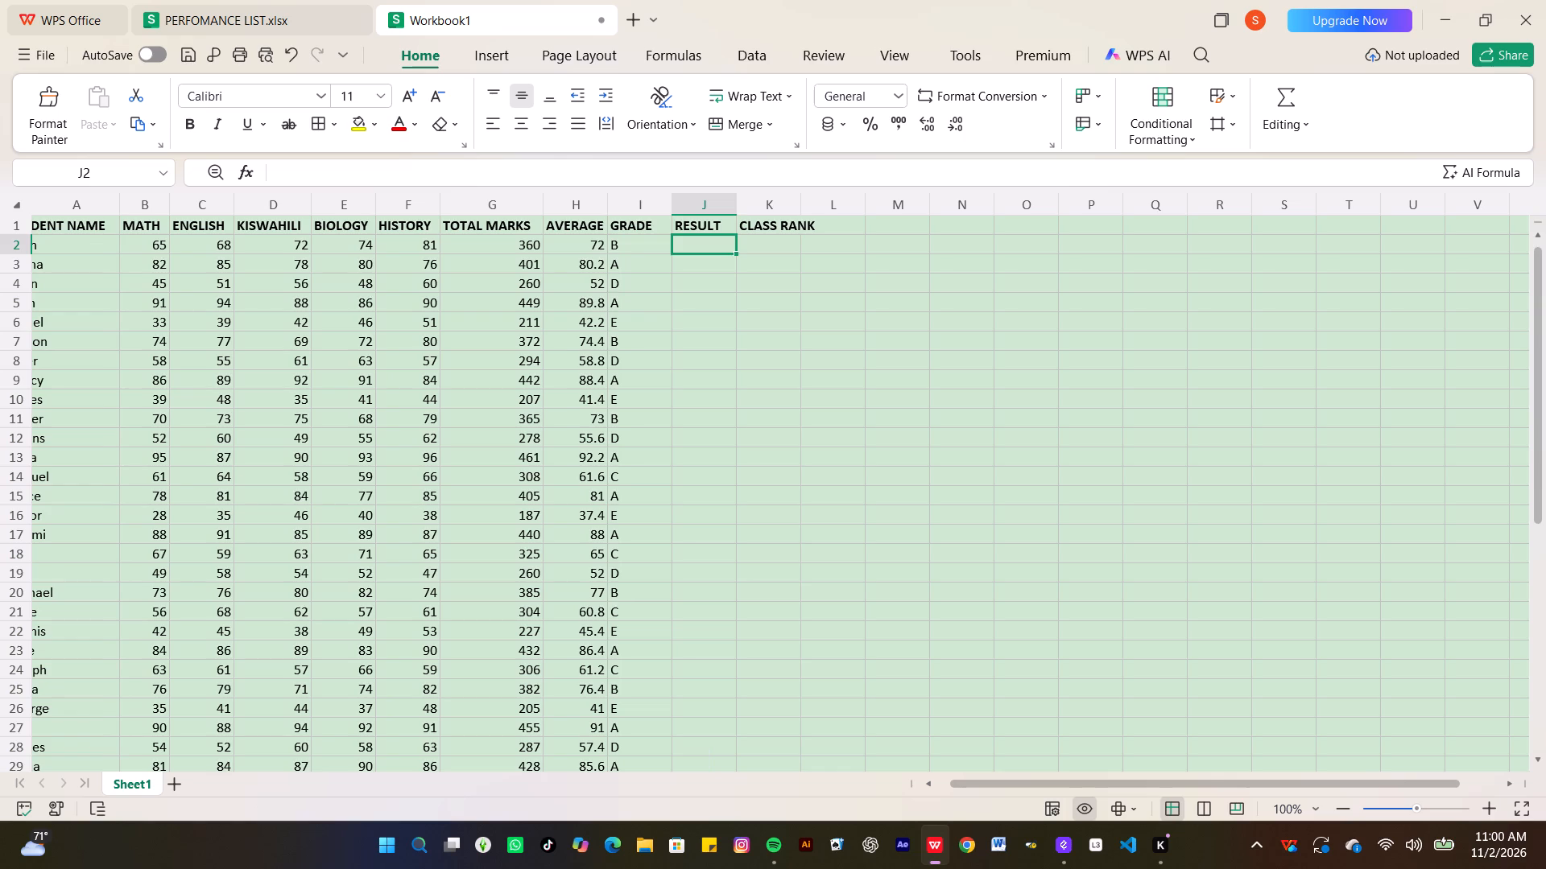
{"action": "key", "text": "equal"}
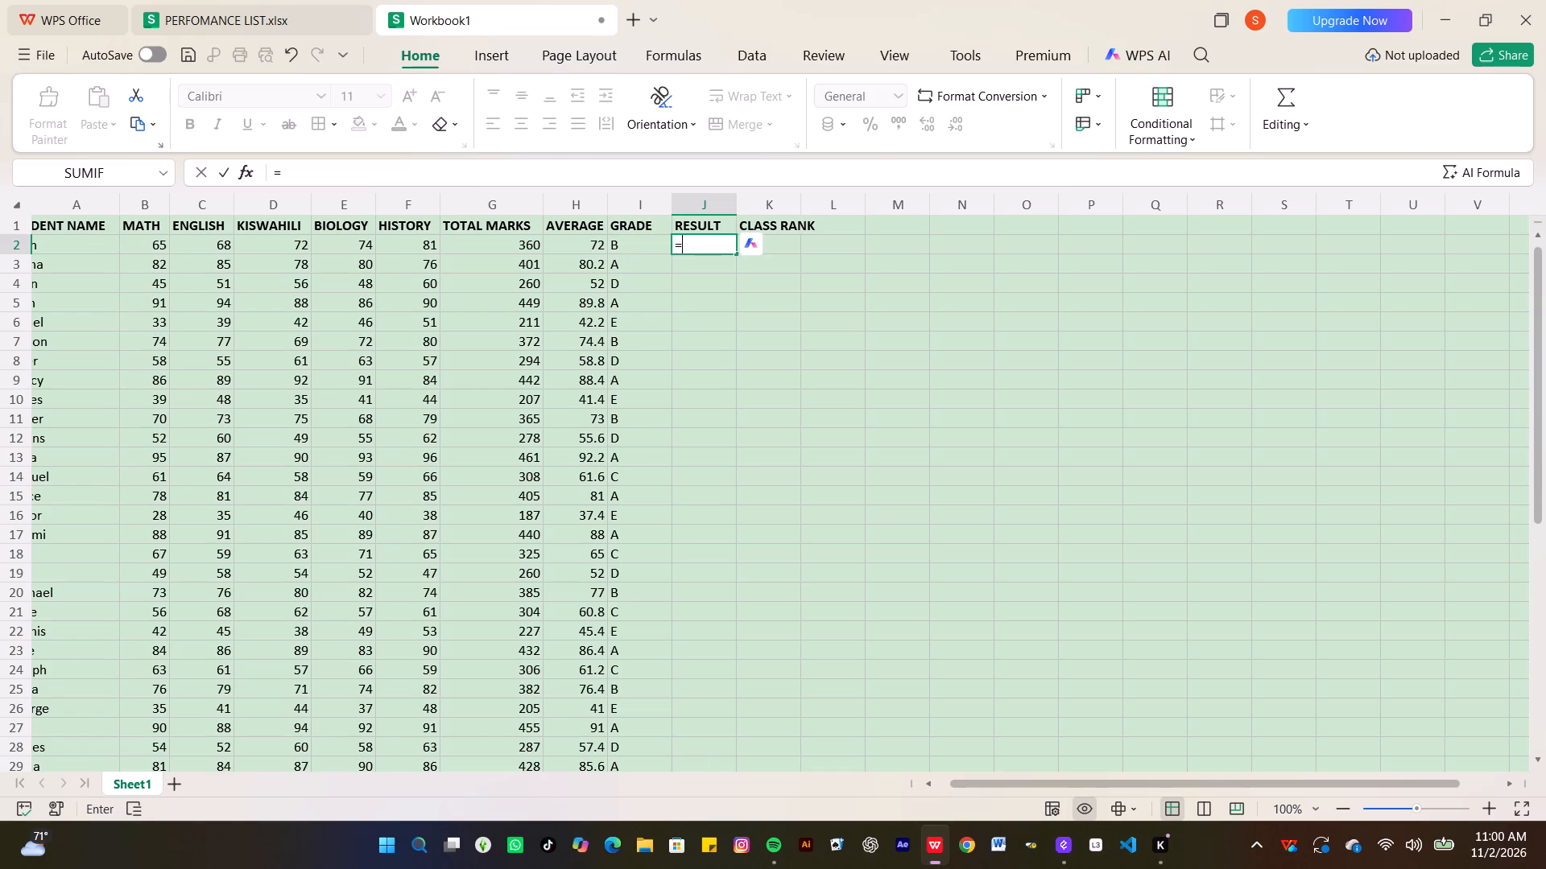
{"action": "key", "text": "i"}
{"action": "key", "text": "f"}
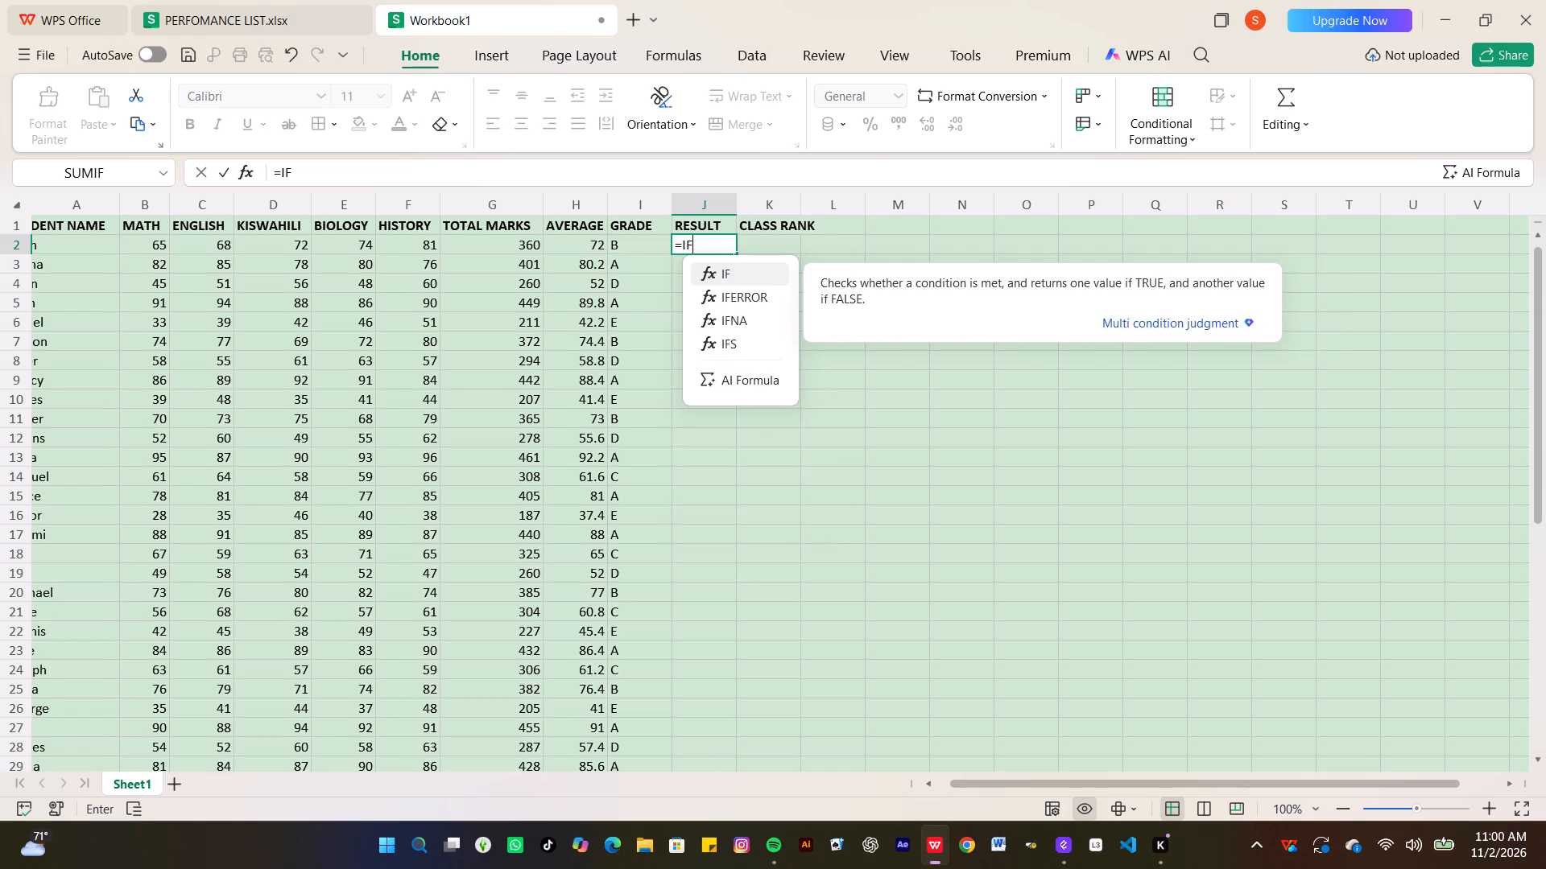
{"action": "key", "text": "shift+parenleft"}
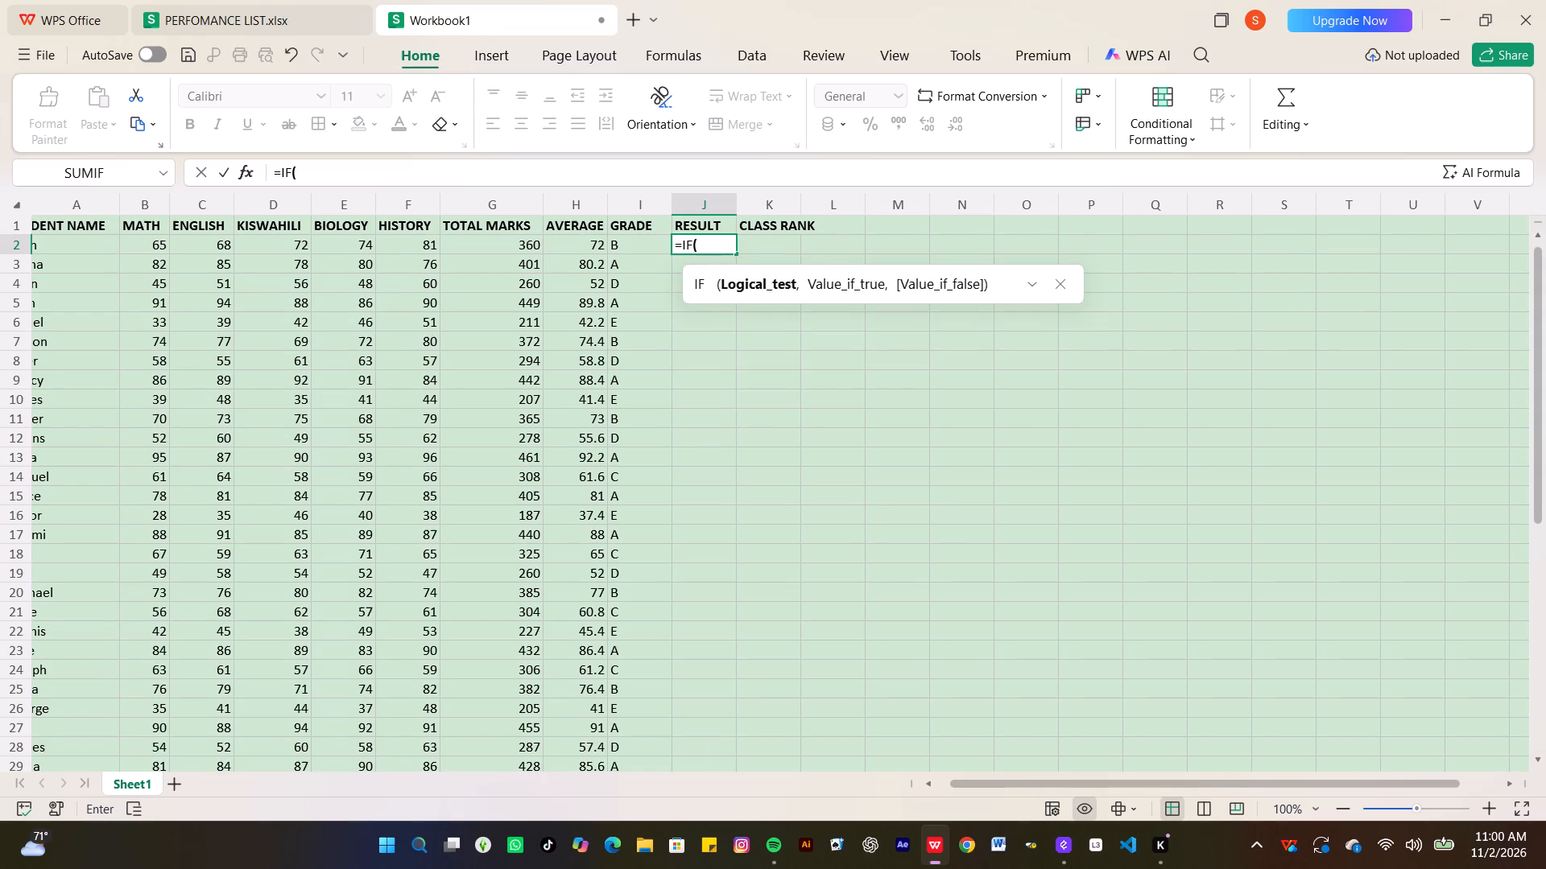
{"action": "key", "text": "h"}
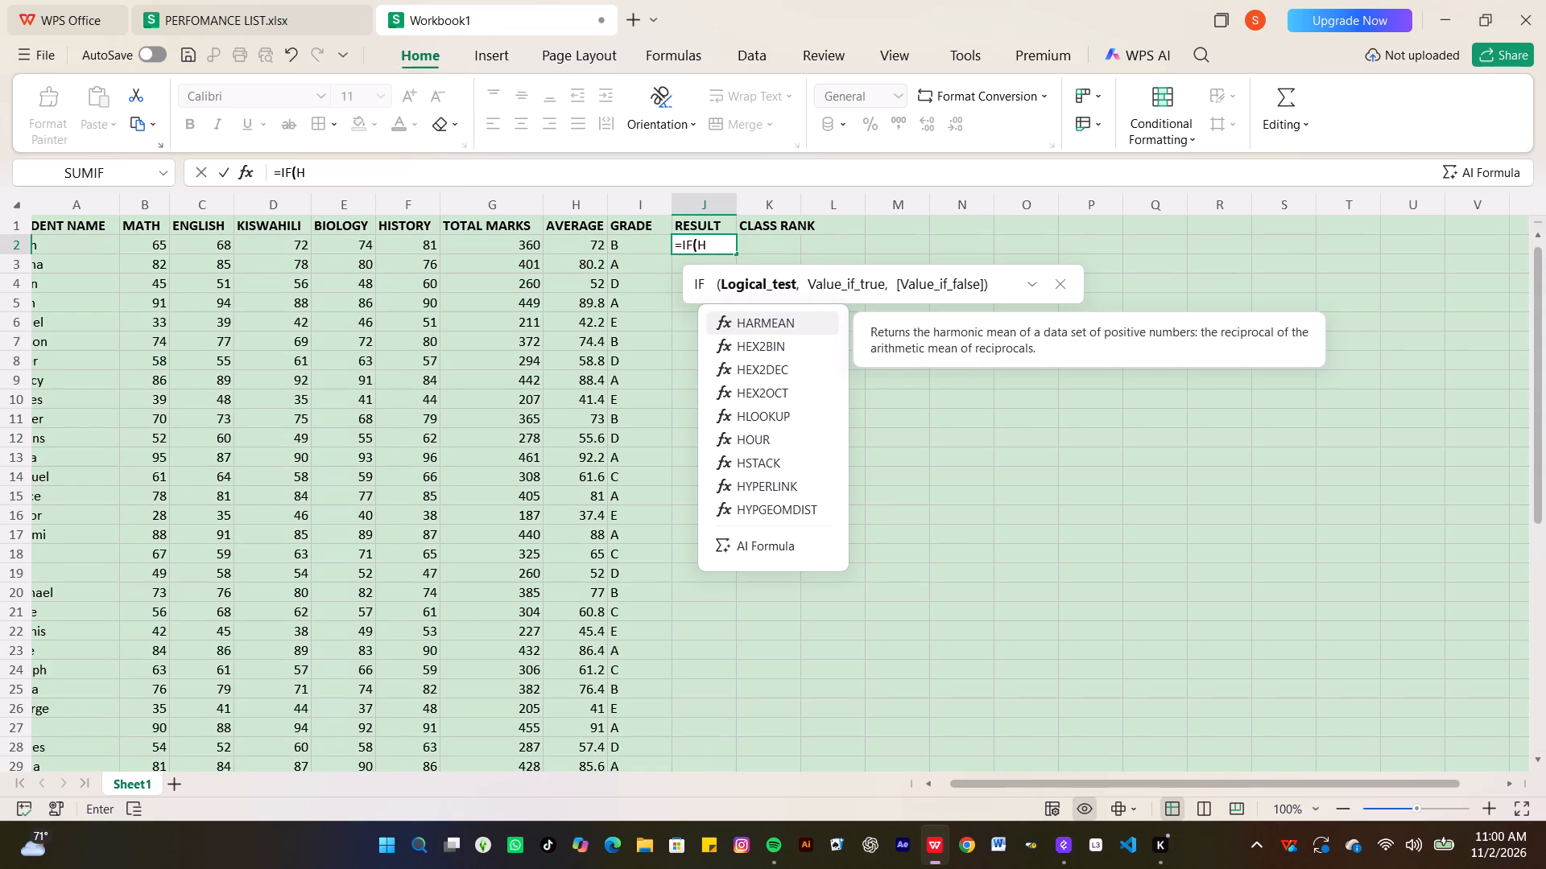
{"action": "key", "text": "2"}
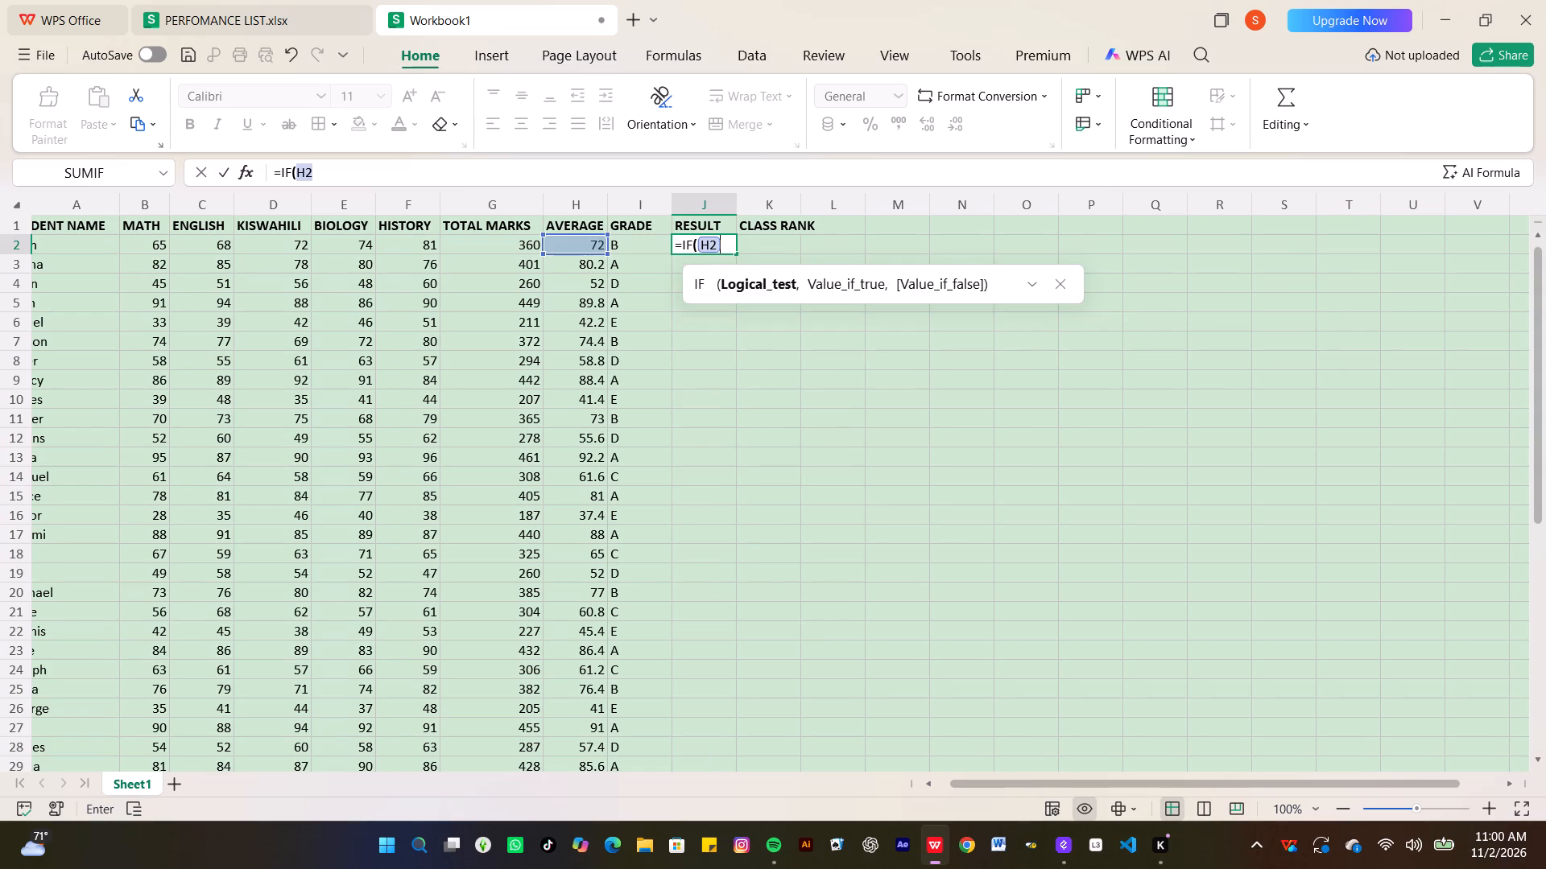
{"action": "type", "text": ">="}
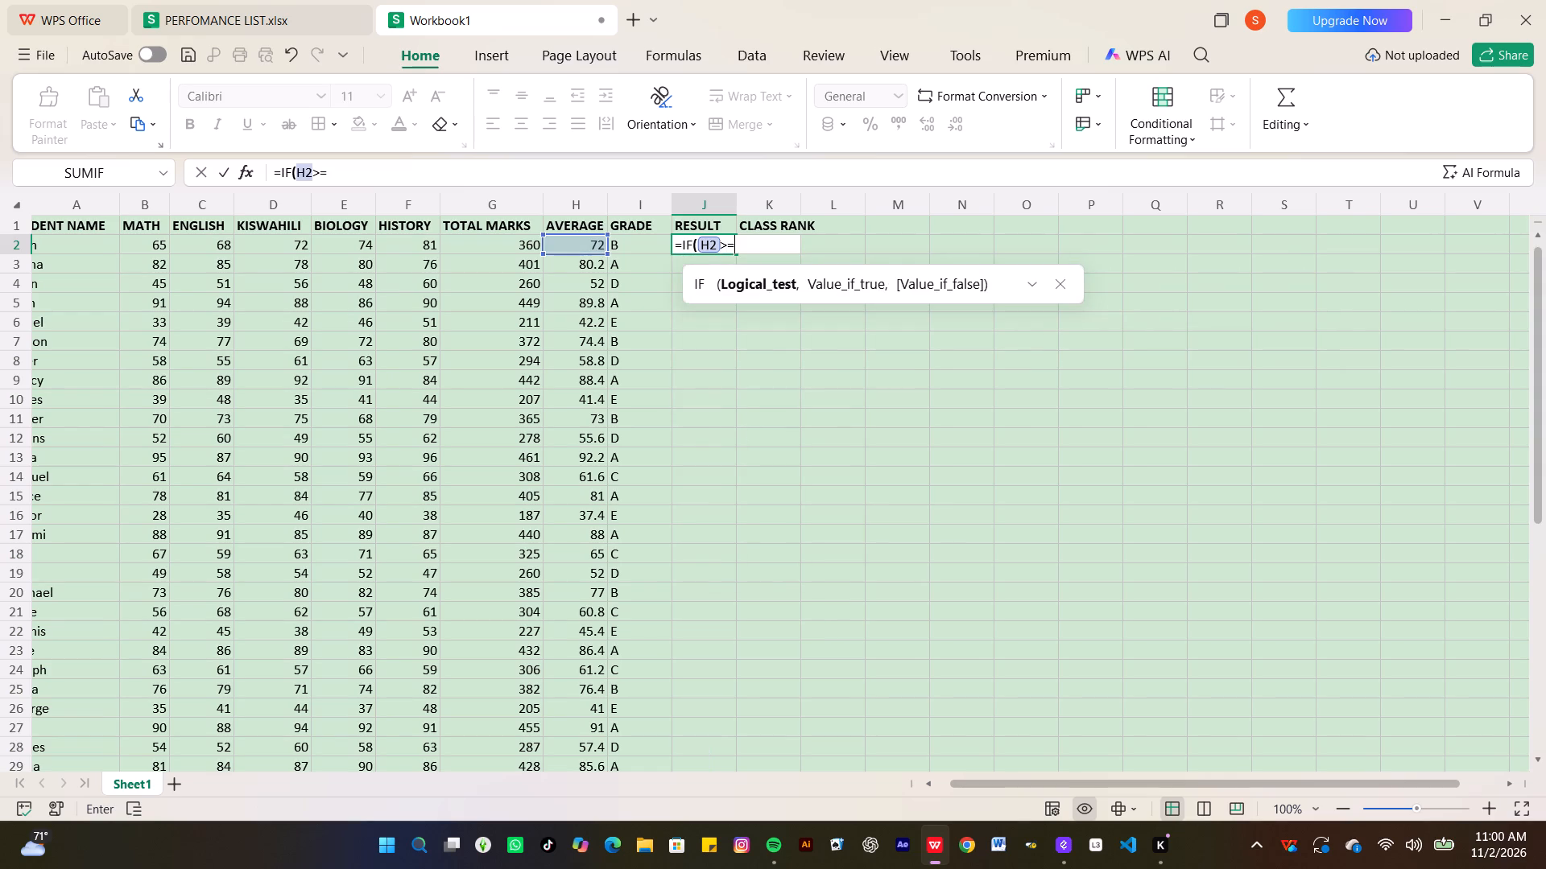
{"action": "type", "text": "50"}
{"action": "key", "text": "comma"}
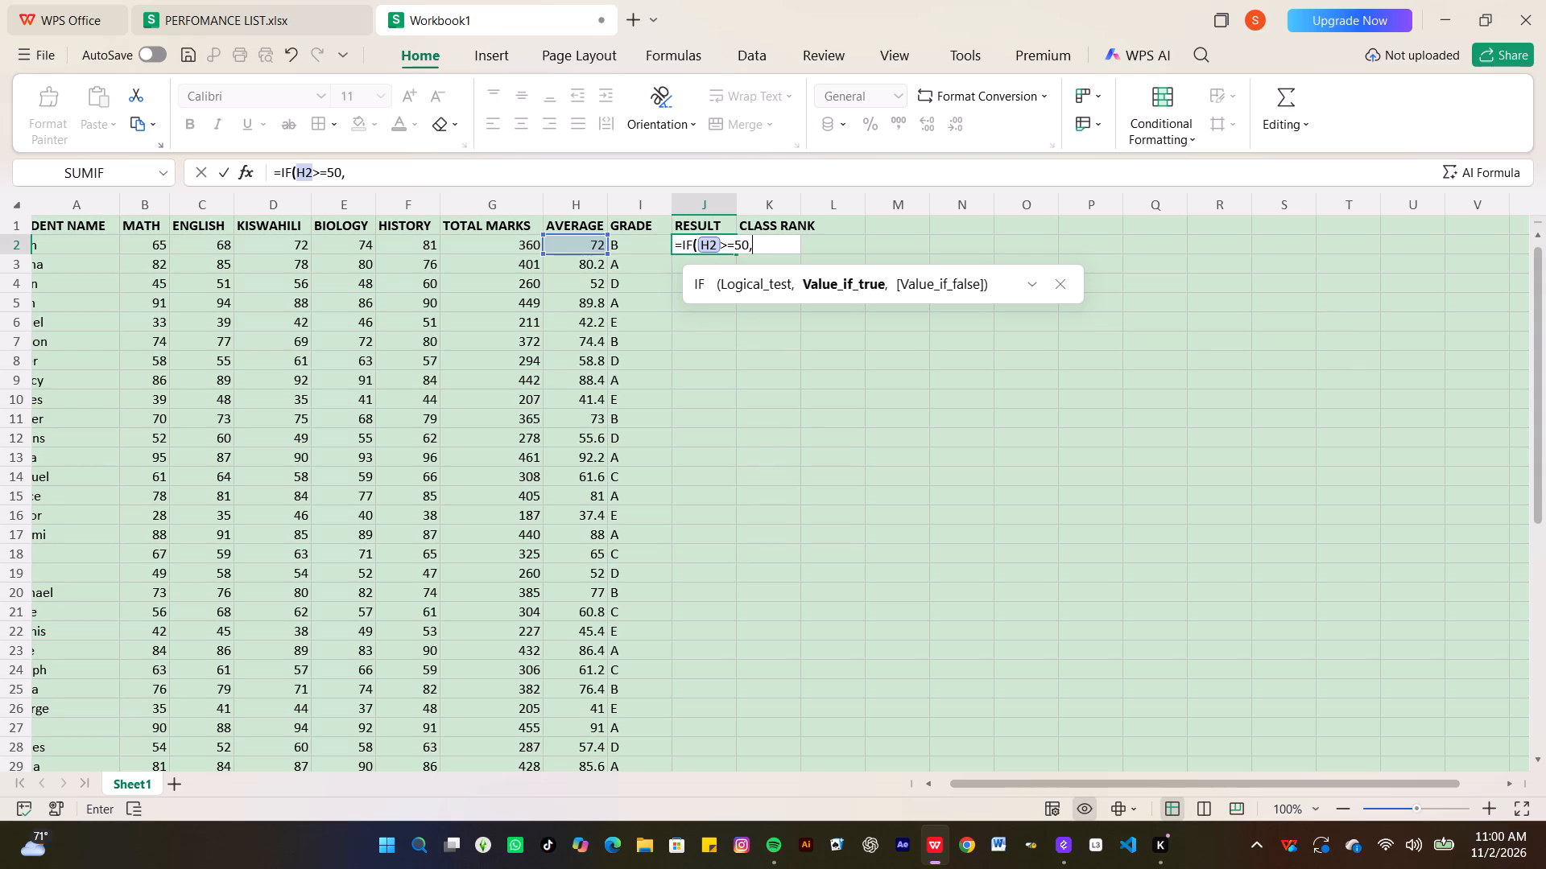
Finish the J2 formula with "PASS" as the true value, "FAIL" as the false value and a closing parenthesis, then enter it.
{"action": "key", "text": "shift+quotedbl"}
{"action": "type", "text": "PASS"}
{"action": "key", "text": "shift+quotedbl"}
{"action": "key", "text": "comma"}
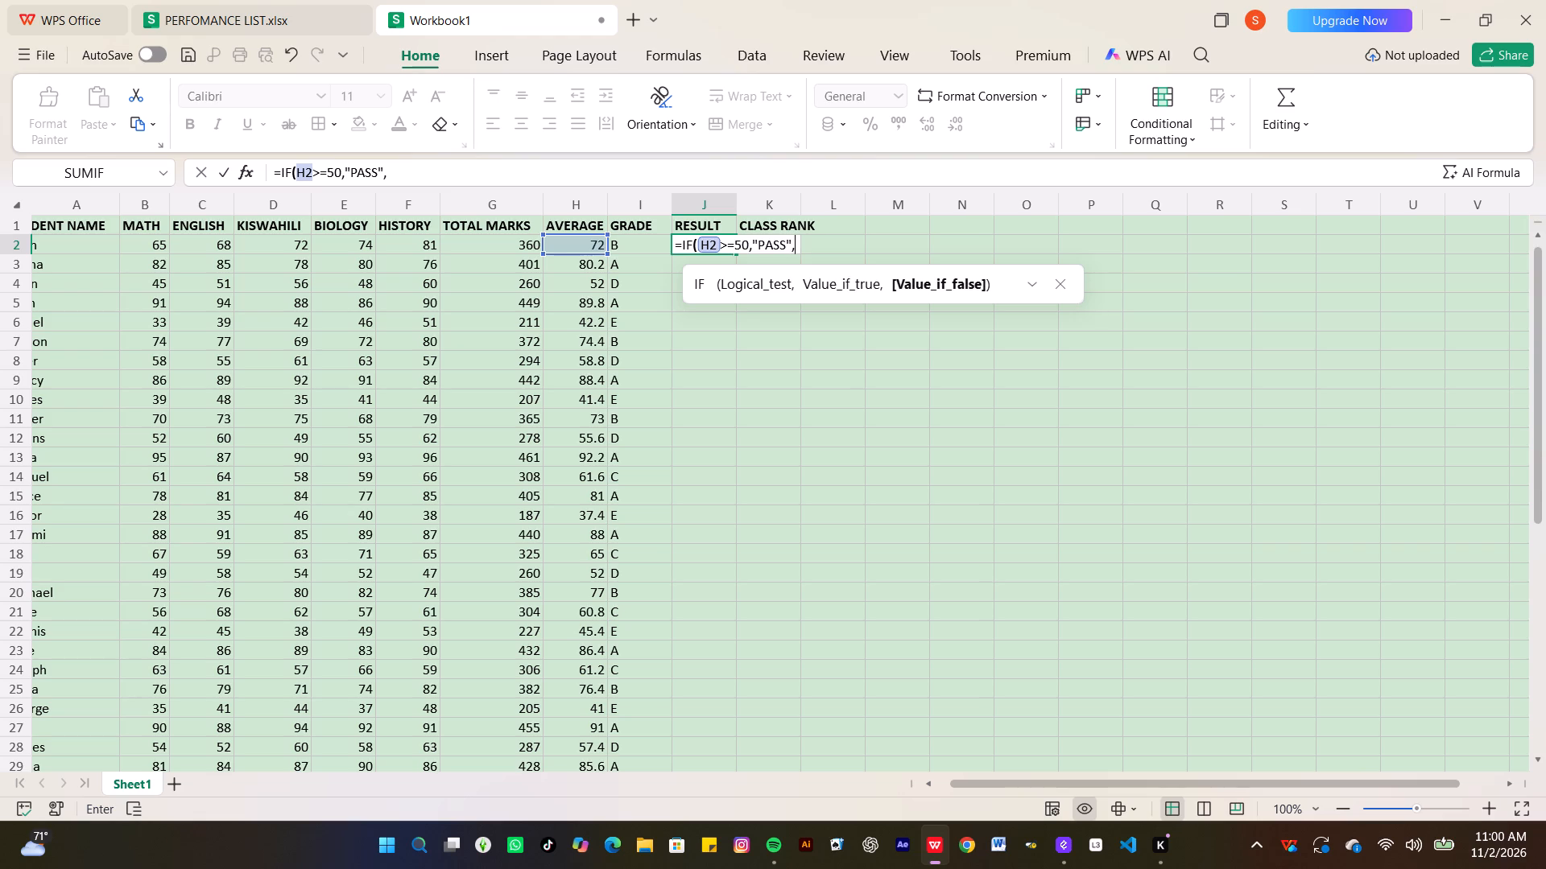
{"action": "key", "text": "shift+quotedbl"}
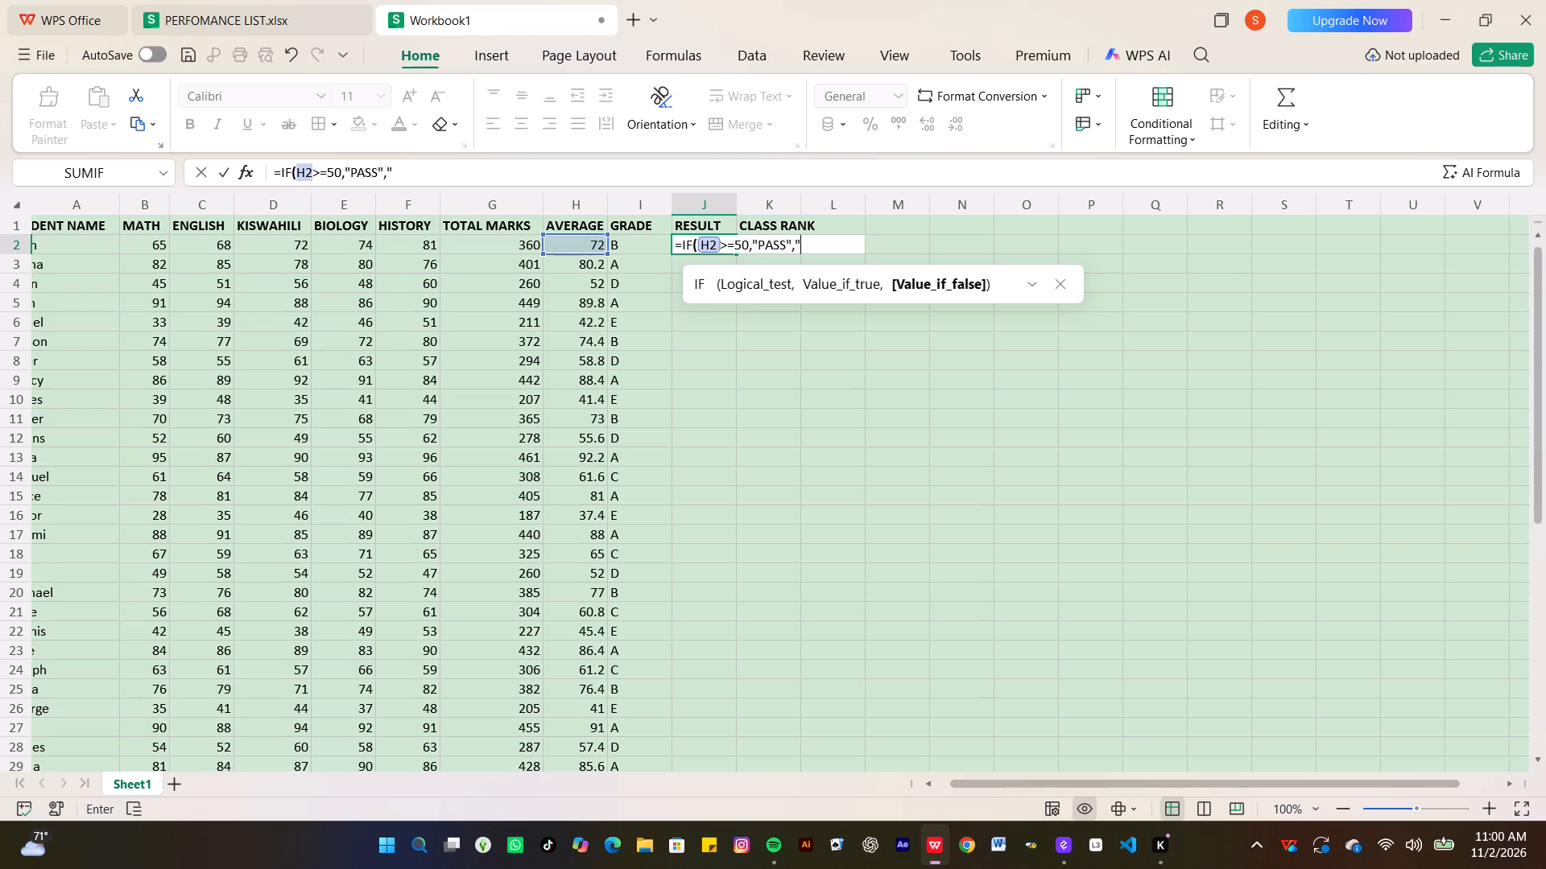
{"action": "type", "text": "FAIL"}
{"action": "key", "text": "shift+quotedbl"}
{"action": "key", "text": "shift+parenright"}
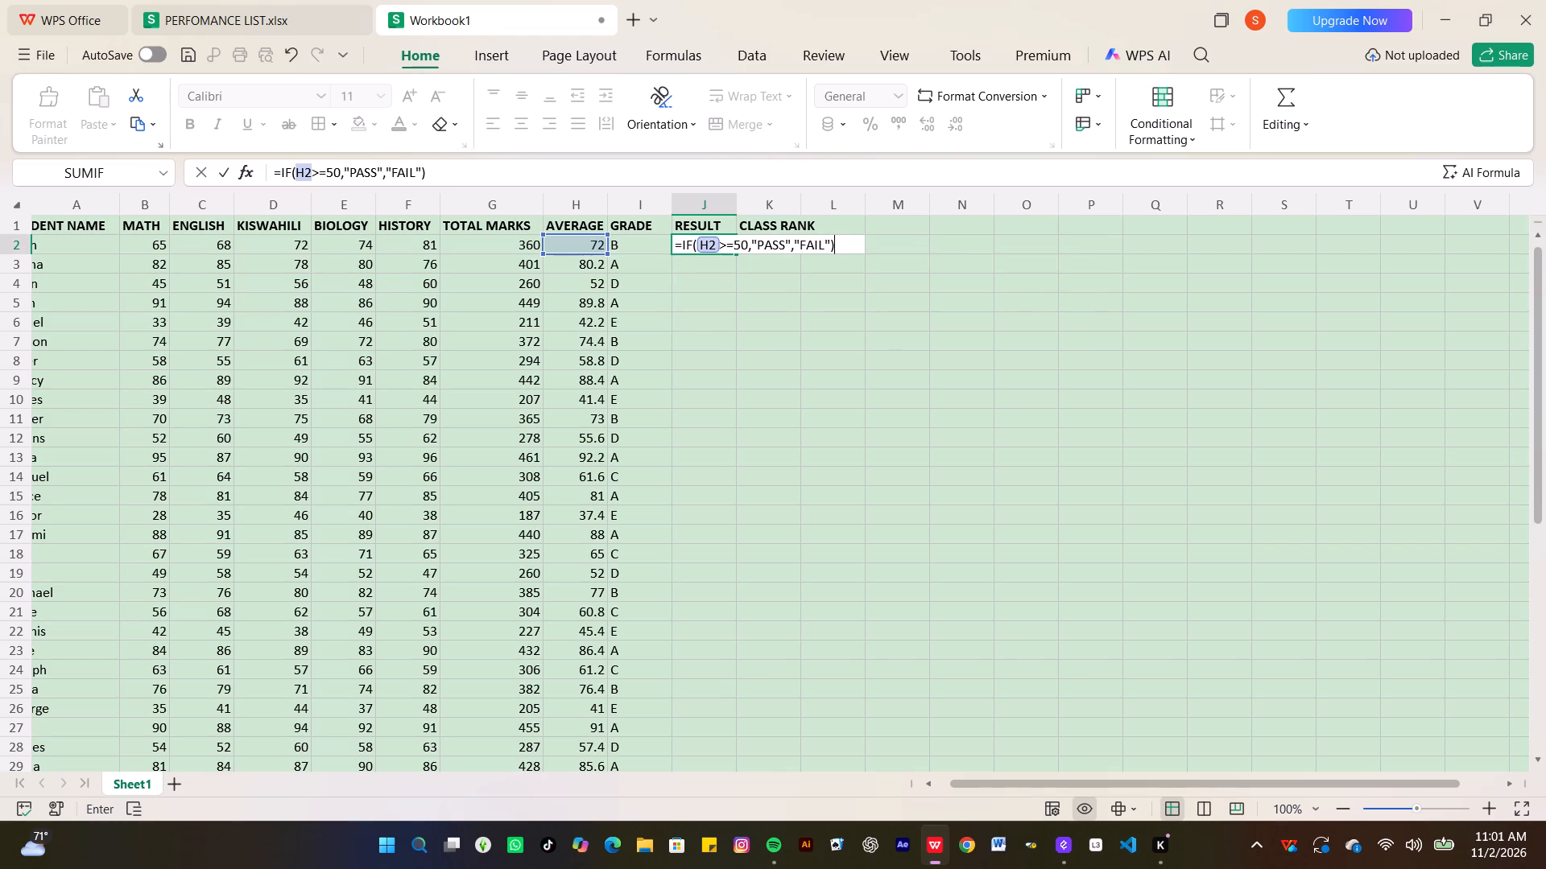
{"action": "key", "text": "Return"}
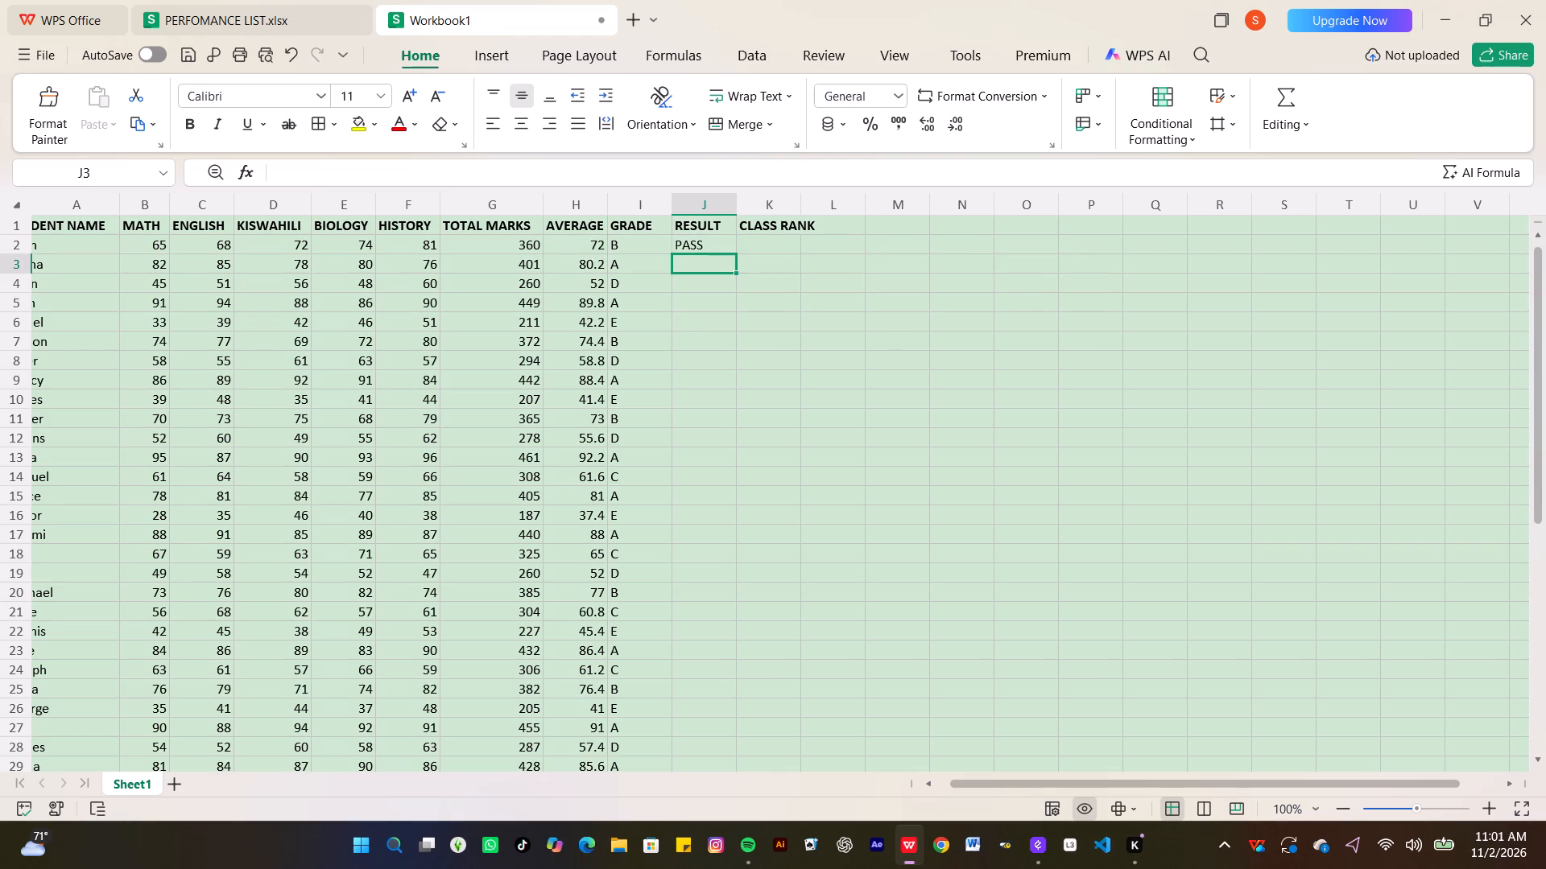
Fill the result formula from J2 down the RESULT column through the last student in row 51.
{"action": "left_click", "coordinate": [694, 237]}
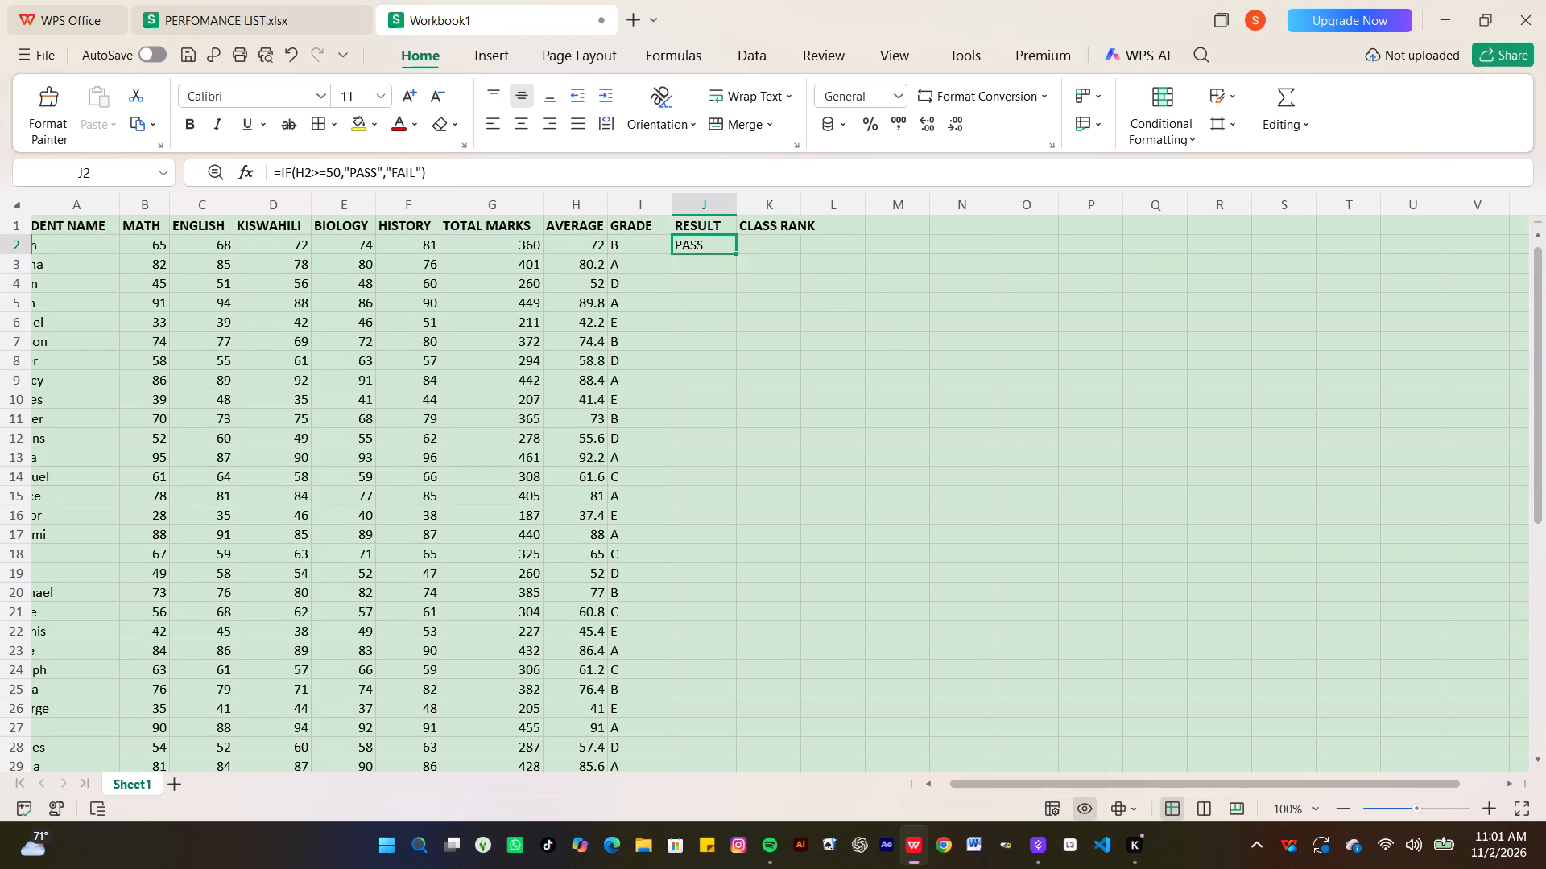
{"action": "left_click_drag", "start_coordinate": [736, 252], "coordinate": [718, 820]}
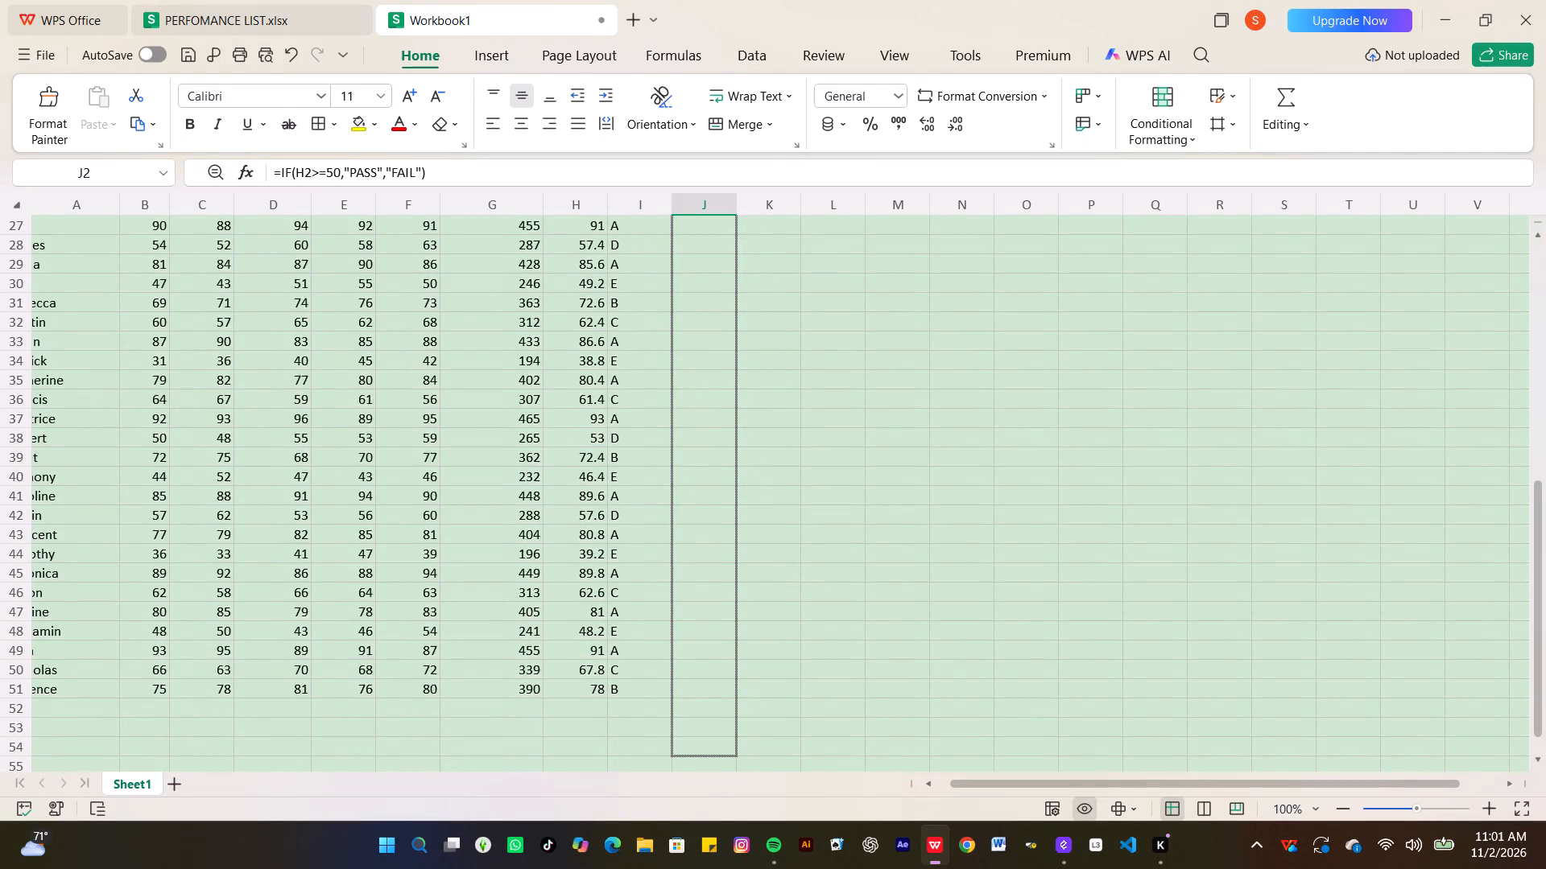
{"action": "left_click_drag", "start_coordinate": [718, 820], "coordinate": [715, 655]}
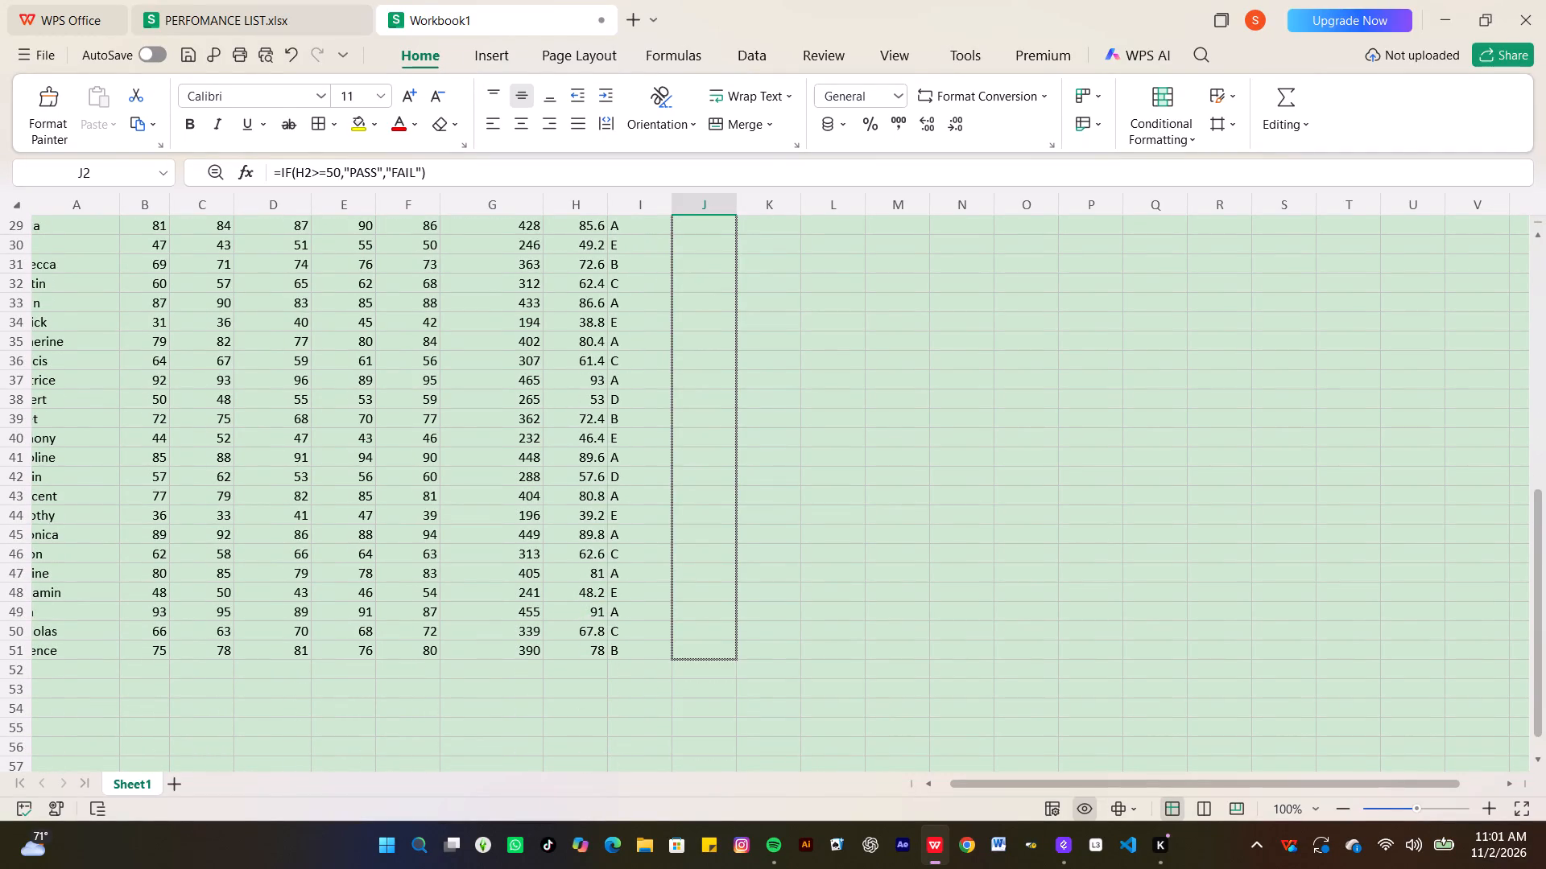
{"action": "left_click_drag", "start_coordinate": [715, 655], "coordinate": [713, 655]}
Auto-fit the width of column K to its CLASS RANK heading.
{"action": "scroll", "coordinate": [783, 447], "scroll_direction": "up", "scroll_amount": 6}
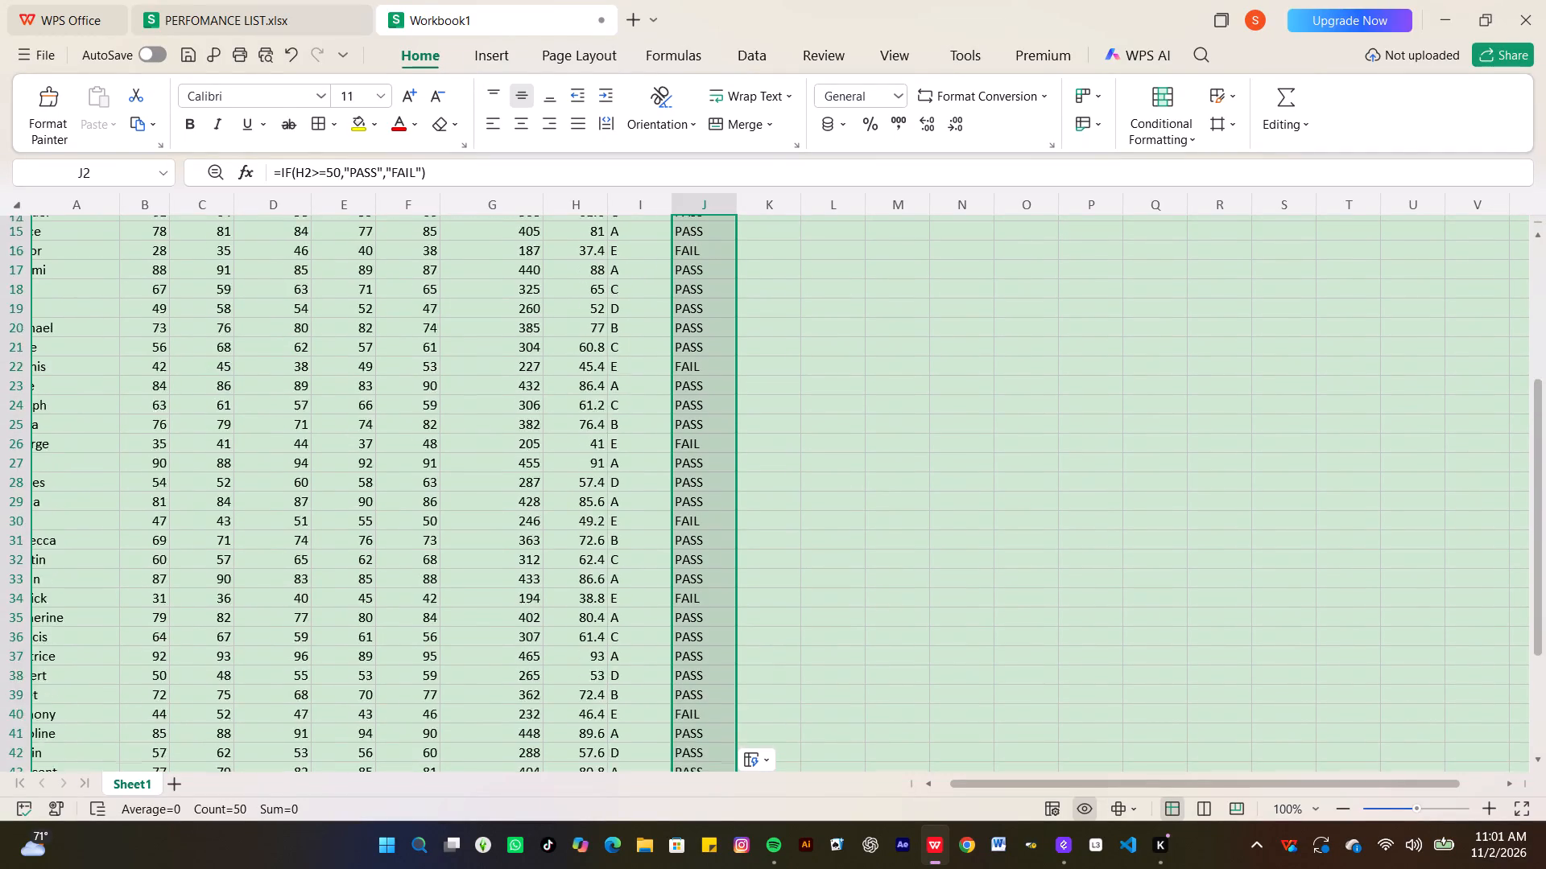
{"action": "scroll", "coordinate": [783, 447], "scroll_direction": "up", "scroll_amount": 3}
{"action": "left_click", "coordinate": [766, 253]}
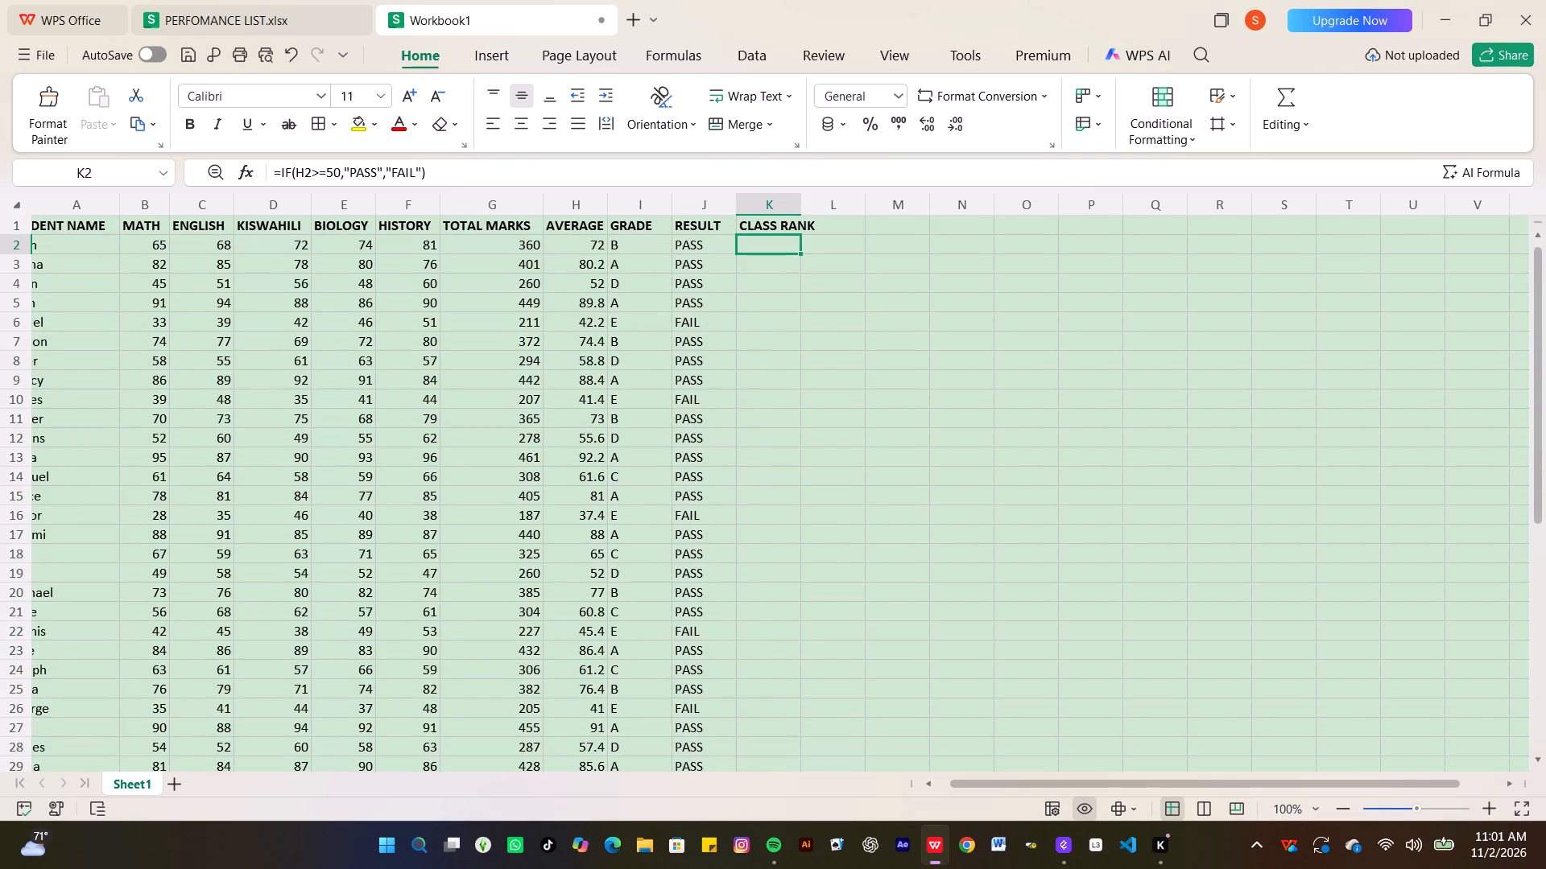
{"action": "double_click", "coordinate": [795, 196]}
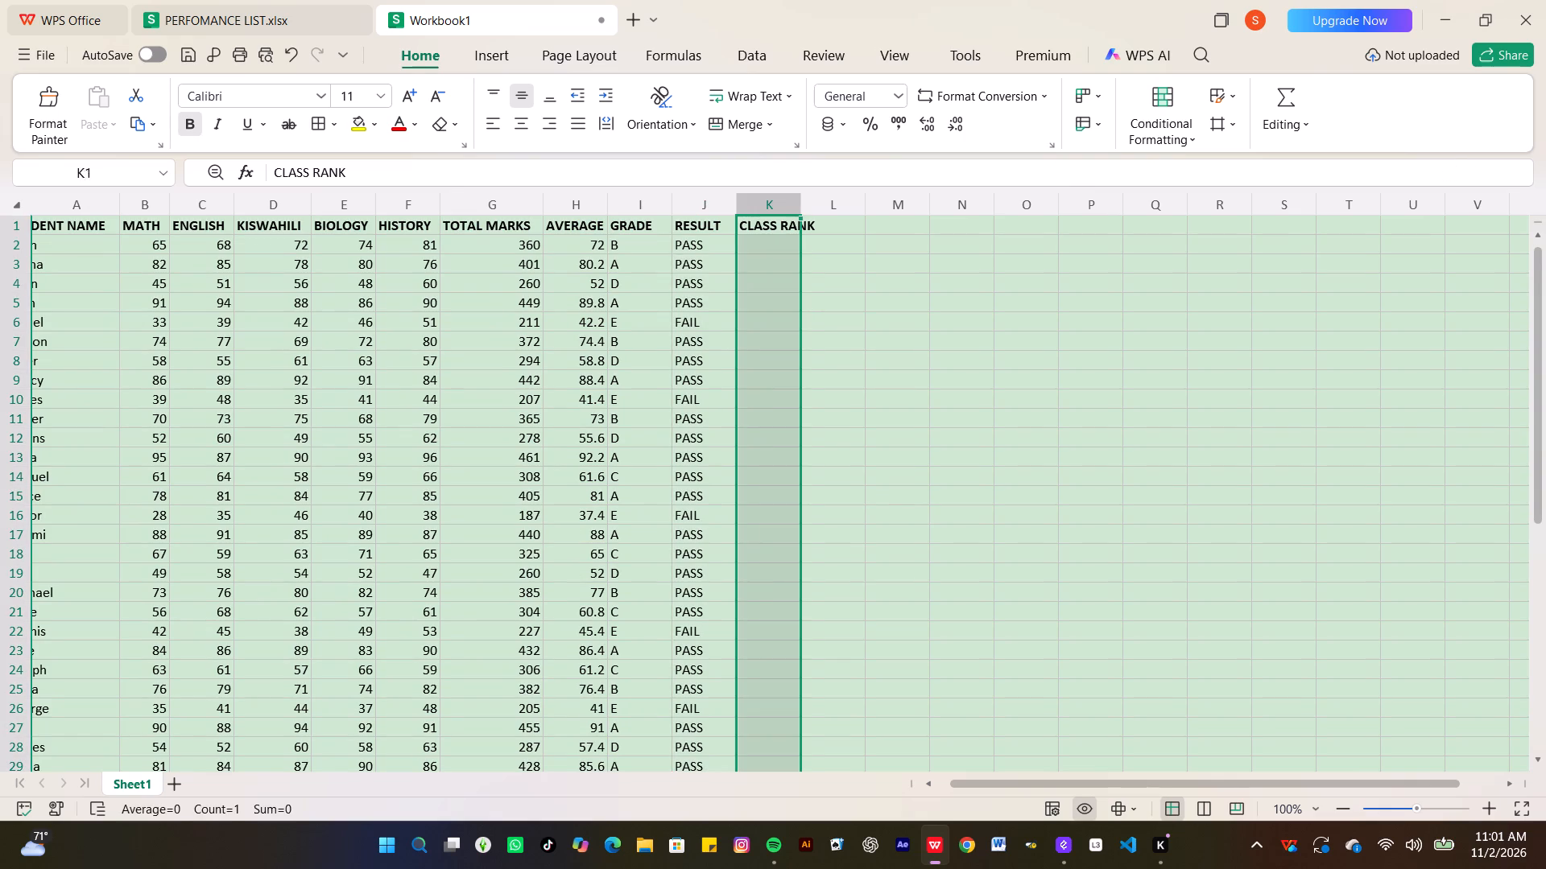
{"action": "double_click", "coordinate": [802, 201]}
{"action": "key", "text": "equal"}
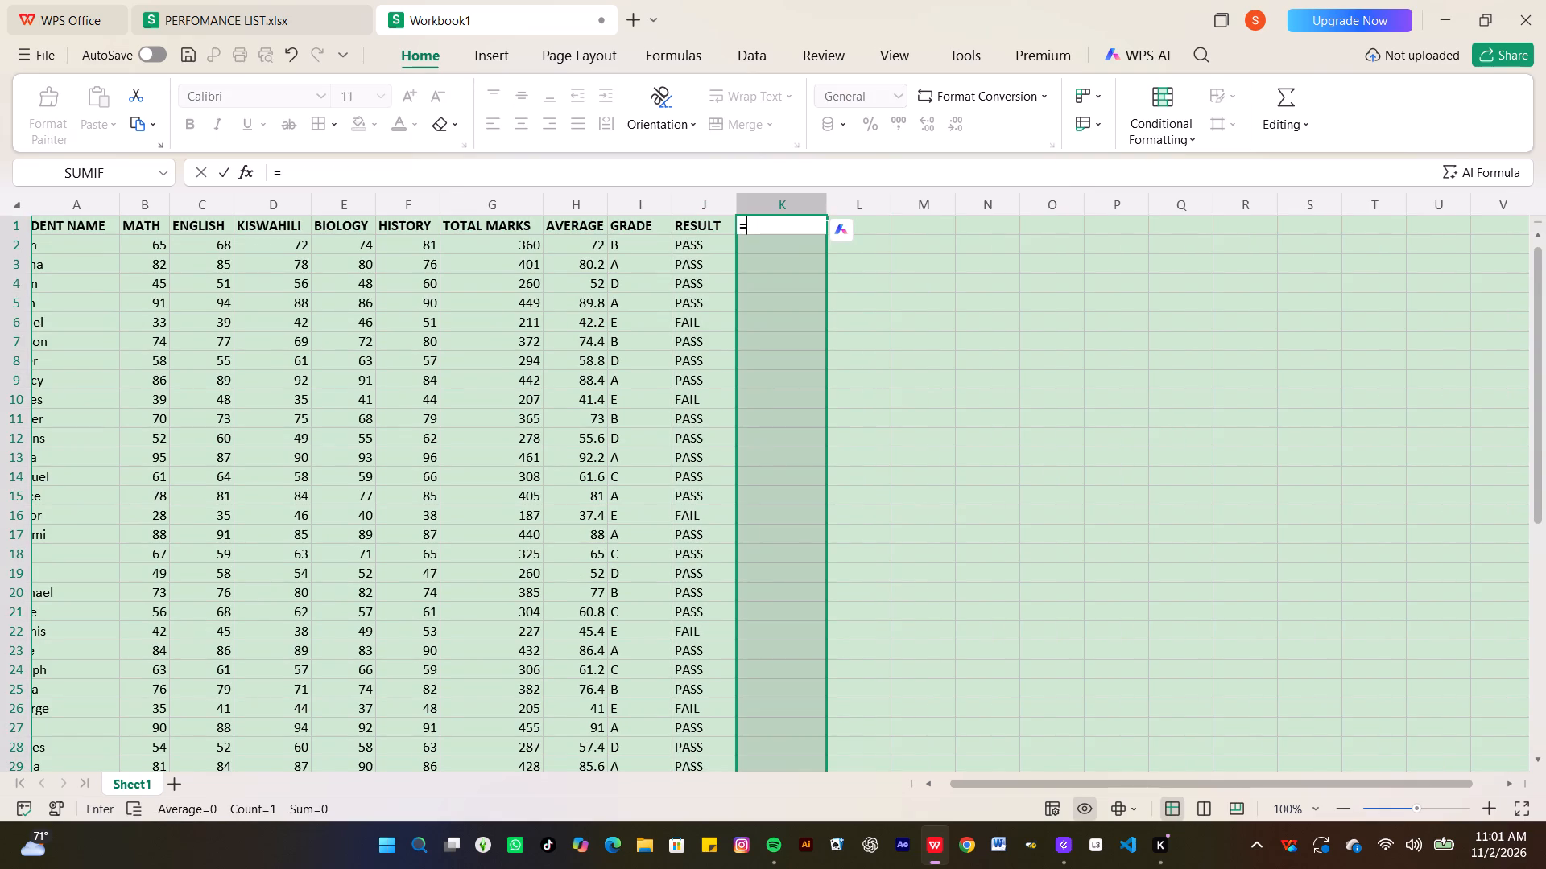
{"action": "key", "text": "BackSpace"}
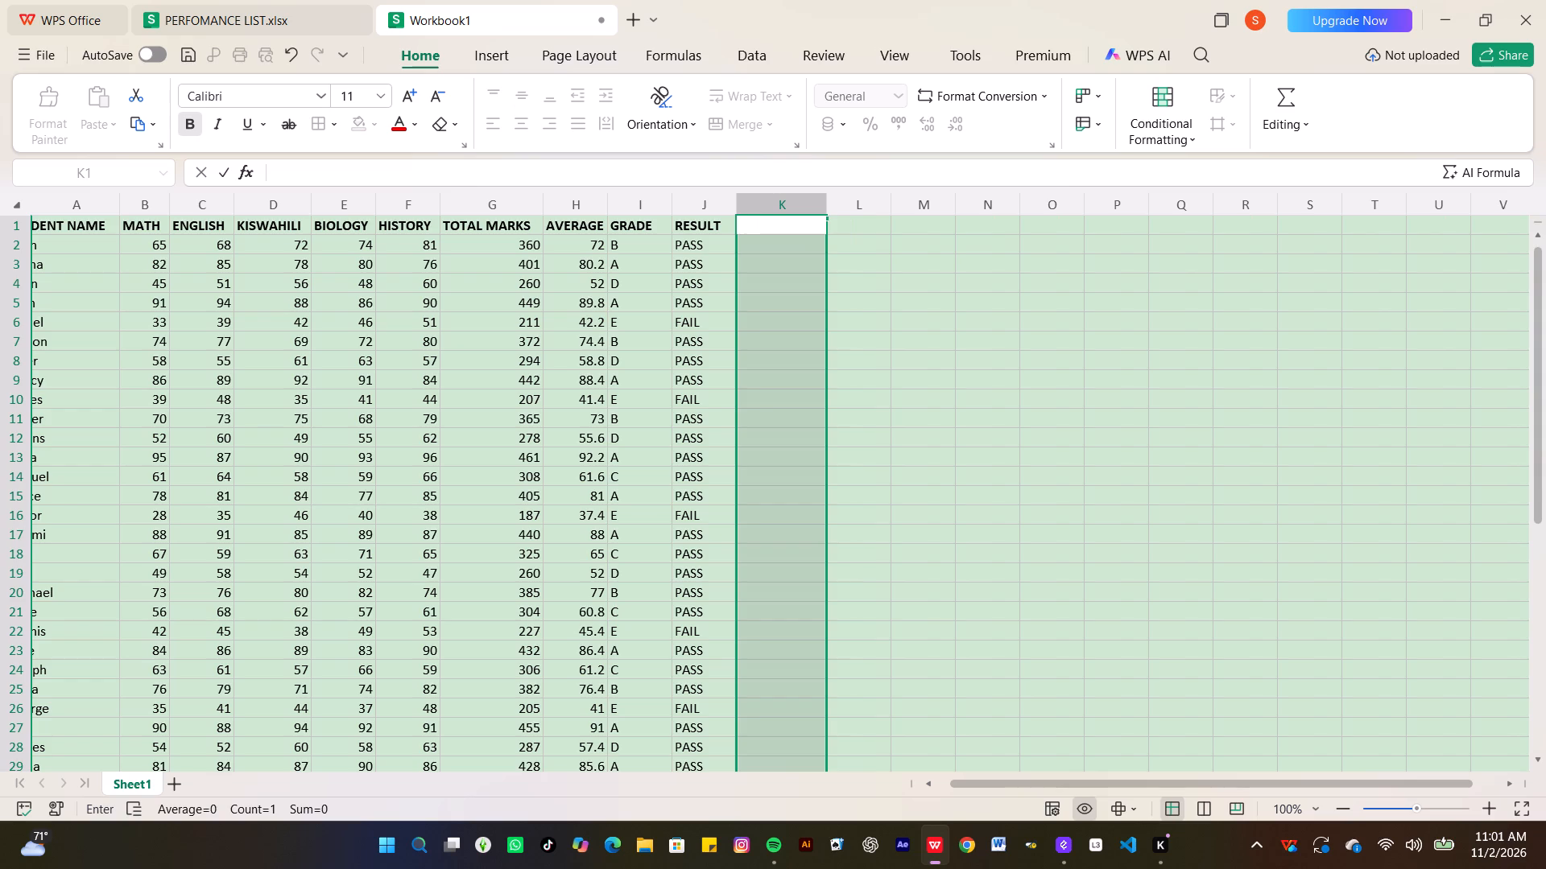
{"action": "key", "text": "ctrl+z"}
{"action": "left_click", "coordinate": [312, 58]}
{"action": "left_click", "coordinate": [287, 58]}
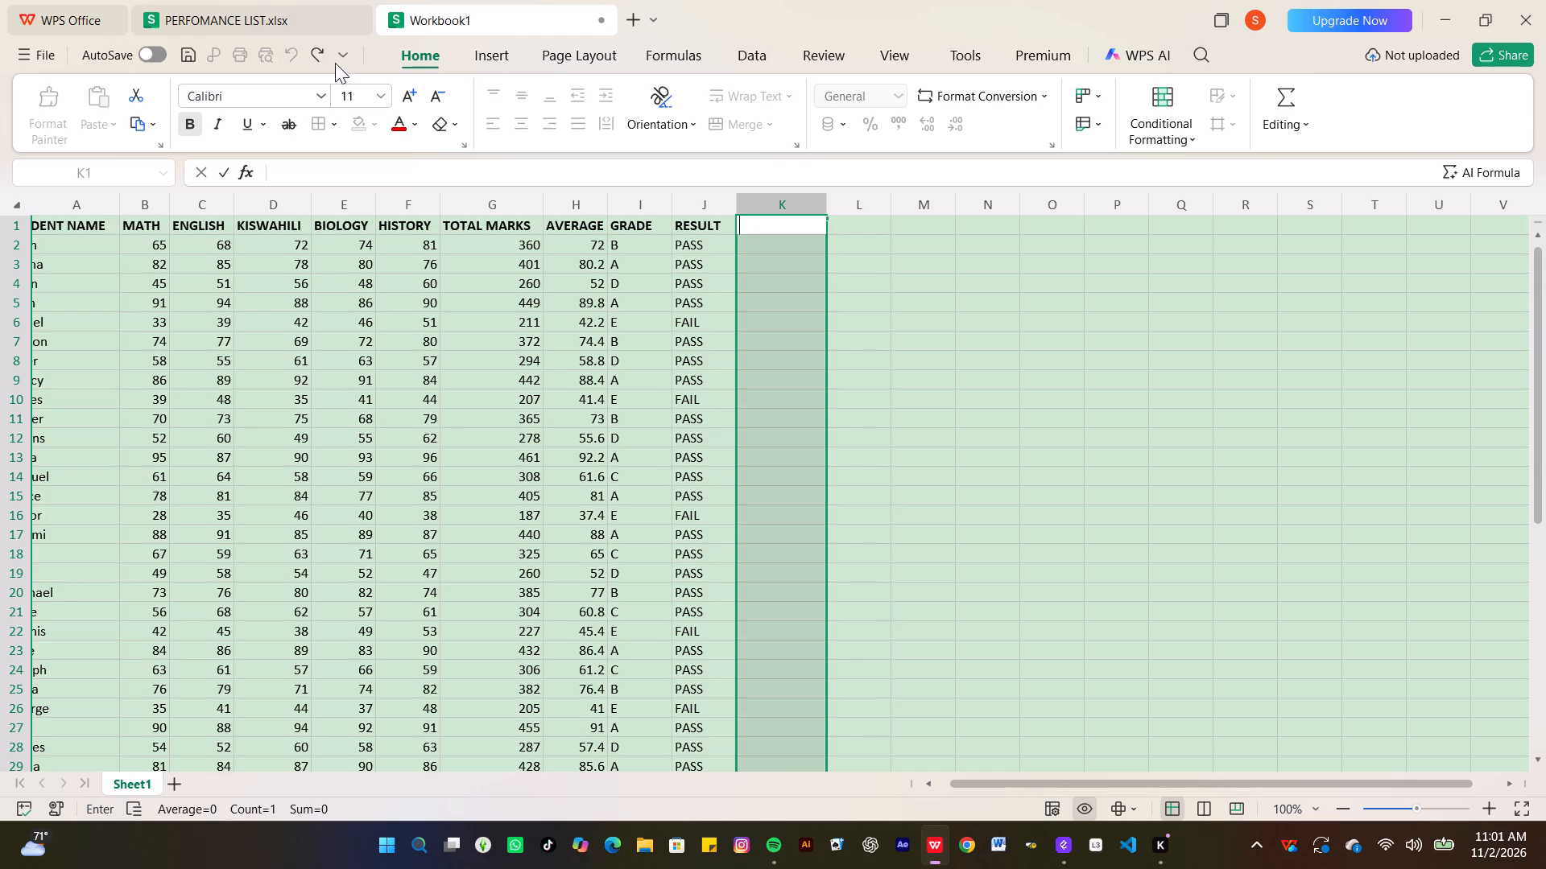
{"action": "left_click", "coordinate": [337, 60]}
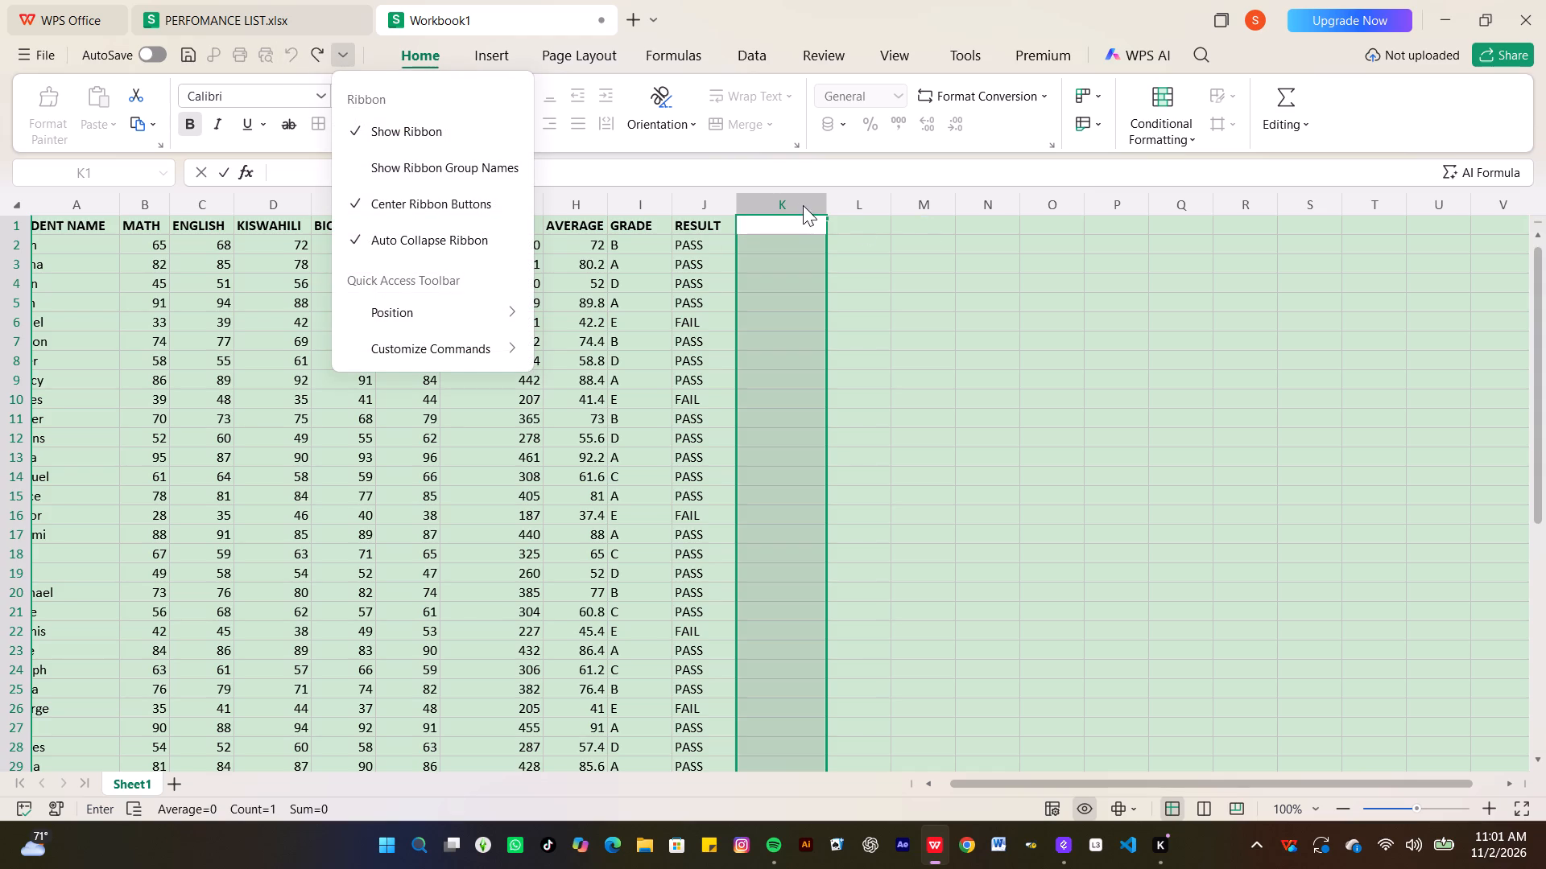
Re-enter CLASS RANK as the heading in K1 and open the empty cell K2 below it for editing.
{"action": "left_click", "coordinate": [770, 220]}
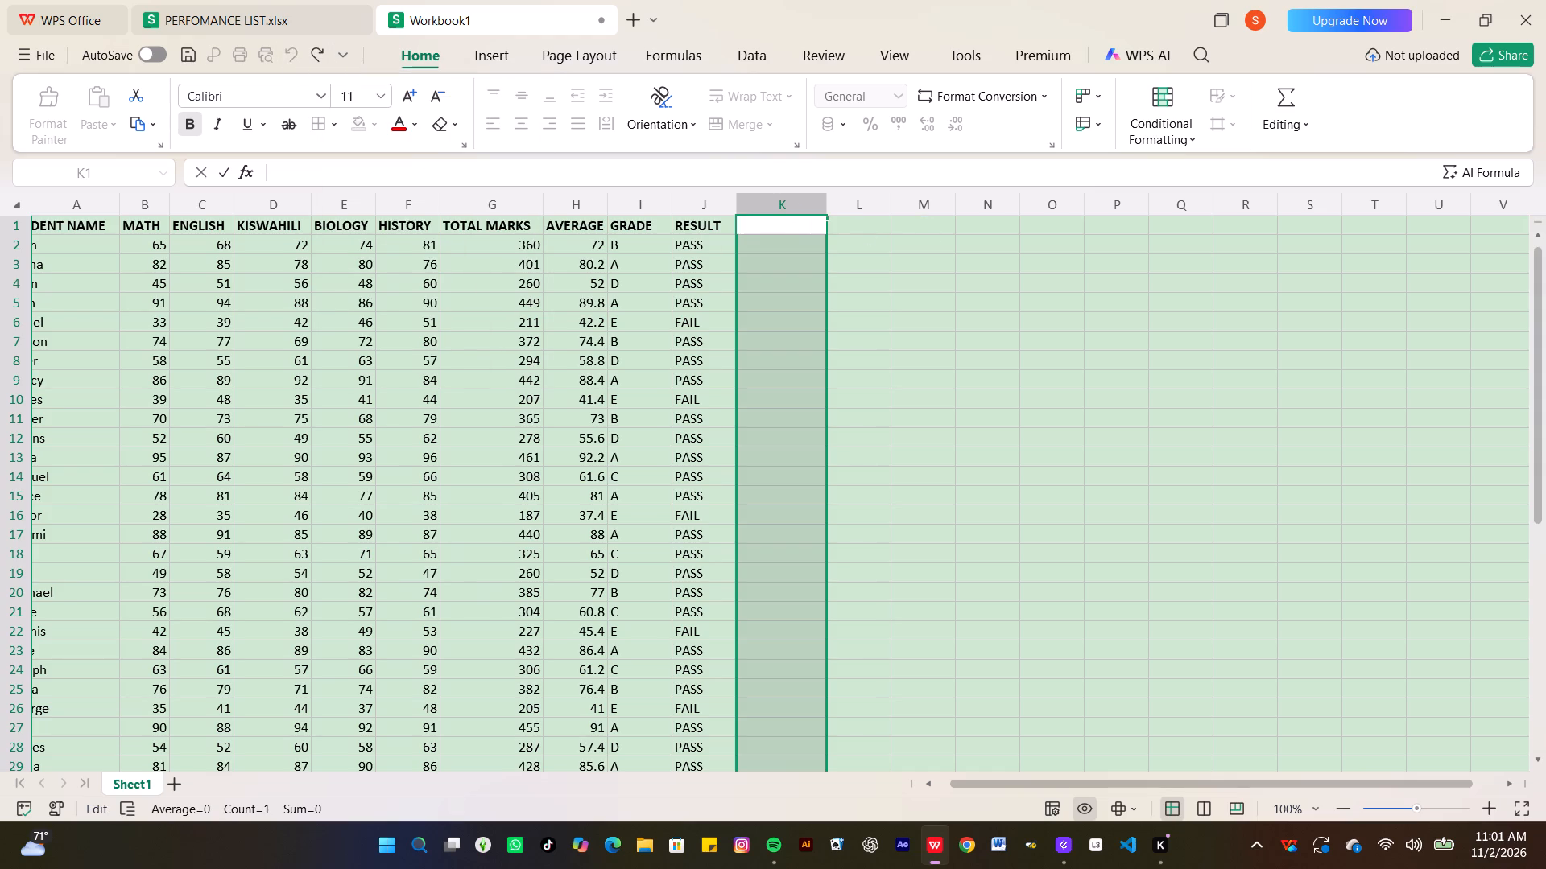
{"action": "key", "text": "c"}
{"action": "type", "text": "LA"}
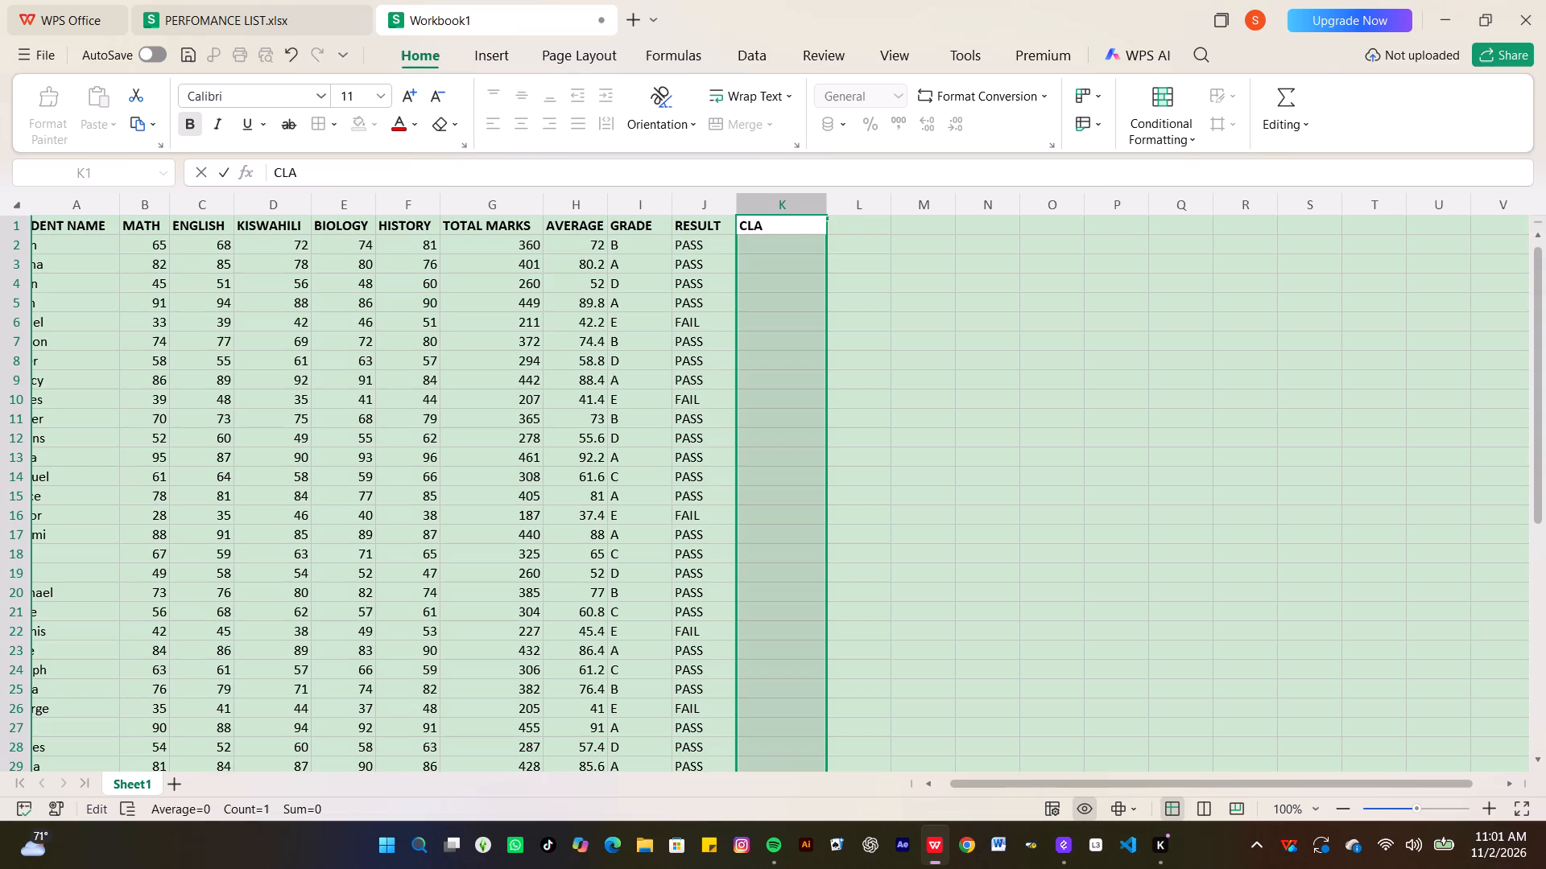
{"action": "type", "text": "SS"}
{"action": "key", "text": "space"}
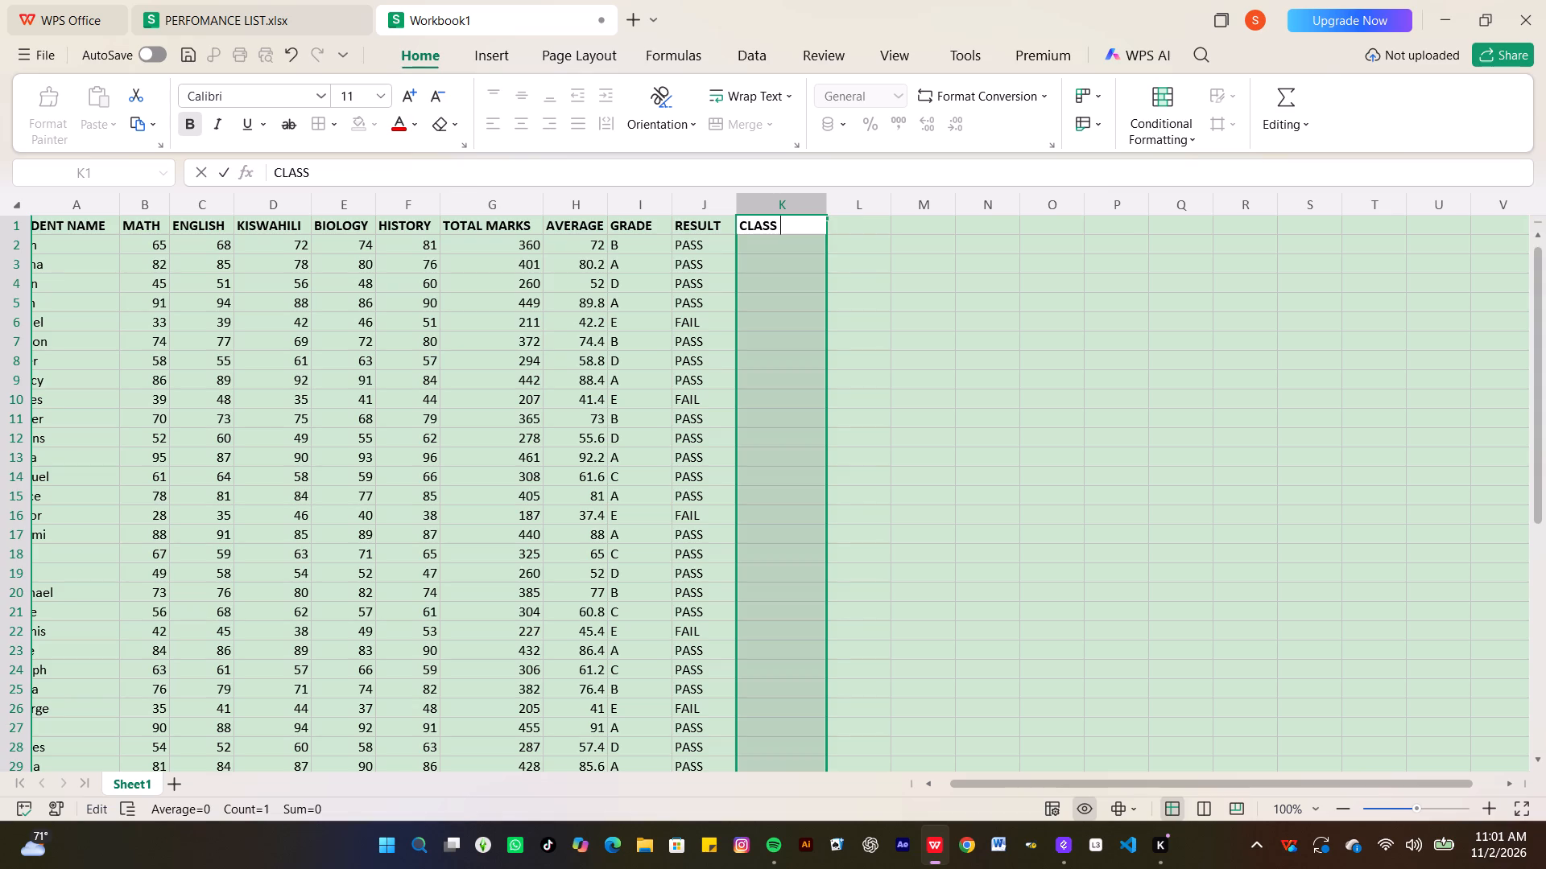
{"action": "key", "text": "r"}
{"action": "type", "text": "ANK"}
{"action": "double_click", "coordinate": [787, 242]}
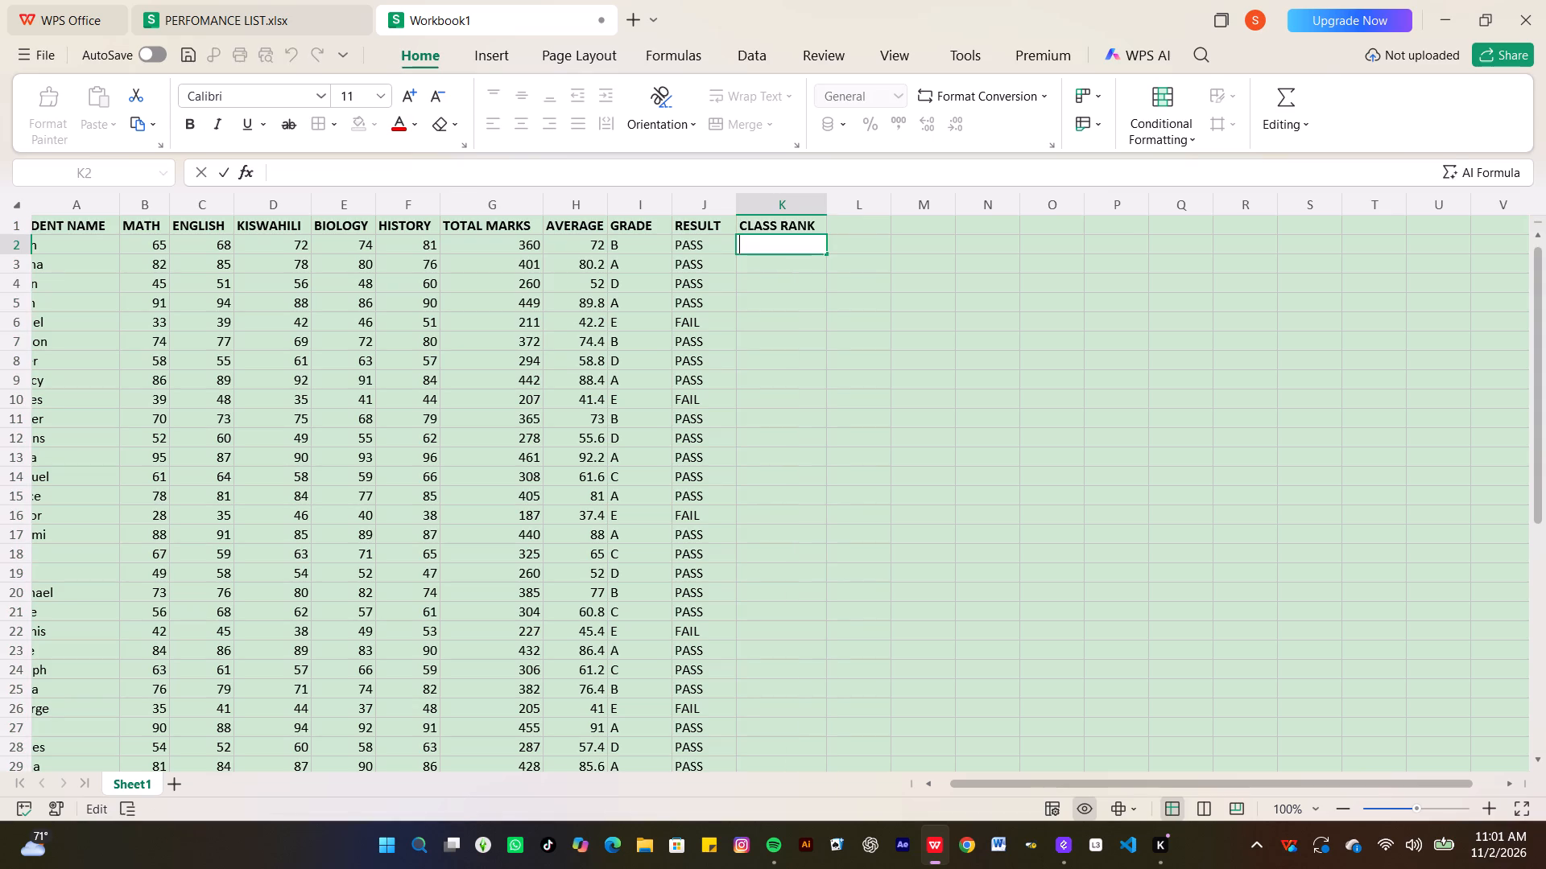
Enter the formula =RANK(H2,$H$2:$H$51,0) in K2 to rank the first student's average in descending order.
{"action": "key", "text": "equal"}
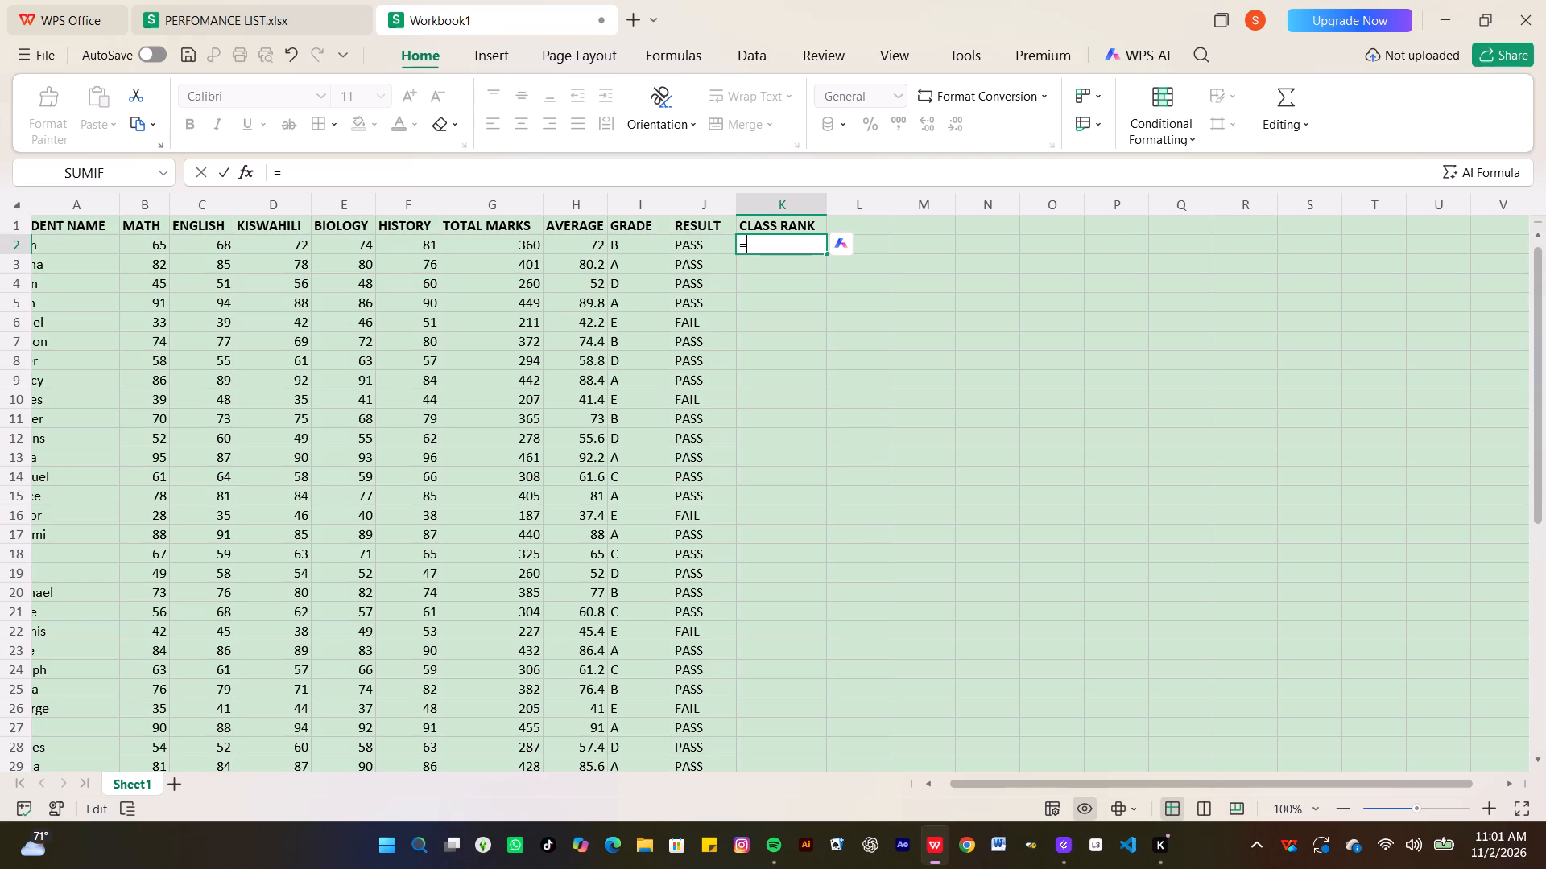
{"action": "type", "text": "RANK"}
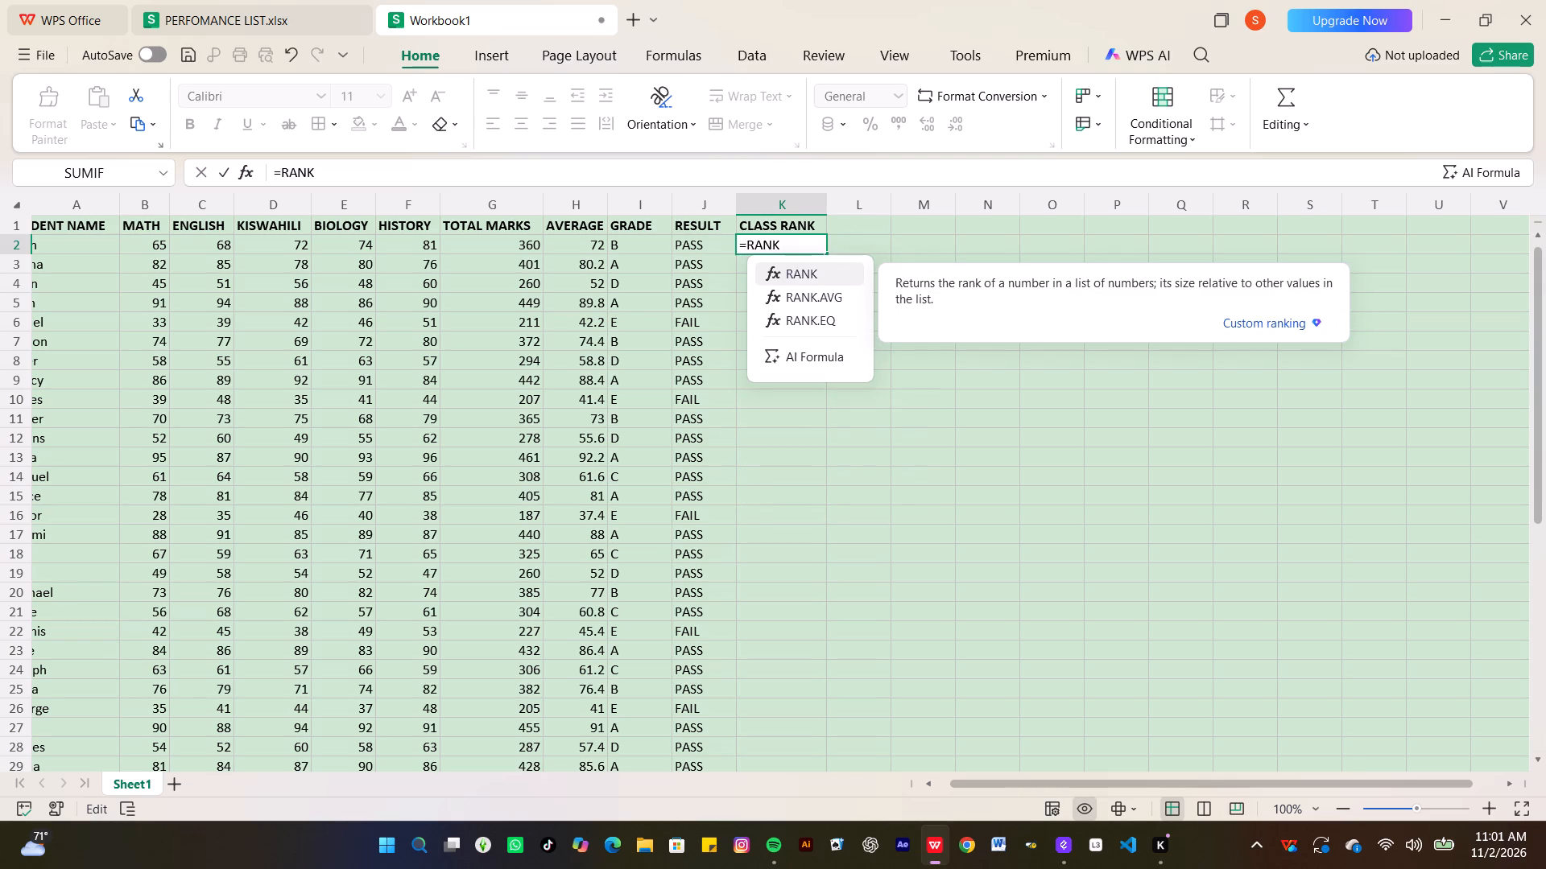
{"action": "key", "text": "shift+parenleft"}
{"action": "key", "text": "h"}
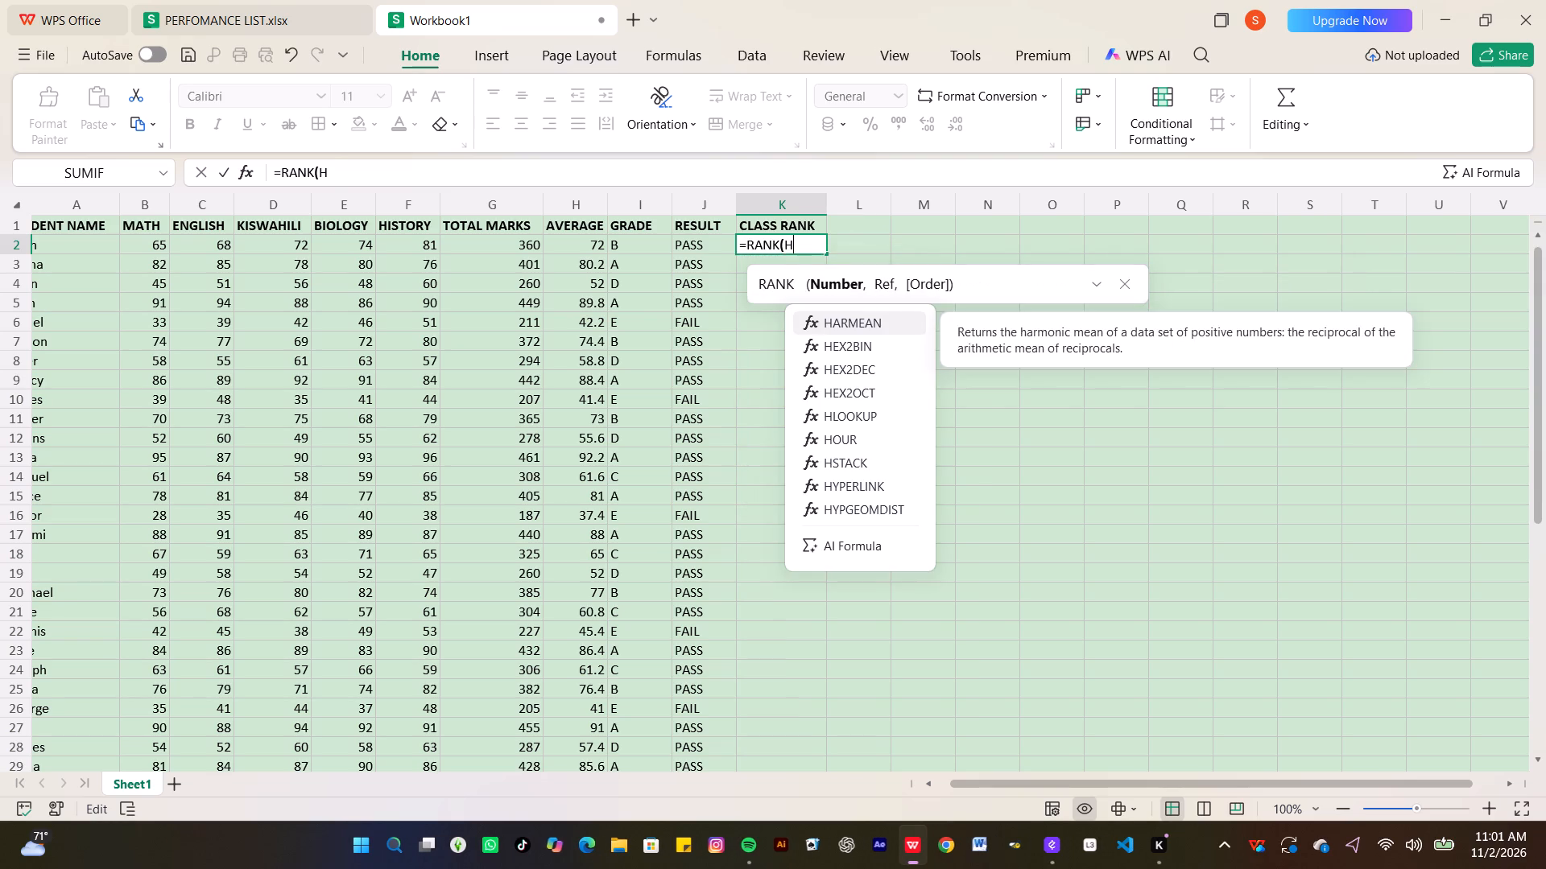
{"action": "key", "text": "2"}
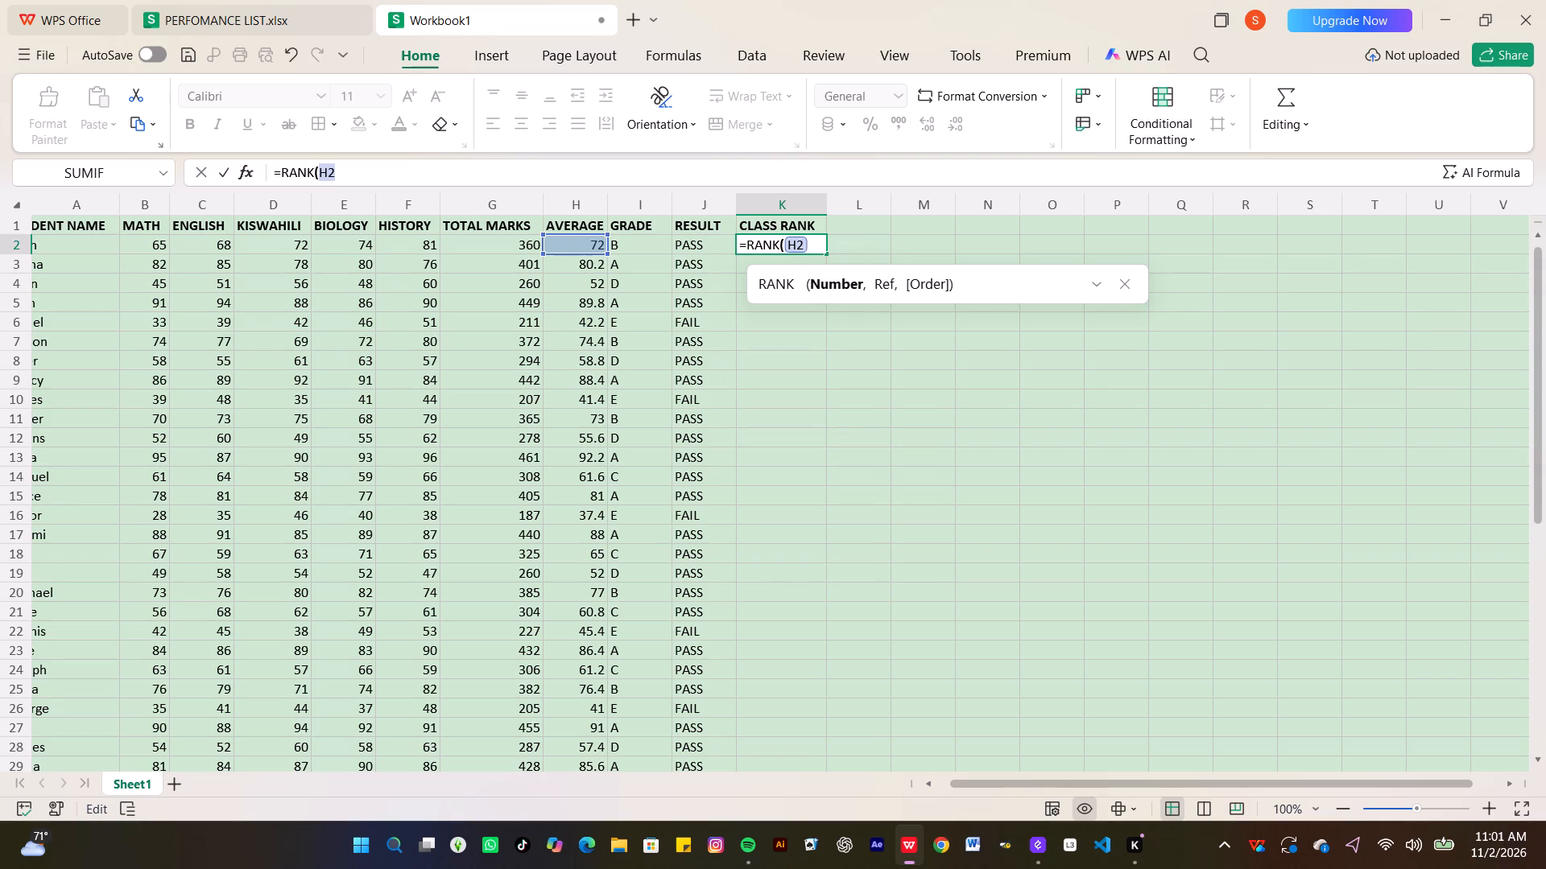
{"action": "key", "text": "comma"}
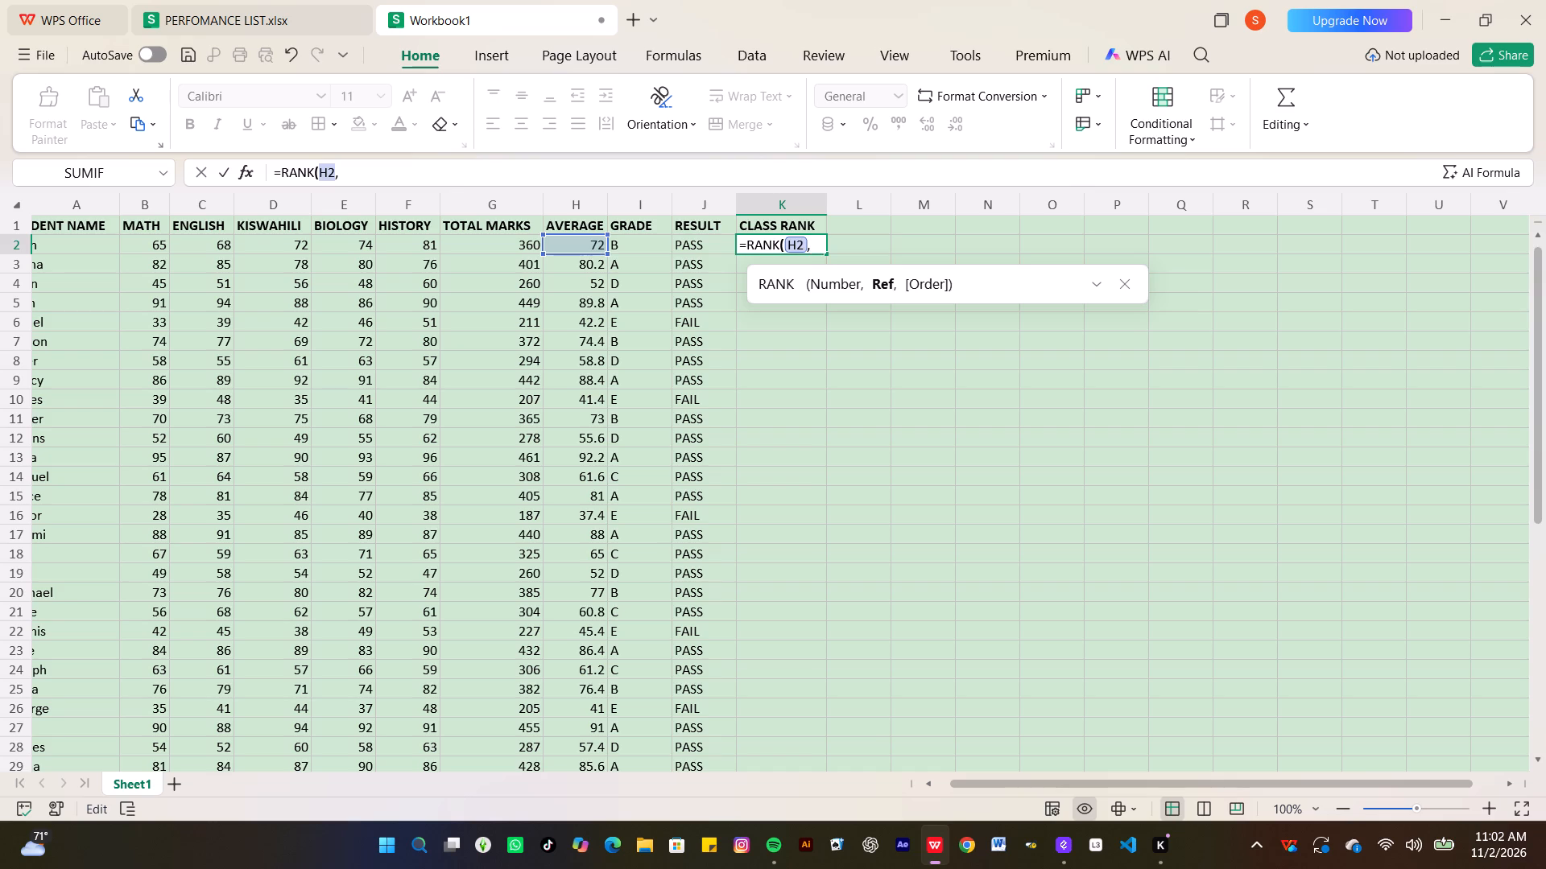
{"action": "key", "text": "shift+dollar"}
{"action": "key", "text": "h"}
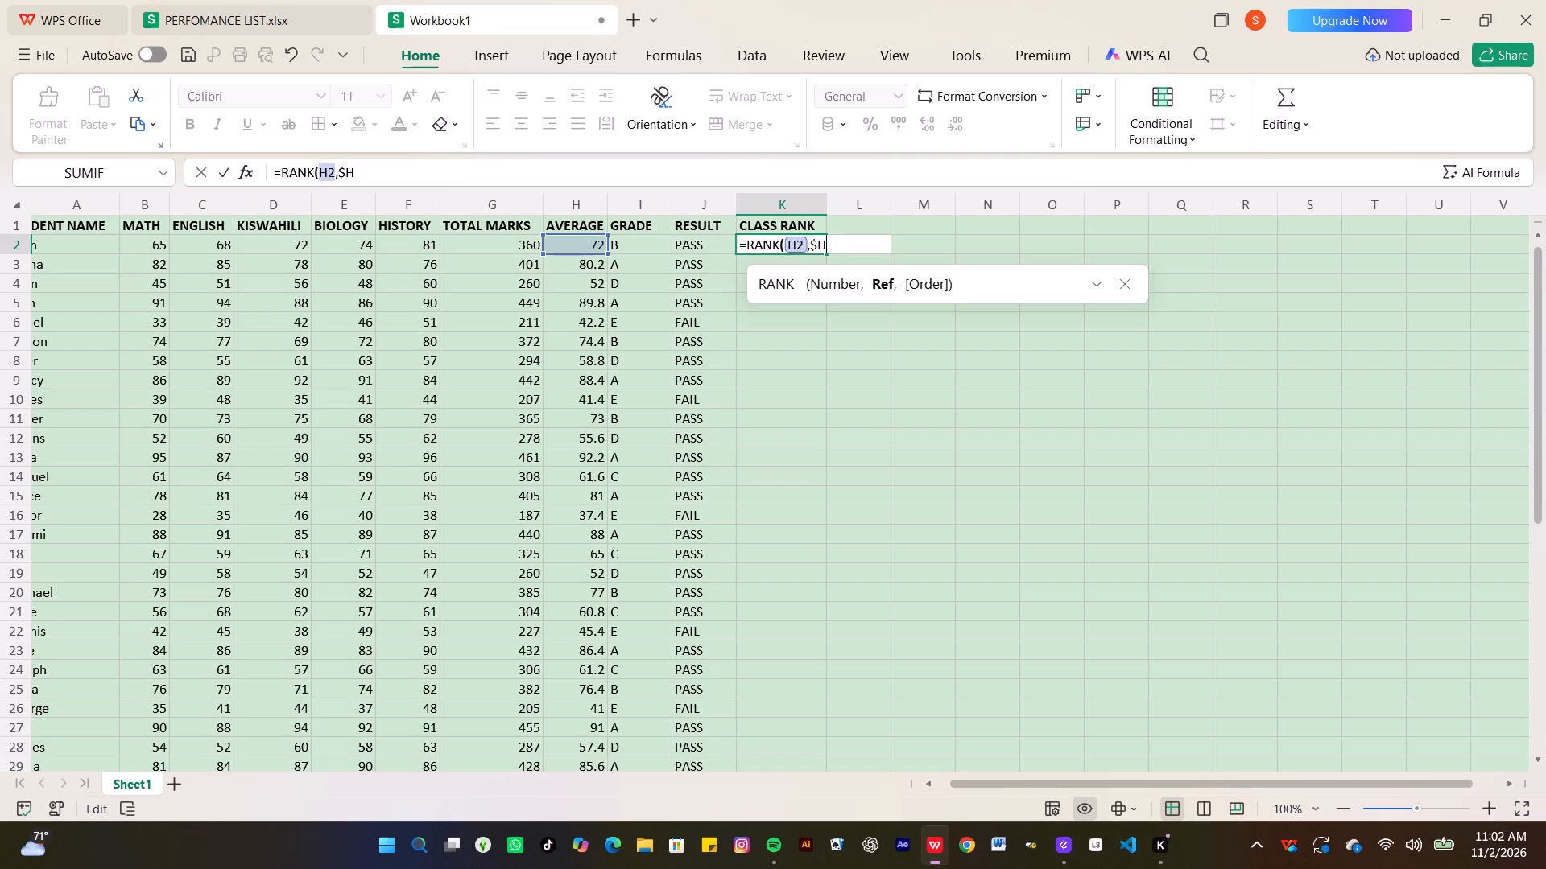
{"action": "key", "text": "shift+dollar"}
{"action": "key", "text": "2"}
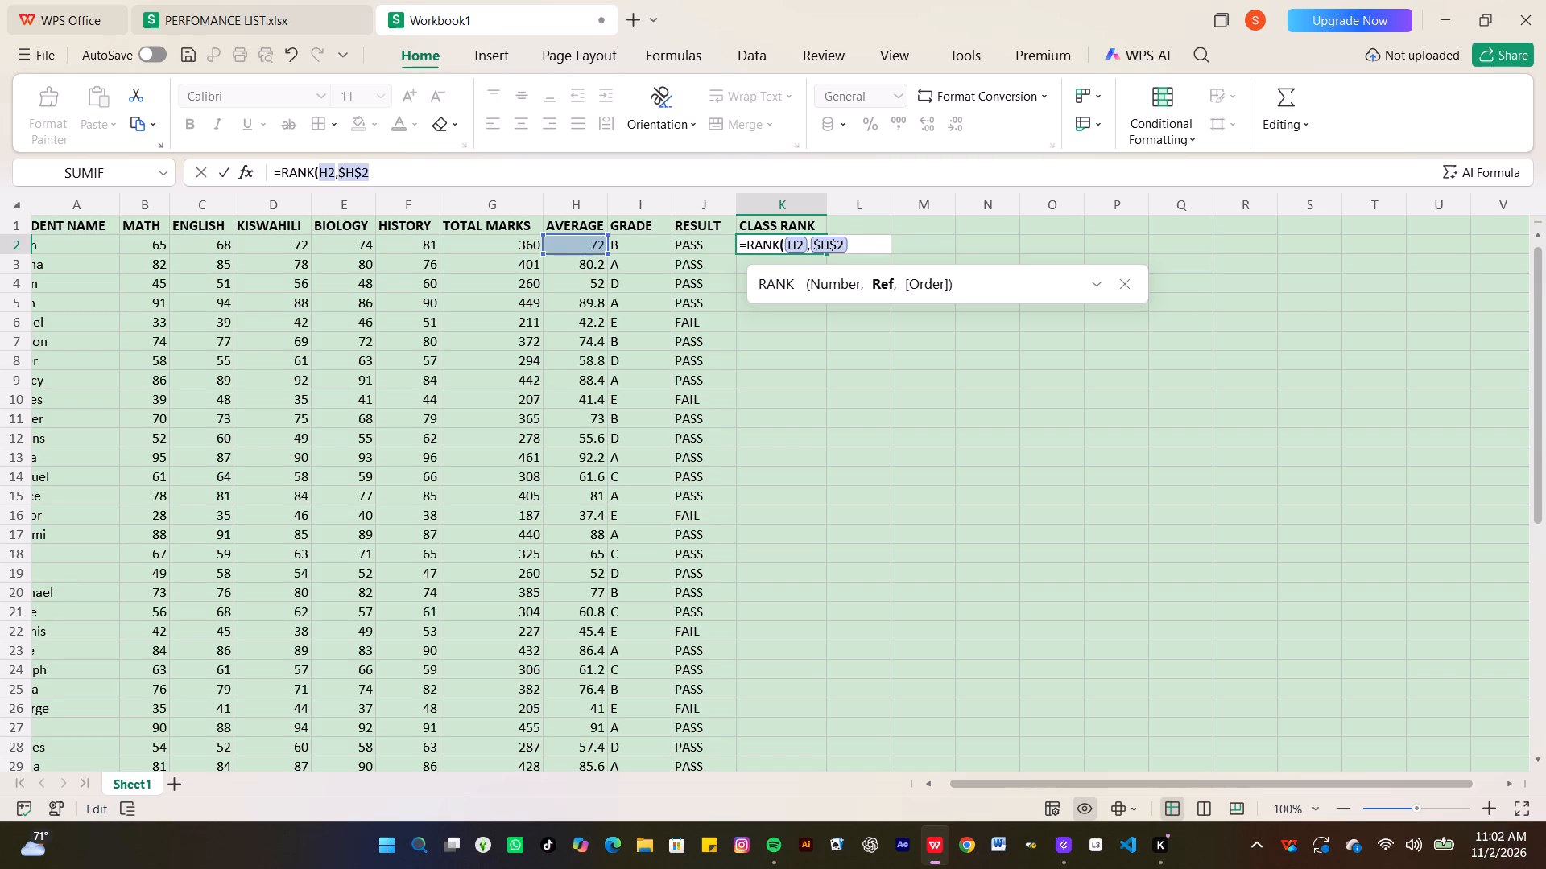
{"action": "key", "text": "shift+colon"}
{"action": "key", "text": "shift+dollar"}
{"action": "key", "text": "h"}
{"action": "key", "text": "shift+dollar"}
{"action": "key", "text": "5"}
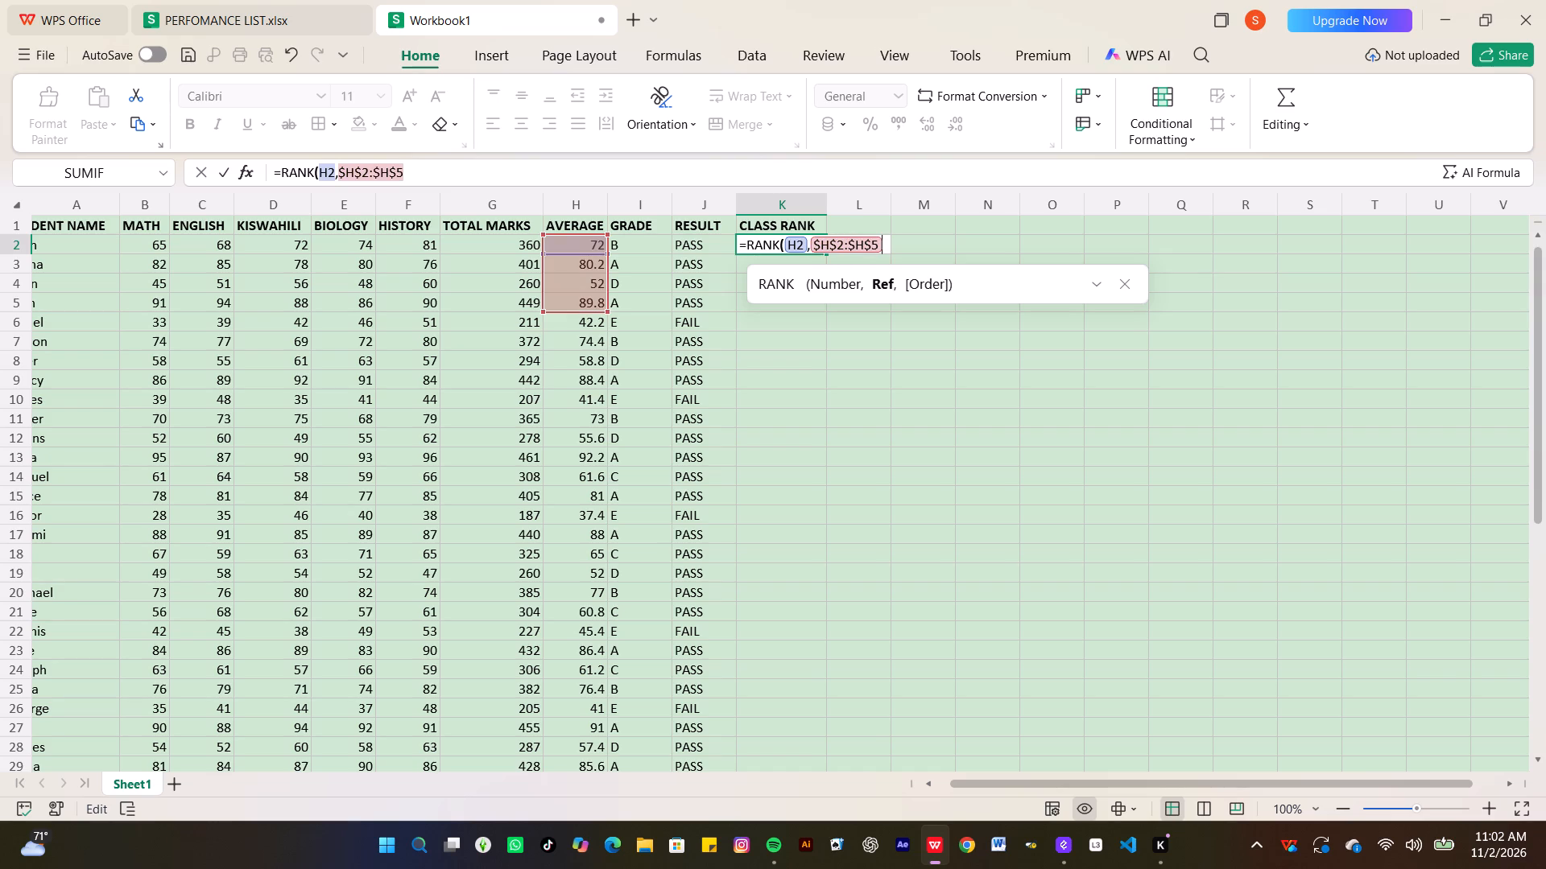
{"action": "key", "text": "1"}
{"action": "key", "text": "comma"}
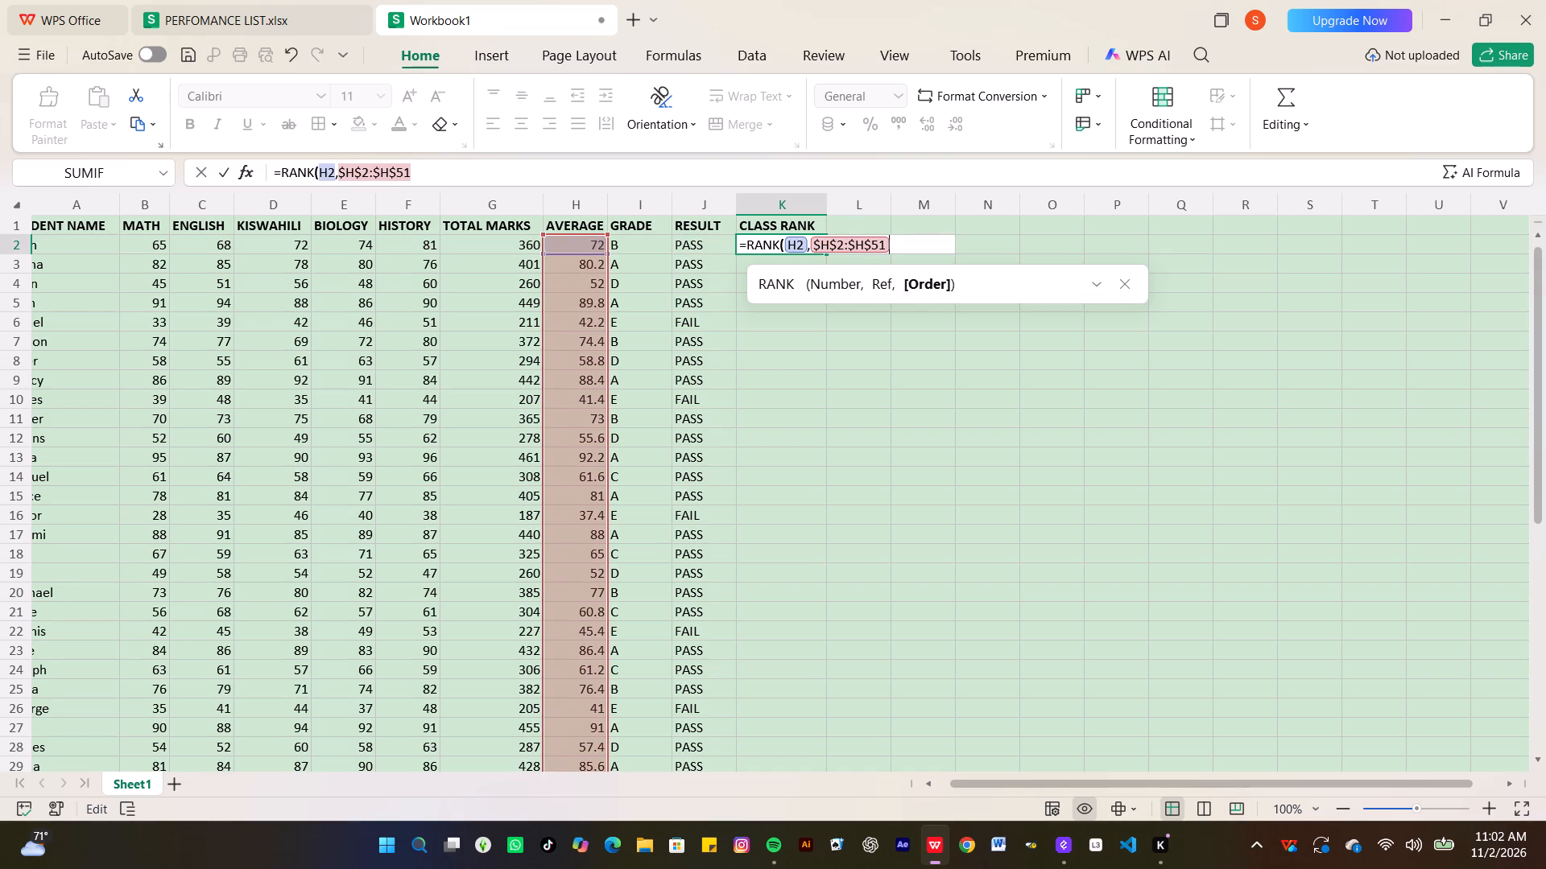
{"action": "key", "text": "0"}
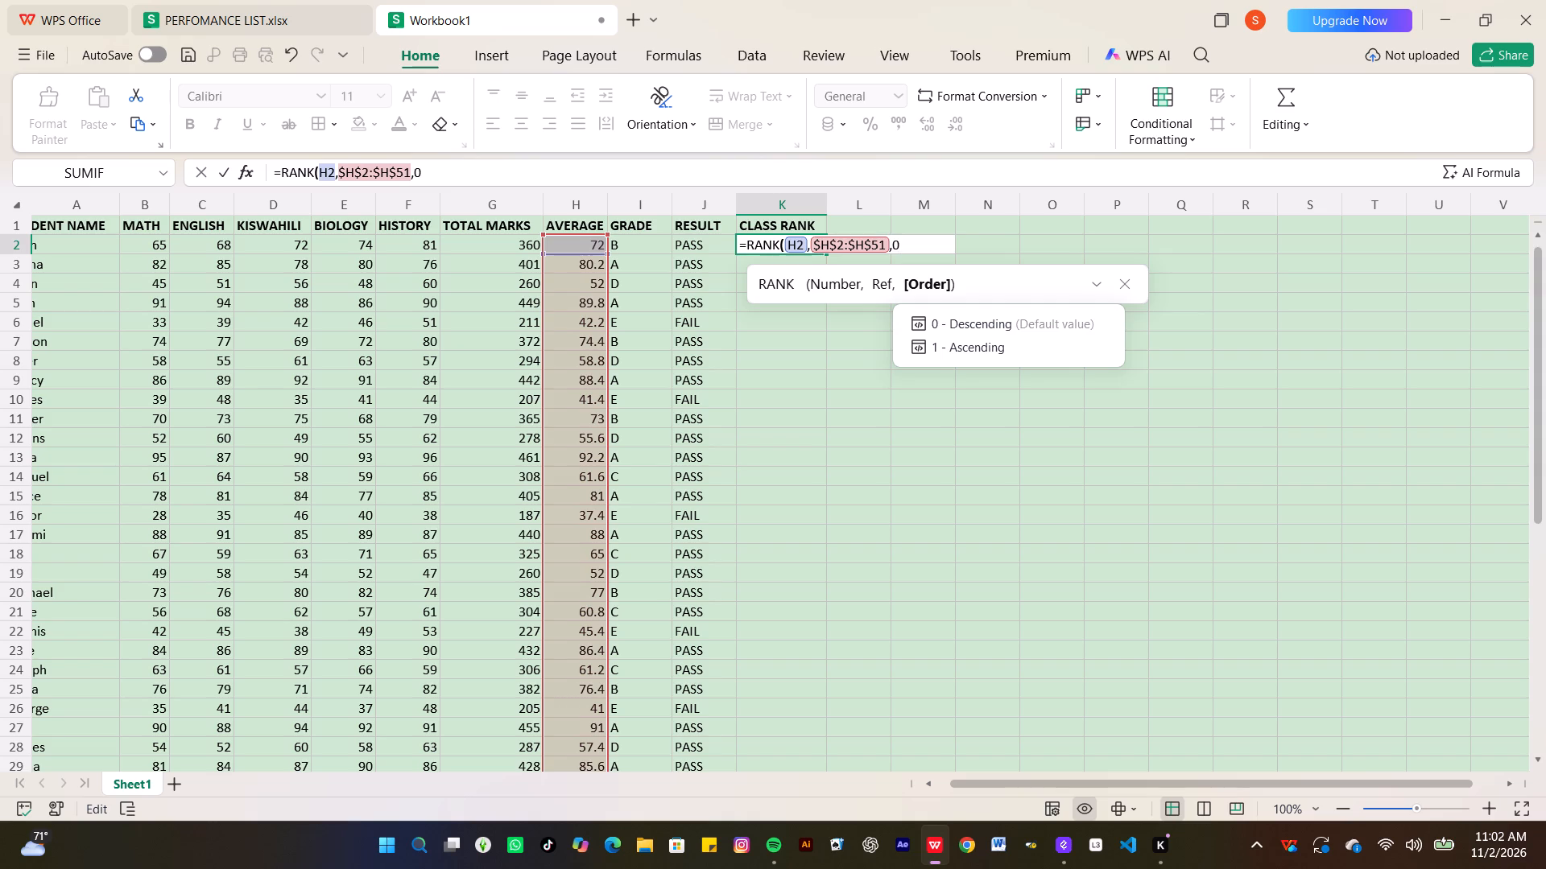
{"action": "key", "text": "shift+parenright"}
{"action": "key", "text": "Return"}
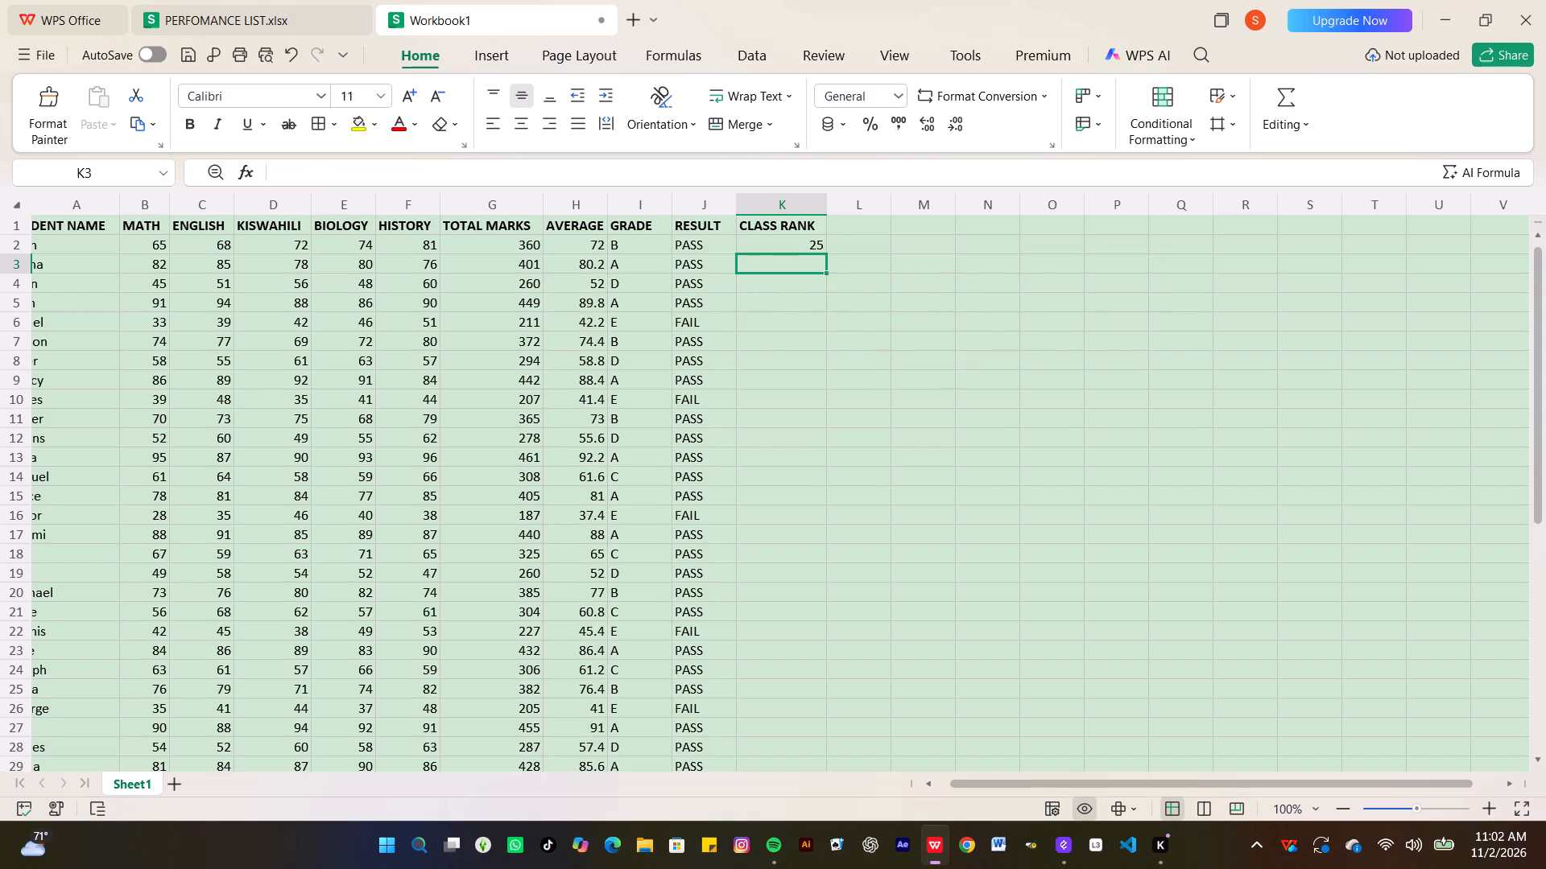
Fill the rank formula from K2 down the CLASS RANK column through the last student in row 51.
{"action": "left_click", "coordinate": [794, 249]}
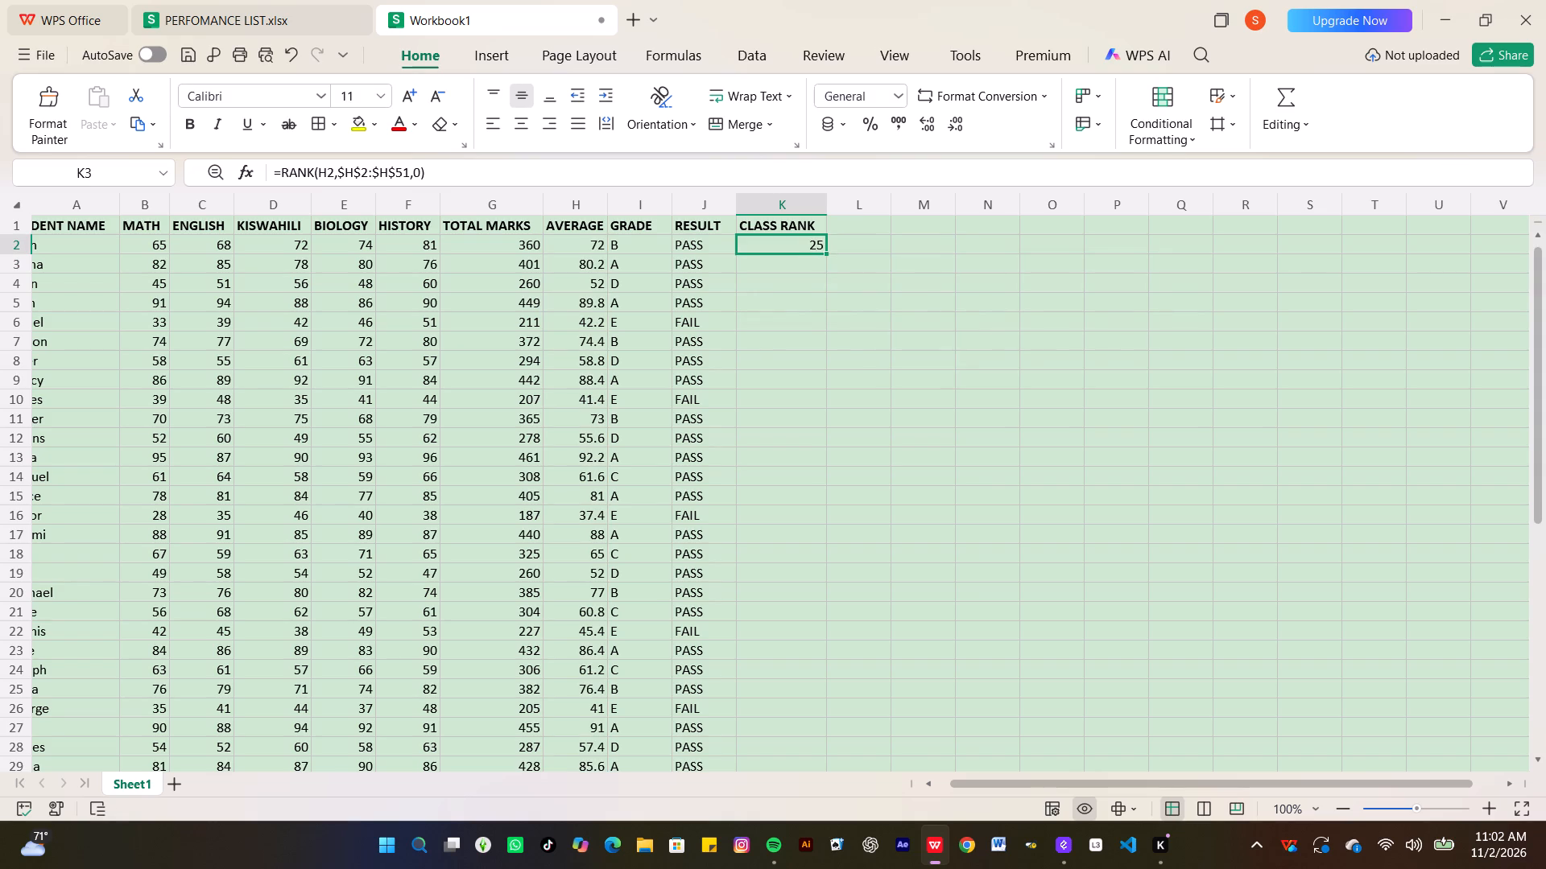
{"action": "left_click_drag", "start_coordinate": [826, 253], "coordinate": [809, 868]}
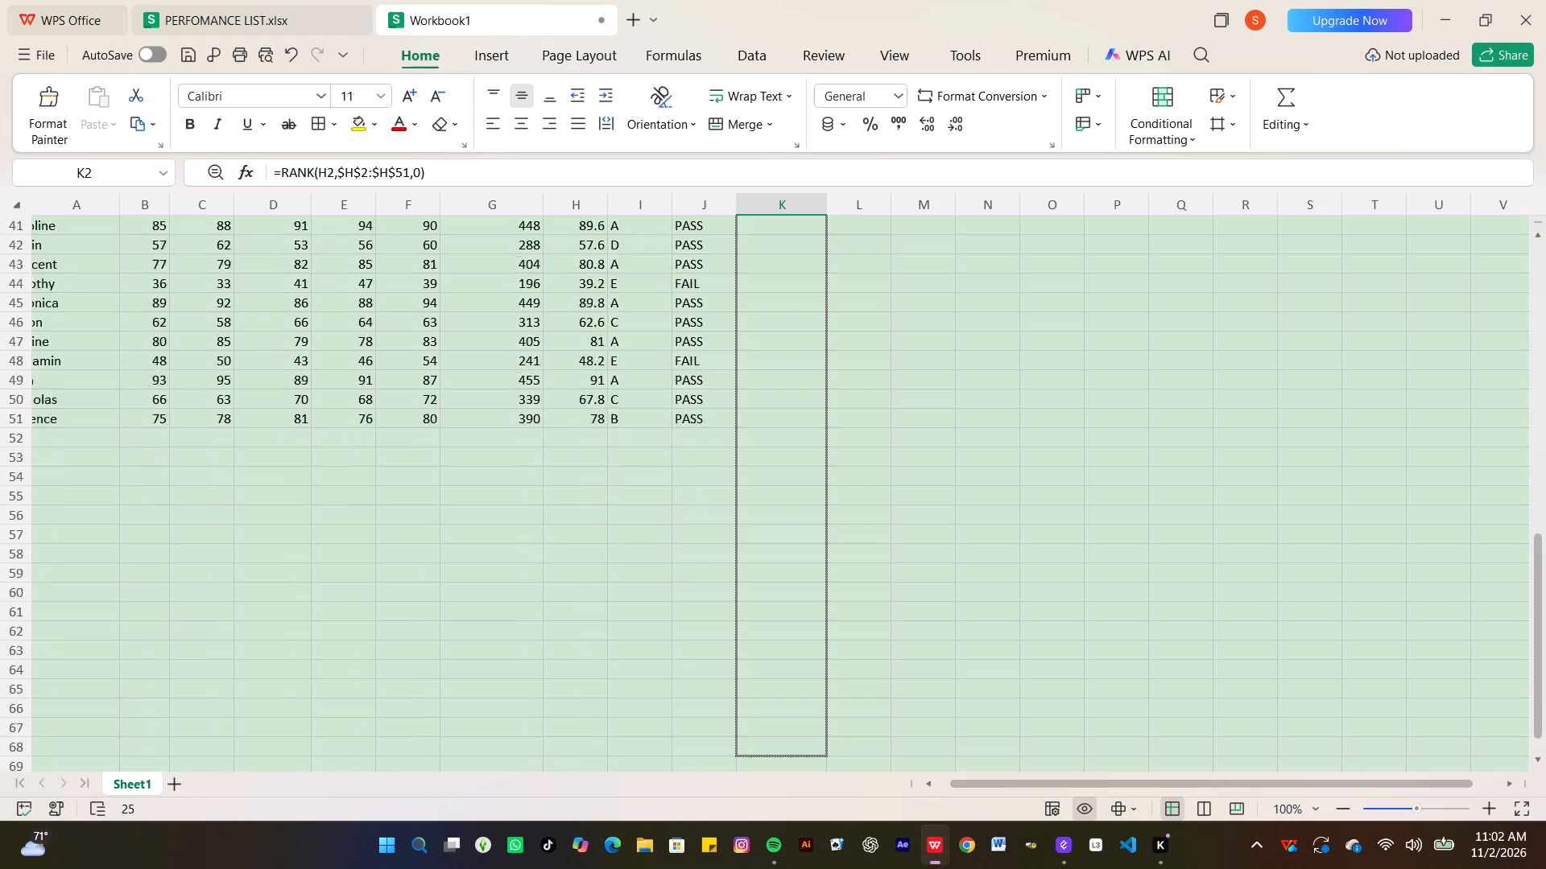
{"action": "left_click_drag", "start_coordinate": [809, 868], "coordinate": [810, 220]}
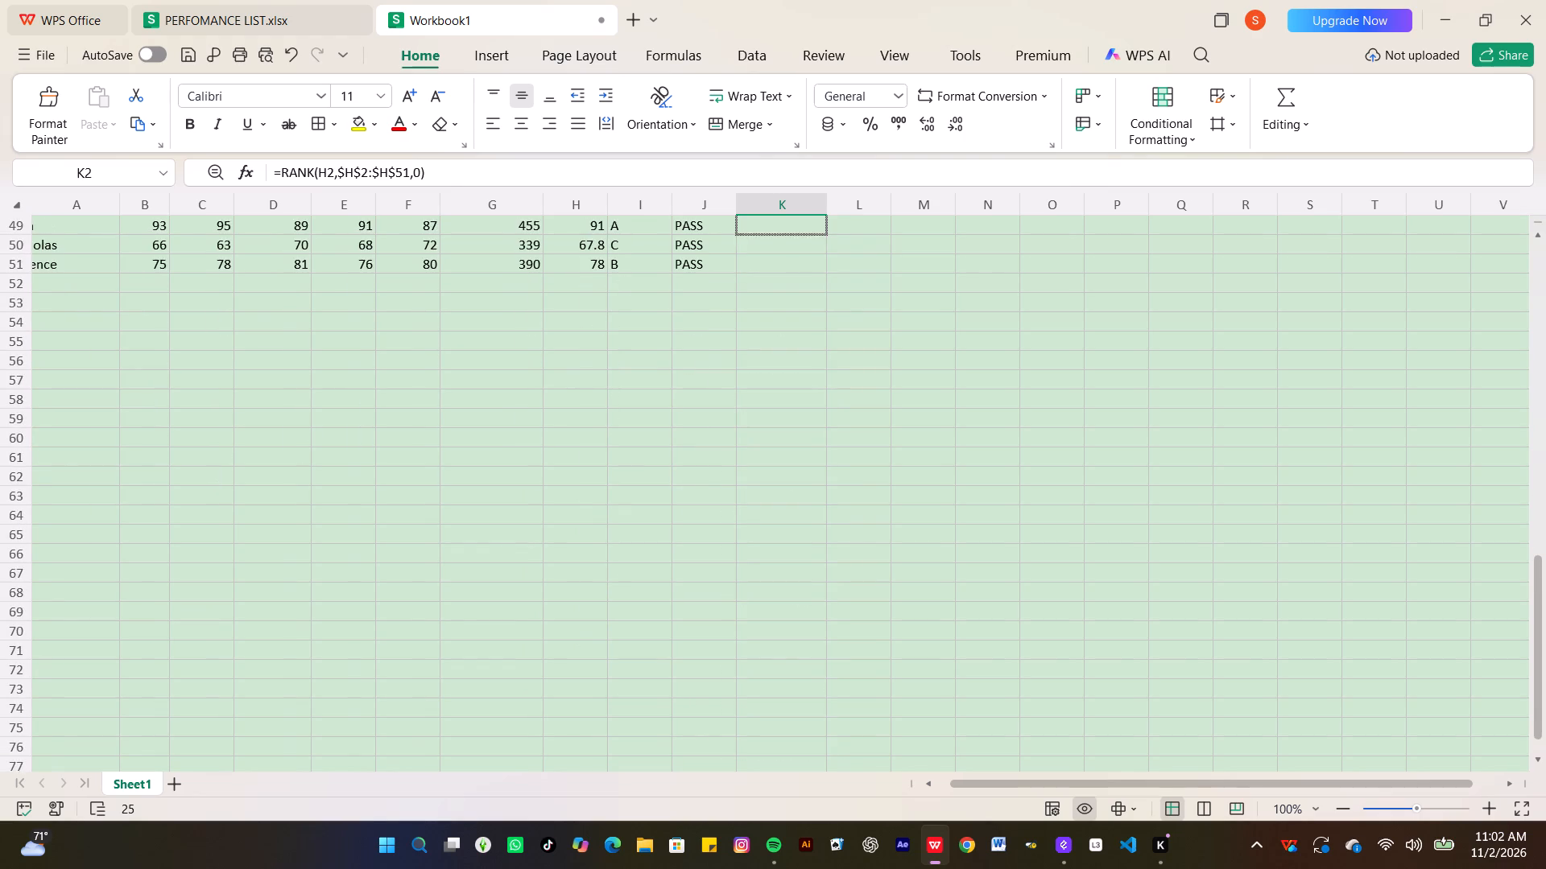
{"action": "left_click_drag", "start_coordinate": [810, 220], "coordinate": [799, 285]}
Sort the whole student table A1:K51, with headers, by AVERAGE values from largest to smallest using a custom sort.
{"action": "scroll", "coordinate": [799, 285], "scroll_direction": "up", "scroll_amount": 3}
{"action": "scroll", "coordinate": [799, 285], "scroll_direction": "right", "scroll_amount": 4}
{"action": "scroll", "coordinate": [799, 285], "scroll_direction": "up", "scroll_amount": 5}
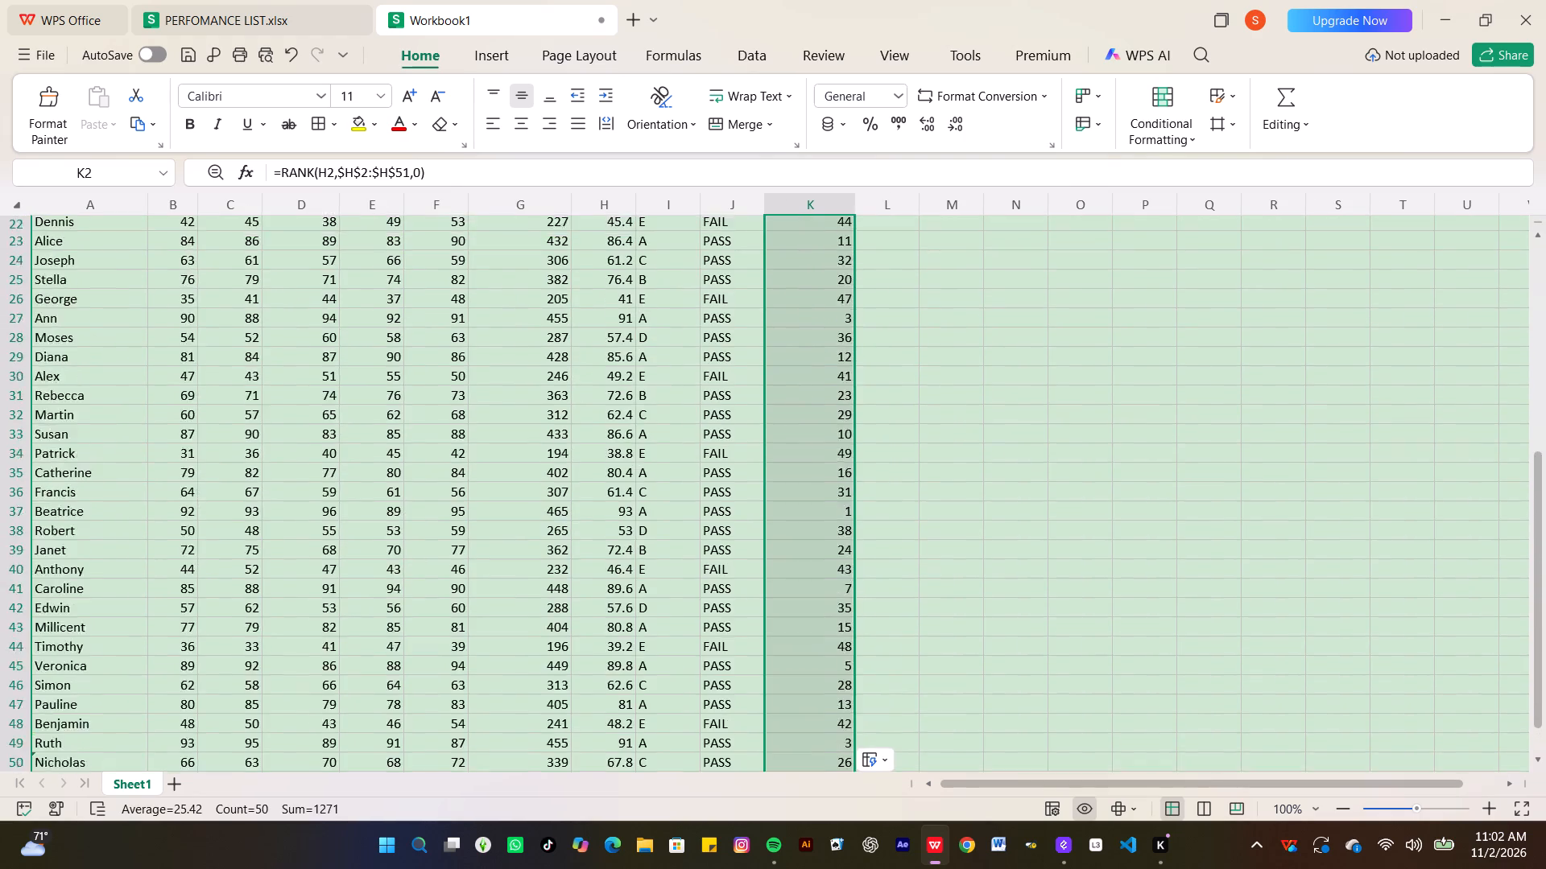
{"action": "scroll", "coordinate": [799, 285], "scroll_direction": "up", "scroll_amount": 3}
{"action": "scroll", "coordinate": [887, 317], "scroll_direction": "right", "scroll_amount": 8}
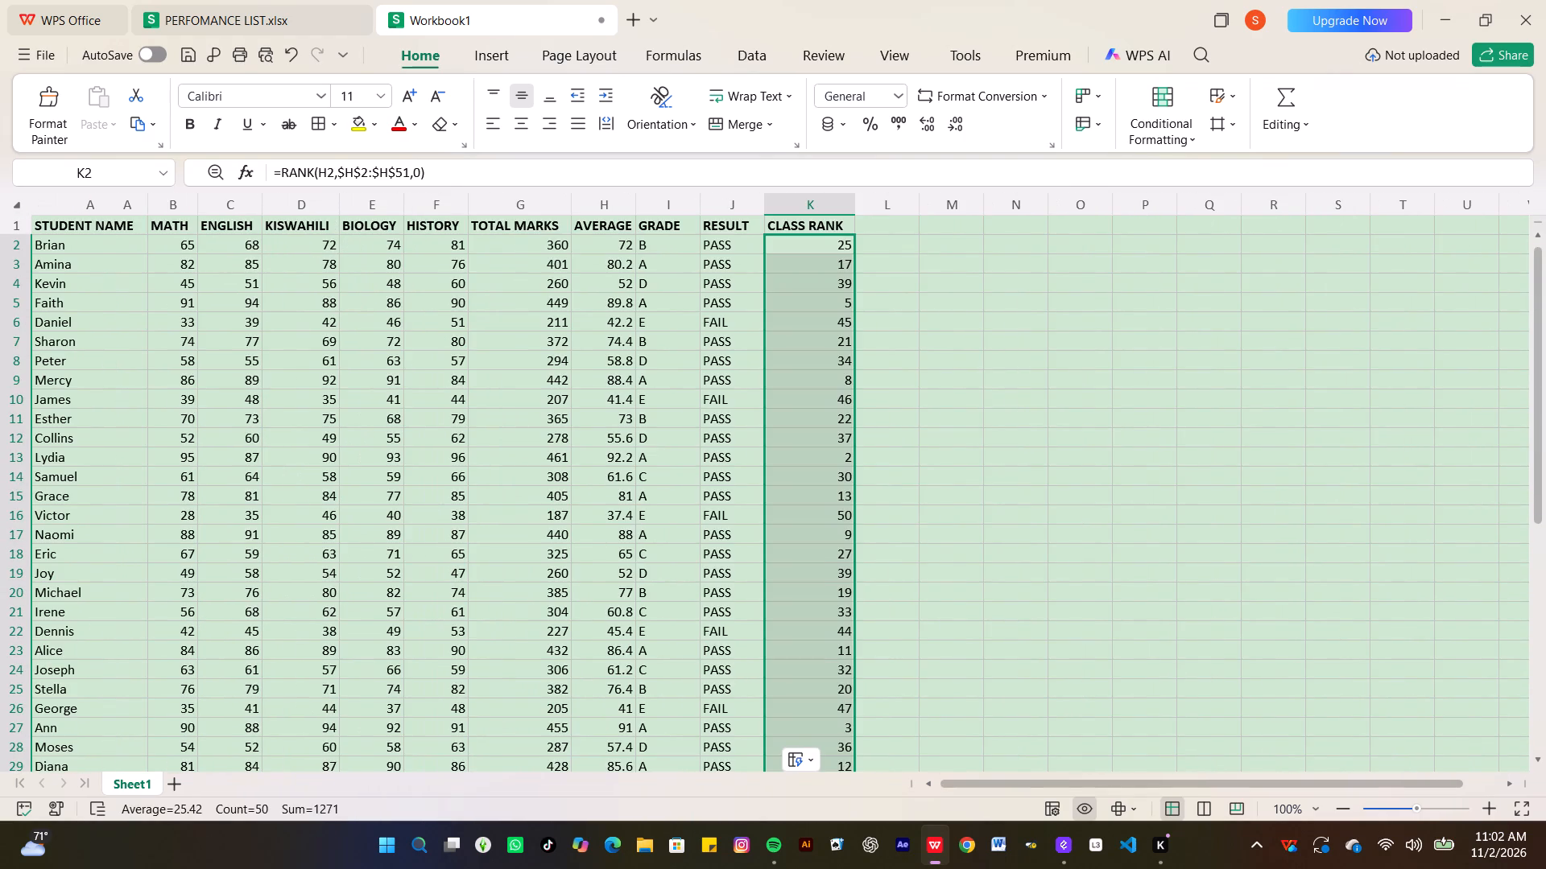
{"action": "left_click_drag", "start_coordinate": [47, 226], "coordinate": [789, 776]}
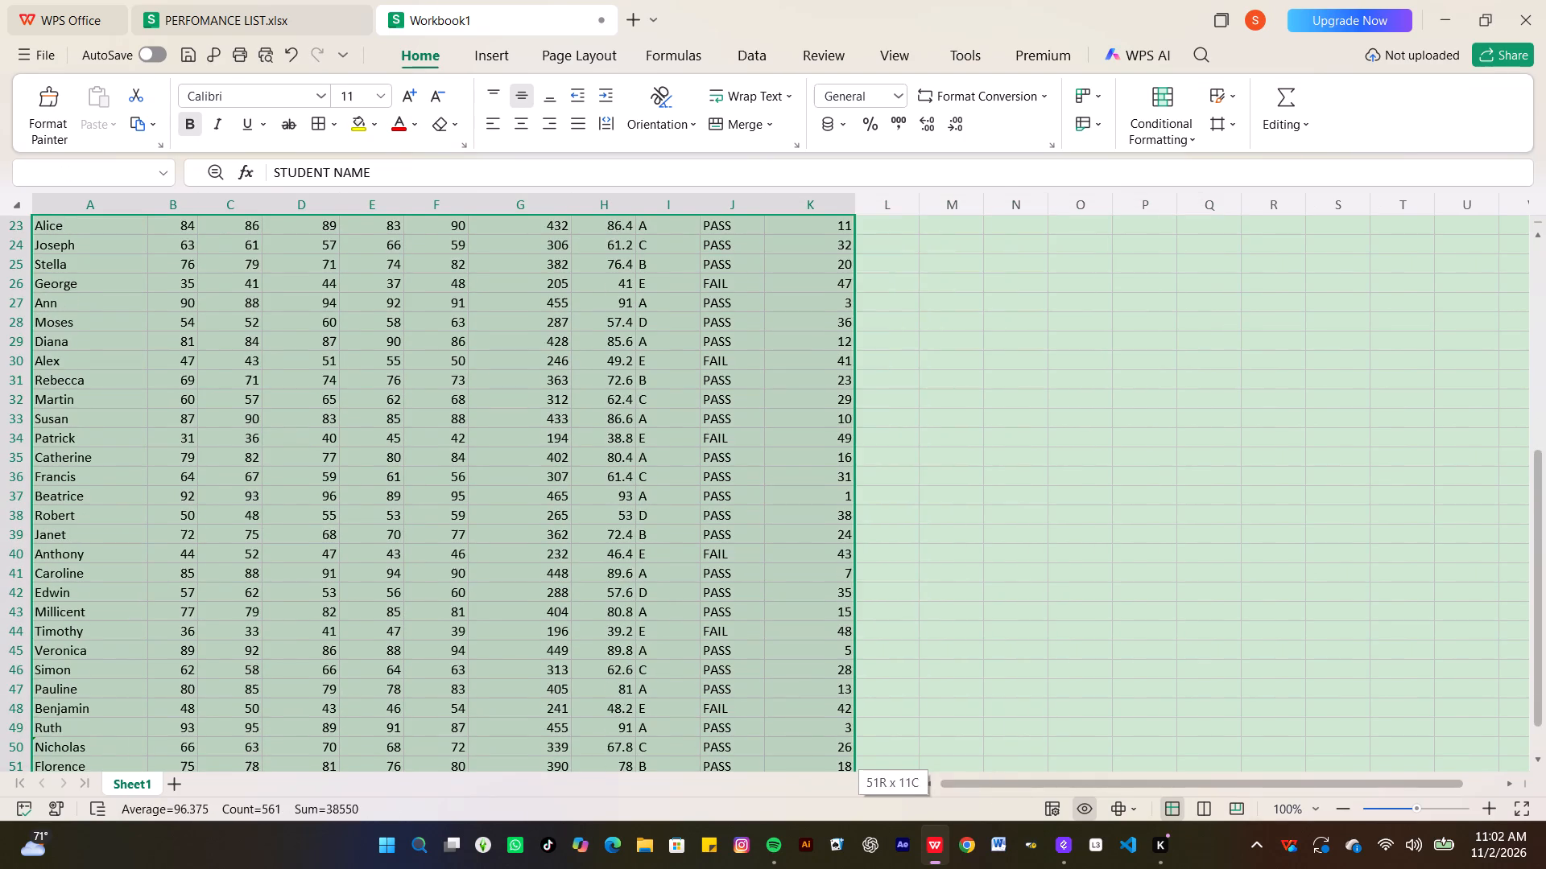
{"action": "left_click_drag", "start_coordinate": [789, 776], "coordinate": [802, 868]}
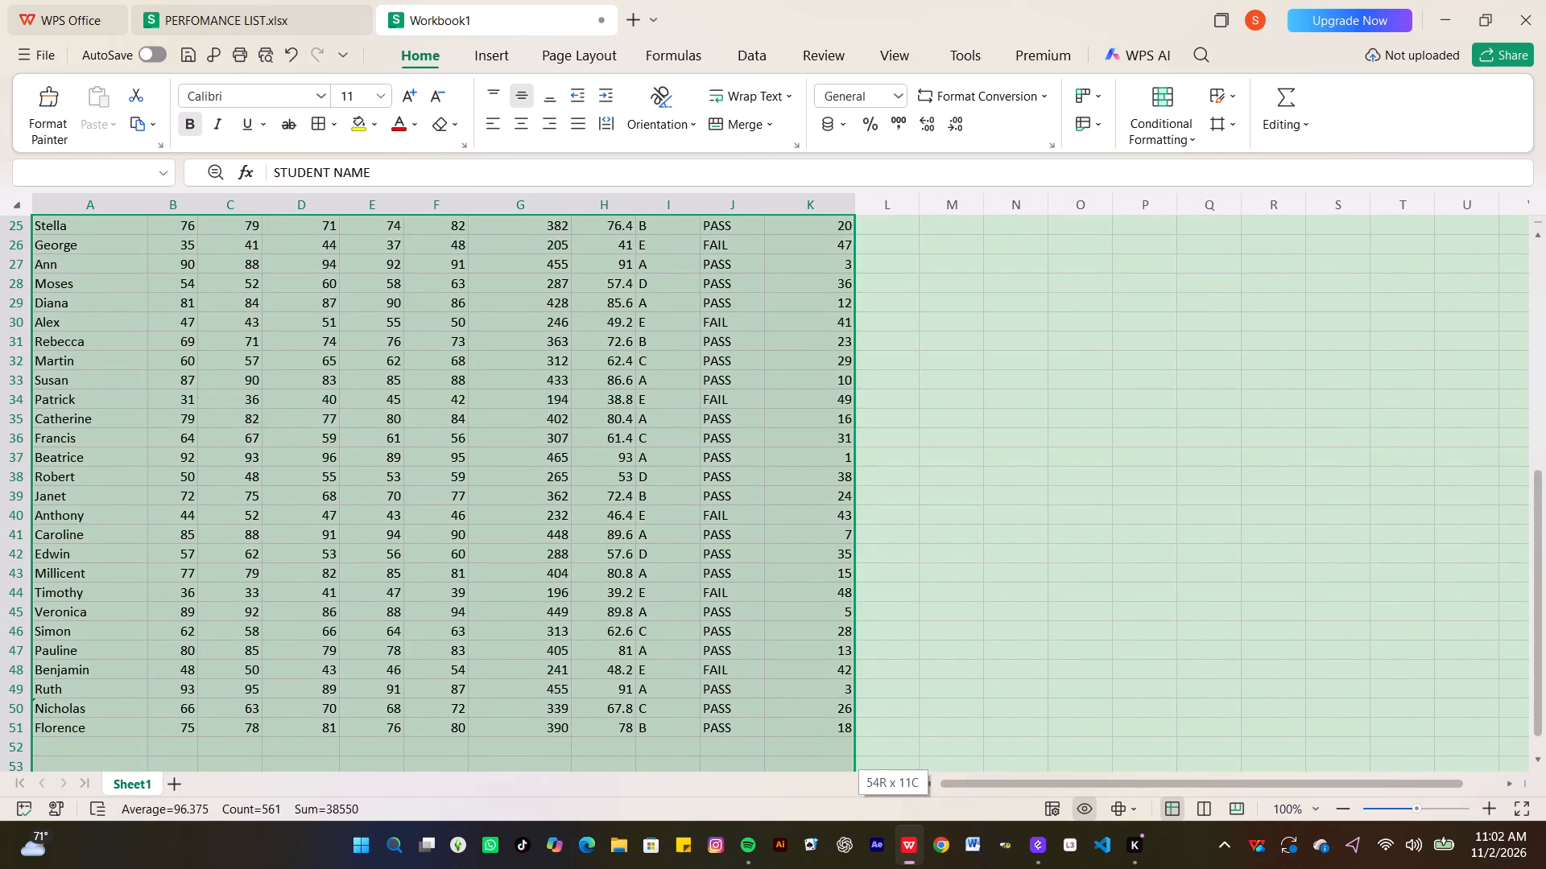
{"action": "left_click_drag", "start_coordinate": [802, 868], "coordinate": [796, 666]}
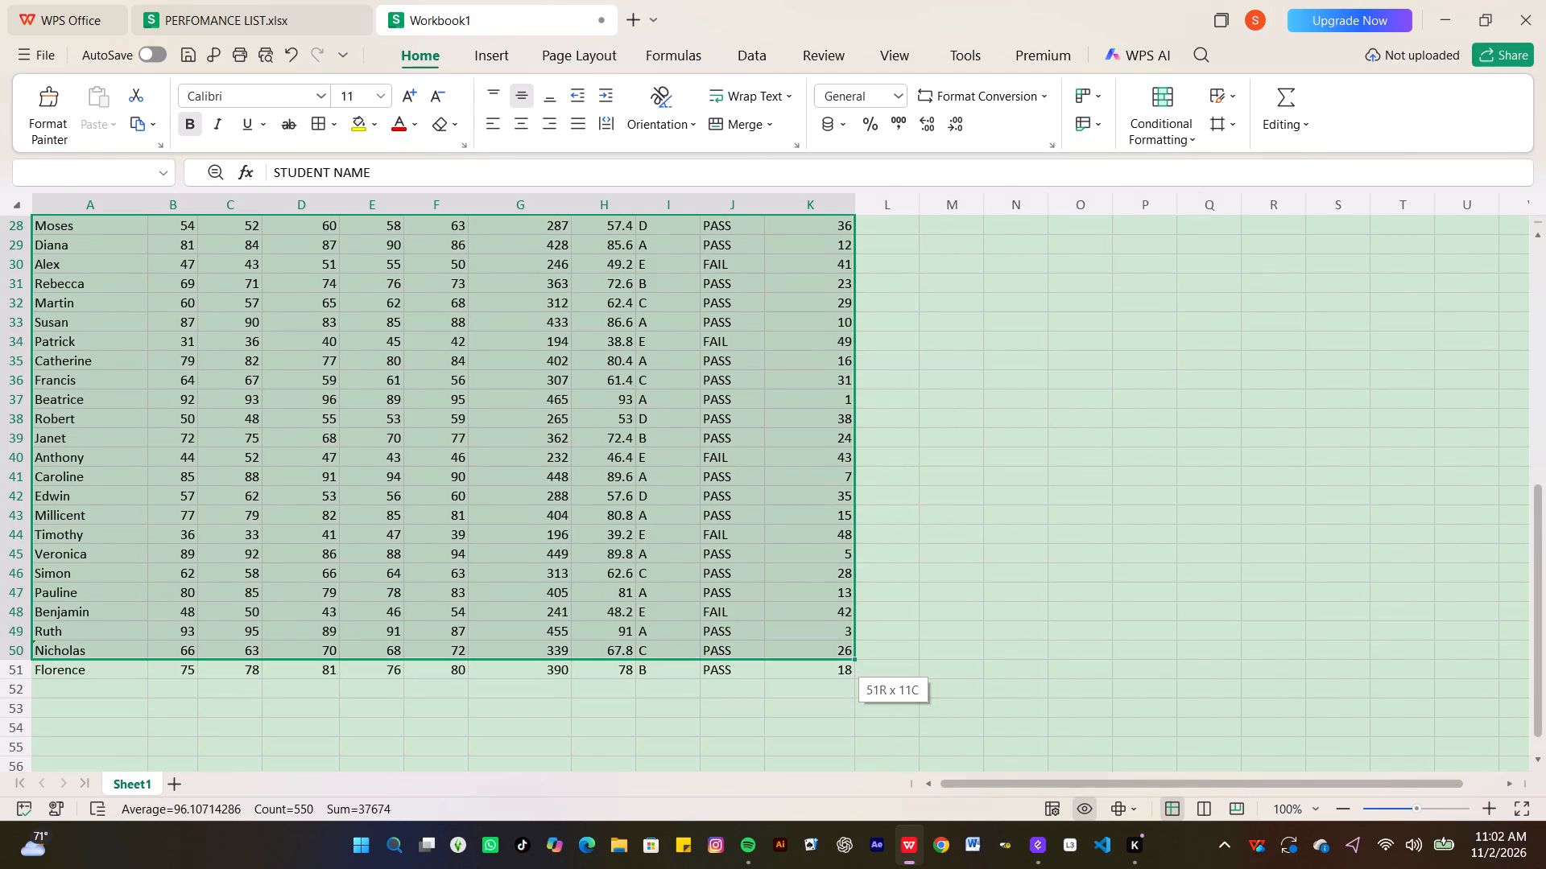
{"action": "left_click_drag", "start_coordinate": [796, 666], "coordinate": [797, 671]}
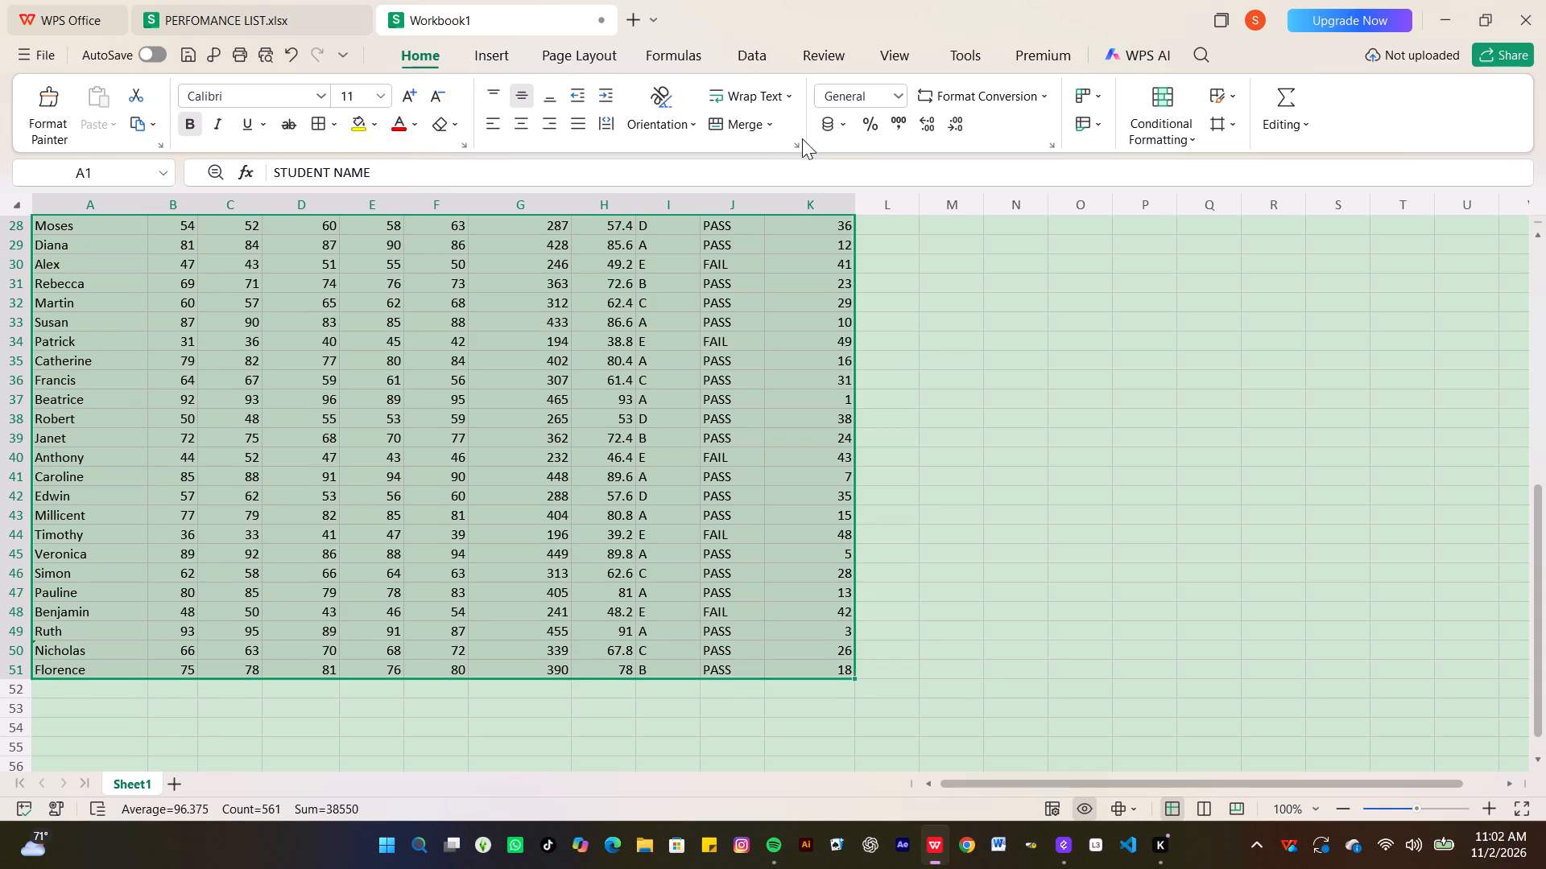
{"action": "left_click", "coordinate": [746, 56]}
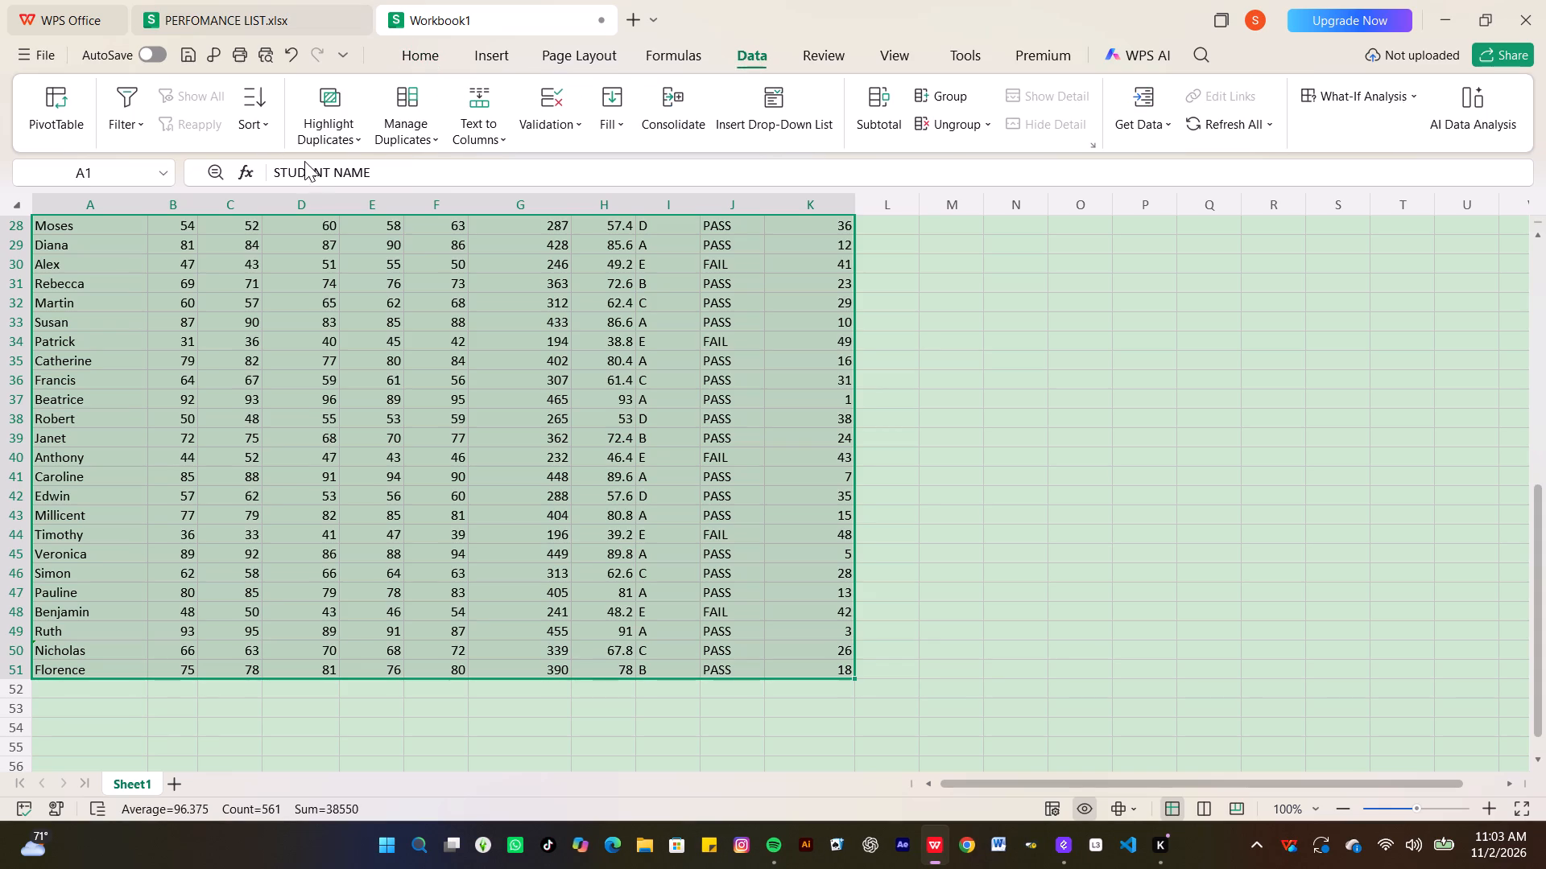
{"action": "left_click", "coordinate": [263, 121]}
{"action": "left_click", "coordinate": [308, 237]}
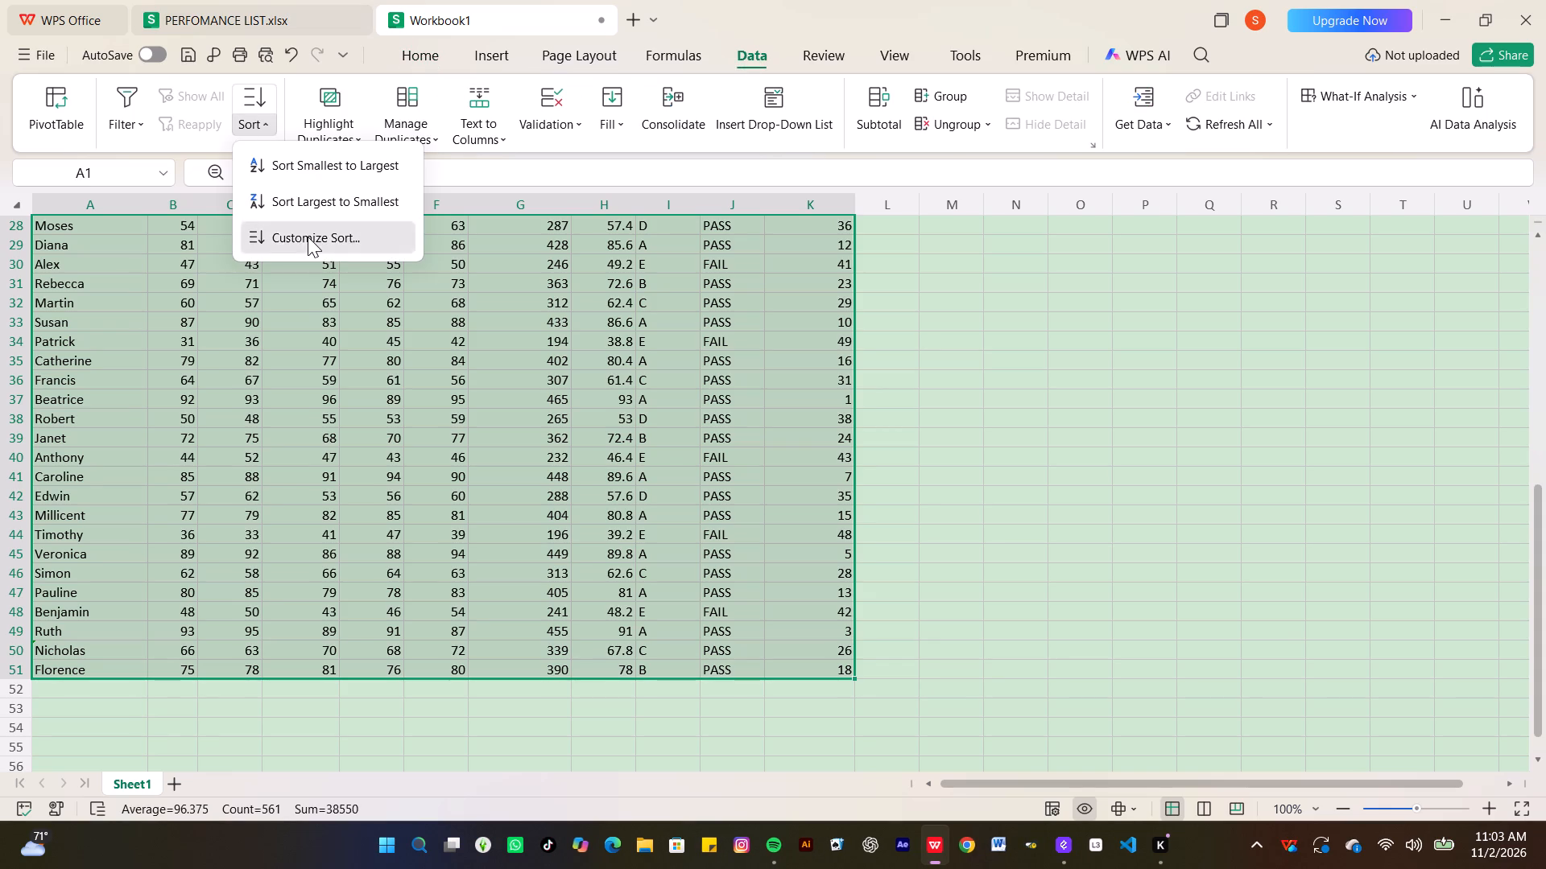
{"action": "left_click", "coordinate": [465, 368]}
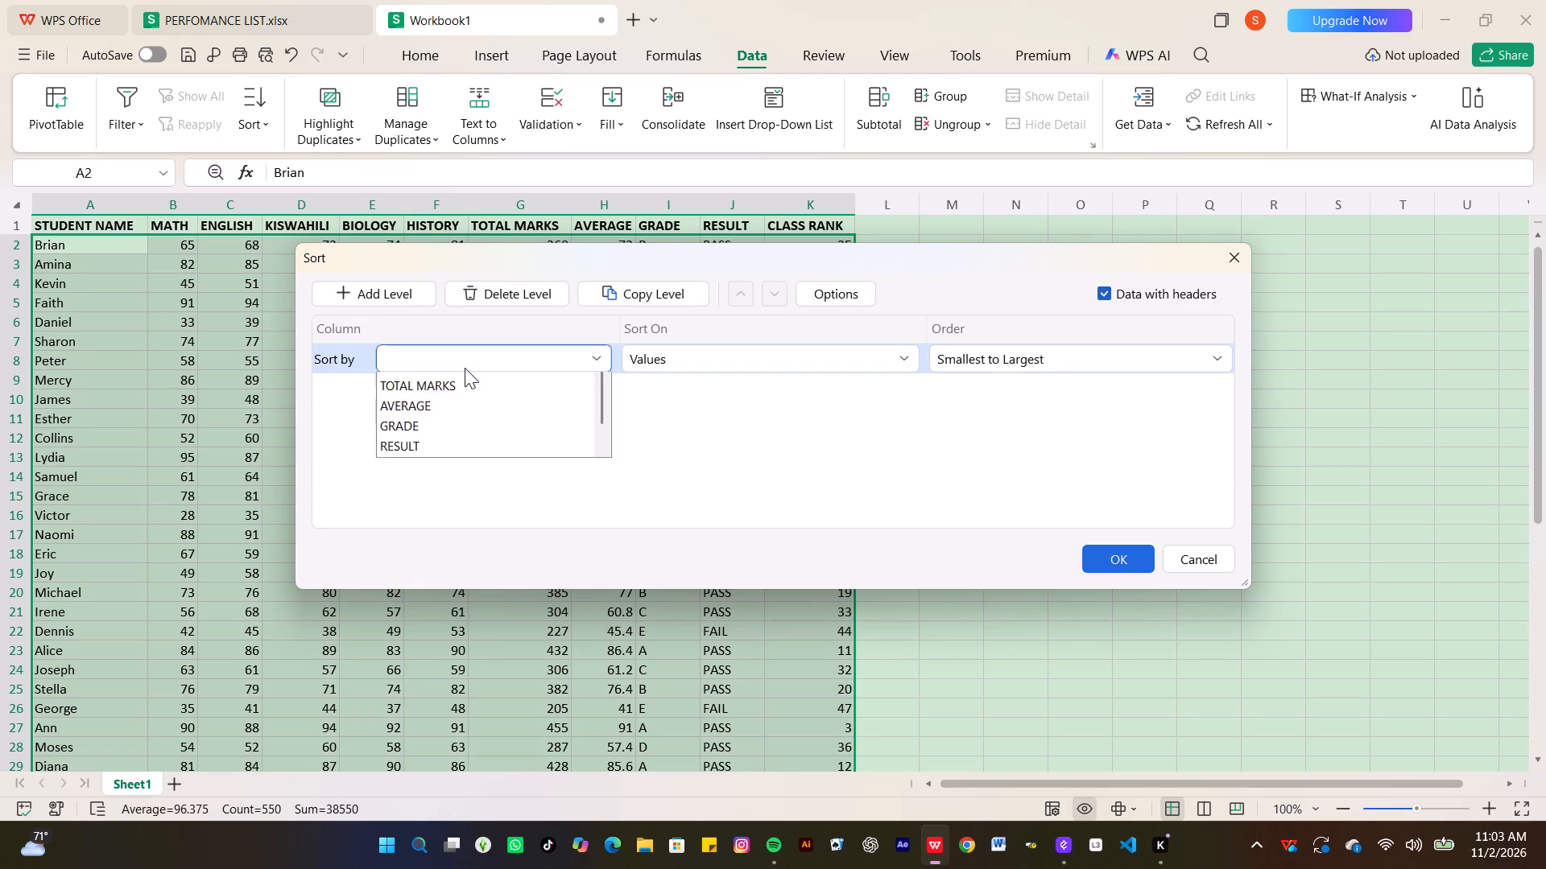
{"action": "left_click", "coordinate": [458, 520]}
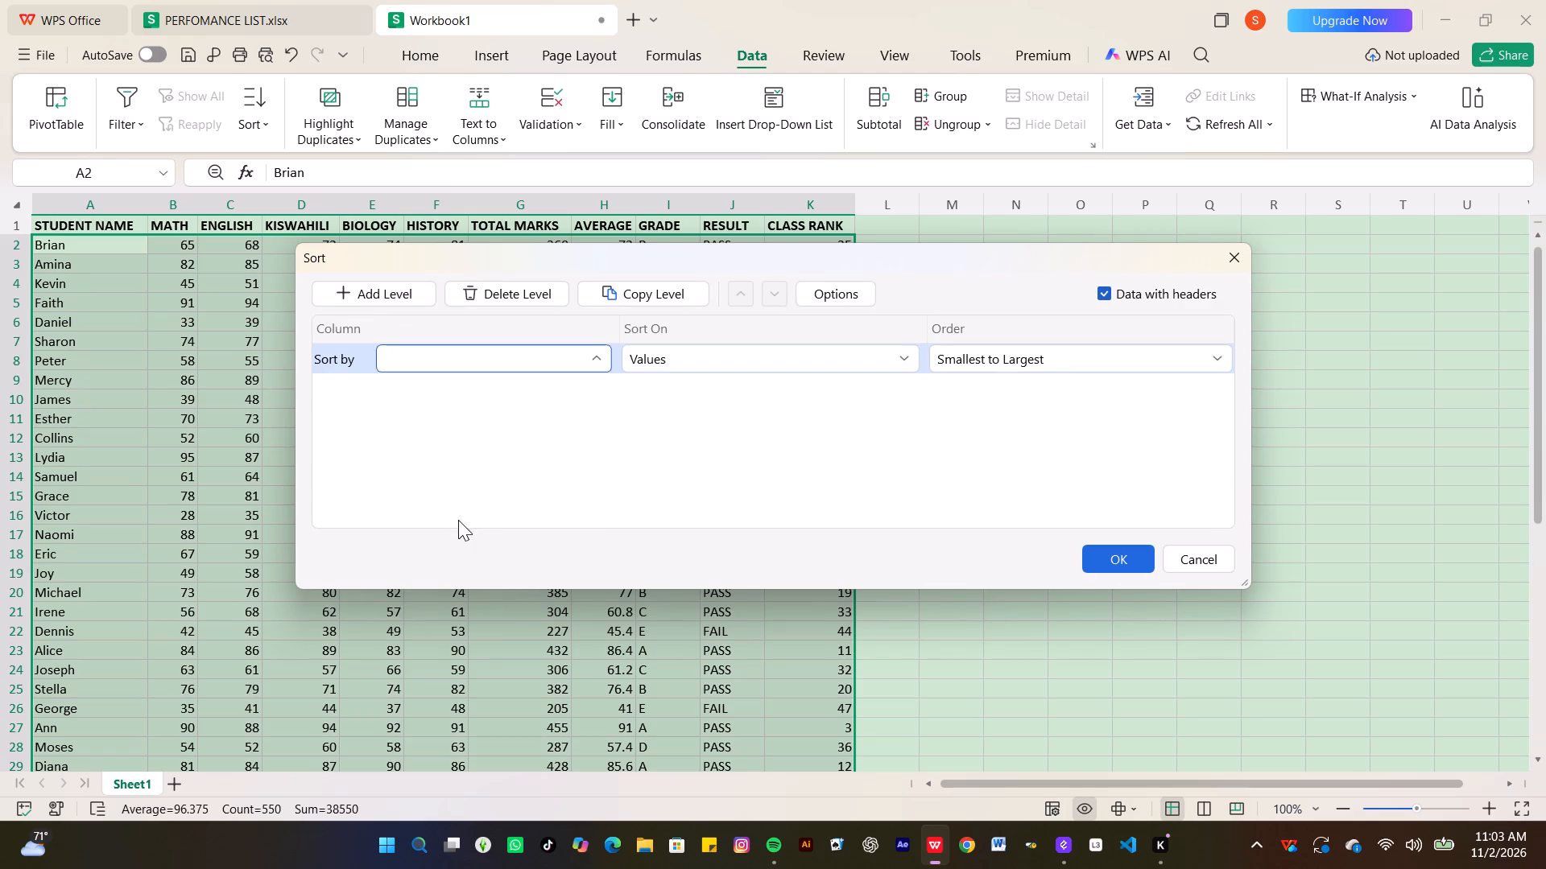
{"action": "left_click", "coordinate": [971, 356]}
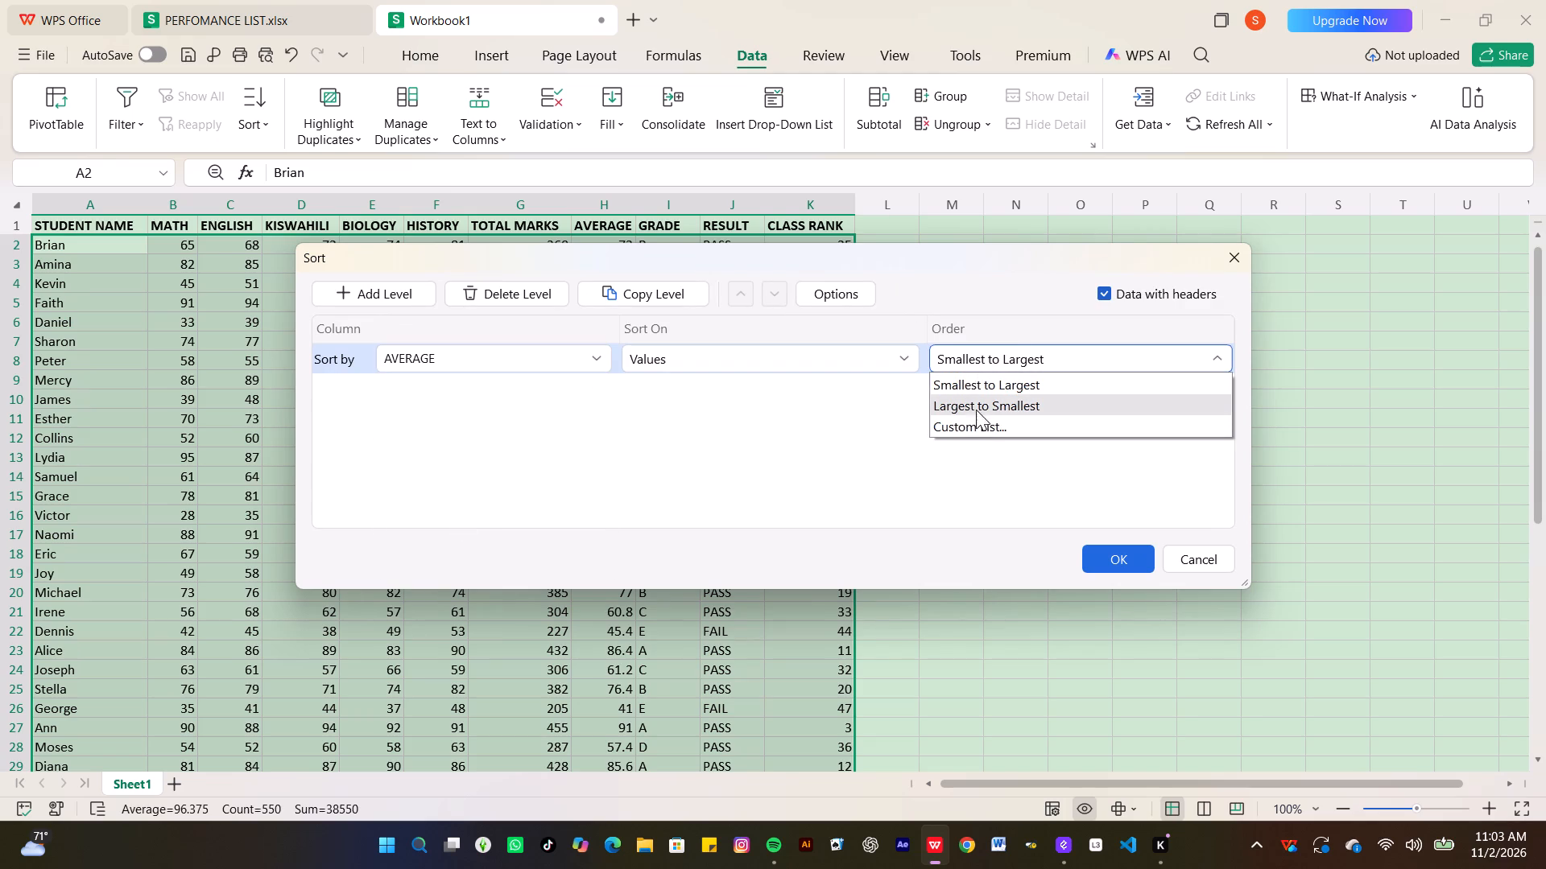
{"action": "left_click", "coordinate": [974, 404]}
{"action": "left_click", "coordinate": [1108, 555]}
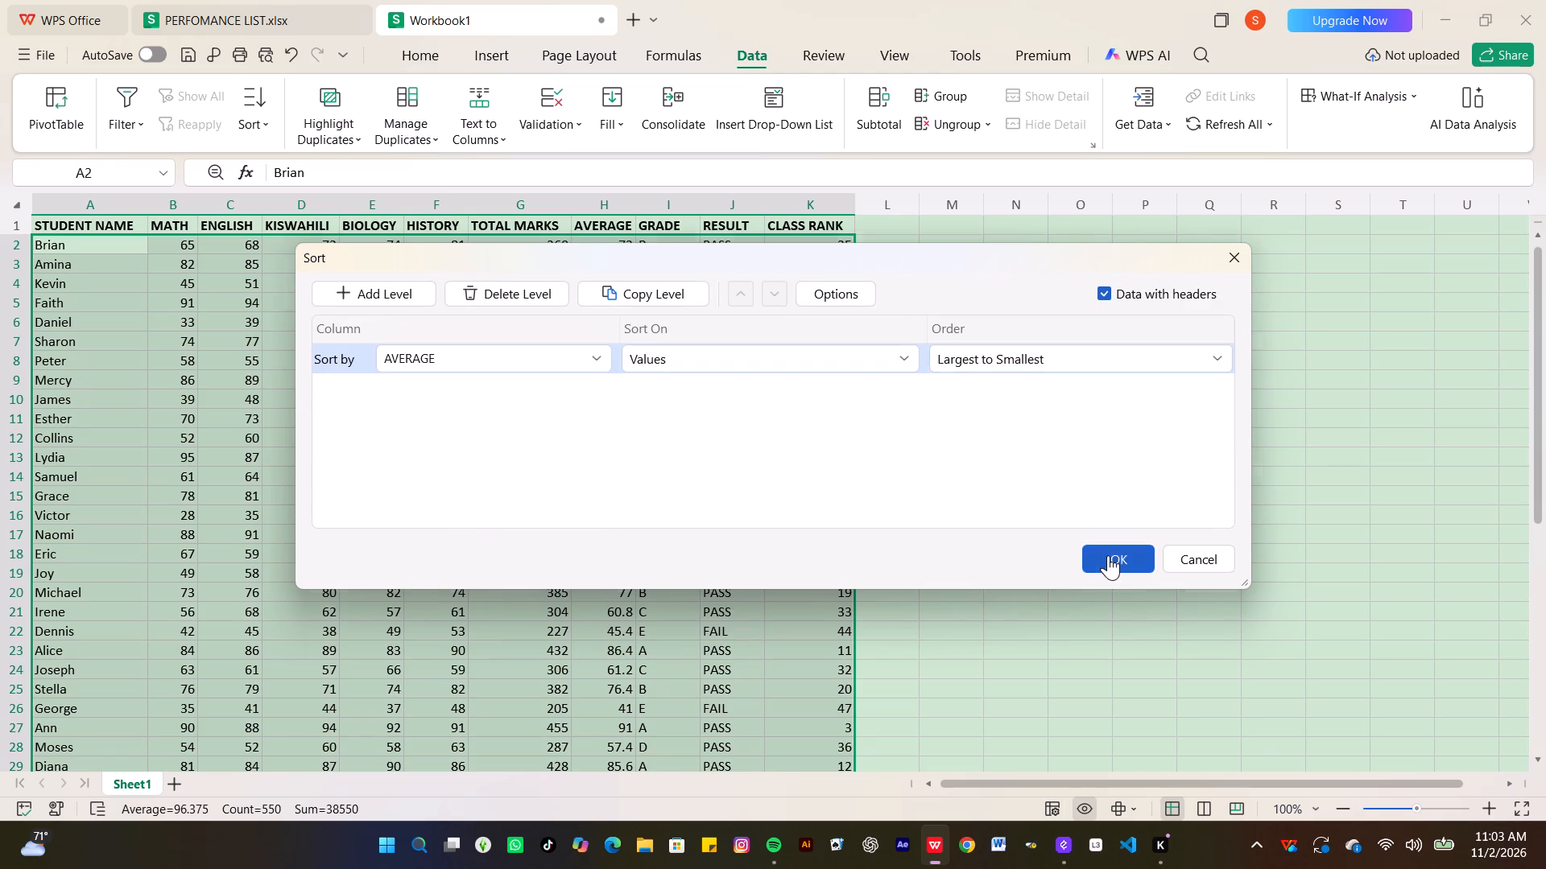
{"action": "left_click", "coordinate": [694, 520]}
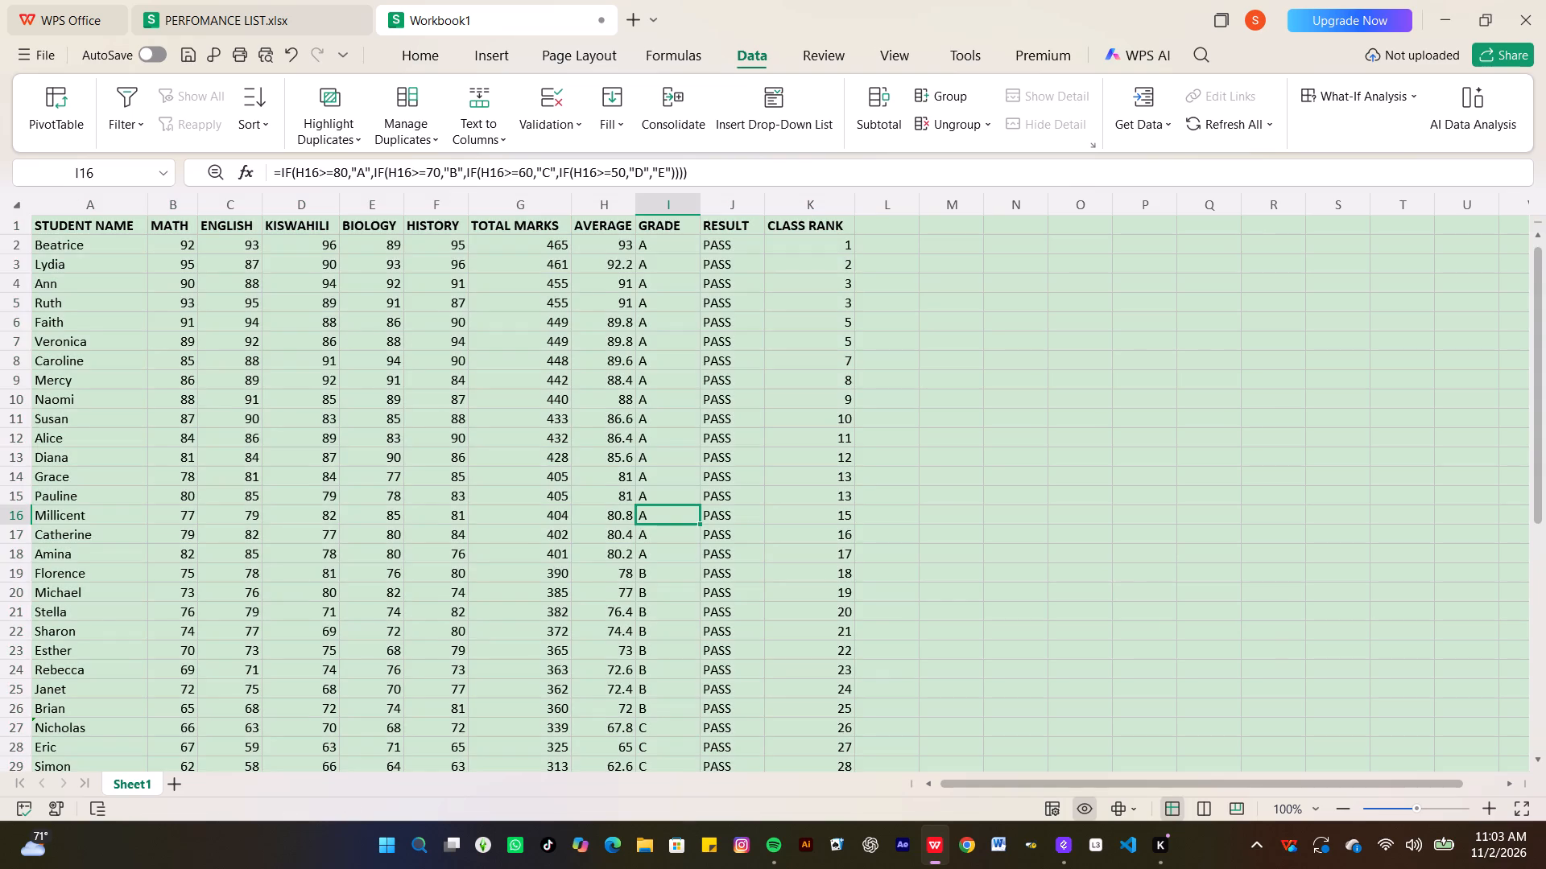
Review the sorted student table down to its last row, checking the order of averages and class ranks.
{"action": "scroll", "coordinate": [694, 520], "scroll_direction": "down", "scroll_amount": 2}
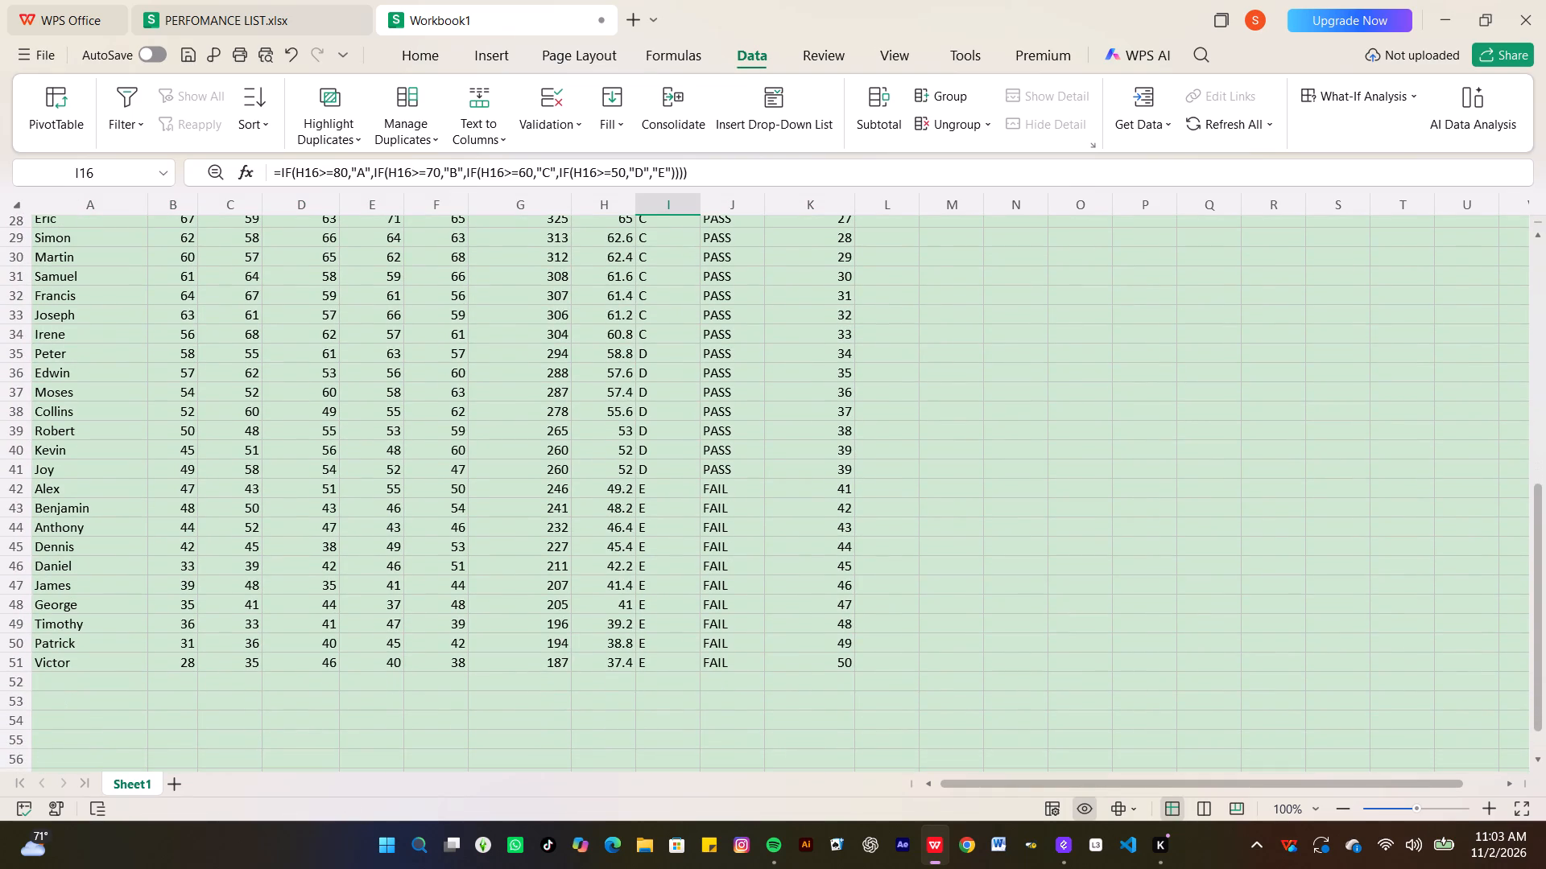
{"action": "scroll", "coordinate": [694, 520], "scroll_direction": "down", "scroll_amount": 3}
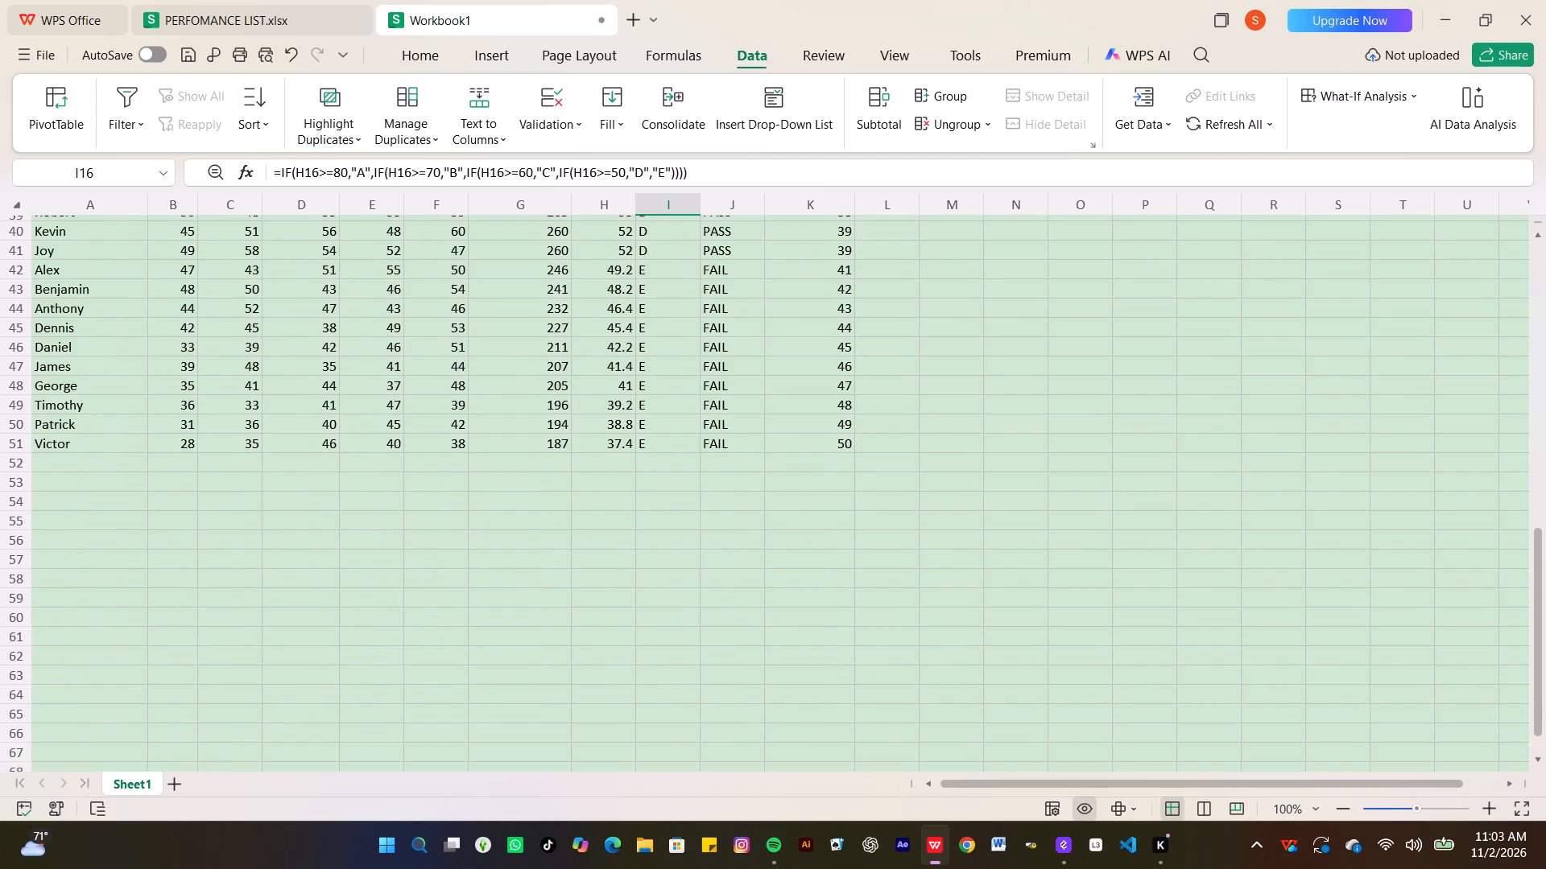
{"action": "scroll", "coordinate": [694, 520], "scroll_direction": "right", "scroll_amount": 1}
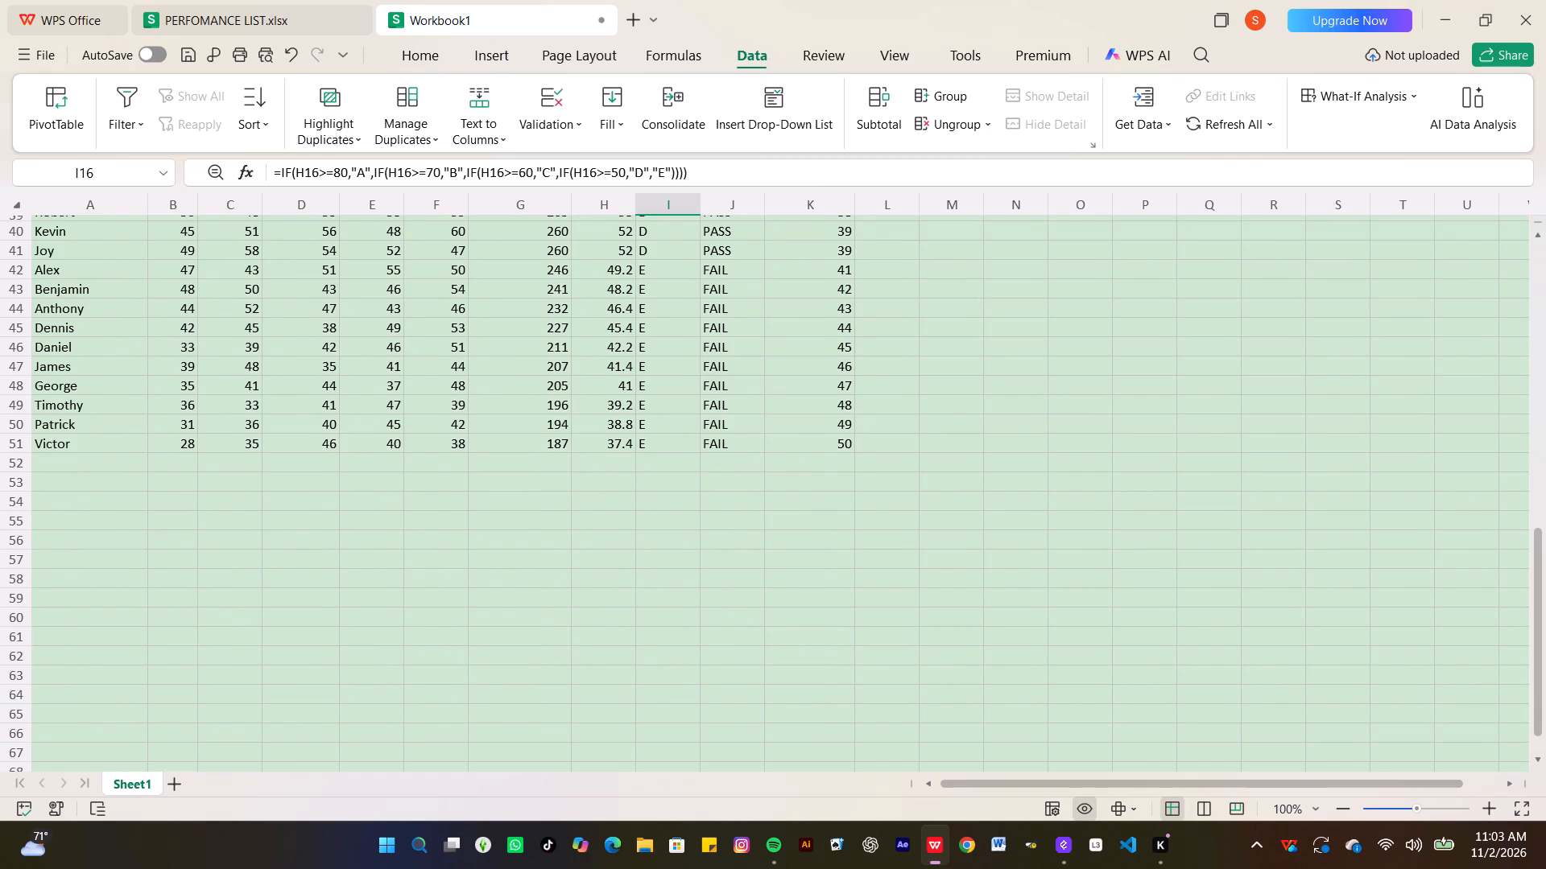
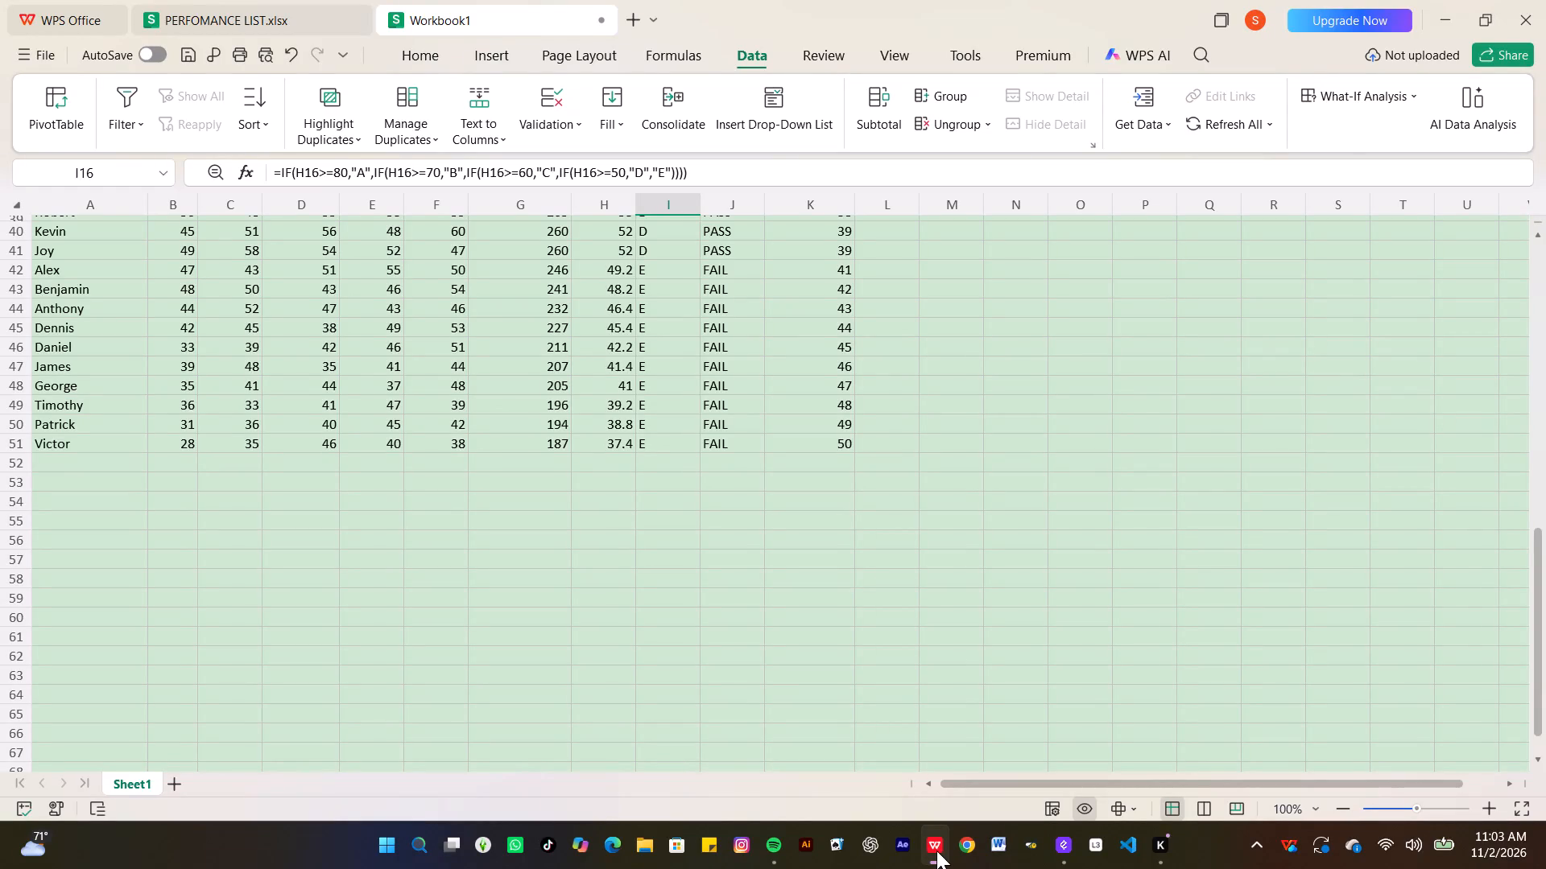
Enter the summary labels HIGHEST AVERAGE, LOWEST AVERAGE and CLASS AVERAGE in cells A53 to A55 below the student table.
{"action": "scroll", "coordinate": [723, 556], "scroll_direction": "down", "scroll_amount": 2}
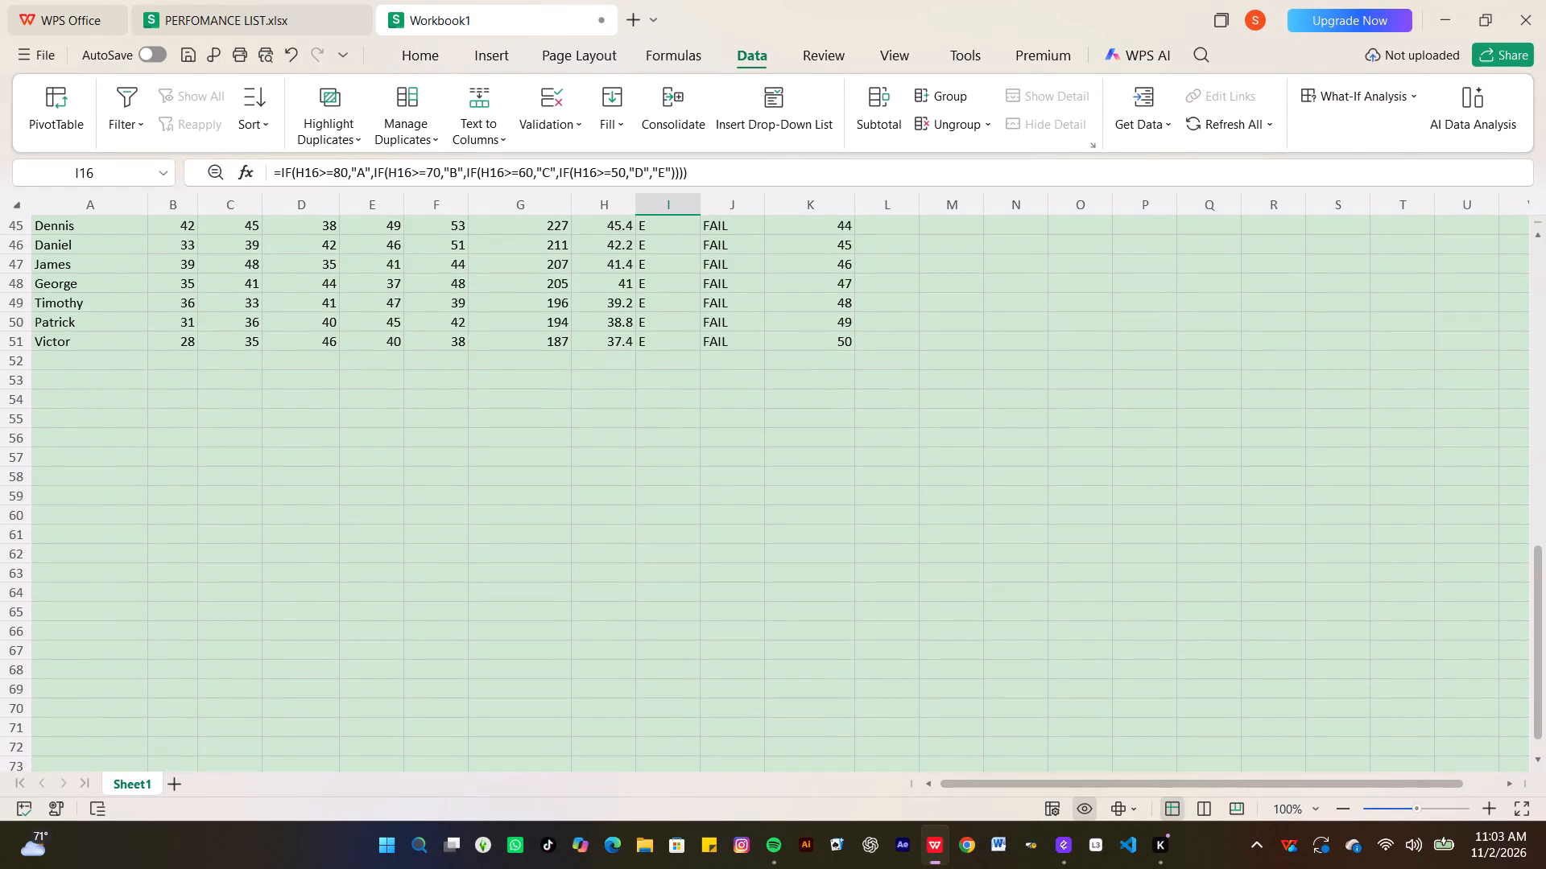
{"action": "left_click", "coordinate": [60, 378]}
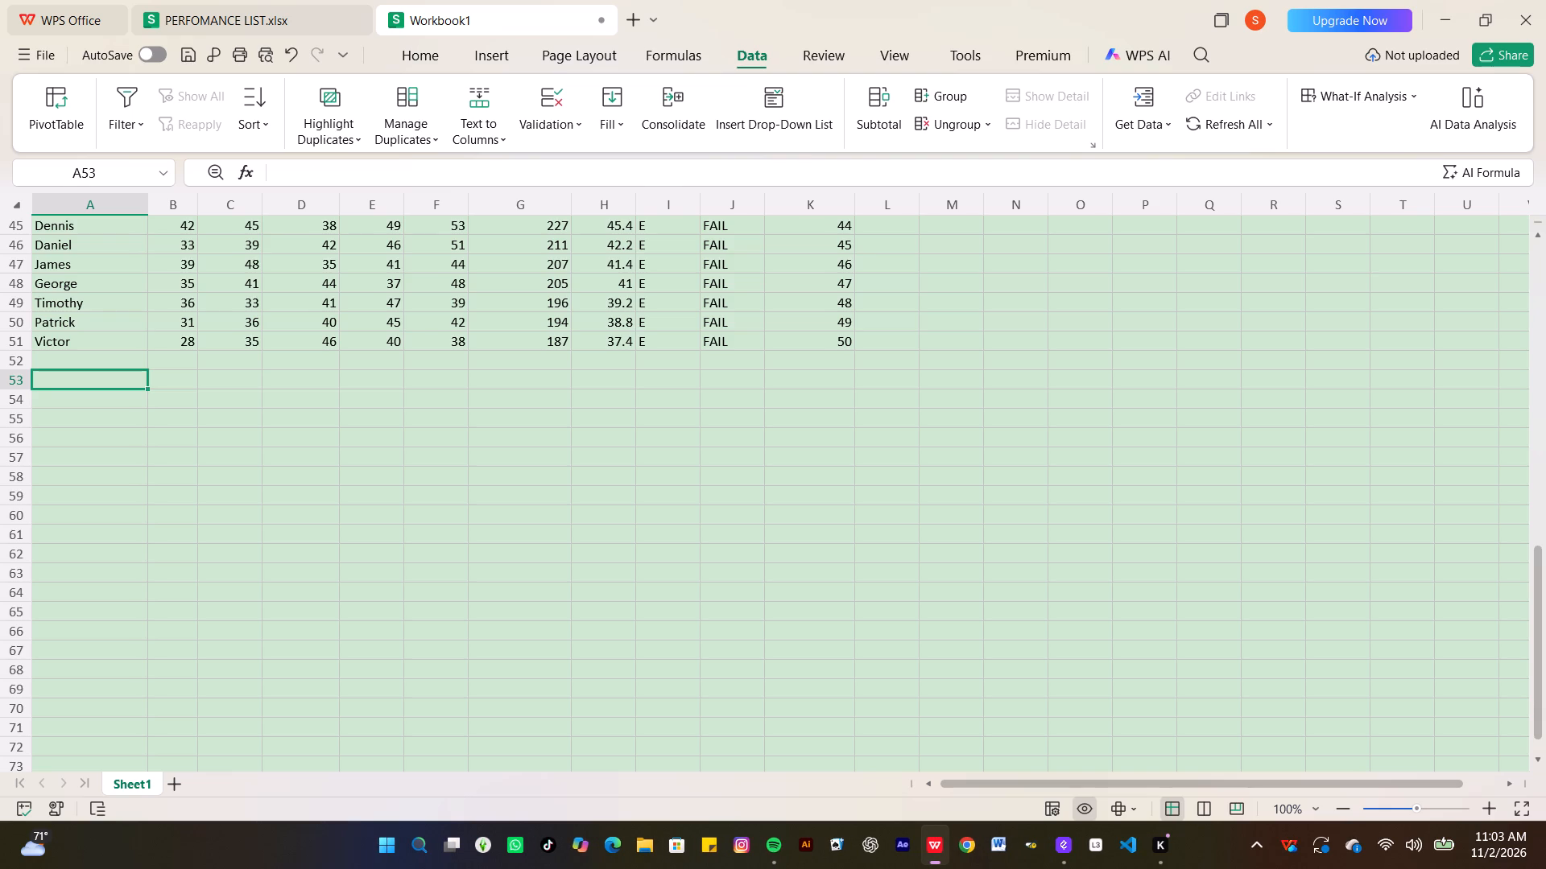
{"action": "type", "text": "HIG"}
{"action": "type", "text": "HEST"}
{"action": "key", "text": "space"}
{"action": "type", "text": "AVERAGE"}
{"action": "key", "text": "Return"}
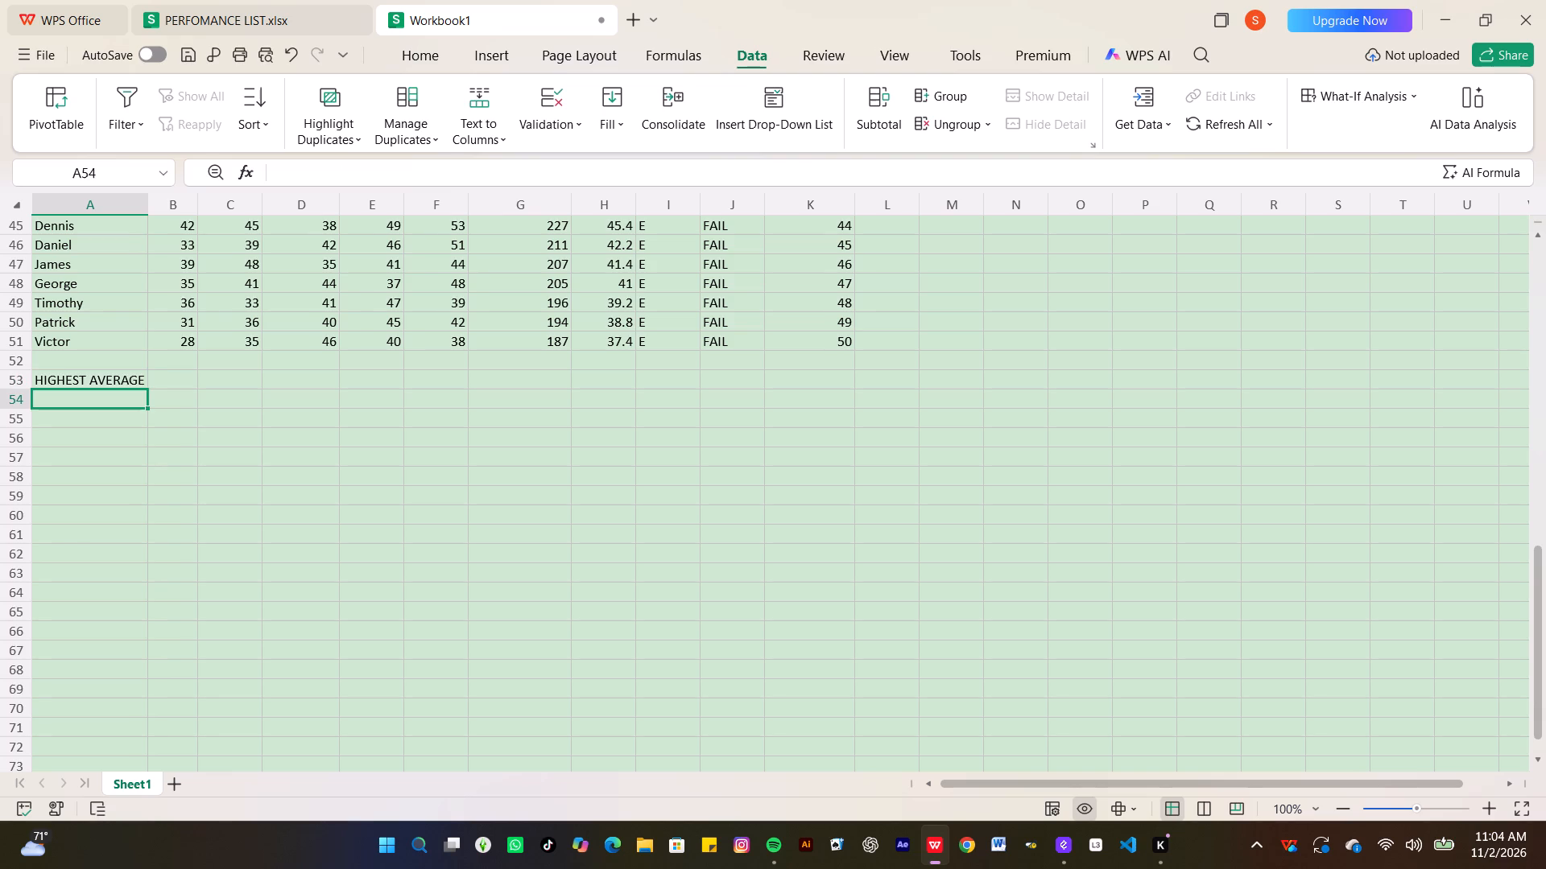
{"action": "type", "text": "LOWEST"}
{"action": "key", "text": "space"}
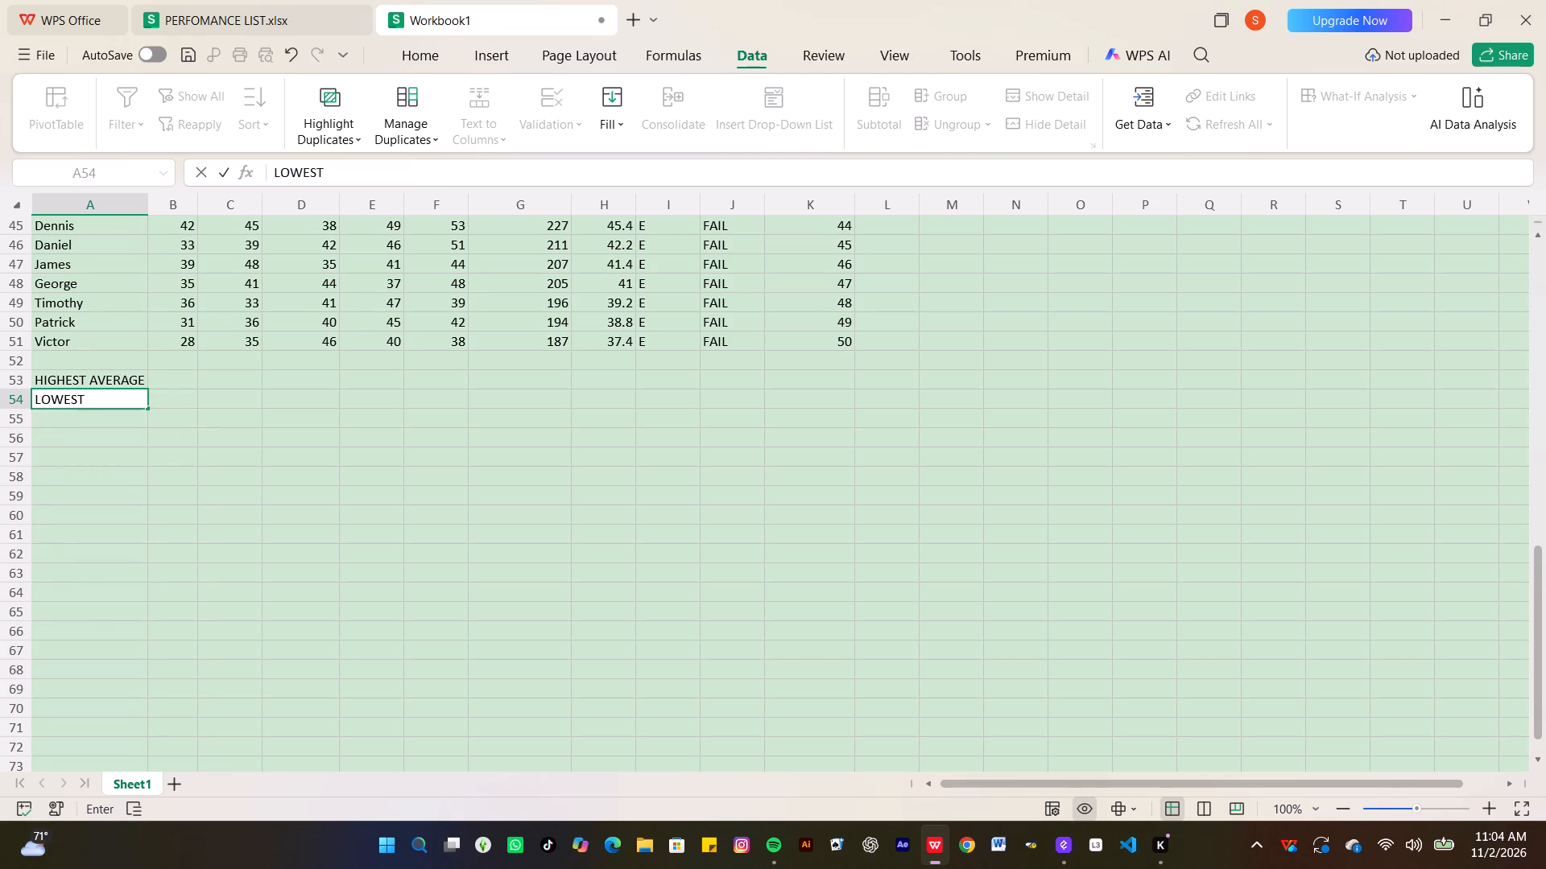
{"action": "type", "text": "AVERA"}
{"action": "type", "text": "GE"}
{"action": "key", "text": "Return"}
{"action": "type", "text": "CLASS AVERAGE"}
{"action": "key", "text": "Return"}
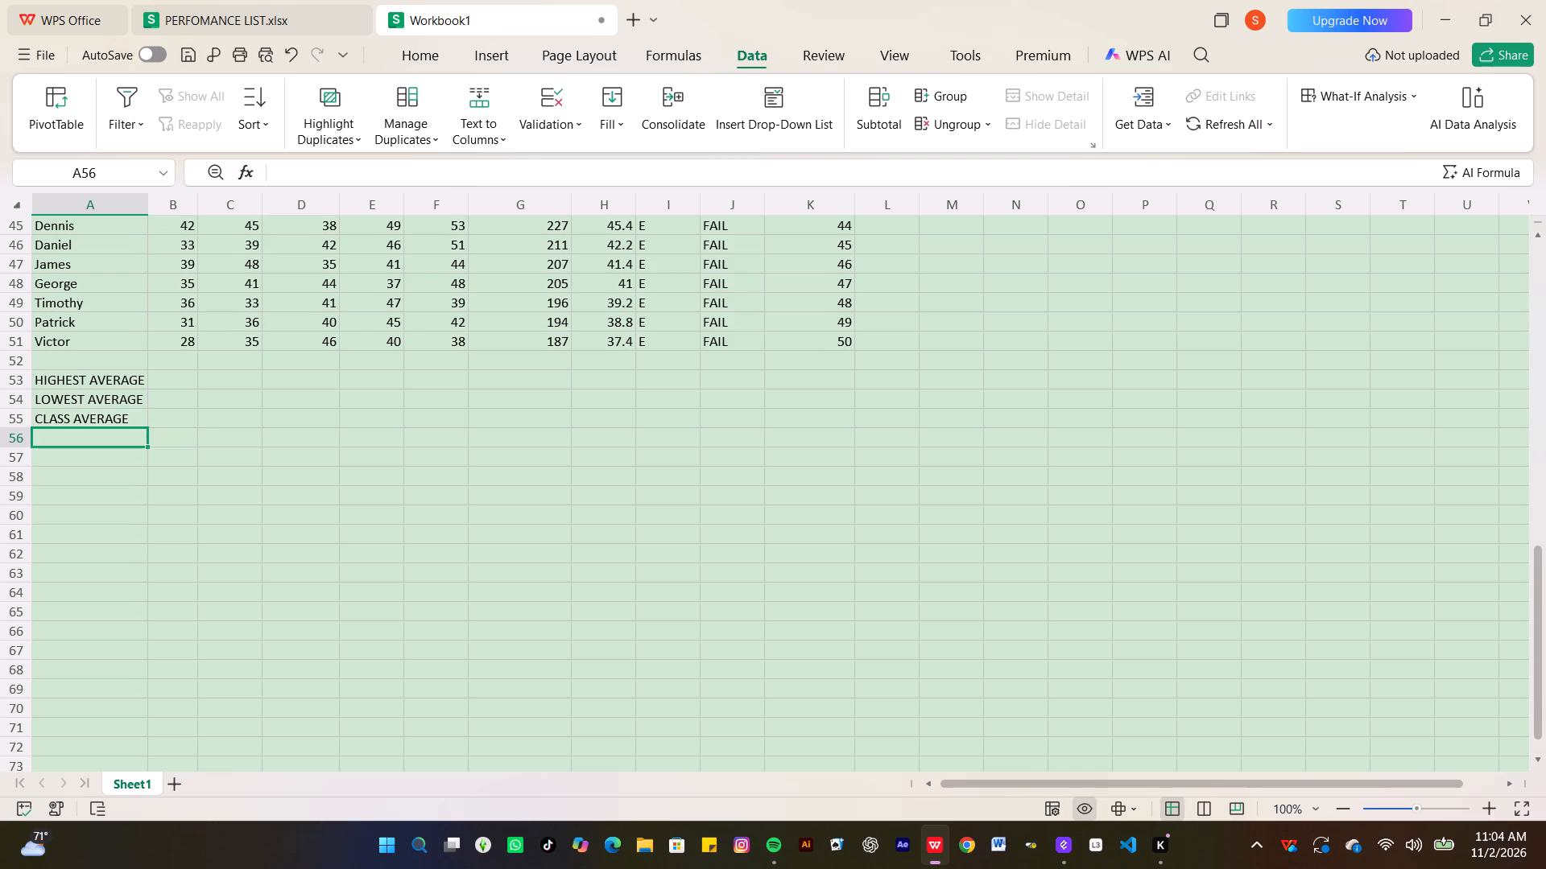
Add the summary label NO. OF STUDENTS in cell A56.
{"action": "key", "text": "n"}
{"action": "type", "text": "O."}
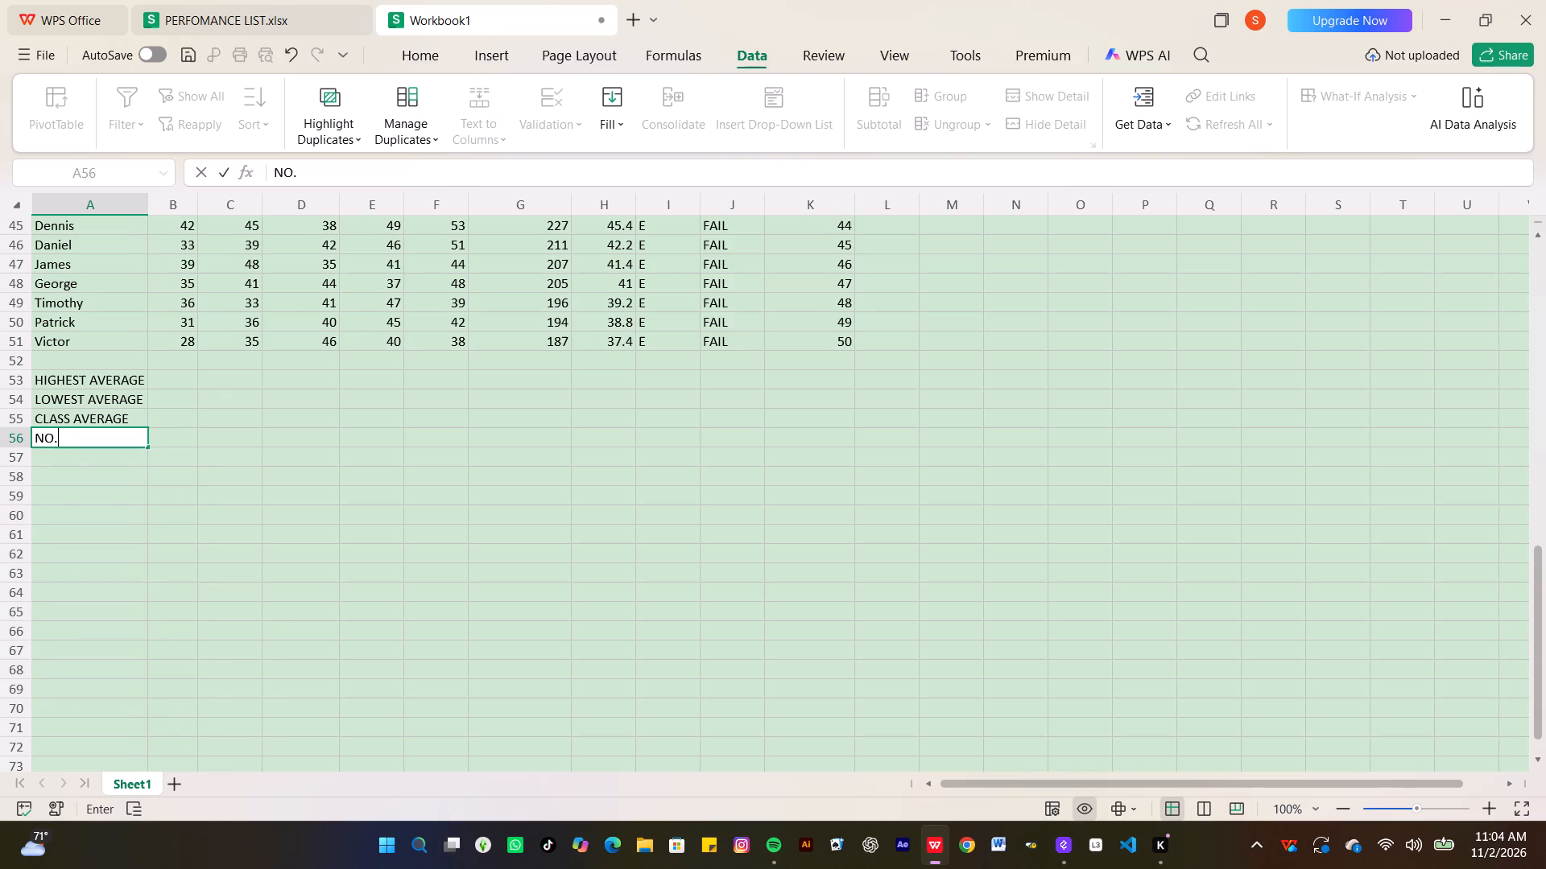
{"action": "key", "text": "space"}
{"action": "type", "text": "OF STU"}
{"action": "type", "text": "DENTS"}
{"action": "key", "text": "Return"}
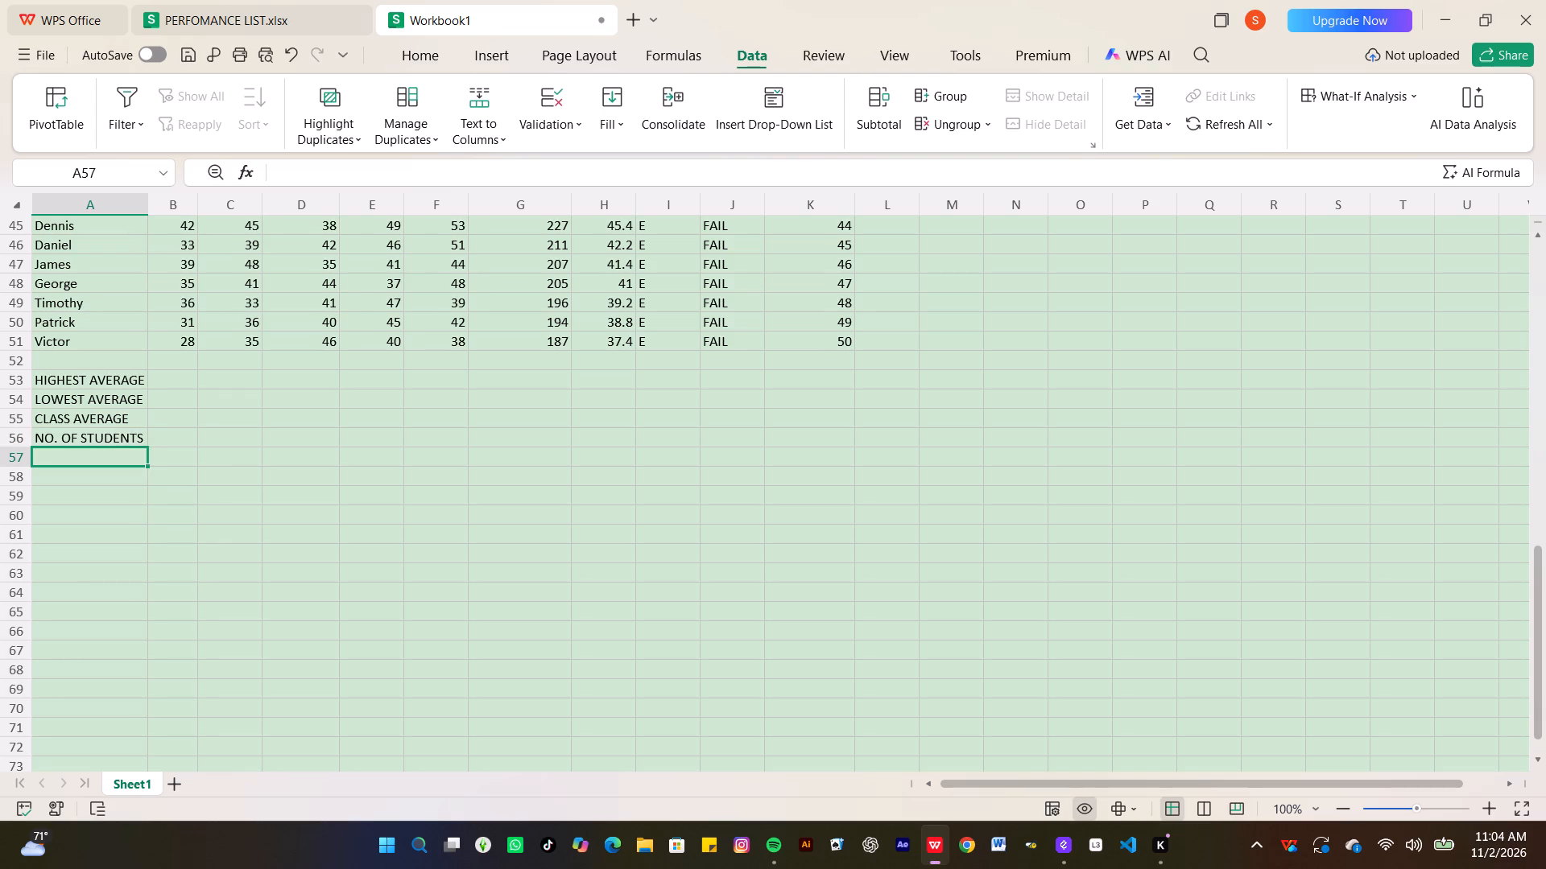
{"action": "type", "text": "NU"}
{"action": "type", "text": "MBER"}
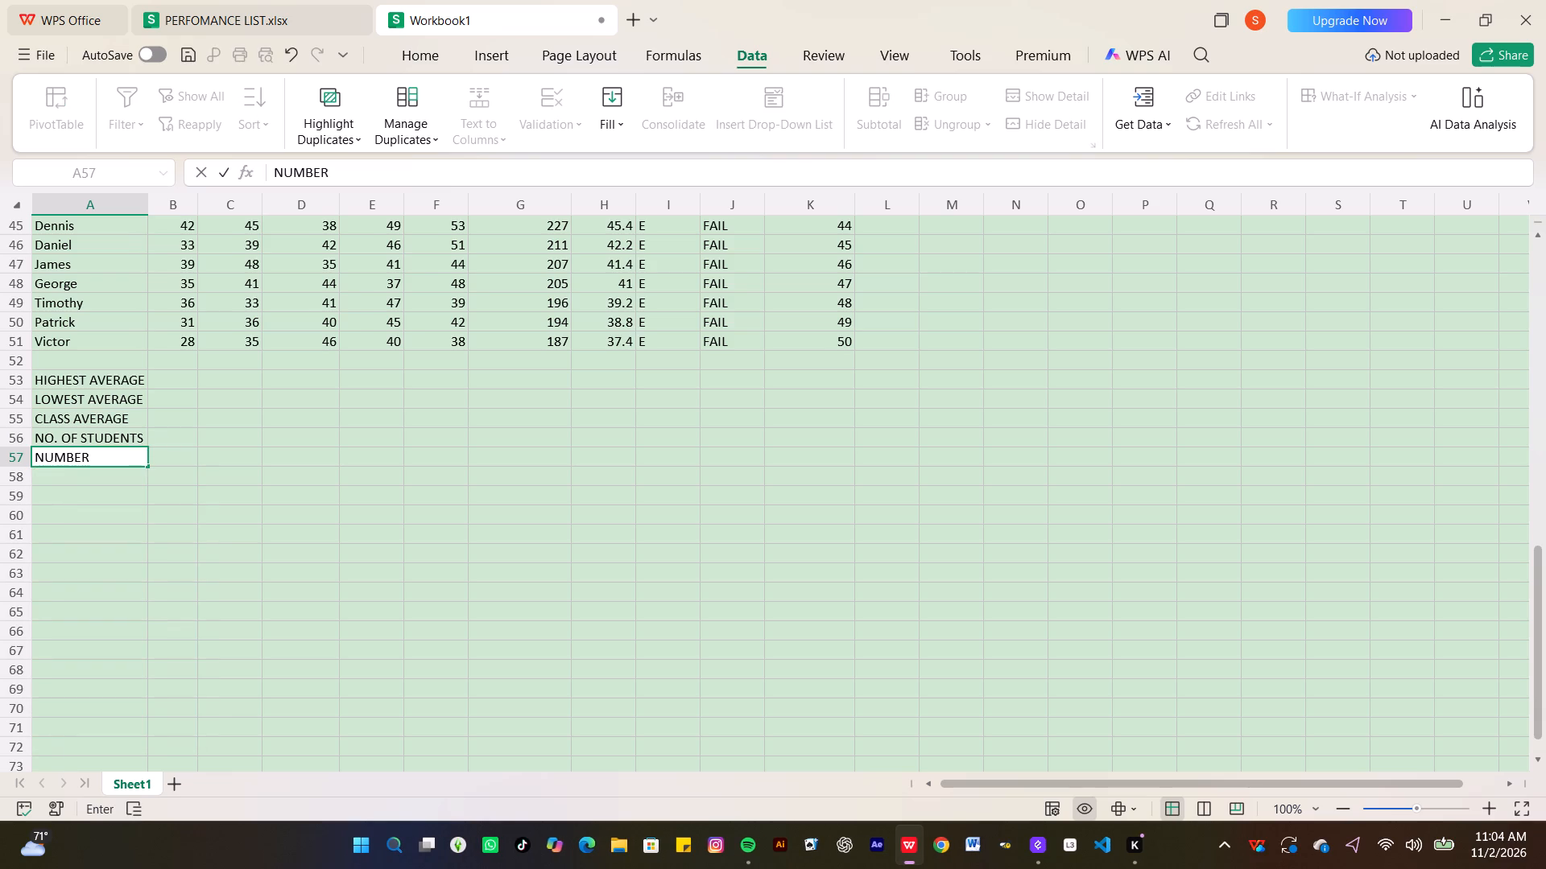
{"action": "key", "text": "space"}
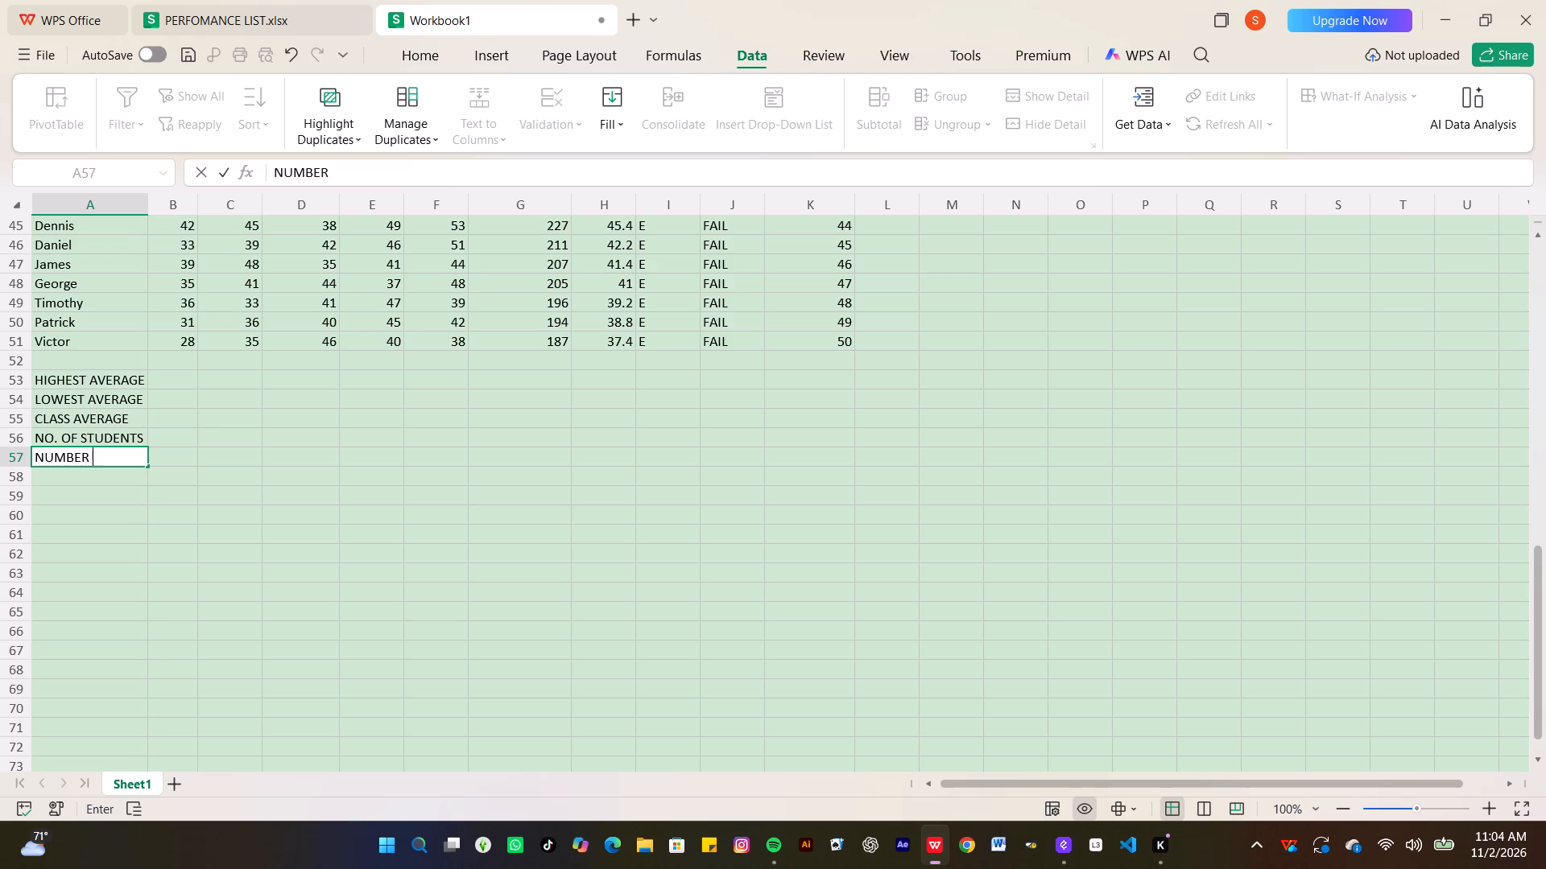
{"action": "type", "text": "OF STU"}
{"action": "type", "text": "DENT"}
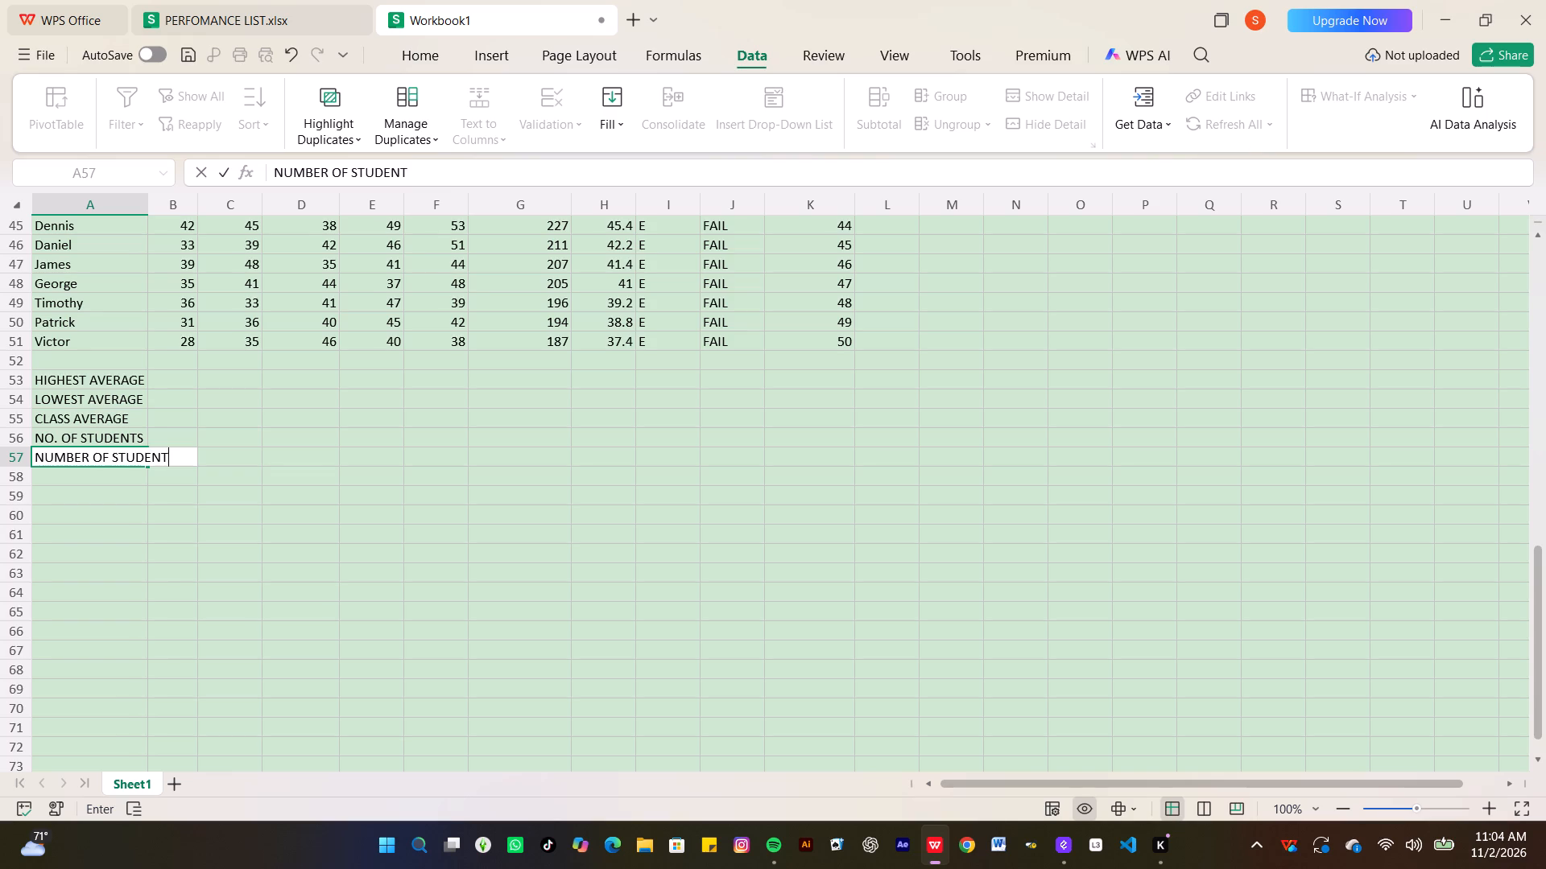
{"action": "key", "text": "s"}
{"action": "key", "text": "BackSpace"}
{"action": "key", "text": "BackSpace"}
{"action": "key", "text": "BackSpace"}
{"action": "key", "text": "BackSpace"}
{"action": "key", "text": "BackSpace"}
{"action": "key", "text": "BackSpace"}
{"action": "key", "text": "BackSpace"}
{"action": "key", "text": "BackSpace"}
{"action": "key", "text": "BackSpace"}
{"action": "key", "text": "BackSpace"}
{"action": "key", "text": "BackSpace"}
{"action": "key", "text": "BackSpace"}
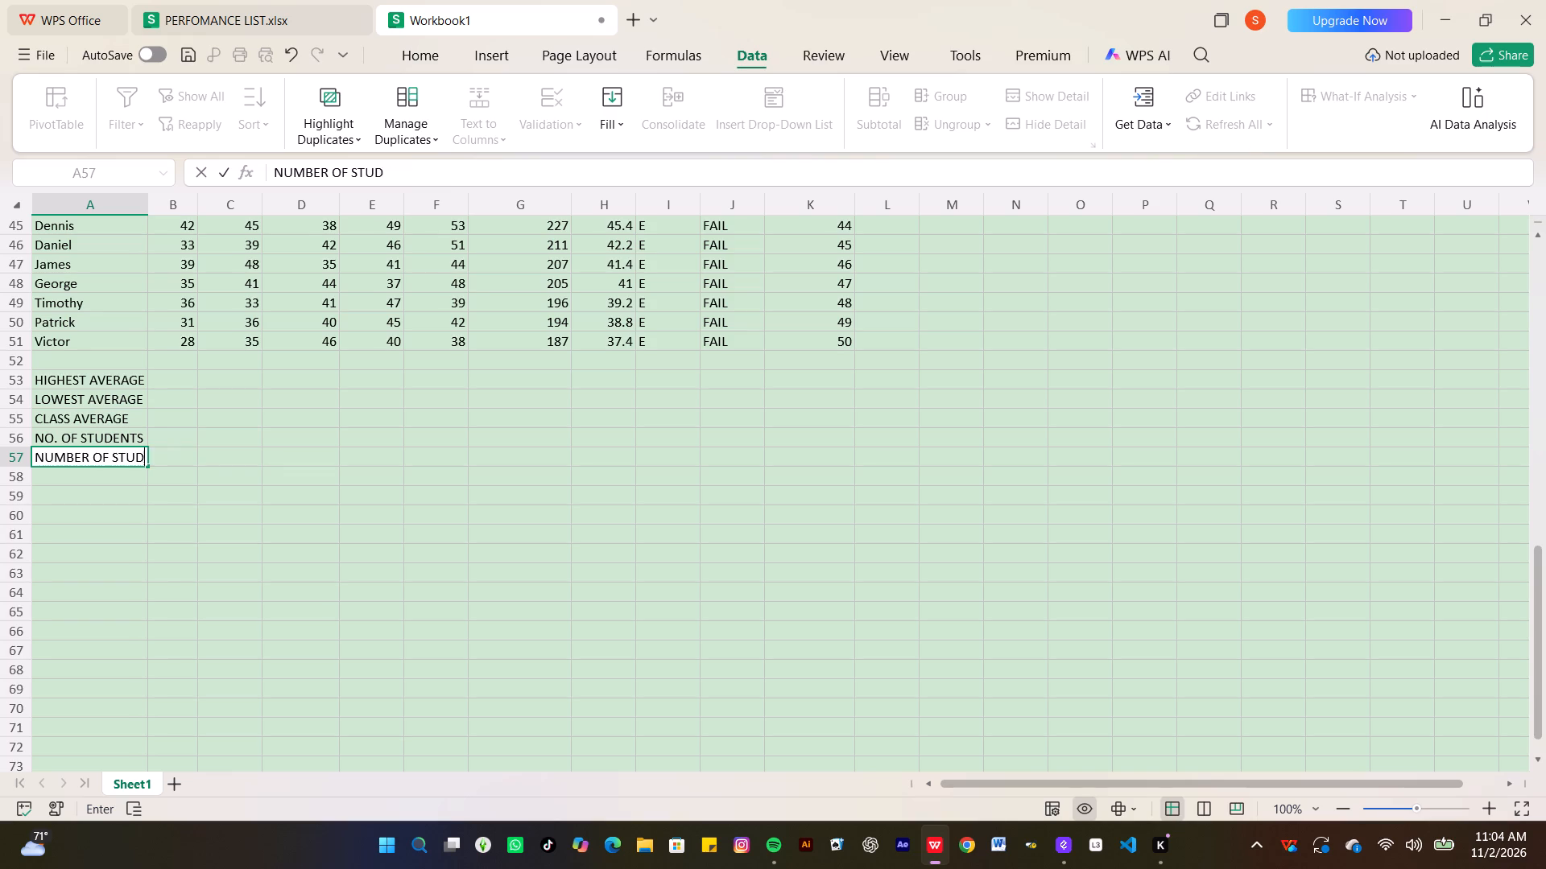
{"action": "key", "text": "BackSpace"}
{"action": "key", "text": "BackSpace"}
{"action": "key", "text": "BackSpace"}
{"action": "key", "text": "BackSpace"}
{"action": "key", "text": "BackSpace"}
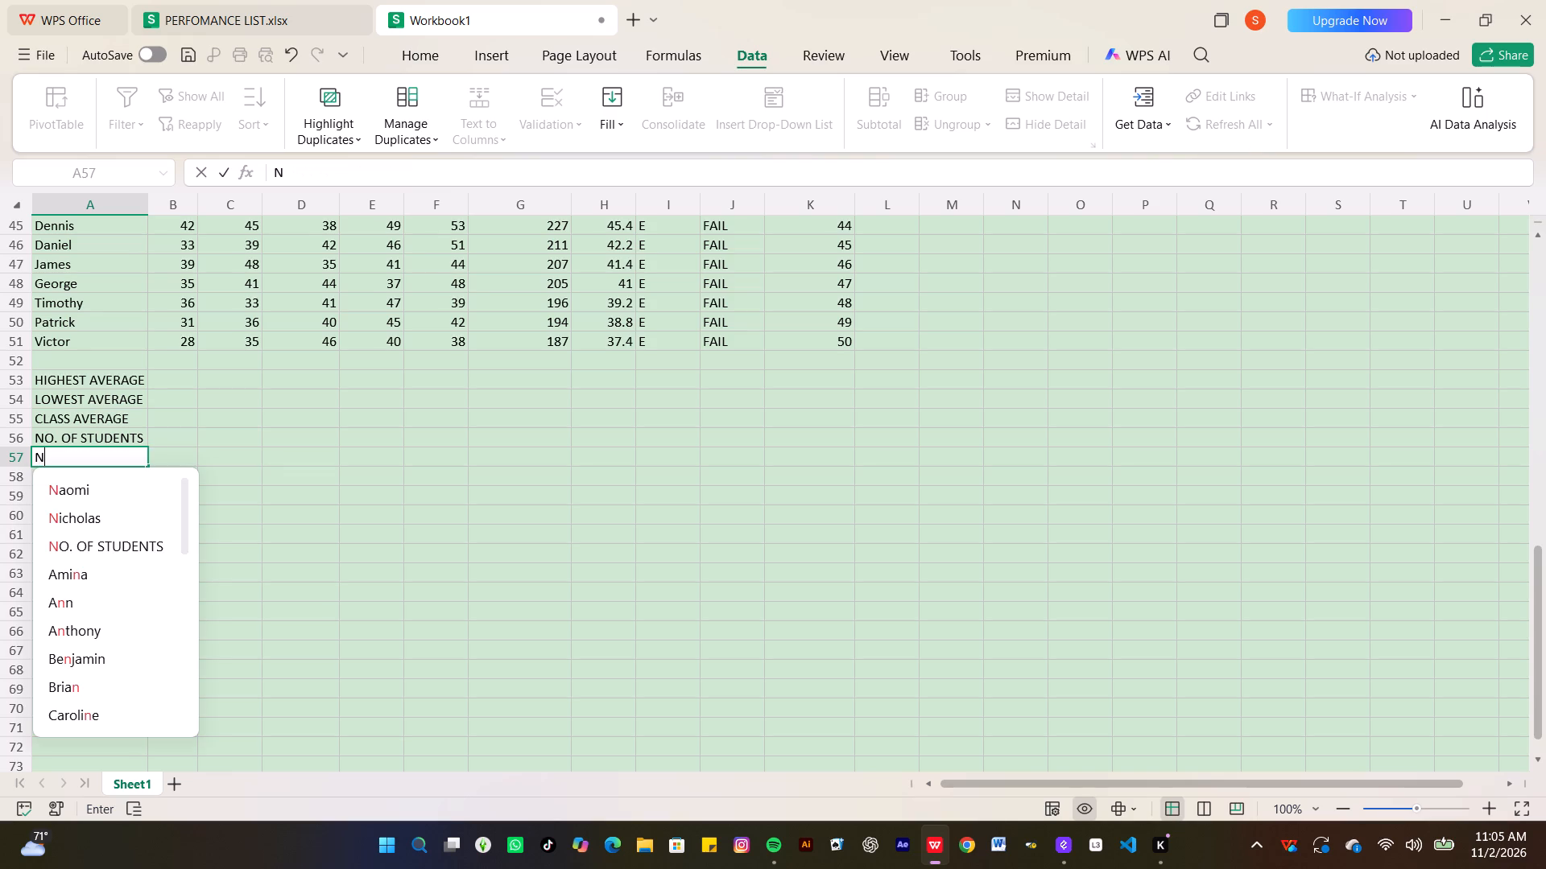
Complete the label in cell A57 as NO. OF PASSES.
{"action": "type", "text": "O."}
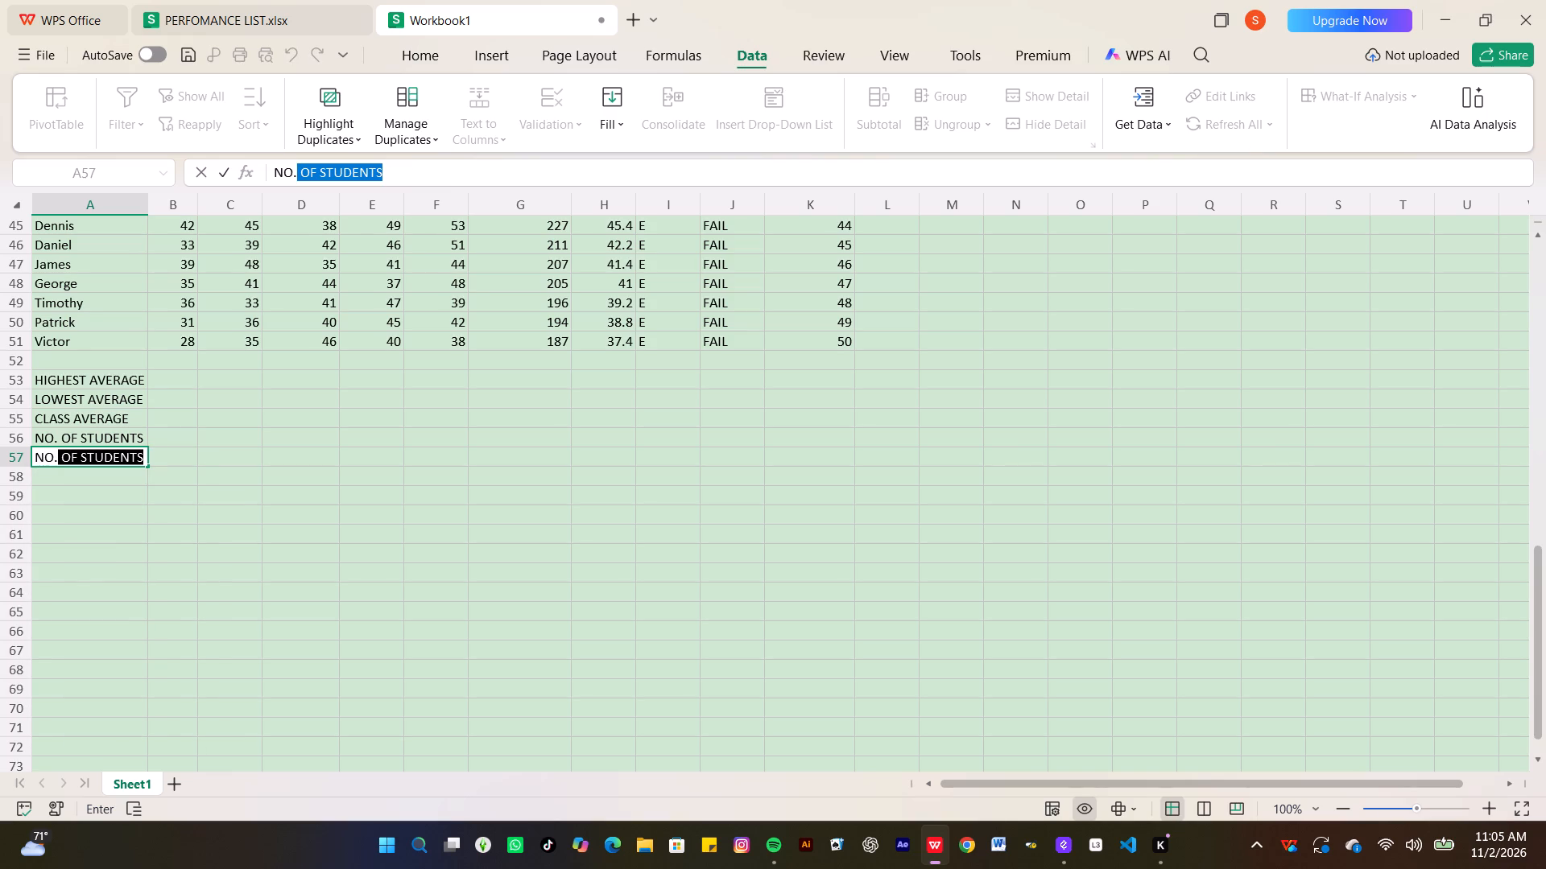
{"action": "key", "text": "space"}
{"action": "type", "text": "OF"}
{"action": "key", "text": "space"}
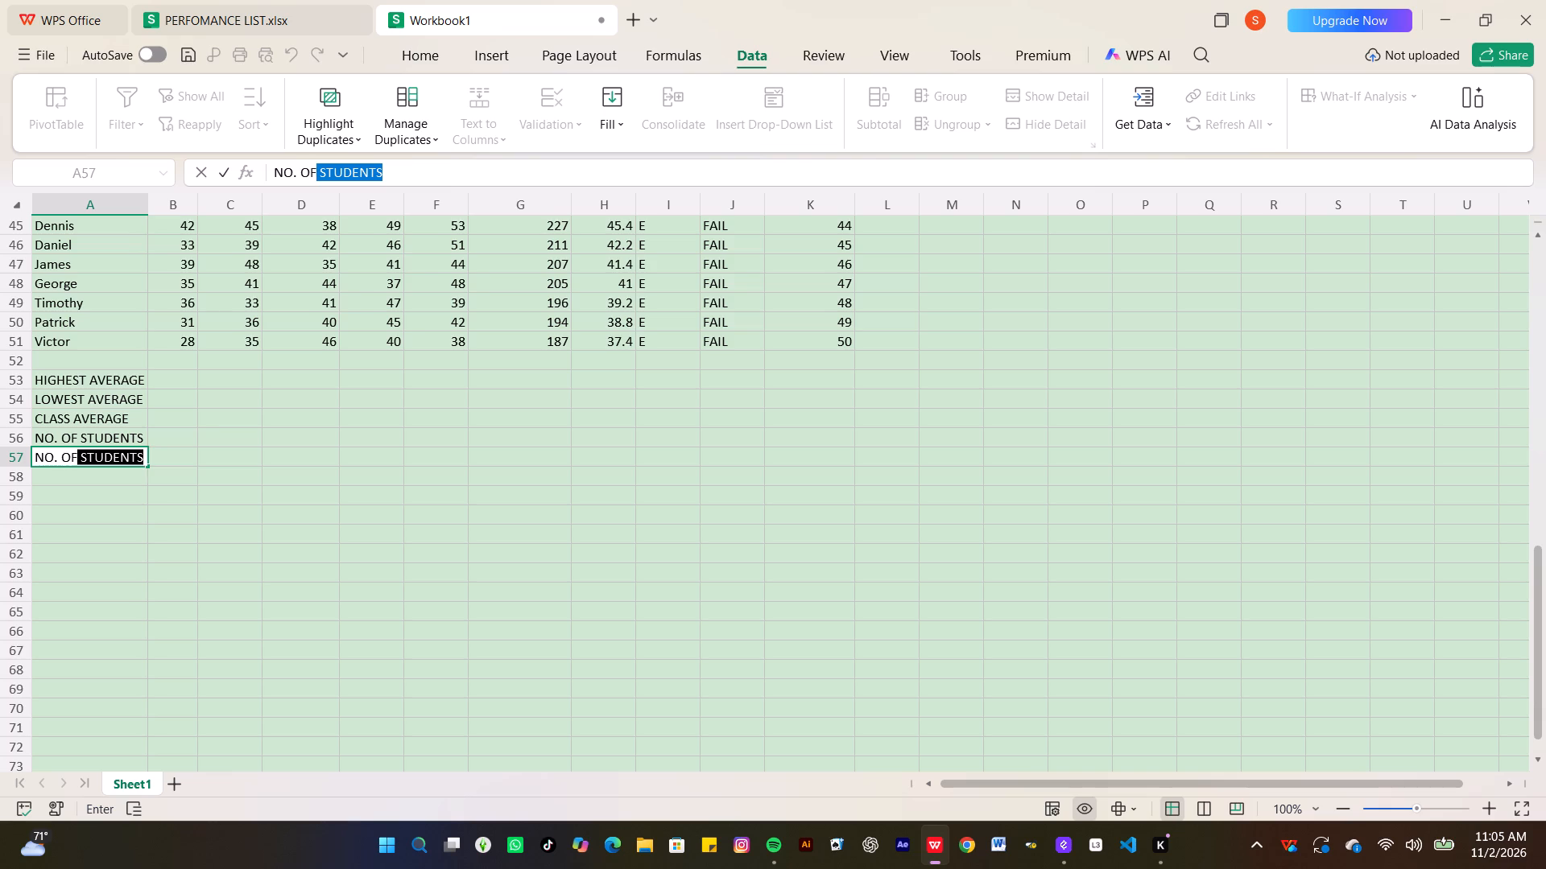
{"action": "type", "text": "STUDEN"}
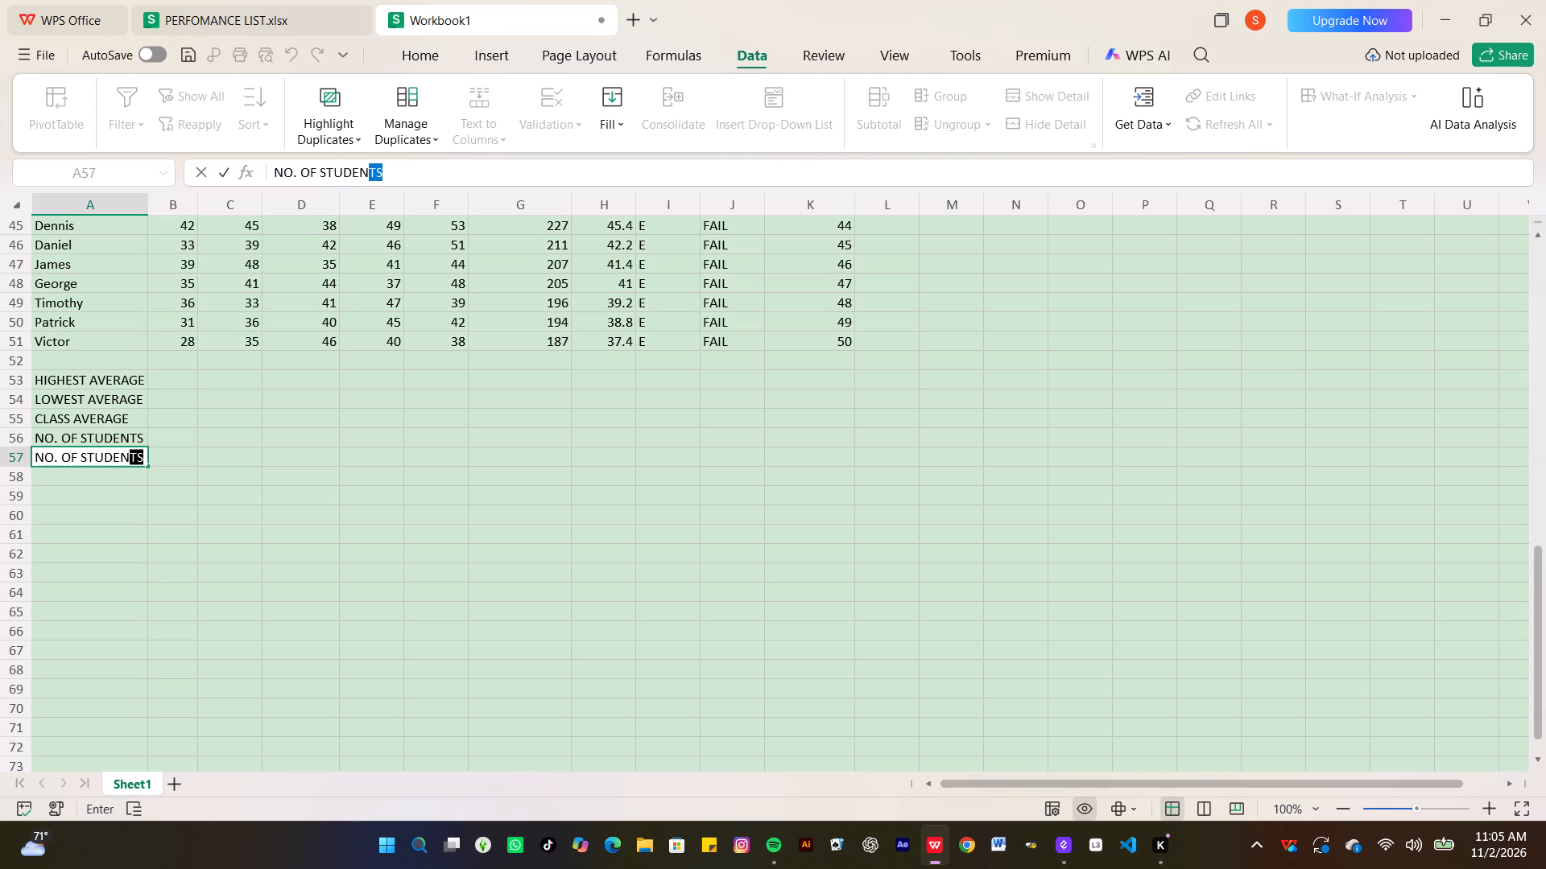
{"action": "key", "text": "BackSpace"}
{"action": "key", "text": "BackSpace"}
{"action": "key", "text": "BackSpace"}
{"action": "key", "text": "BackSpace"}
{"action": "key", "text": "BackSpace"}
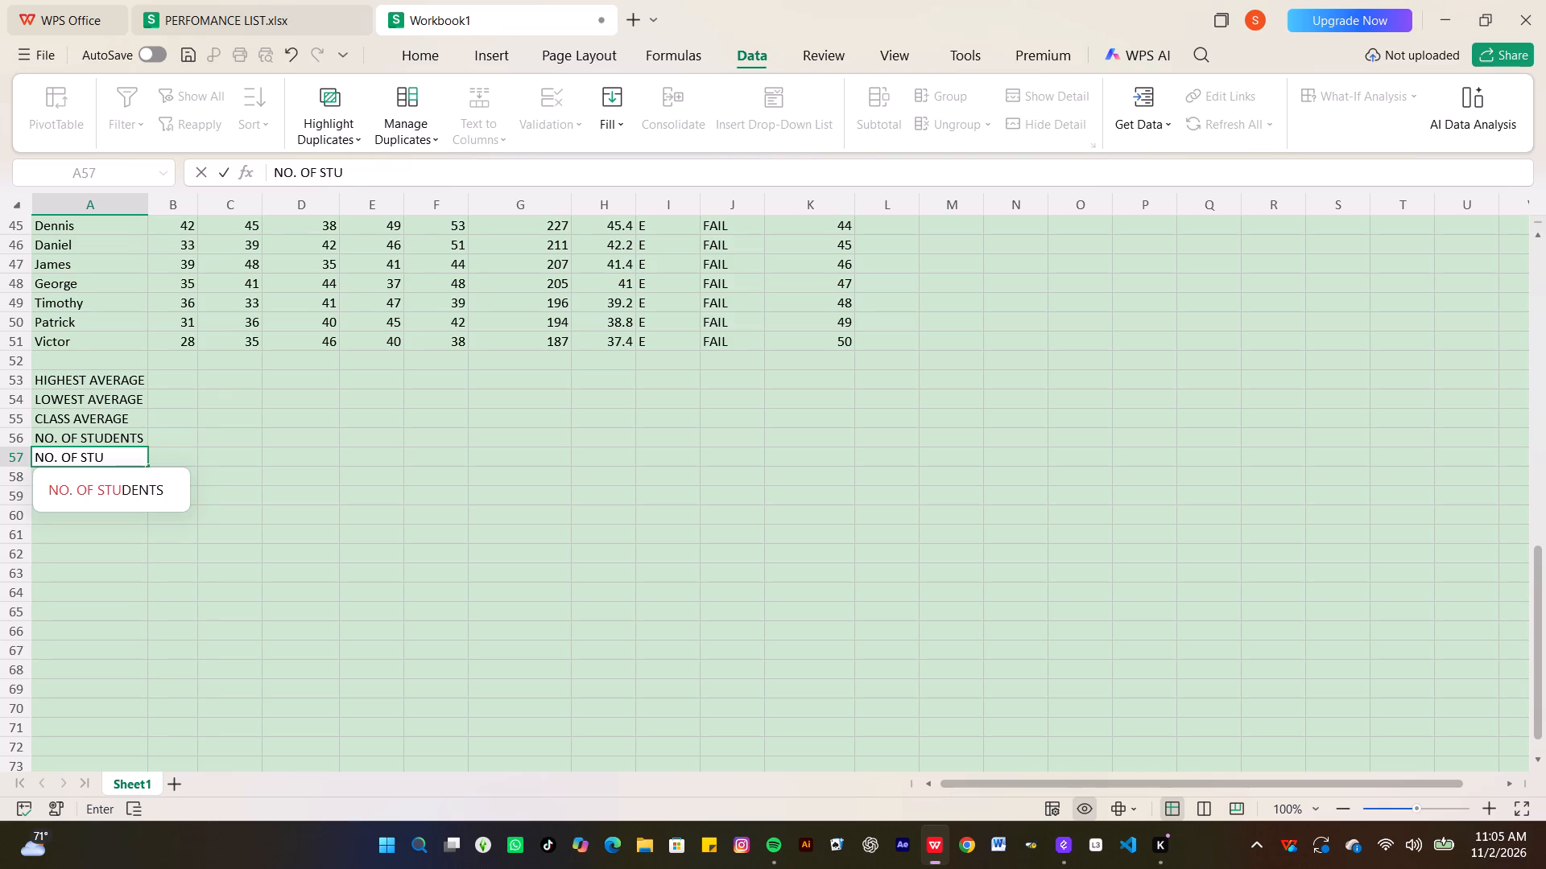
{"action": "key", "text": "BackSpace"}
{"action": "key", "text": "BackSpace"}
{"action": "type", "text": "PASSES"}
{"action": "key", "text": "Return"}
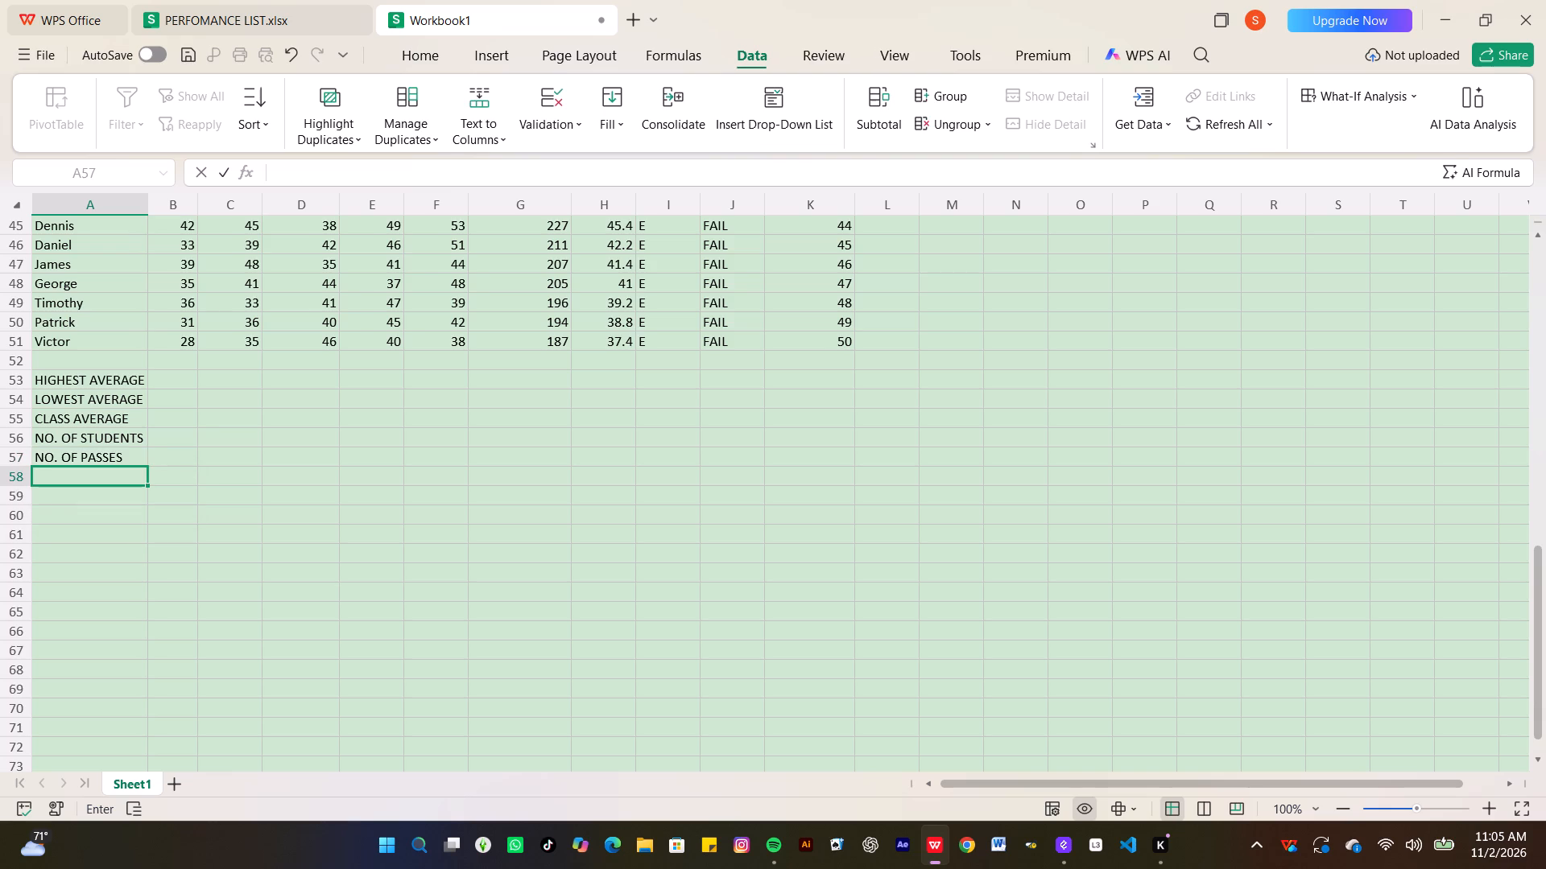
Add the summary label NO. OF FAILS in cell A58.
{"action": "type", "text": "NO. OF"}
{"action": "key", "text": "space"}
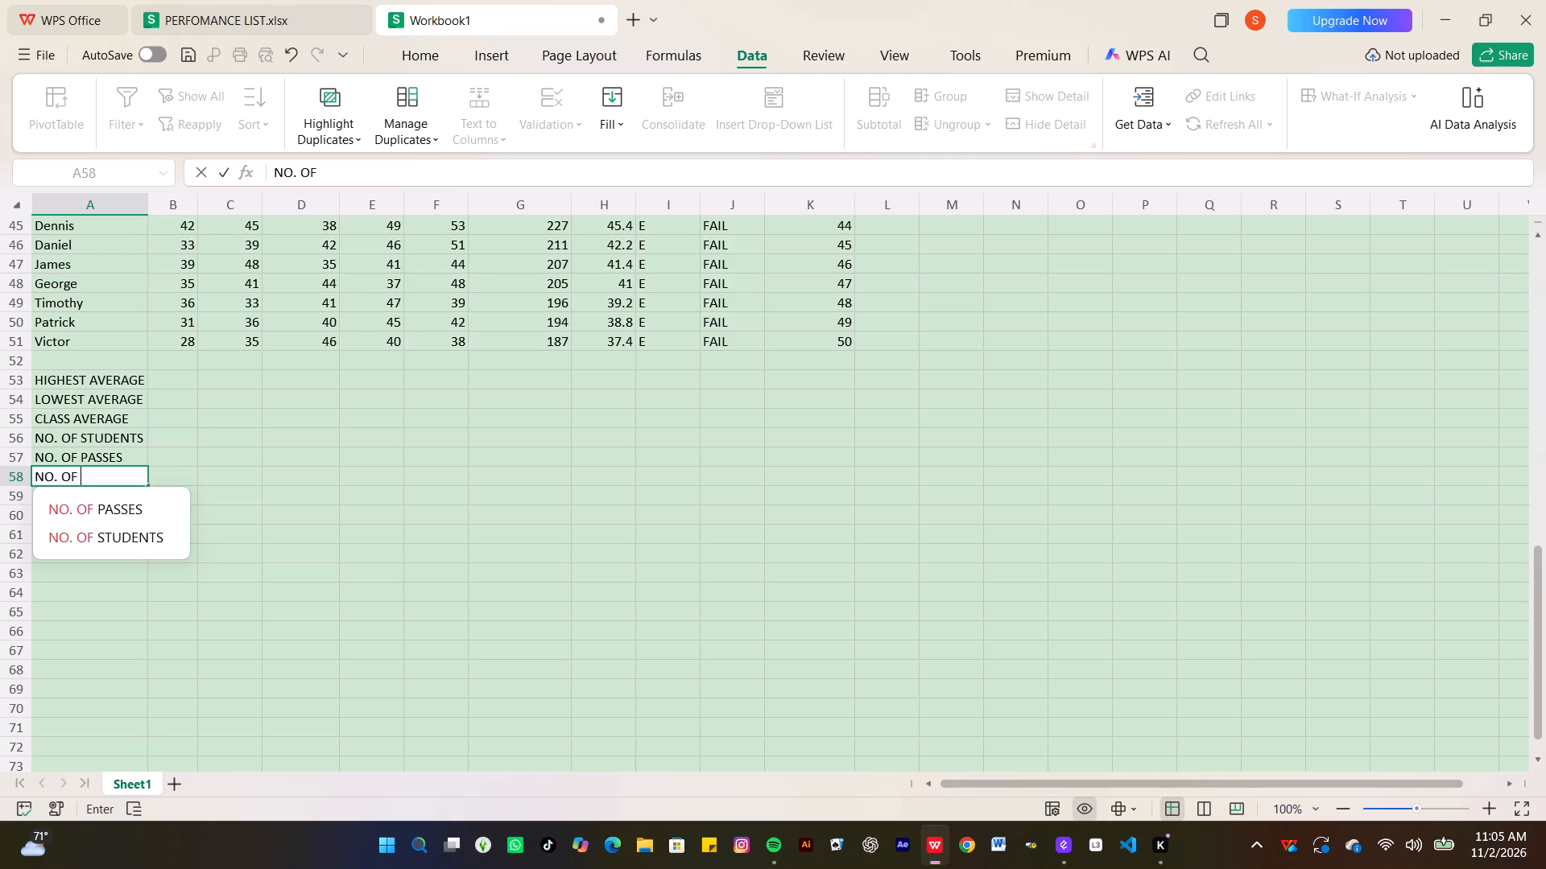
{"action": "type", "text": "FA"}
{"action": "type", "text": "ILS"}
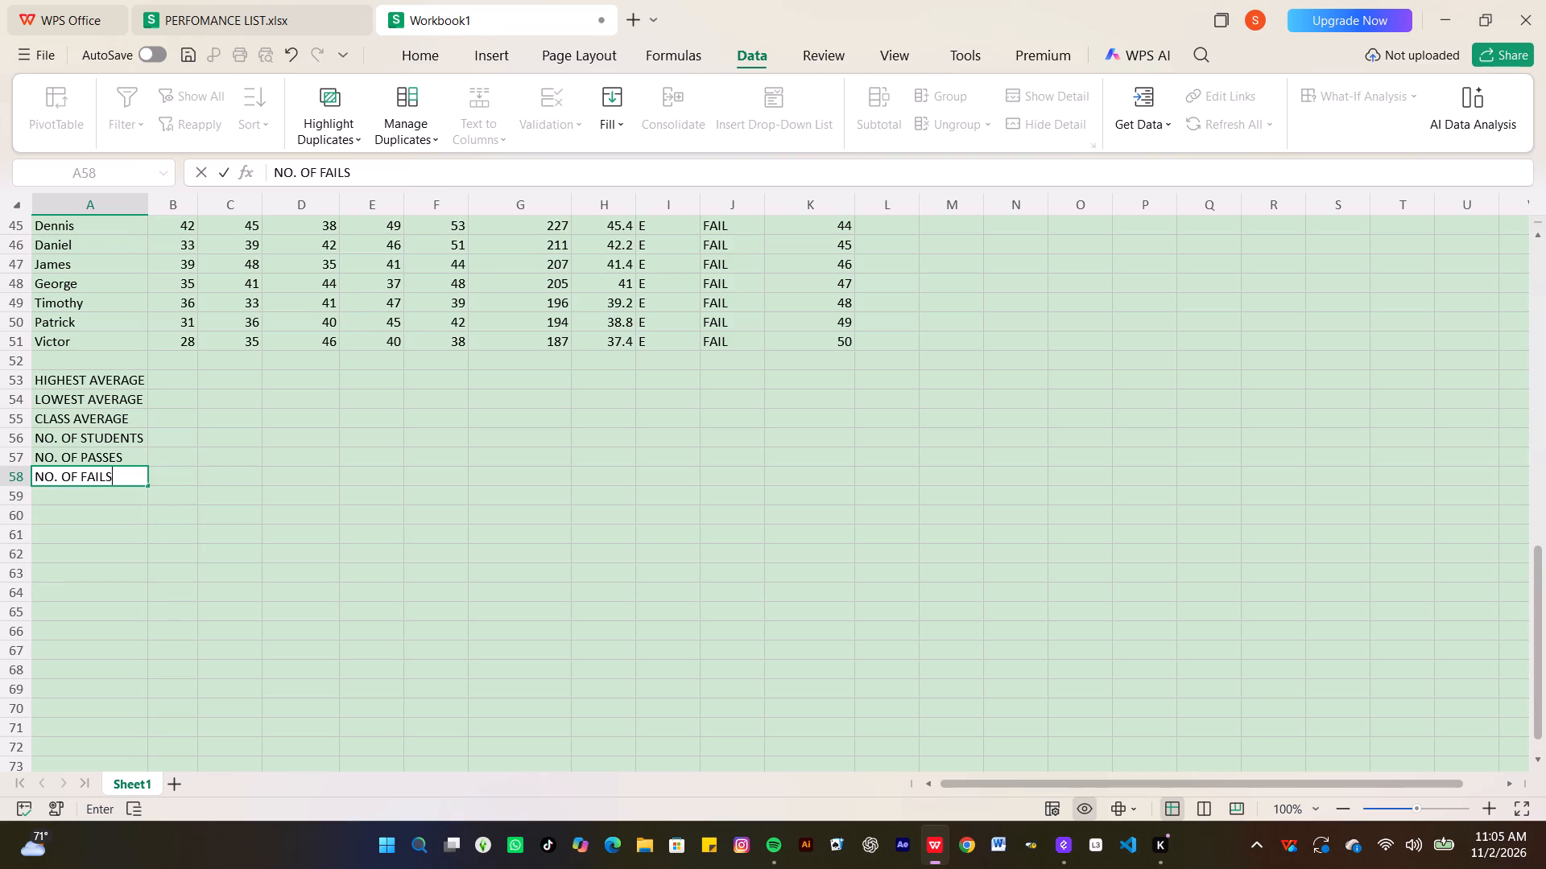
{"action": "key", "text": "Return"}
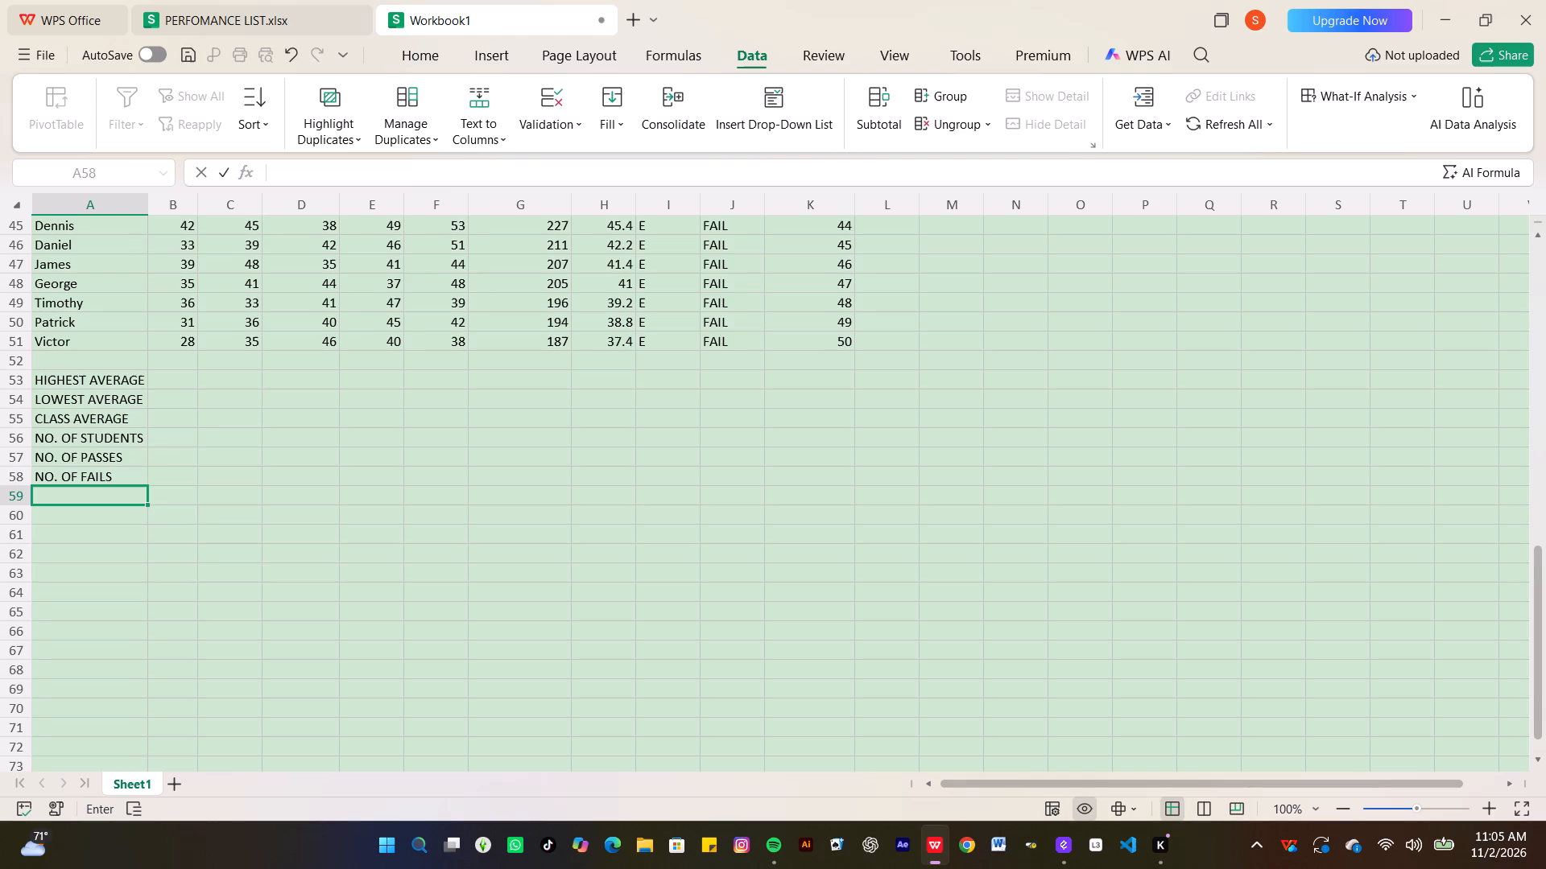
Add the summary label STUDENTS WITH A in cell A59.
{"action": "type", "text": "STU"}
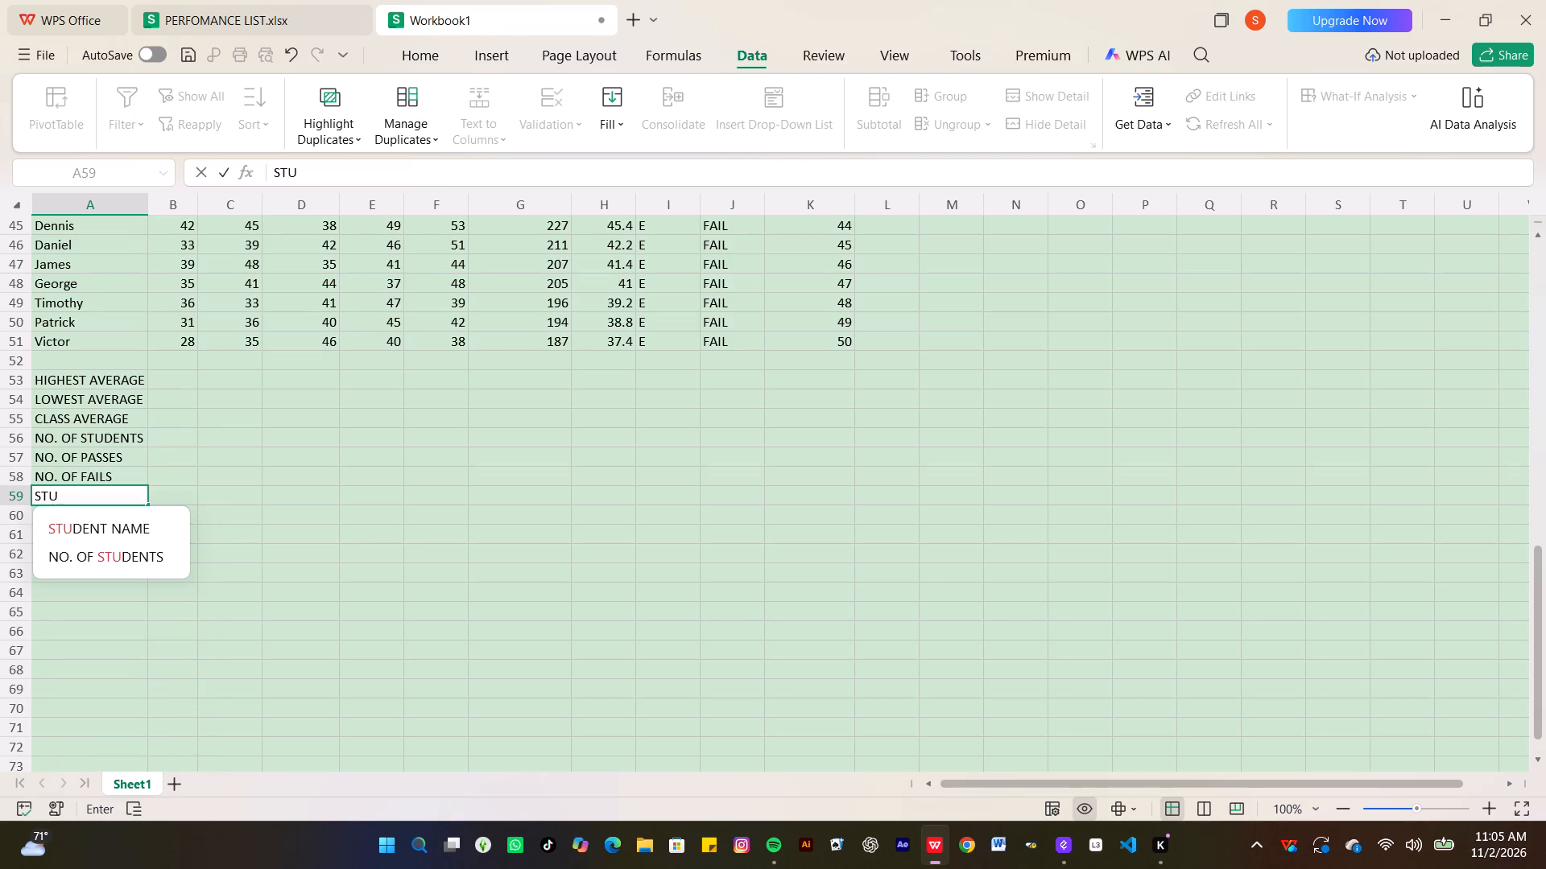
{"action": "type", "text": "DEN"}
{"action": "key", "text": "t"}
{"action": "type", "text": "S"}
{"action": "key", "text": "space"}
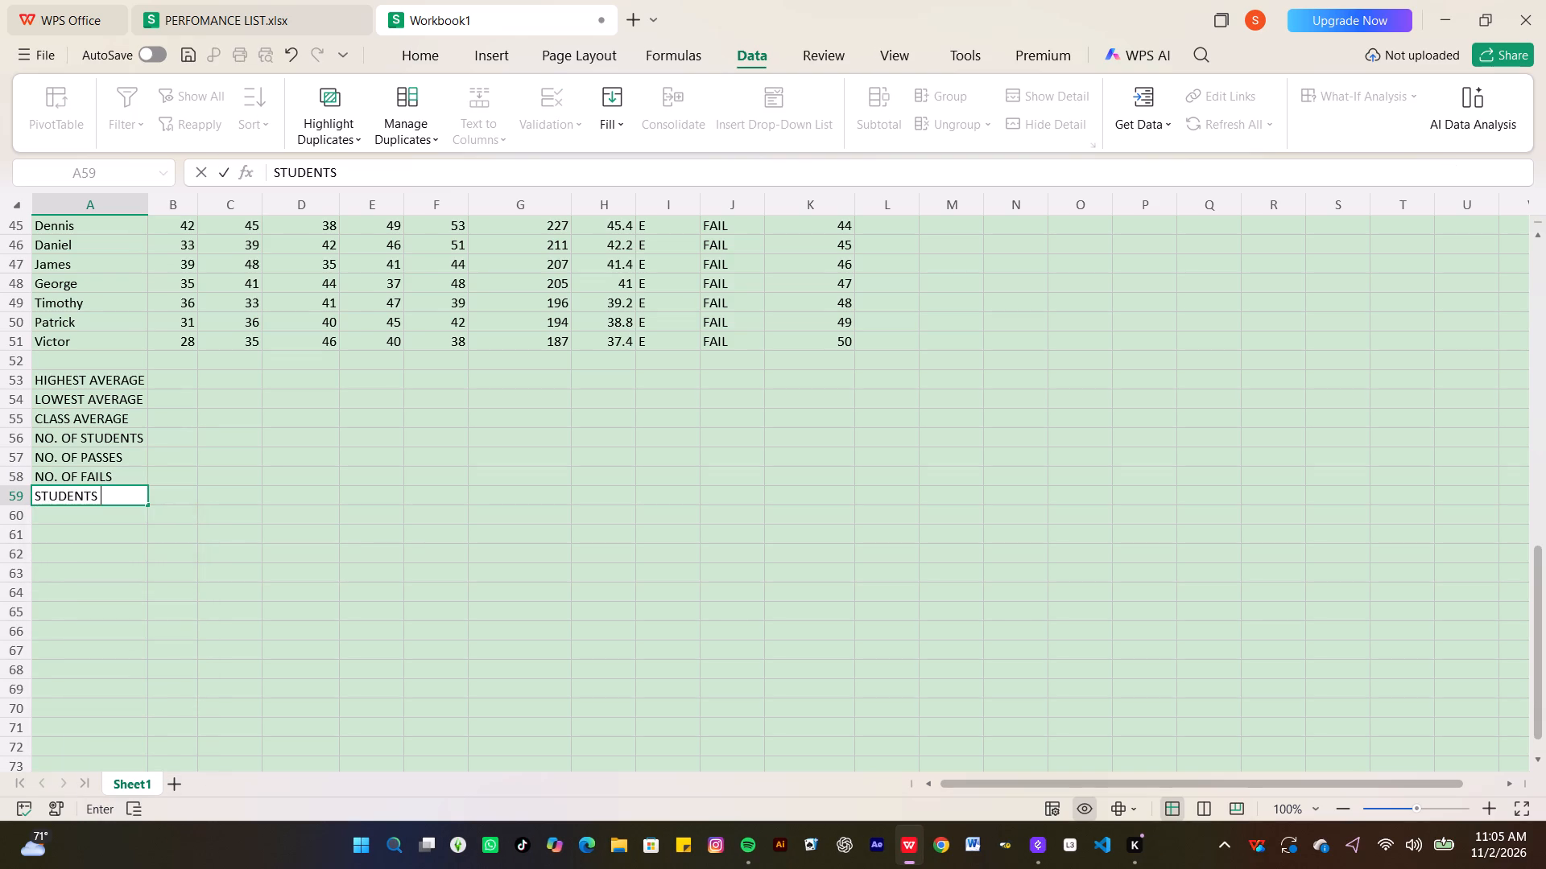
{"action": "key", "text": "w"}
{"action": "type", "text": "ITH"}
{"action": "key", "text": "space"}
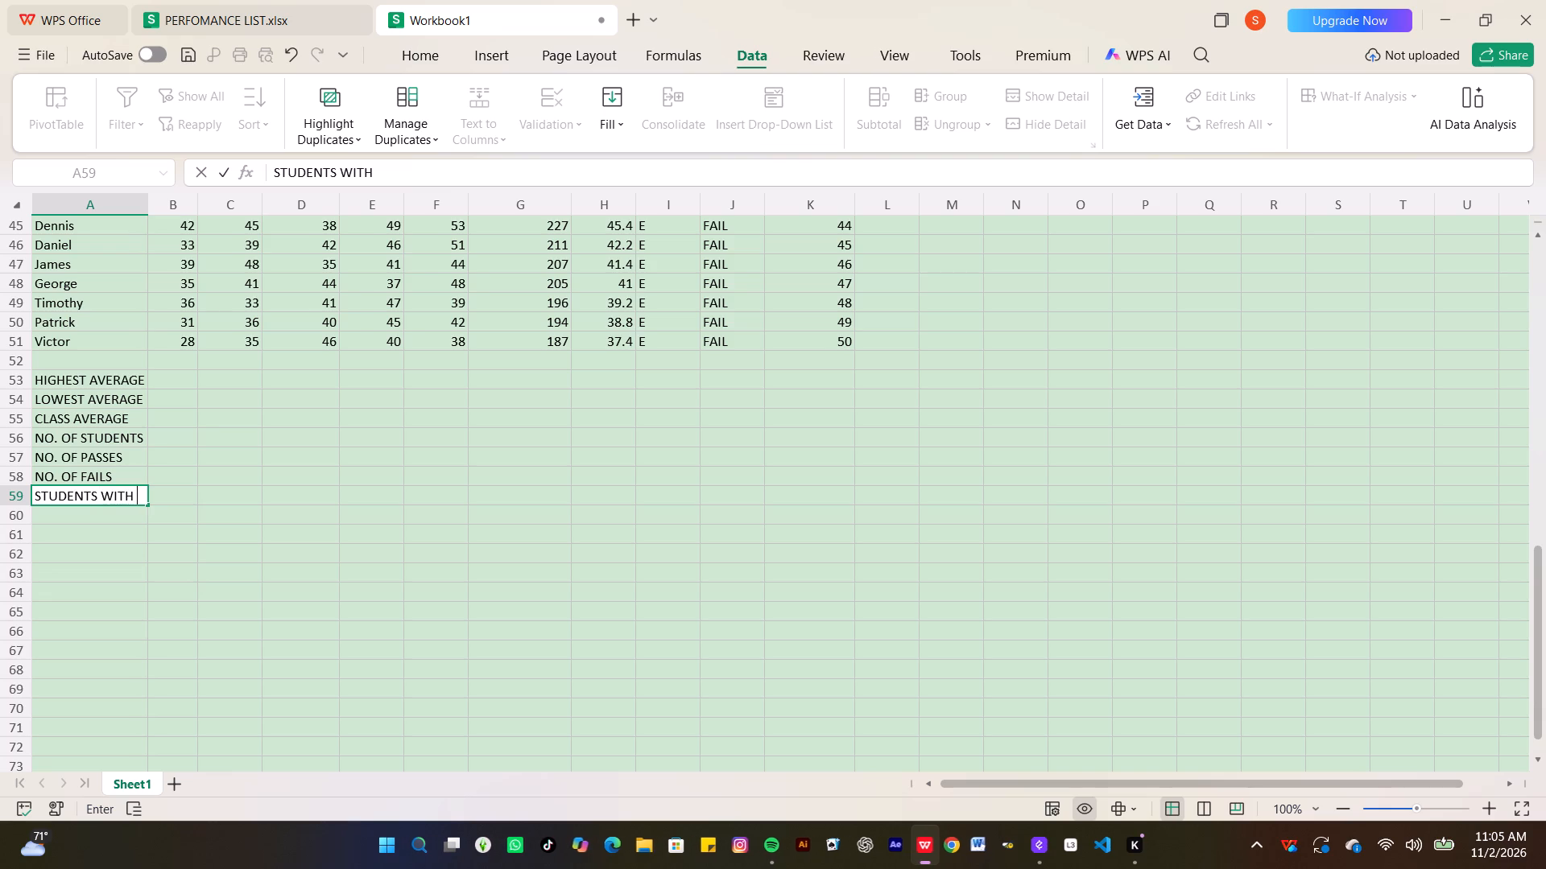
{"action": "key", "text": "a"}
{"action": "key", "text": "Return"}
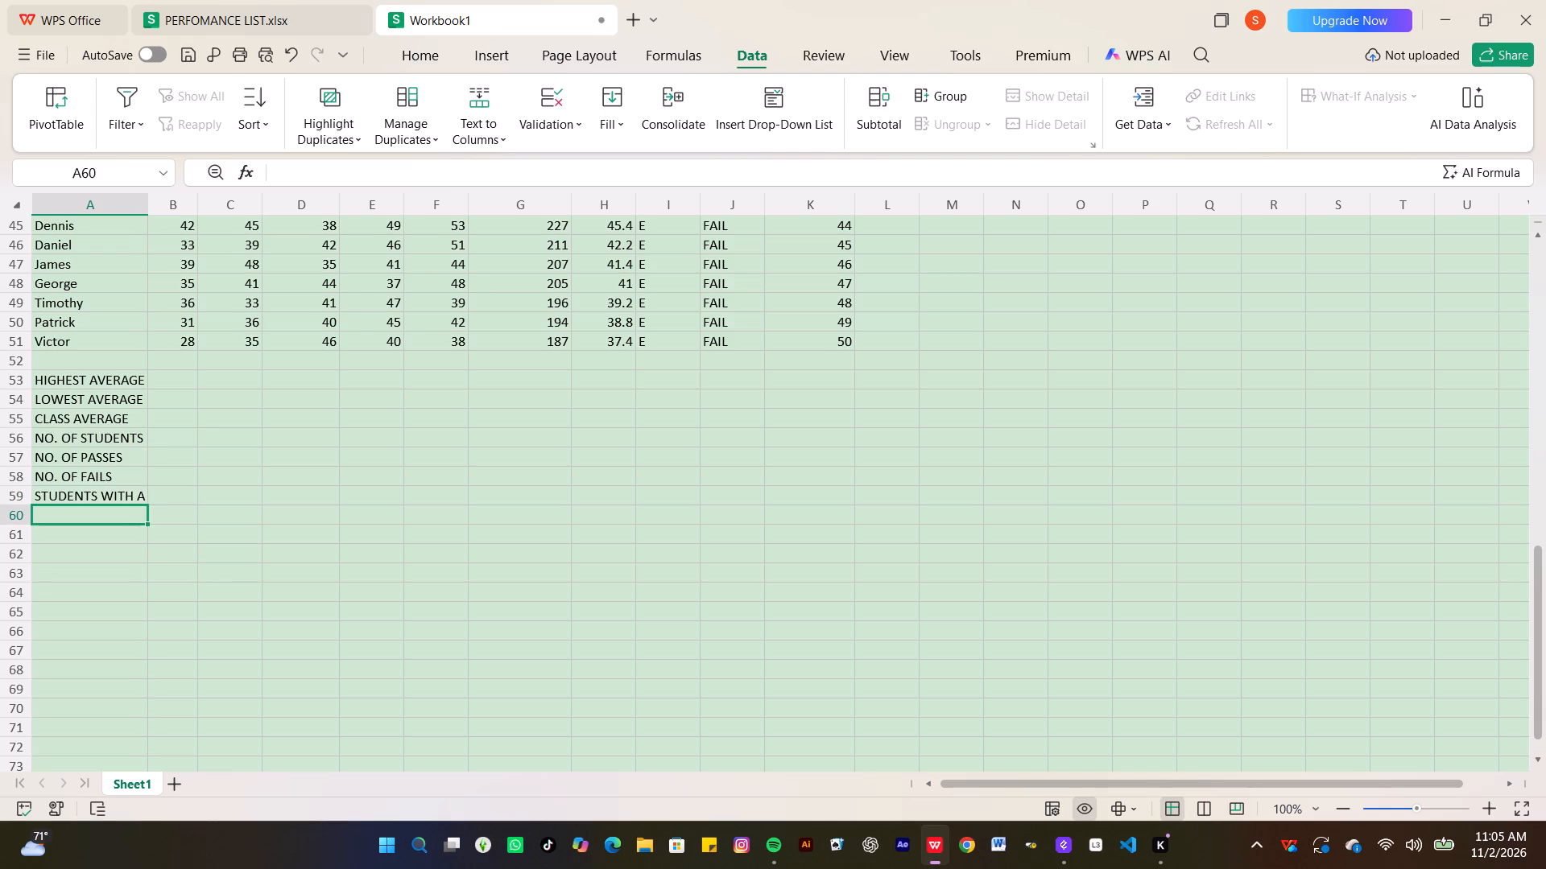
Add the summary label TOTAL MARKS IN MATHS in cell A60.
{"action": "type", "text": "TOTAL M"}
{"action": "key", "text": "a"}
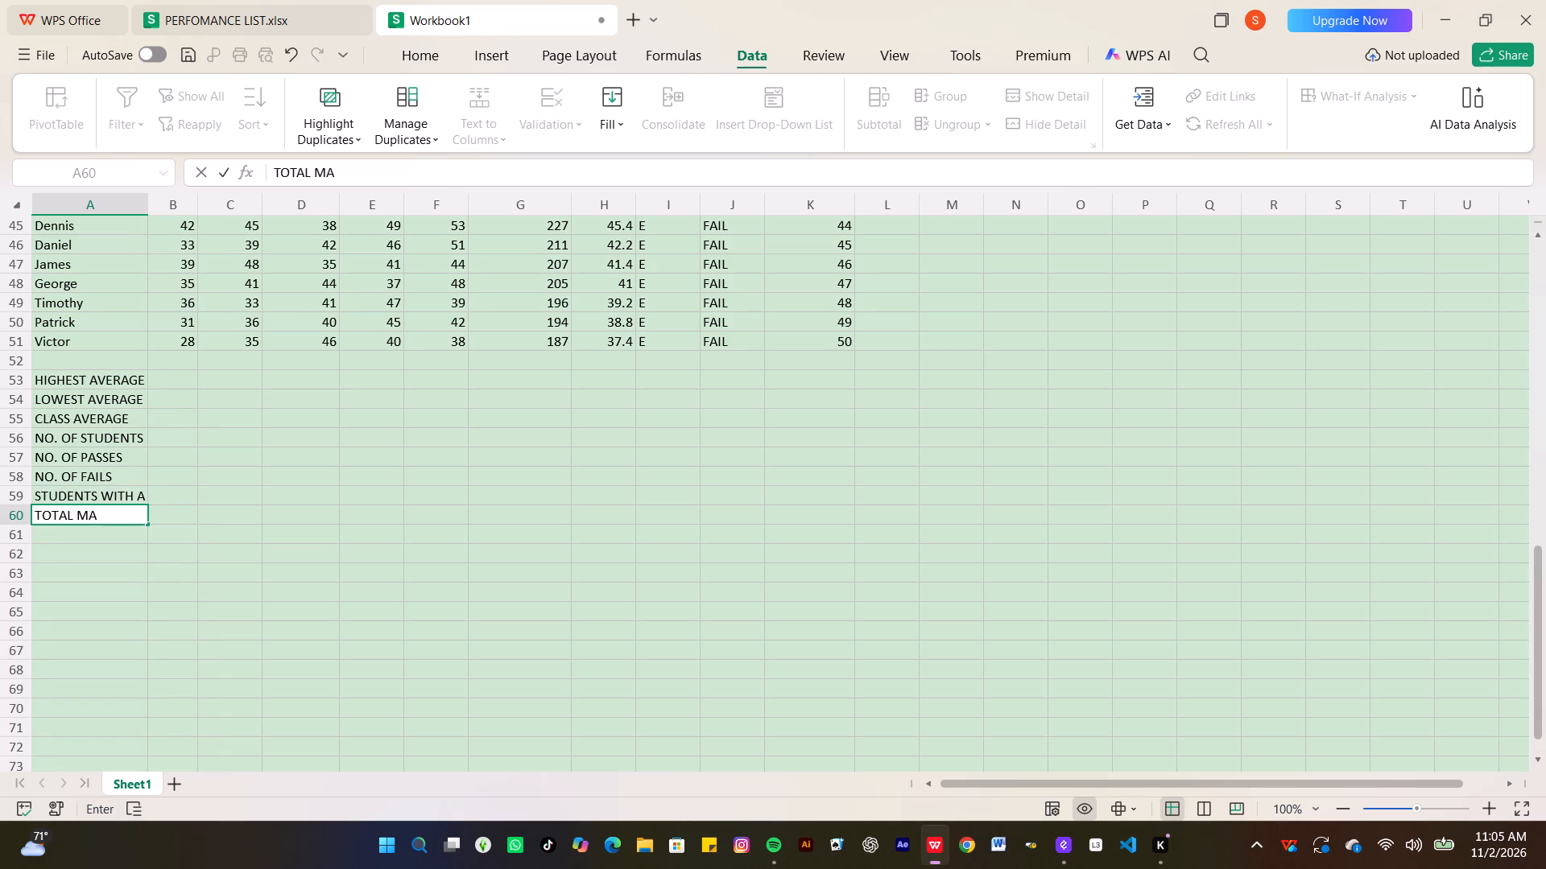
{"action": "type", "text": "RKS IN"}
{"action": "key", "text": "space"}
{"action": "type", "text": "MATHS"}
{"action": "key", "text": "Return"}
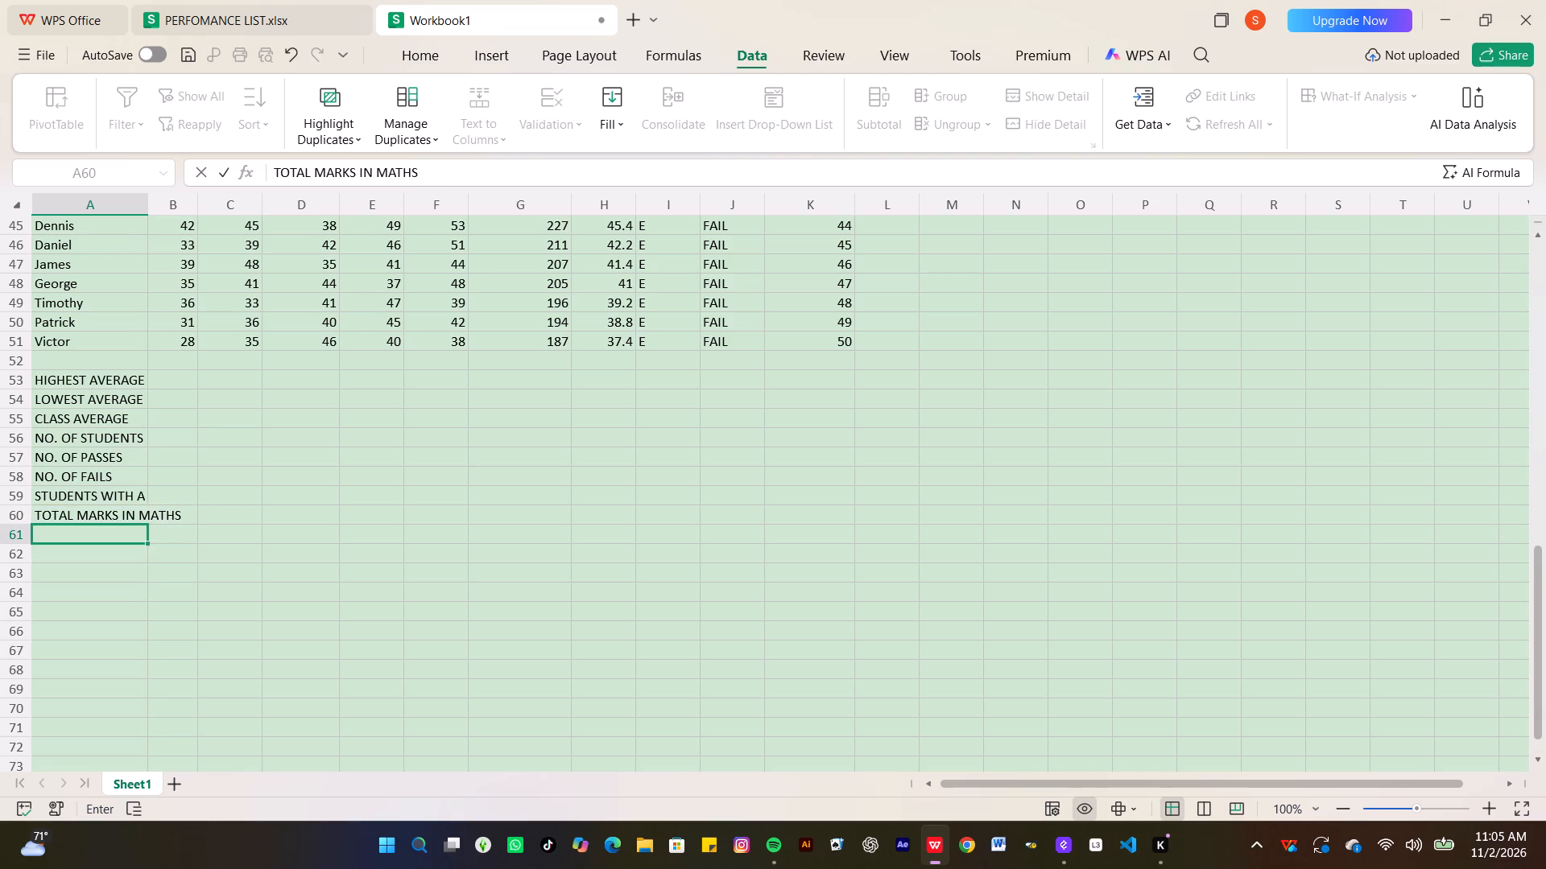
{"action": "key", "text": "BackSpace"}
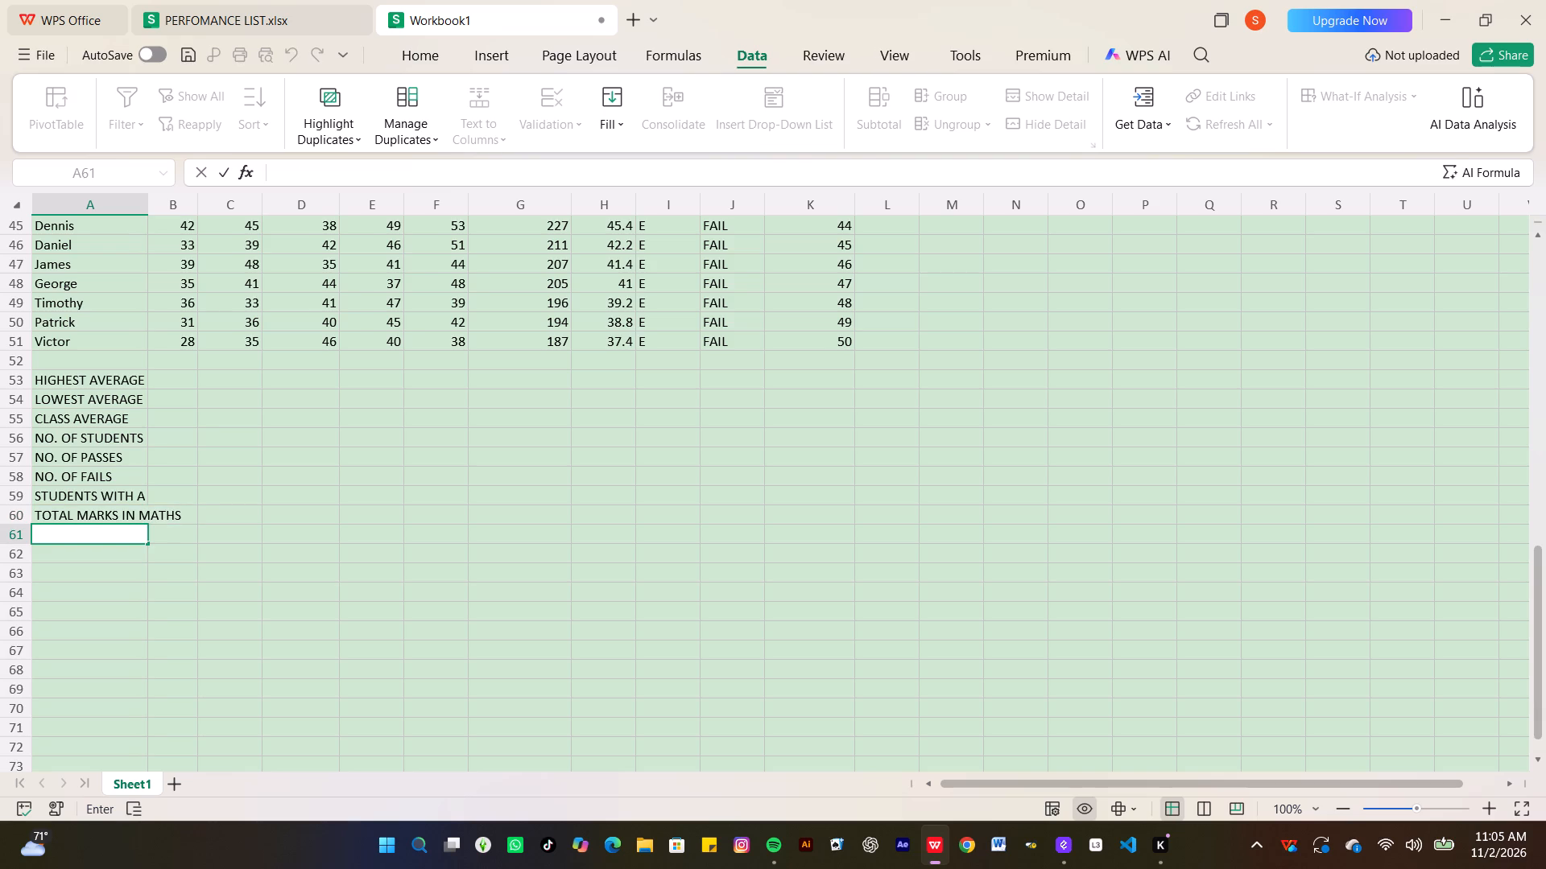
Shorten the label in cell A60 to TOTAL MARKS IN MATH.
{"action": "left_click", "coordinate": [156, 505]}
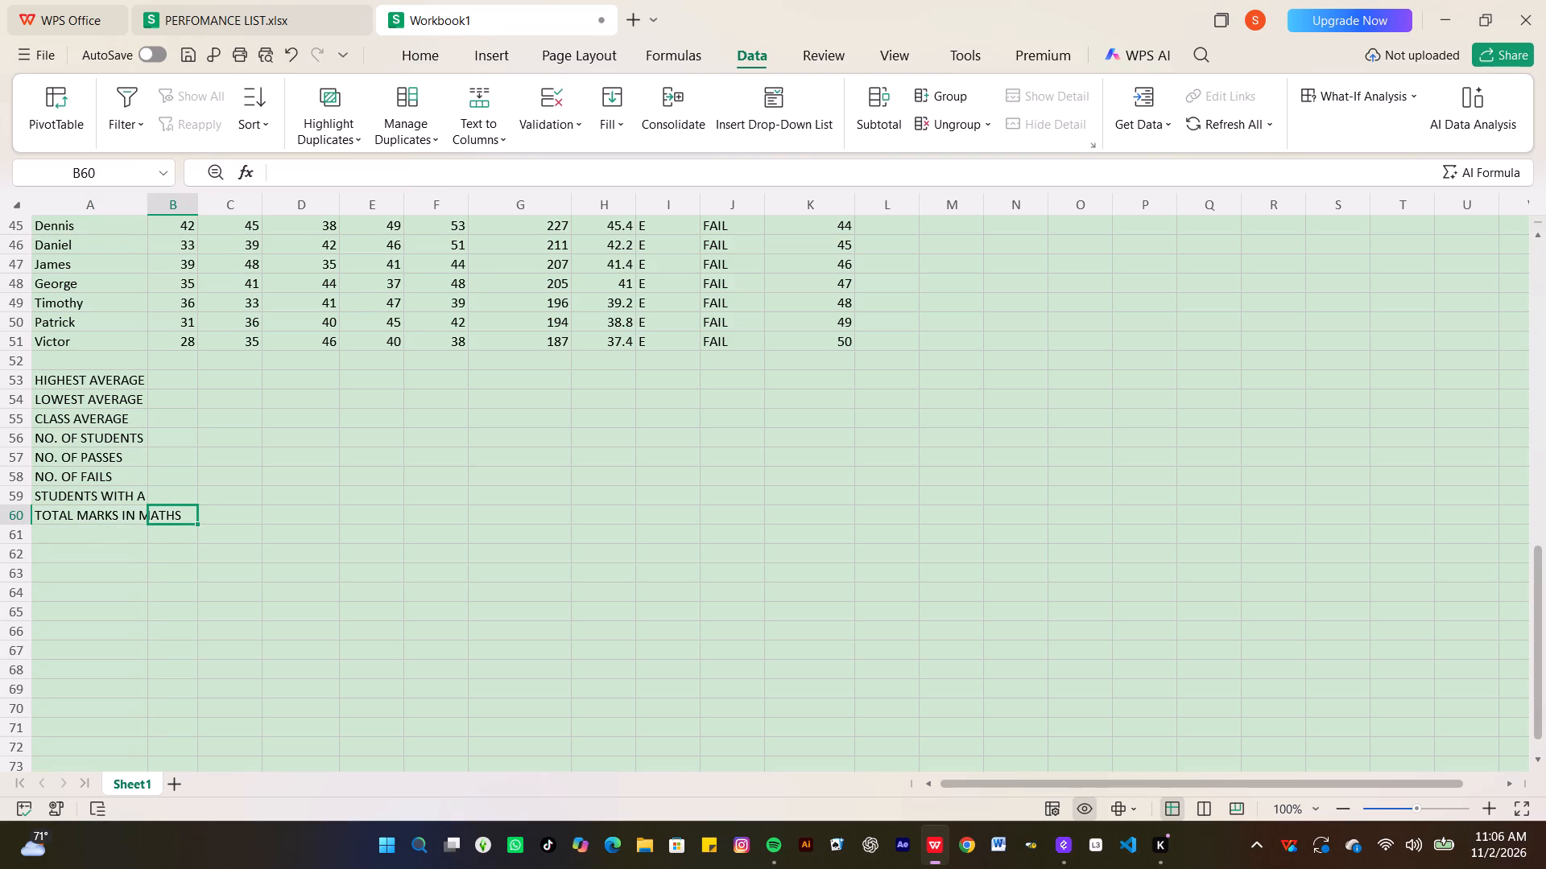
{"action": "left_click", "coordinate": [121, 509]}
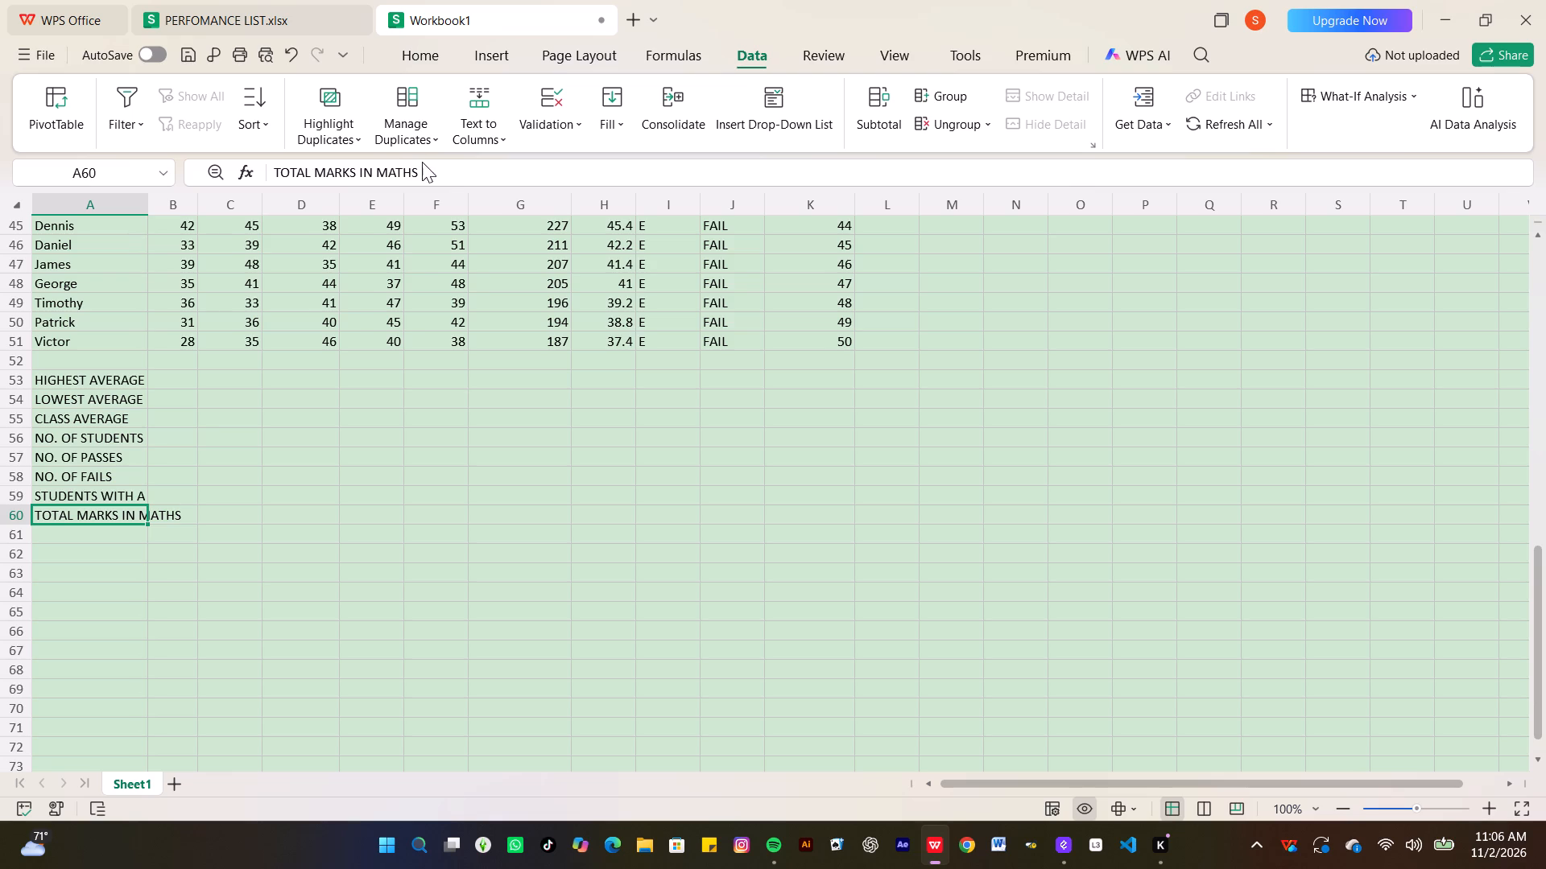
{"action": "left_click", "coordinate": [421, 173]}
{"action": "key", "text": "BackSpace"}
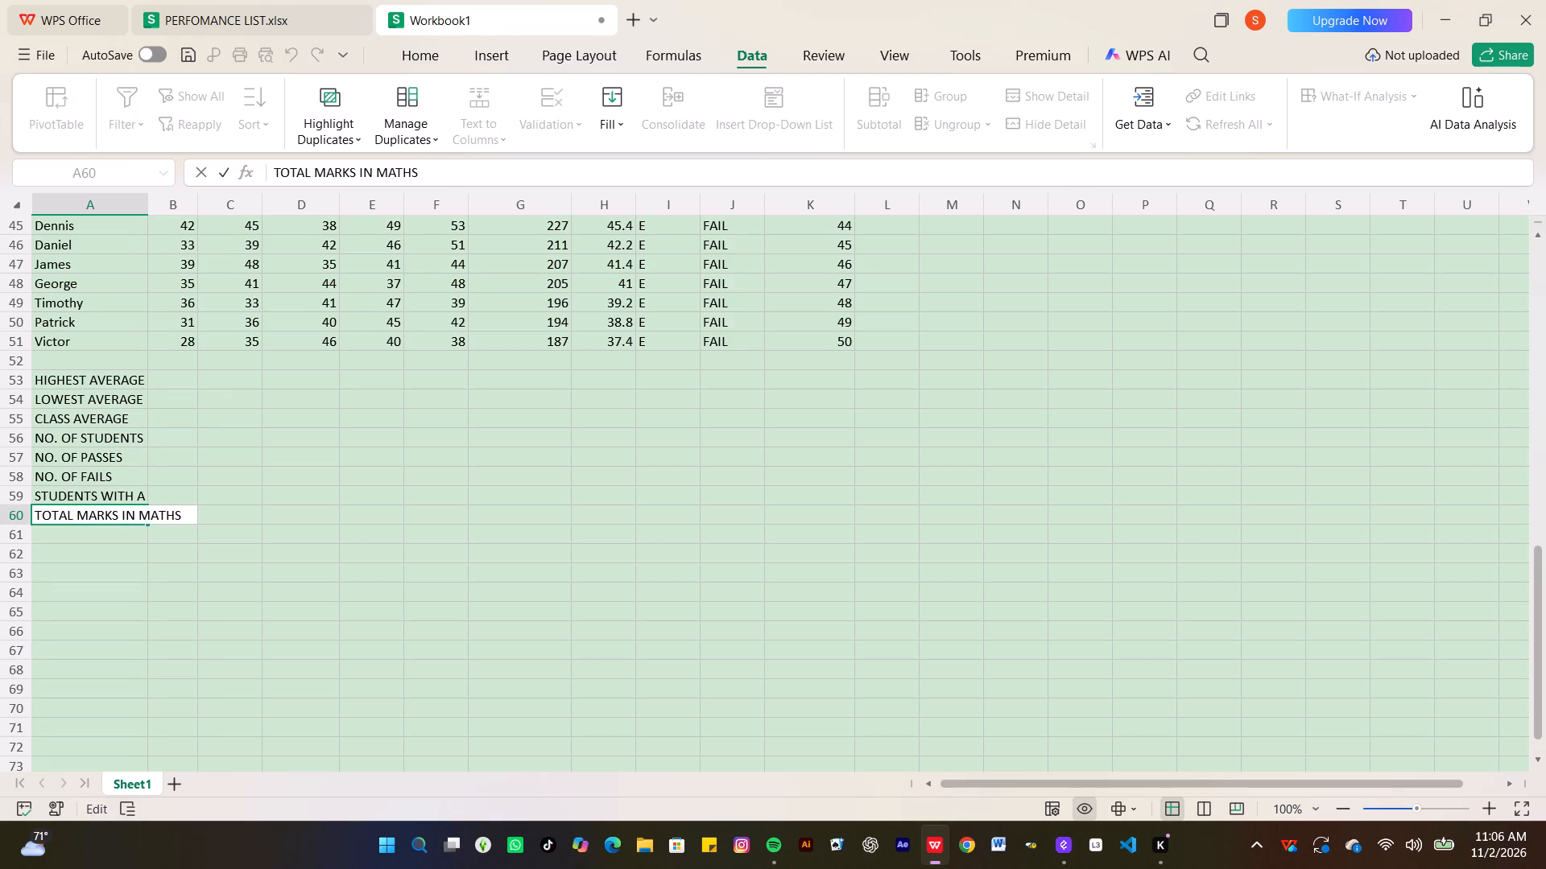
{"action": "key", "text": "Return"}
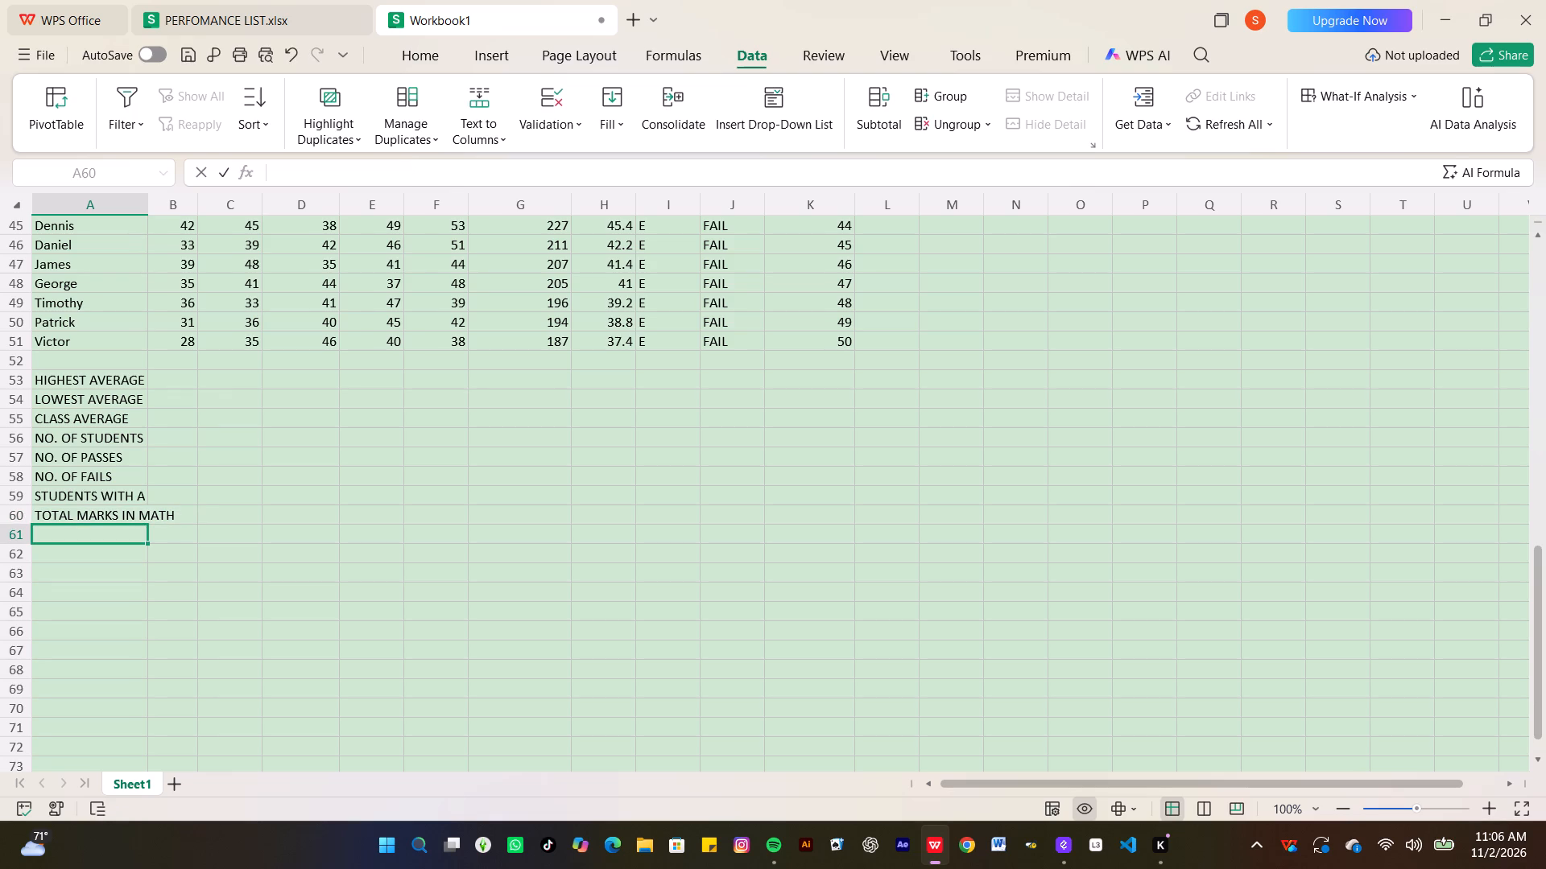
Auto-fit the width of column A so the longest summary label fits inside it.
{"action": "double_click", "coordinate": [121, 212]}
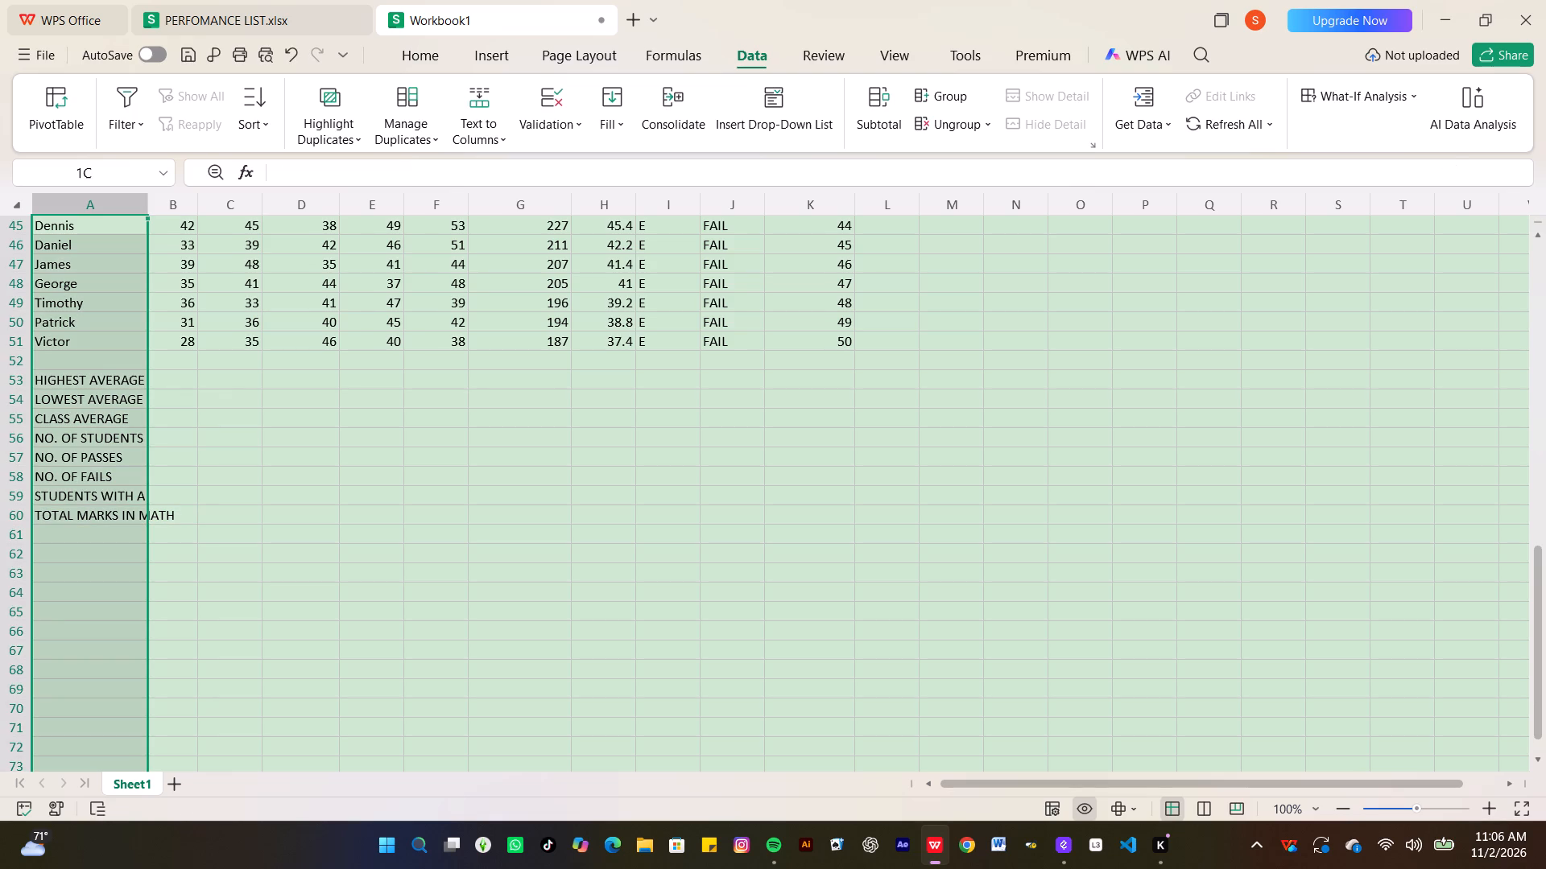
{"action": "double_click", "coordinate": [147, 204]}
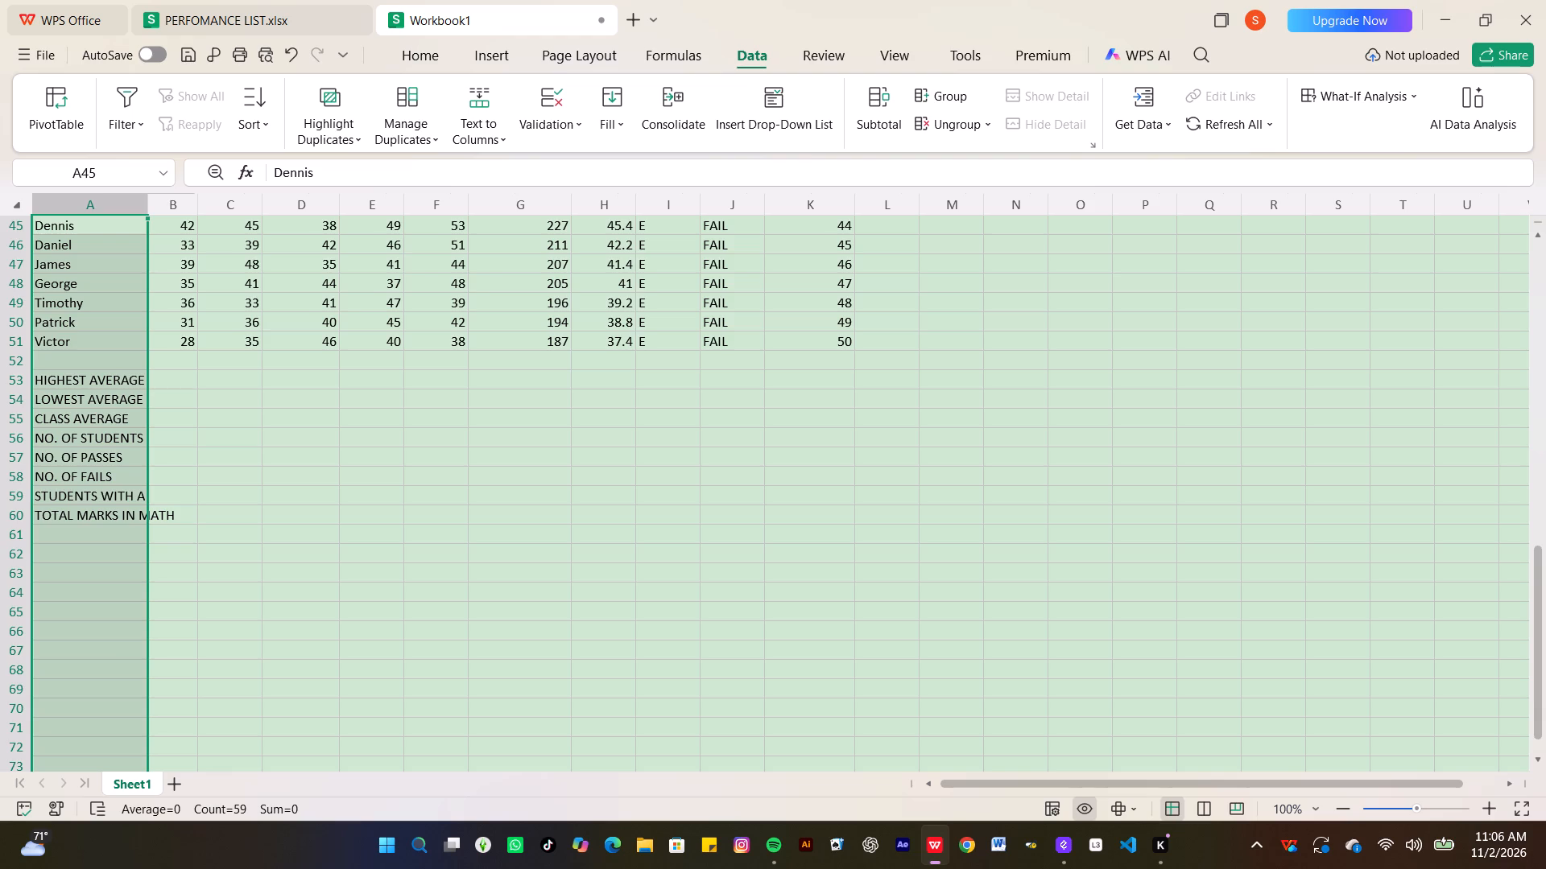
Add the summary label MATH AVERAGE in cell A61.
{"action": "left_click", "coordinate": [131, 537]}
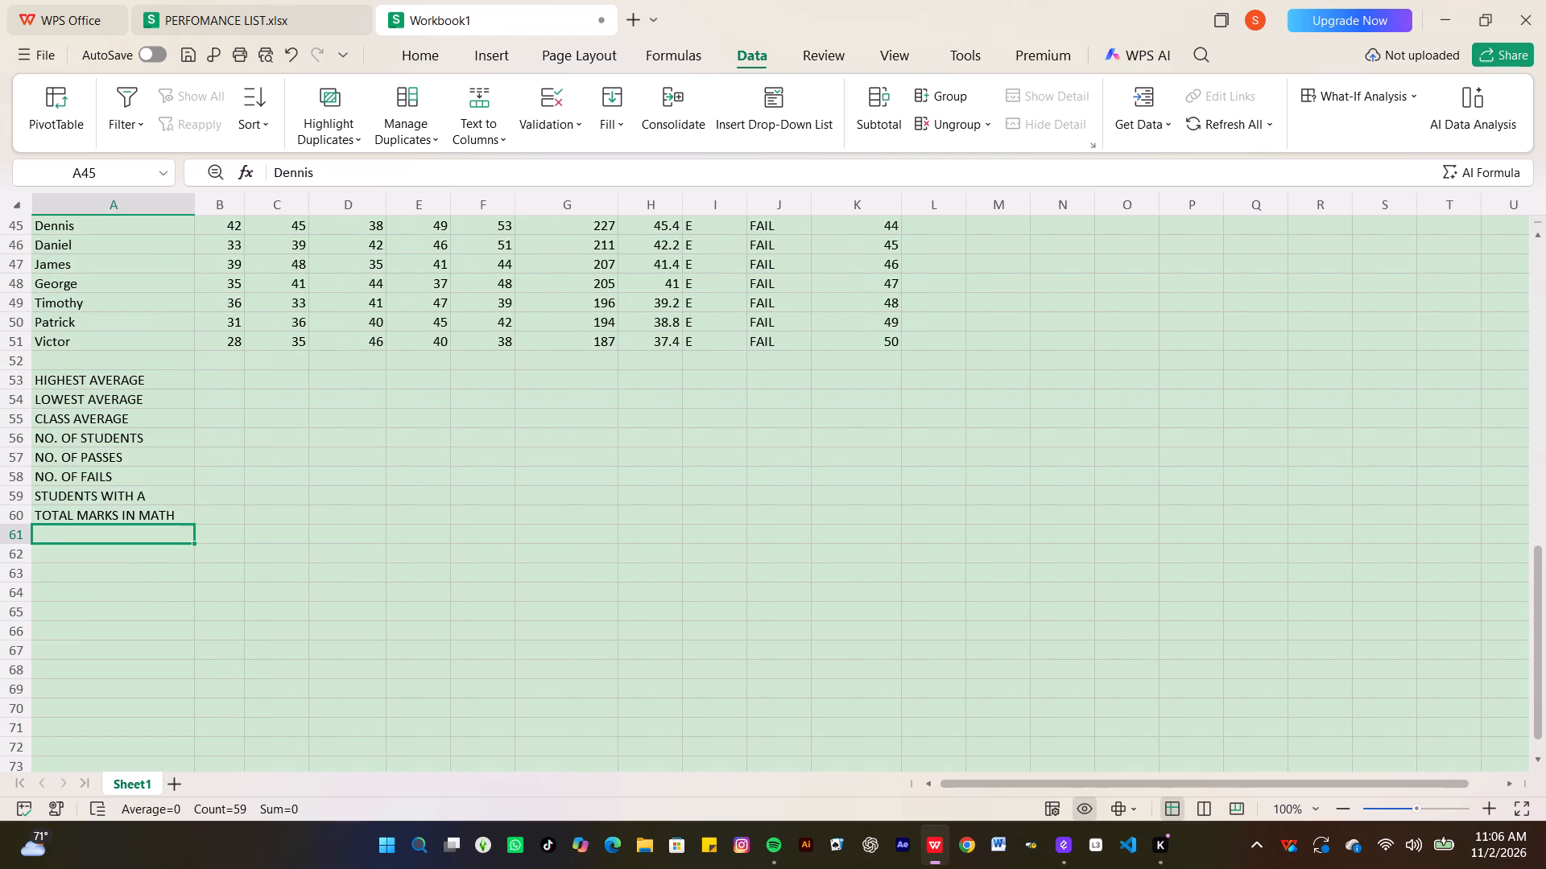
{"action": "type", "text": "MATH AVERAGE"}
{"action": "key", "text": "Return"}
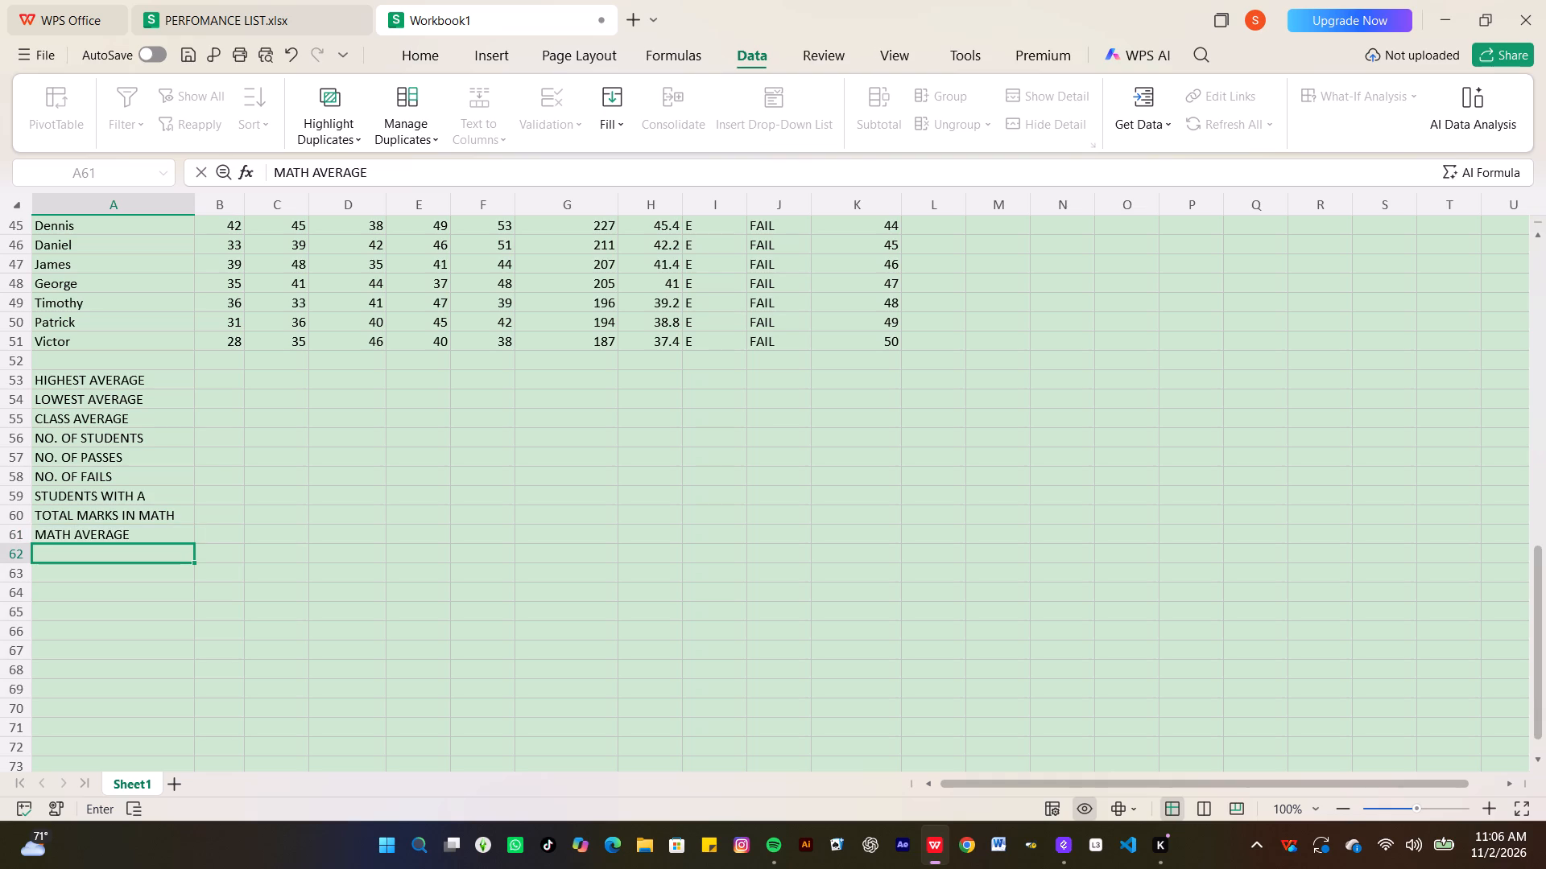
Add the summary label 80+ IN MATH in cell A62.
{"action": "scroll", "coordinate": [246, 505], "scroll_direction": "up", "scroll_amount": 9}
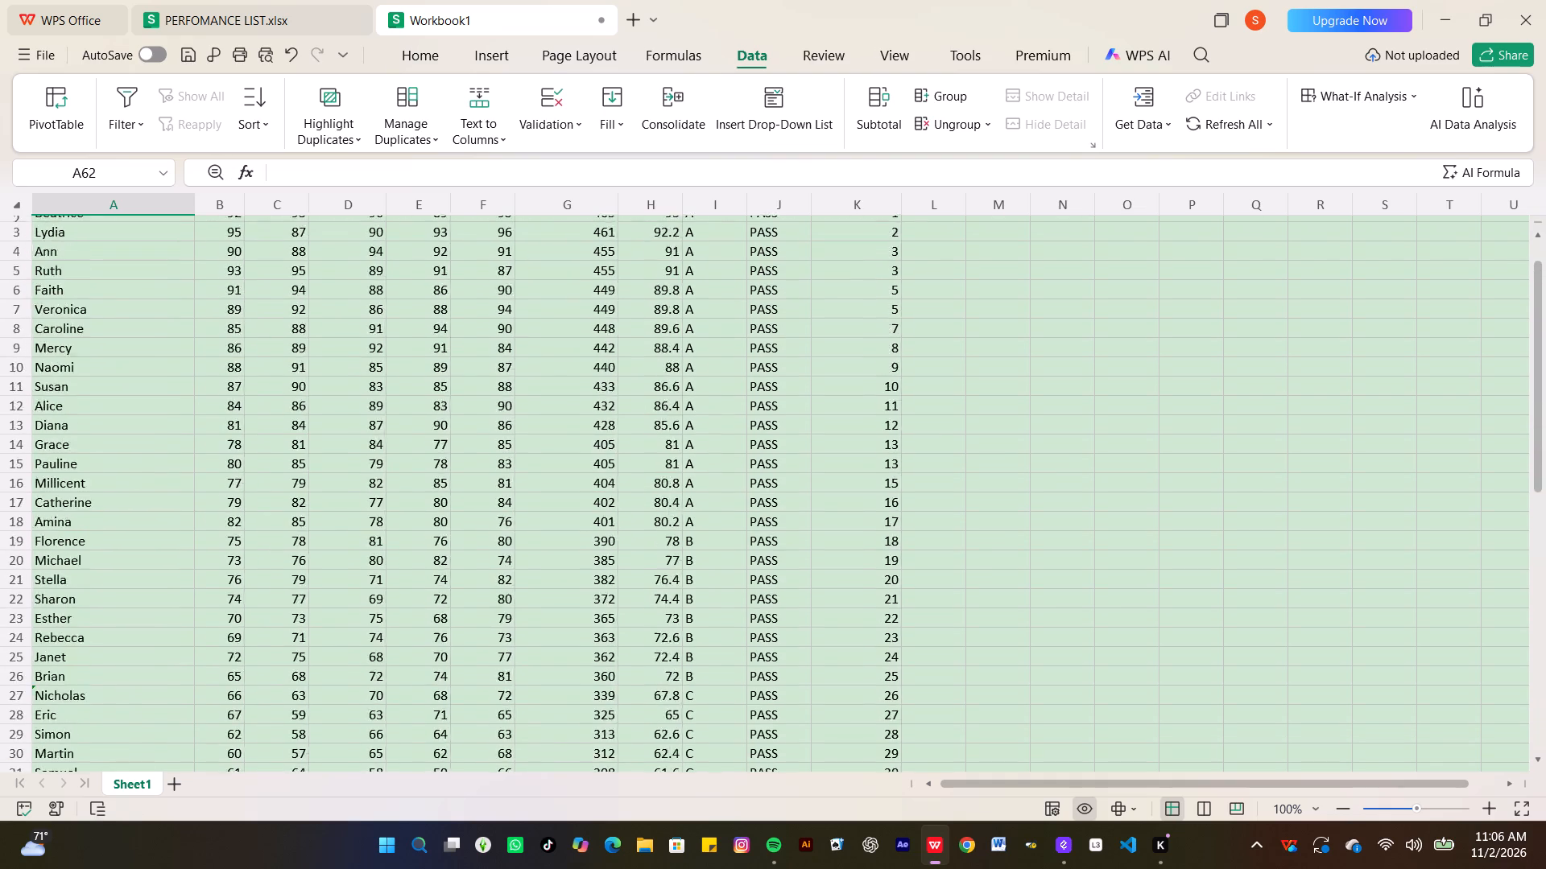
{"action": "scroll", "coordinate": [246, 505], "scroll_direction": "down", "scroll_amount": 1}
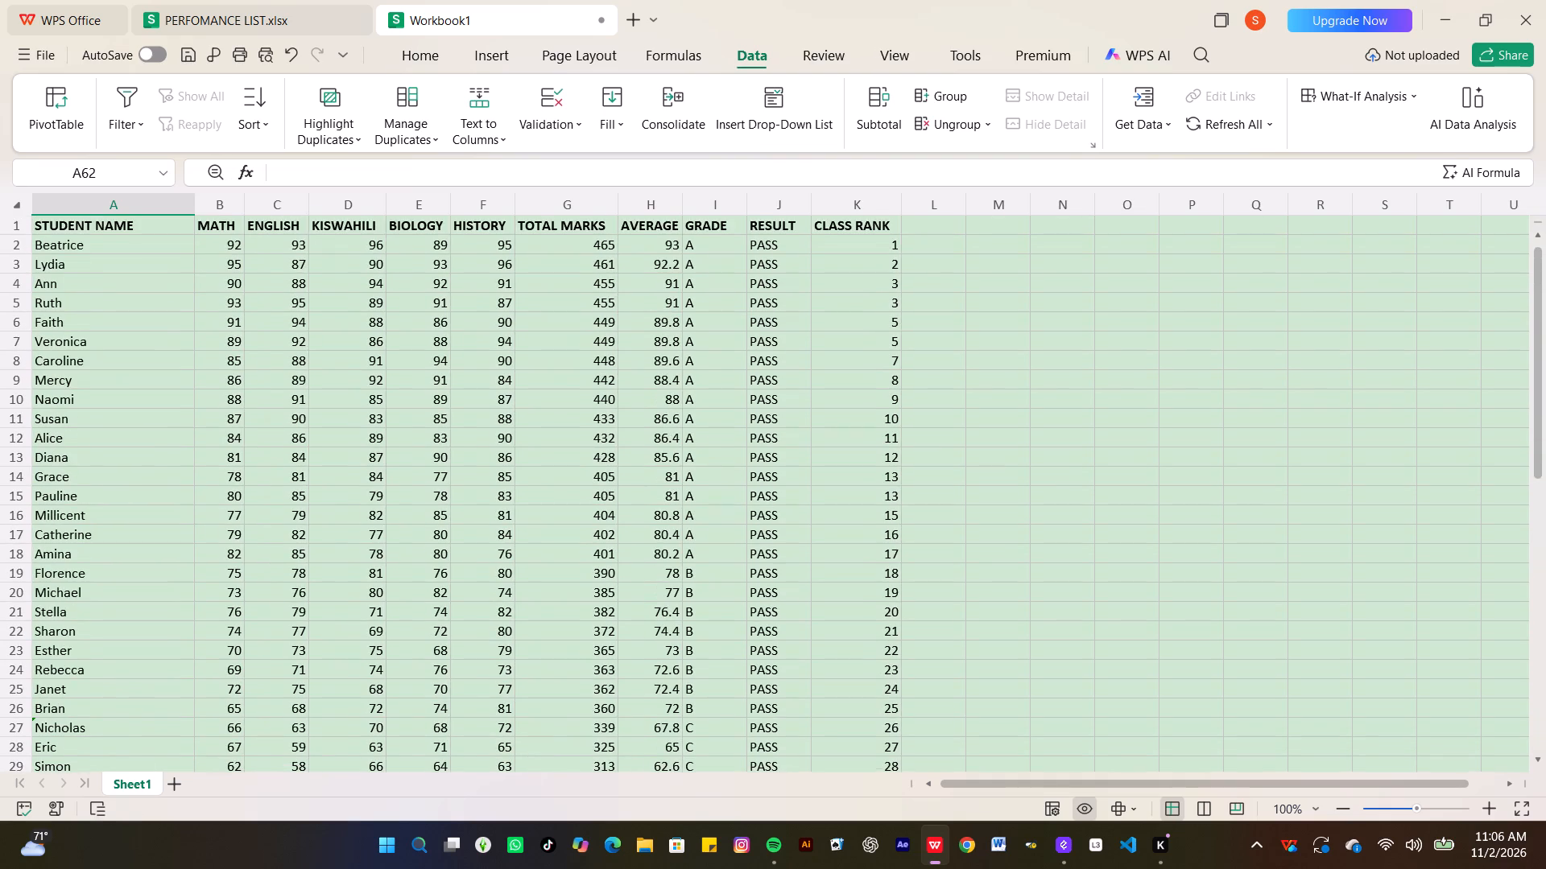
{"action": "scroll", "coordinate": [246, 505], "scroll_direction": "down", "scroll_amount": 9}
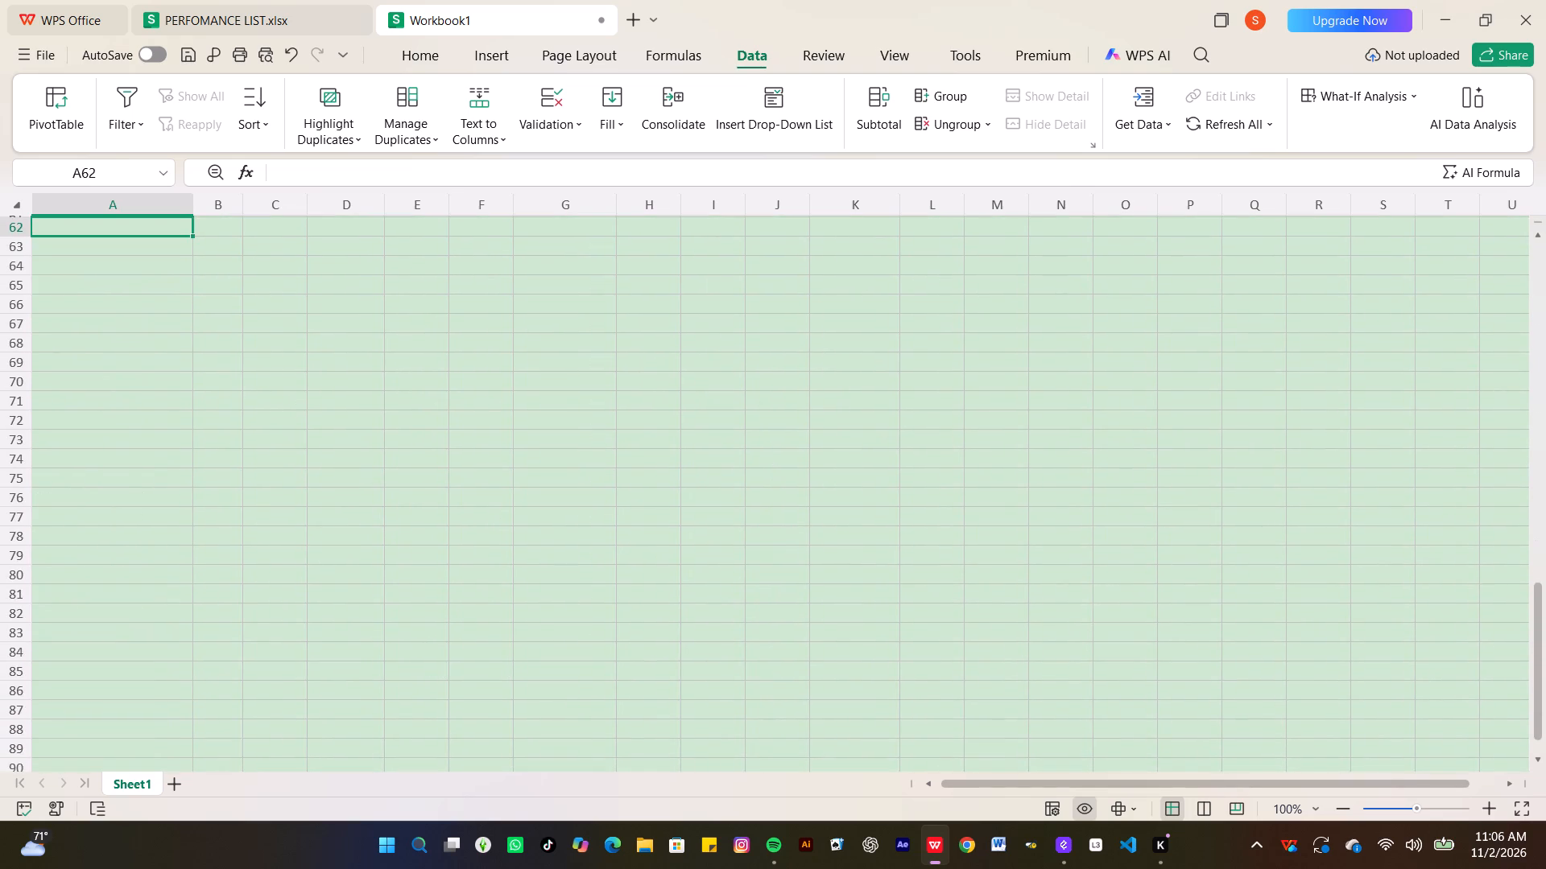
{"action": "scroll", "coordinate": [246, 505], "scroll_direction": "up", "scroll_amount": 2}
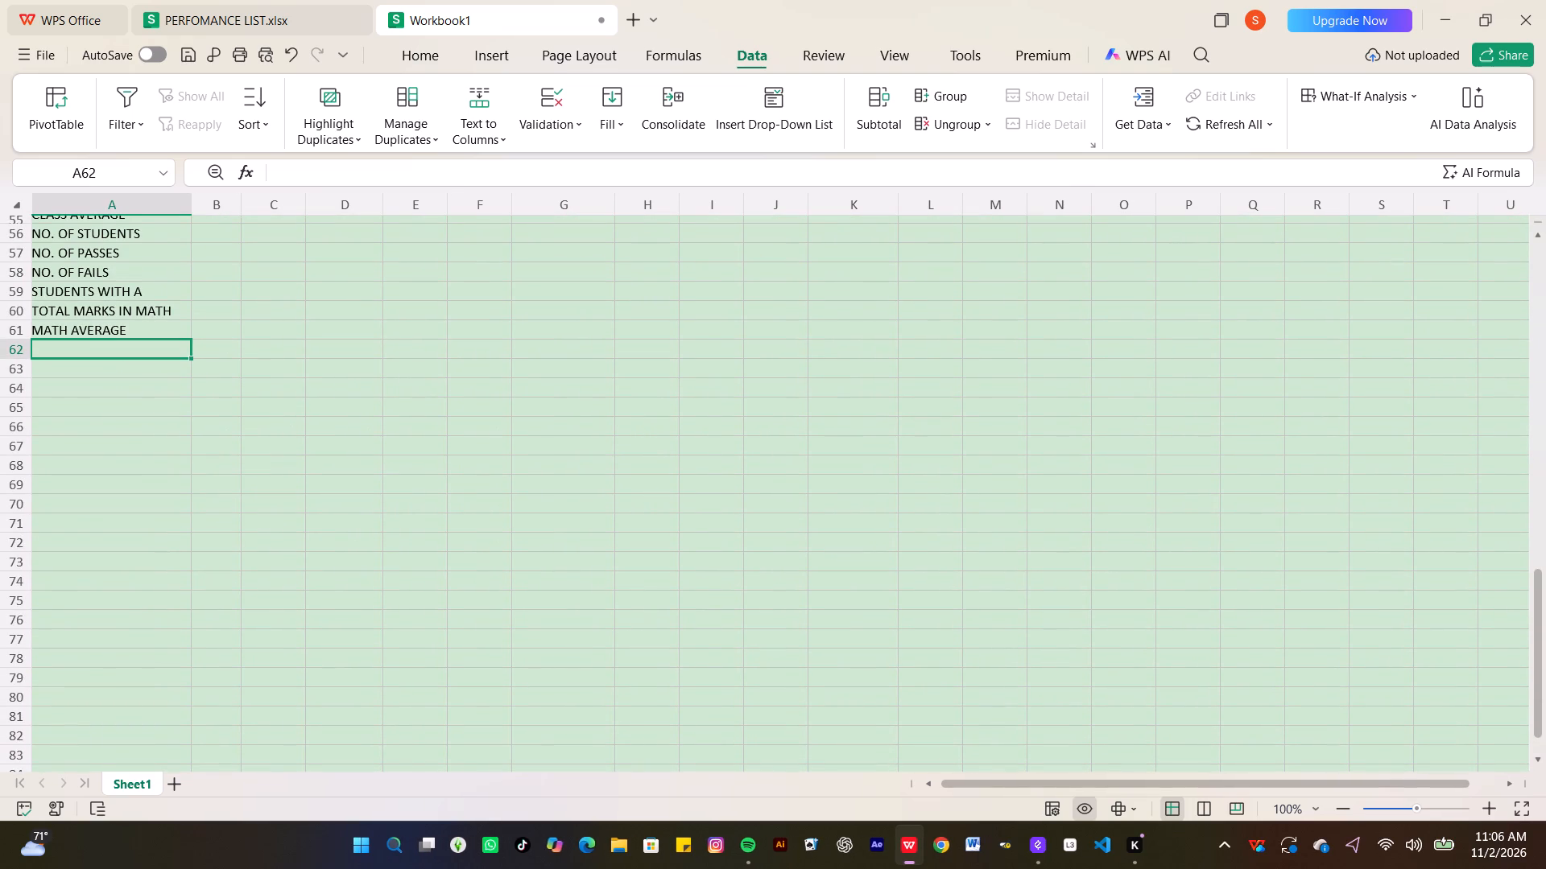
{"action": "type", "text": "80="}
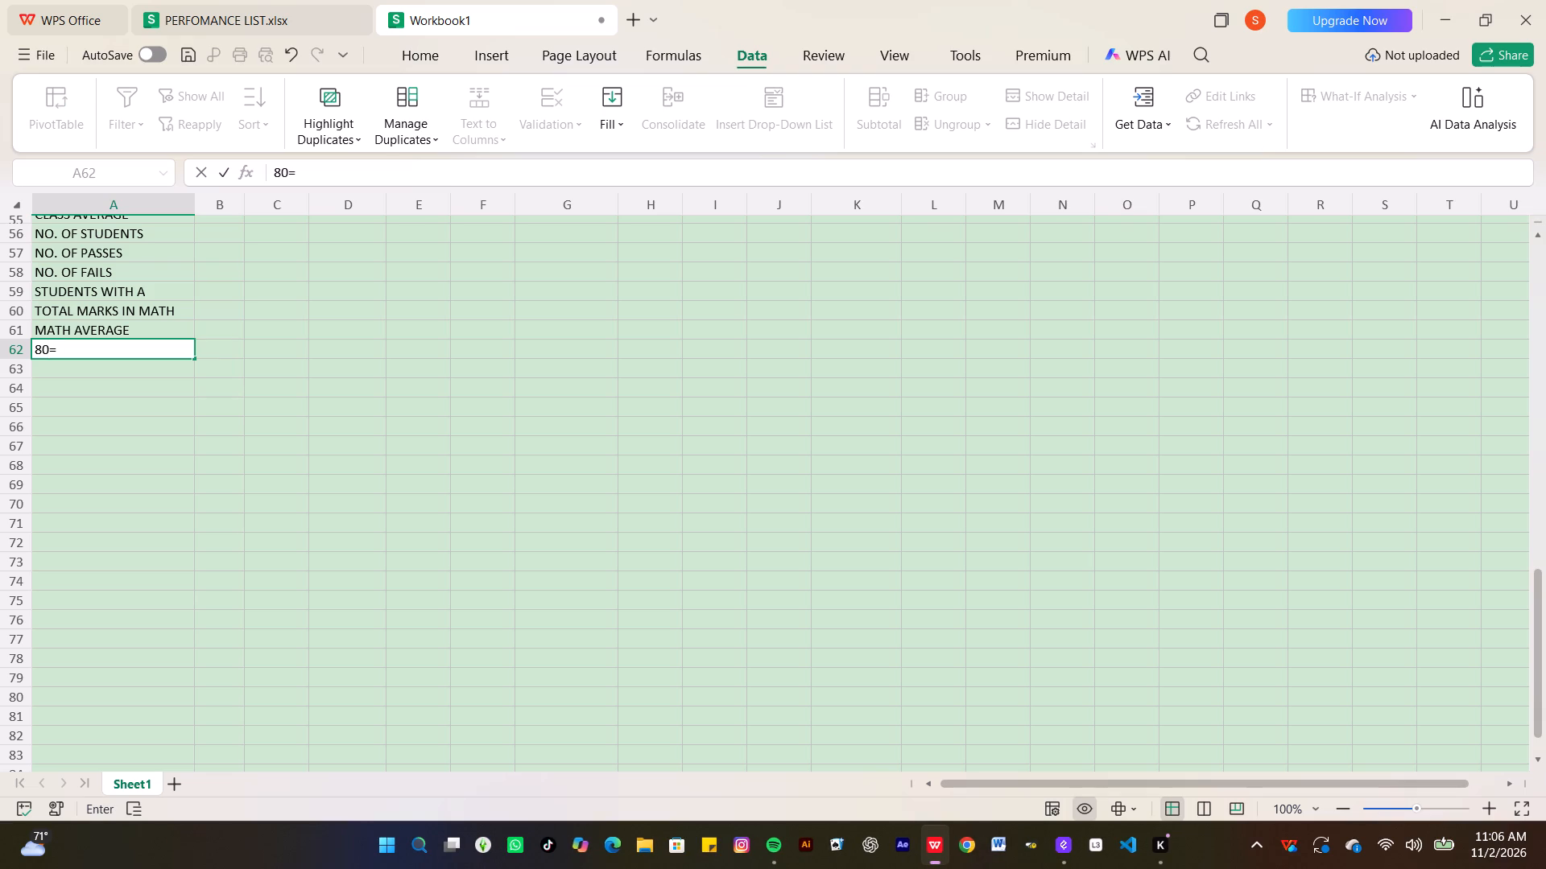
{"action": "key", "text": "BackSpace"}
{"action": "type", "text": "+"}
{"action": "key", "text": "space"}
{"action": "type", "text": "IN MATH"}
{"action": "key", "text": "Return"}
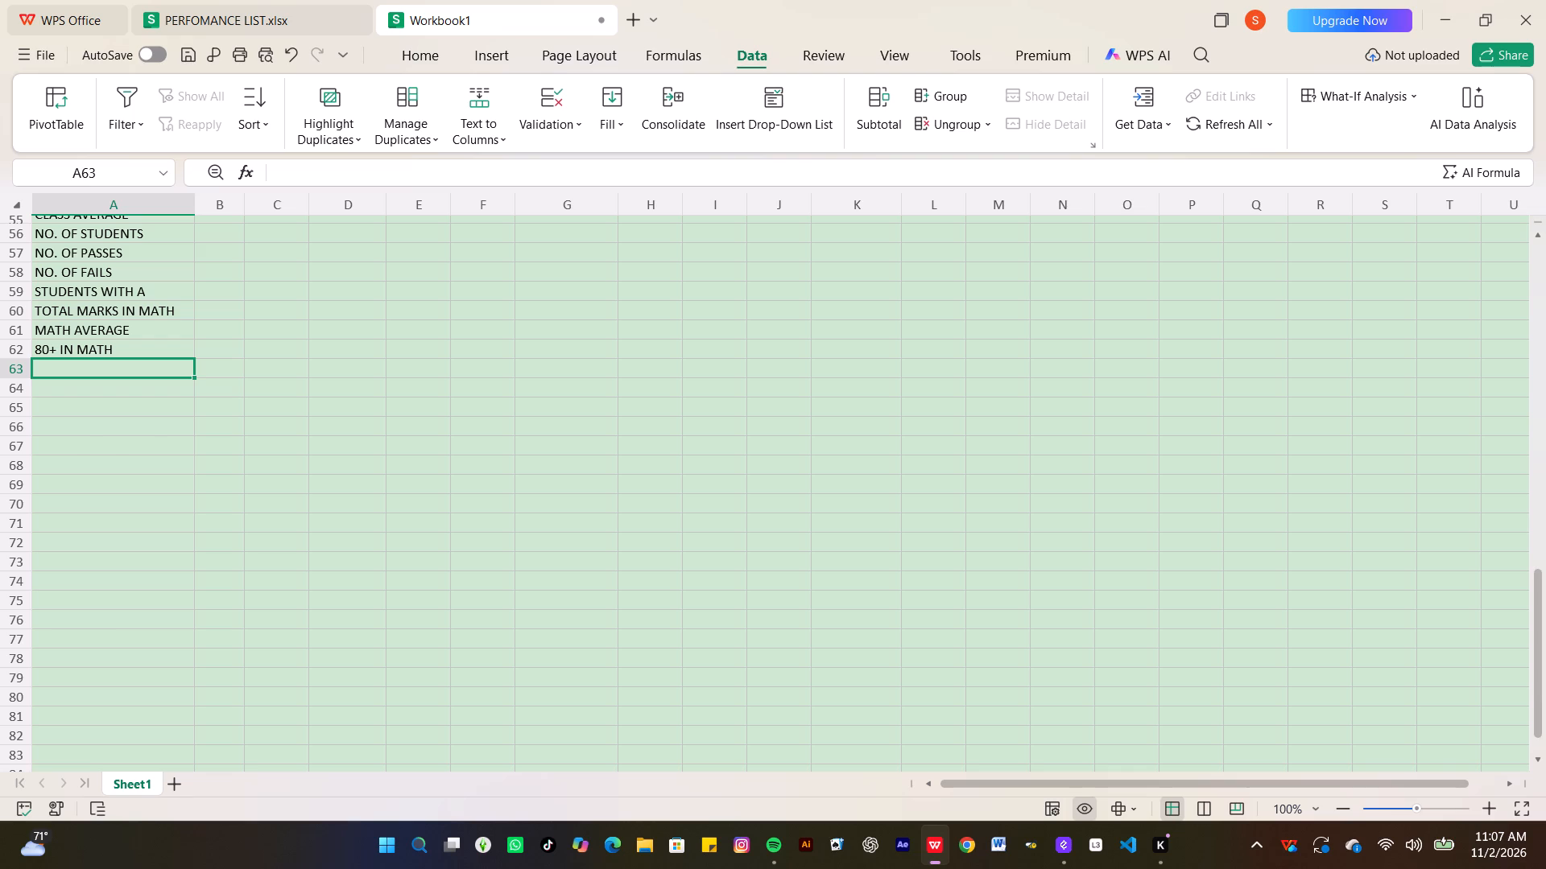
Add the summary label TOTAL MARKS IN ENGLISH in cell A63.
{"action": "type", "text": "TOTAL MA"}
{"action": "type", "text": "RKS IN ENGLISH"}
{"action": "key", "text": "Return"}
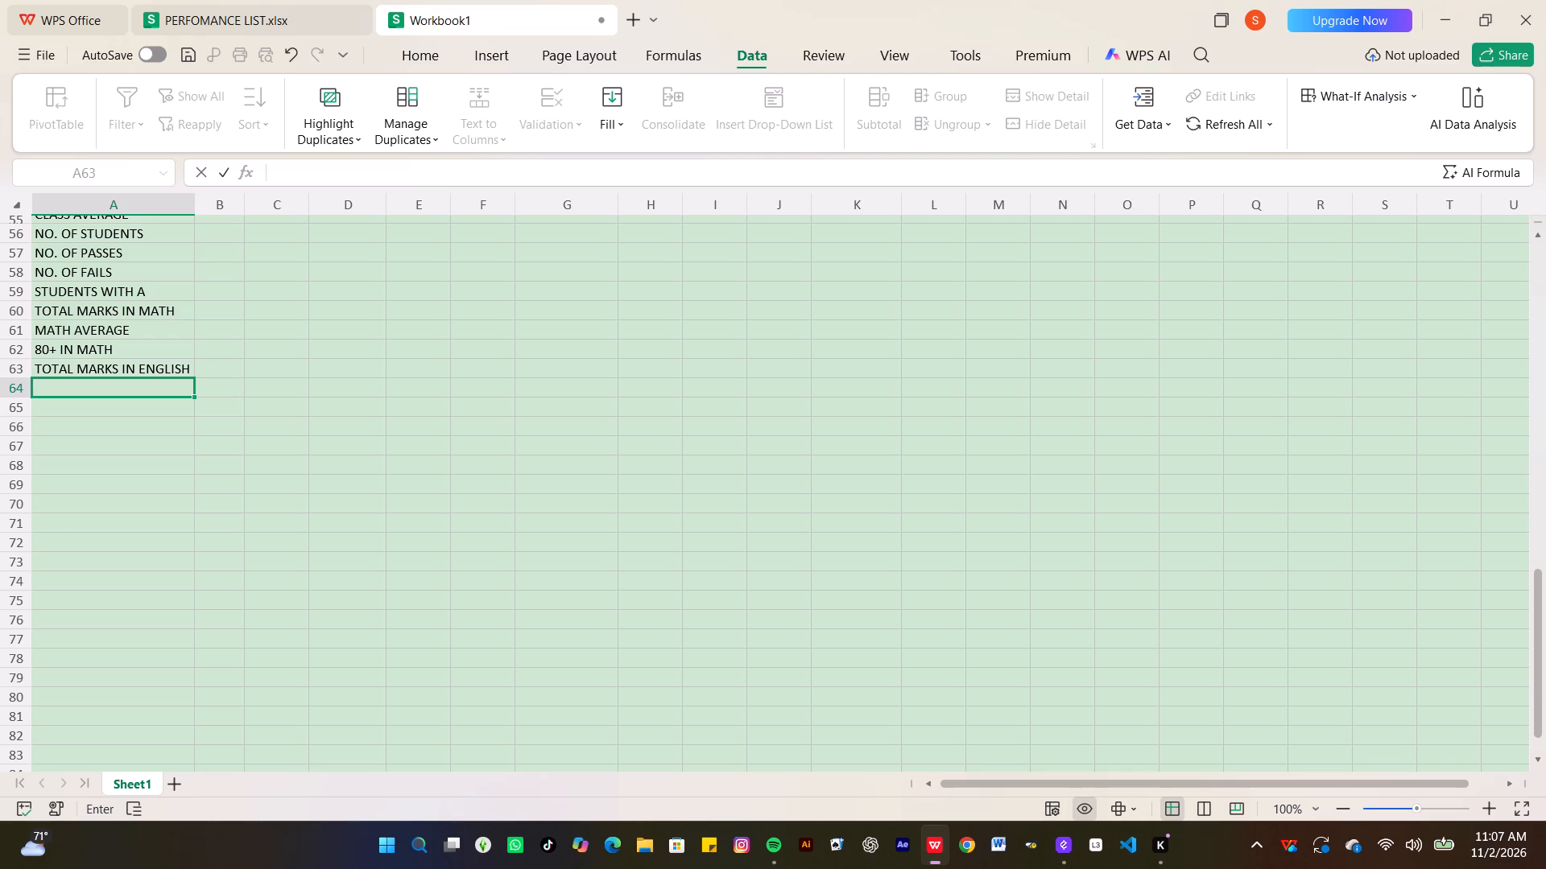
Add the summary label ENGLISH AVERAGE in cell A64.
{"action": "type", "text": "ENGLISH"}
{"action": "key", "text": "space"}
{"action": "type", "text": "AVERAGE"}
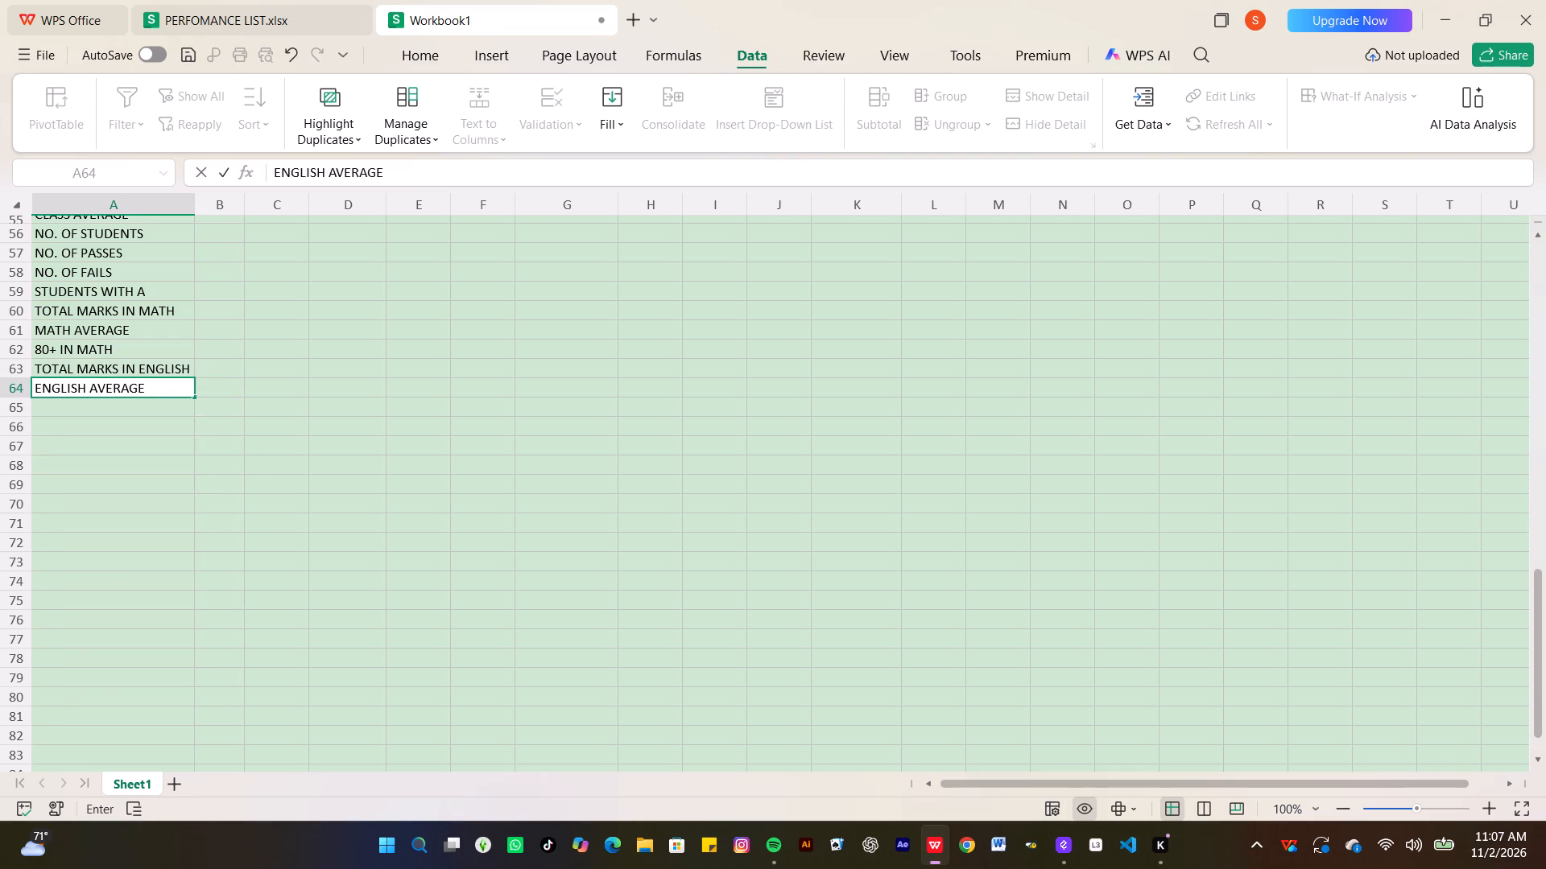
{"action": "key", "text": "Return"}
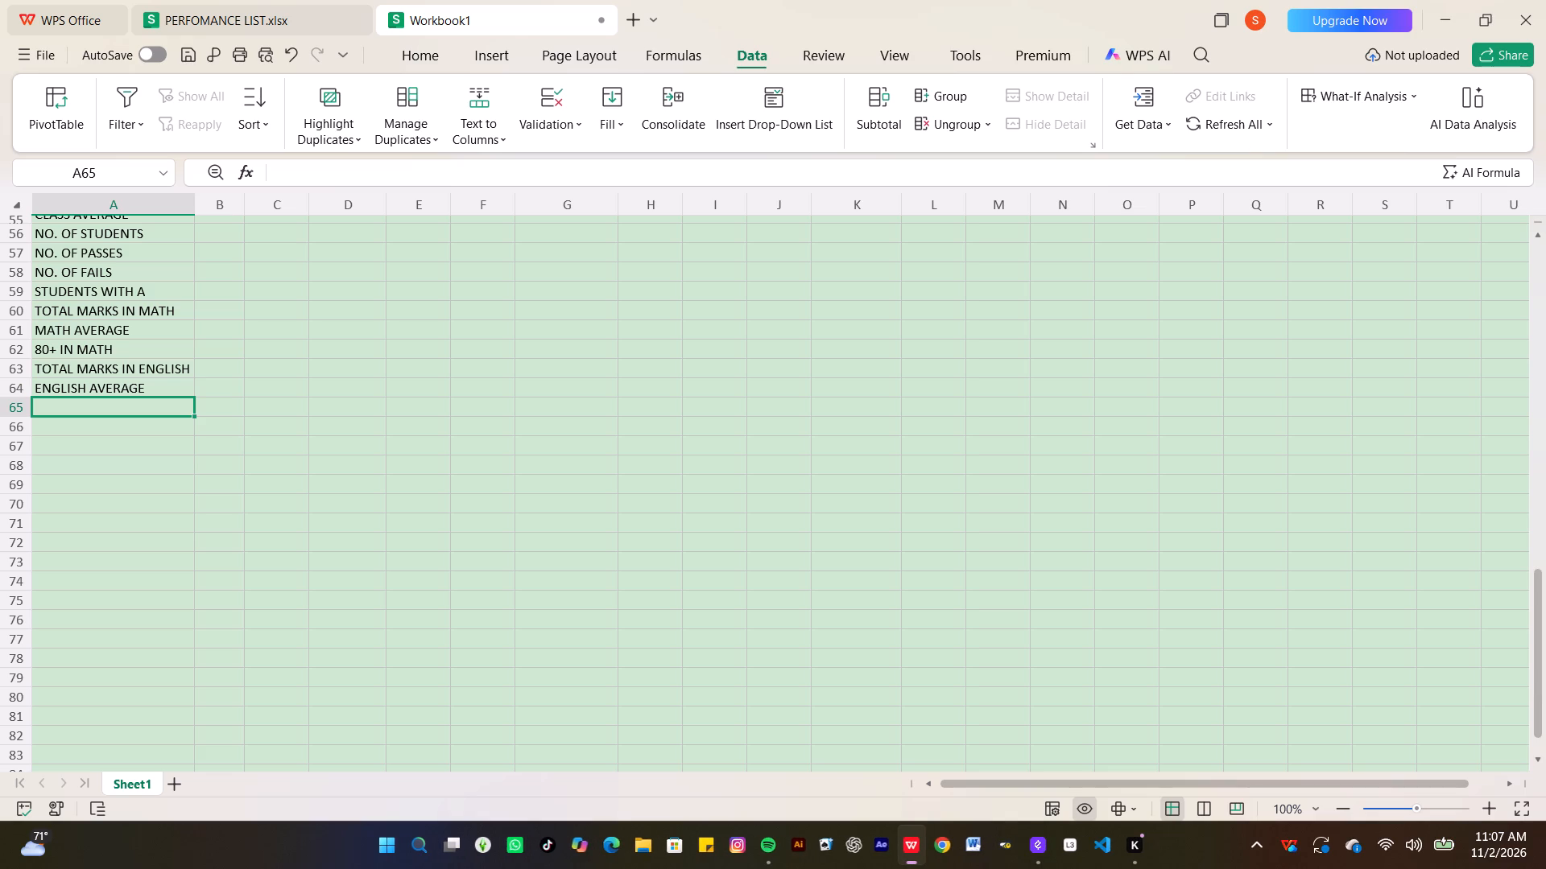
Add the summary label 80+ IN ENGLISH in cell A65, replacing the autocompleted subject.
{"action": "type", "text": "80"}
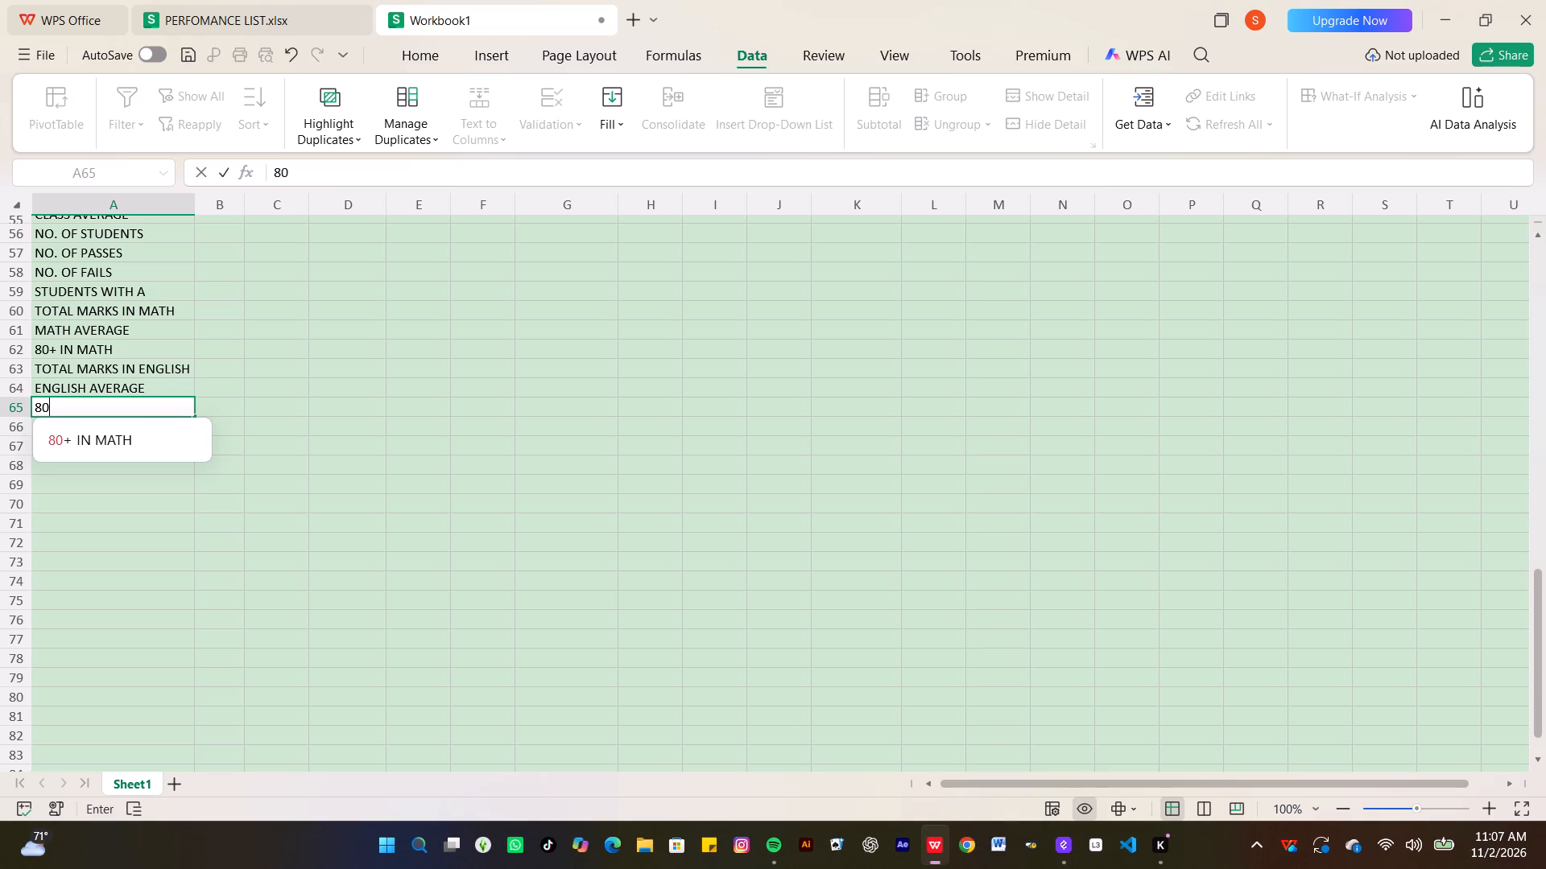
{"action": "key", "text": "shift+plus"}
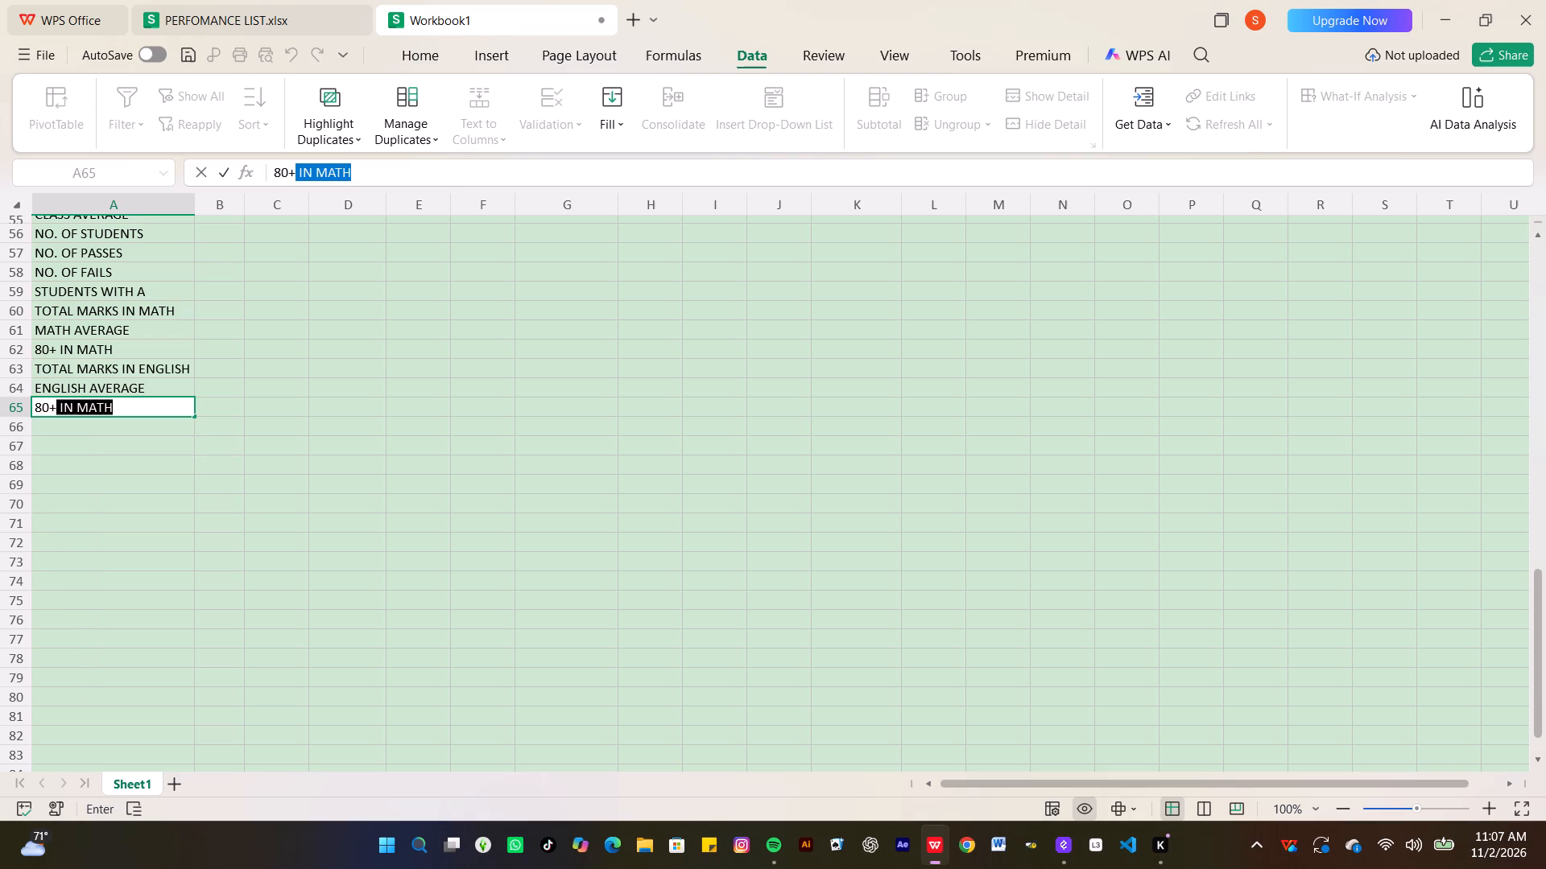
{"action": "key", "text": "space"}
{"action": "type", "text": "IN"}
{"action": "key", "text": "space"}
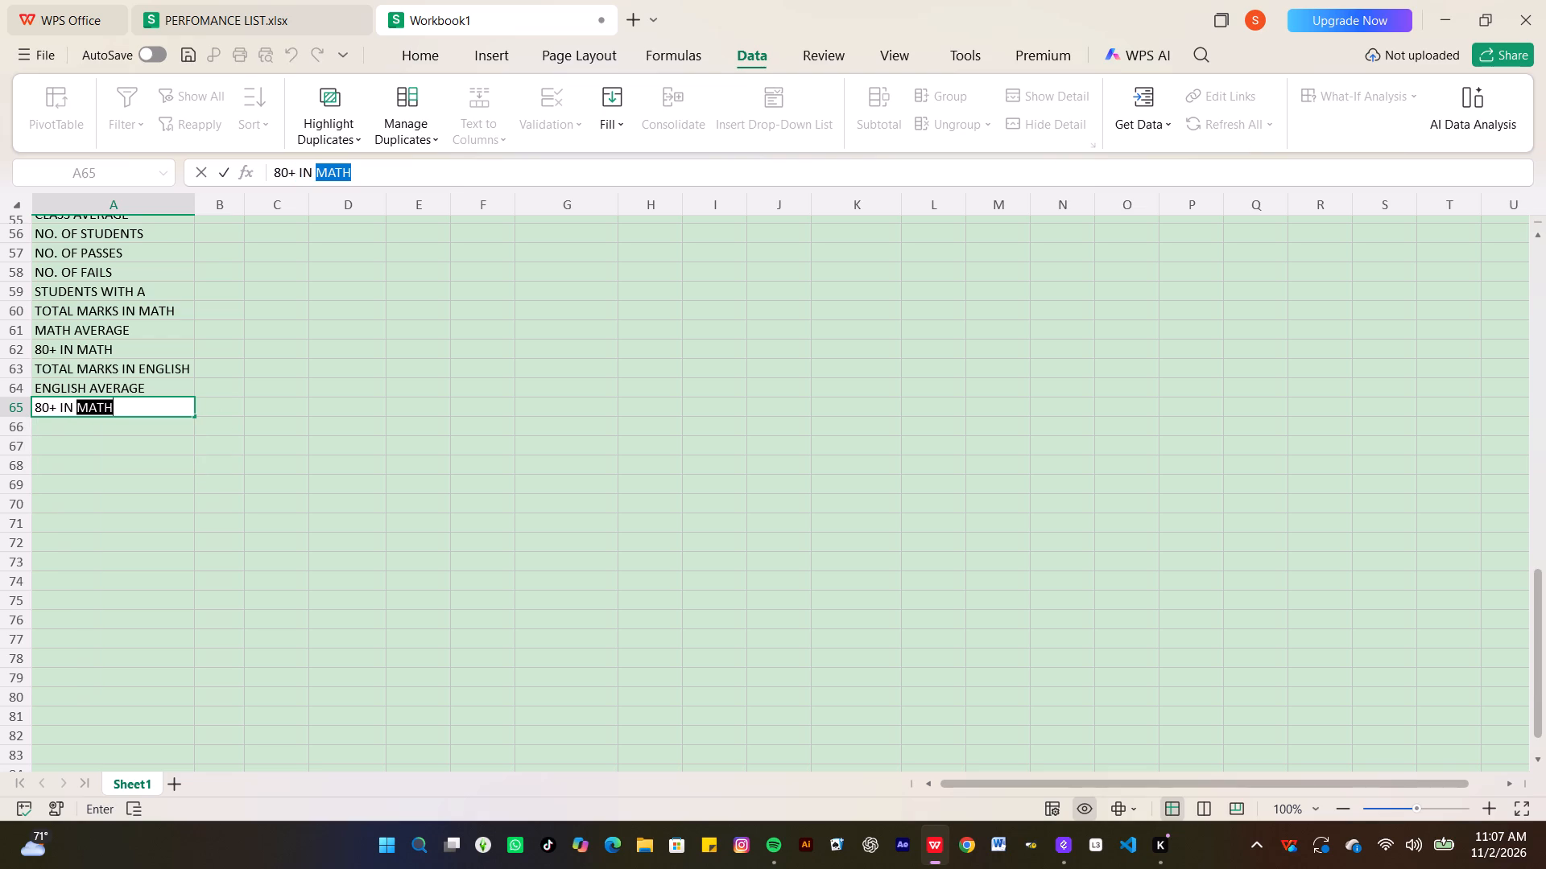
{"action": "type", "text": "EN"}
{"action": "type", "text": "GLI"}
{"action": "type", "text": "SH"}
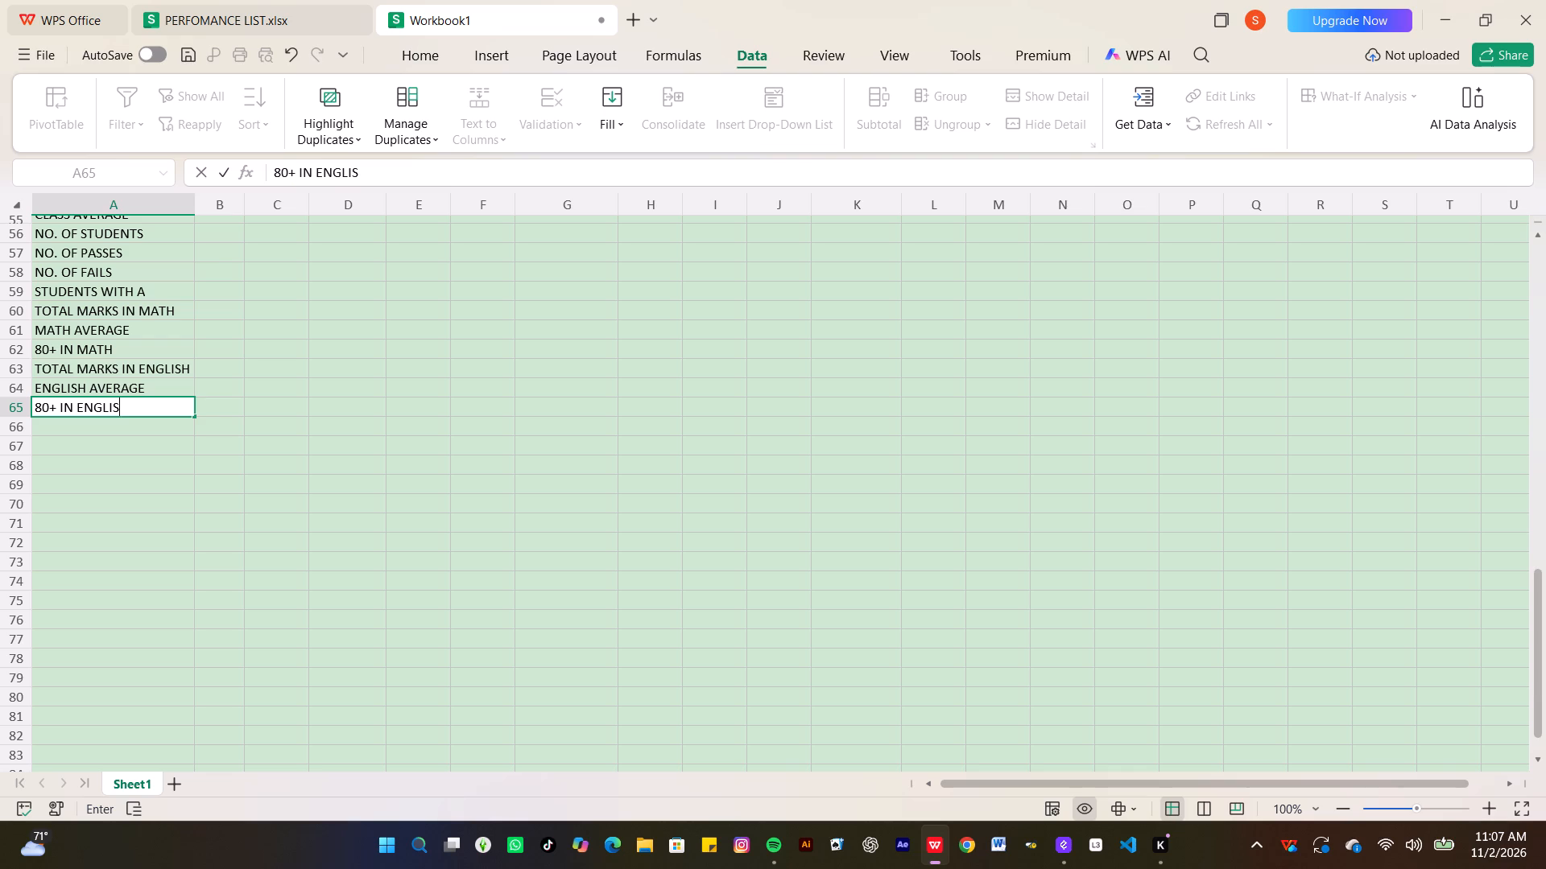
{"action": "key", "text": "Return"}
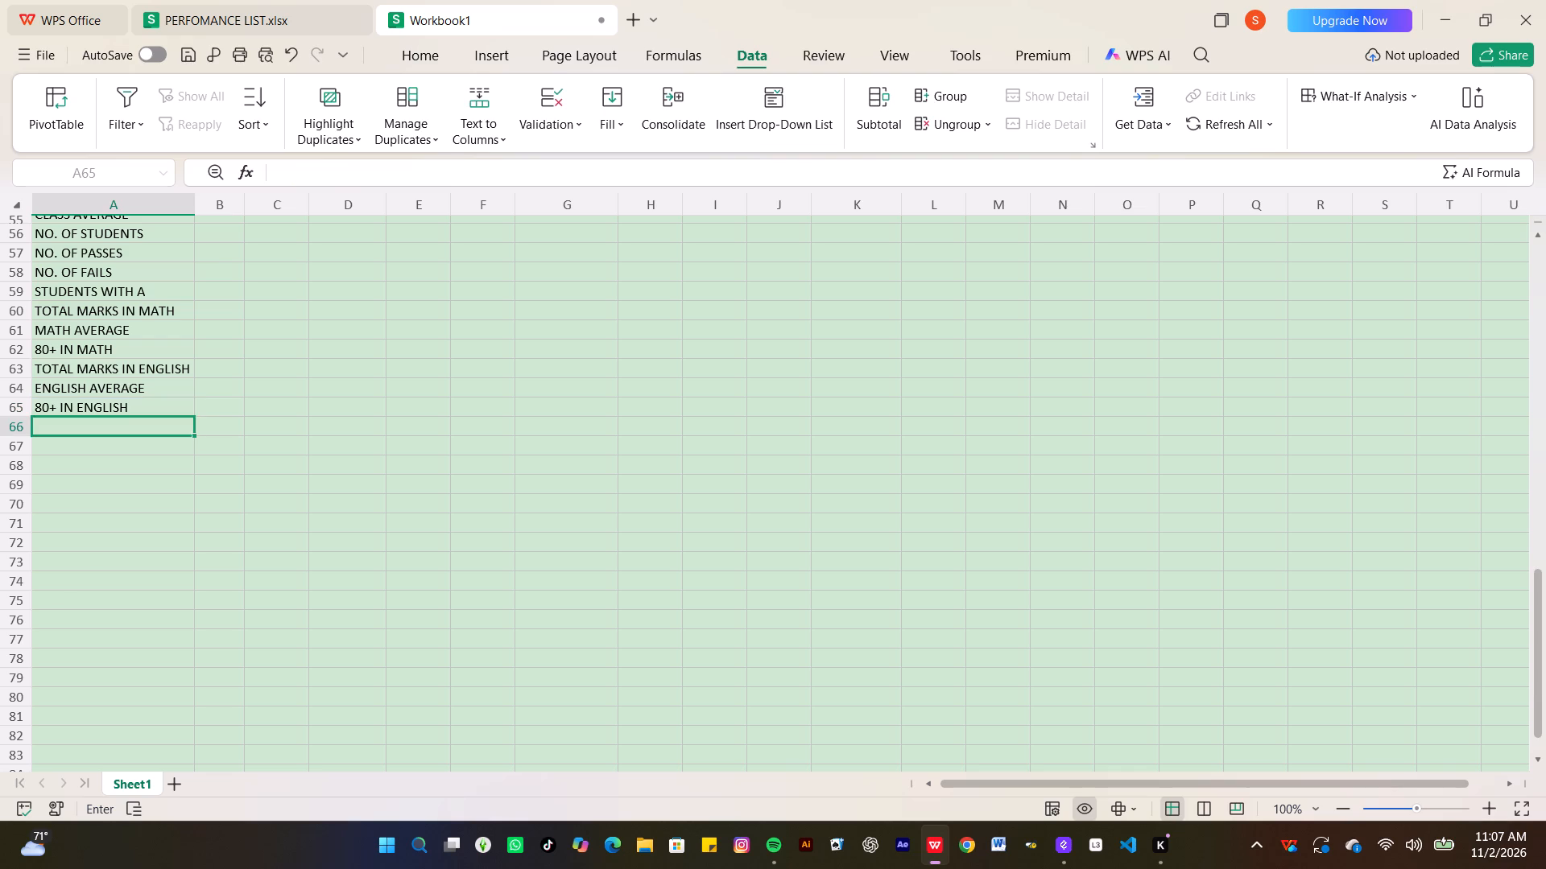
{"action": "key", "text": "Return"}
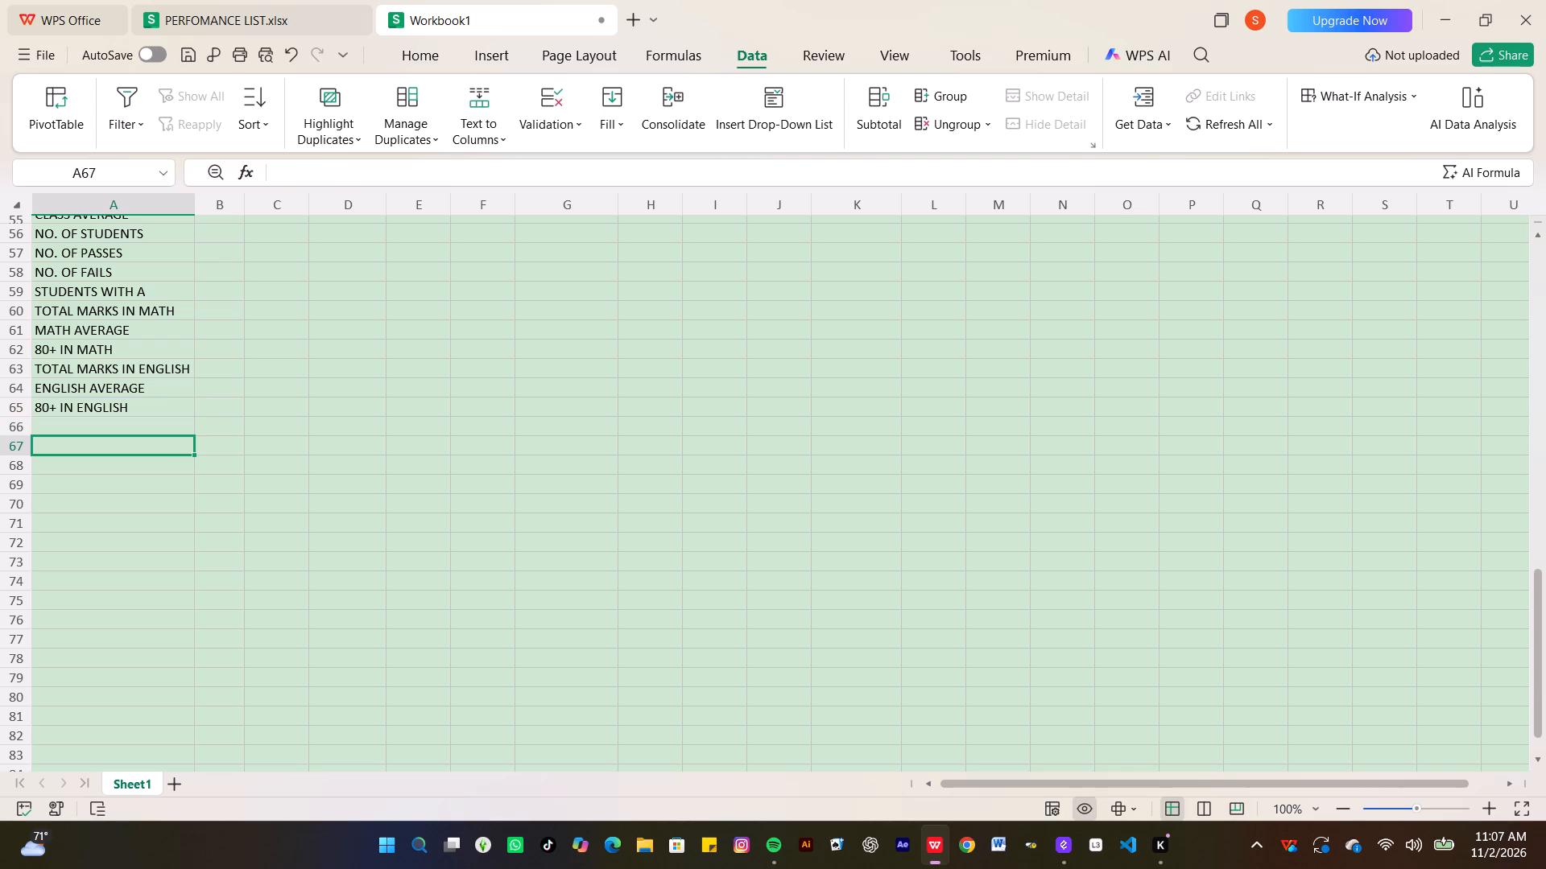
{"action": "key", "text": "Up"}
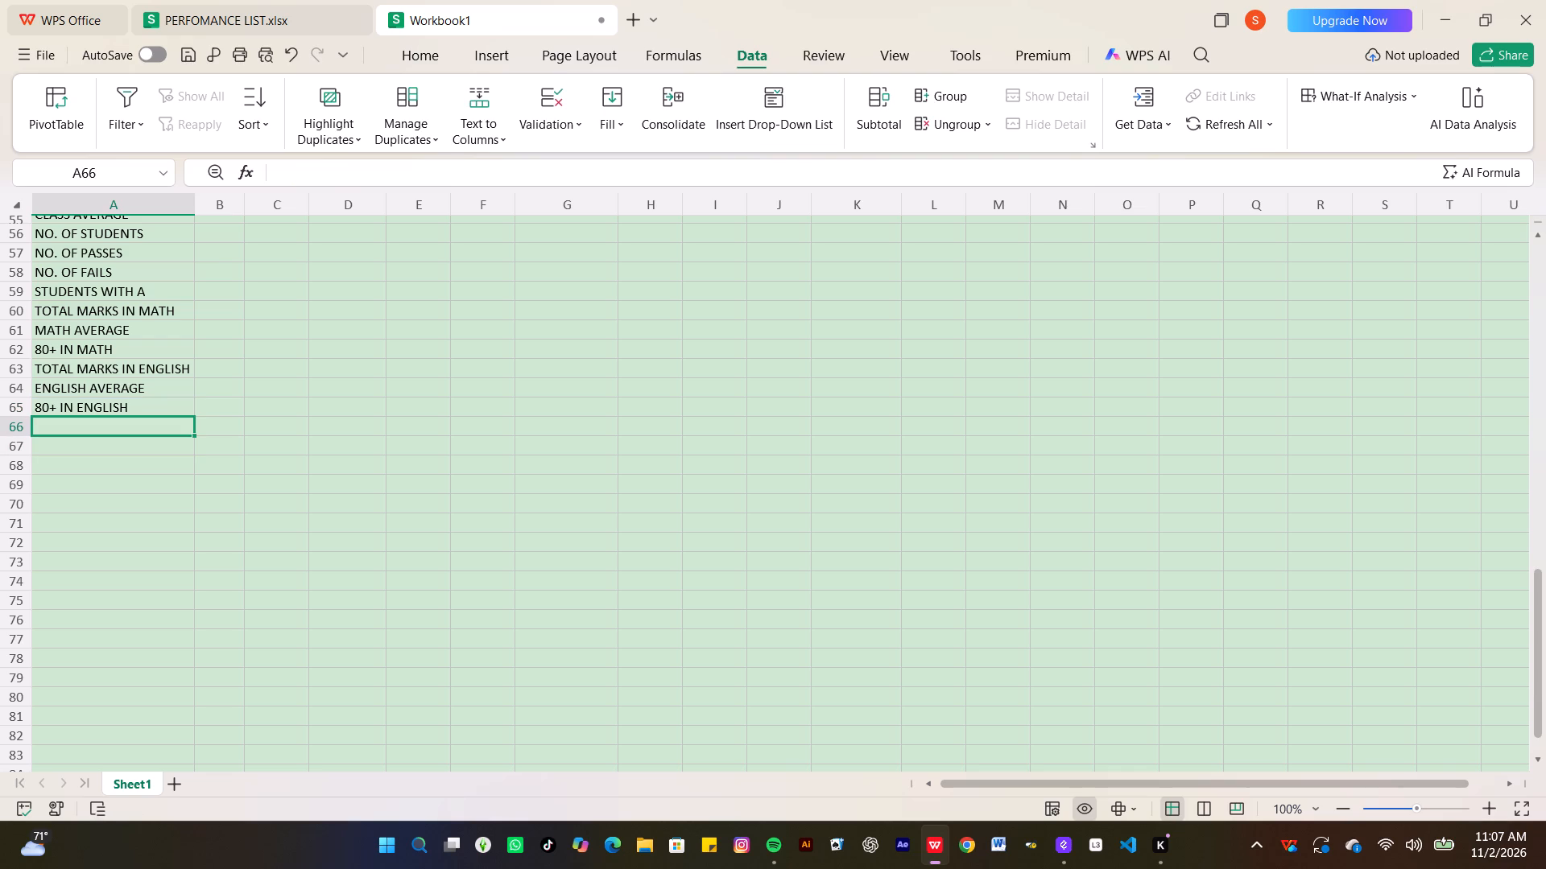
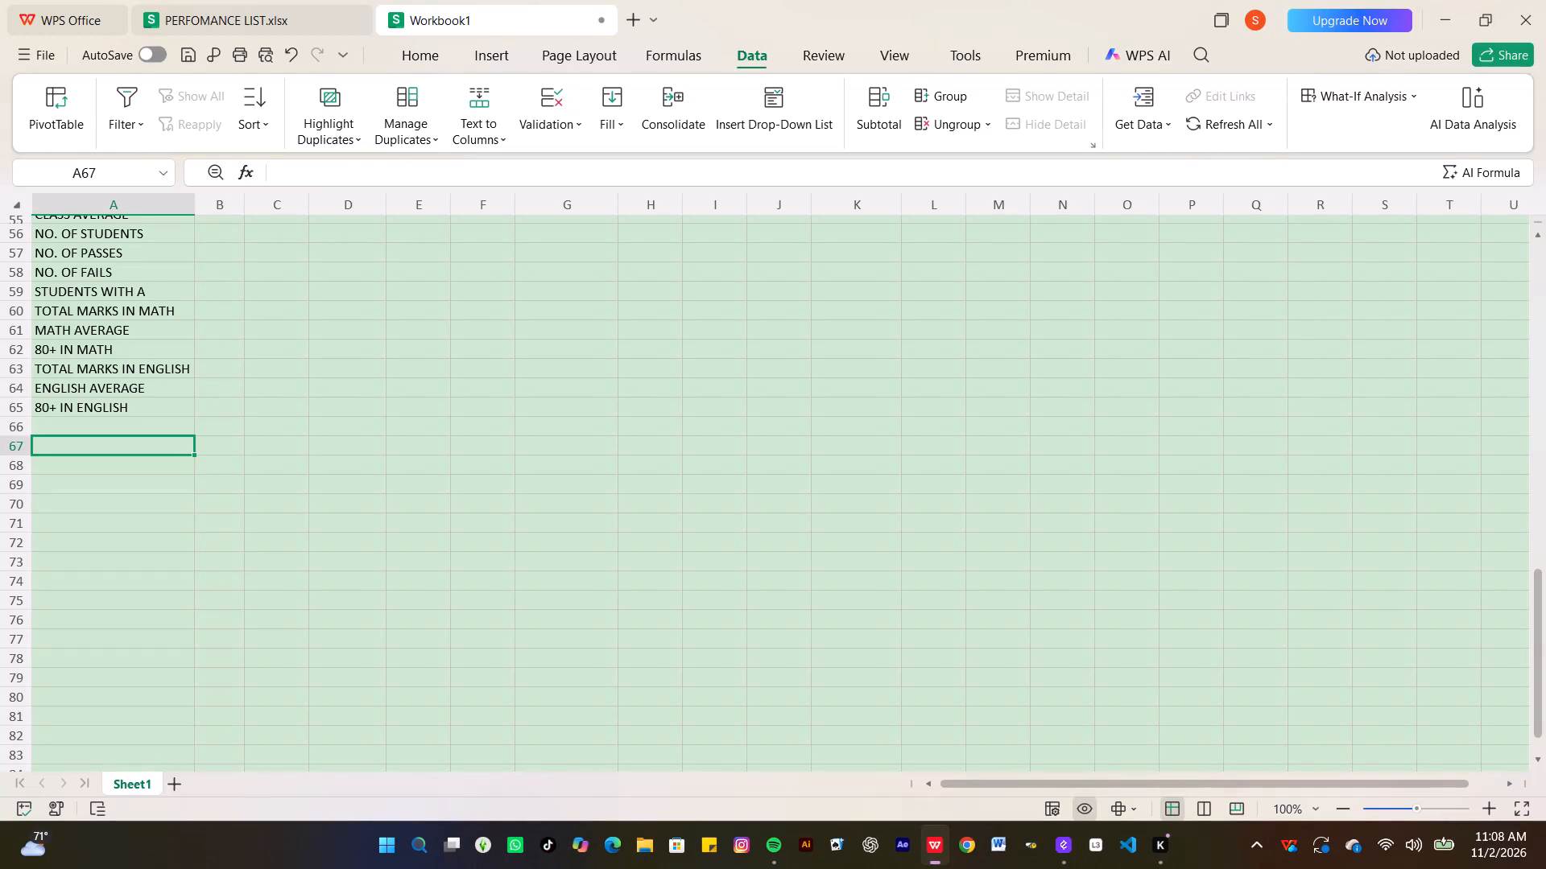
Add the summary label TOTAL MARKS IN KISWAHILI in cell A66.
{"action": "key", "text": "Up"}
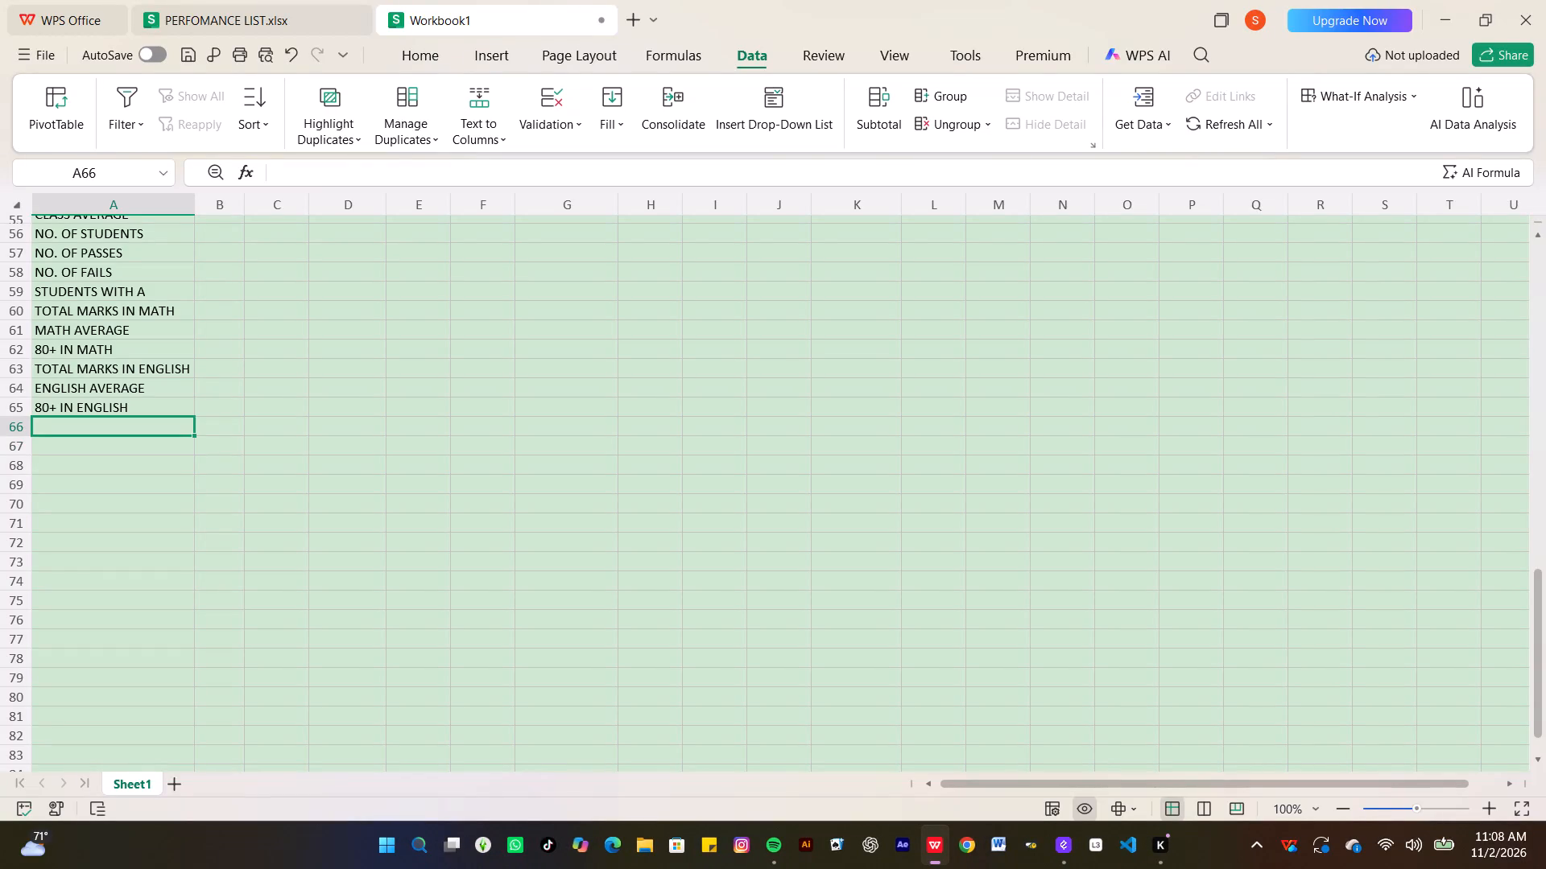
{"action": "key", "text": "t"}
{"action": "type", "text": "OTAL MA"}
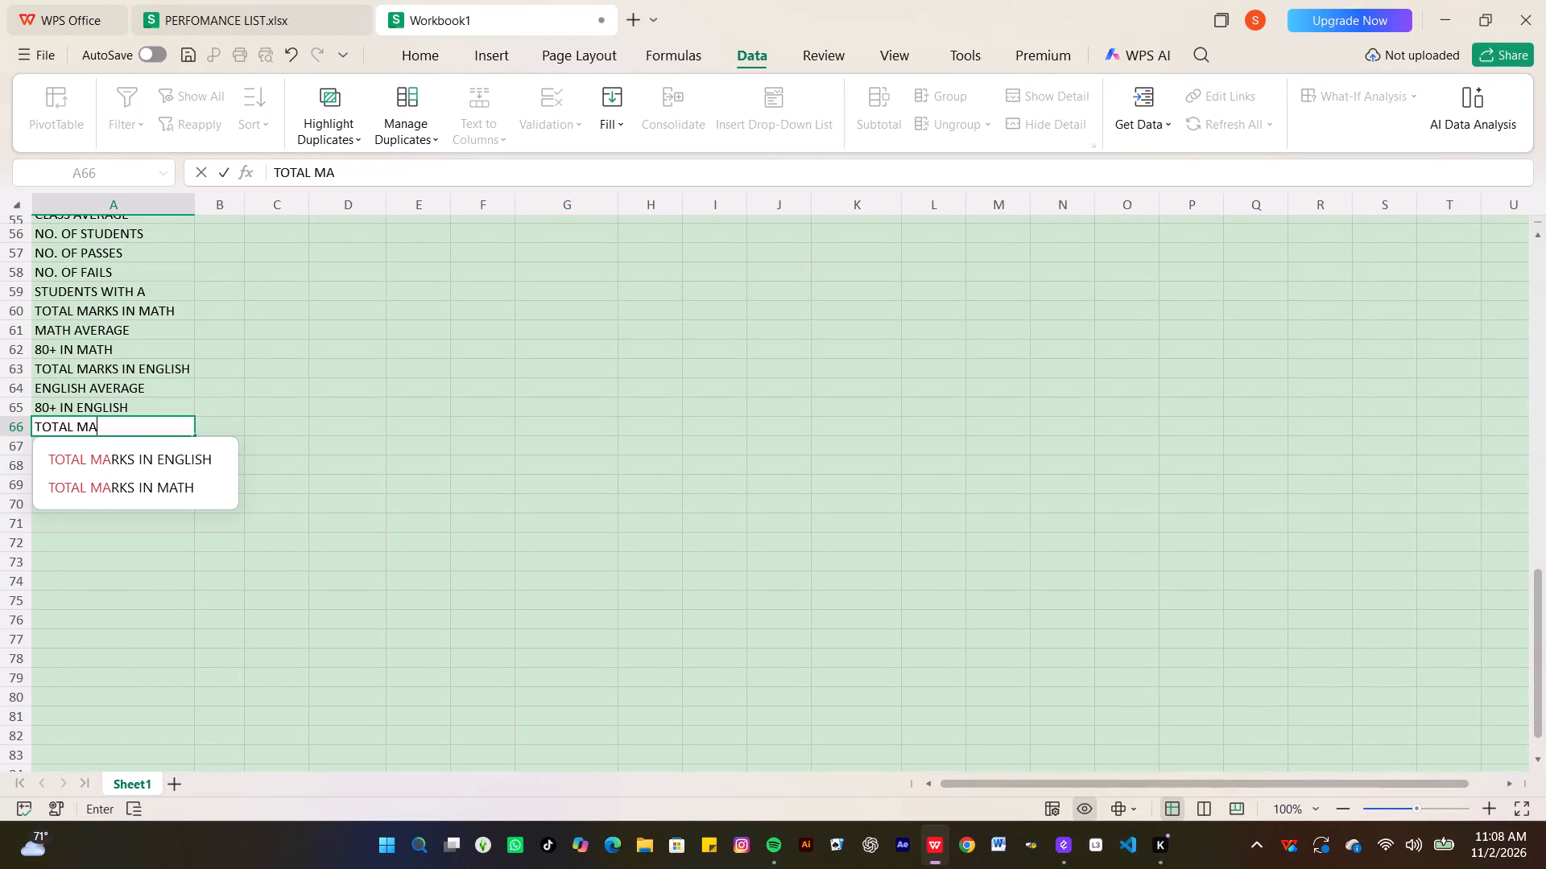
{"action": "type", "text": "RKS IN"}
{"action": "key", "text": "space"}
{"action": "key", "text": "l"}
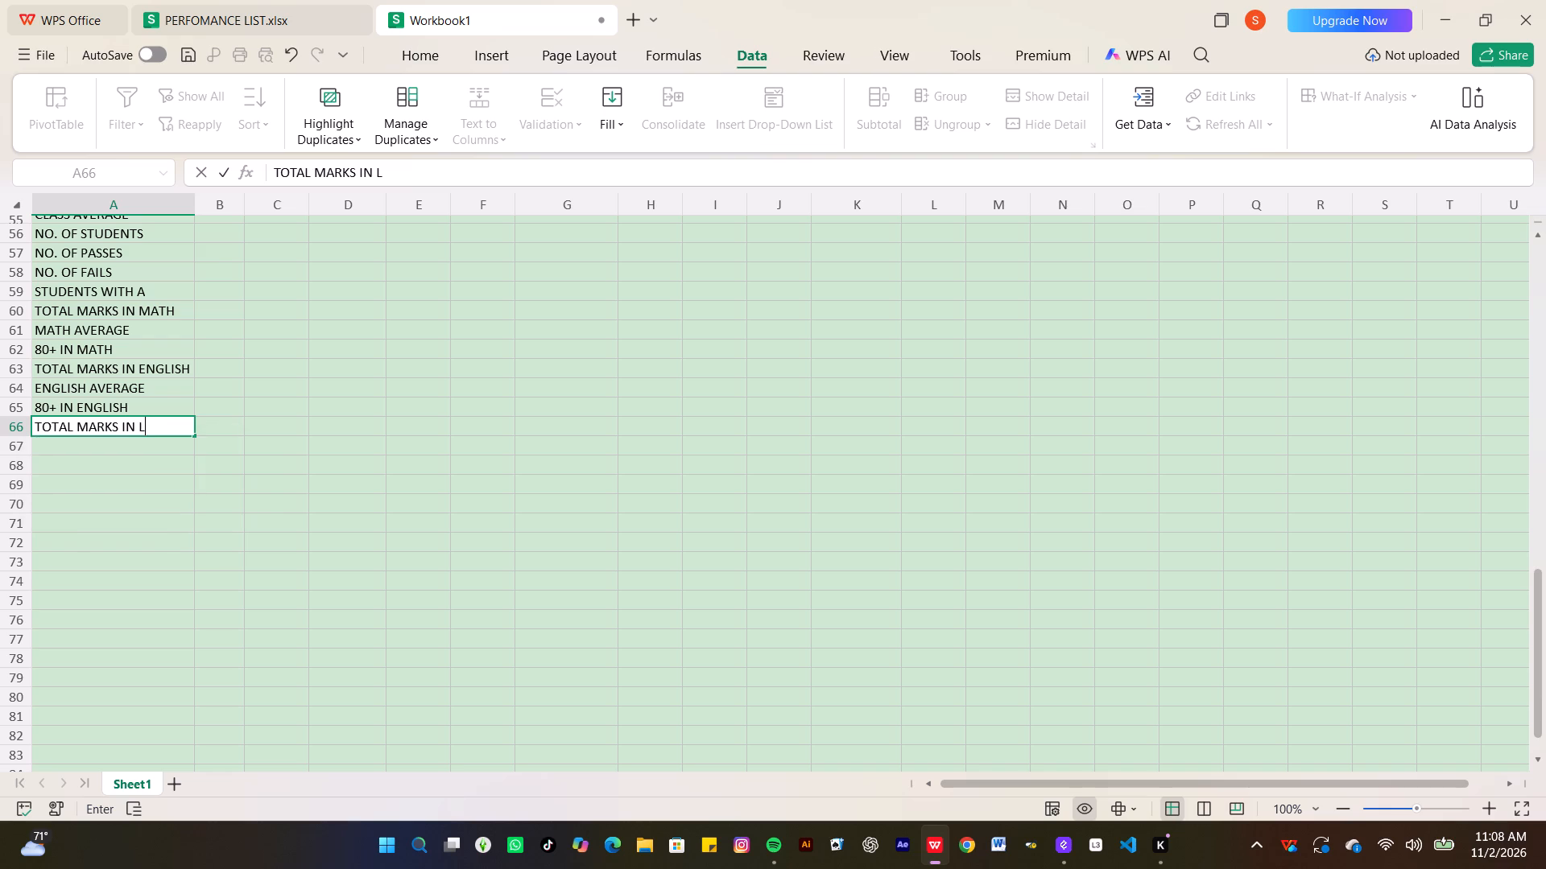
{"action": "key", "text": "BackSpace"}
{"action": "type", "text": "KISWAHILI"}
{"action": "key", "text": "Return"}
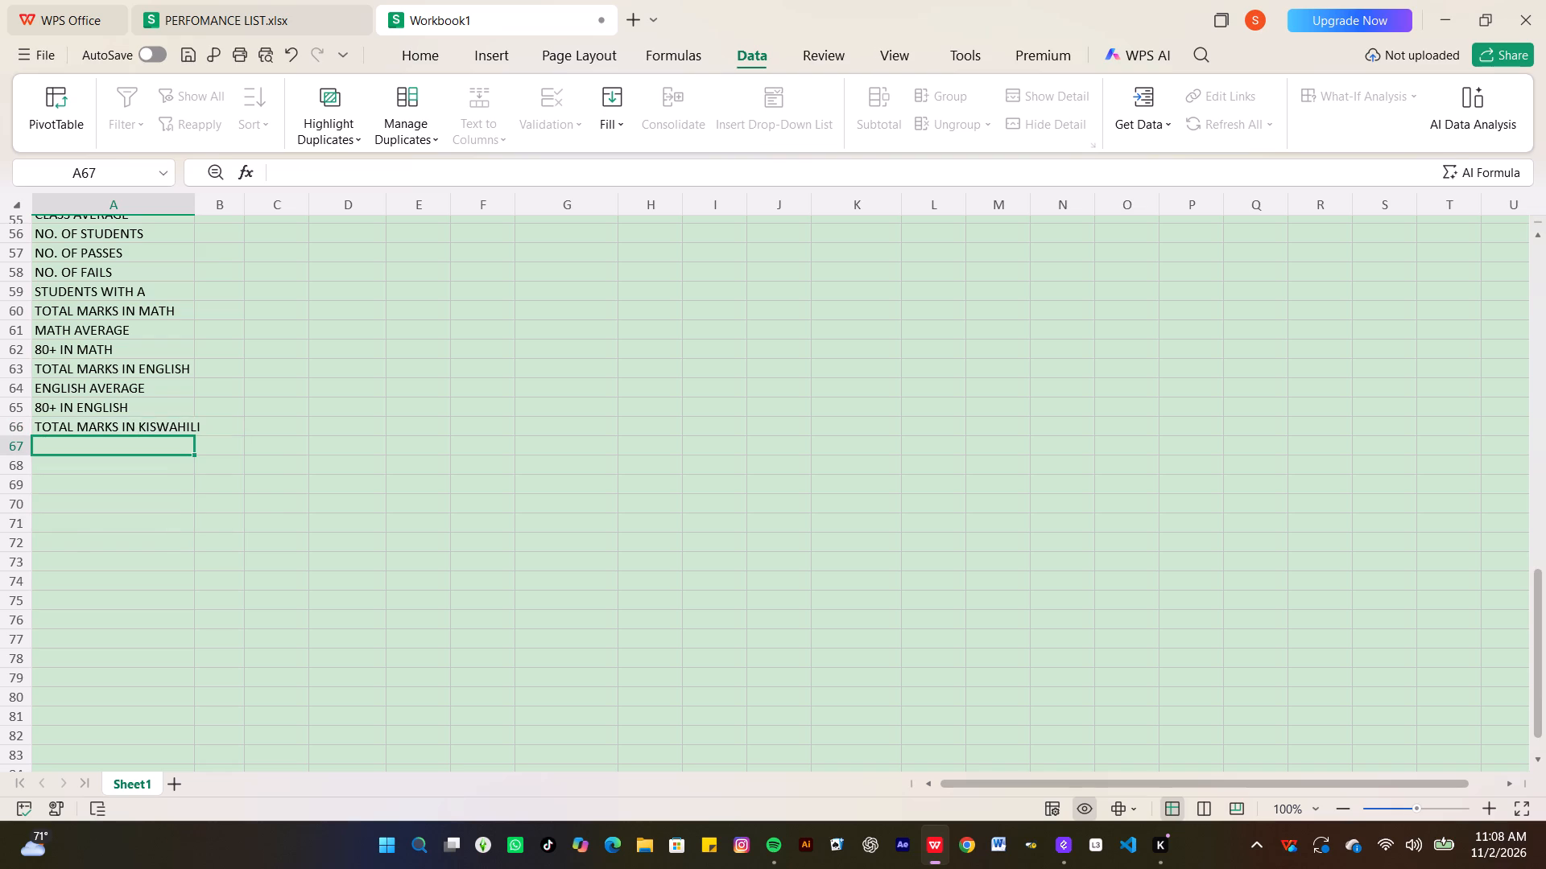
Add the summary label KISWAHILI AVERAGE in cell A67.
{"action": "type", "text": "KISWAHILI AVERAGE"}
{"action": "key", "text": "Return"}
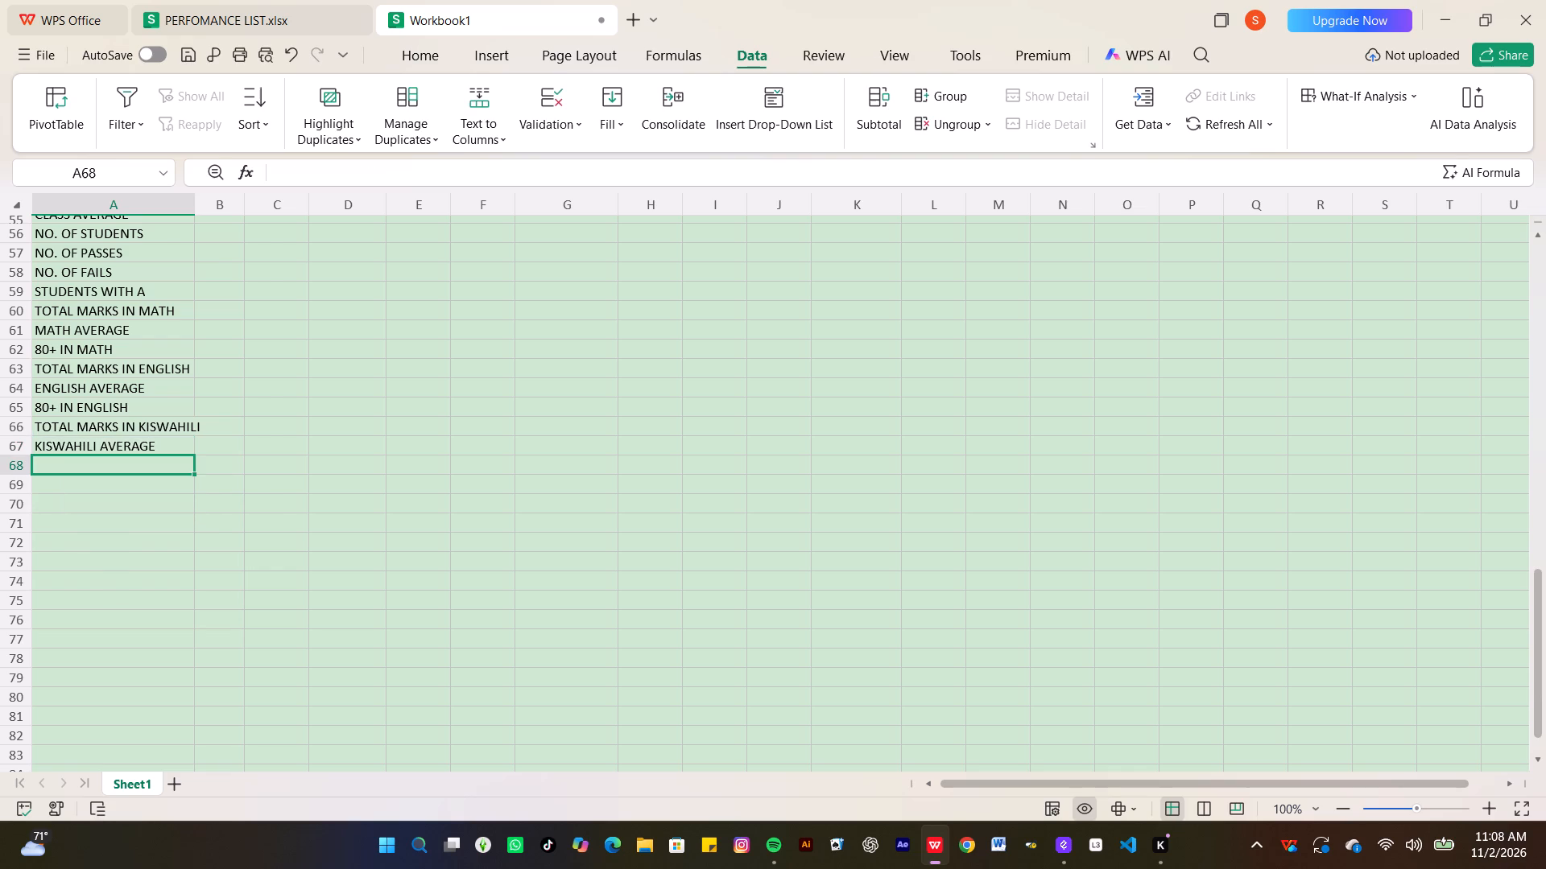
Add the summary label 80+ IN KISWAHILI in cell A68.
{"action": "type", "text": "80"}
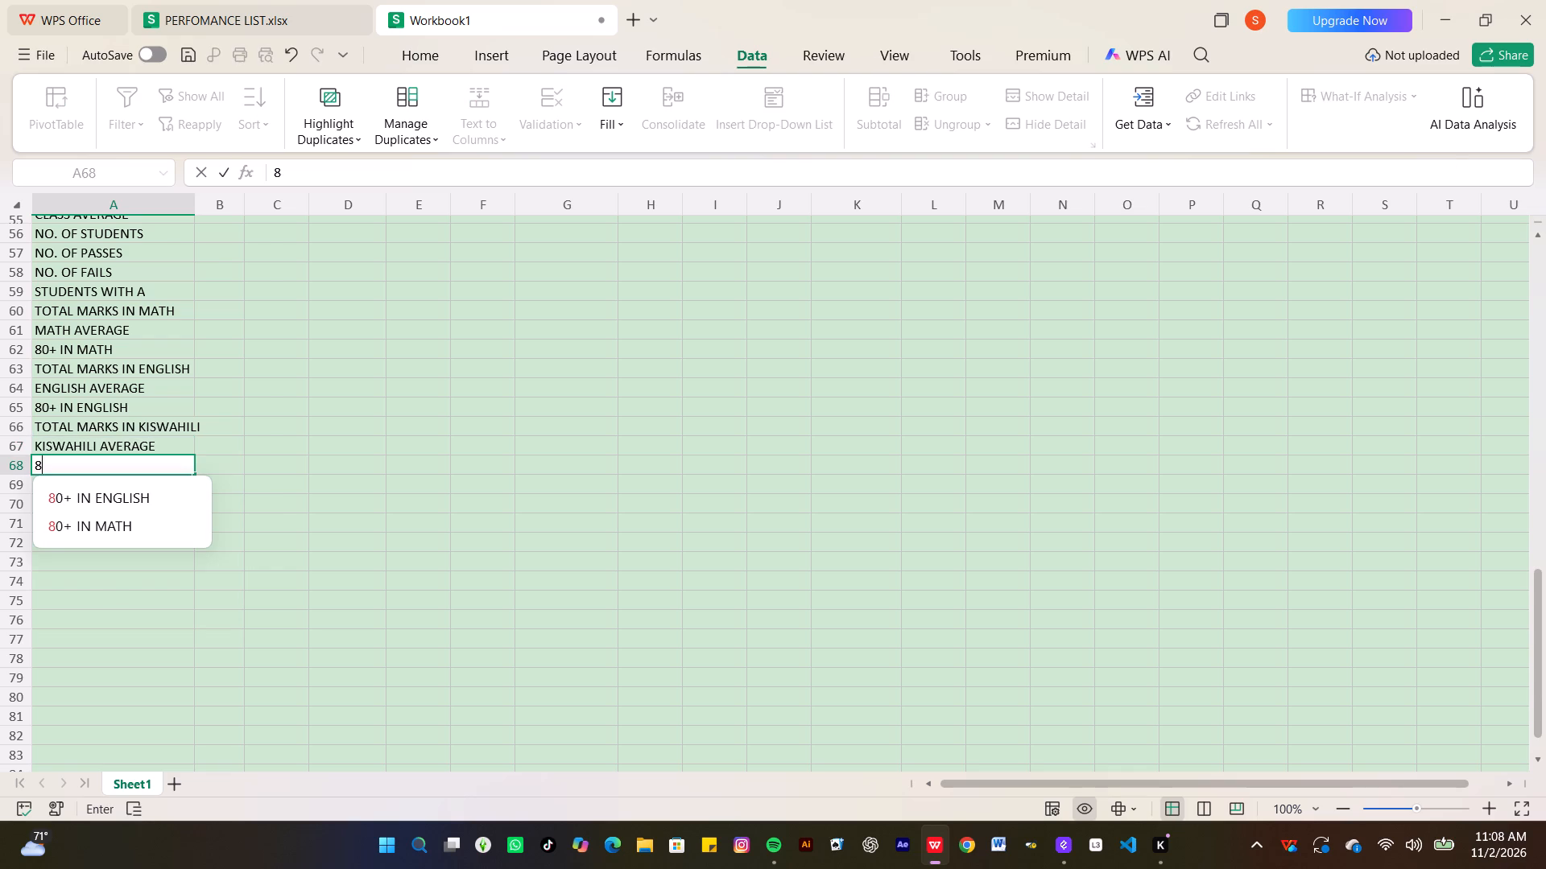
{"action": "key", "text": "shift+plus"}
{"action": "key", "text": "space"}
{"action": "type", "text": "IN"}
{"action": "key", "text": "space"}
{"action": "type", "text": "KISWAHILI"}
{"action": "key", "text": "Return"}
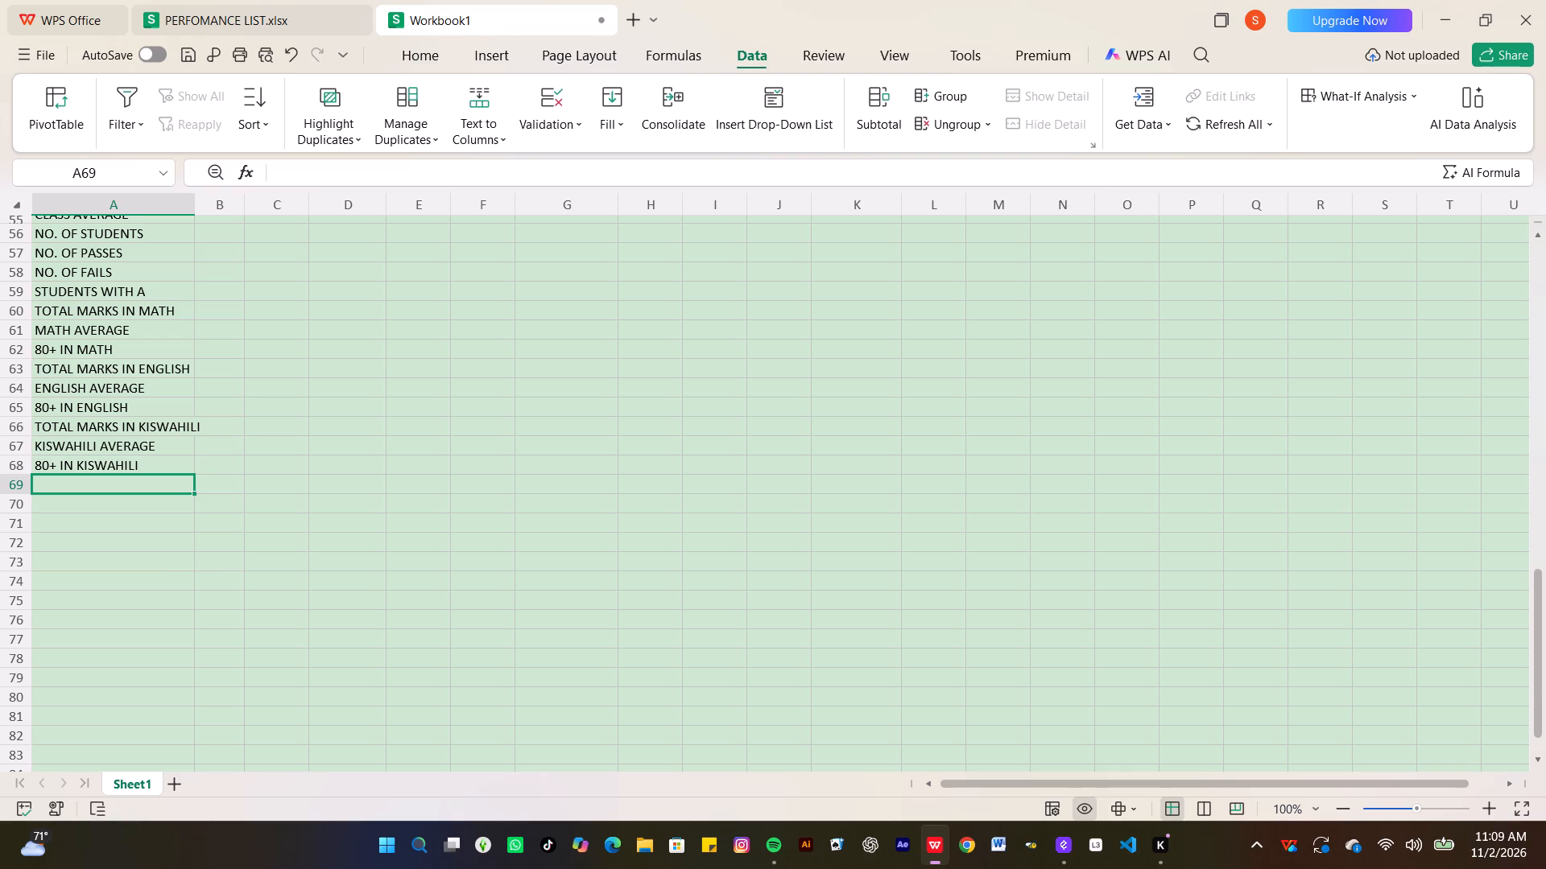
Add the summary label TOTAL MARKS IN BIOLOGY in cell A69.
{"action": "type", "text": "TOTAL"}
{"action": "key", "text": "space"}
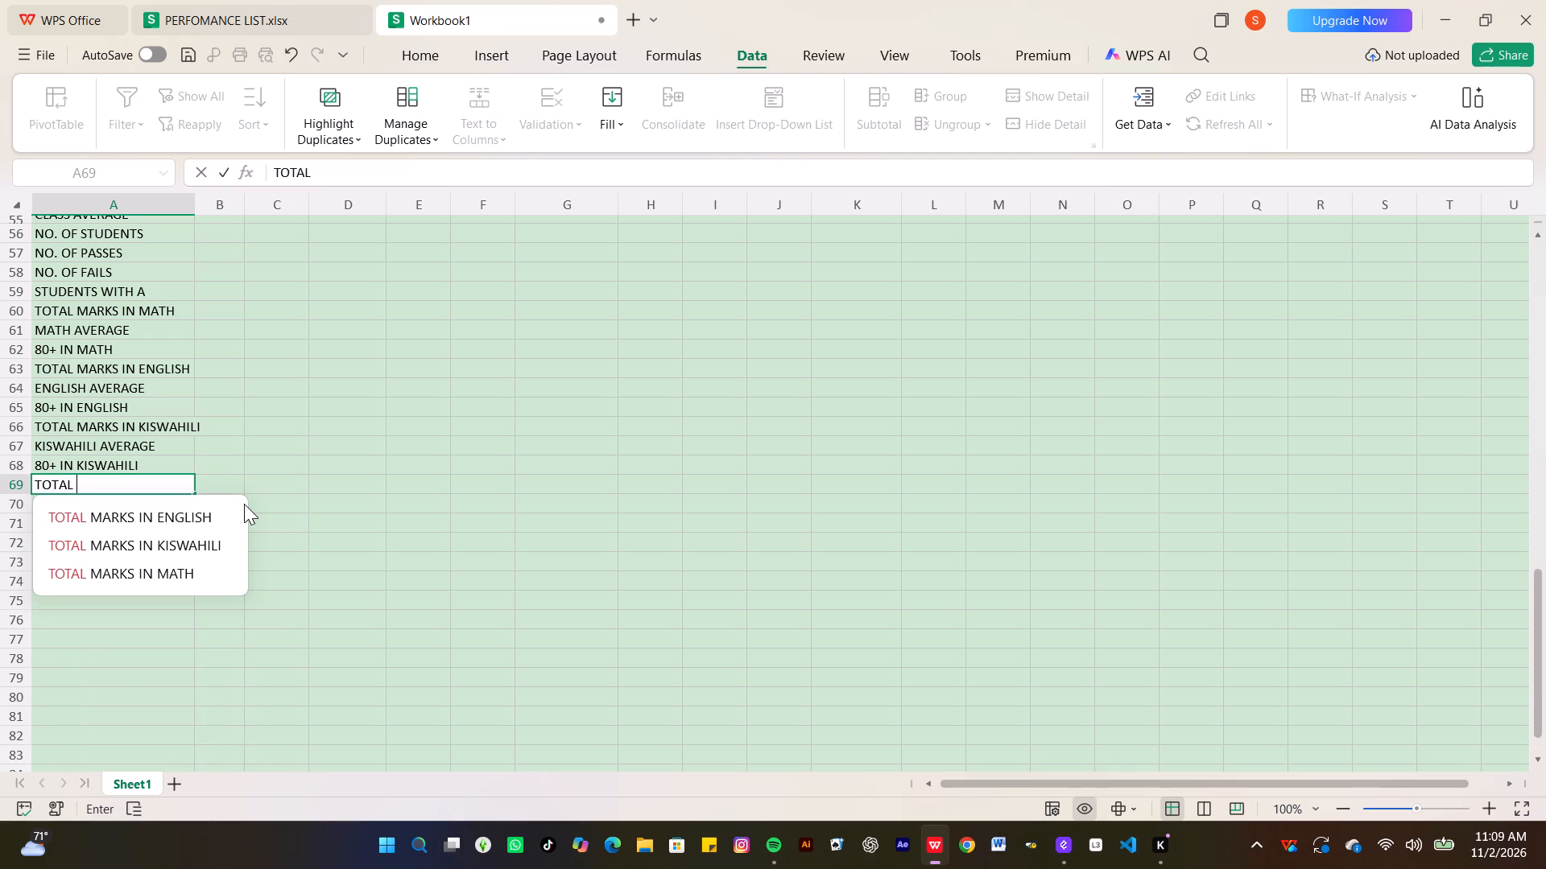
{"action": "type", "text": "MA"}
{"action": "type", "text": "RKS"}
{"action": "key", "text": "space"}
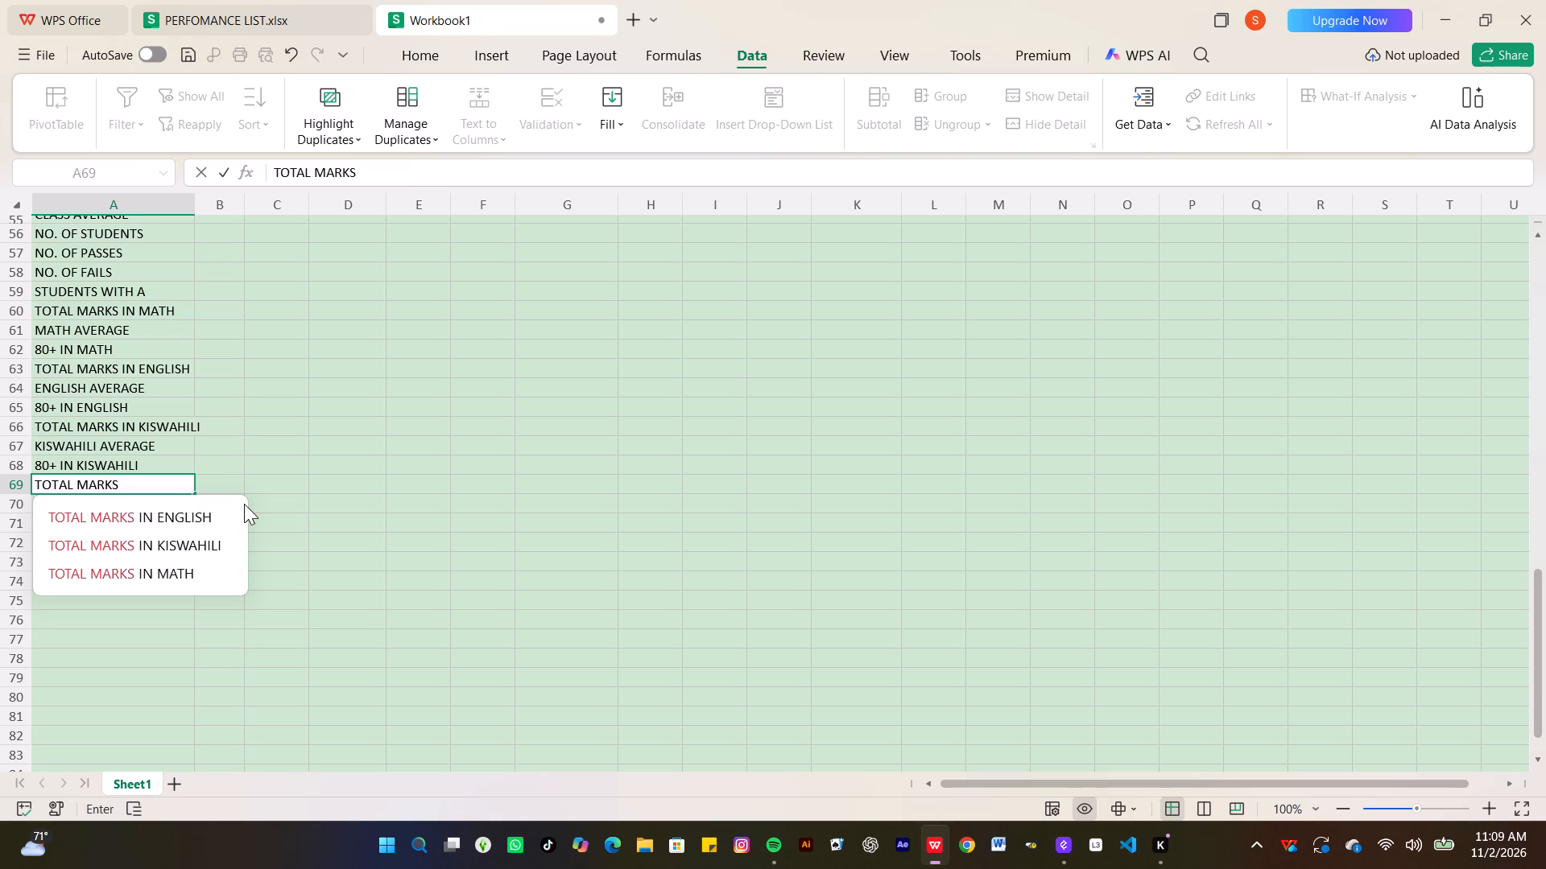
{"action": "type", "text": "IN"}
{"action": "key", "text": "space"}
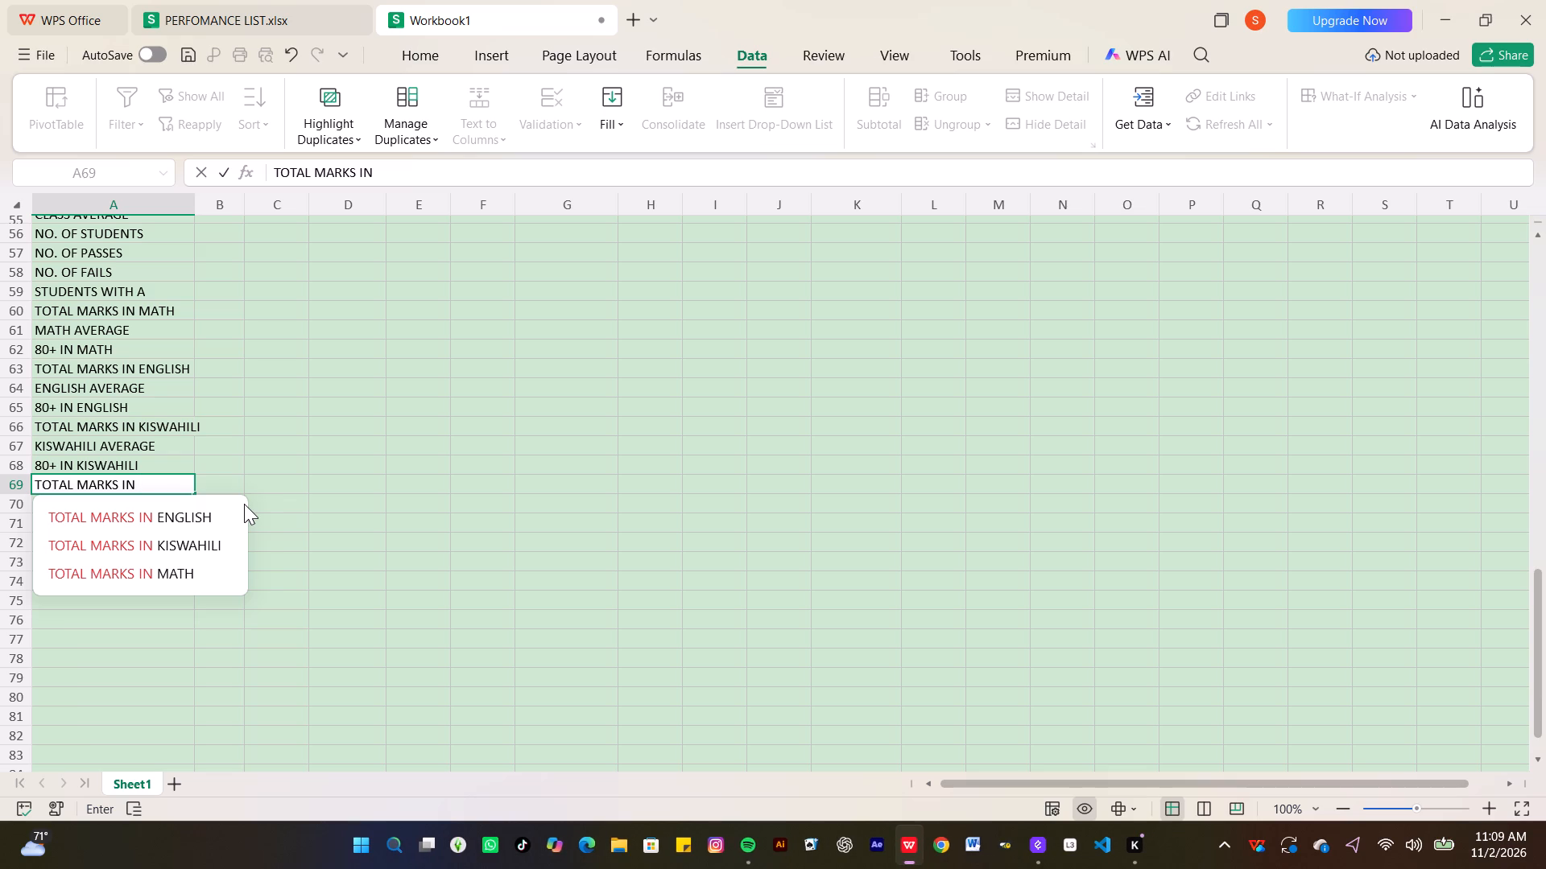
{"action": "type", "text": "BIOLO"}
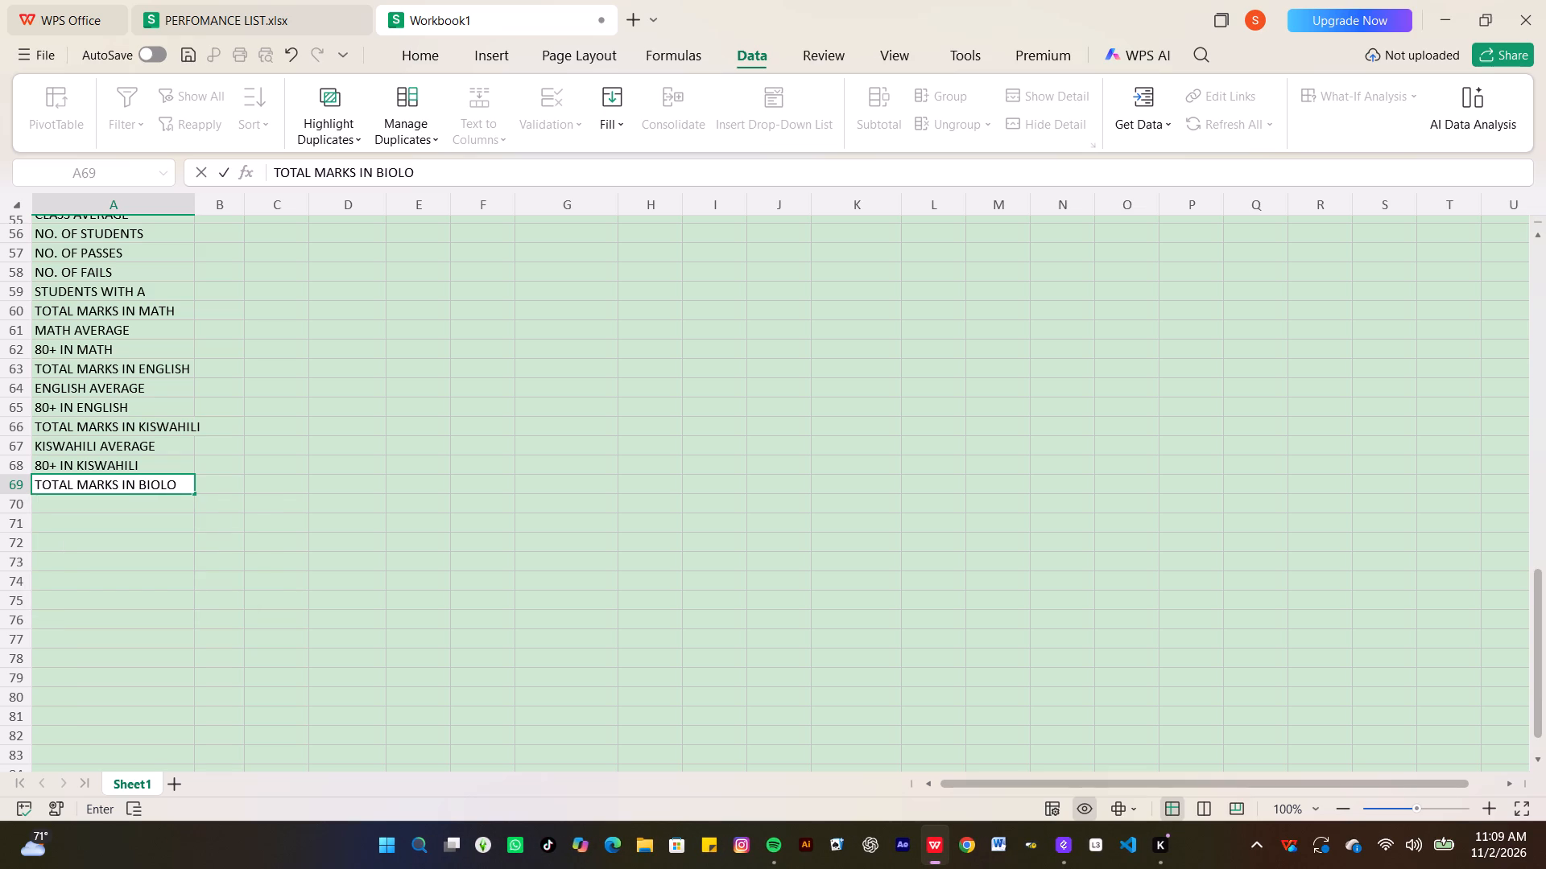
{"action": "scroll", "coordinate": [262, 451], "scroll_direction": "up", "scroll_amount": 5}
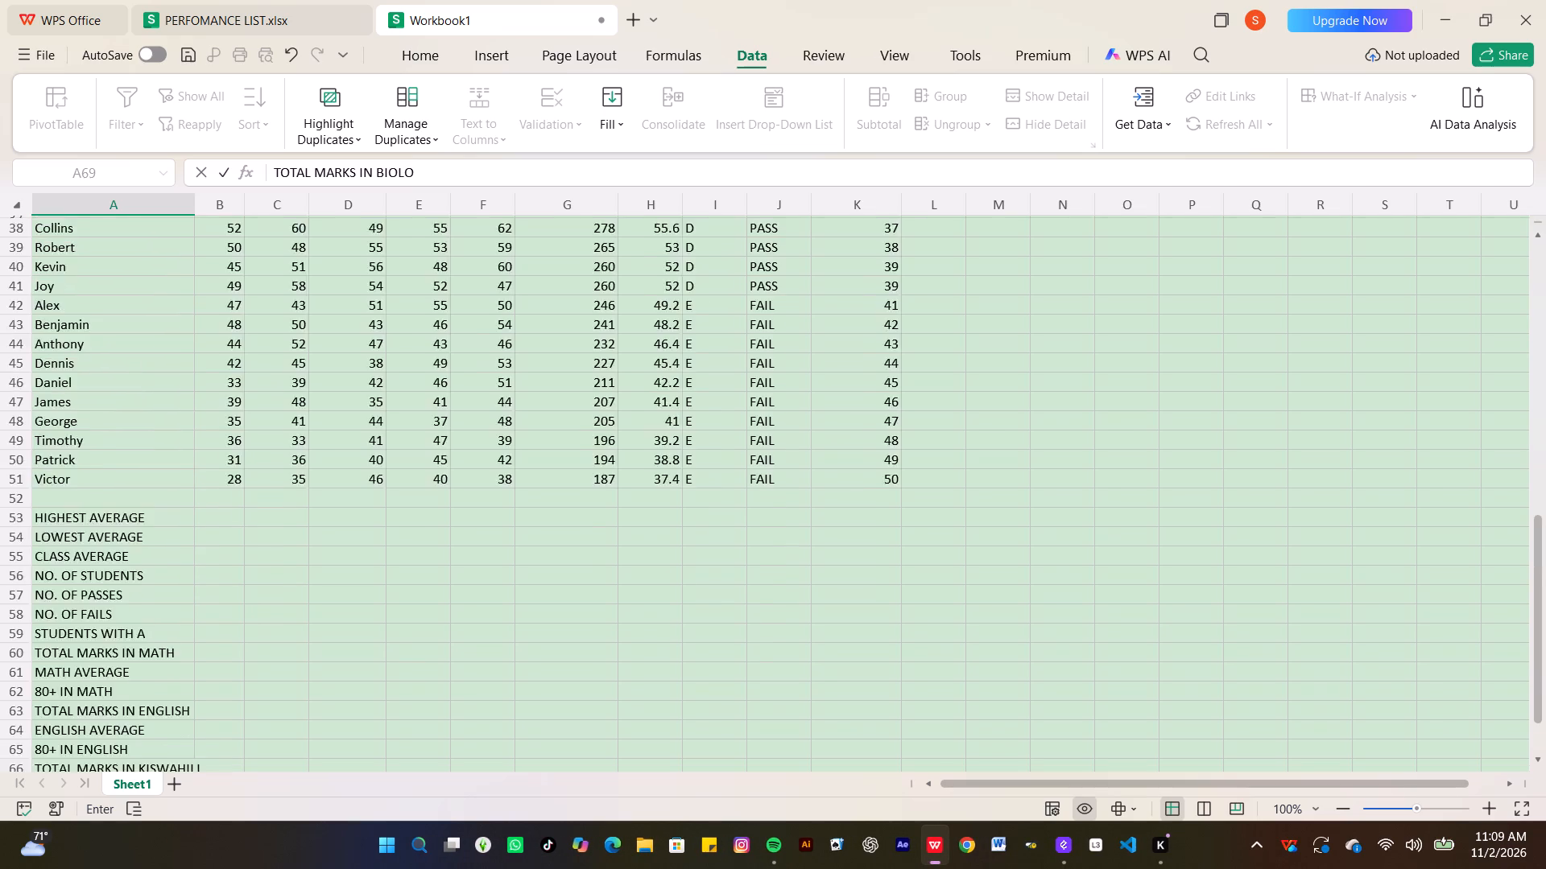
{"action": "scroll", "coordinate": [262, 451], "scroll_direction": "up", "scroll_amount": 5}
{"action": "scroll", "coordinate": [262, 451], "scroll_direction": "down", "scroll_amount": 5}
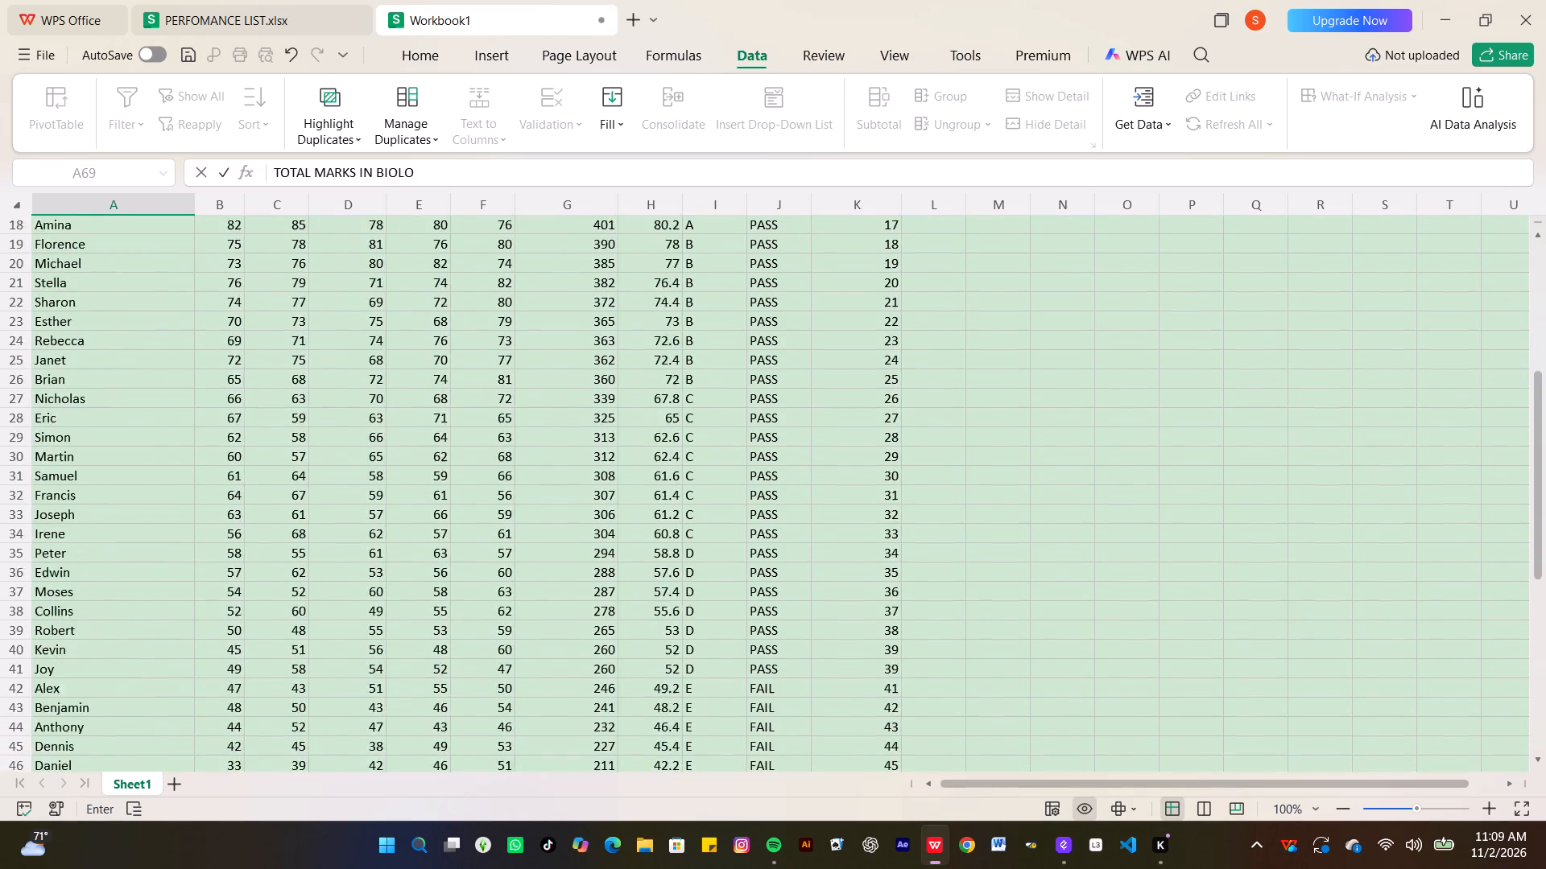
{"action": "scroll", "coordinate": [262, 451], "scroll_direction": "down", "scroll_amount": 4}
{"action": "scroll", "coordinate": [262, 451], "scroll_direction": "right", "scroll_amount": 1}
{"action": "scroll", "coordinate": [262, 451], "scroll_direction": "down", "scroll_amount": 1}
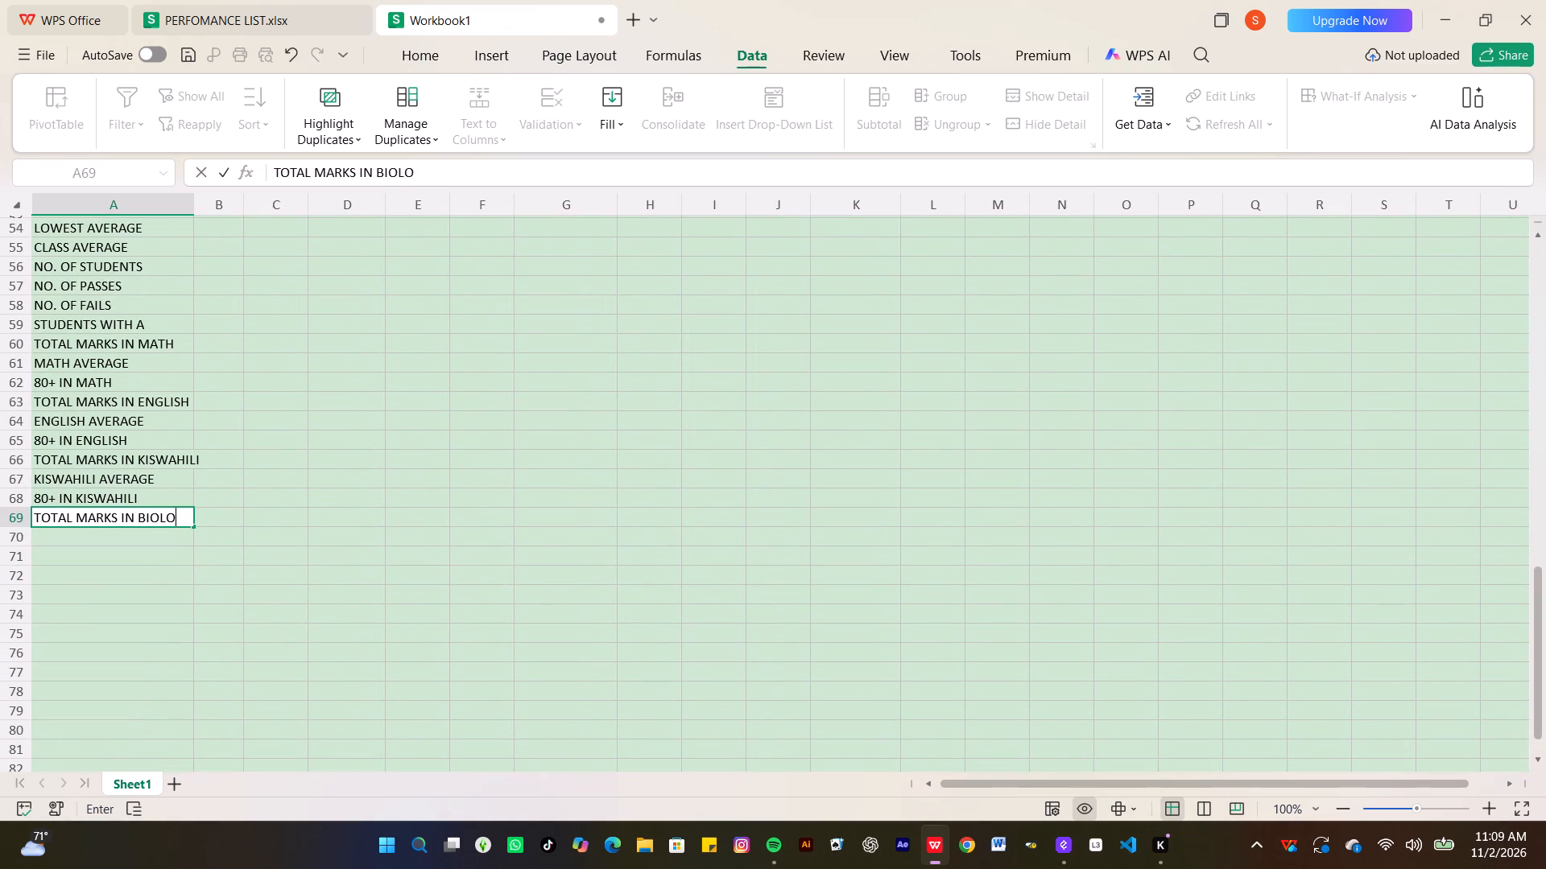
{"action": "type", "text": "GY"}
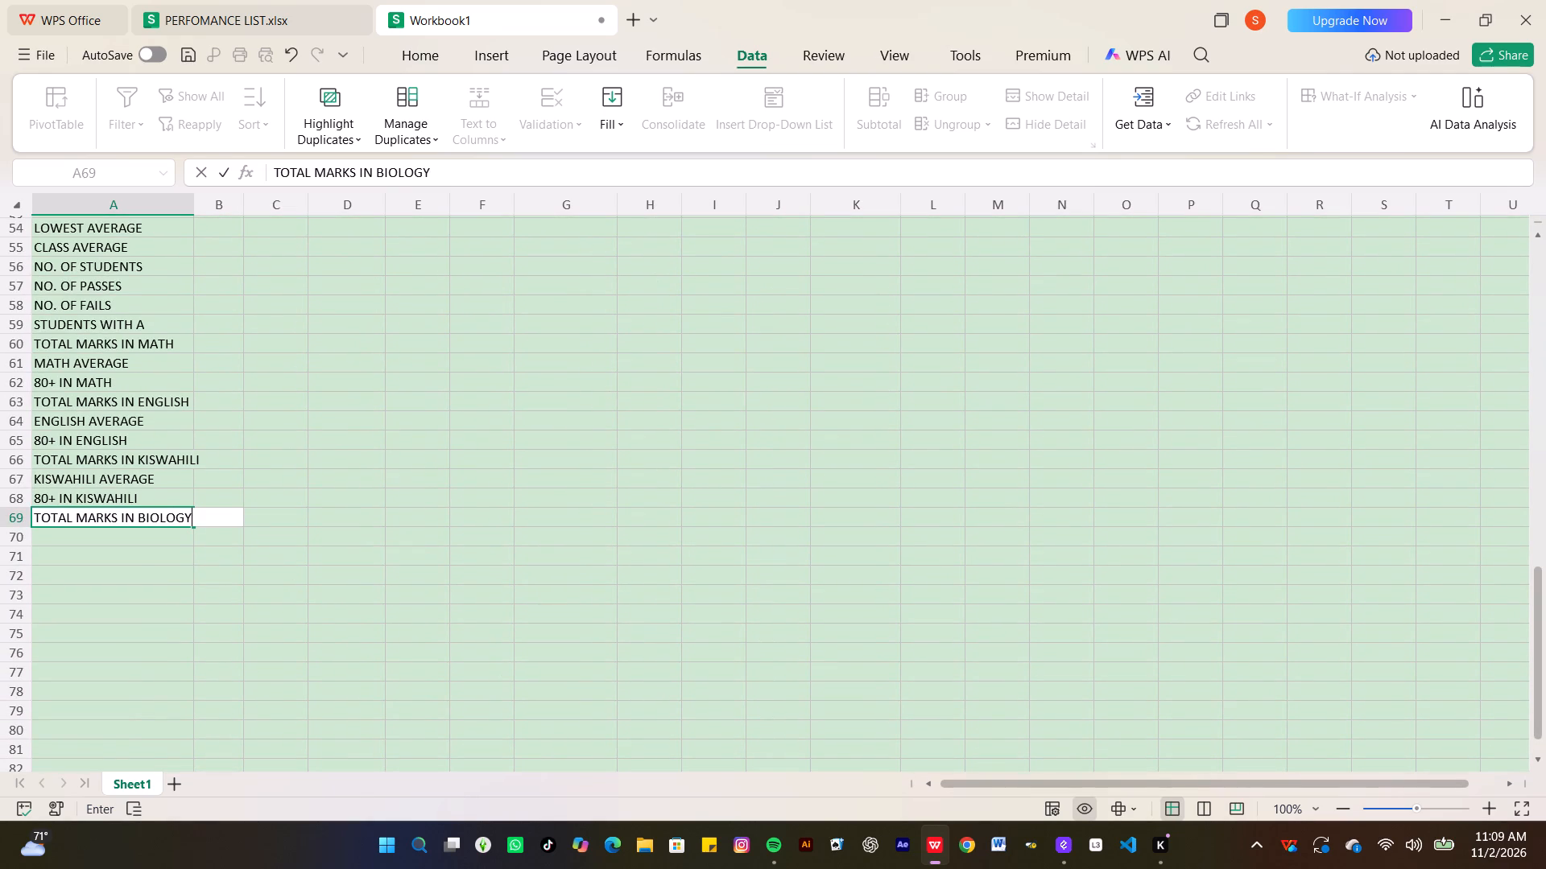
{"action": "key", "text": "Return"}
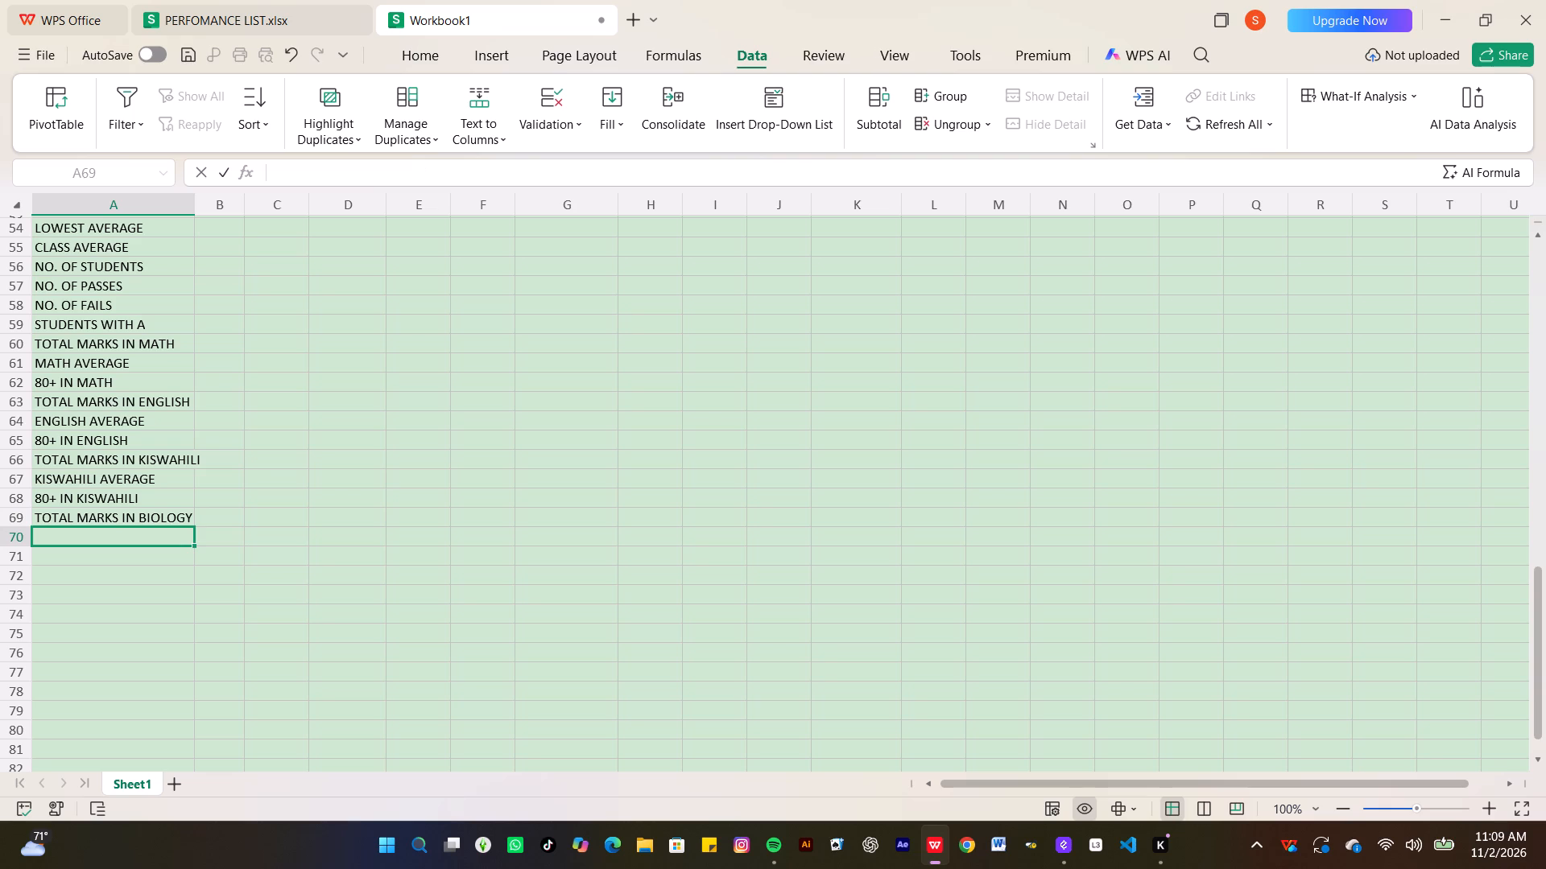
Add the summary label BIOLOGY AVERAGE in cell A70.
{"action": "type", "text": "KISWA"}
{"action": "type", "text": "HI"}
{"action": "key", "text": "BackSpace"}
{"action": "key", "text": "BackSpace"}
{"action": "key", "text": "BackSpace"}
{"action": "key", "text": "BackSpace"}
{"action": "key", "text": "BackSpace"}
{"action": "key", "text": "BackSpace"}
{"action": "key", "text": "BackSpace"}
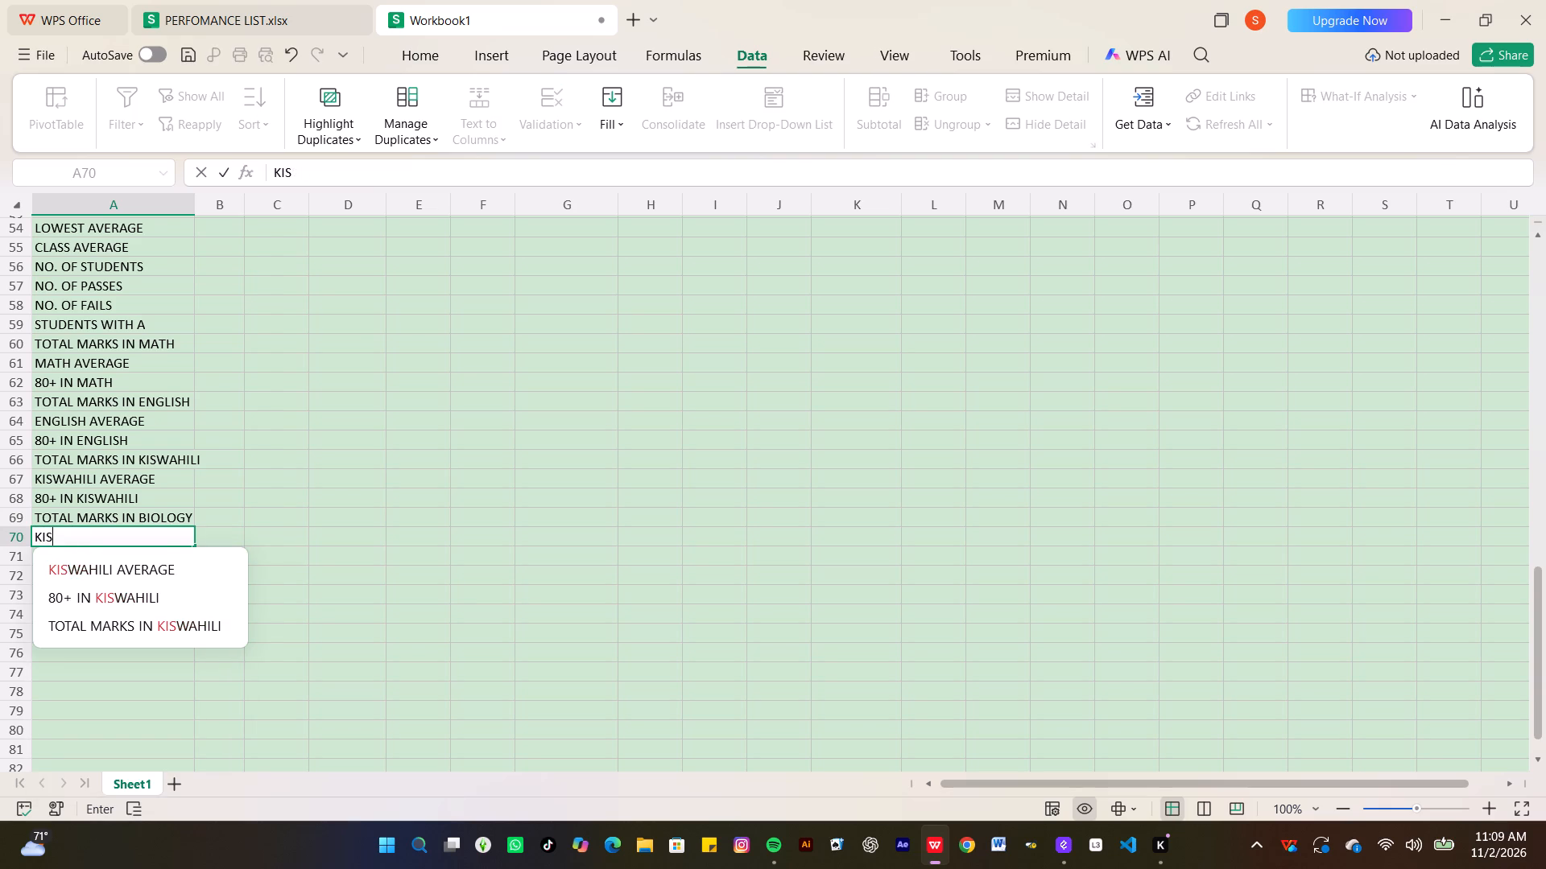
{"action": "key", "text": "BackSpace"}
{"action": "type", "text": "BIOLO"}
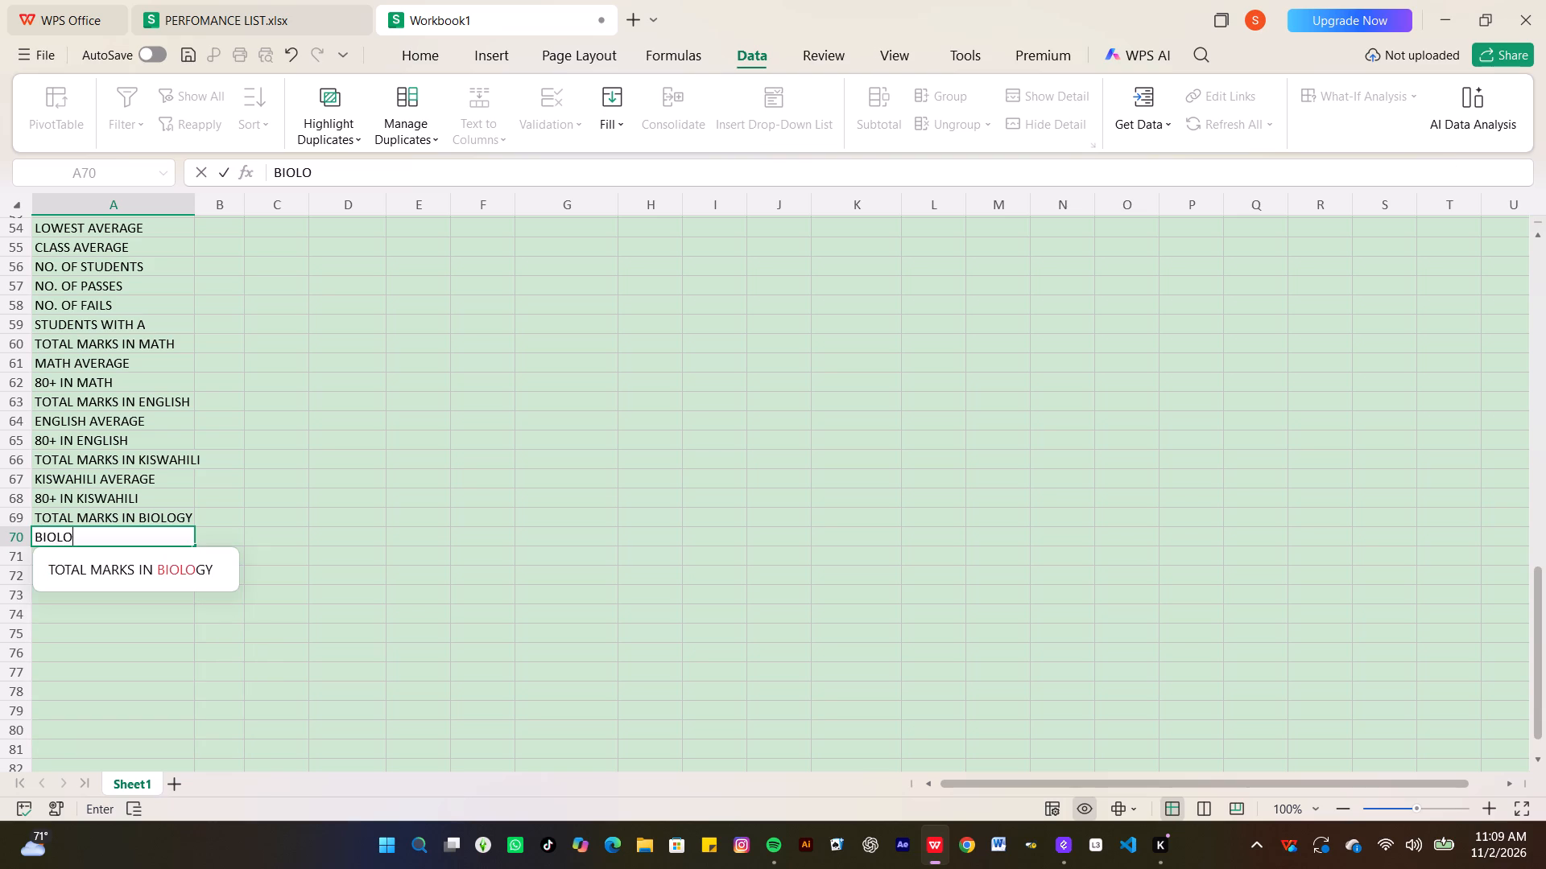
{"action": "type", "text": "GY AV"}
{"action": "type", "text": "ERAGE"}
{"action": "key", "text": "Return"}
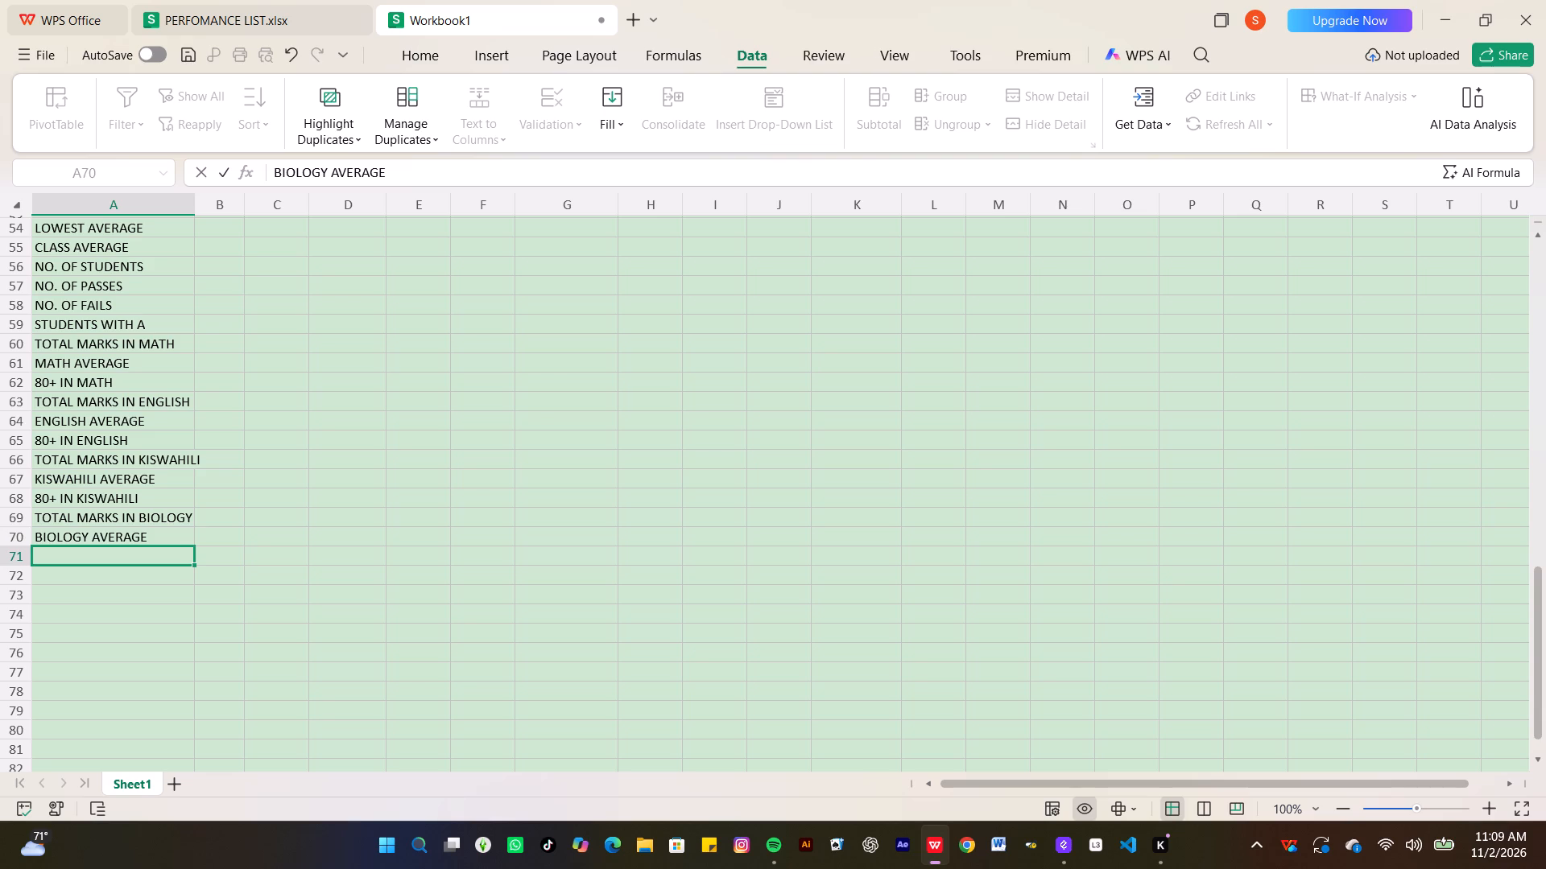
Add the summary label 80+ IN BIOLOGY in cell A71.
{"action": "type", "text": "80"}
{"action": "key", "text": "shift+plus"}
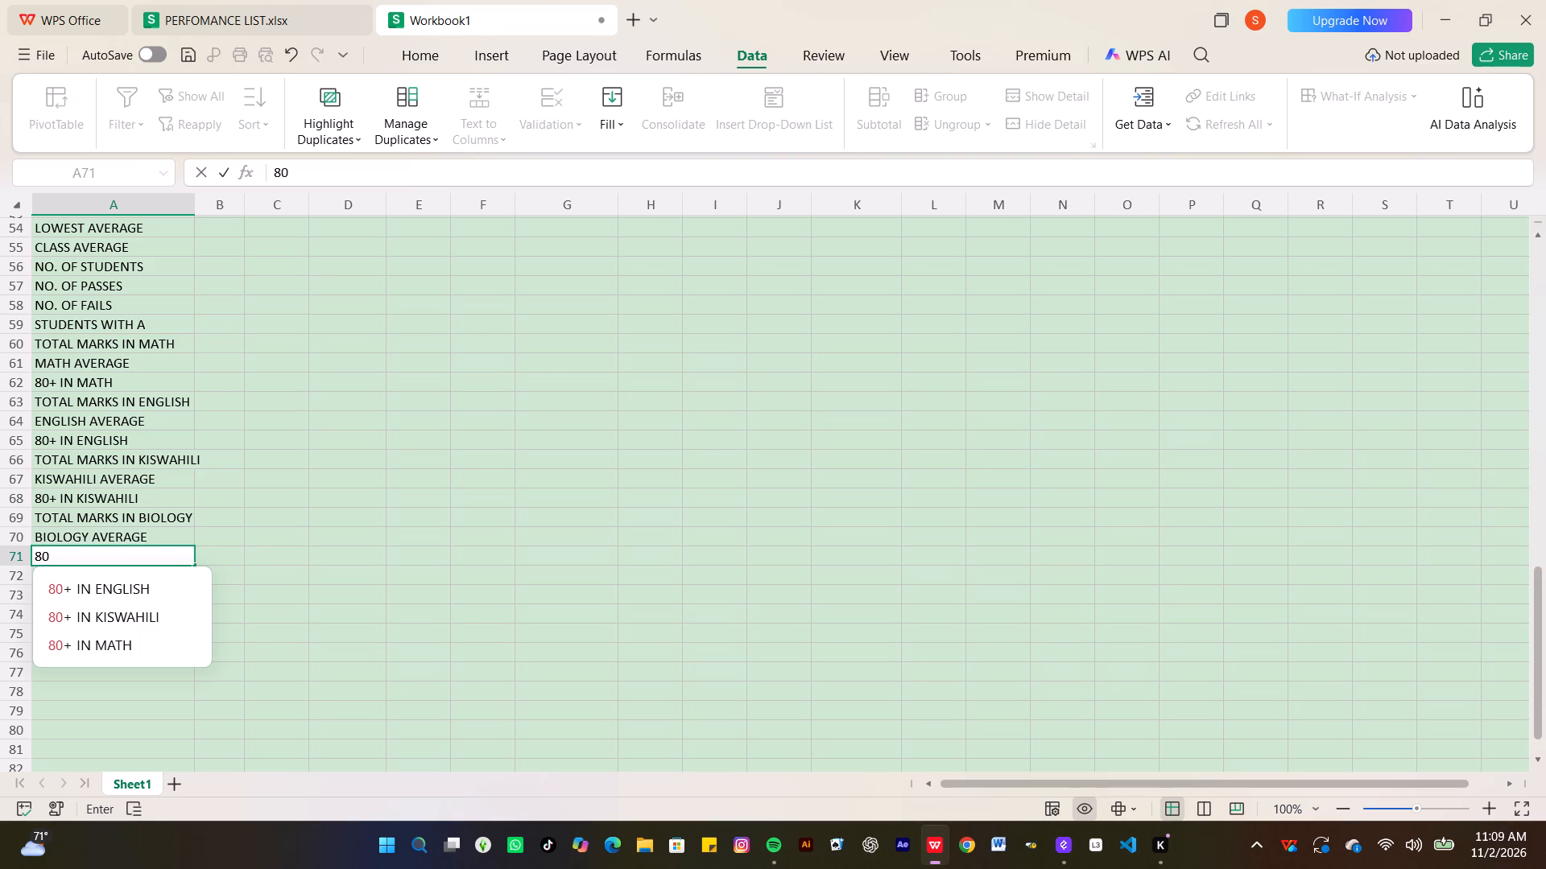
{"action": "key", "text": "space"}
{"action": "type", "text": "IN BIOLO"}
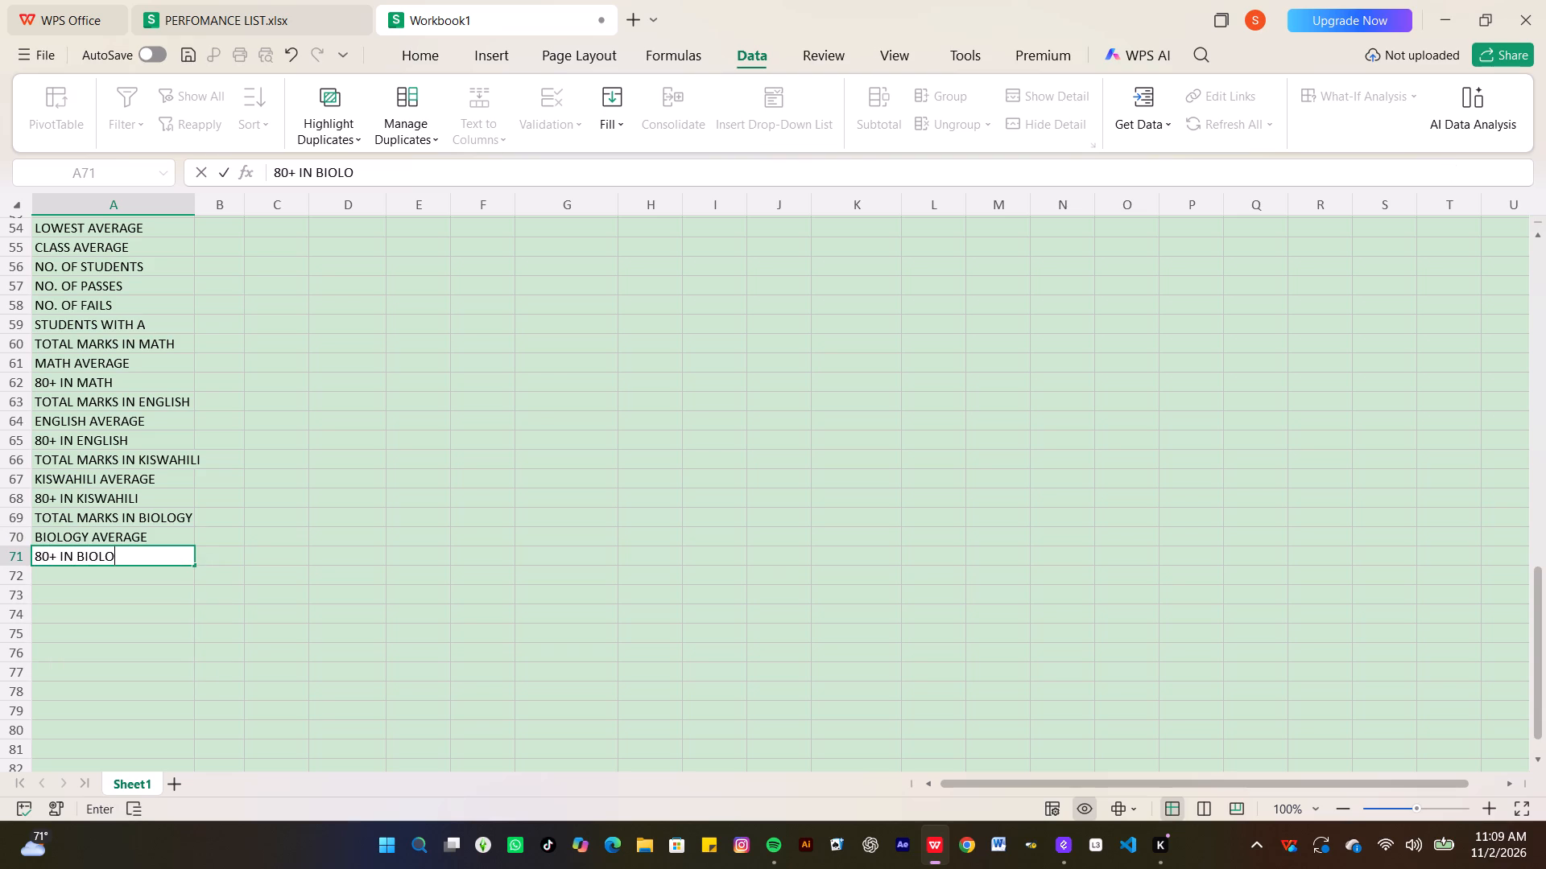
{"action": "type", "text": "GY"}
{"action": "key", "text": "Return"}
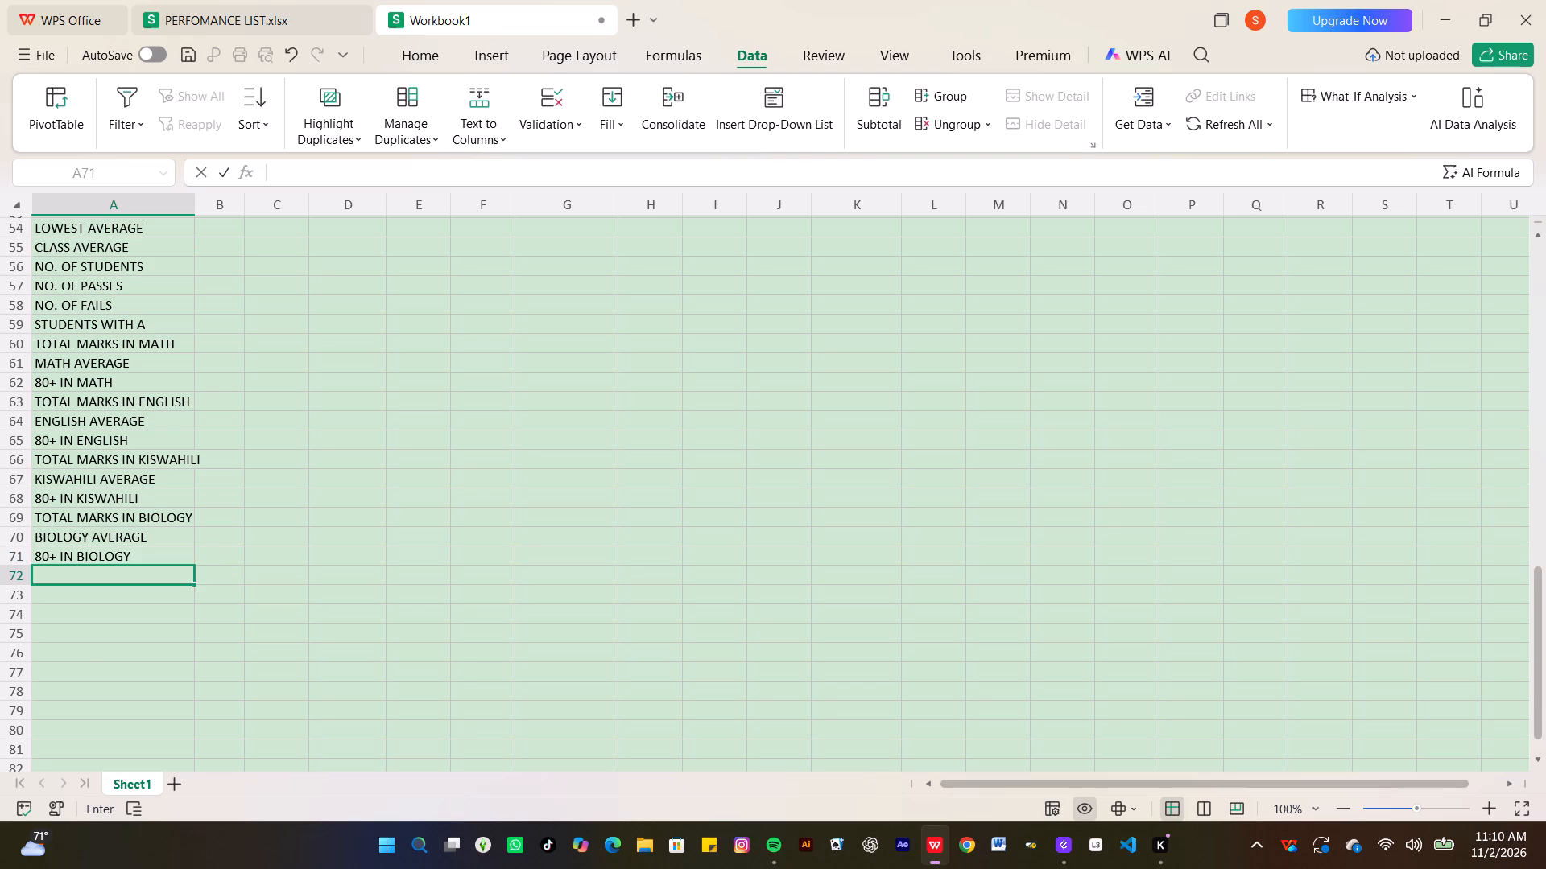
Add the summary label TOTAL MARKS IN HISTORY in cell A72.
{"action": "type", "text": "TOT"}
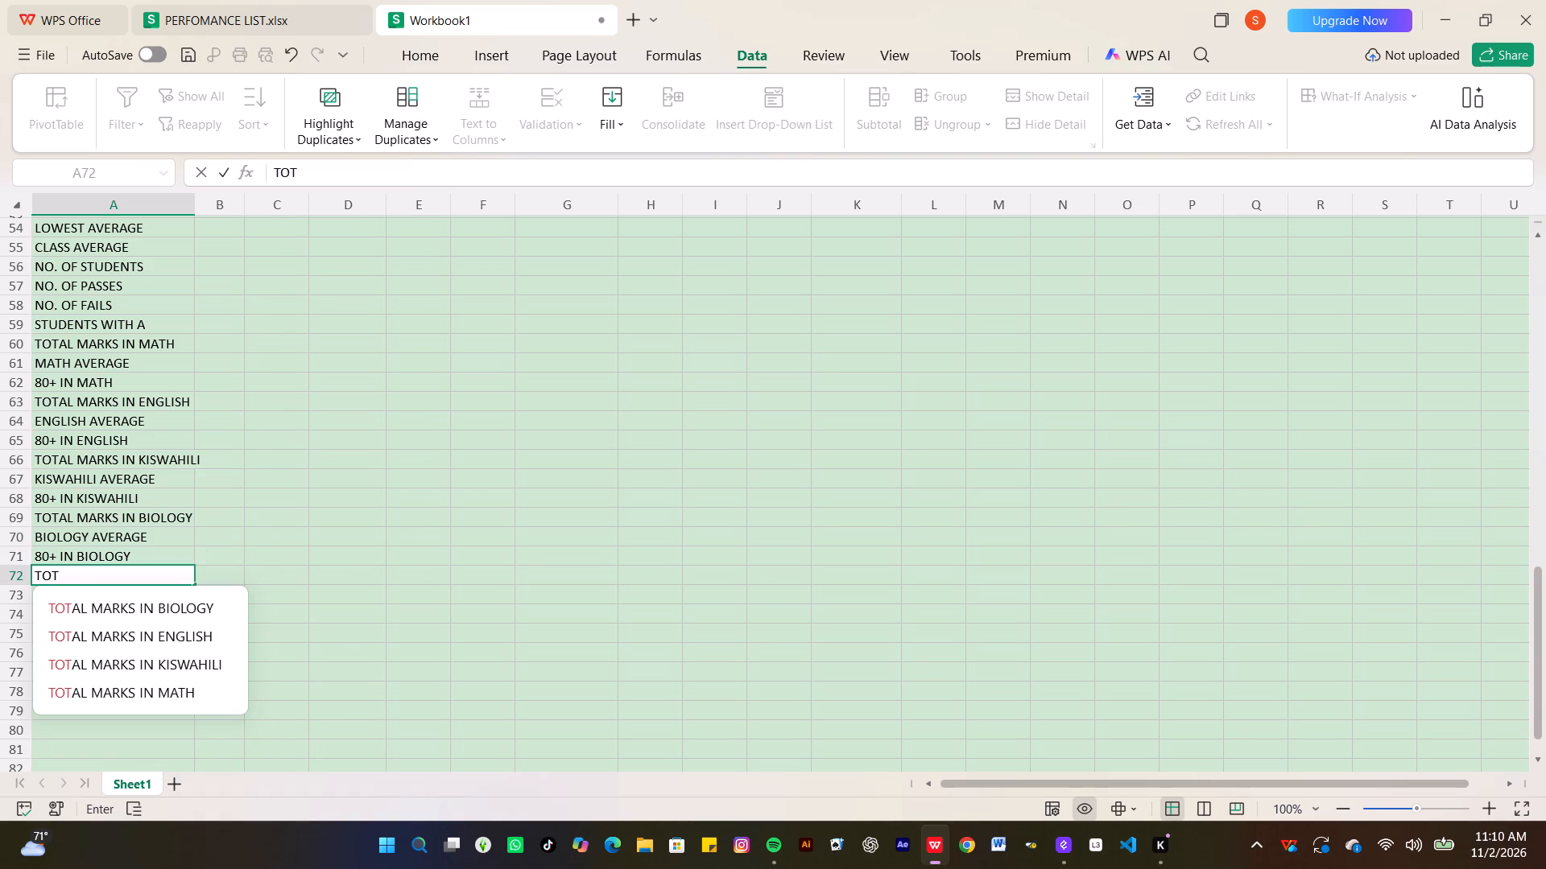
{"action": "type", "text": "AL M"}
{"action": "key", "text": "a"}
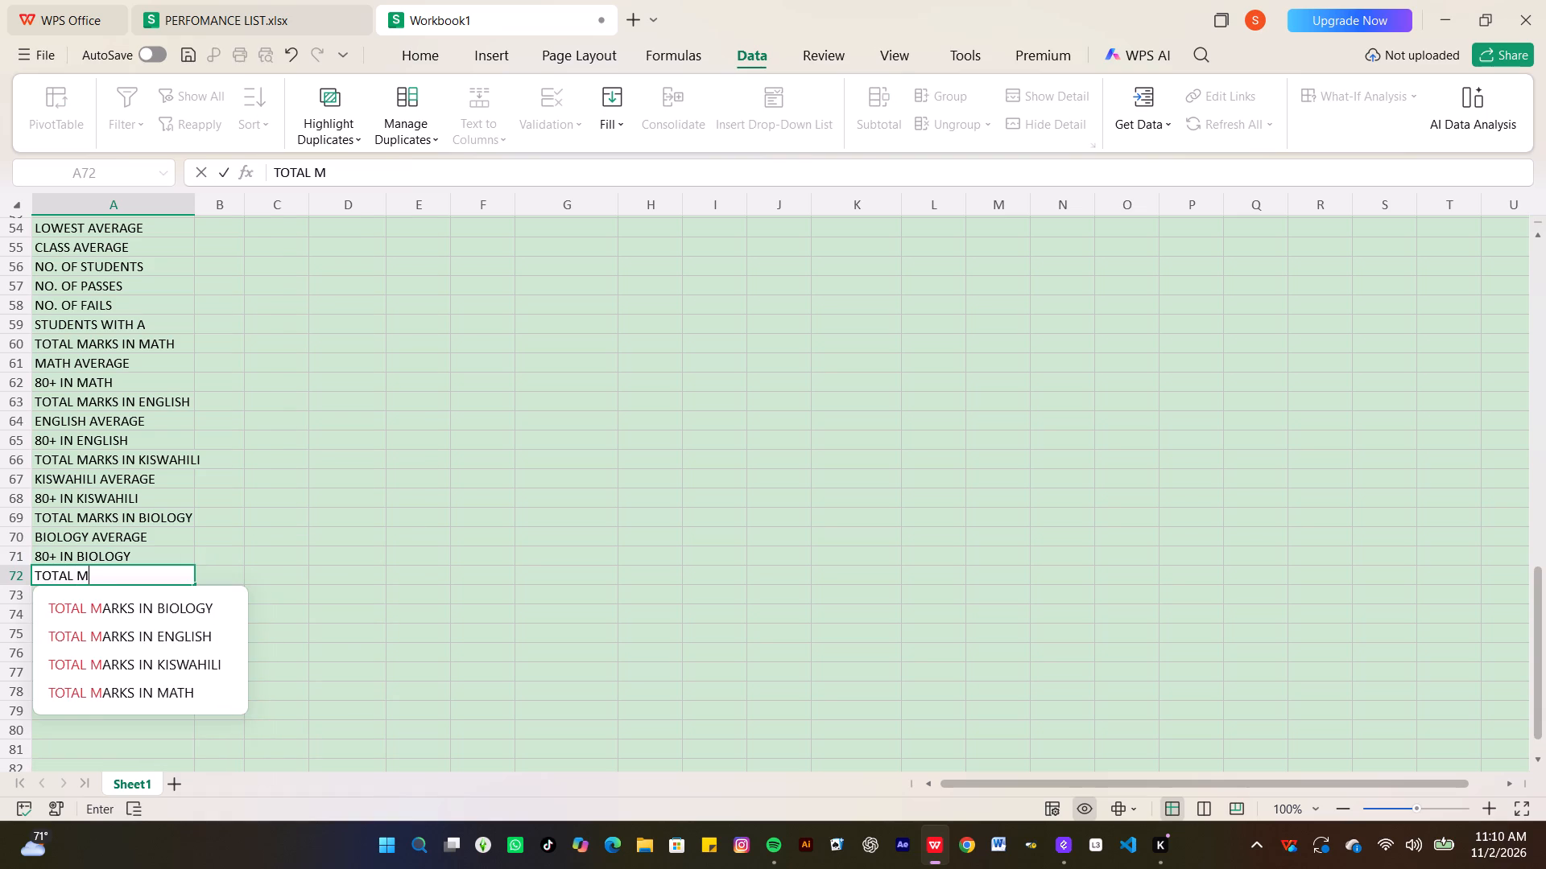
{"action": "key", "text": "r"}
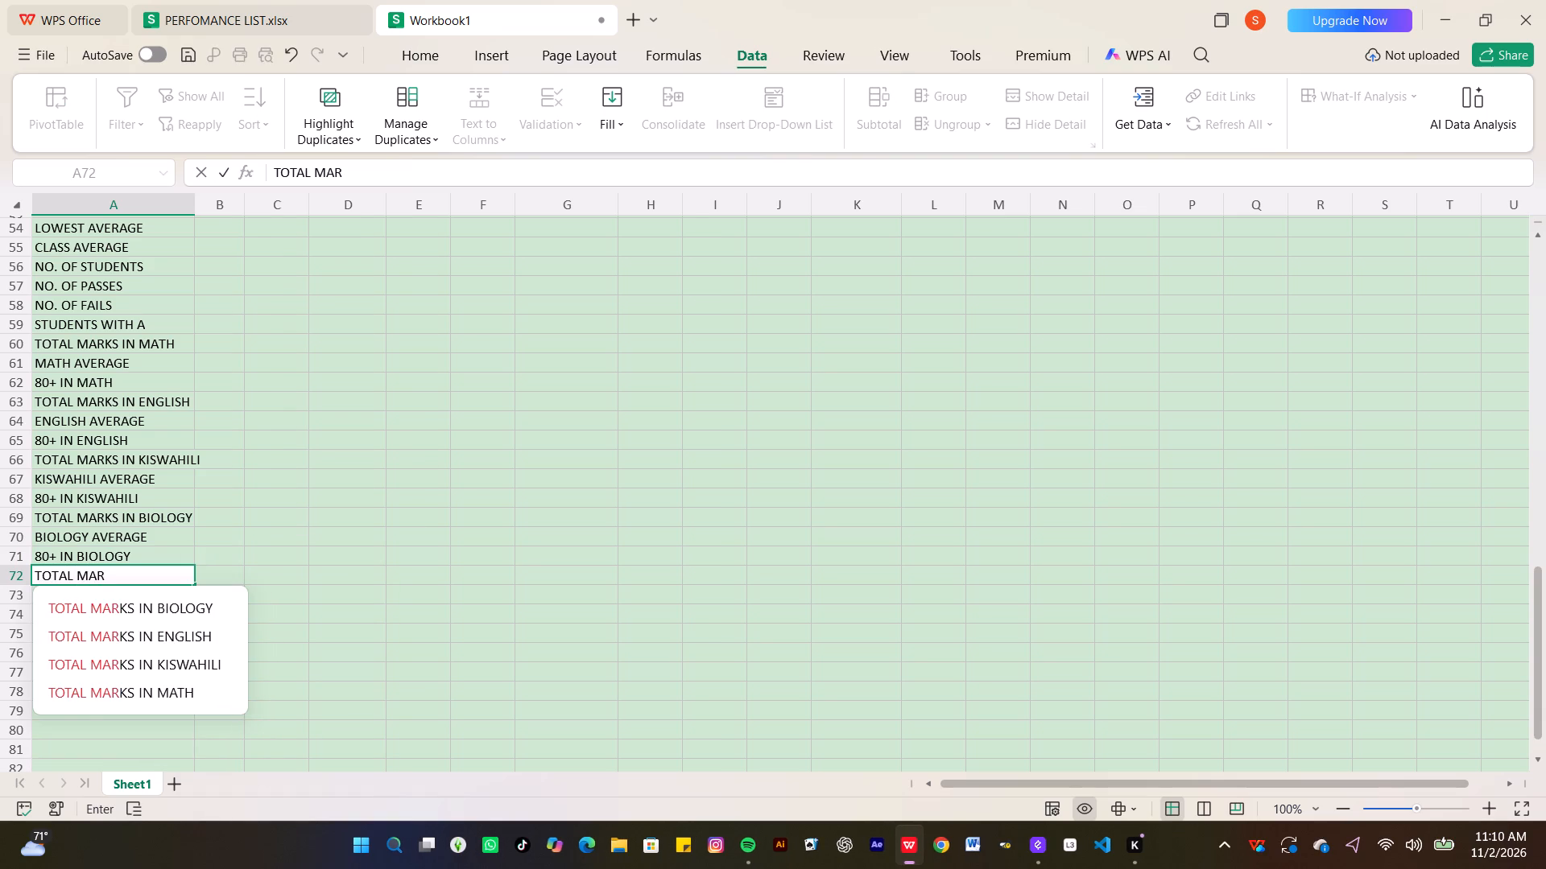
{"action": "type", "text": "KS"}
{"action": "key", "text": "space"}
{"action": "type", "text": "IN"}
{"action": "key", "text": "space"}
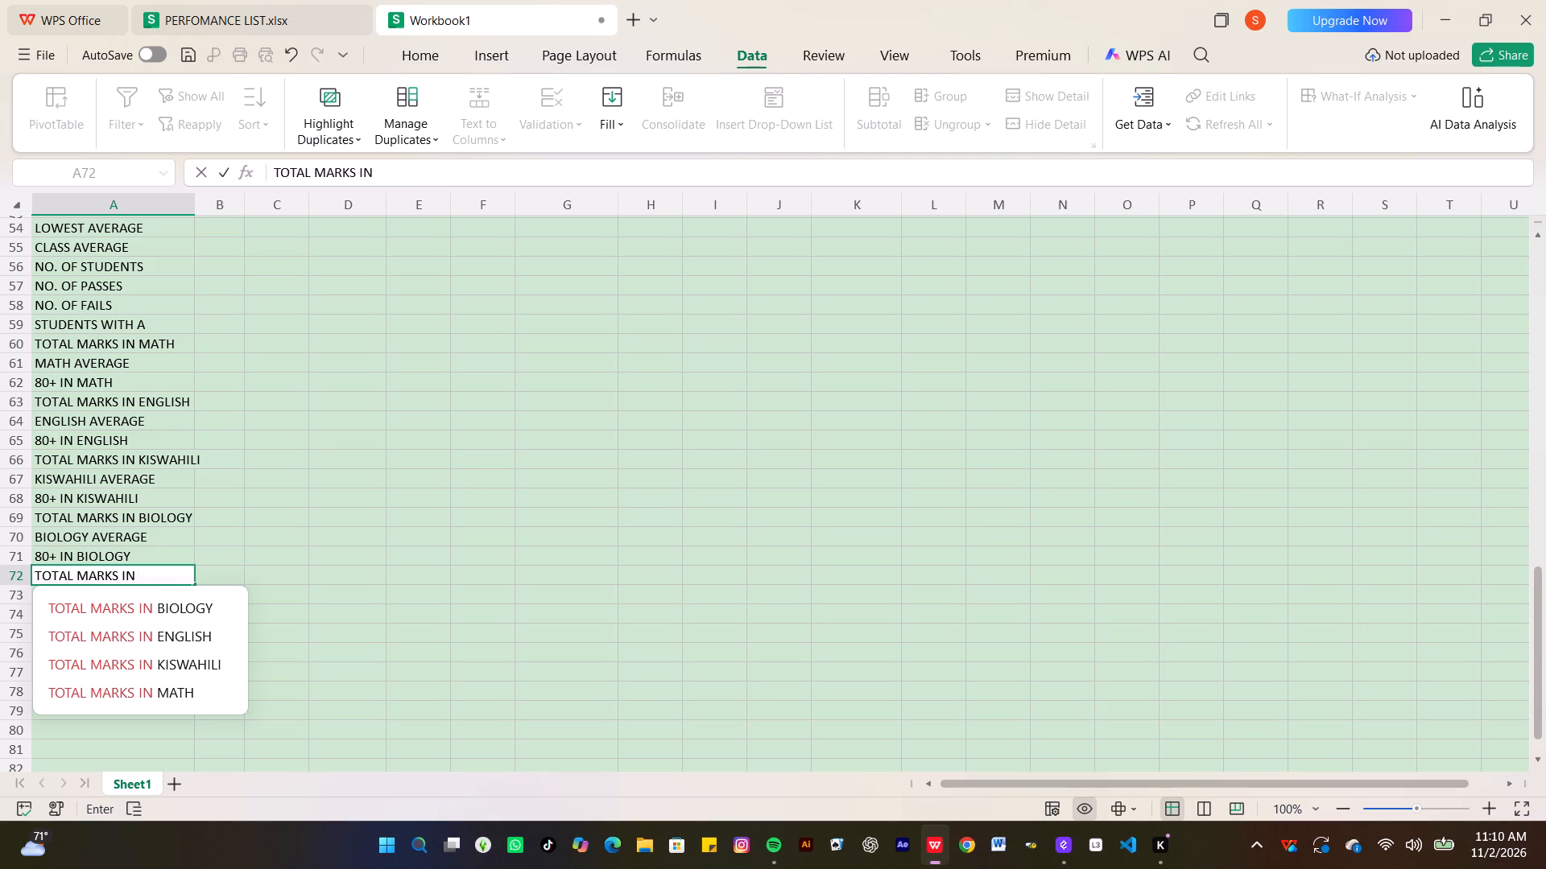
{"action": "type", "text": "HI"}
{"action": "type", "text": "STORY"}
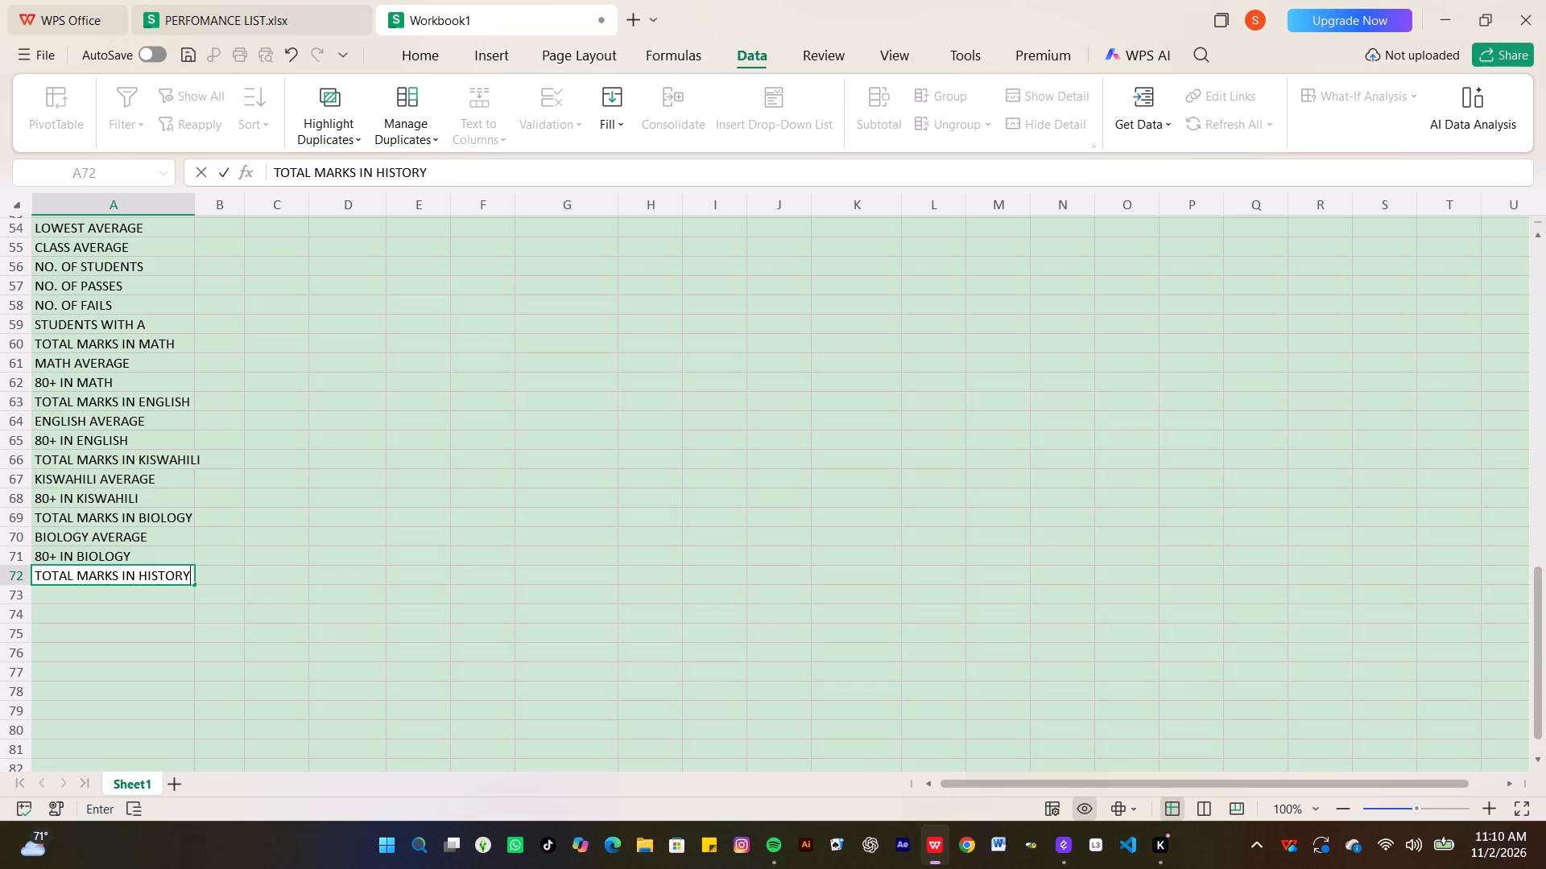
{"action": "key", "text": "Return"}
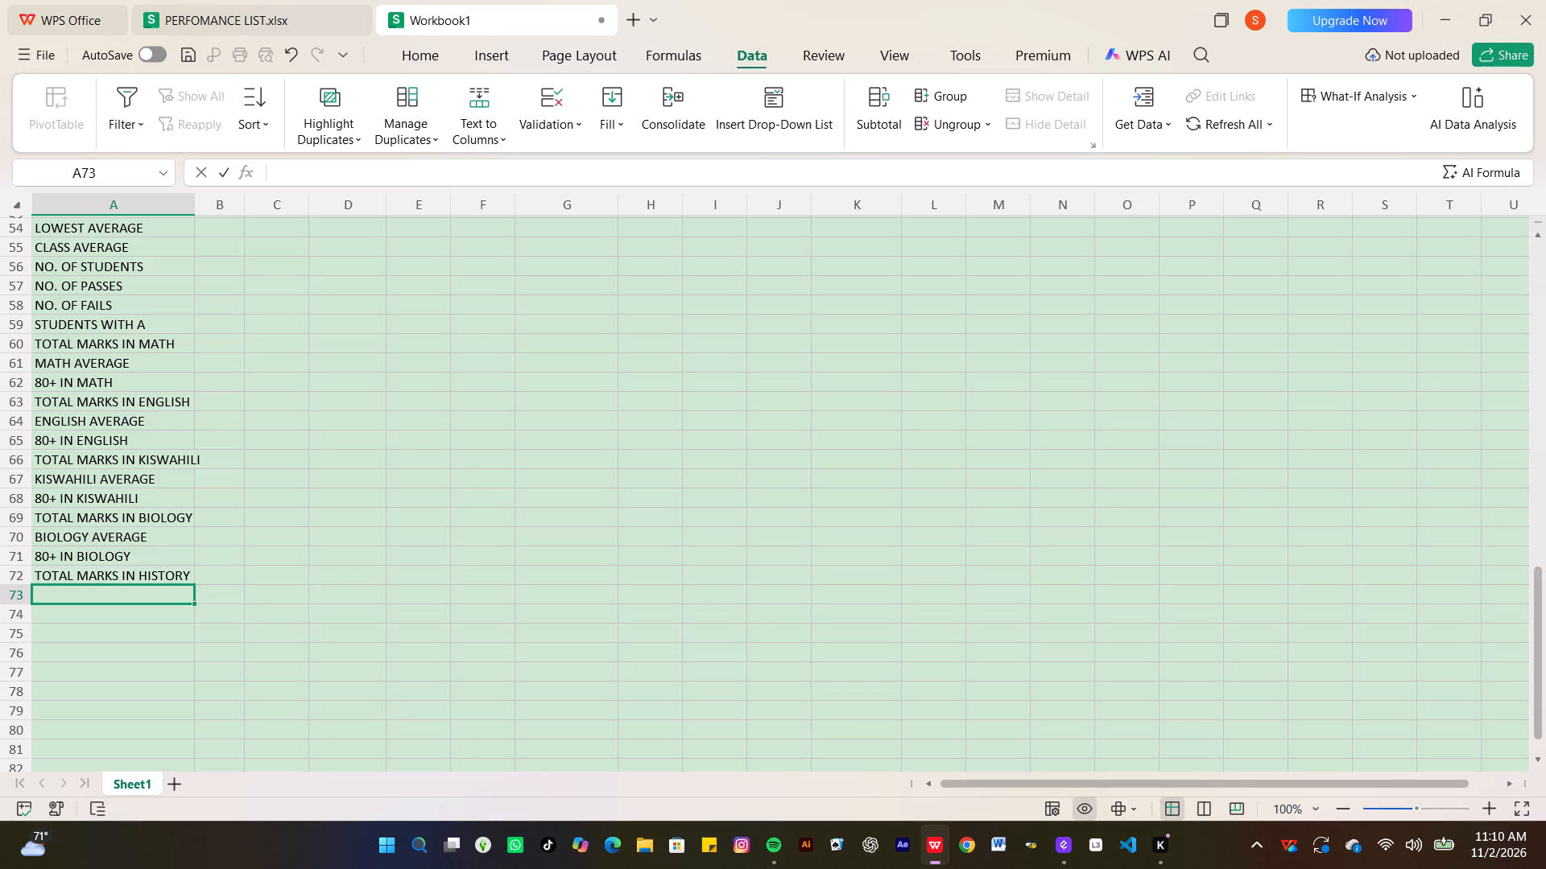
Add the summary label HISTORY AVERAGE in cell A73.
{"action": "key", "text": "h"}
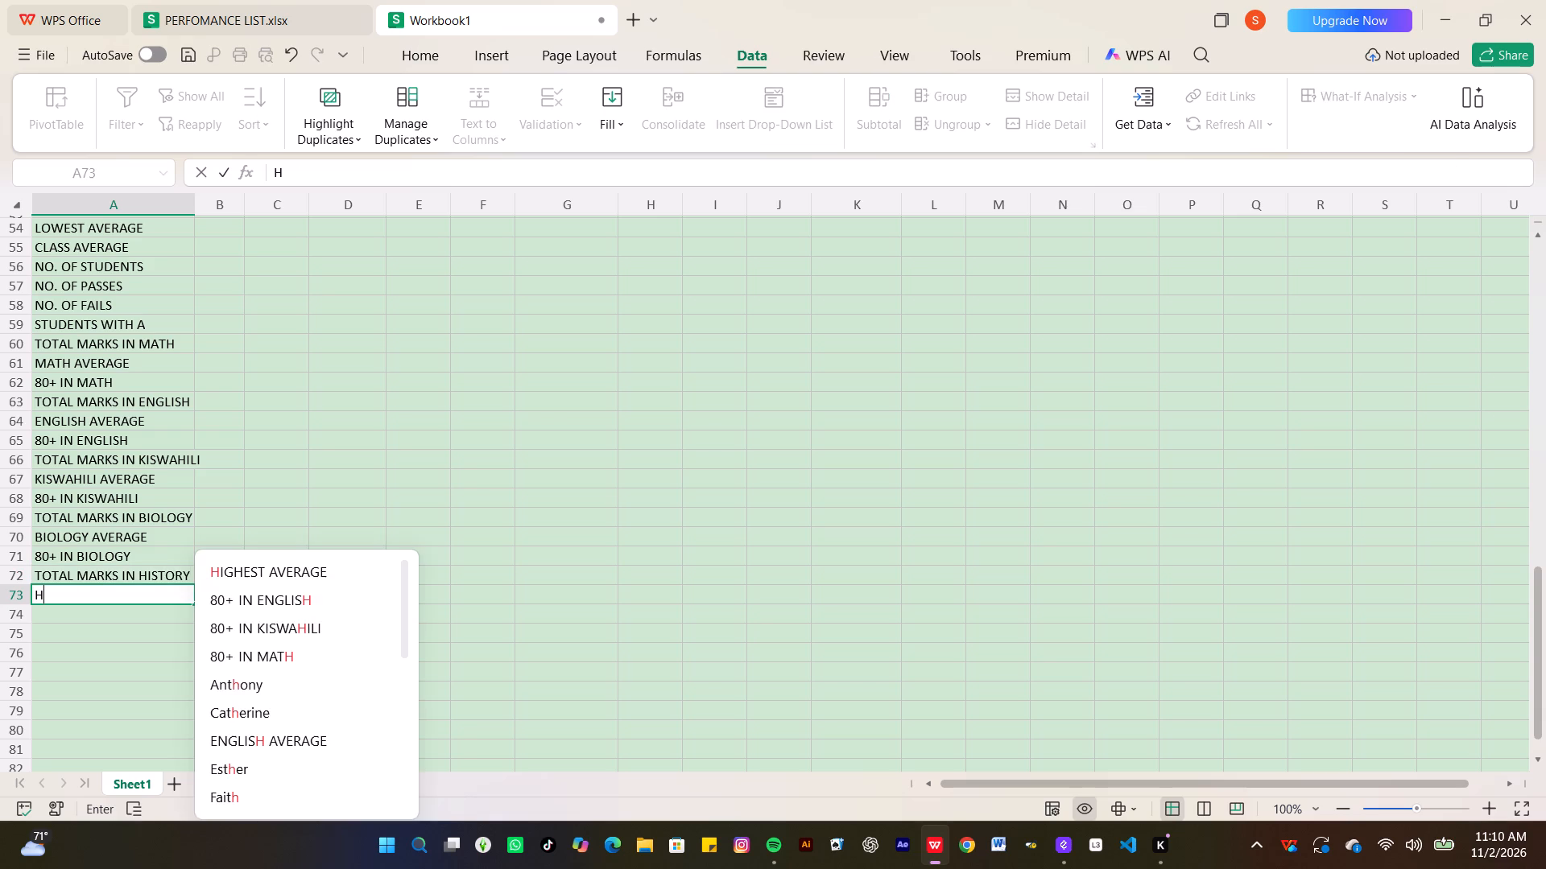
{"action": "type", "text": "ISTORY"}
{"action": "key", "text": "space"}
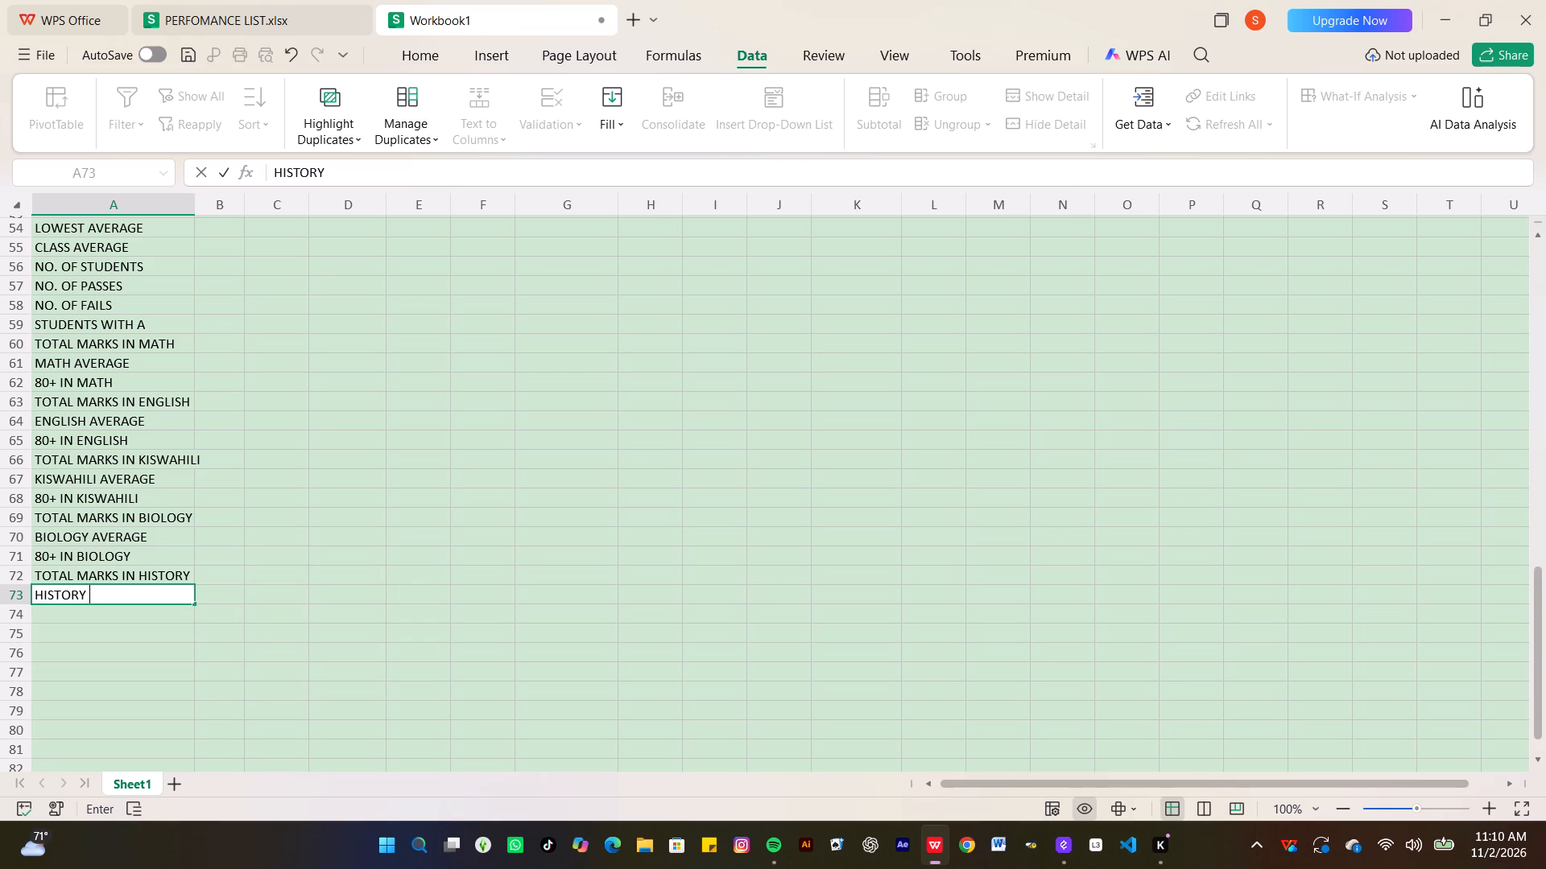
{"action": "type", "text": "AVERAGE"}
{"action": "key", "text": "Return"}
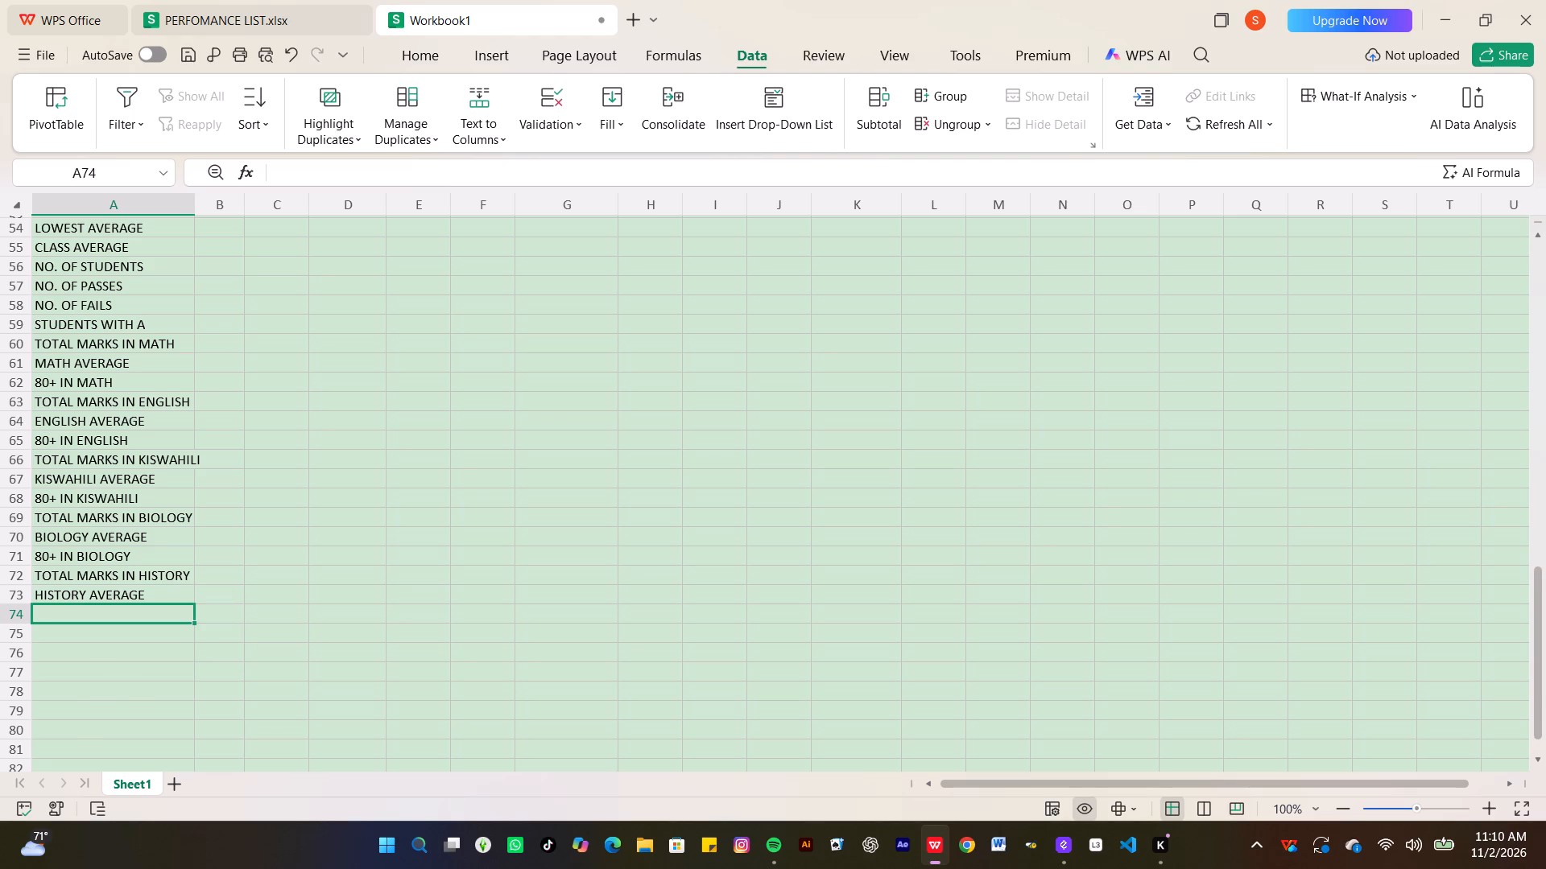
Add the summary label 80+ IN HISTORY in cell A74.
{"action": "type", "text": "80"}
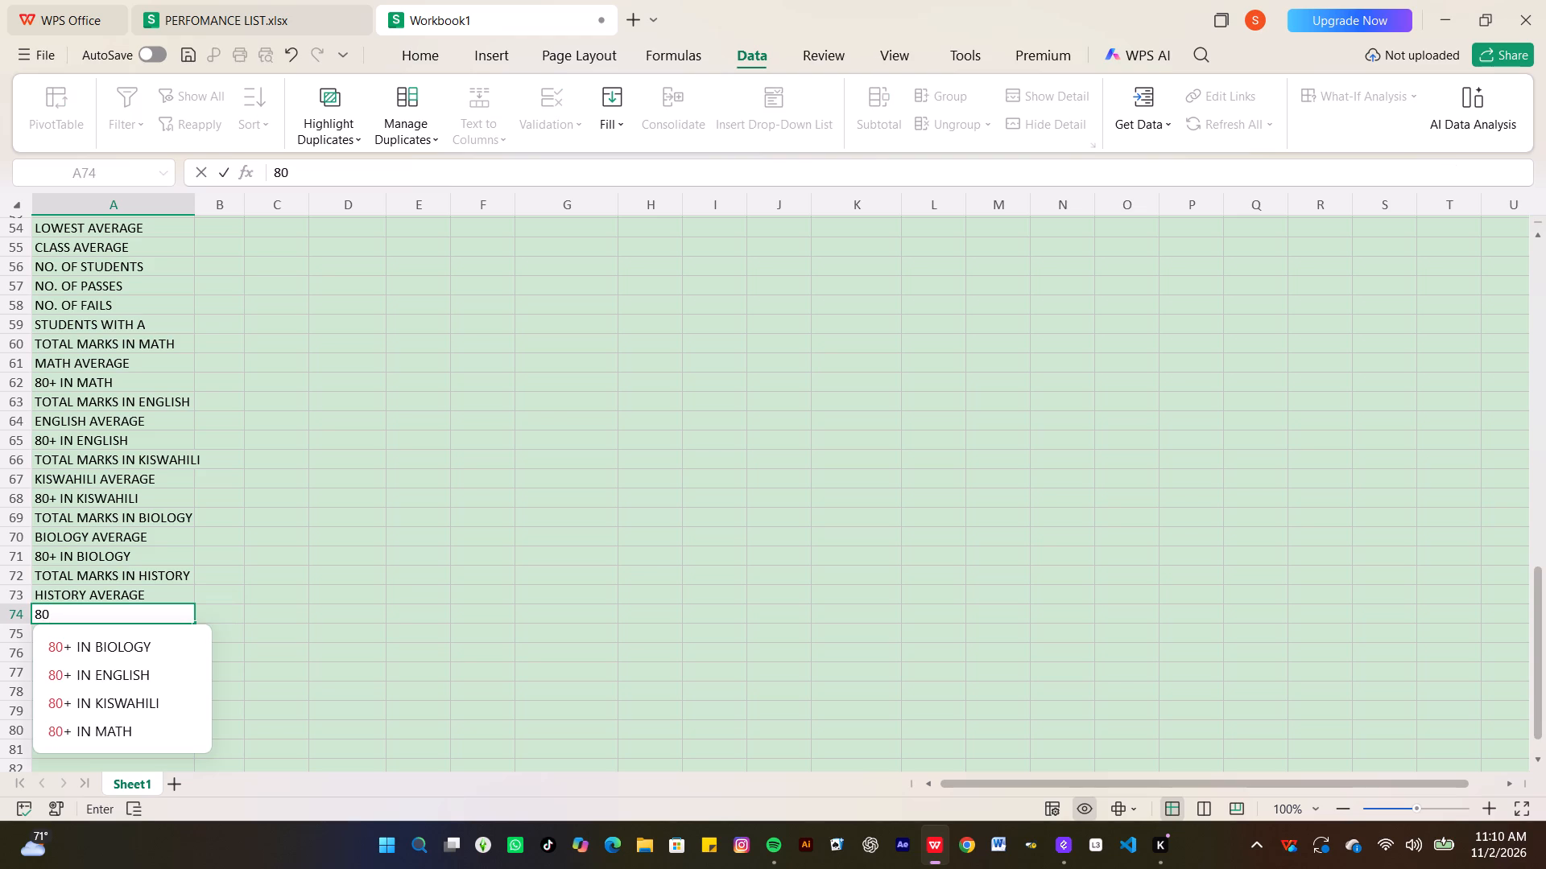
{"action": "key", "text": "shift+plus"}
{"action": "key", "text": "space"}
{"action": "type", "text": "IN"}
{"action": "key", "text": "space"}
{"action": "type", "text": "HISTO"}
{"action": "type", "text": "RY"}
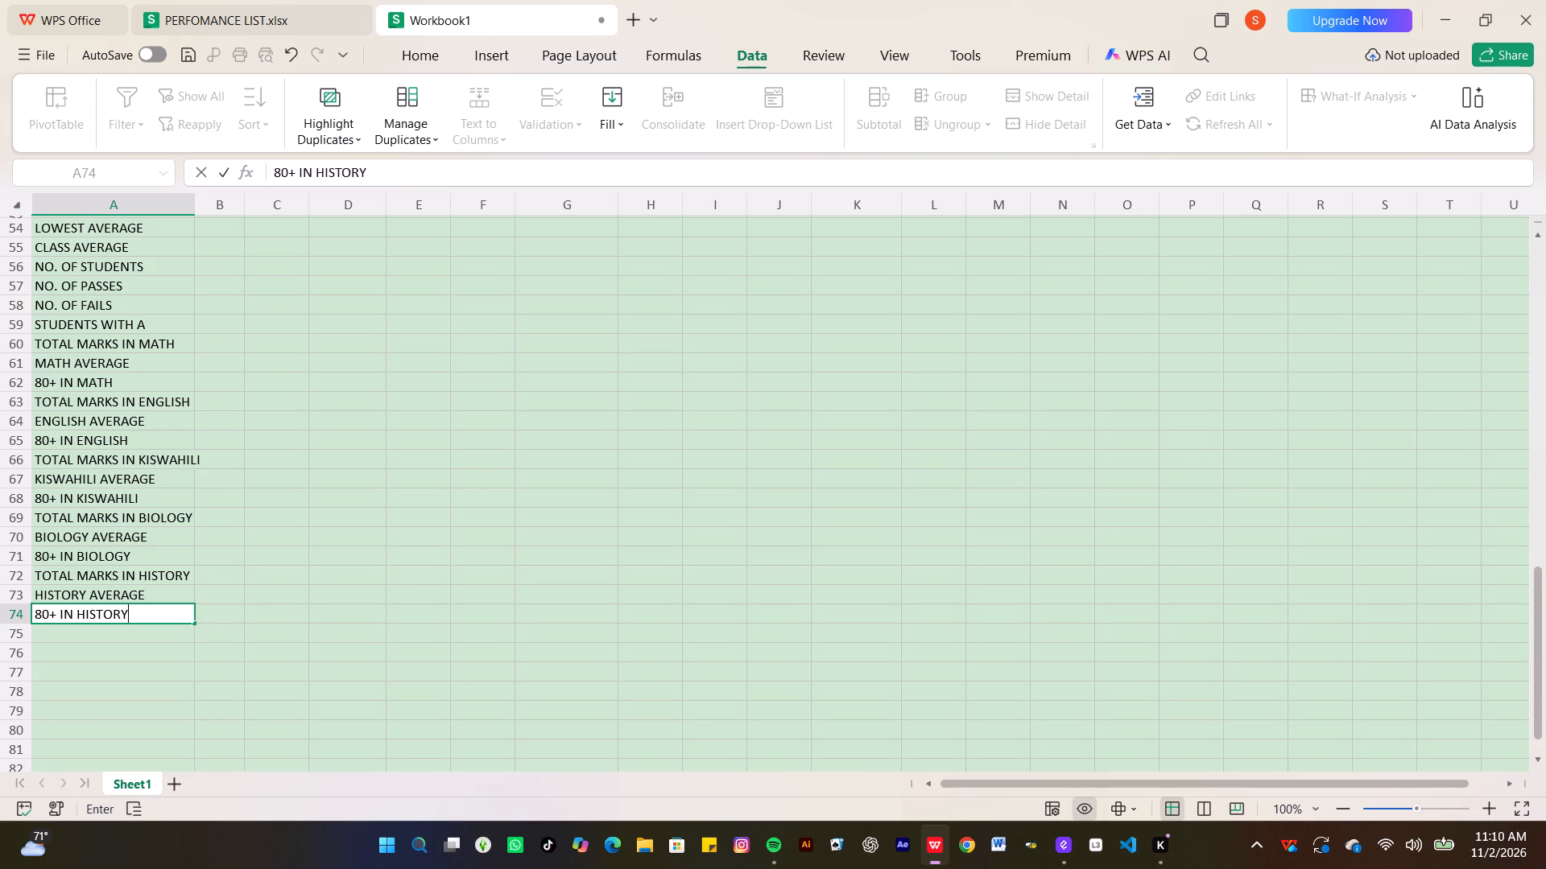
Auto-fit the width of column A to its longest summary label.
{"action": "scroll", "coordinate": [206, 421], "scroll_direction": "up", "scroll_amount": 1}
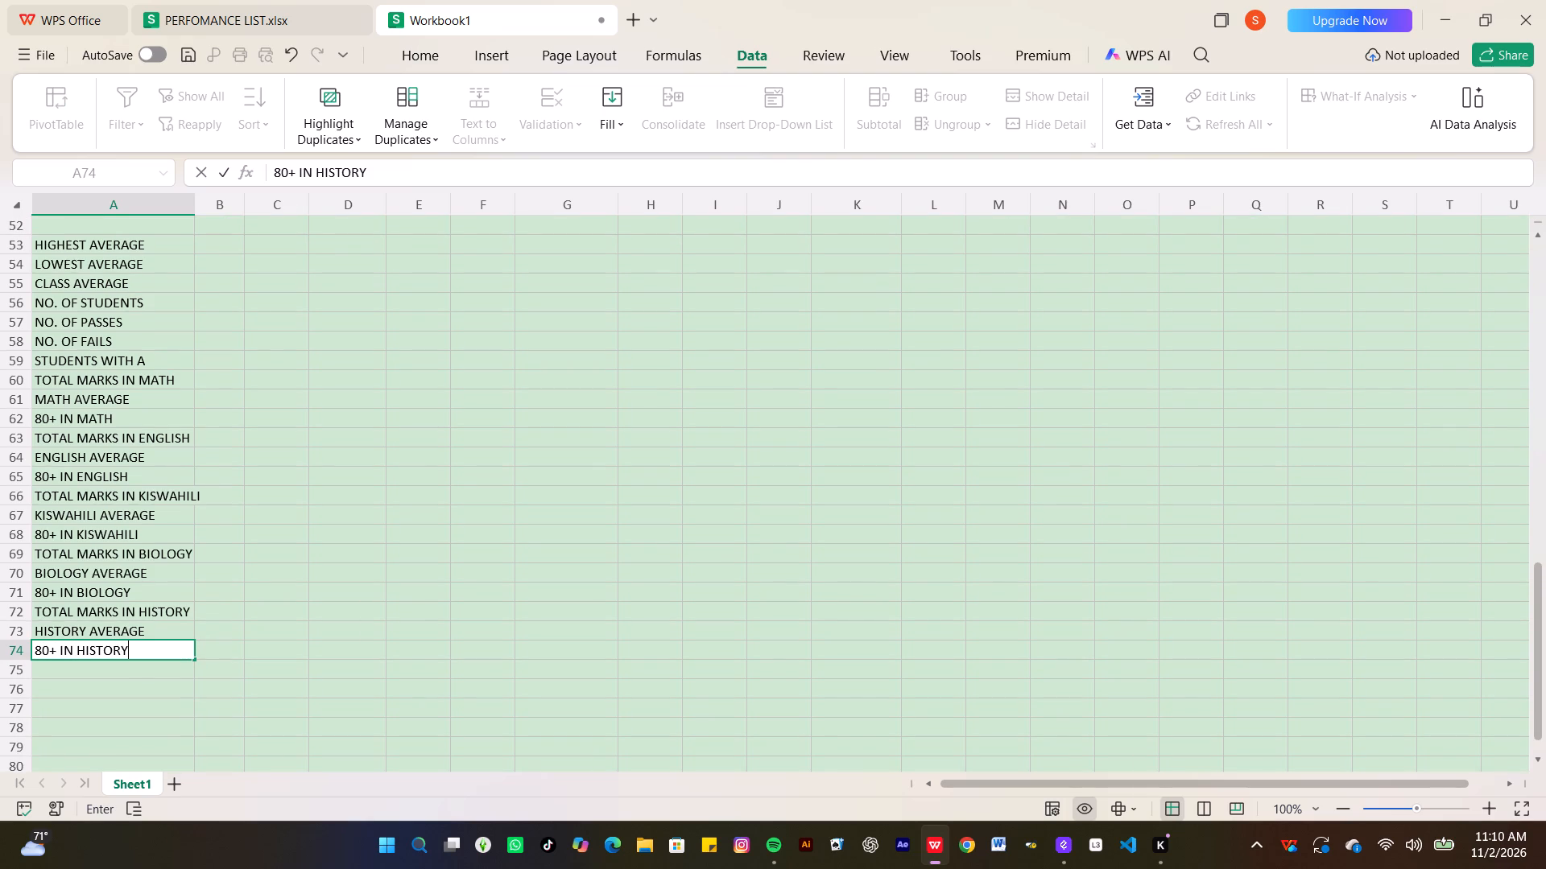
{"action": "double_click", "coordinate": [196, 208]}
Calculate the HIGHEST AVERAGE in cell B53 with the formula =MAX(H2:H51).
{"action": "scroll", "coordinate": [269, 249], "scroll_direction": "up", "scroll_amount": 1}
{"action": "left_click", "coordinate": [253, 297]}
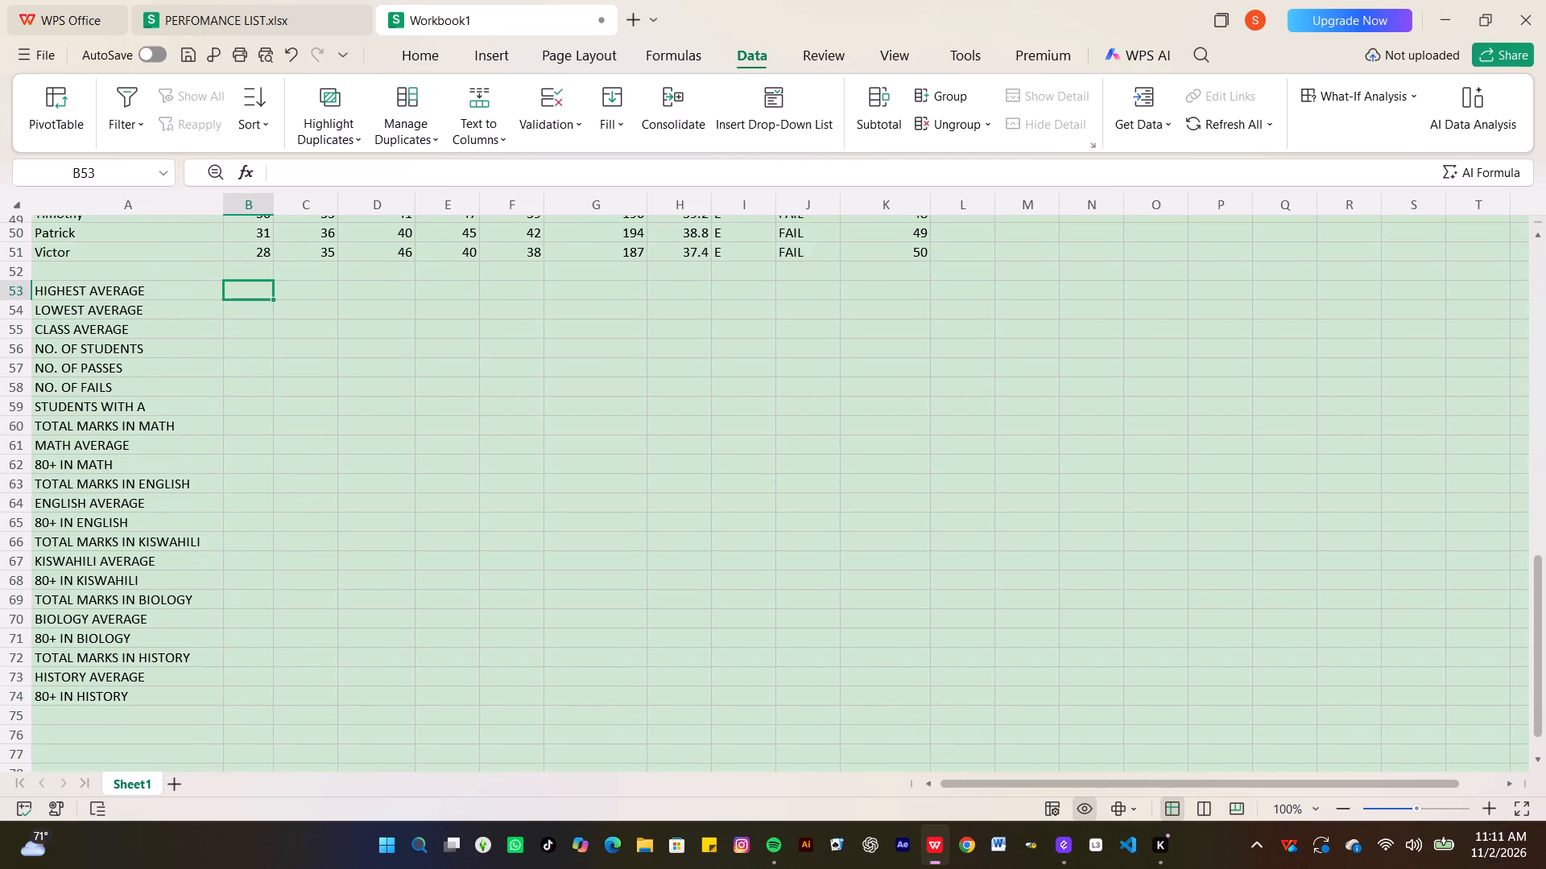
{"action": "key", "text": "equal"}
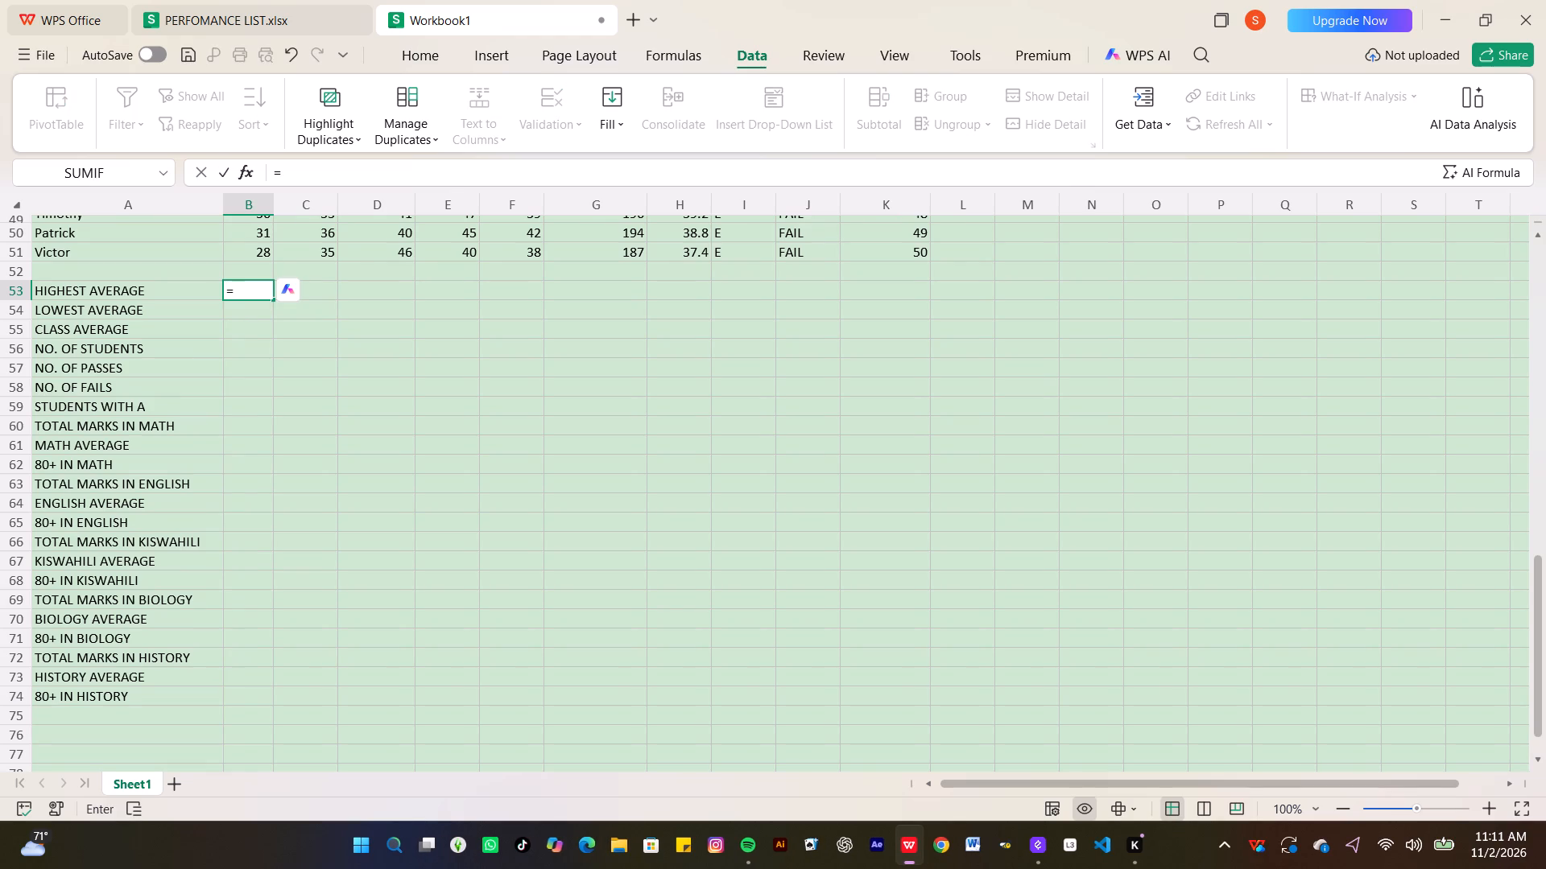
{"action": "type", "text": "MAX"}
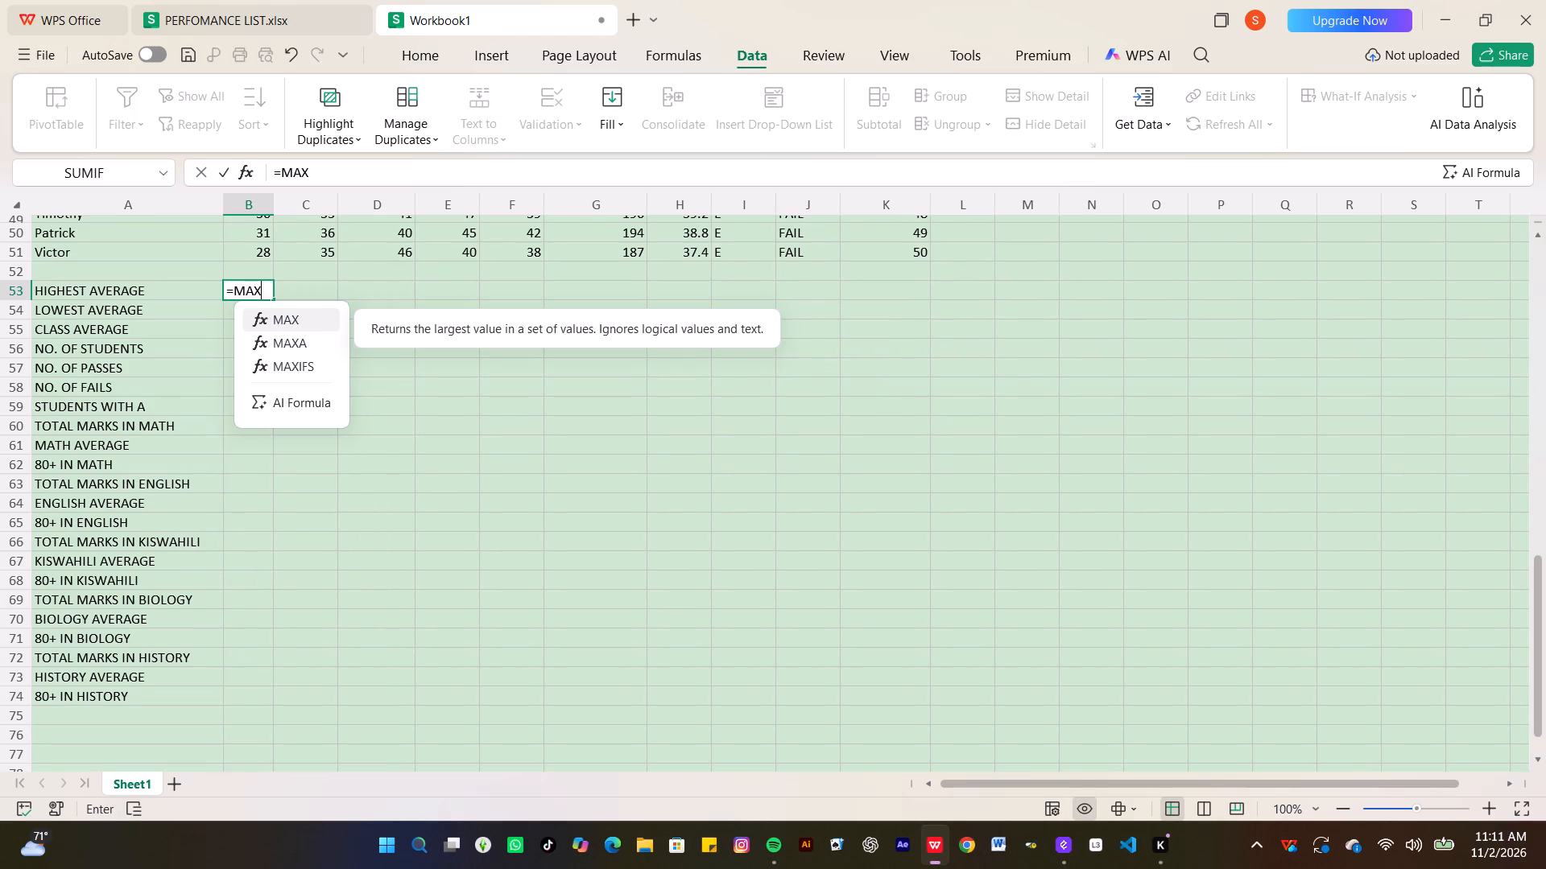
{"action": "key", "text": "shift+parenleft"}
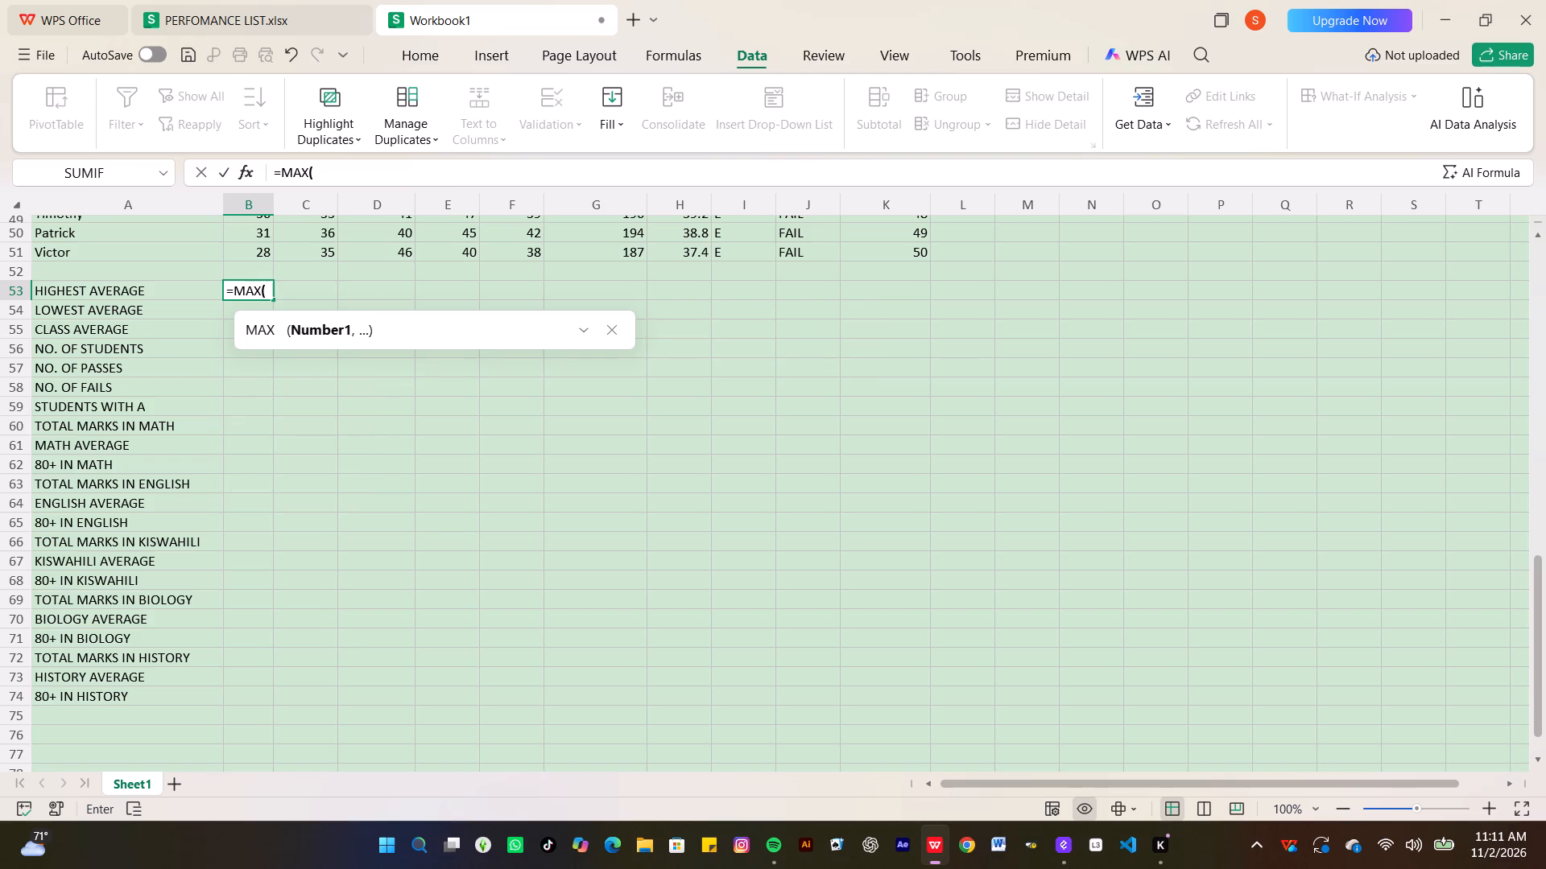
{"action": "key", "text": "h"}
{"action": "key", "text": "2"}
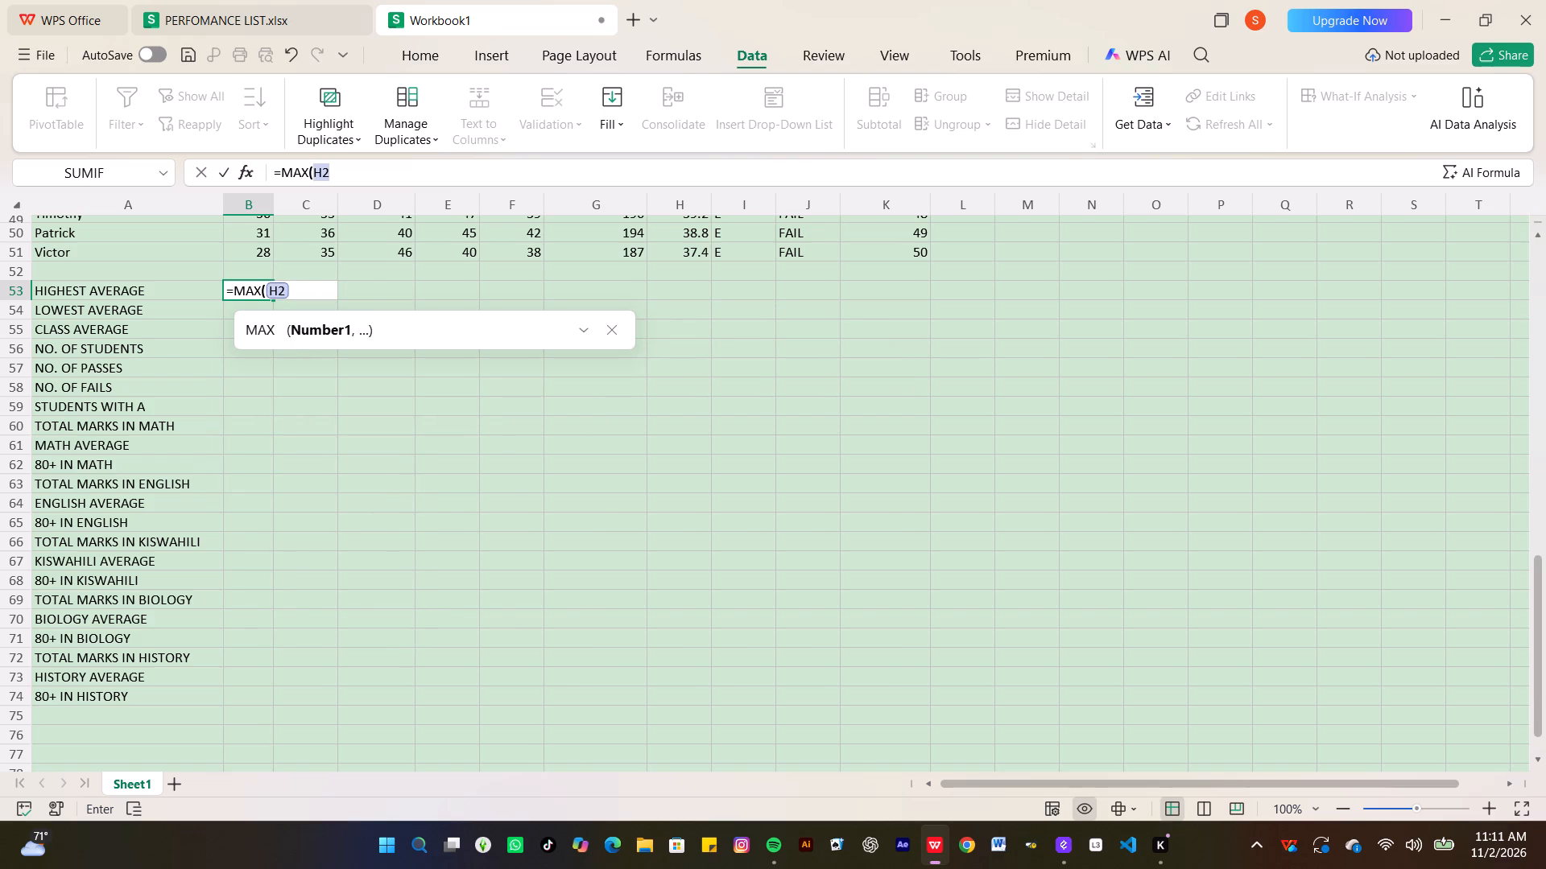
{"action": "key", "text": "shift+colon"}
{"action": "key", "text": "h"}
{"action": "type", "text": "51"}
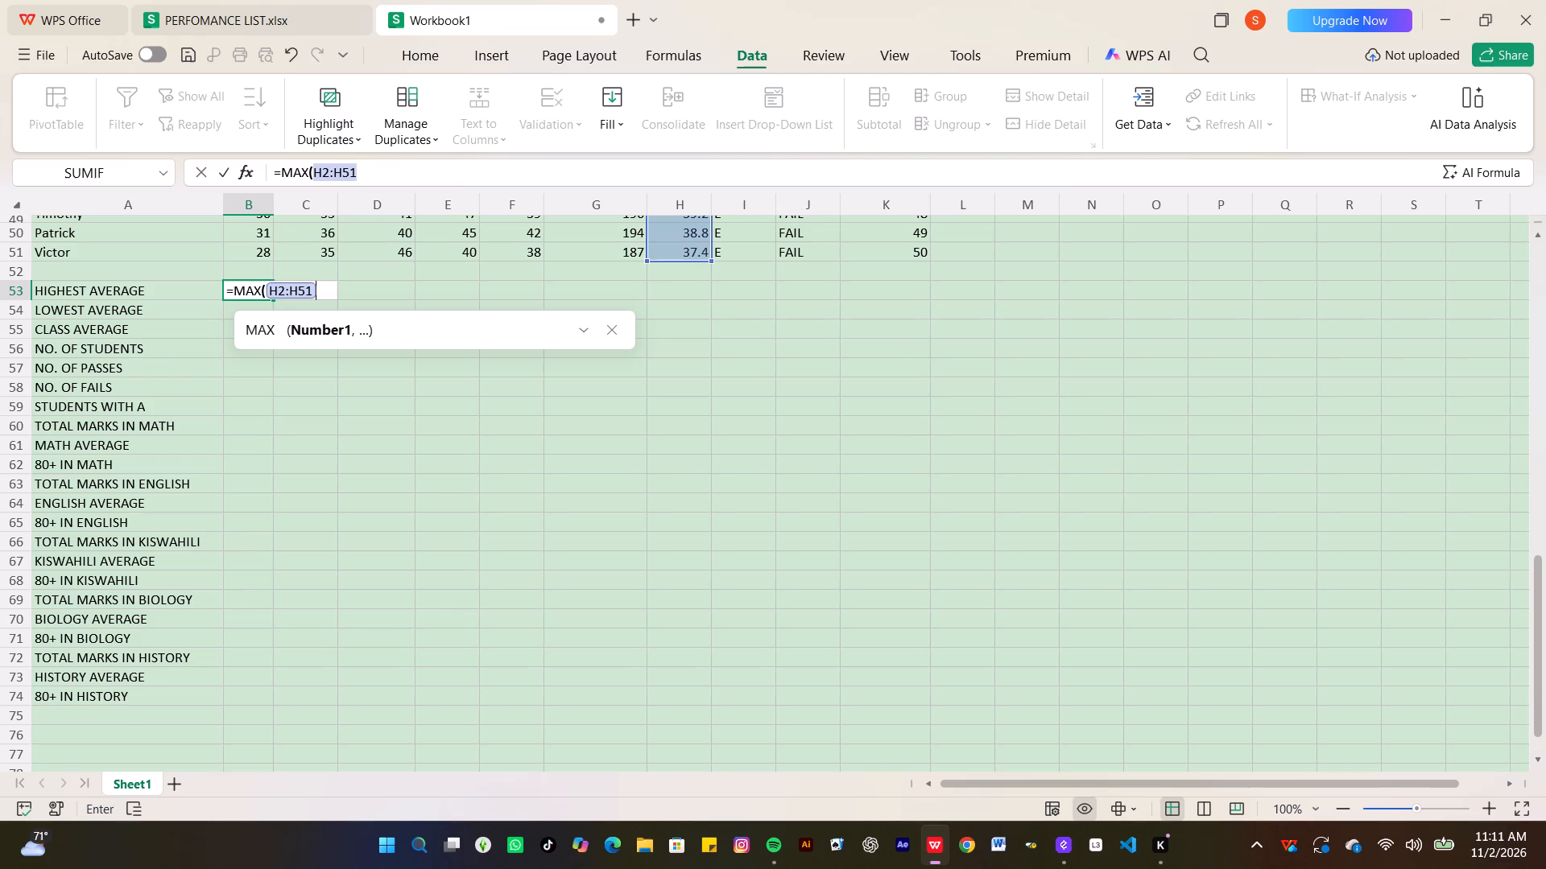
{"action": "key", "text": "shift+parenright"}
{"action": "key", "text": "Return"}
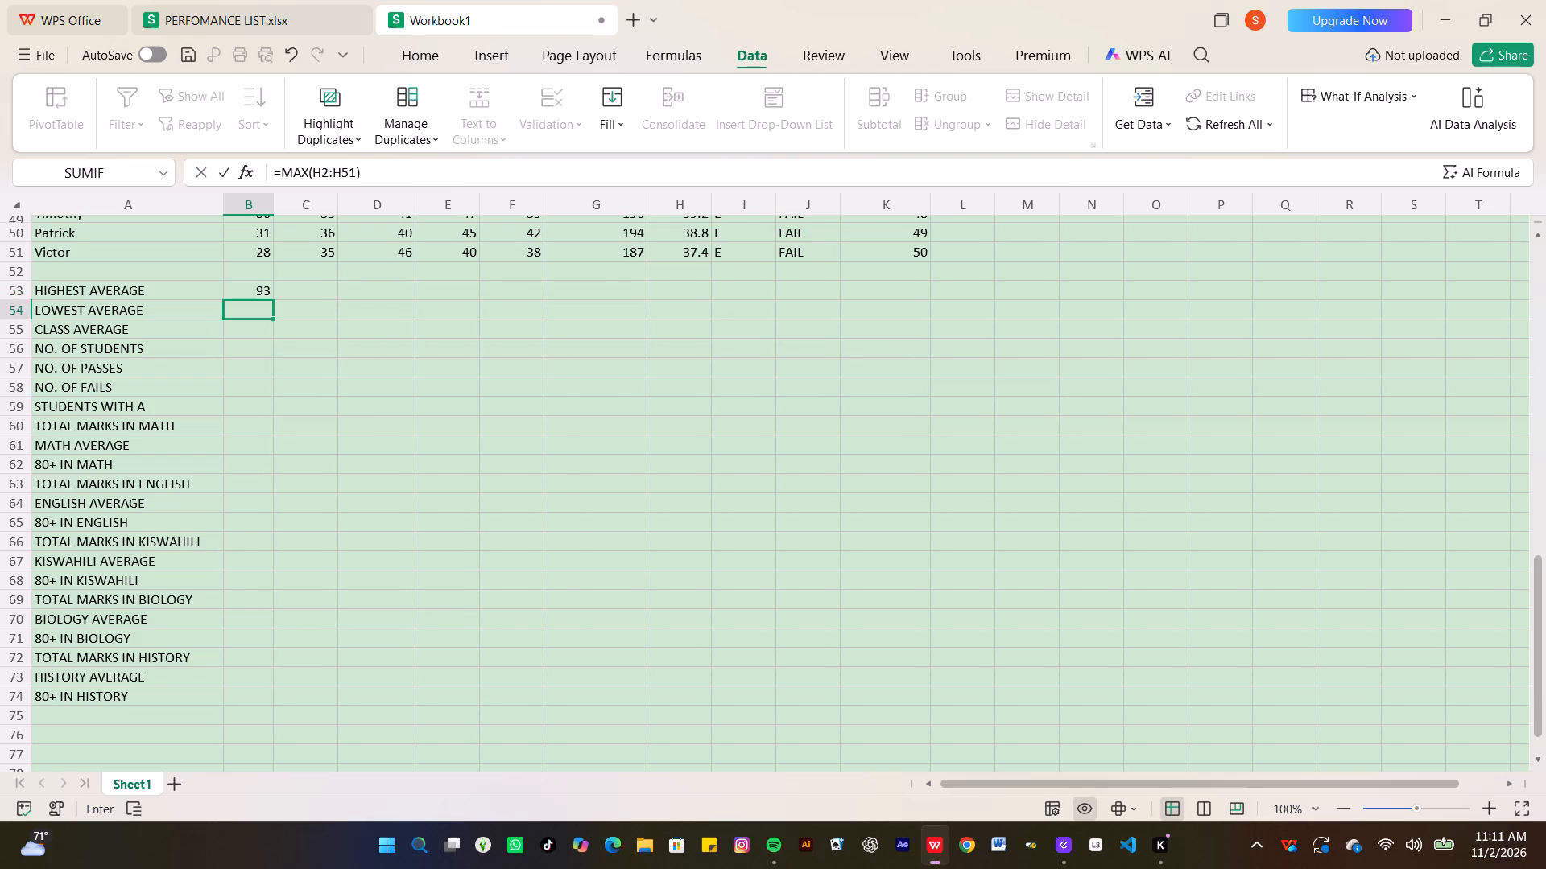
Calculate the LOWEST AVERAGE in cell B54 with the formula =MIN(H2:H51).
{"action": "key", "text": "equal"}
{"action": "type", "text": "MIN"}
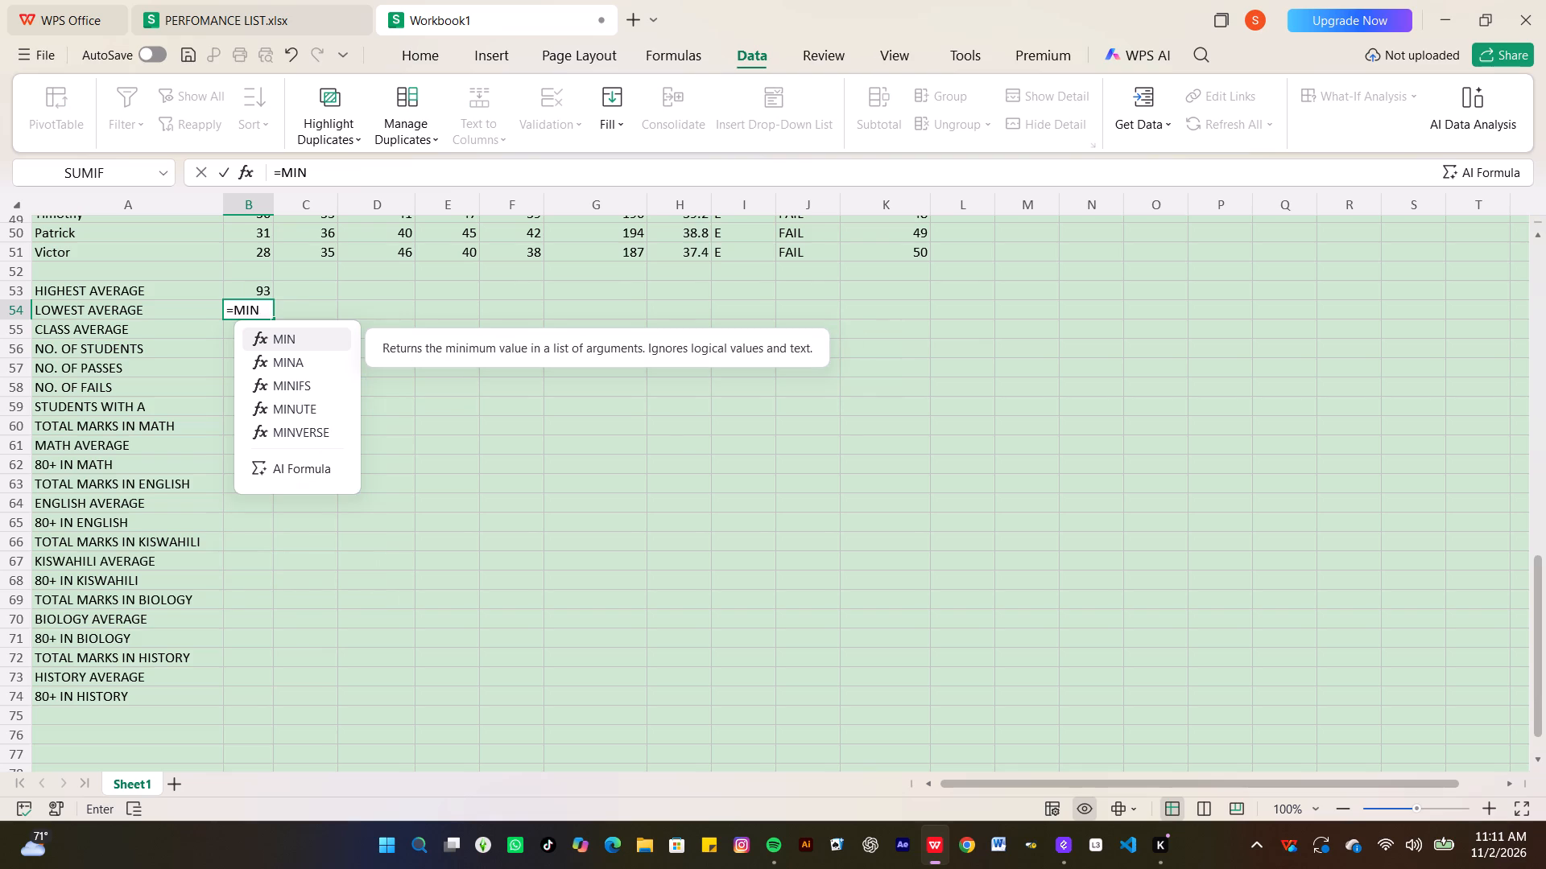
{"action": "key", "text": "shift+parenleft"}
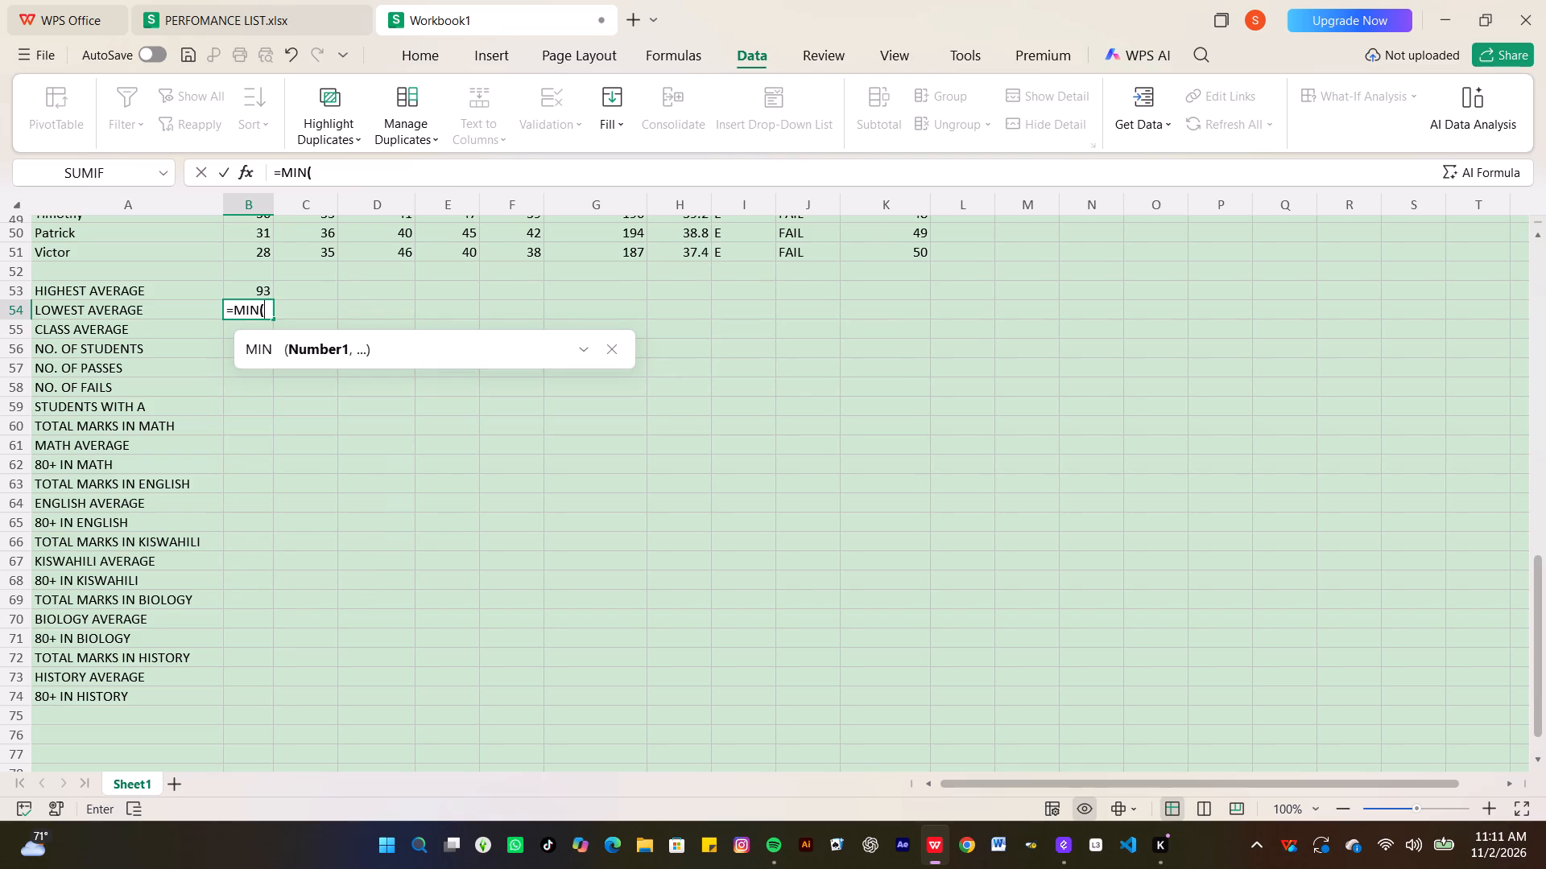
{"action": "key", "text": "h"}
{"action": "key", "text": "2"}
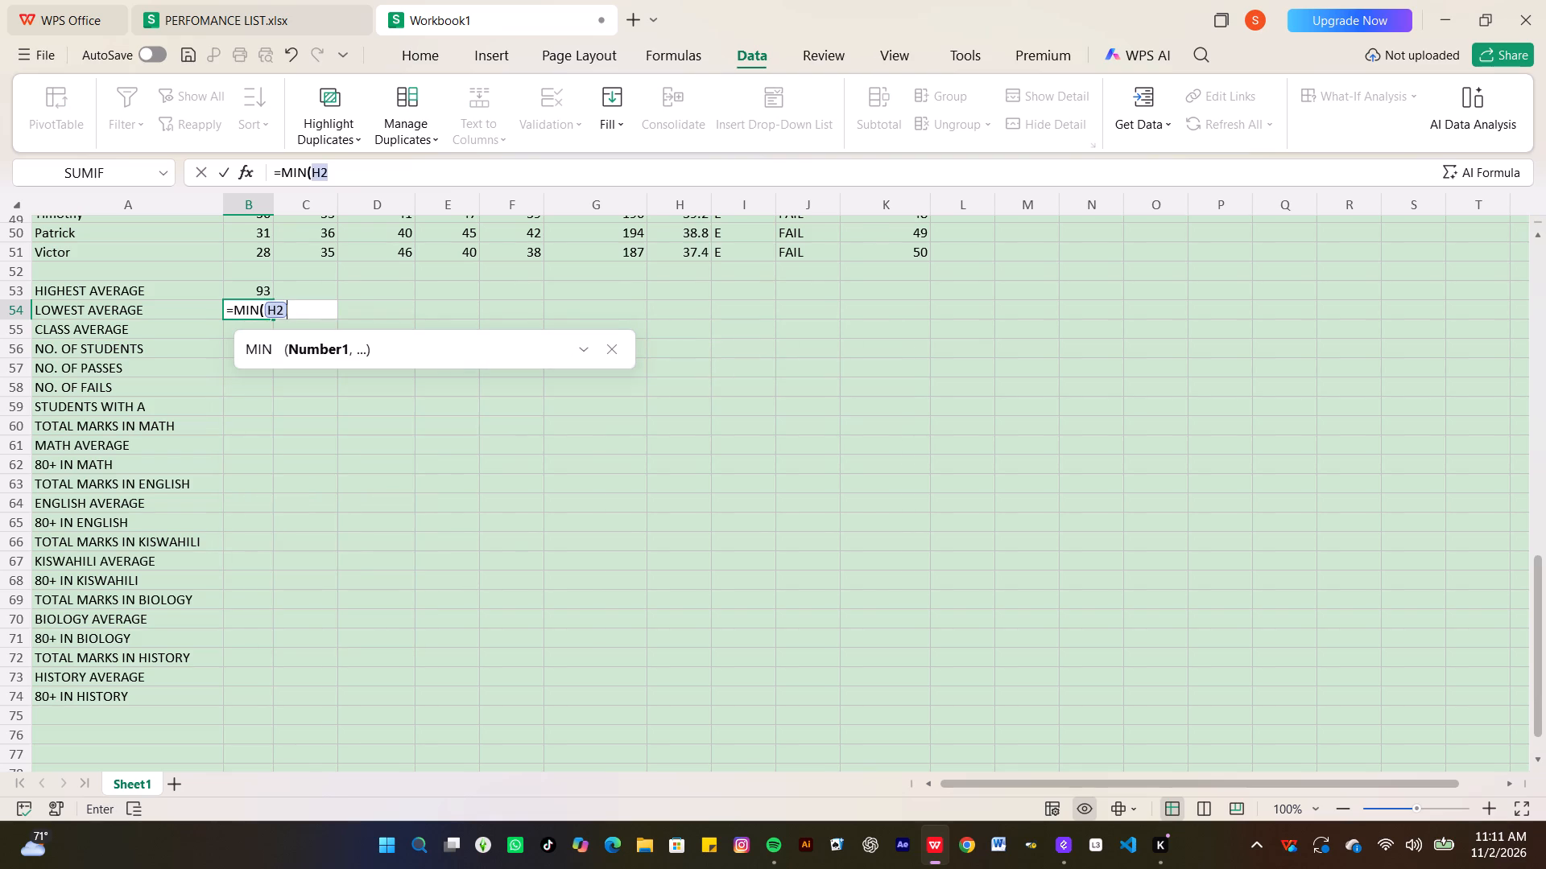
{"action": "key", "text": "shift+colon"}
{"action": "key", "text": "h"}
{"action": "type", "text": "51"}
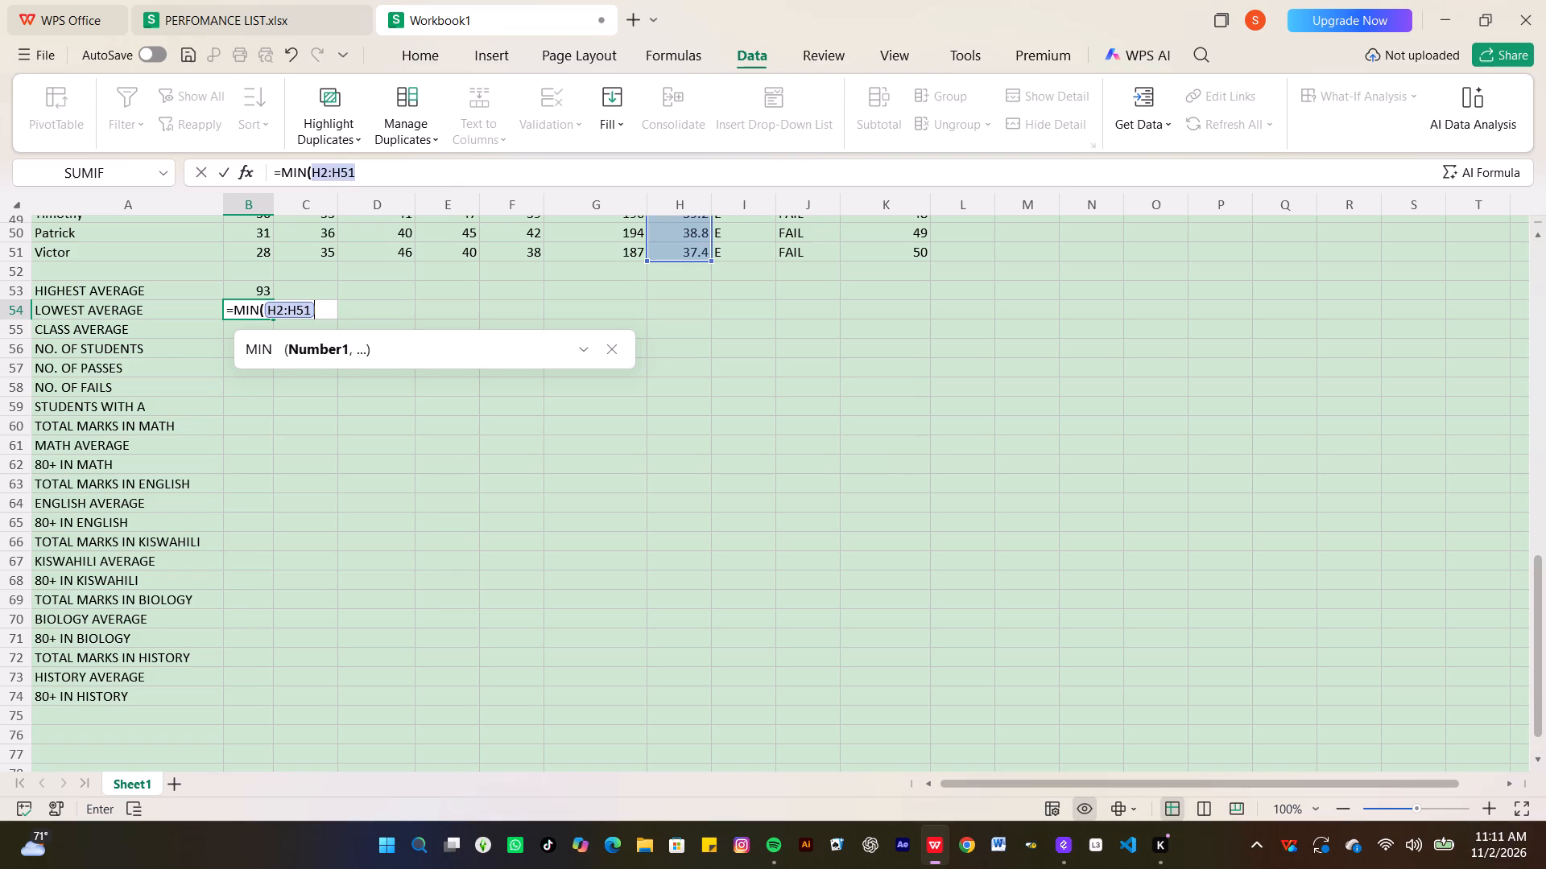
{"action": "key", "text": "shift+parenright"}
{"action": "key", "text": "Return"}
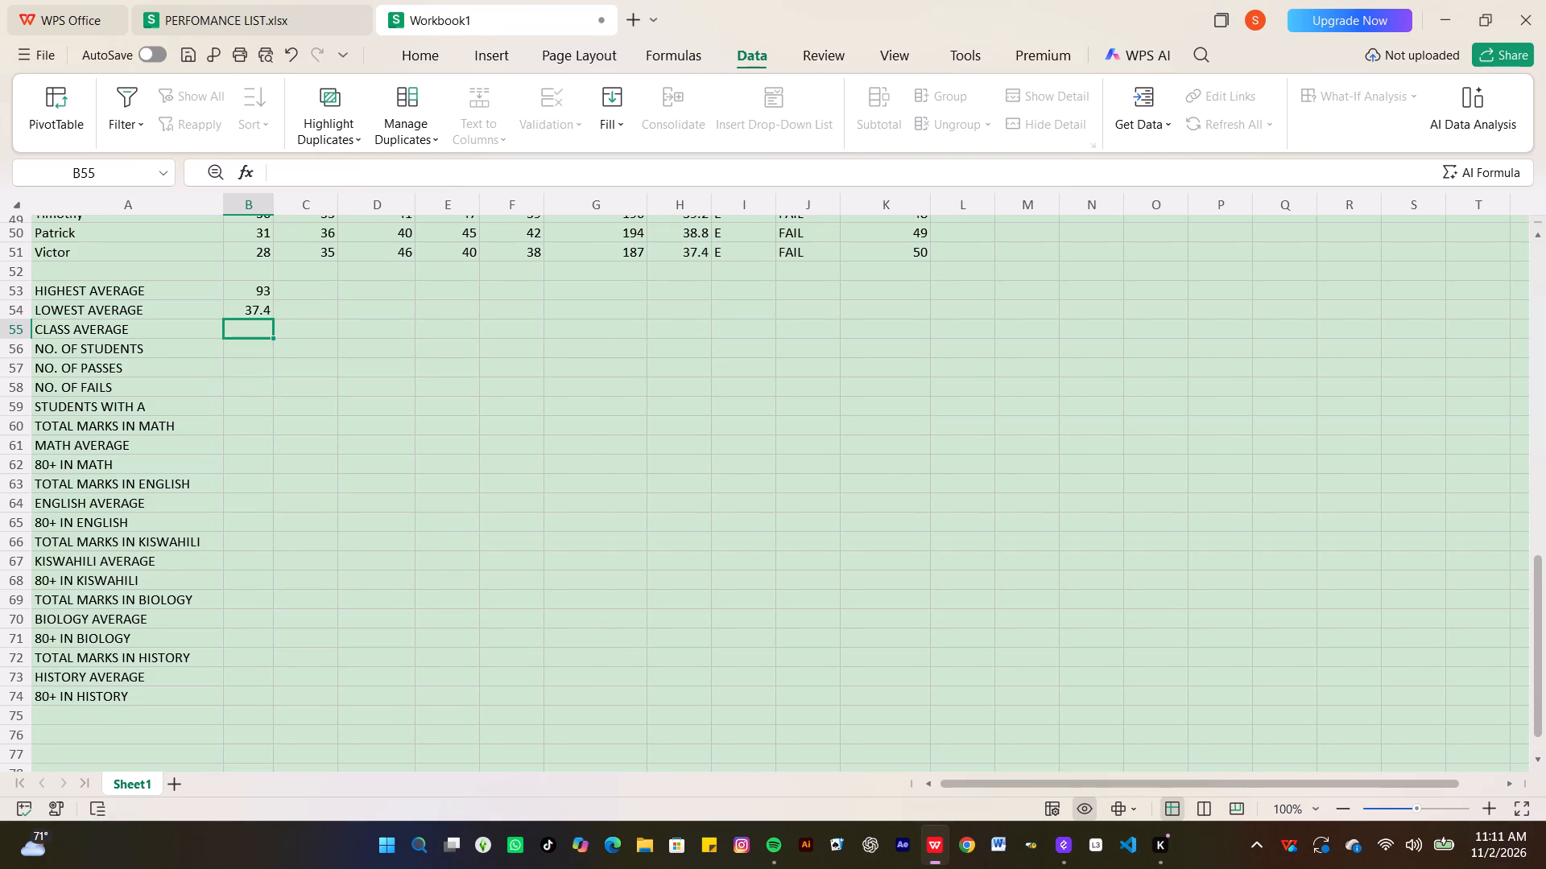
Calculate the CLASS AVERAGE in cell B55 with an AVERAGE formula over H2:H51.
{"action": "key", "text": "equal"}
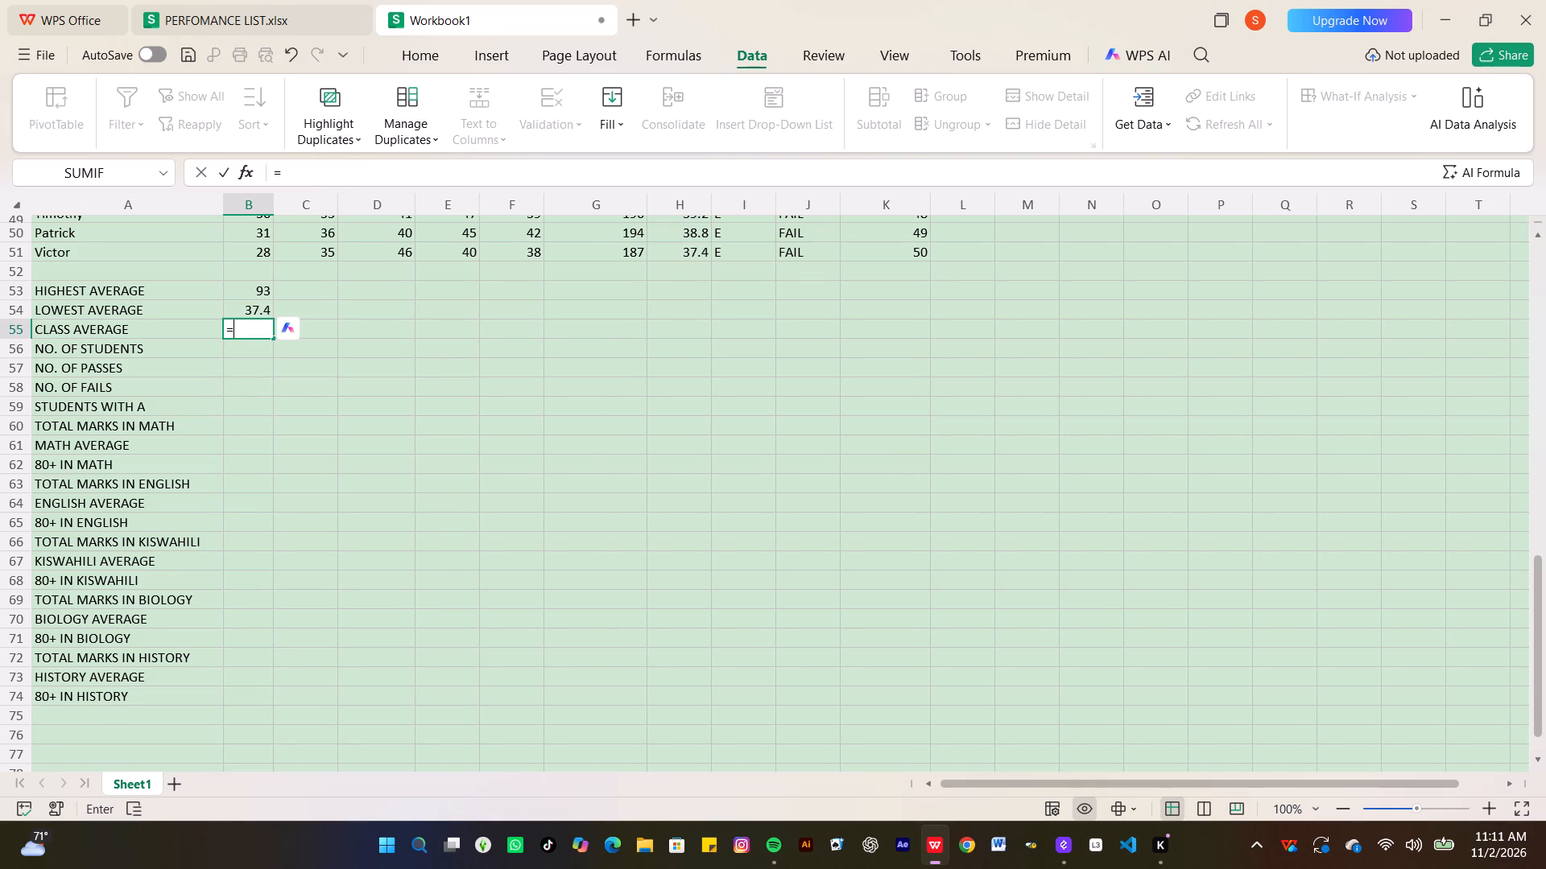
{"action": "type", "text": "AV"}
{"action": "type", "text": "ERAGE"}
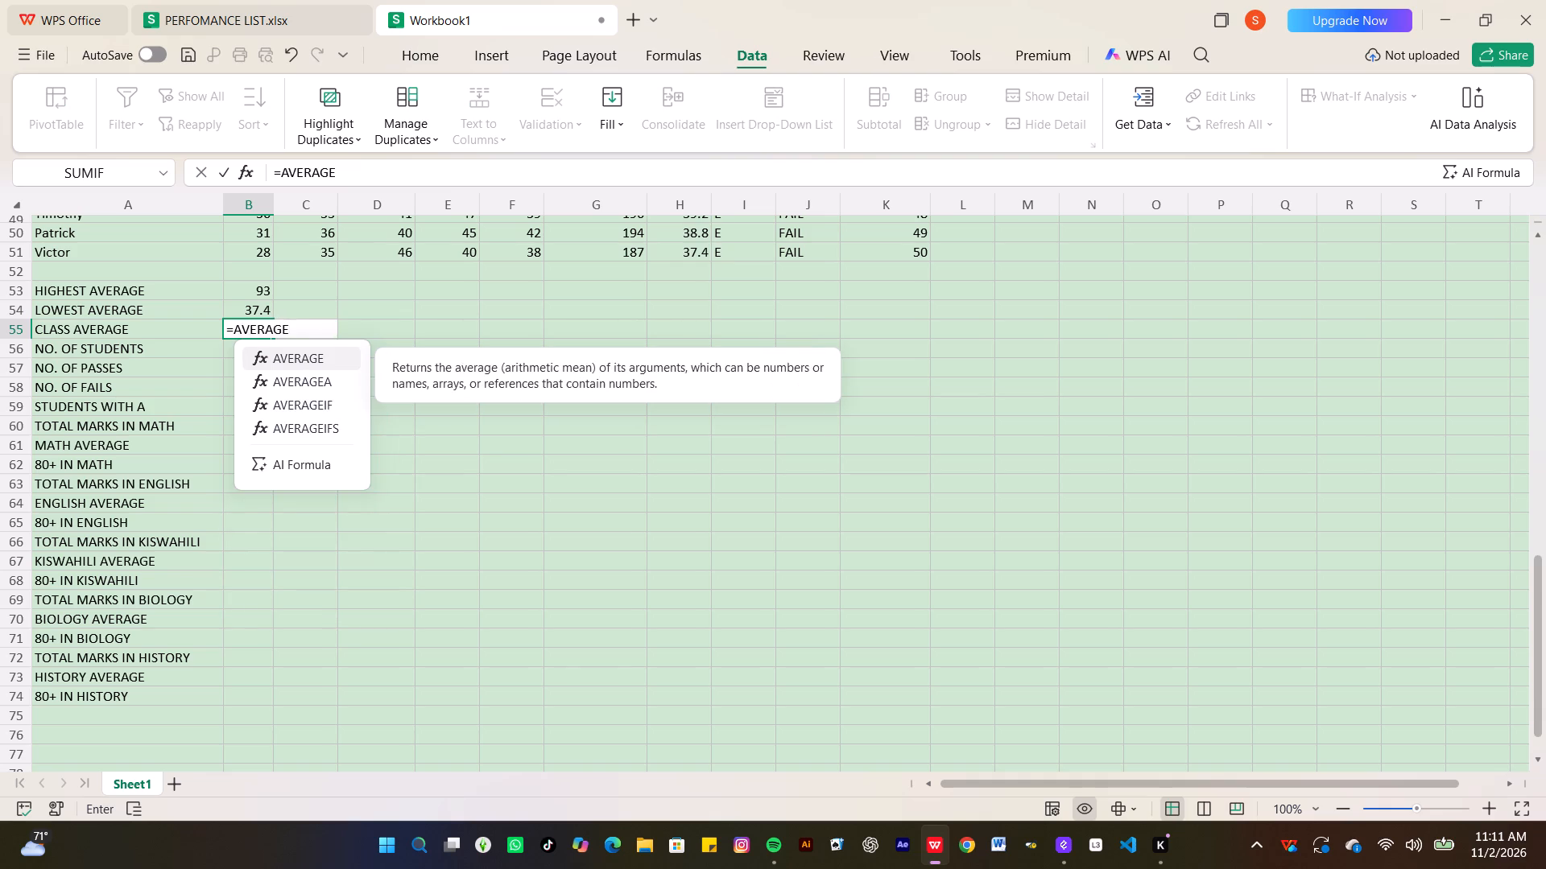
{"action": "key", "text": "shift+parenleft"}
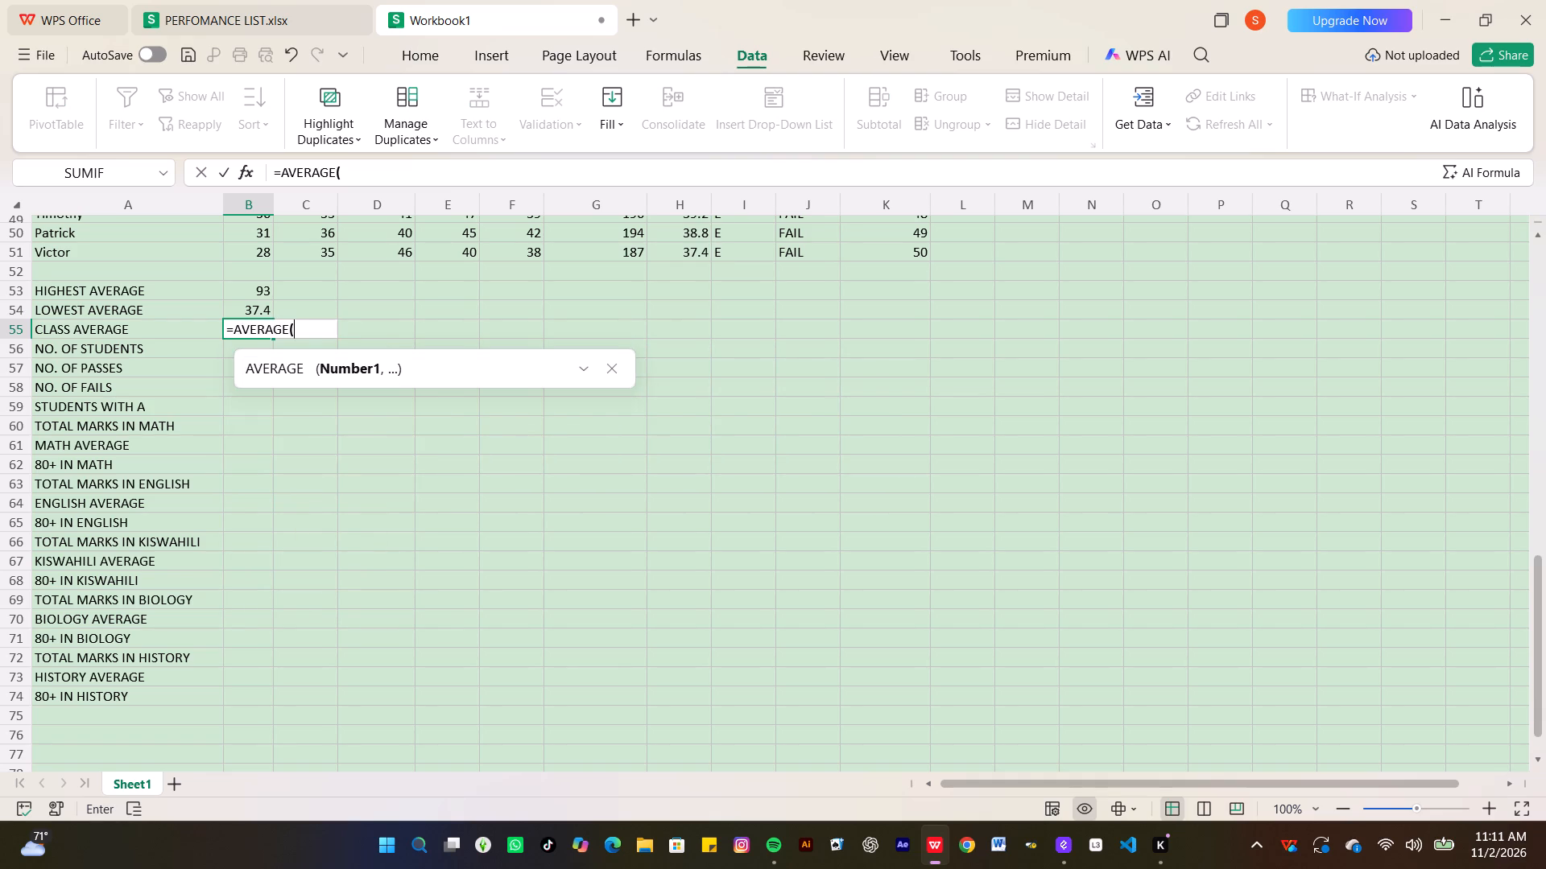
{"action": "key", "text": "h"}
{"action": "key", "text": "2"}
{"action": "key", "text": "shift+colon"}
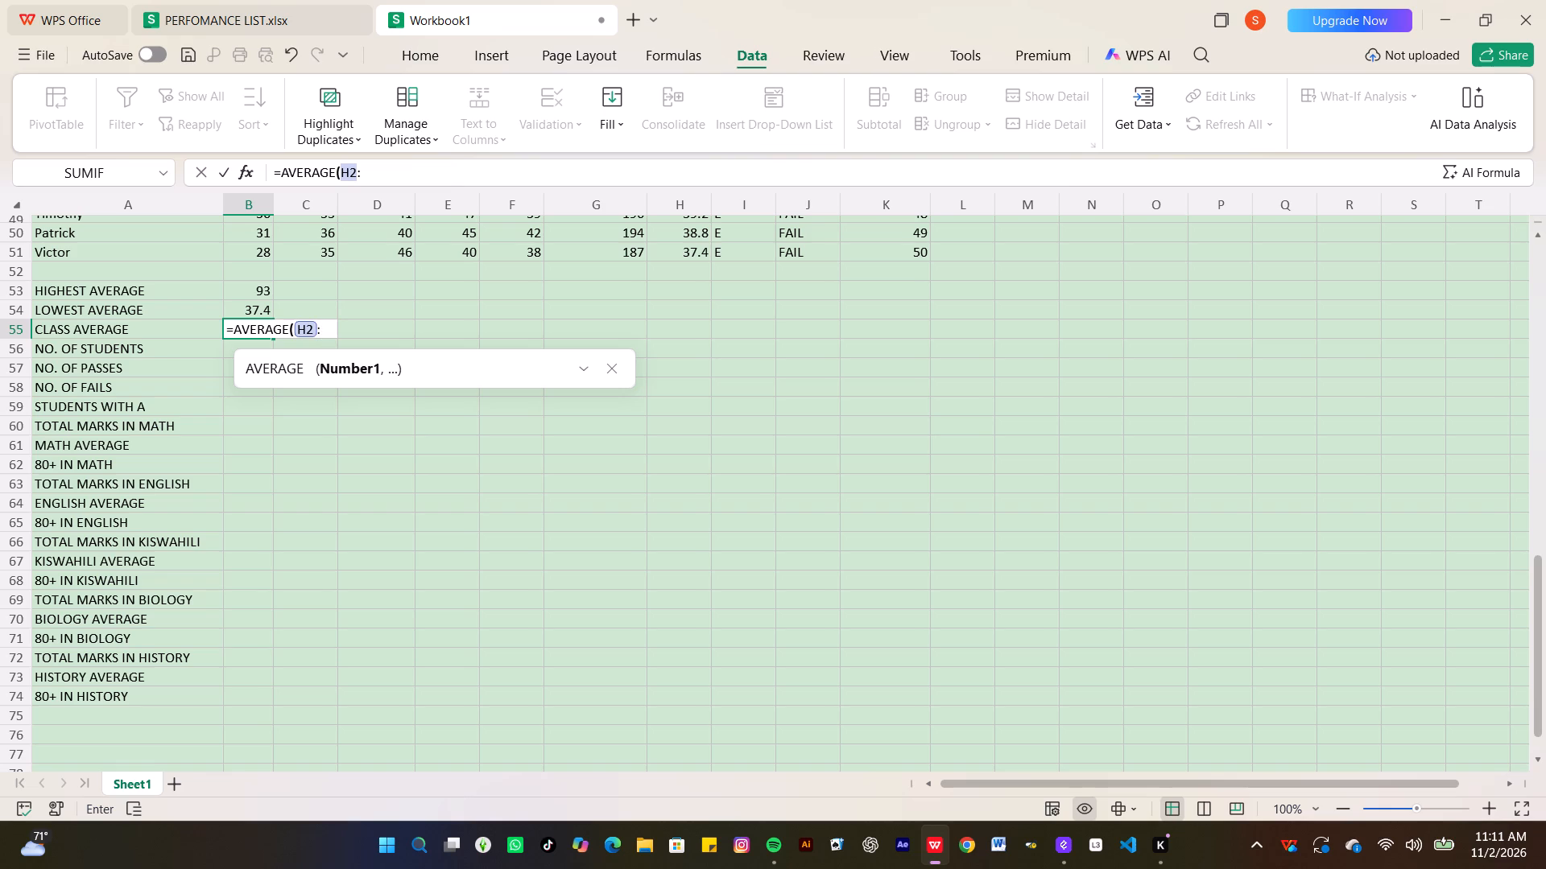
{"action": "key", "text": "h"}
{"action": "type", "text": "51"}
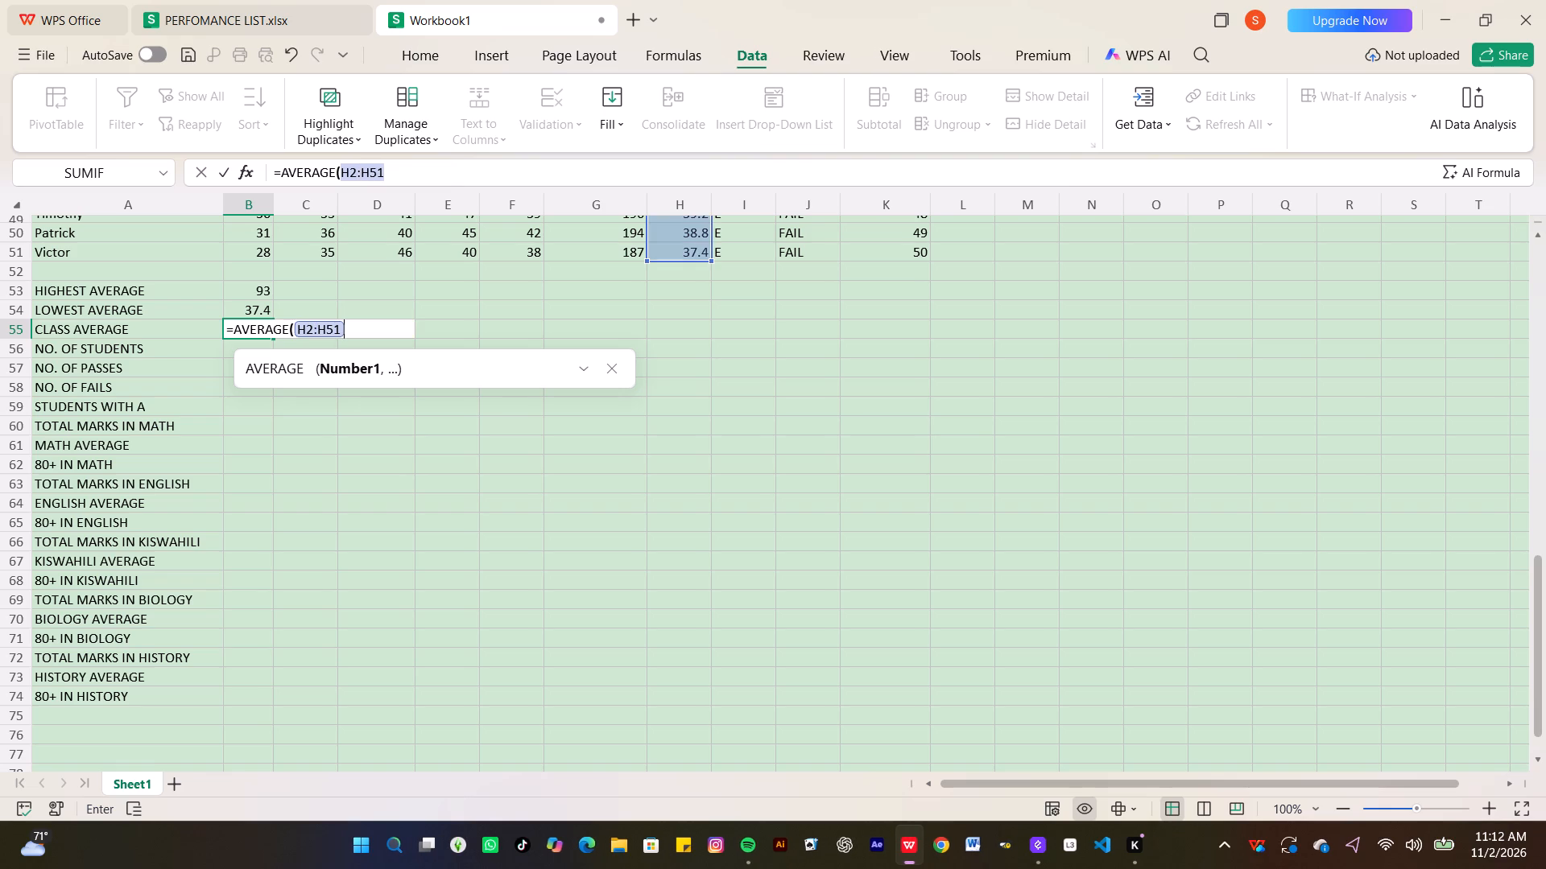
{"action": "key", "text": "Return"}
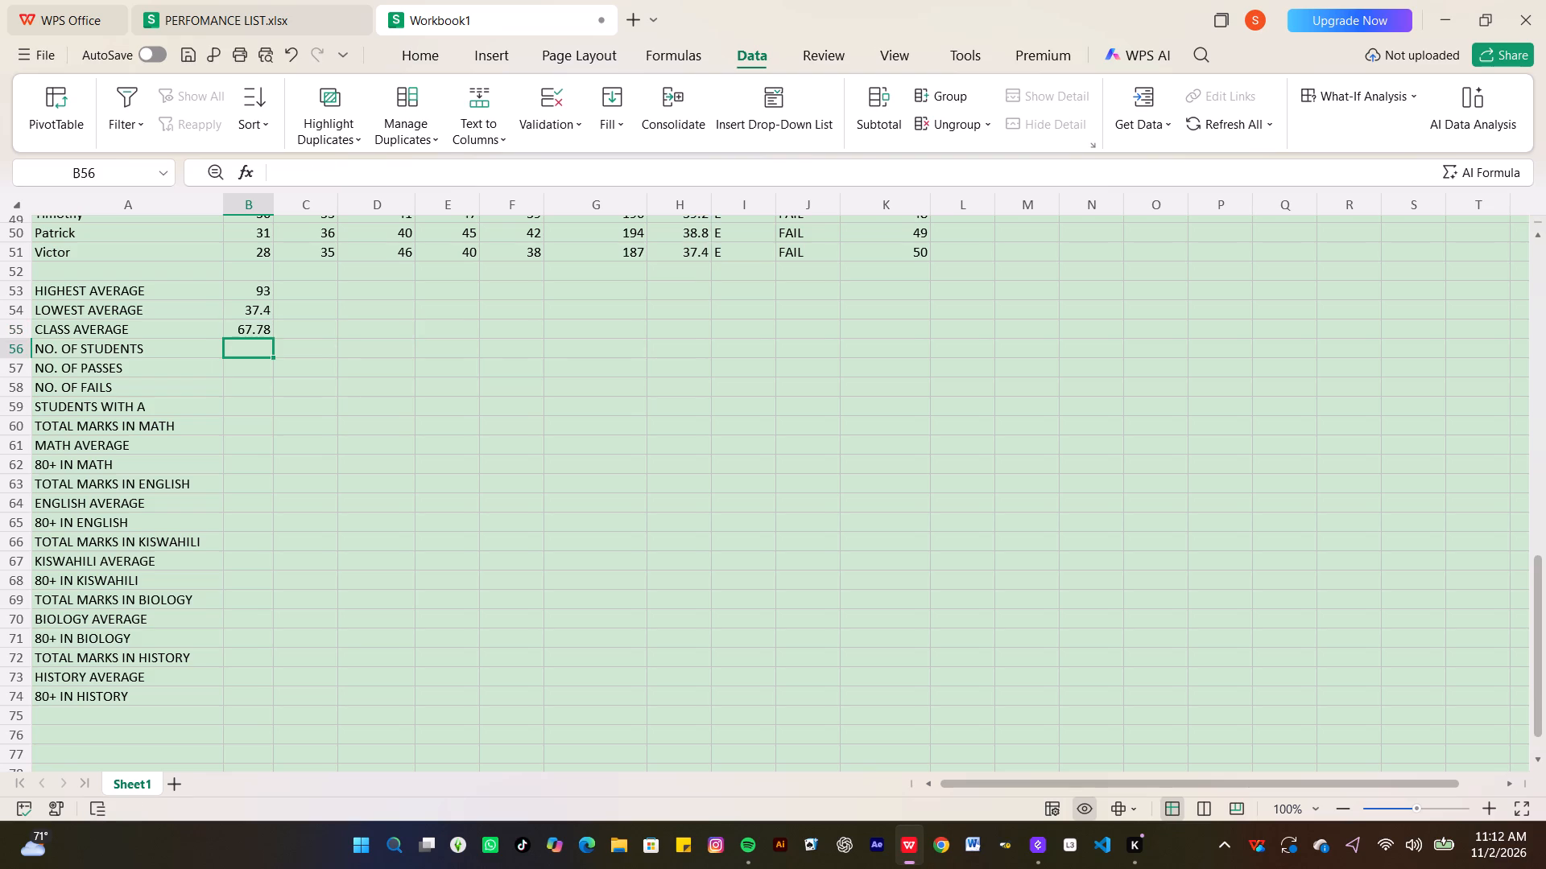
Calculate the NO. OF STUDENTS in cell B56 with the formula =COUNTA(A2:A51).
{"action": "key", "text": "equal"}
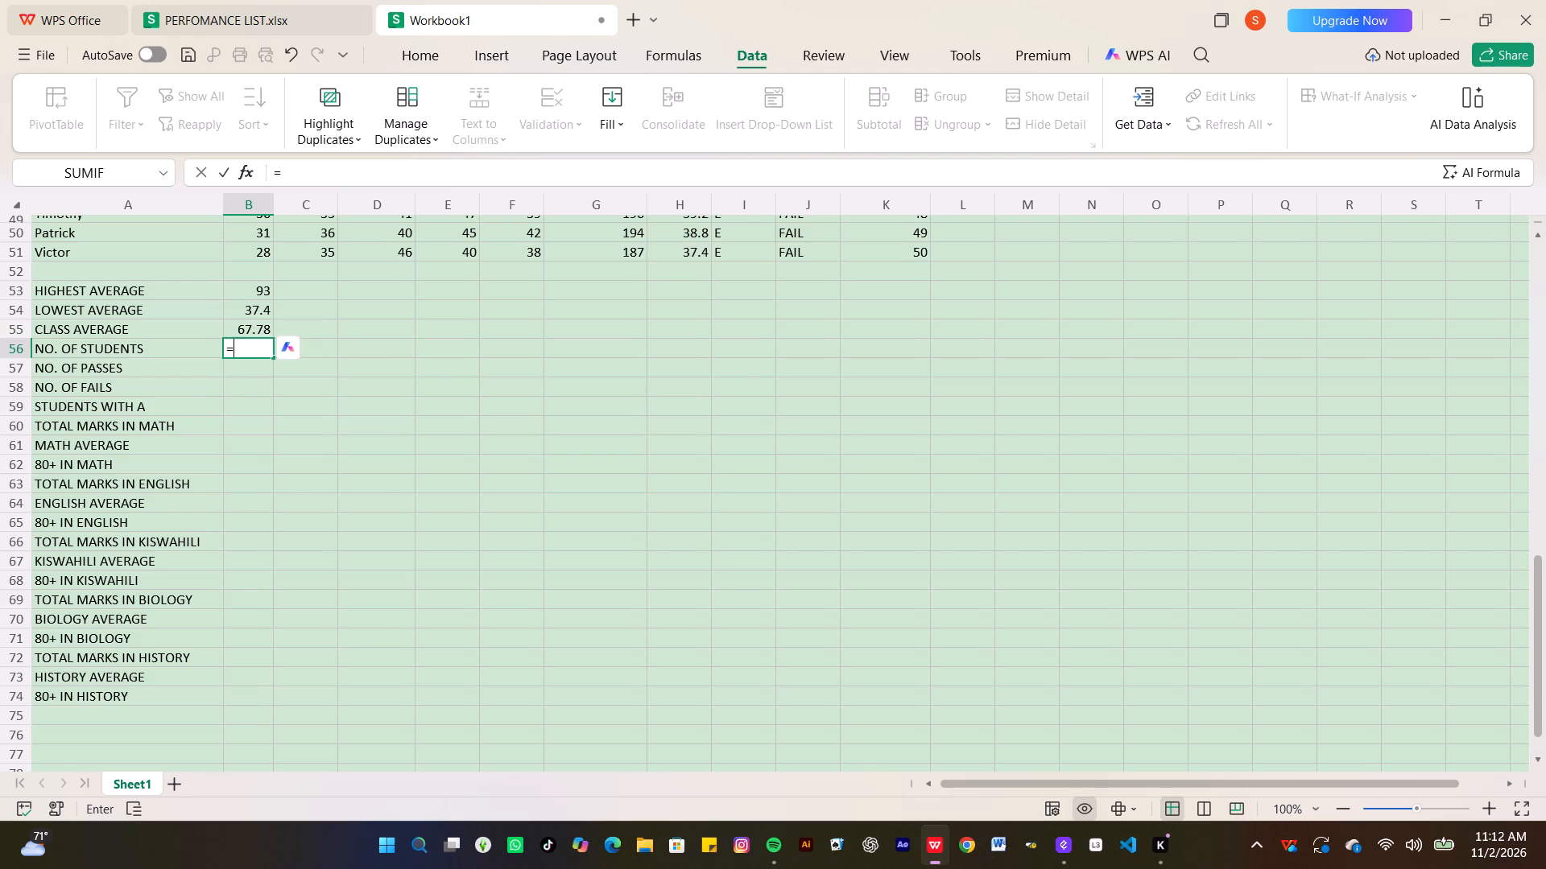
{"action": "type", "text": "CO"}
{"action": "key", "text": "u"}
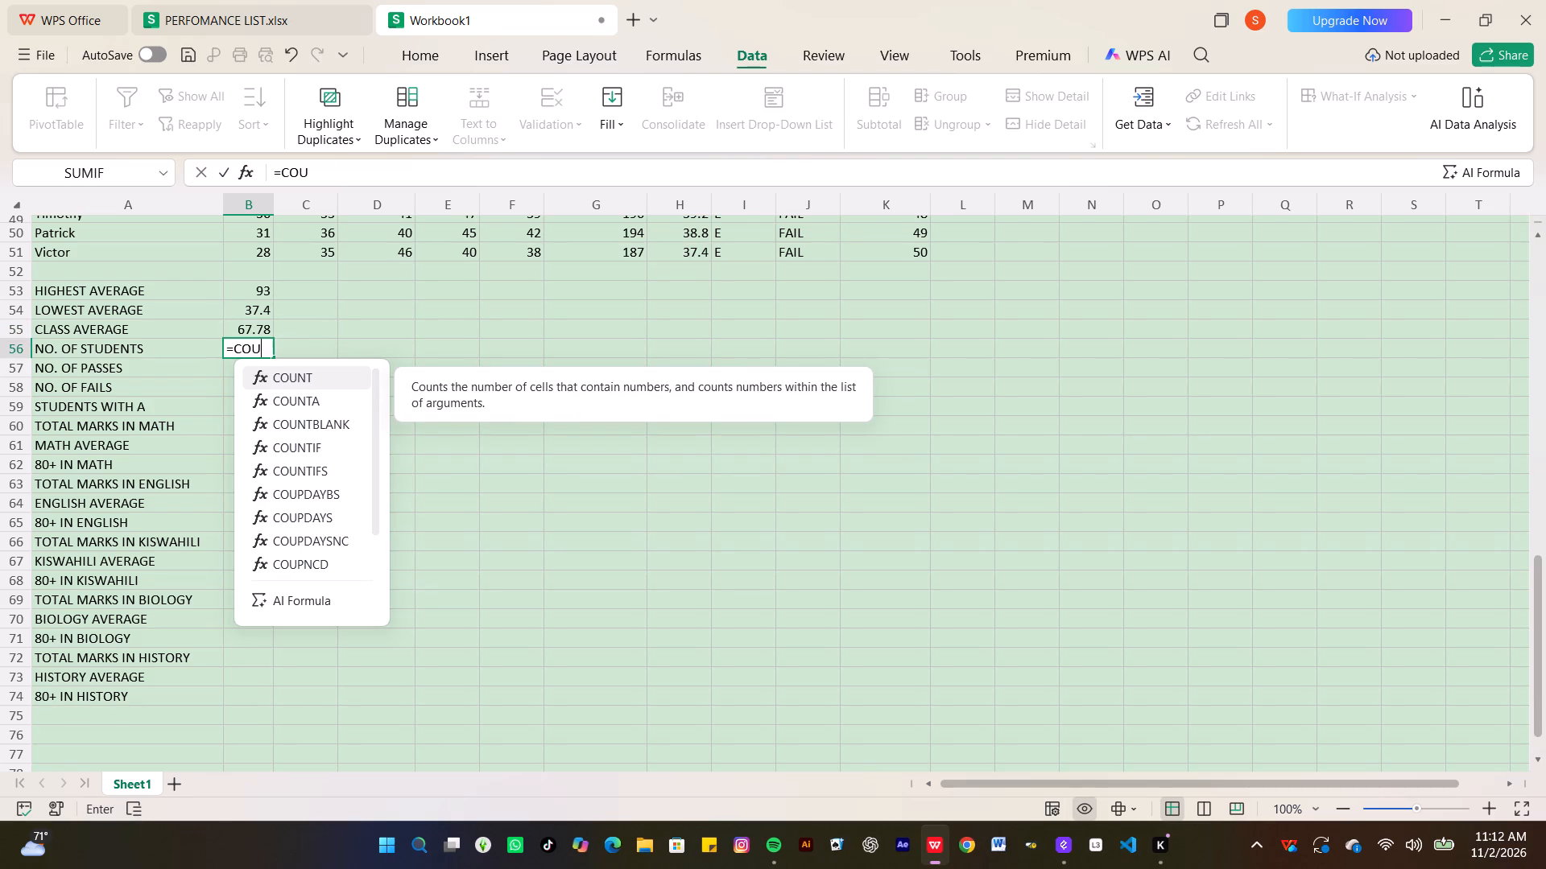
{"action": "key", "text": "n"}
{"action": "type", "text": "TA"}
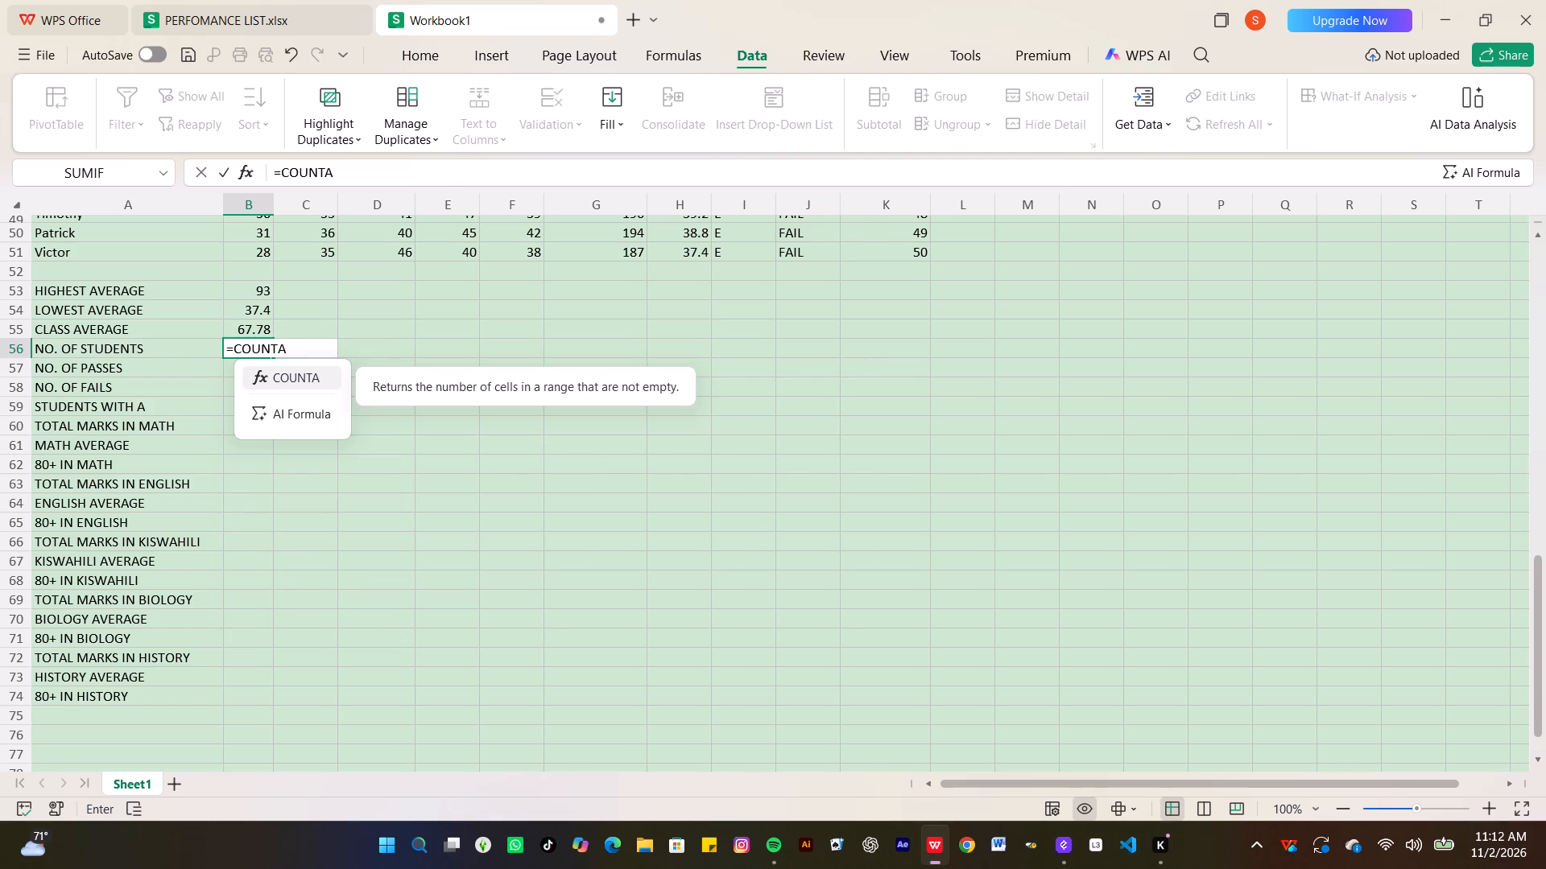
{"action": "key", "text": "shift+parenleft"}
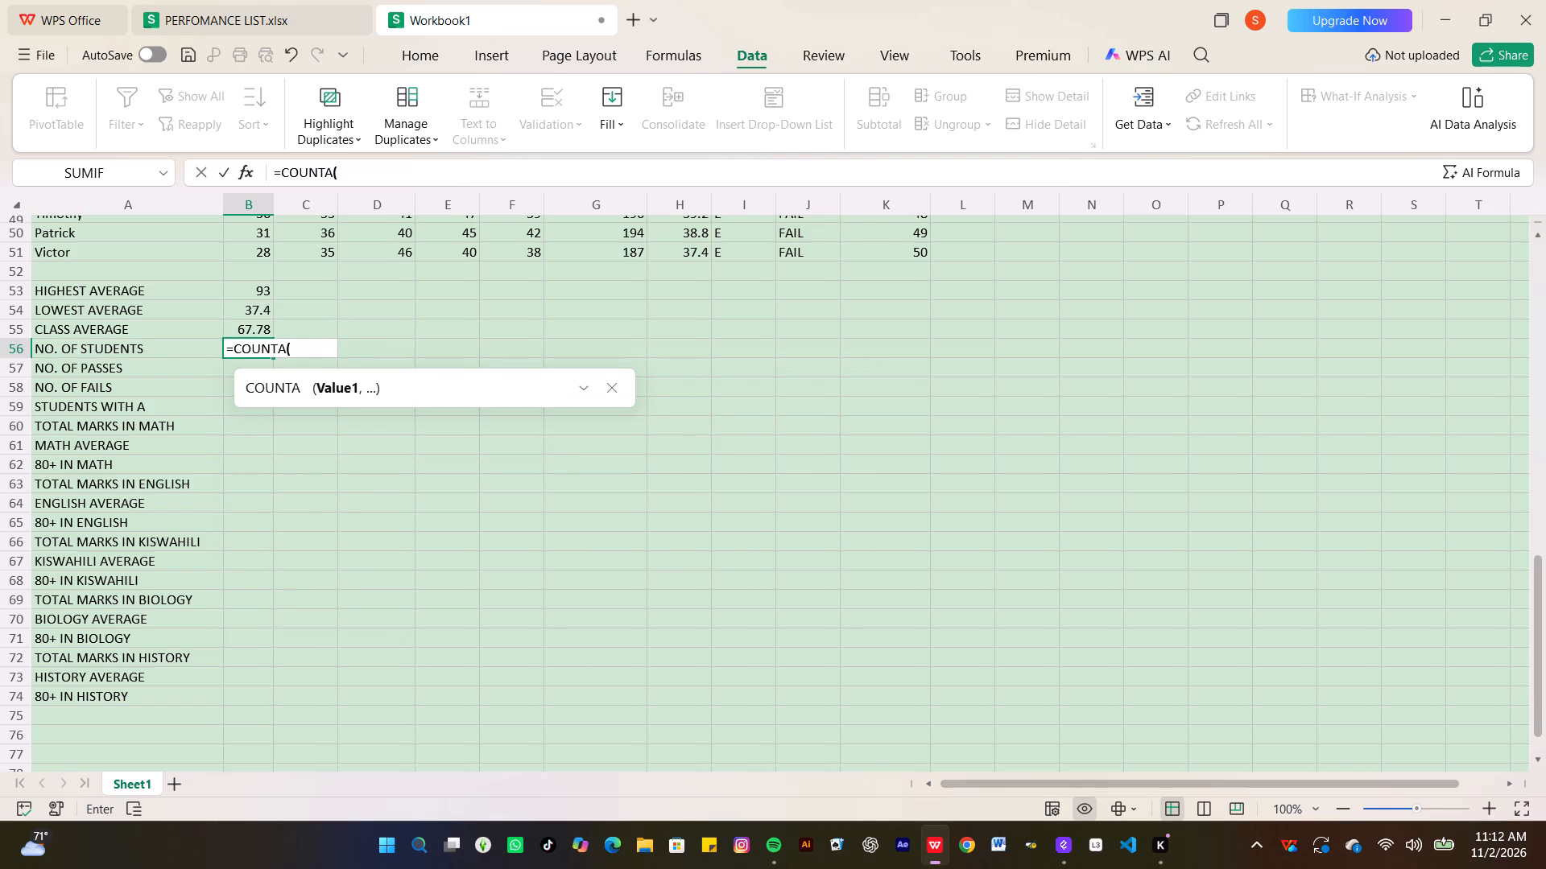
{"action": "key", "text": "a"}
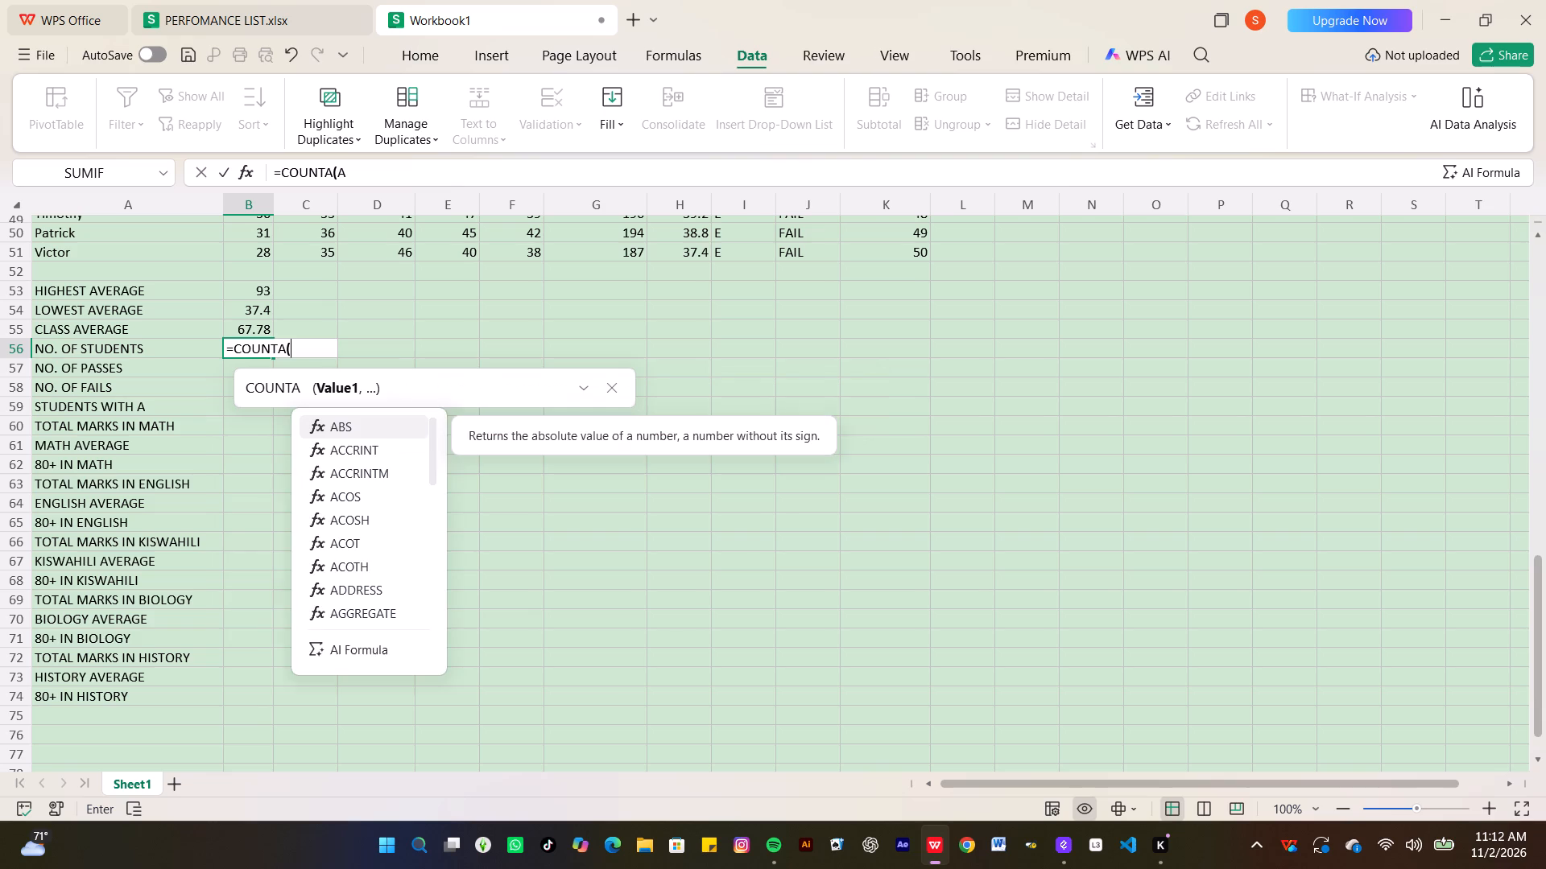
{"action": "key", "text": "2"}
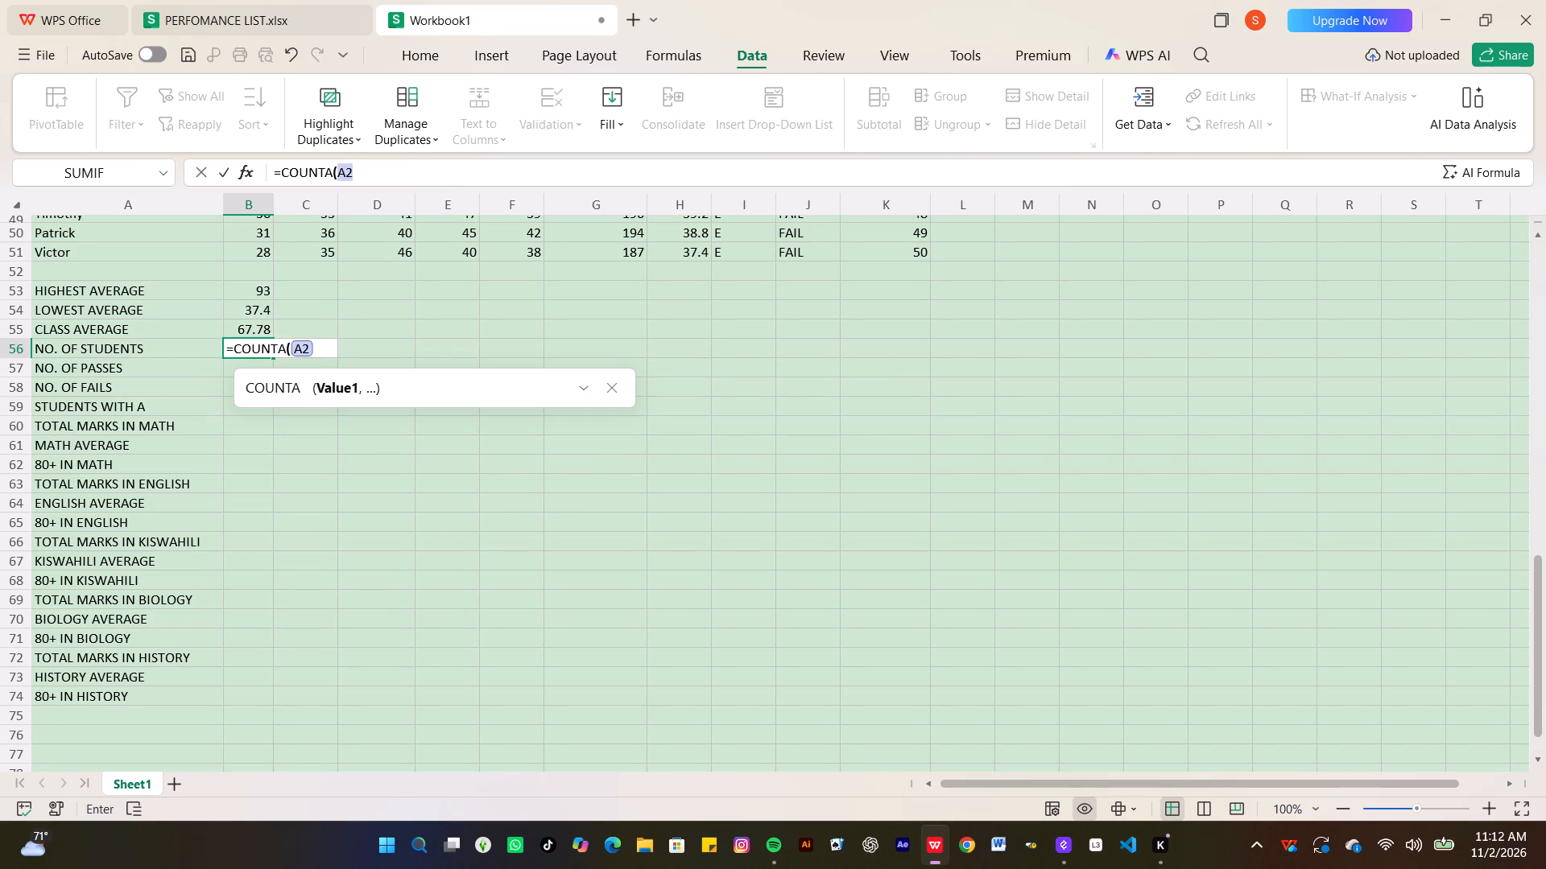
{"action": "key", "text": "shift+colon"}
{"action": "key", "text": "a"}
{"action": "type", "text": "51"}
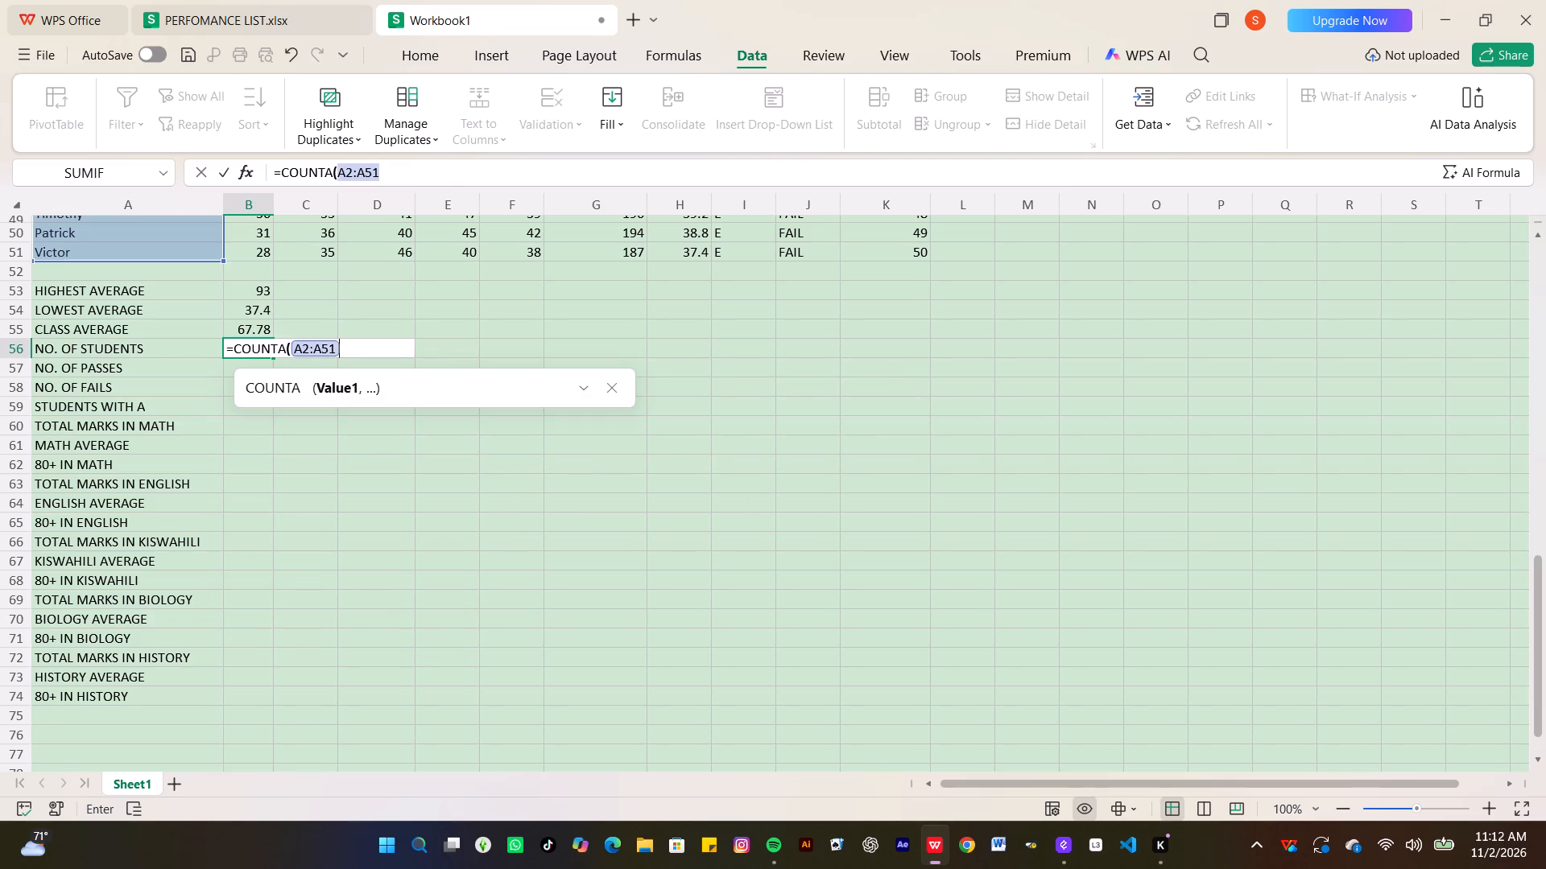
{"action": "key", "text": "shift+parenright"}
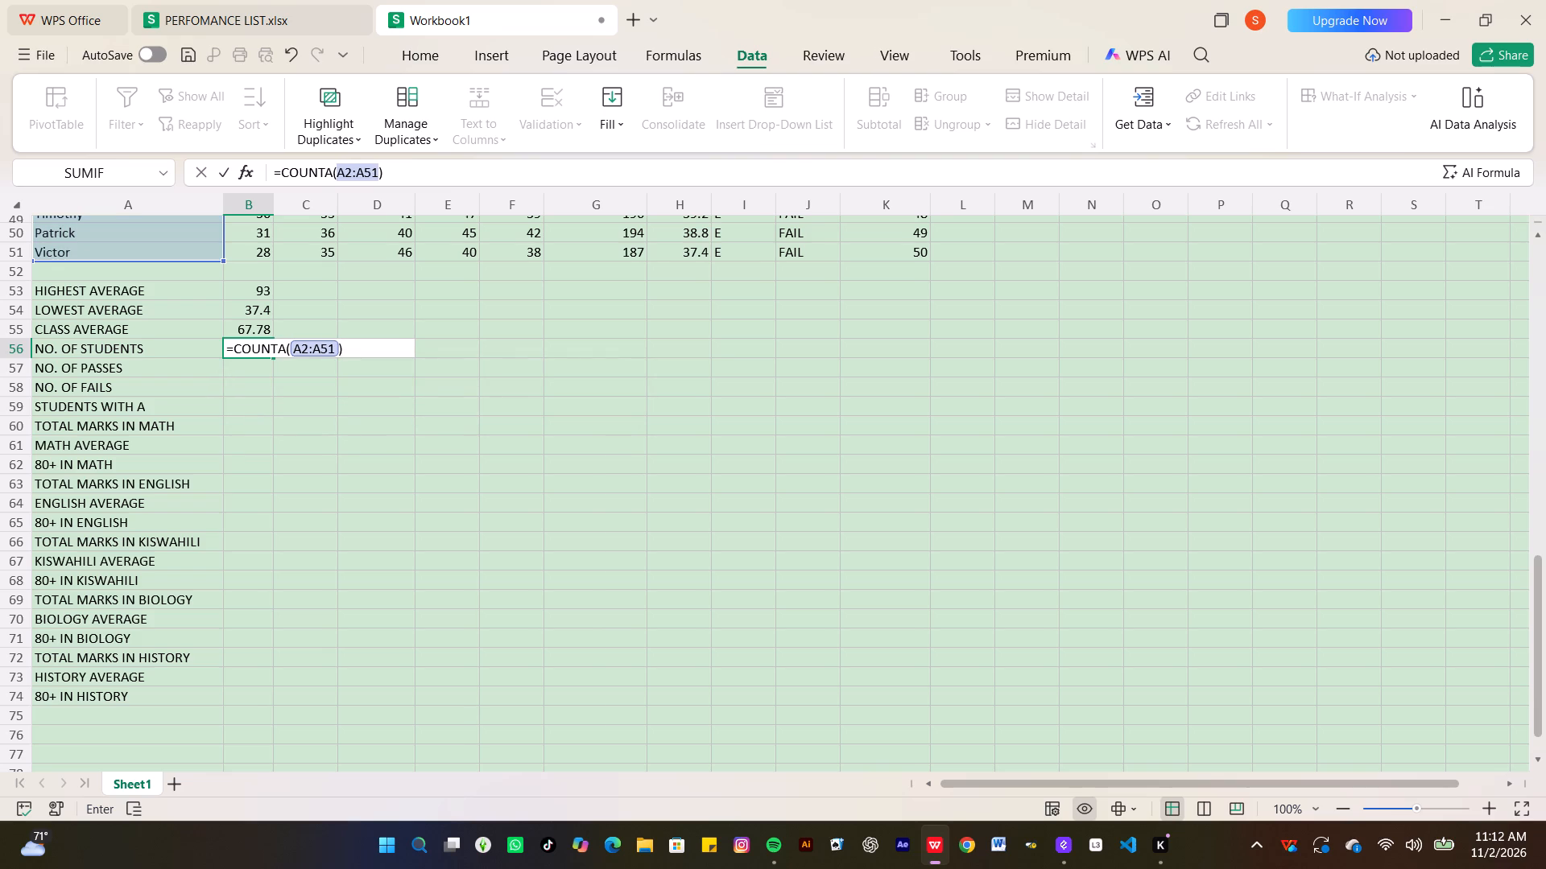
{"action": "key", "text": "Return"}
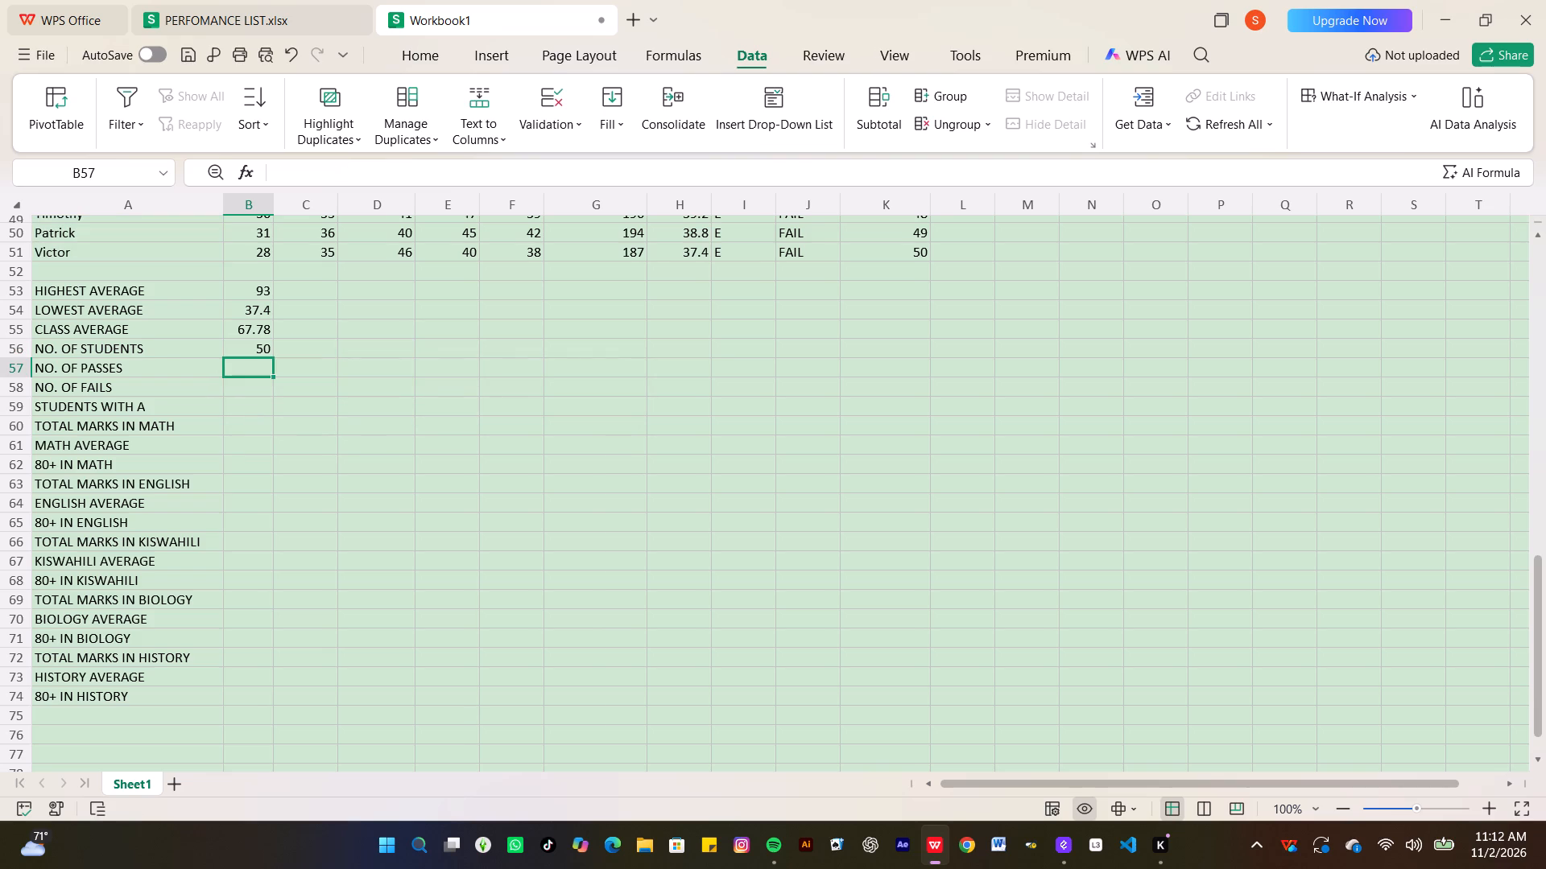
Start the NO. OF PASSES formula in cell B57 with COUNTIF, its criteria range beginning at J2.
{"action": "key", "text": "equal"}
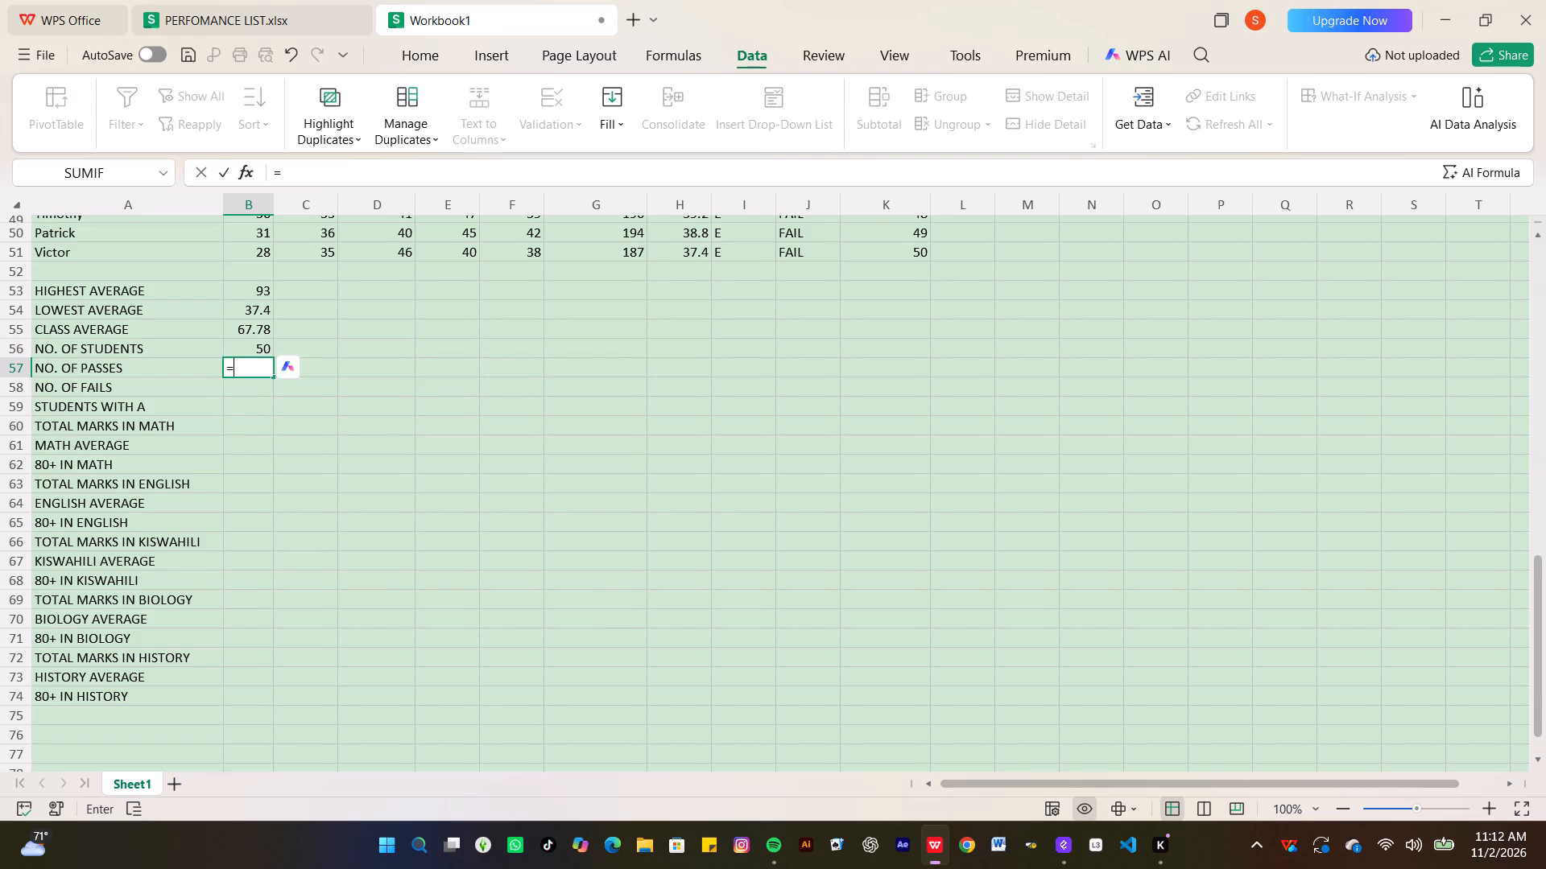
{"action": "type", "text": "COUN"}
{"action": "type", "text": "TIF"}
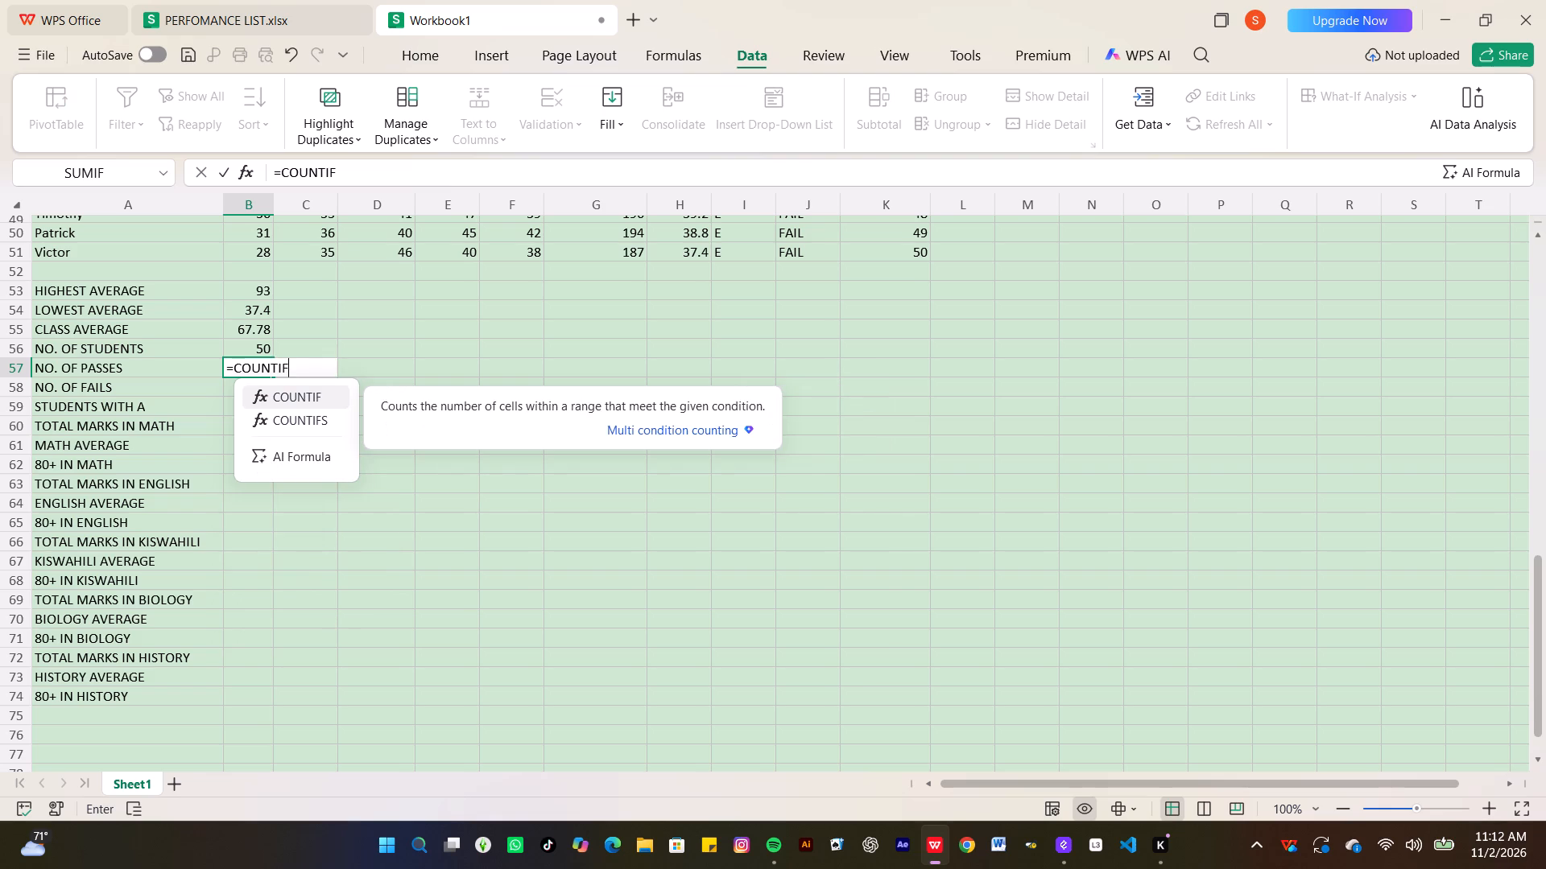
{"action": "key", "text": "shift+parenleft"}
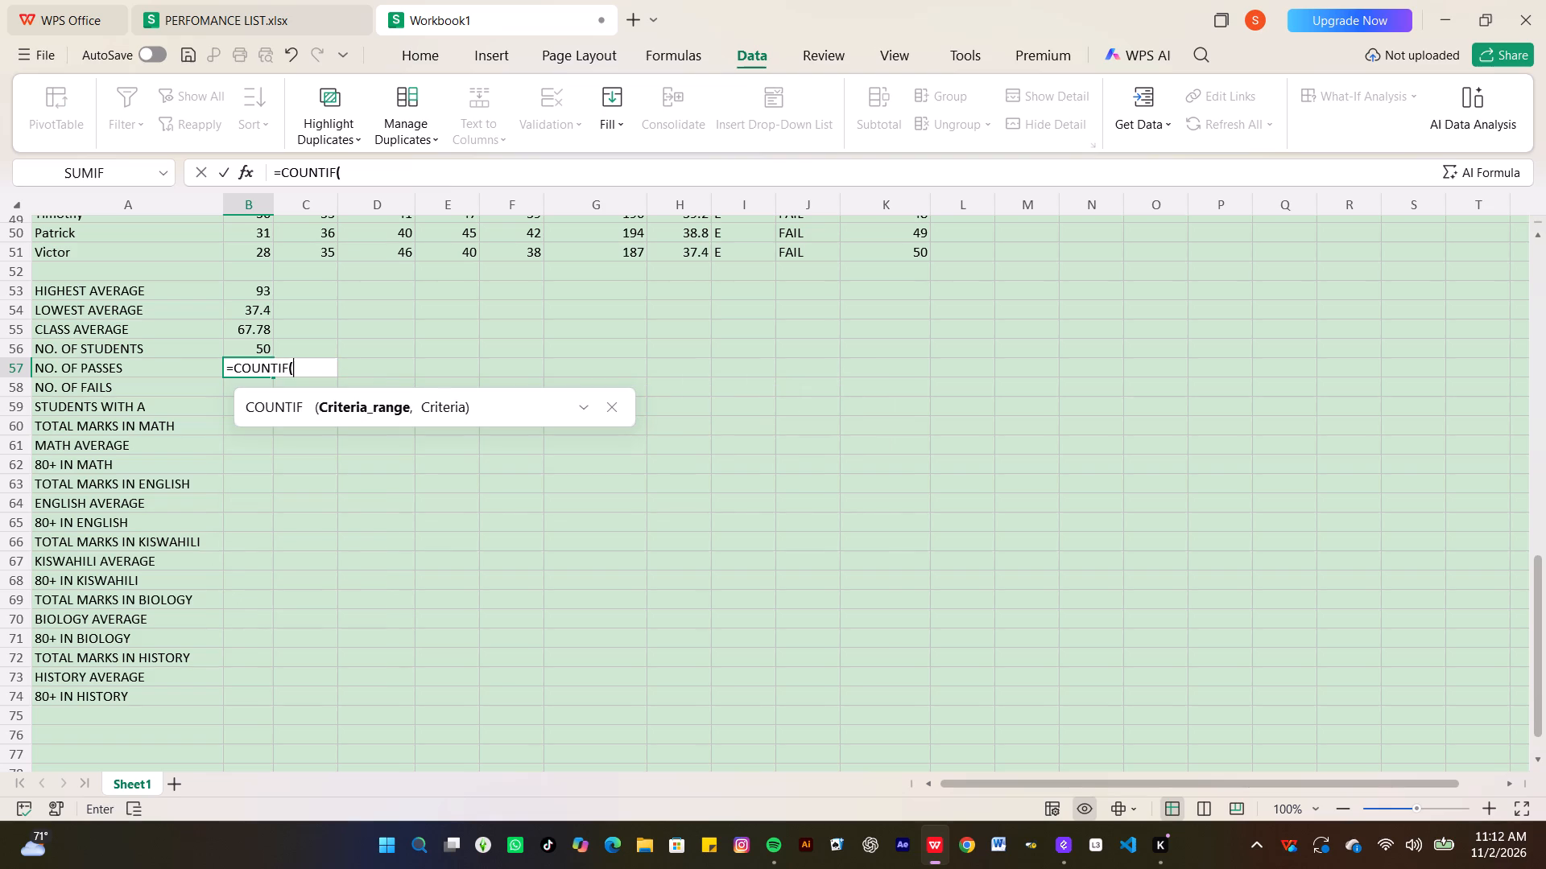
{"action": "key", "text": "j"}
{"action": "key", "text": "2"}
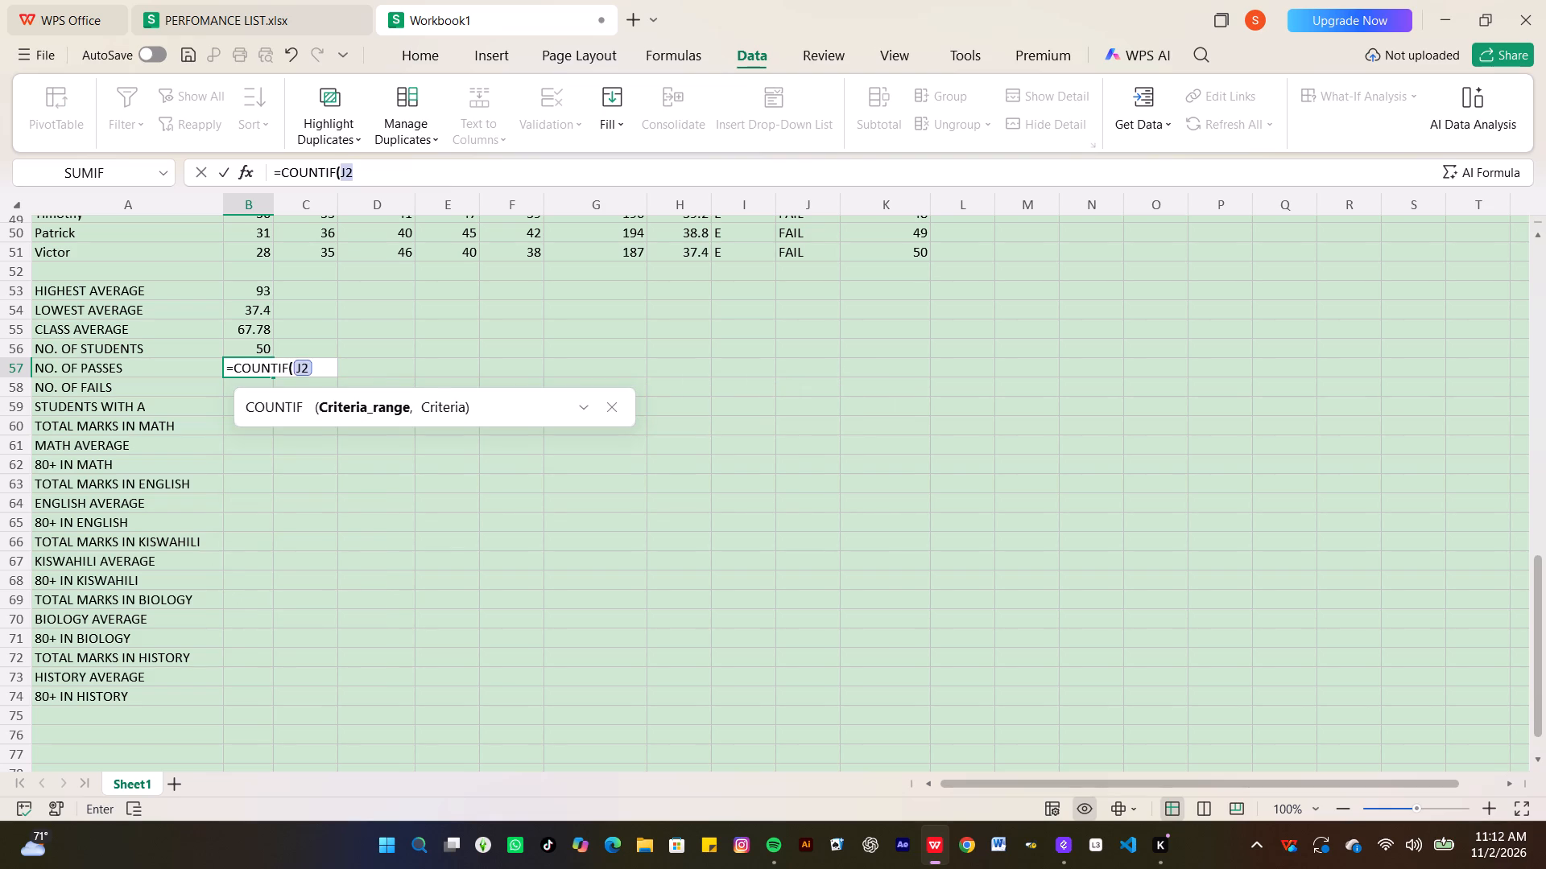
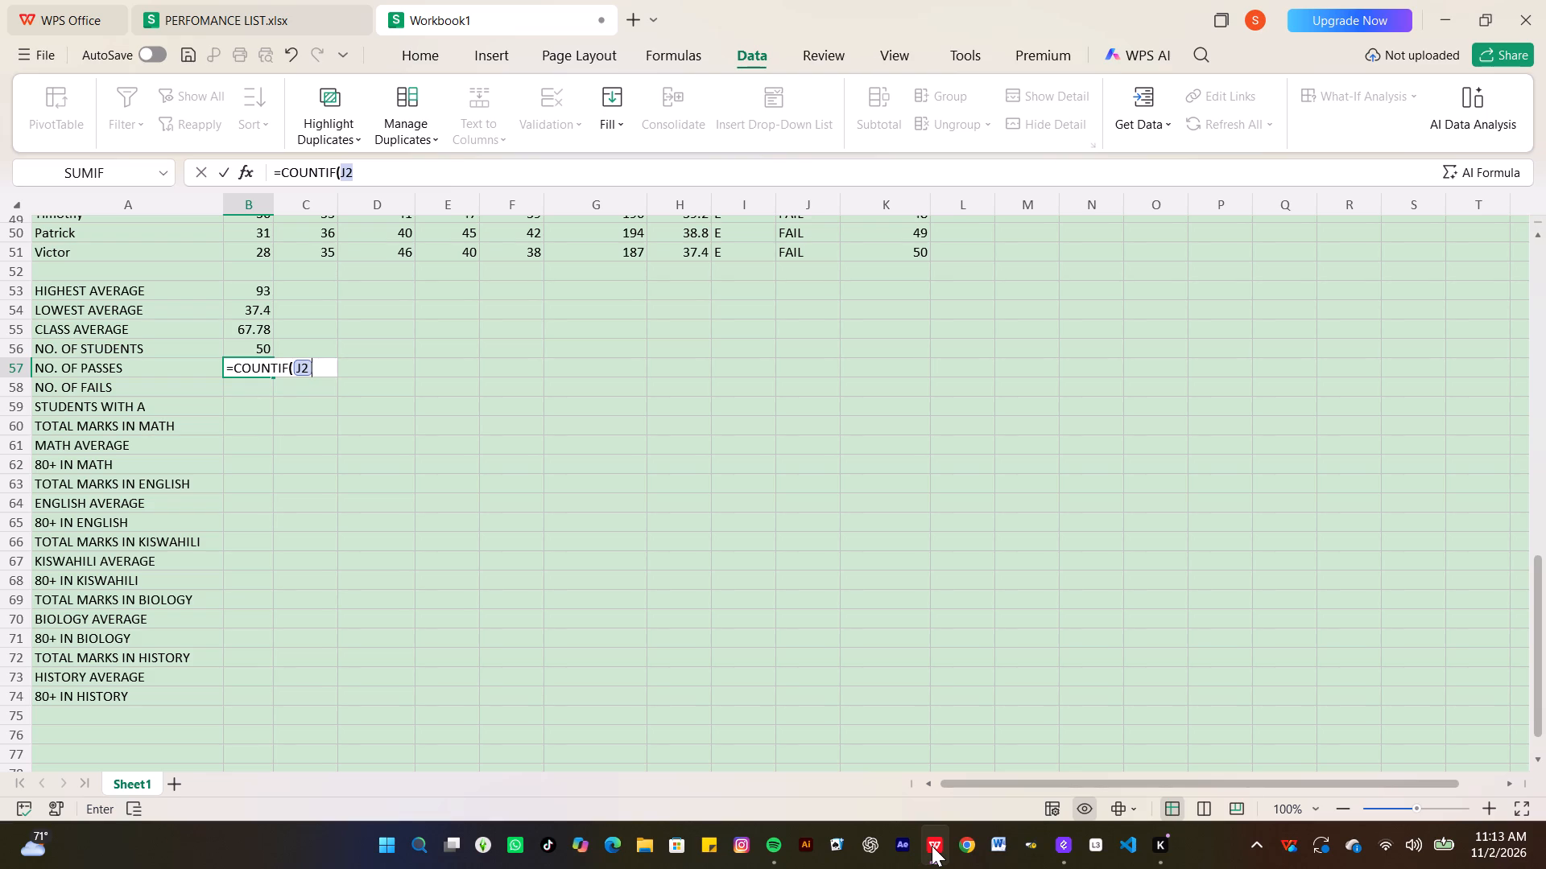
Complete the NO. OF PASSES formula in B57 as a COUNTIF over J2:J51 with the criterion "PASS".
{"action": "key", "text": "shift+colon"}
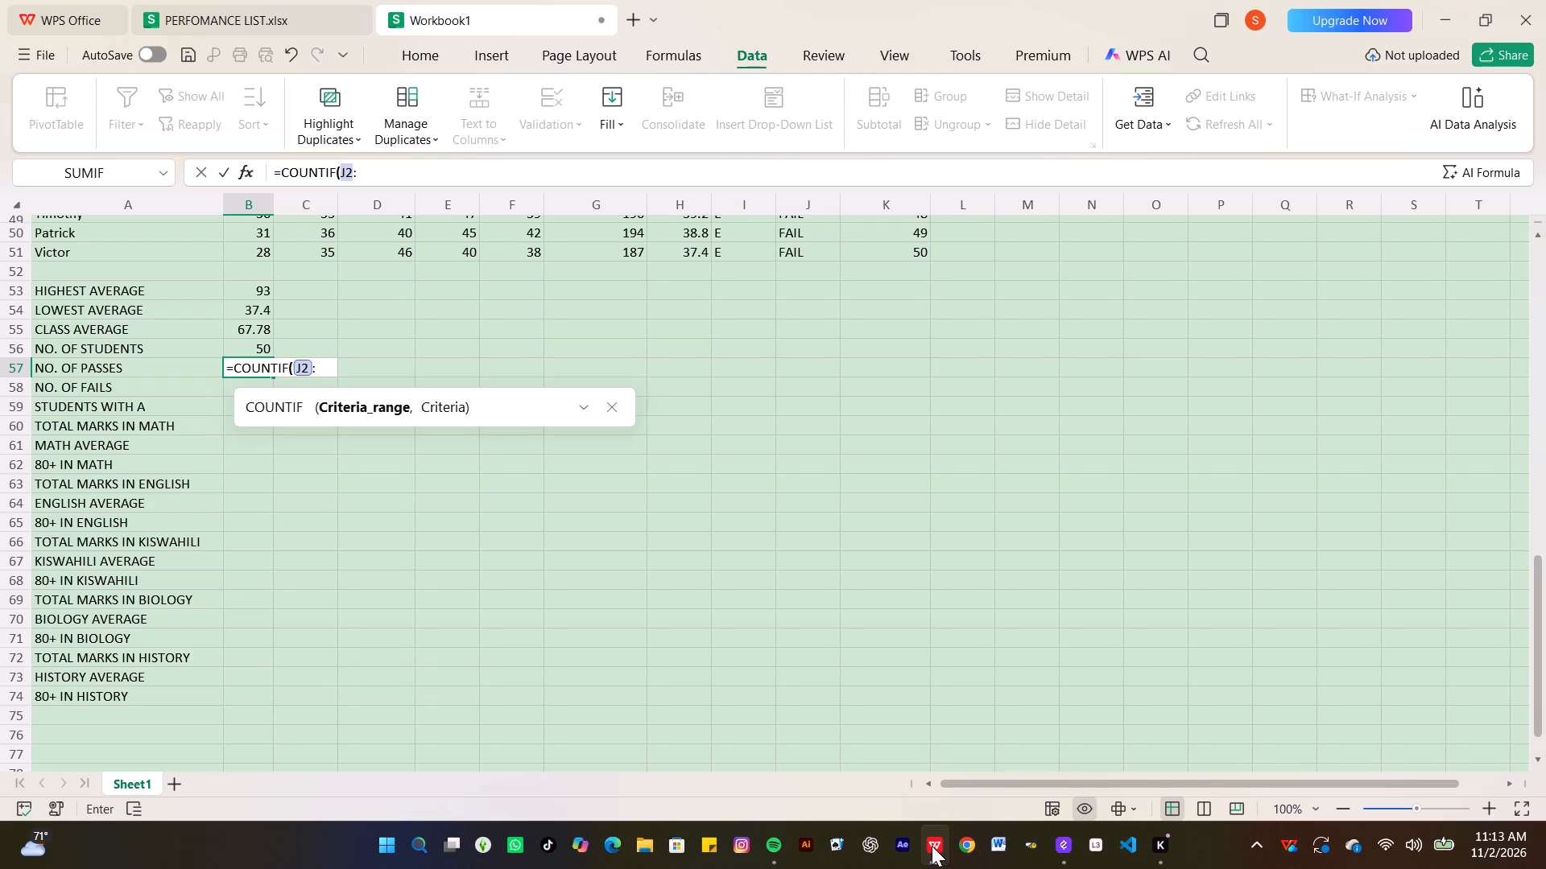
{"action": "type", "text": "J51"}
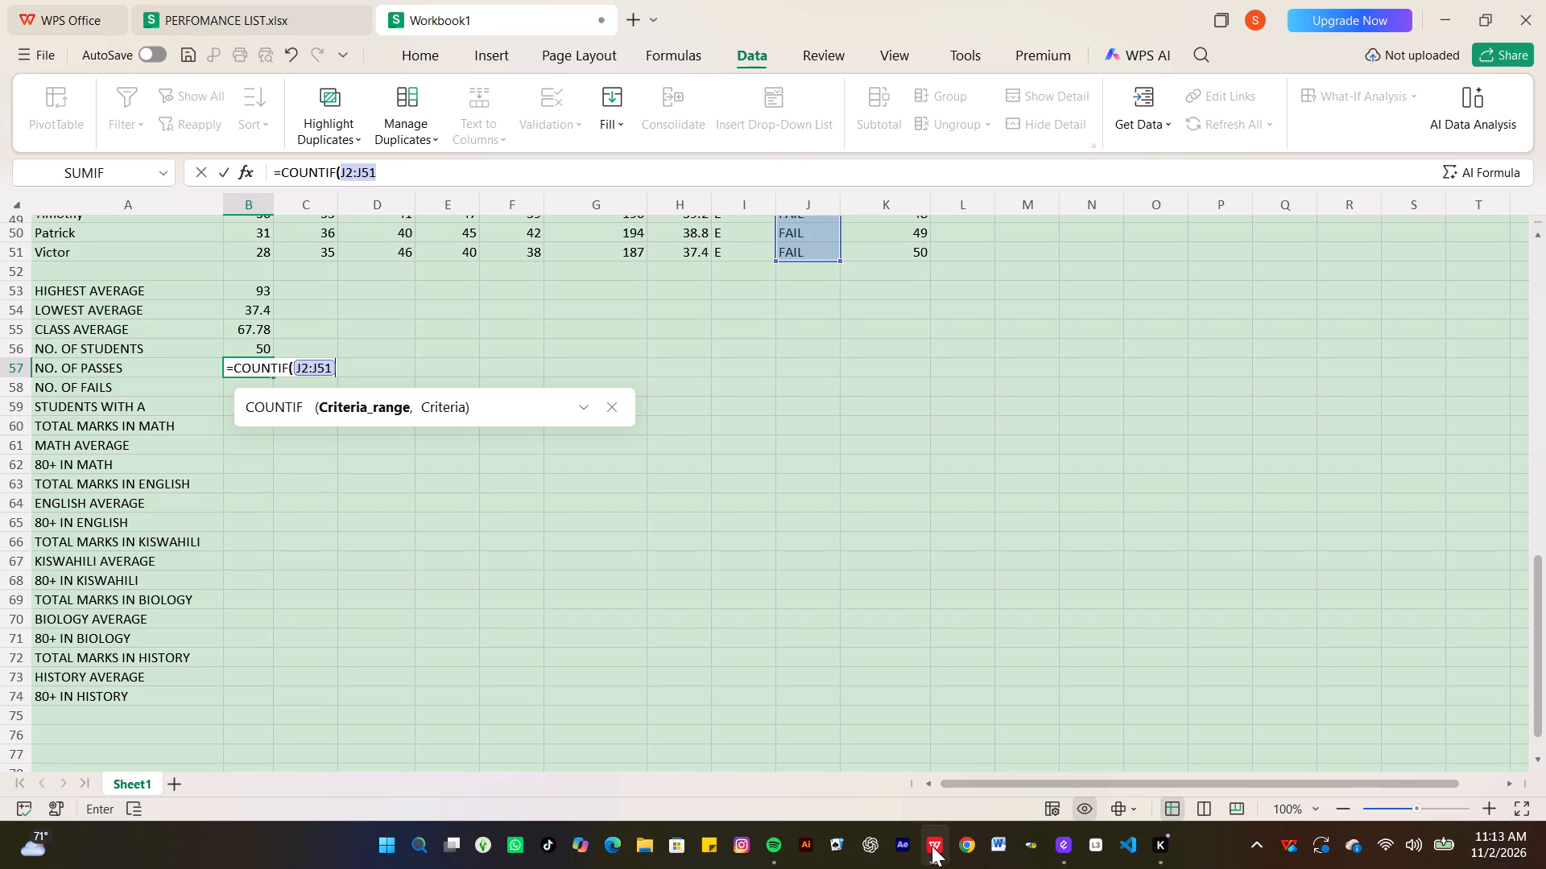
{"action": "key", "text": "comma"}
{"action": "key", "text": "shift+quotedbl"}
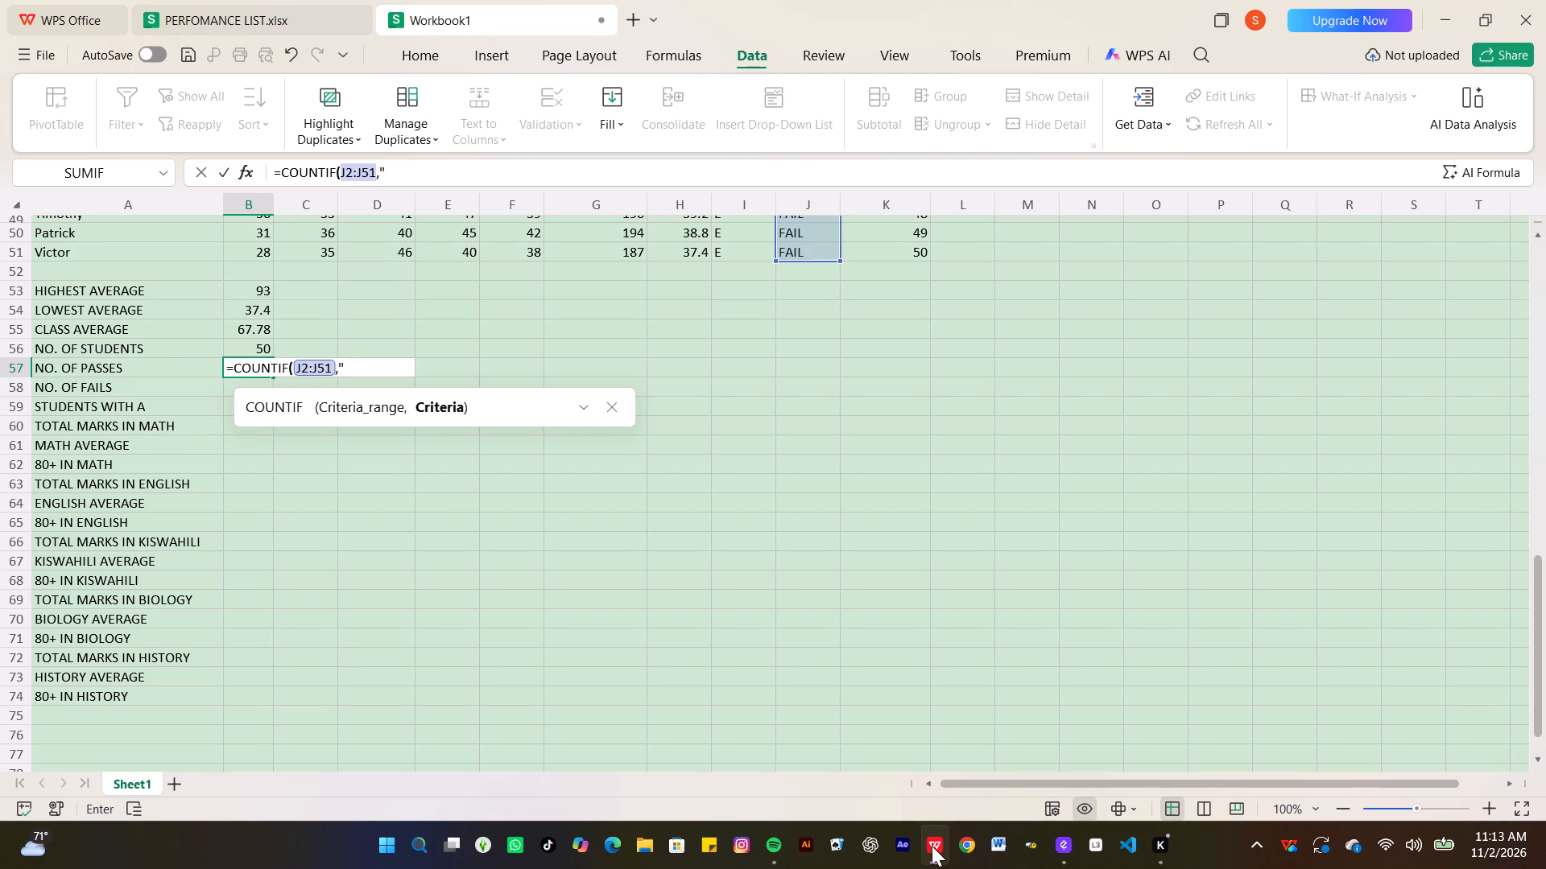
{"action": "type", "text": "PASS"}
{"action": "key", "text": "shift+quotedbl"}
{"action": "key", "text": "Return"}
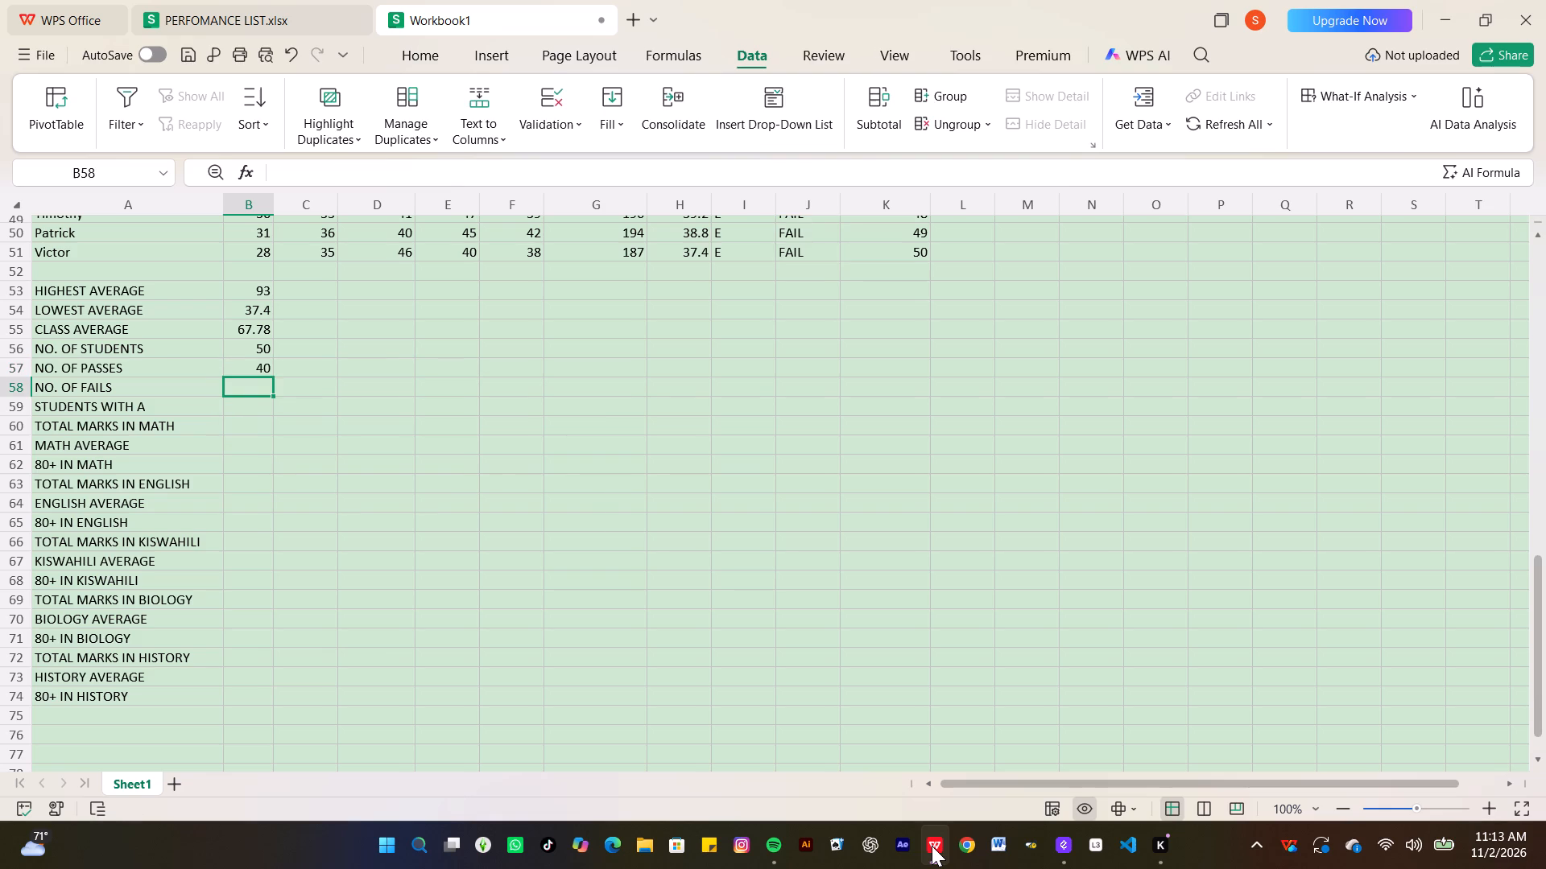
Enter a COUNTIF formula for NO. OF FAILS in B58 over J2:J51 with the criterion "FAIL".
{"action": "key", "text": "equal"}
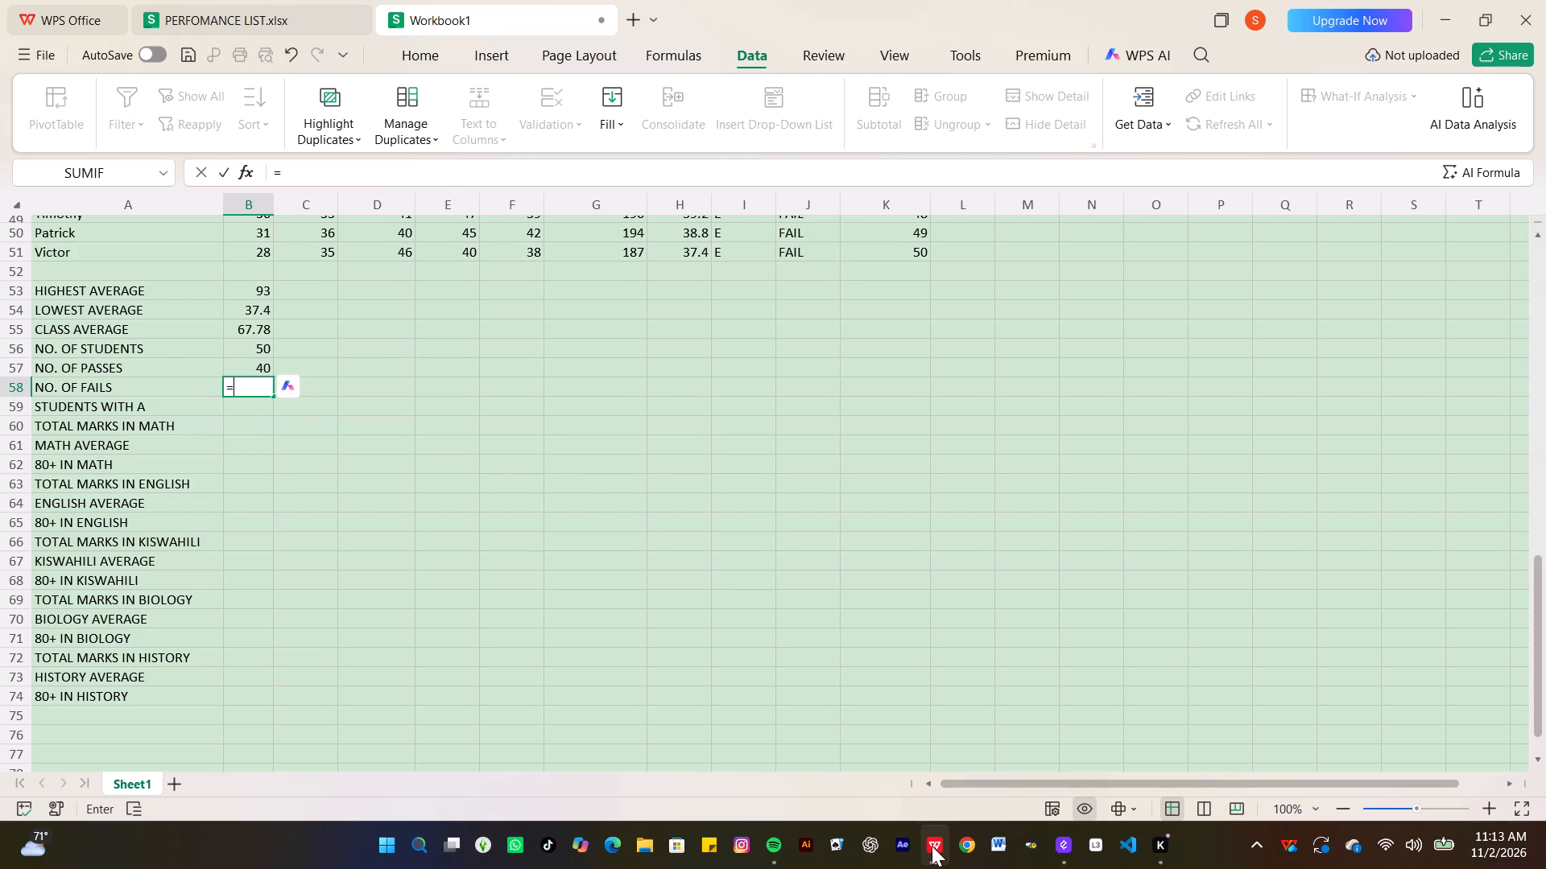
{"action": "type", "text": "COUNTIF"}
{"action": "key", "text": "shift+parenleft"}
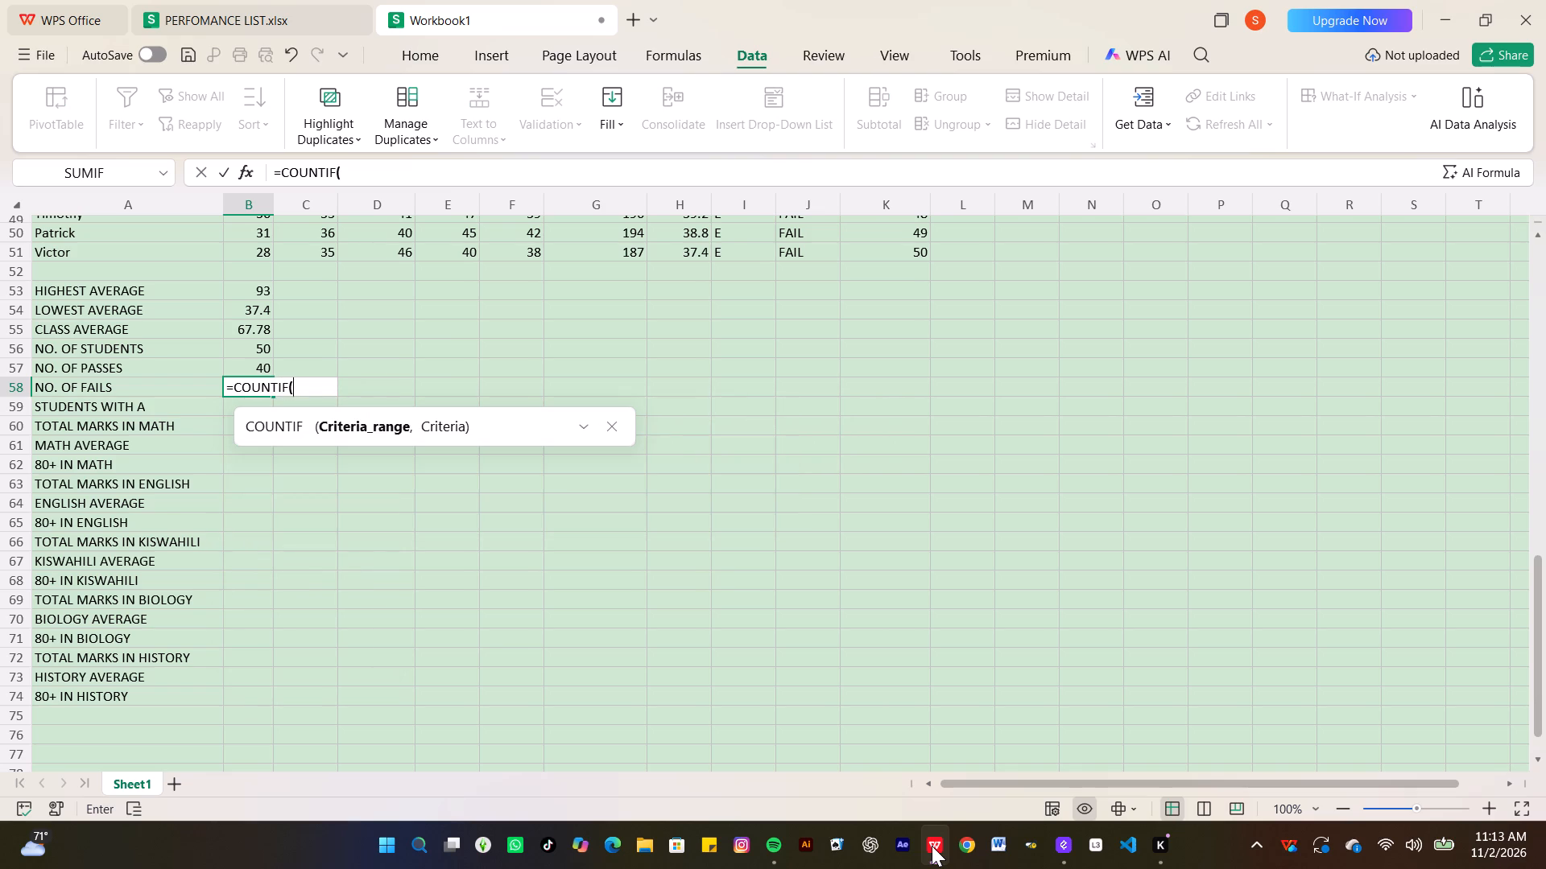
{"action": "type", "text": "J2"}
{"action": "key", "text": "shift+colon"}
{"action": "type", "text": "J51"}
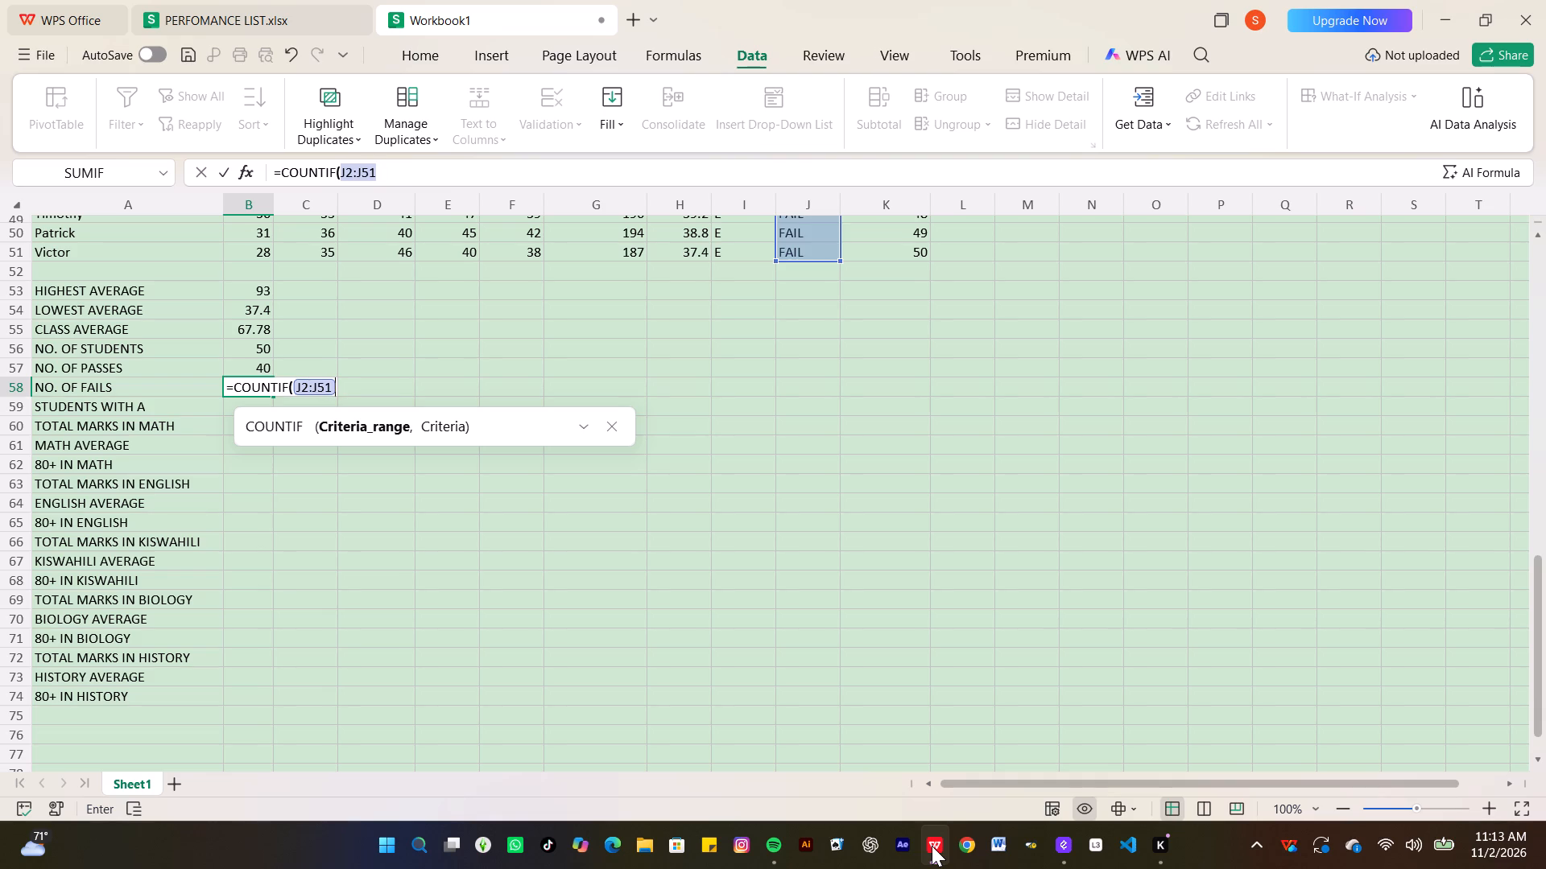
{"action": "key", "text": "comma"}
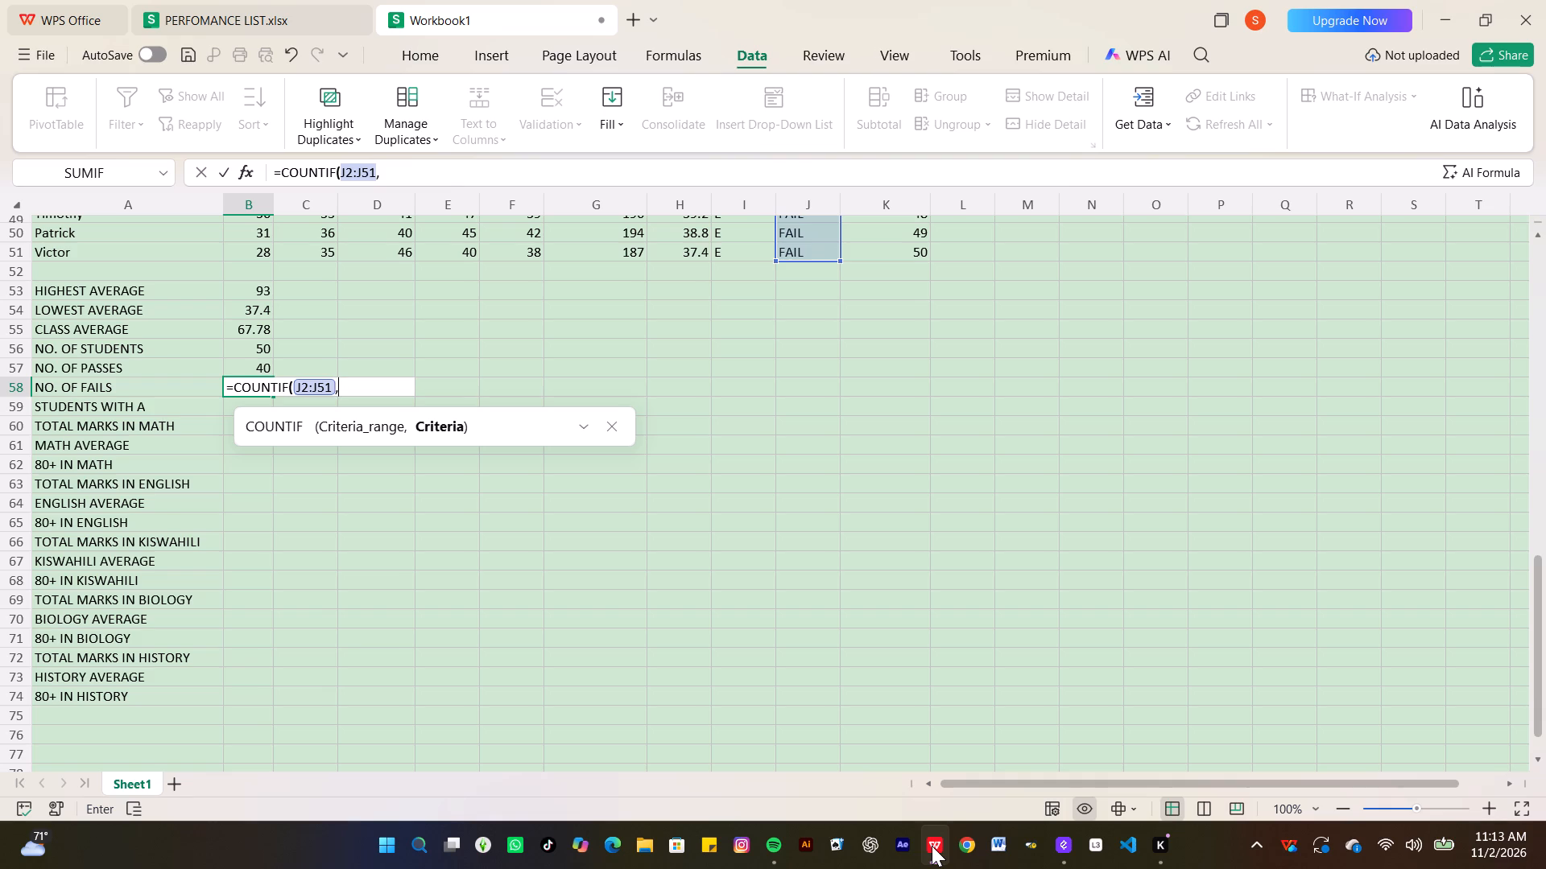
{"action": "key", "text": "shift+quotedbl"}
{"action": "type", "text": "FA"}
{"action": "type", "text": "IL"}
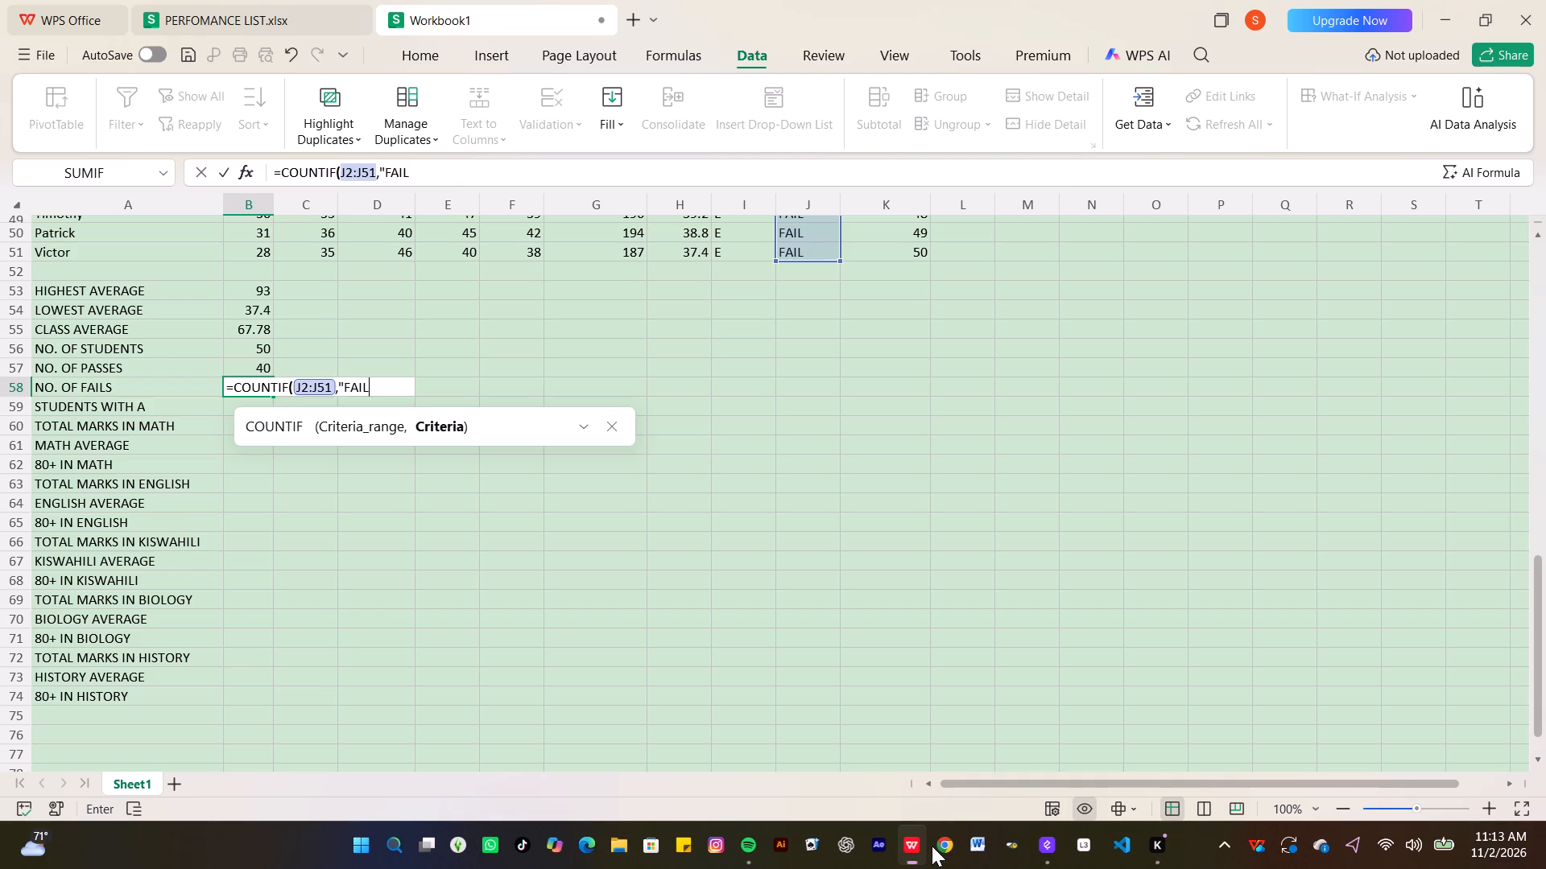
{"action": "key", "text": "shift+quotedbl"}
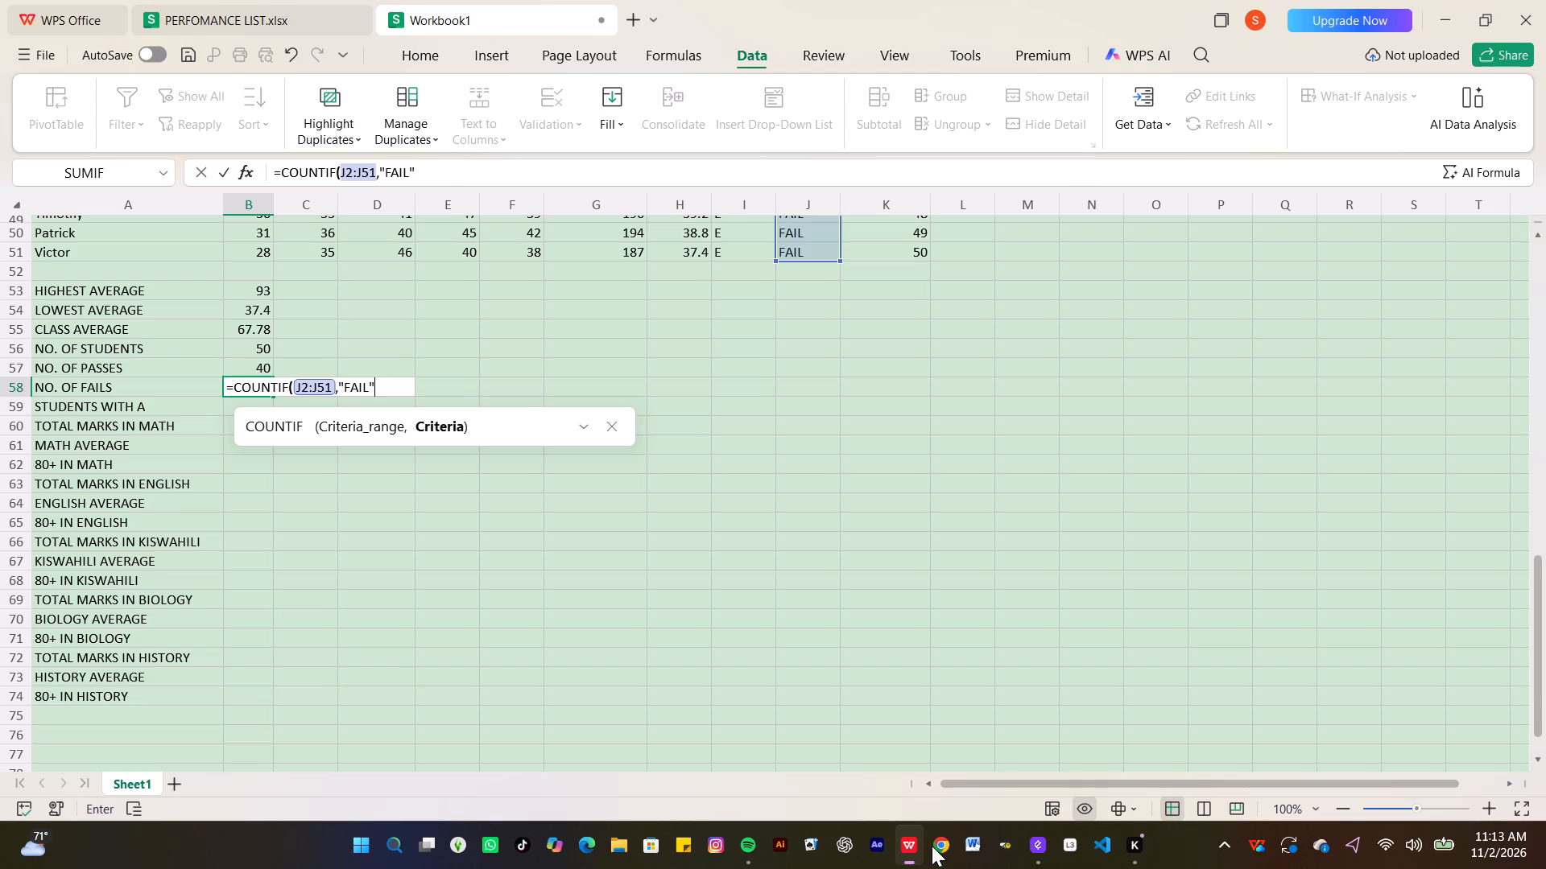
{"action": "key", "text": "Return"}
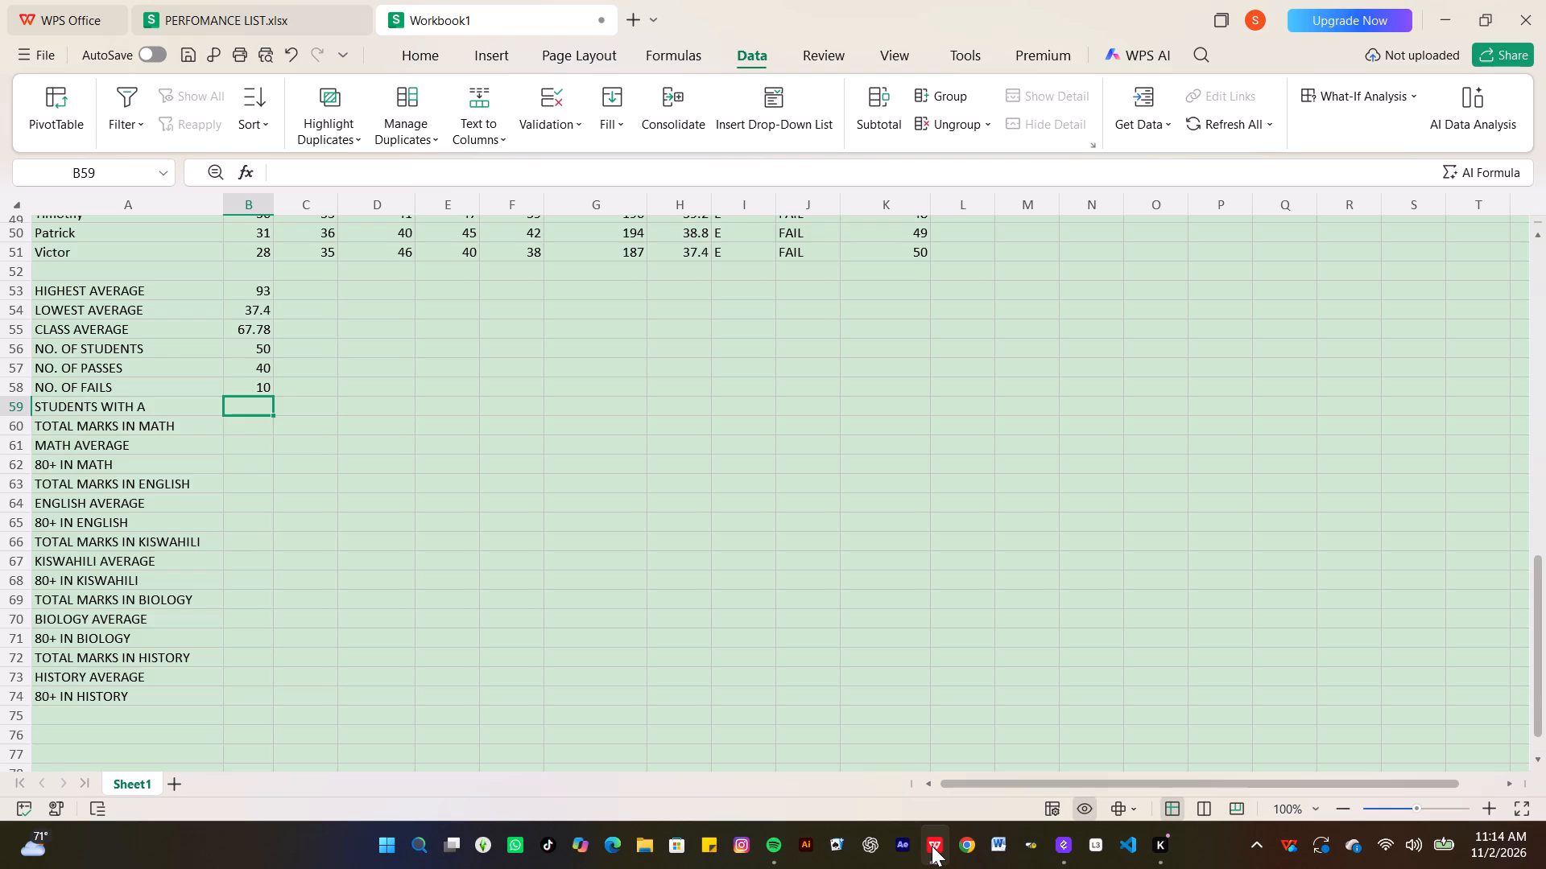
Enter a COUNTIF formula for STUDENTS WITH A in B59 over I2:I51 with the criterion "A".
{"action": "key", "text": "equal"}
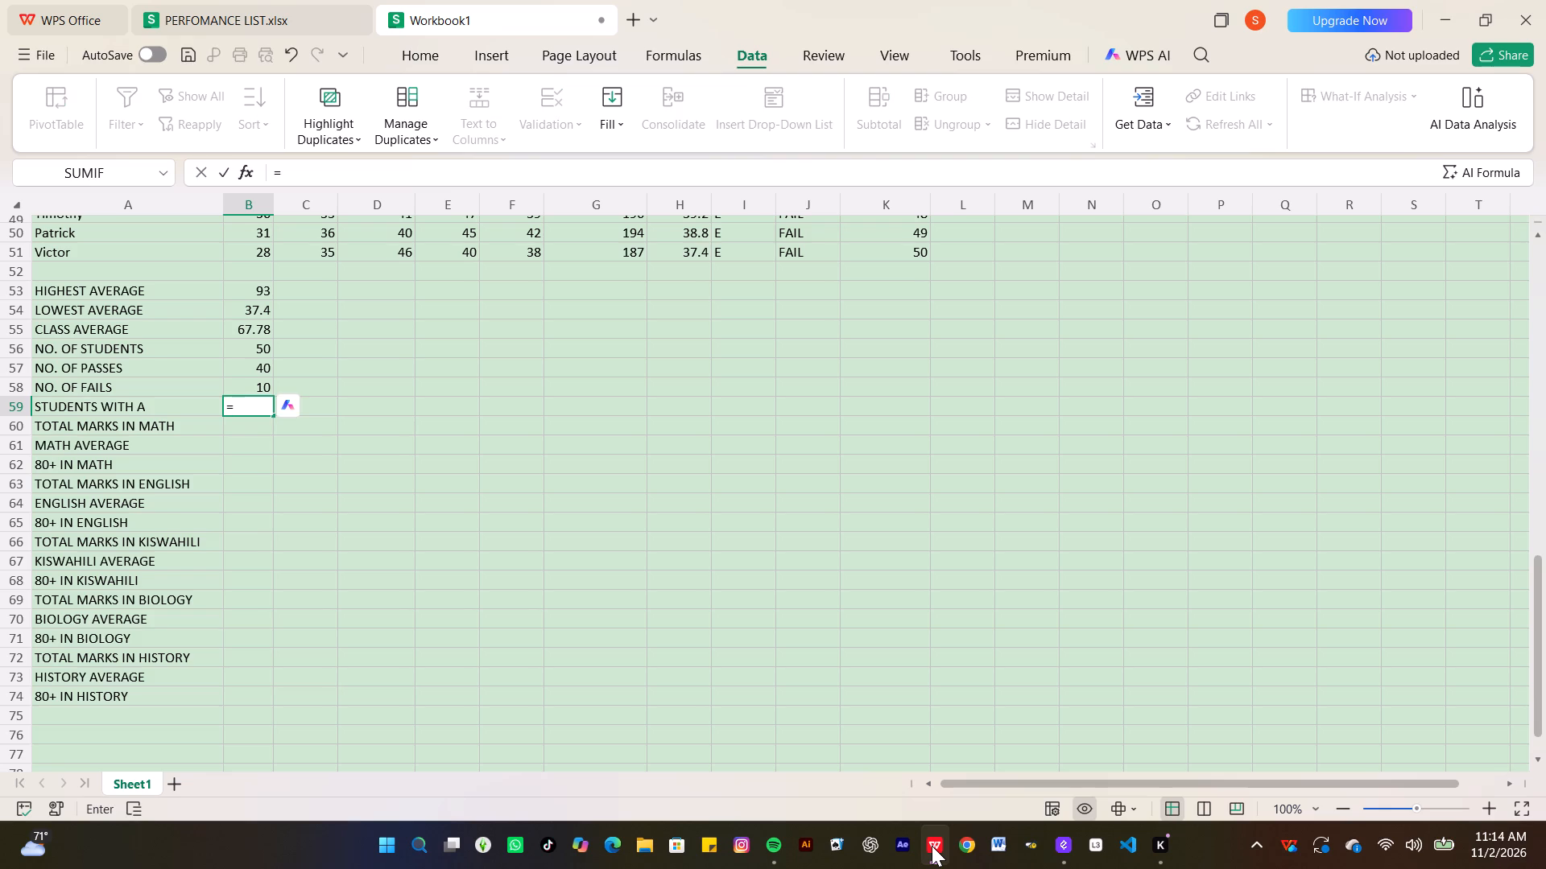
{"action": "type", "text": "COUNT"}
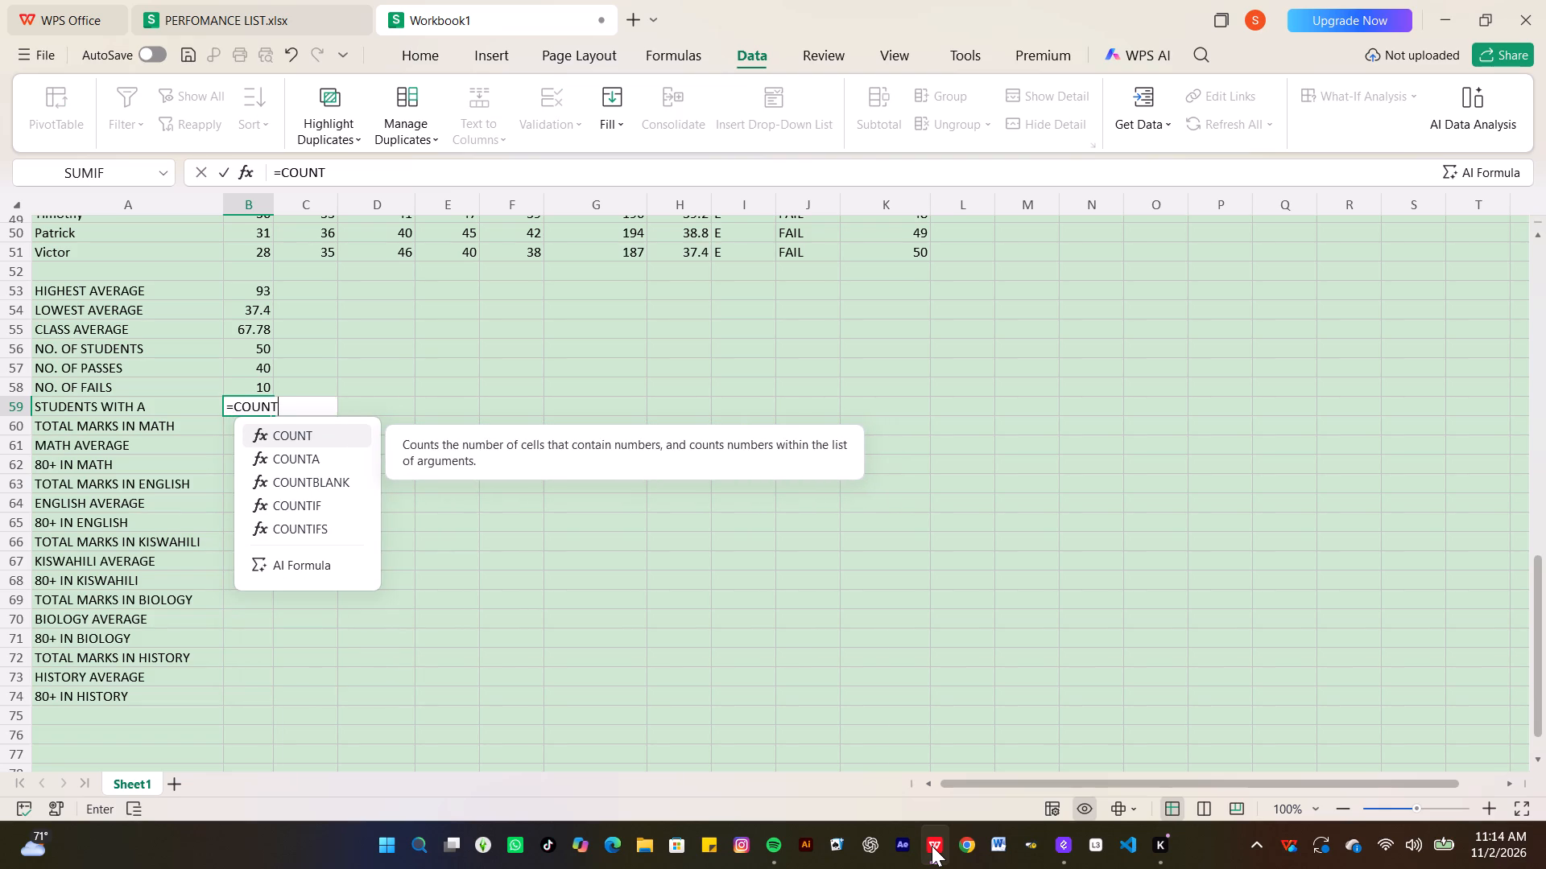
{"action": "key", "text": "i"}
{"action": "key", "text": "f"}
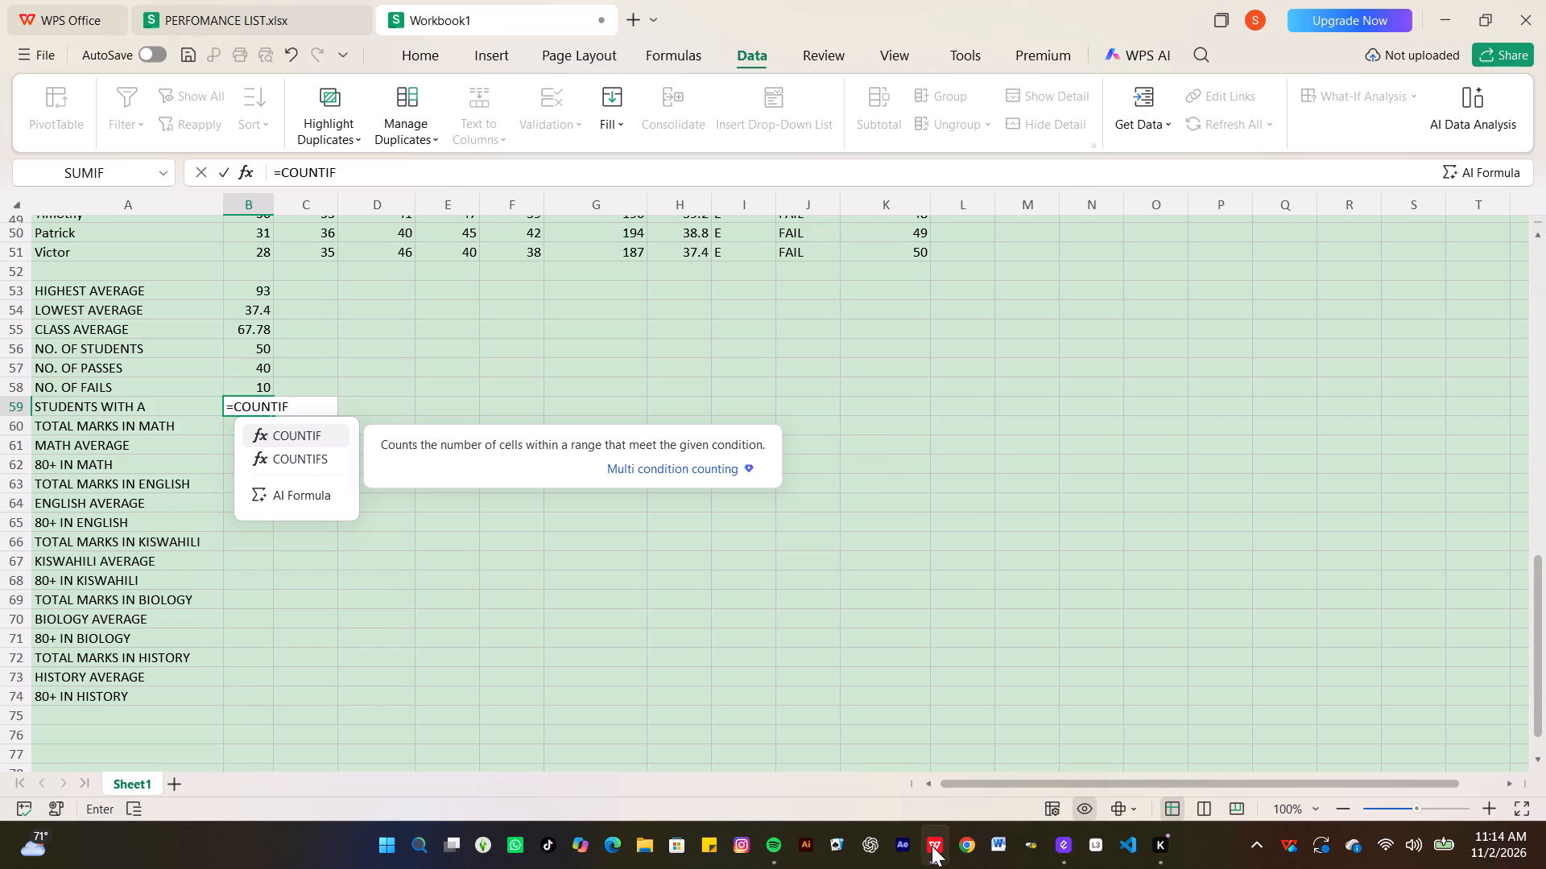
{"action": "key", "text": "shift+parenleft"}
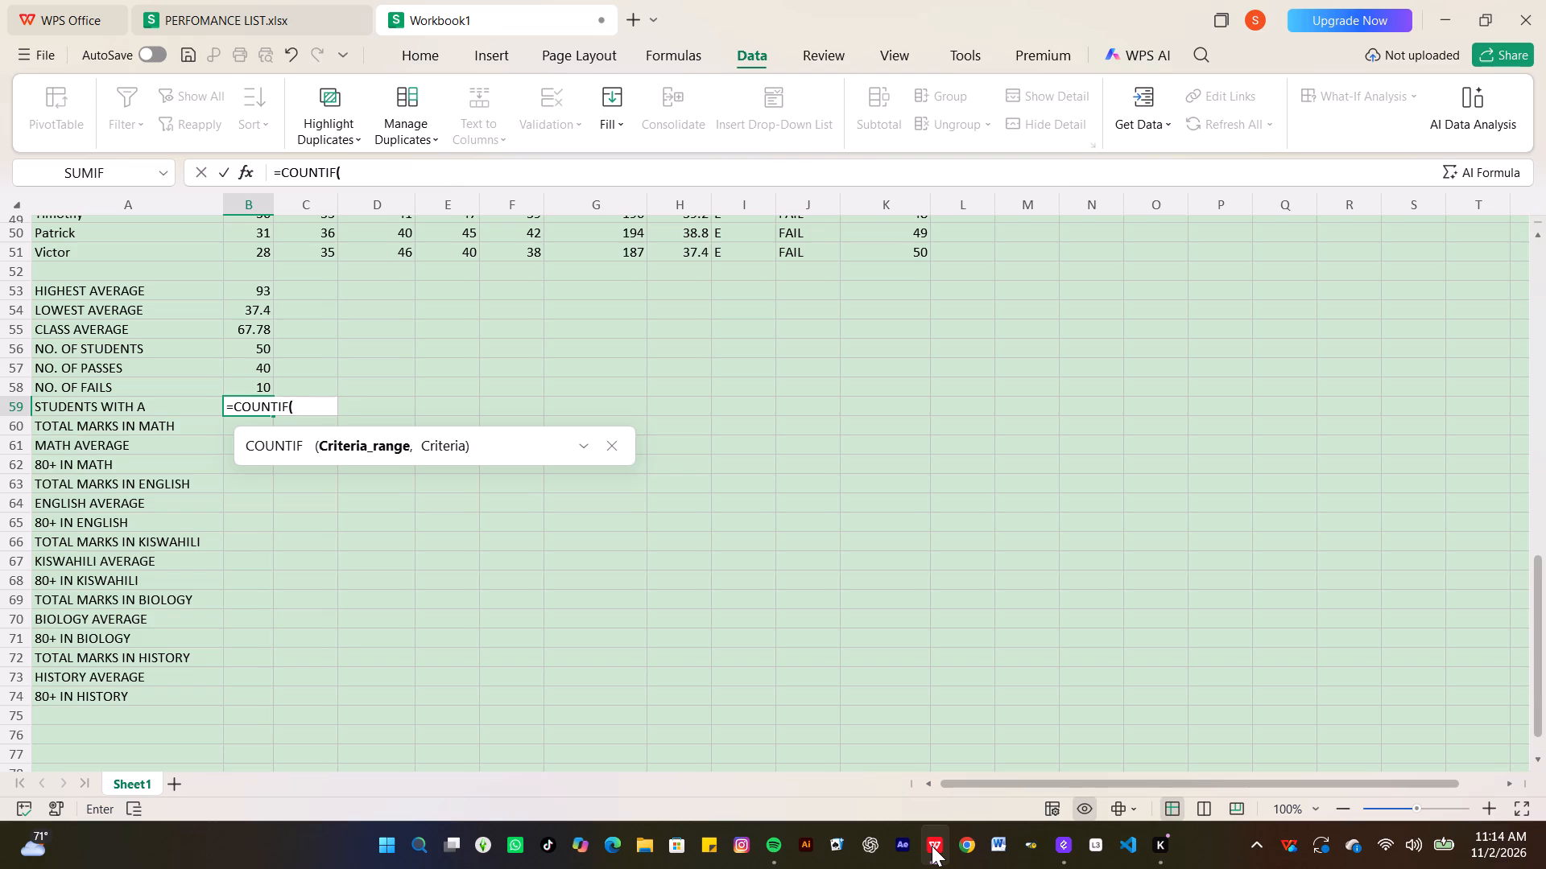
{"action": "type", "text": "I2"}
{"action": "key", "text": "shift+colon"}
{"action": "key", "text": "i"}
{"action": "type", "text": "51"}
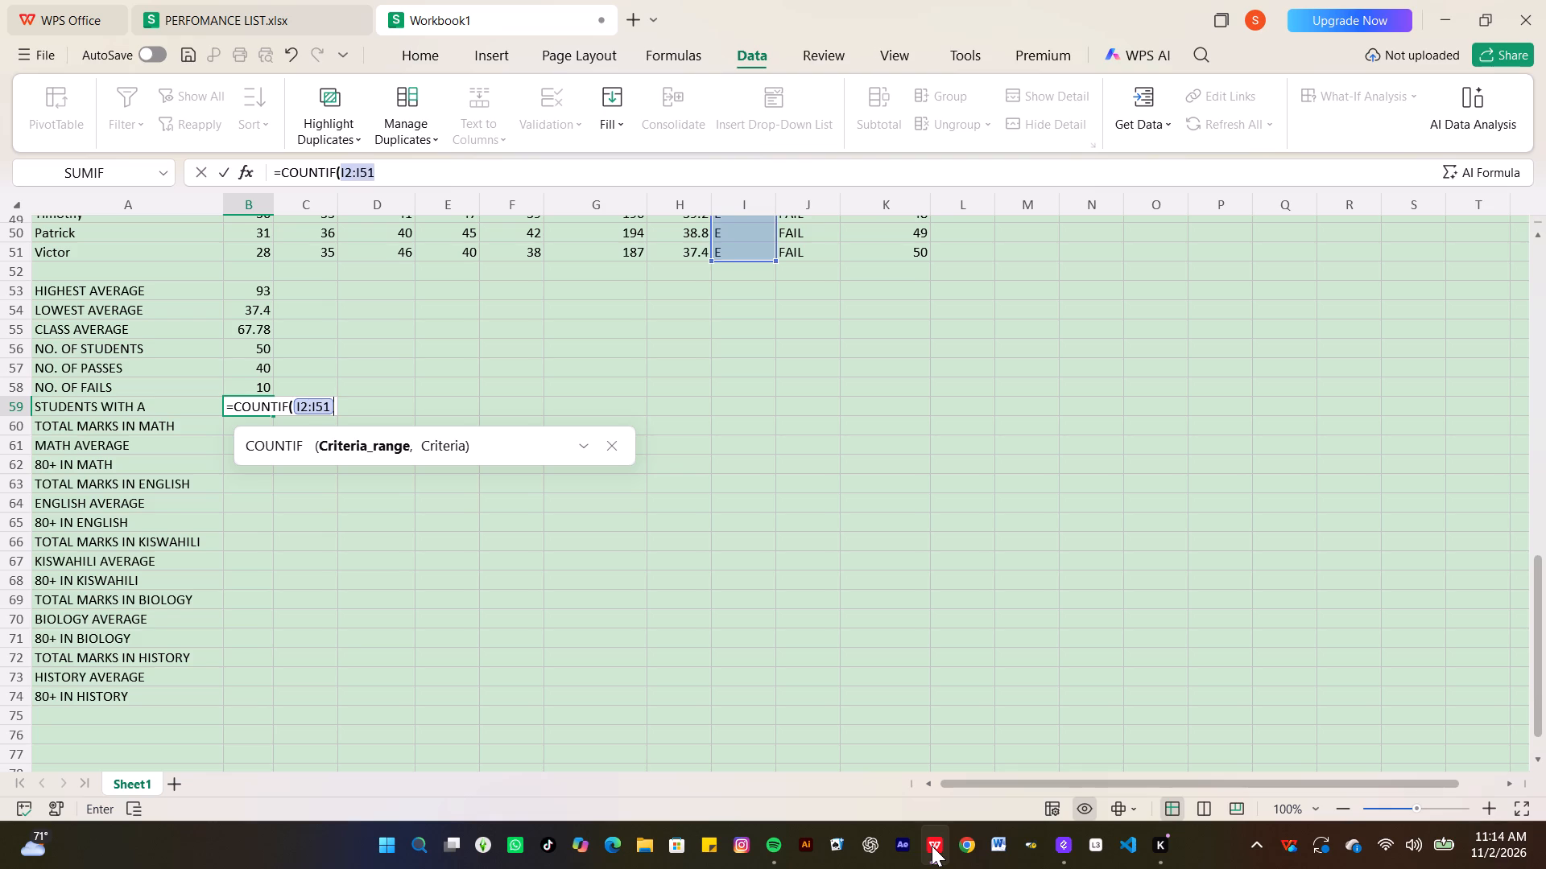
{"action": "key", "text": "shift+parenright"}
{"action": "key", "text": "Return"}
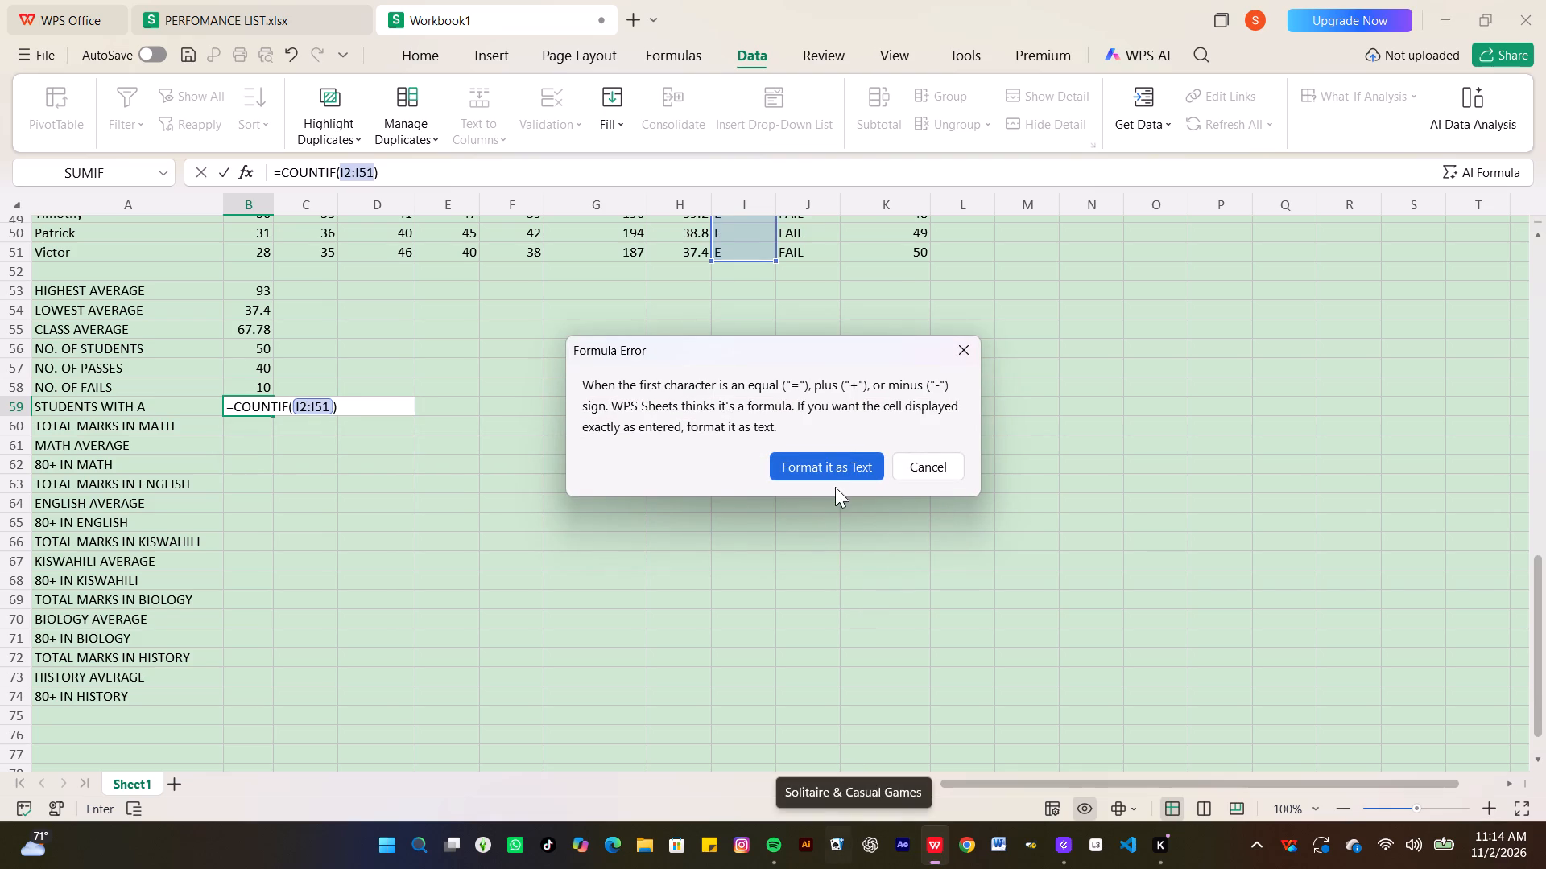
{"action": "left_click", "coordinate": [916, 455]}
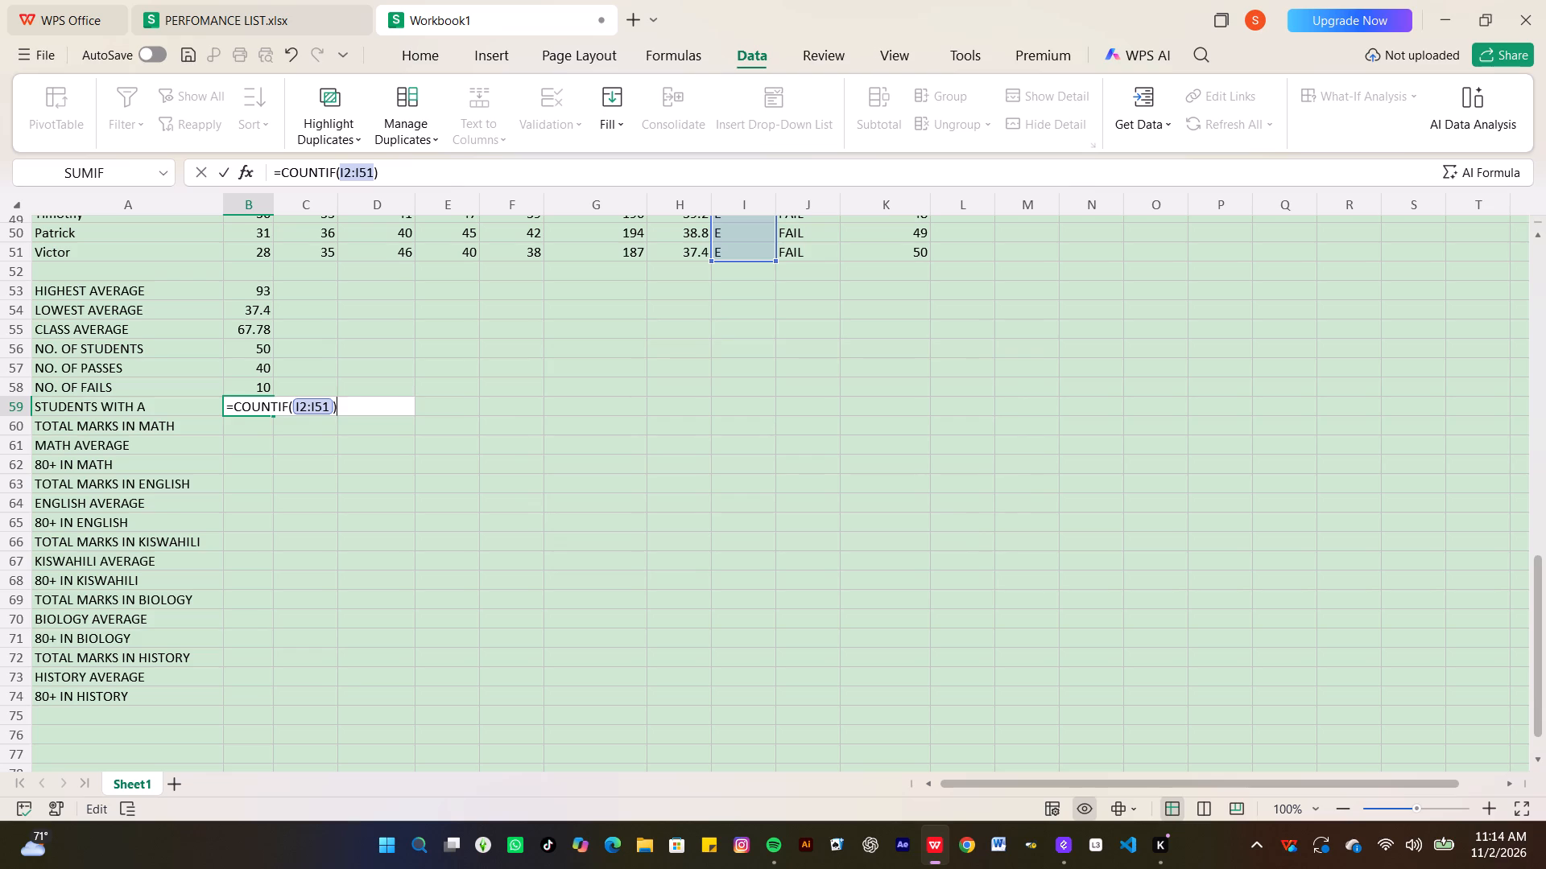
{"action": "key", "text": "BackSpace"}
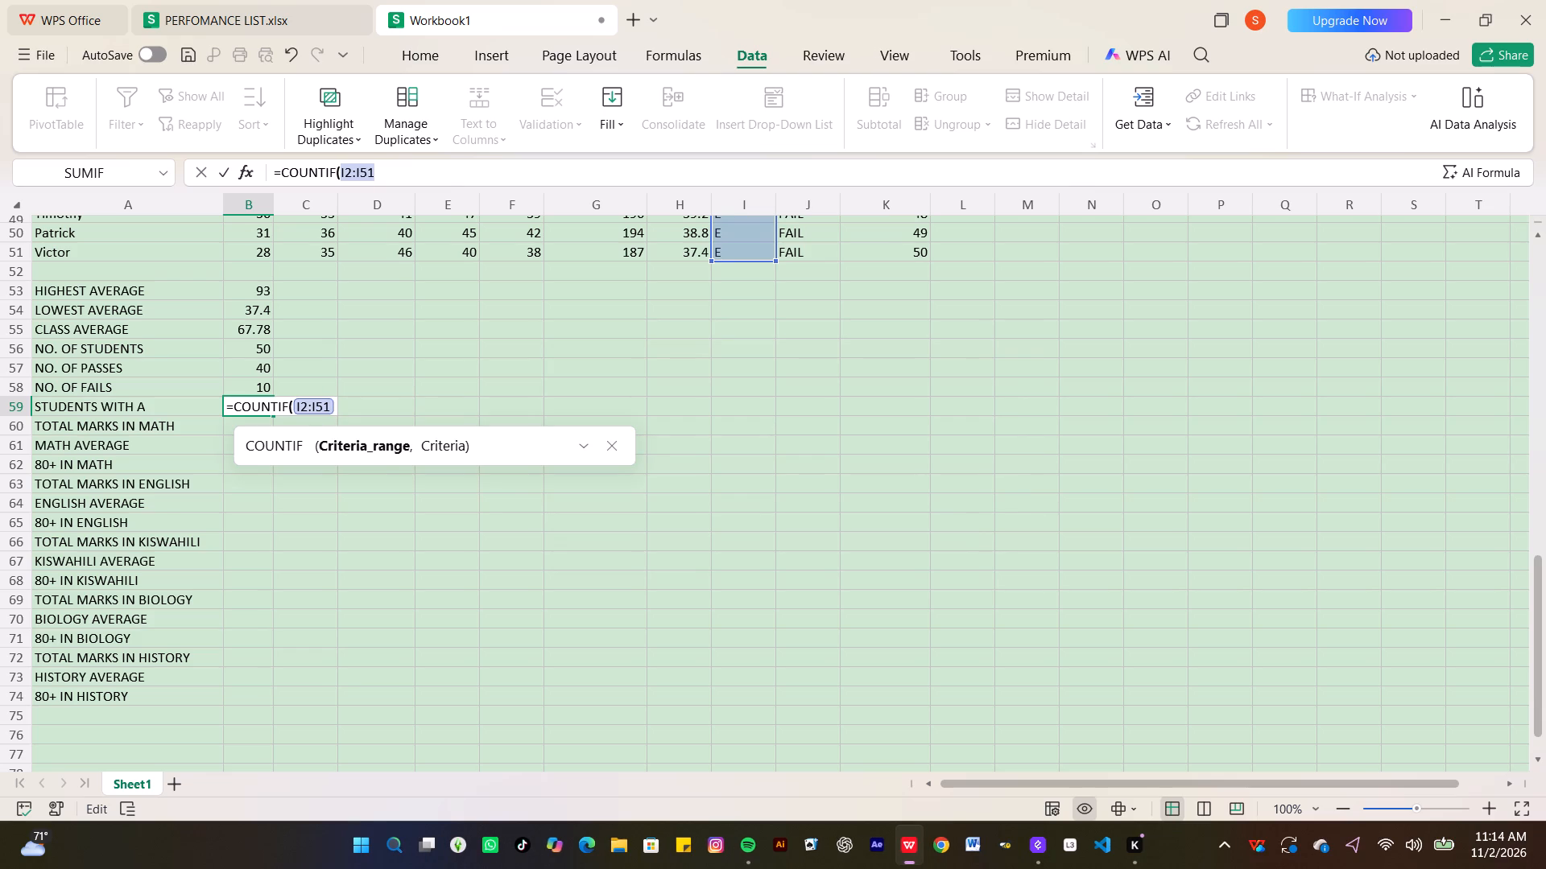
{"action": "key", "text": "comma"}
{"action": "key", "text": "shift+quotedbl"}
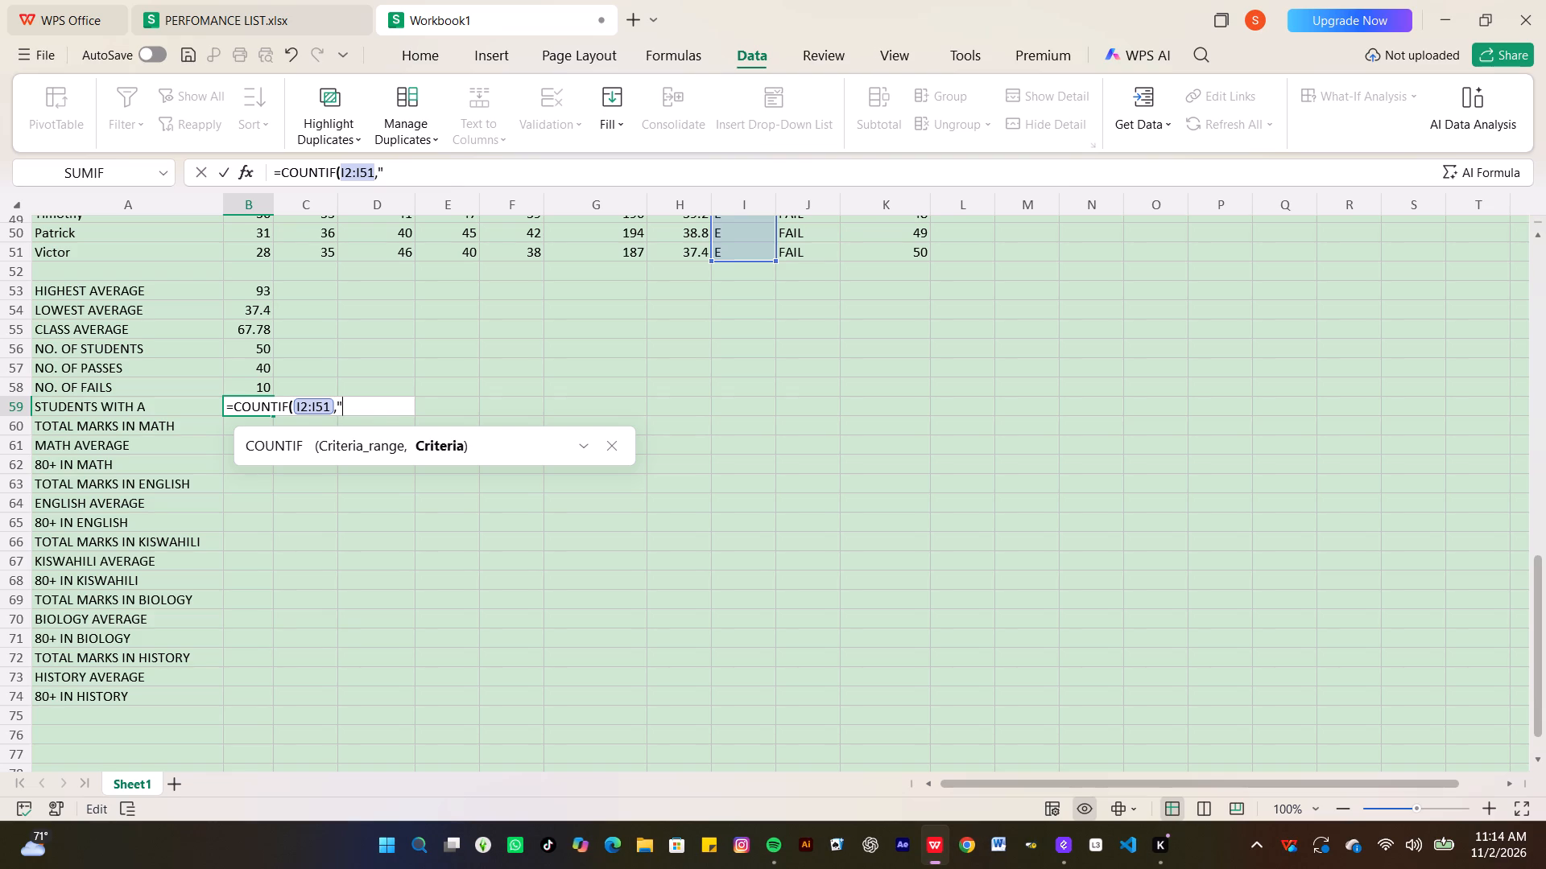
{"action": "key", "text": "a"}
{"action": "key", "text": "shift+quotedbl"}
{"action": "key", "text": "Return"}
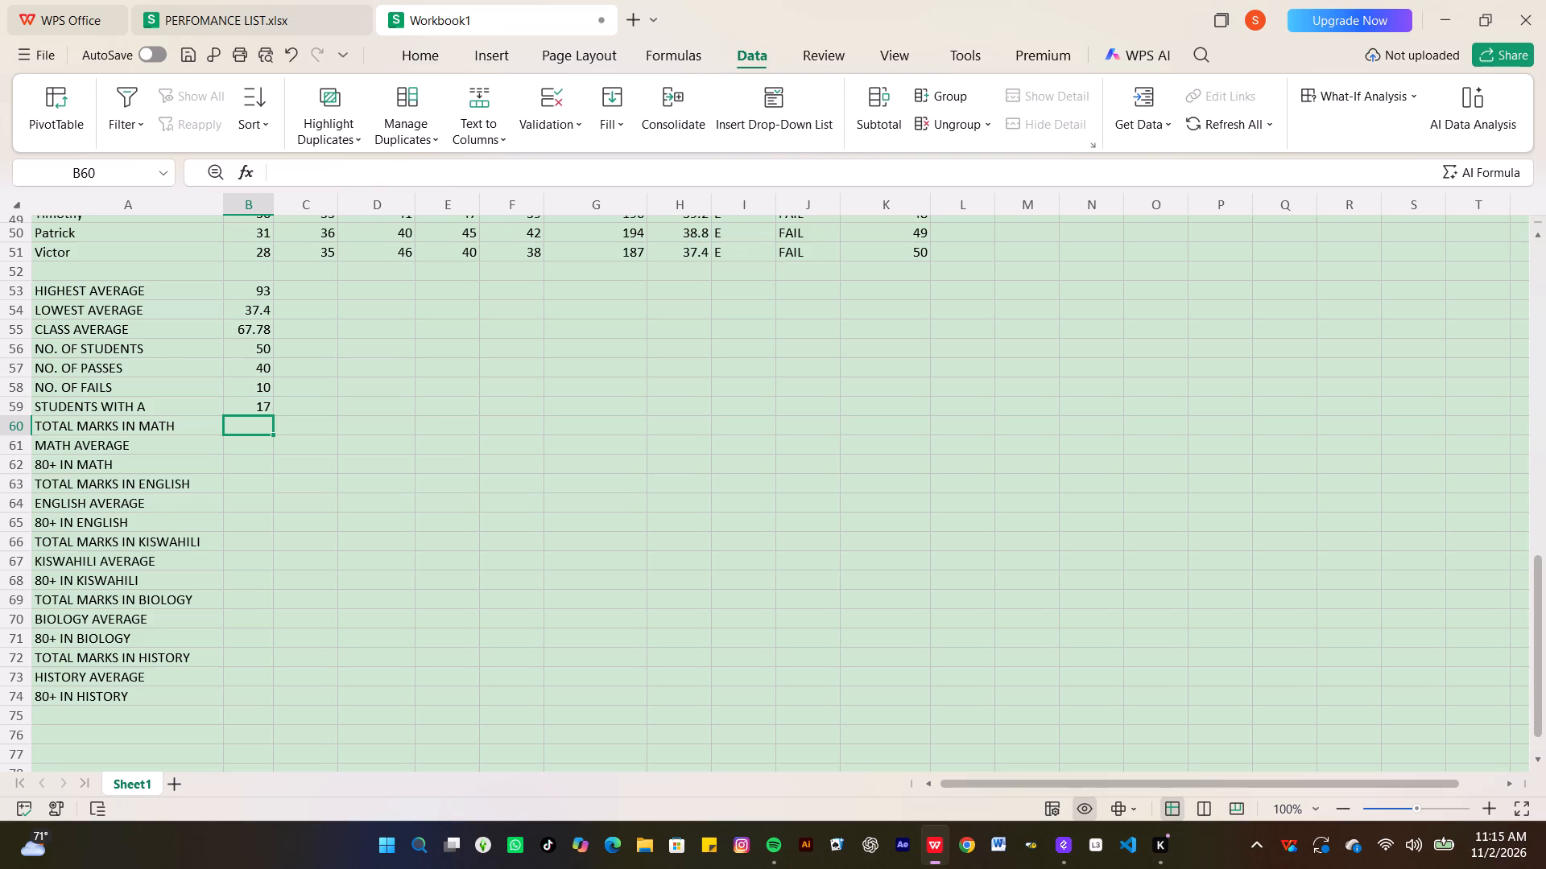
Enter a SUM formula for TOTAL MARKS IN MATH in B60 over B2:B51.
{"action": "key", "text": "equal"}
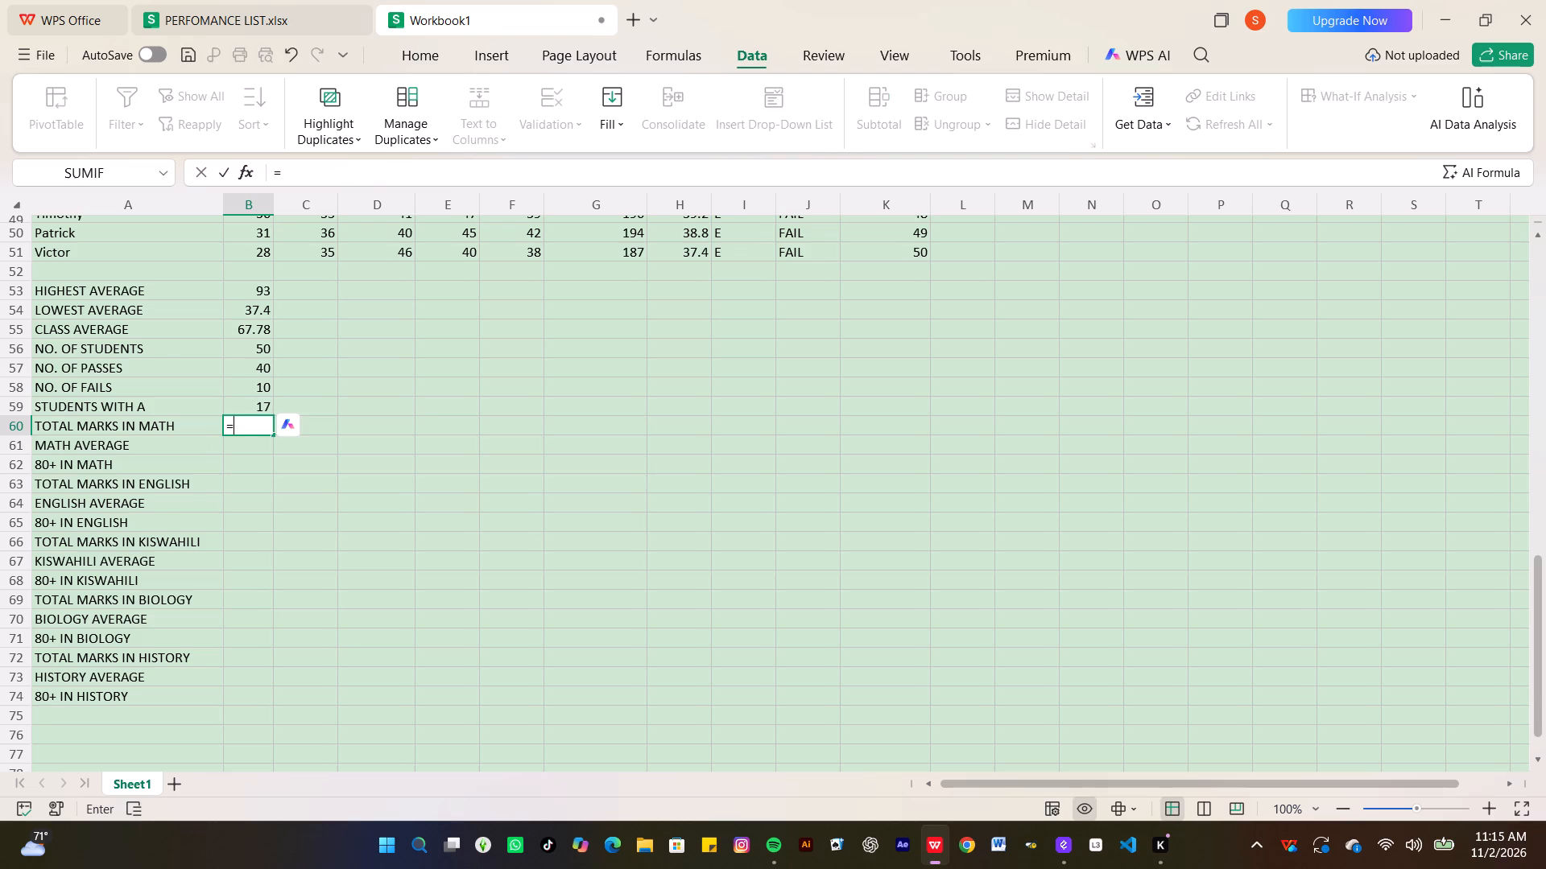
{"action": "type", "text": "SU"}
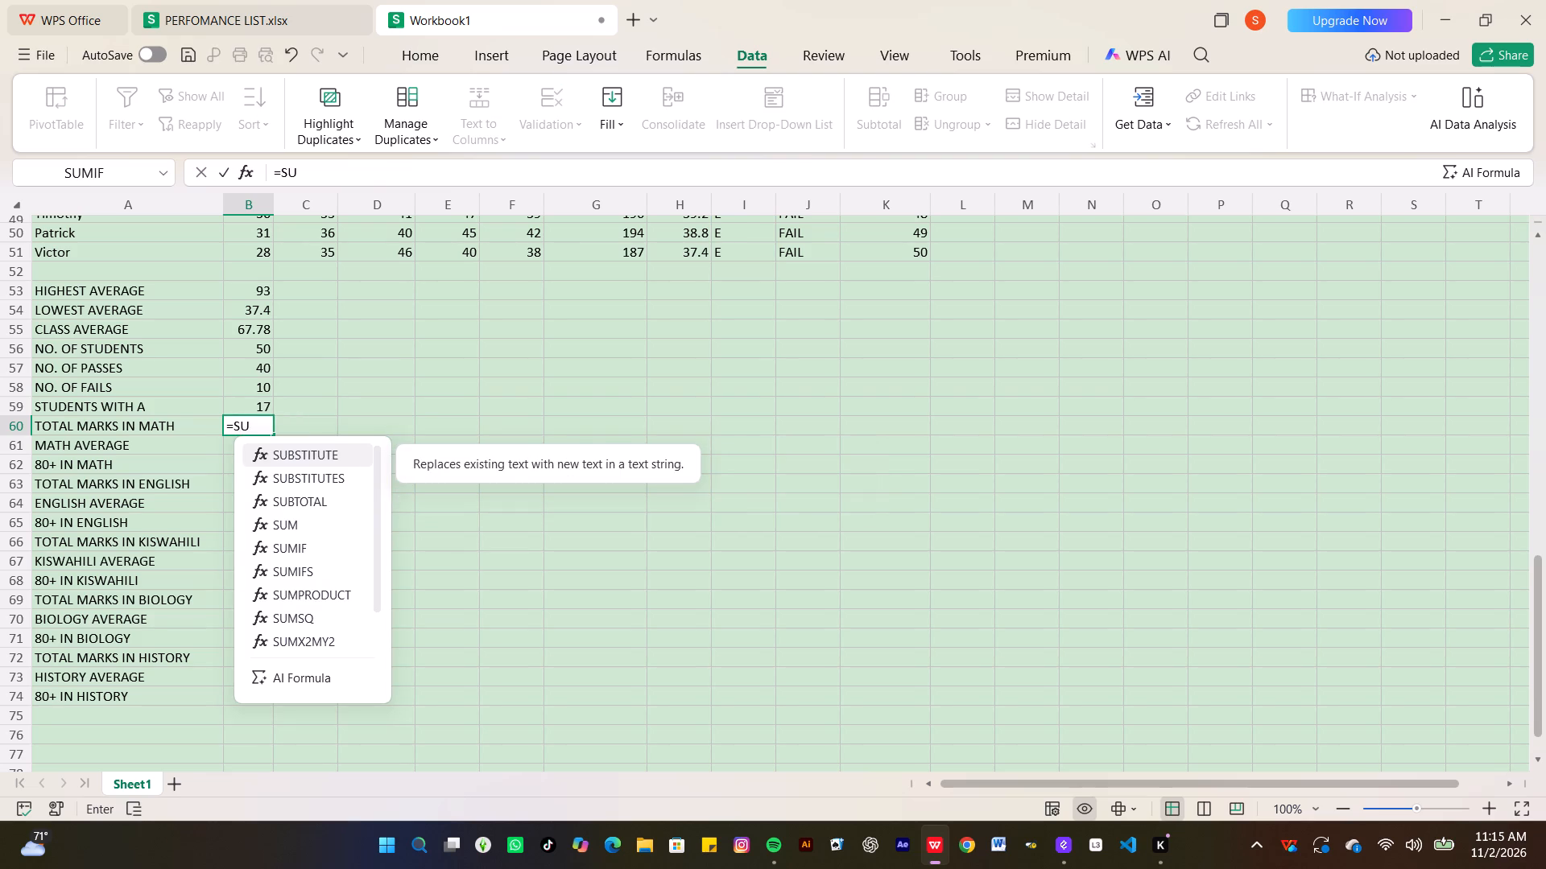
{"action": "key", "text": "m"}
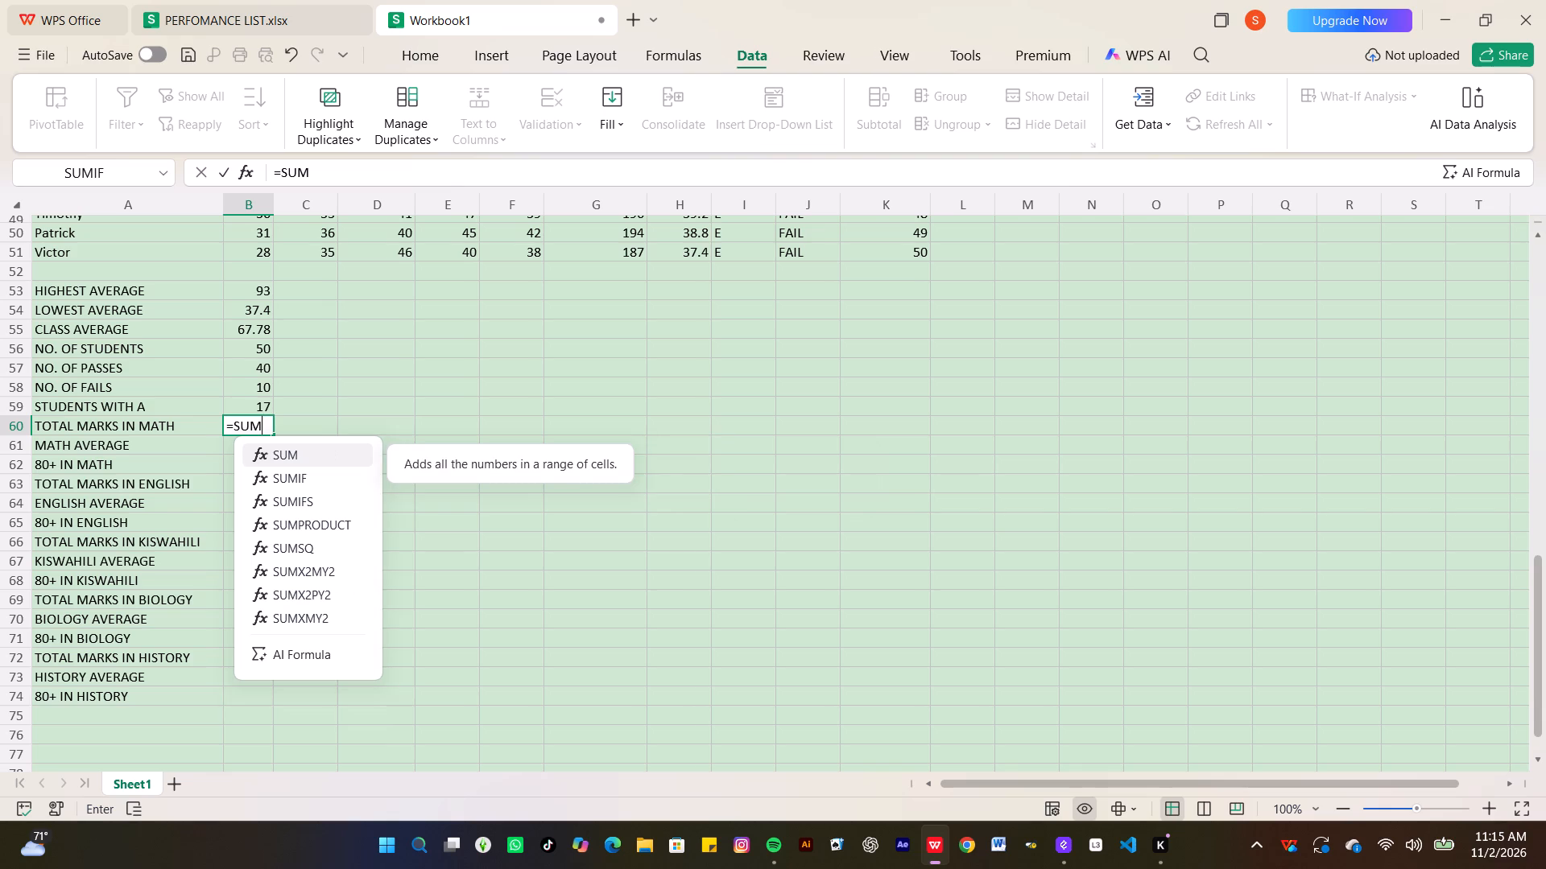
{"action": "key", "text": "shift+parenleft"}
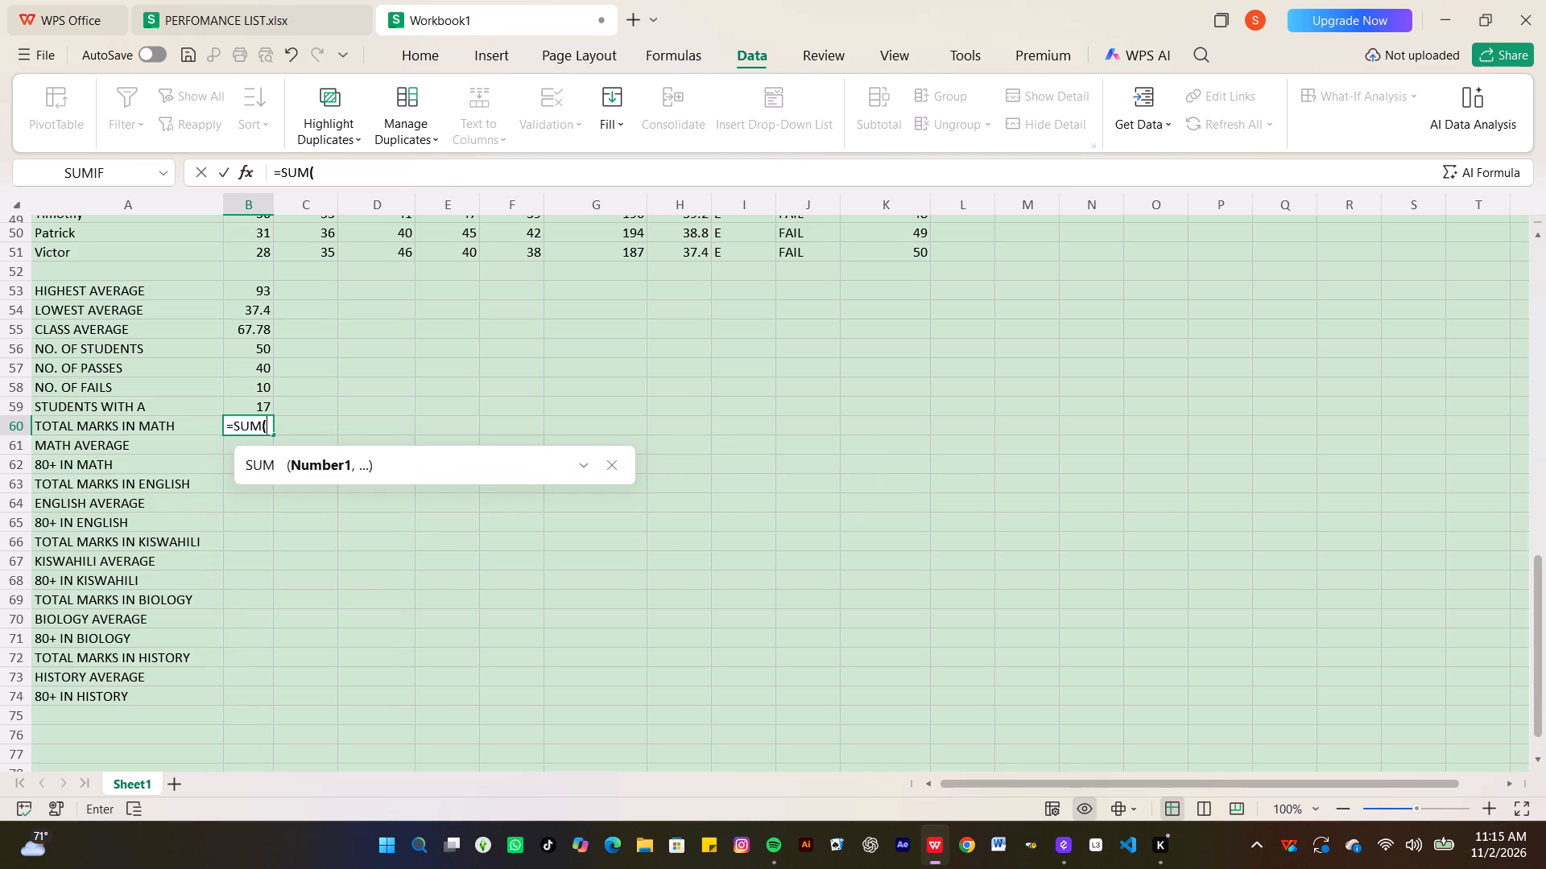
{"action": "type", "text": "B2"}
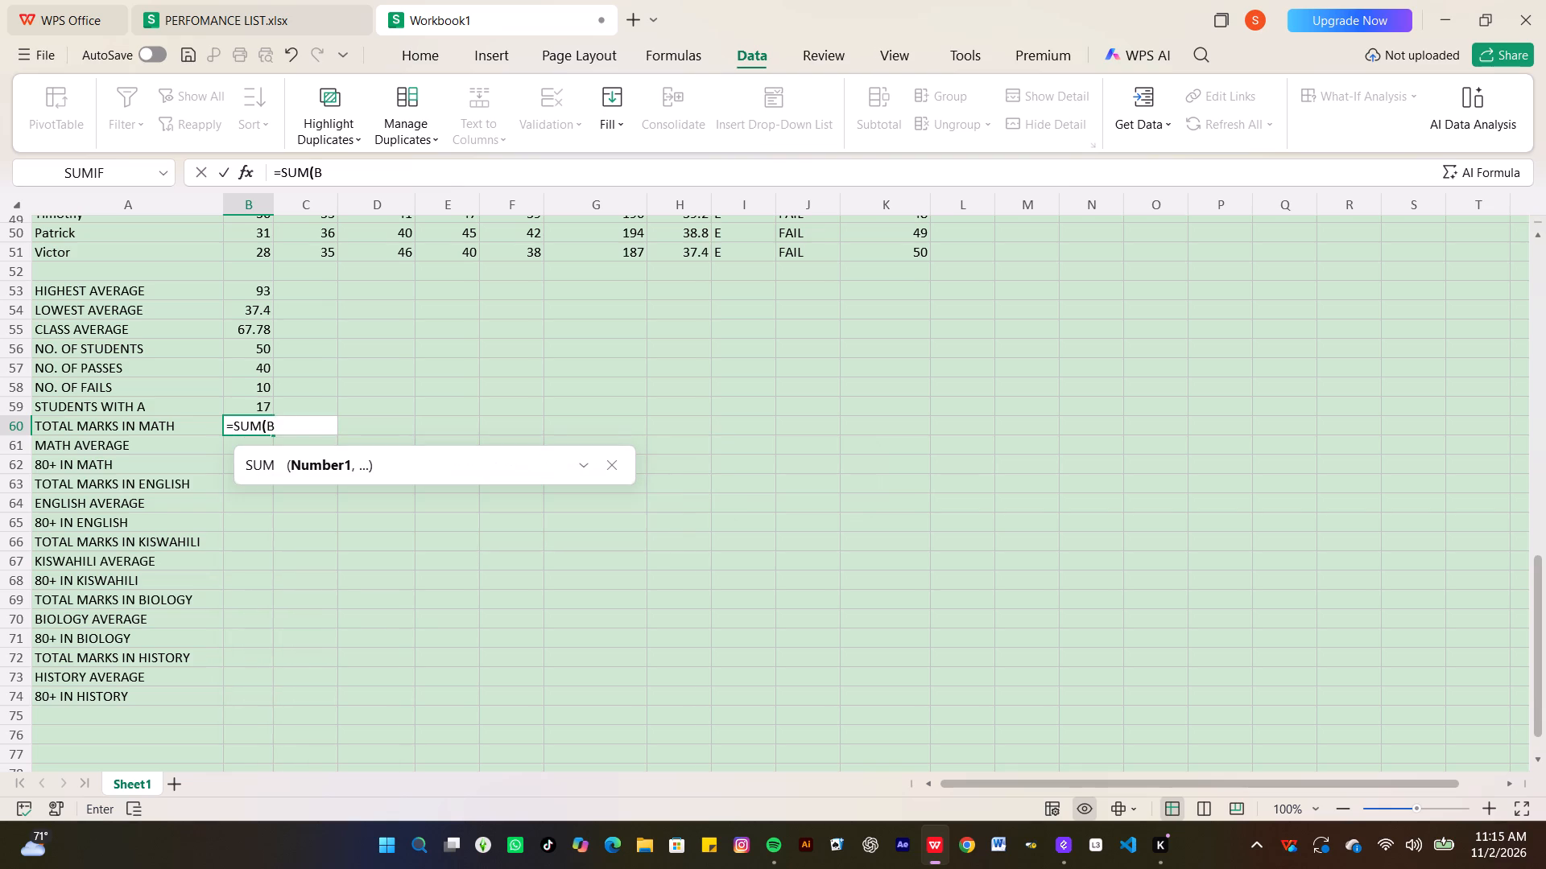
{"action": "key", "text": "shift+colon"}
{"action": "key", "text": "b"}
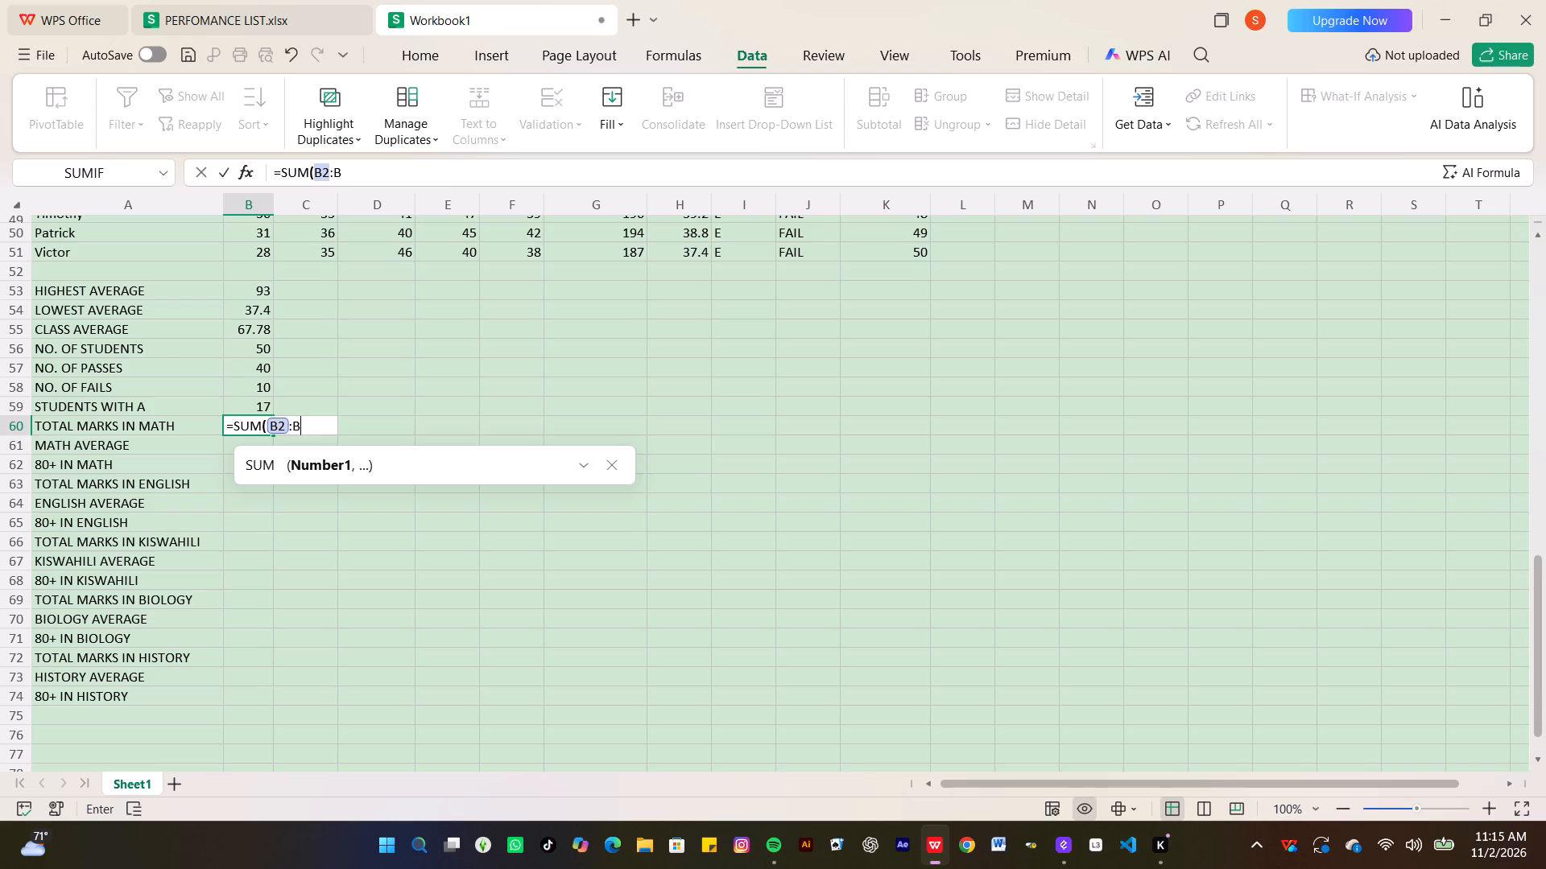
{"action": "key", "text": "5"}
{"action": "key", "text": "1"}
{"action": "key", "text": "Return"}
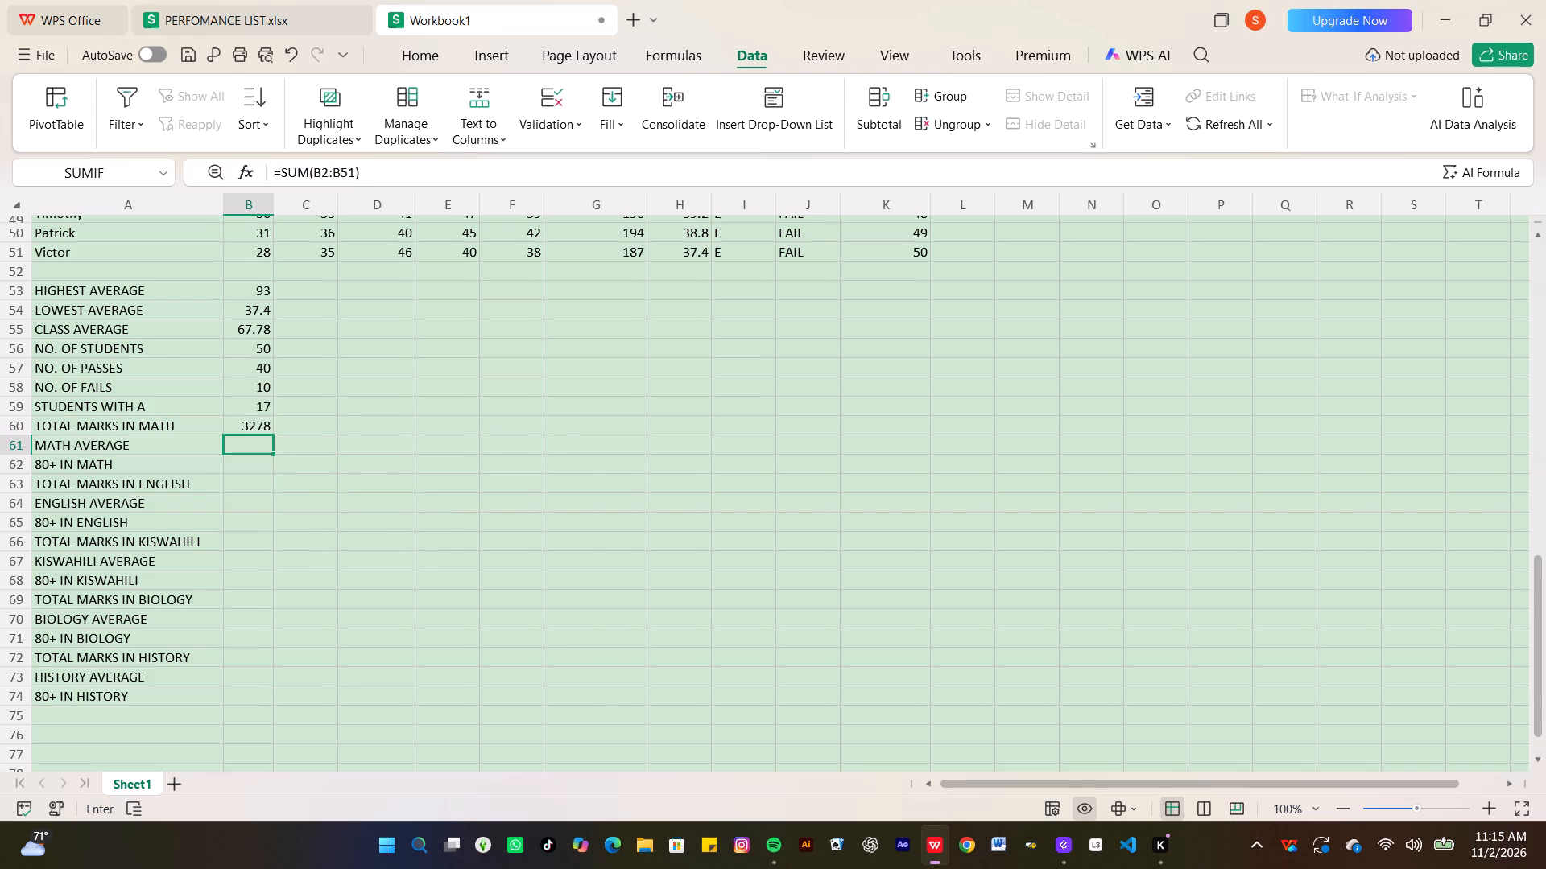
Enter an AVERAGE formula for MATH AVERAGE in B61 over B2:B51.
{"action": "key", "text": "equal"}
{"action": "type", "text": "AVERAGE"}
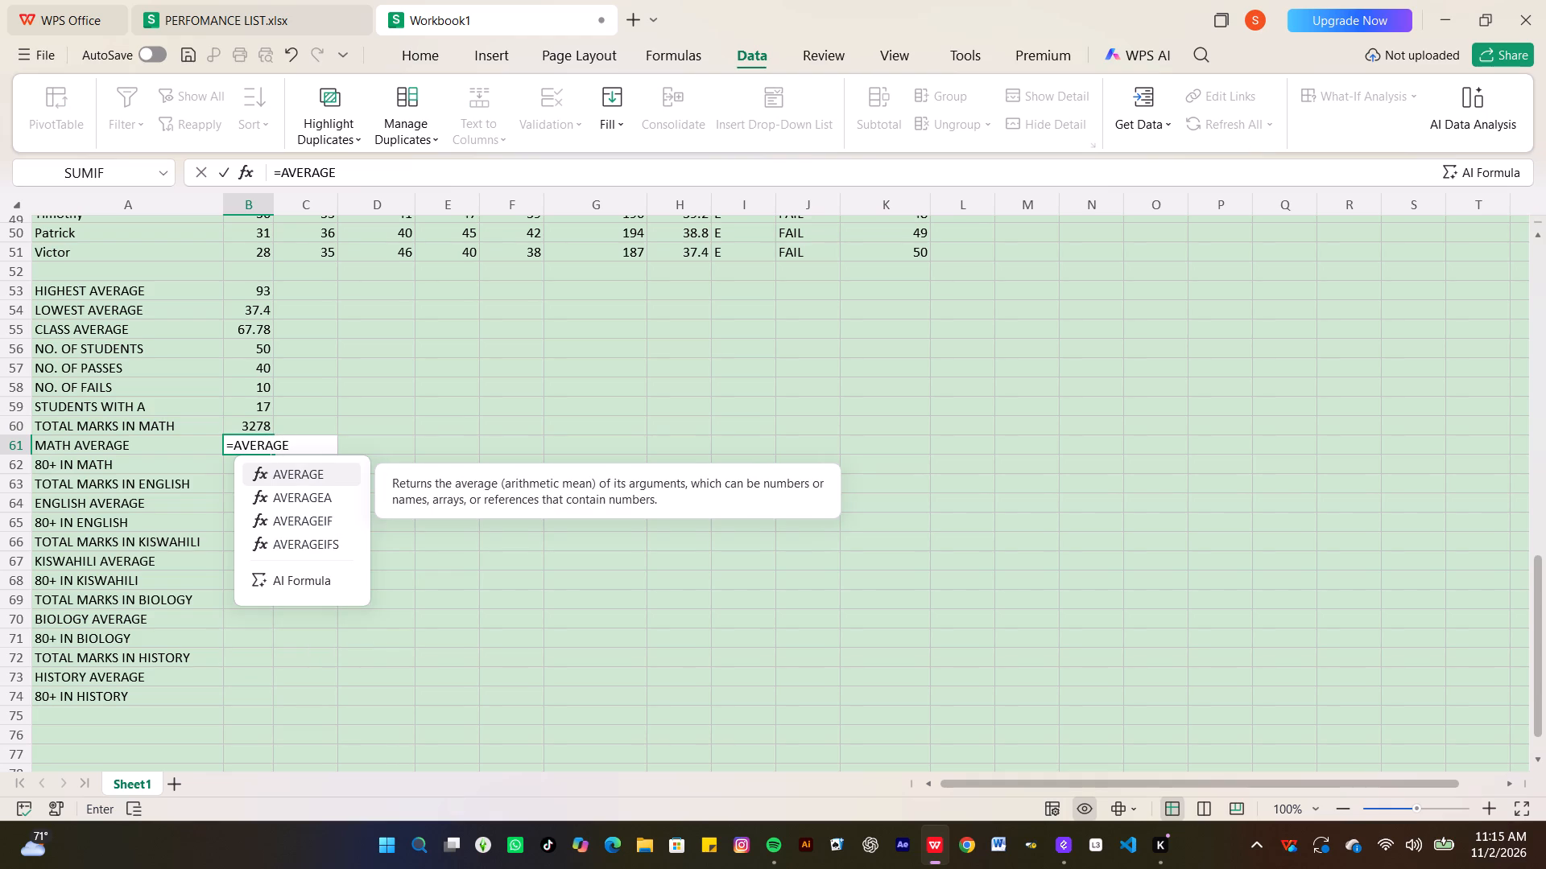
{"action": "key", "text": "shift+parenleft"}
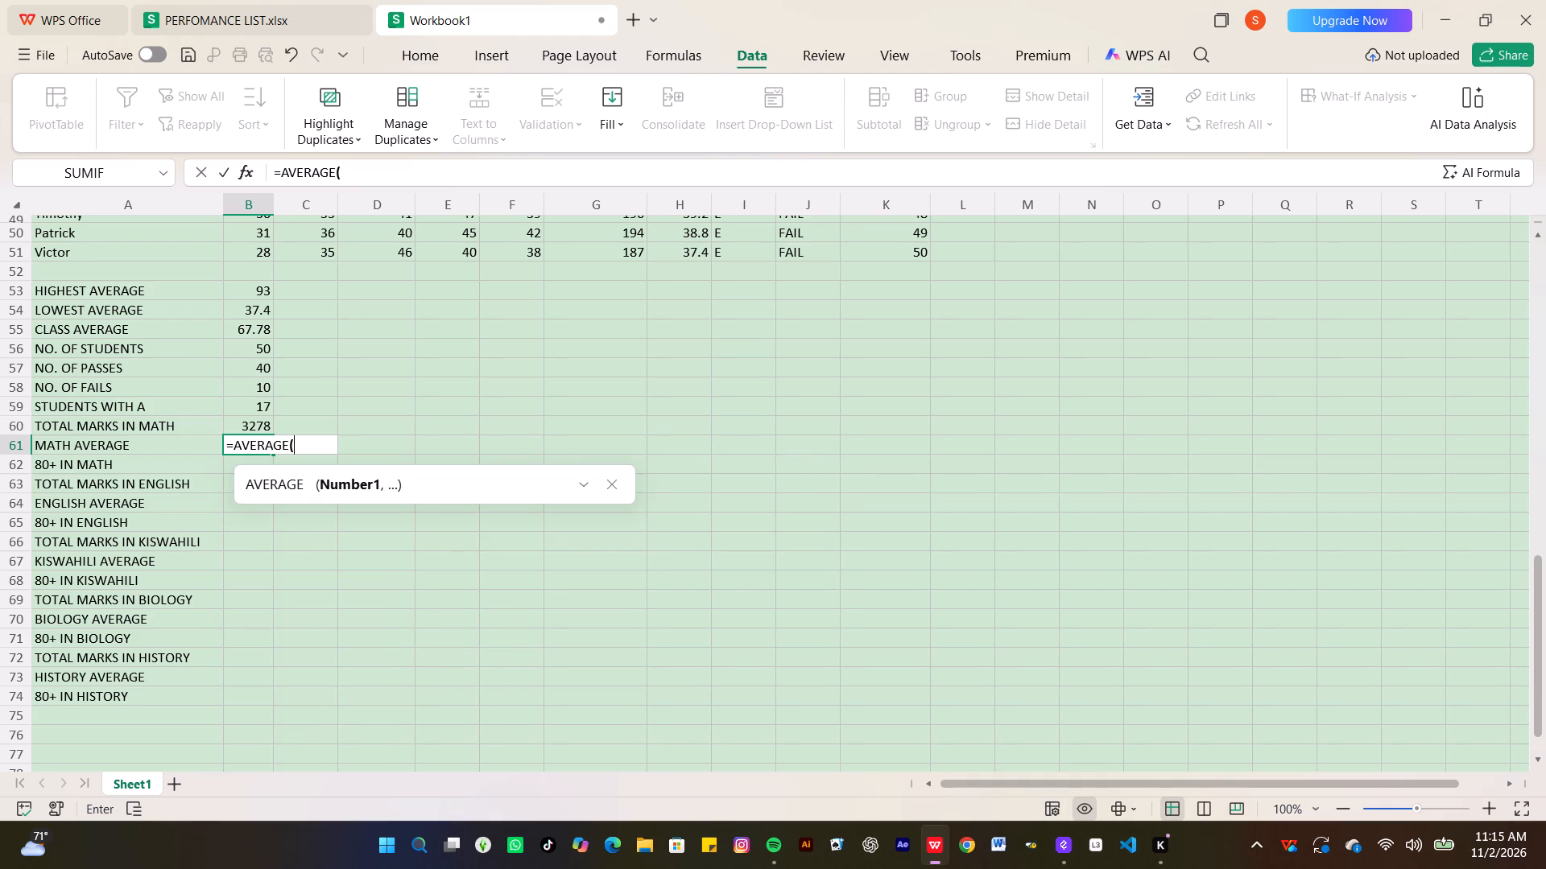
{"action": "key", "text": "b"}
{"action": "key", "text": "2"}
{"action": "key", "text": "shift+colon"}
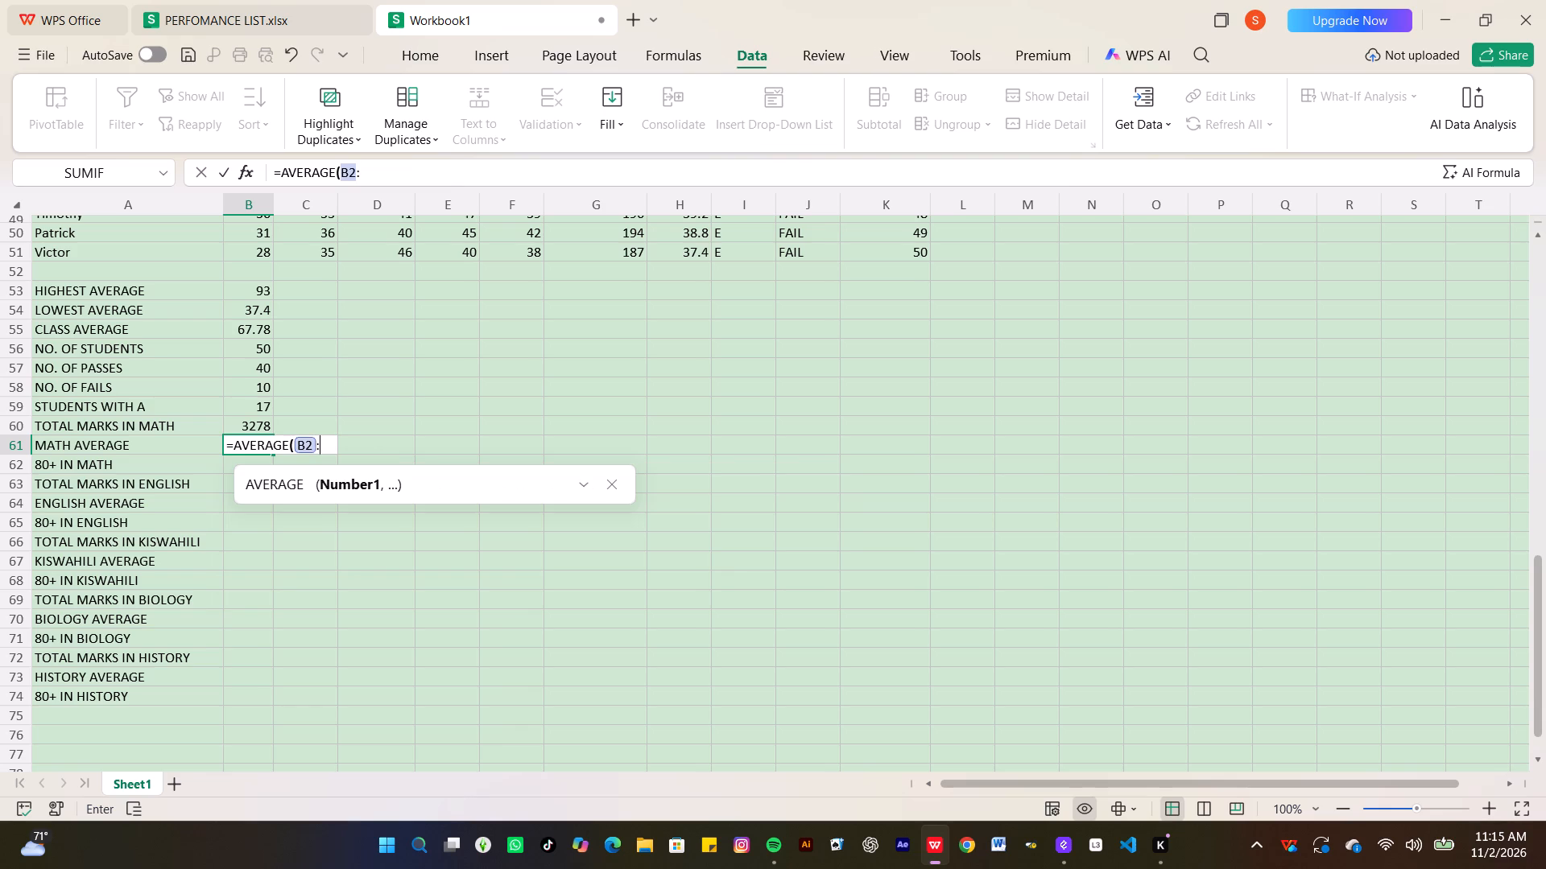
{"action": "key", "text": "b"}
{"action": "type", "text": "51"}
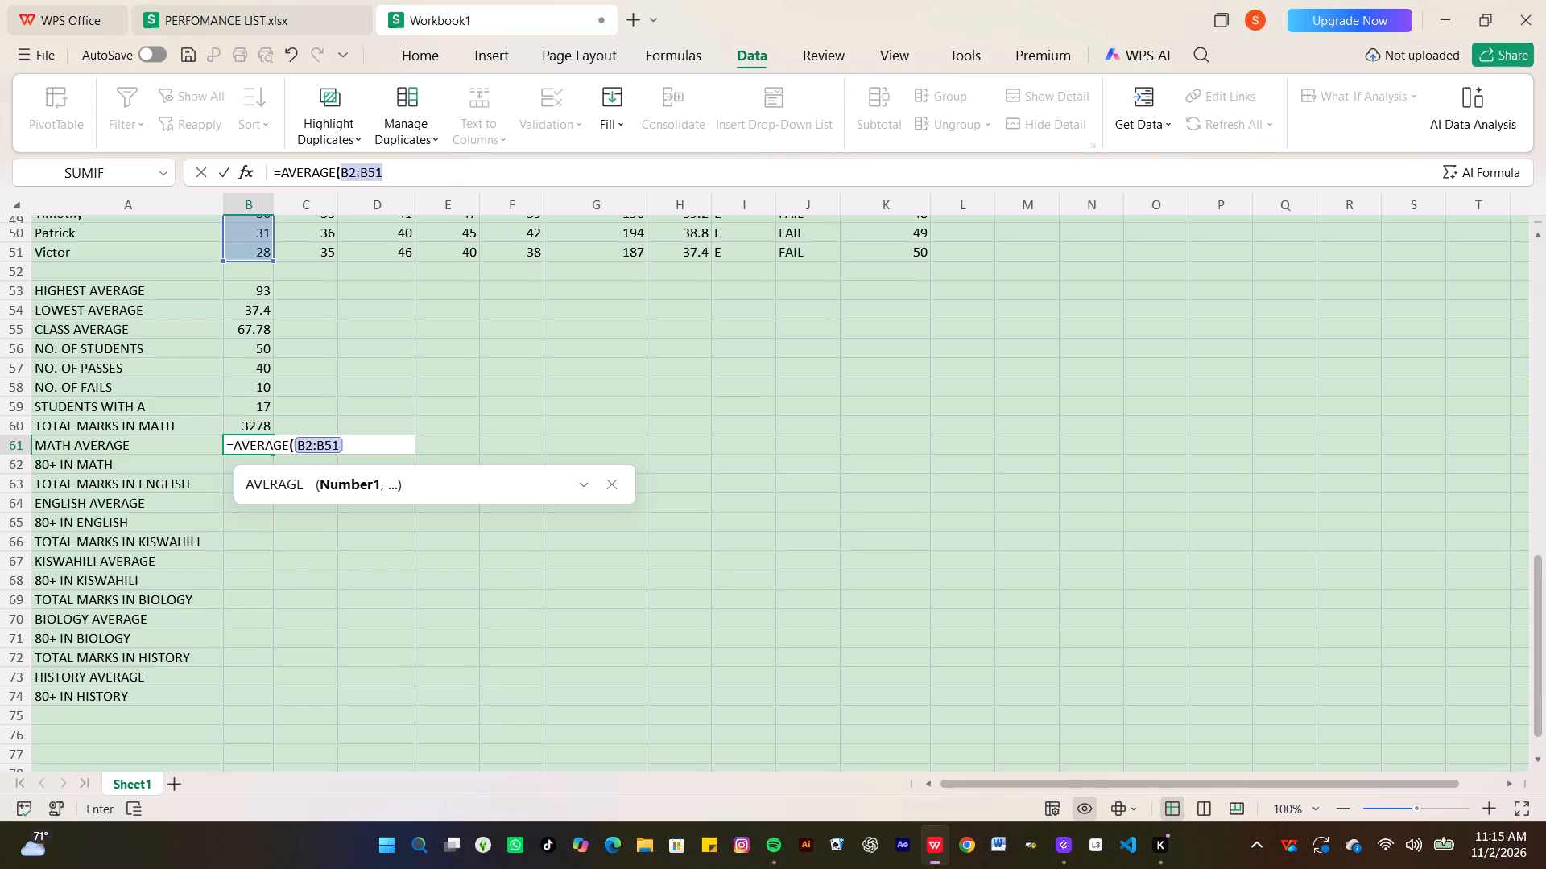
{"action": "key", "text": "Return"}
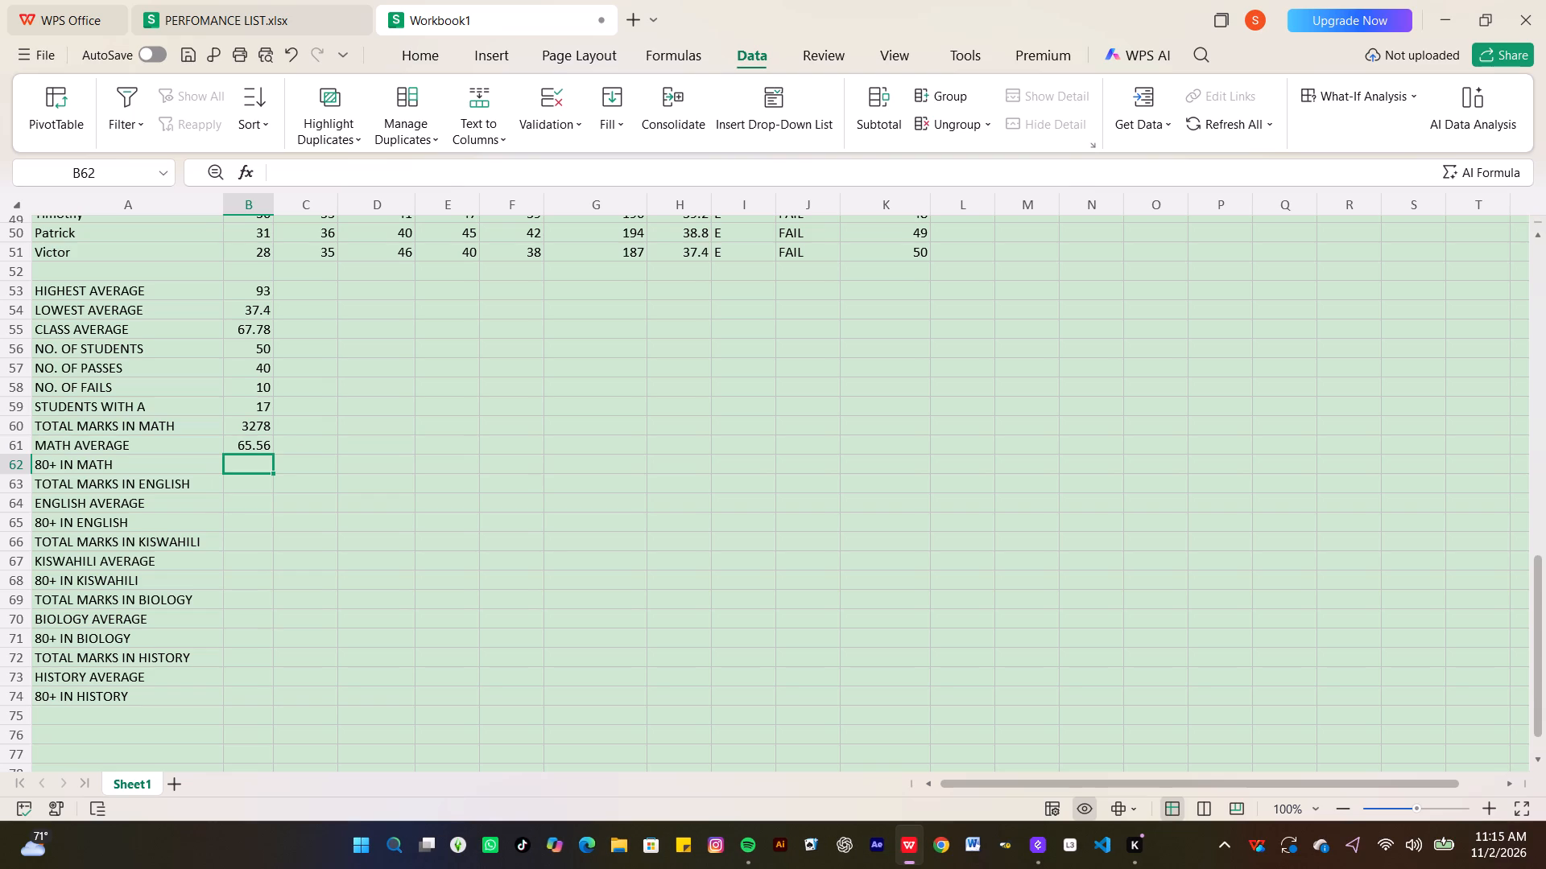
Enter a COUNTIF formula for 80+ IN MATH in B62 over B2:B51 with the criterion ">=80".
{"action": "key", "text": "equal"}
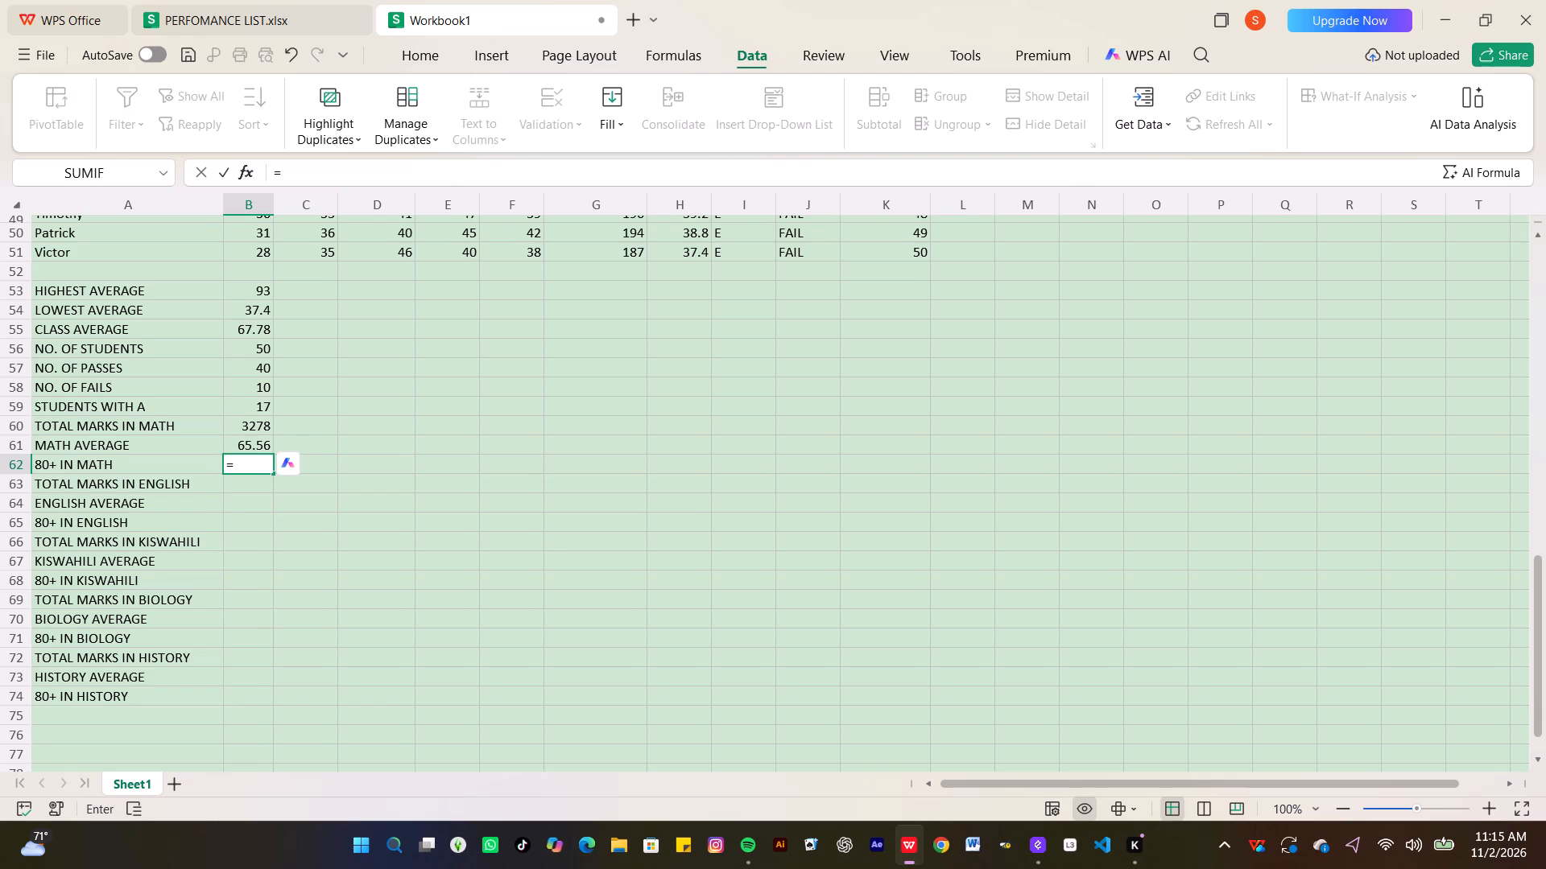
{"action": "type", "text": "COUNTIF"}
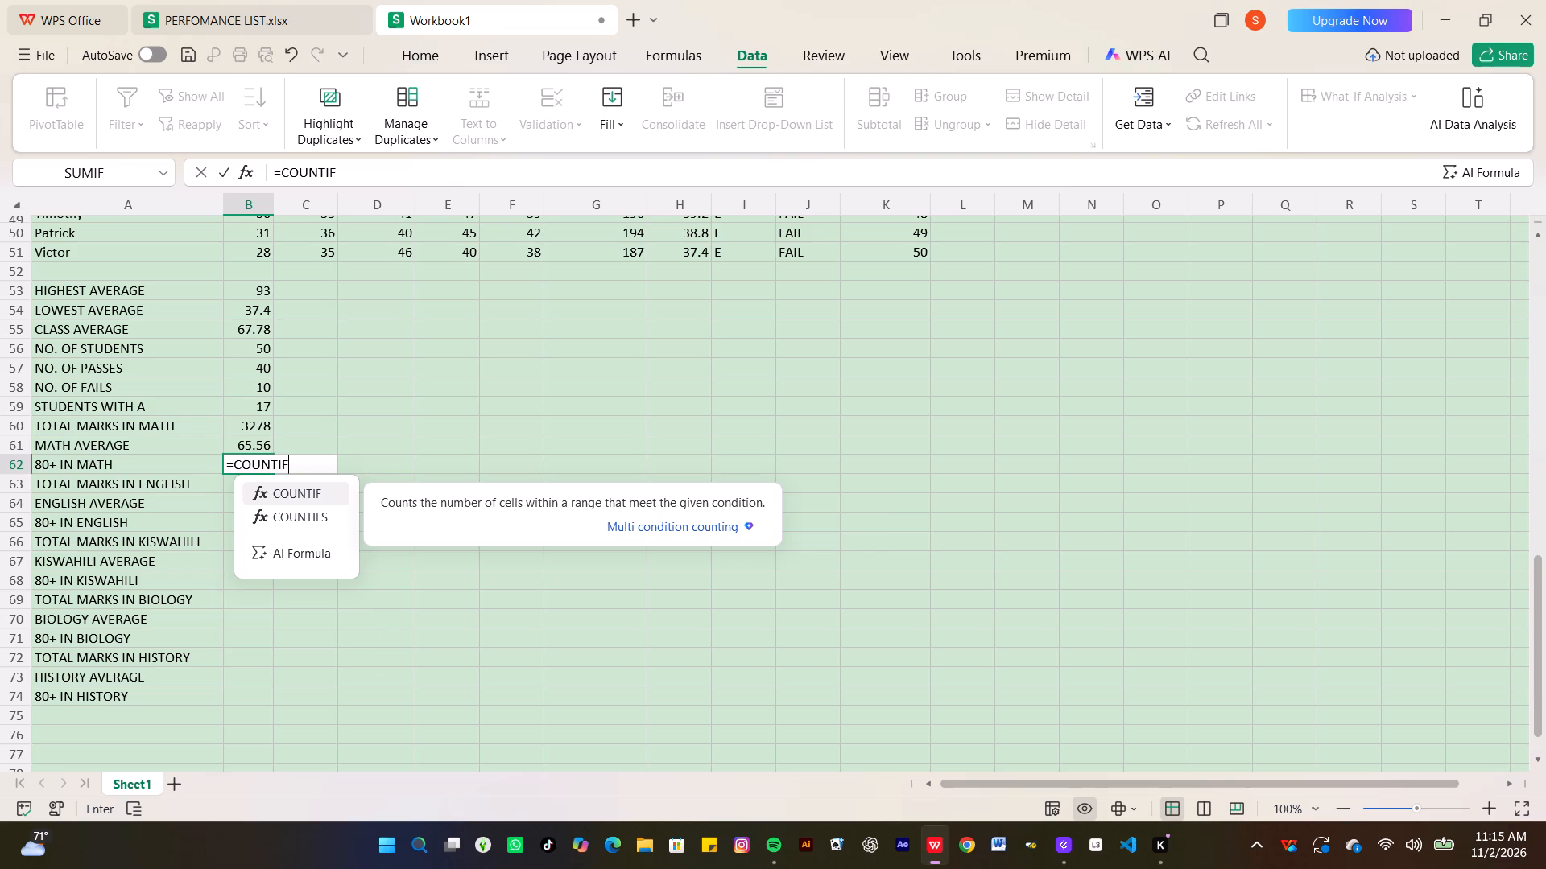
{"action": "key", "text": "shift+parenleft"}
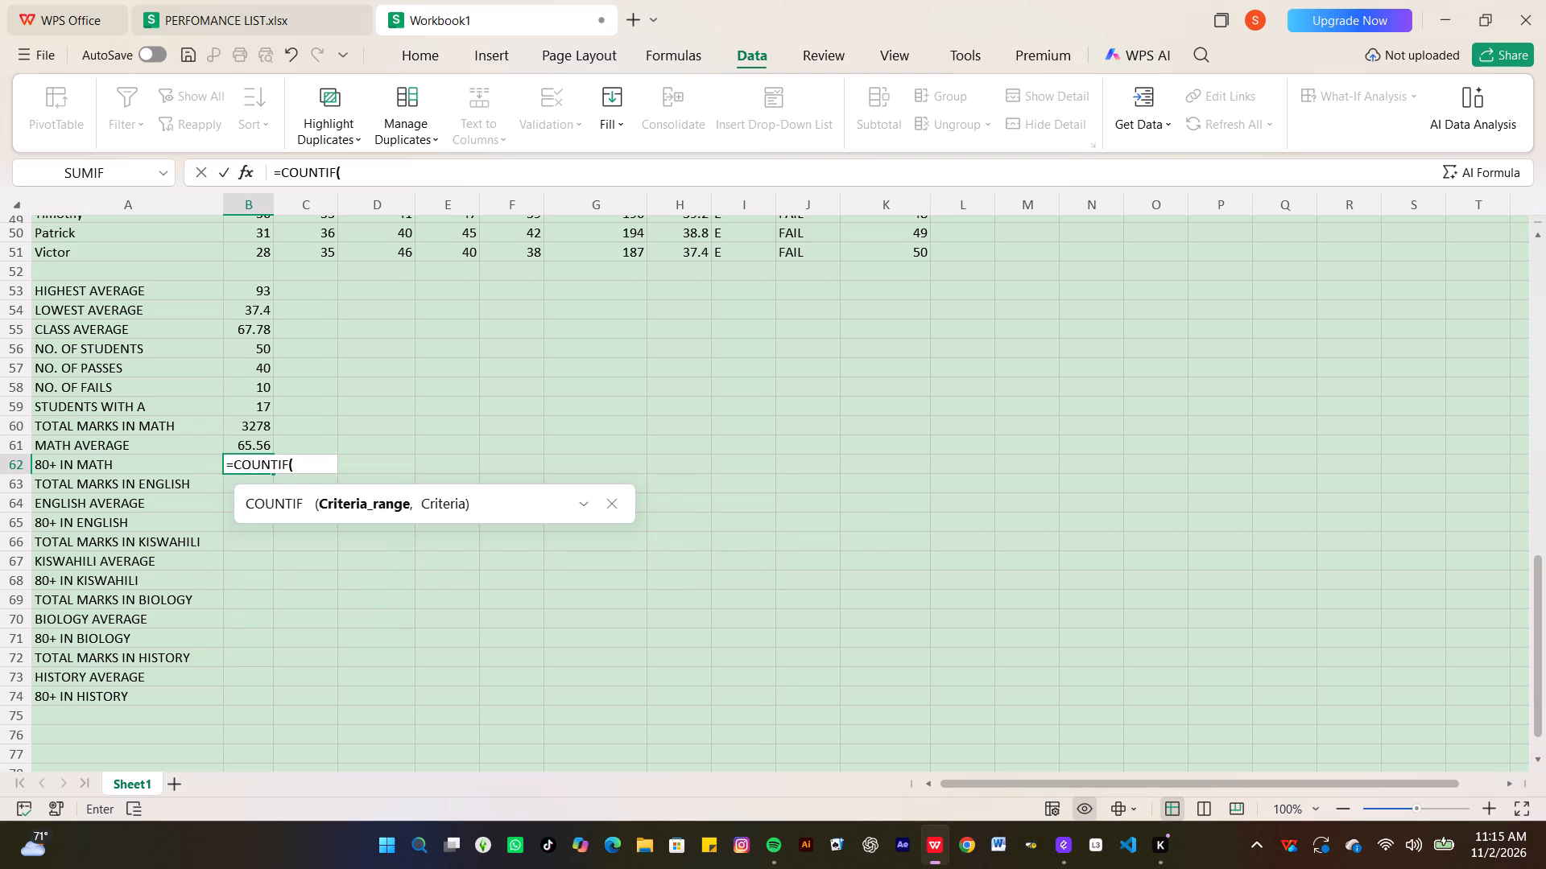
{"action": "type", "text": "B2"}
{"action": "key", "text": "shift+colon"}
{"action": "type", "text": "B51"}
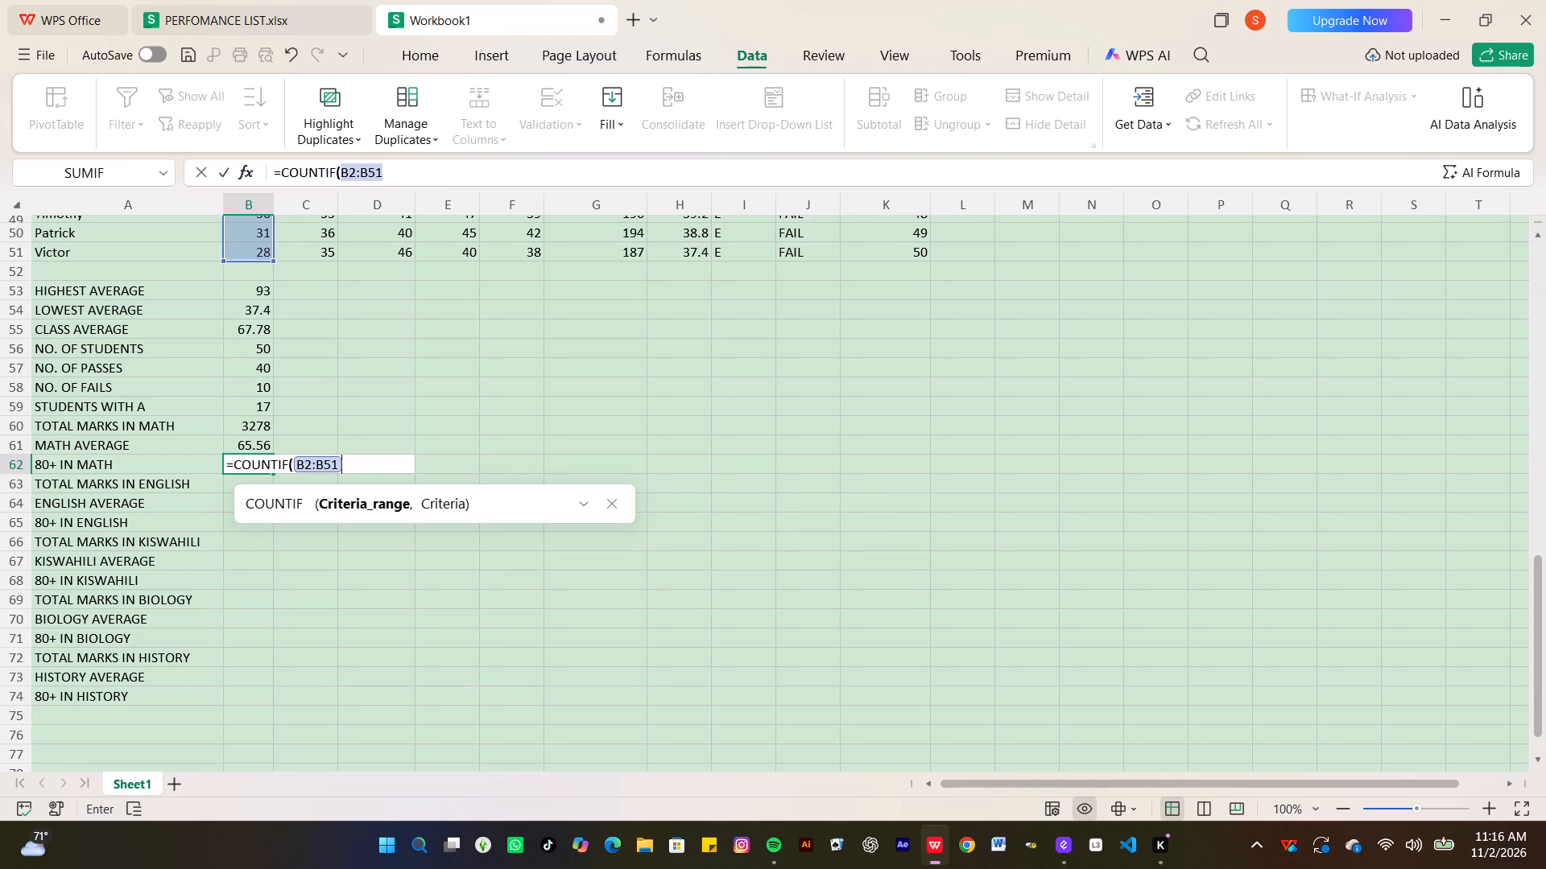
{"action": "key", "text": "comma"}
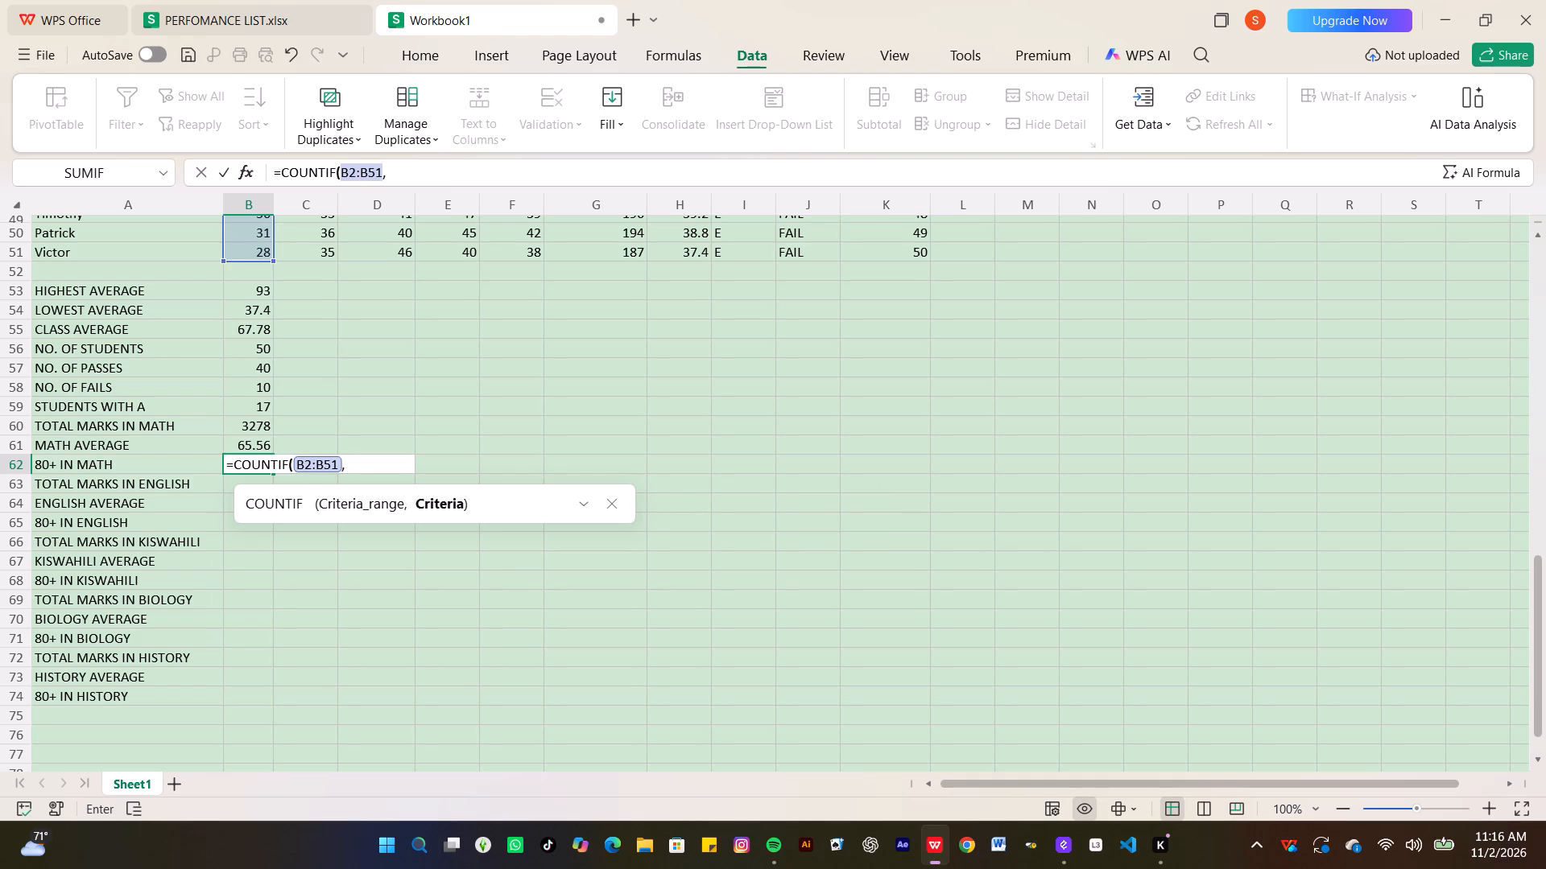
{"action": "key", "text": "shift+quotedbl"}
{"action": "key", "text": "shift+greater"}
{"action": "key", "text": "equal"}
{"action": "key", "text": "8"}
{"action": "key", "text": "0"}
{"action": "key", "text": "shift+quotedbl"}
{"action": "key", "text": "Return"}
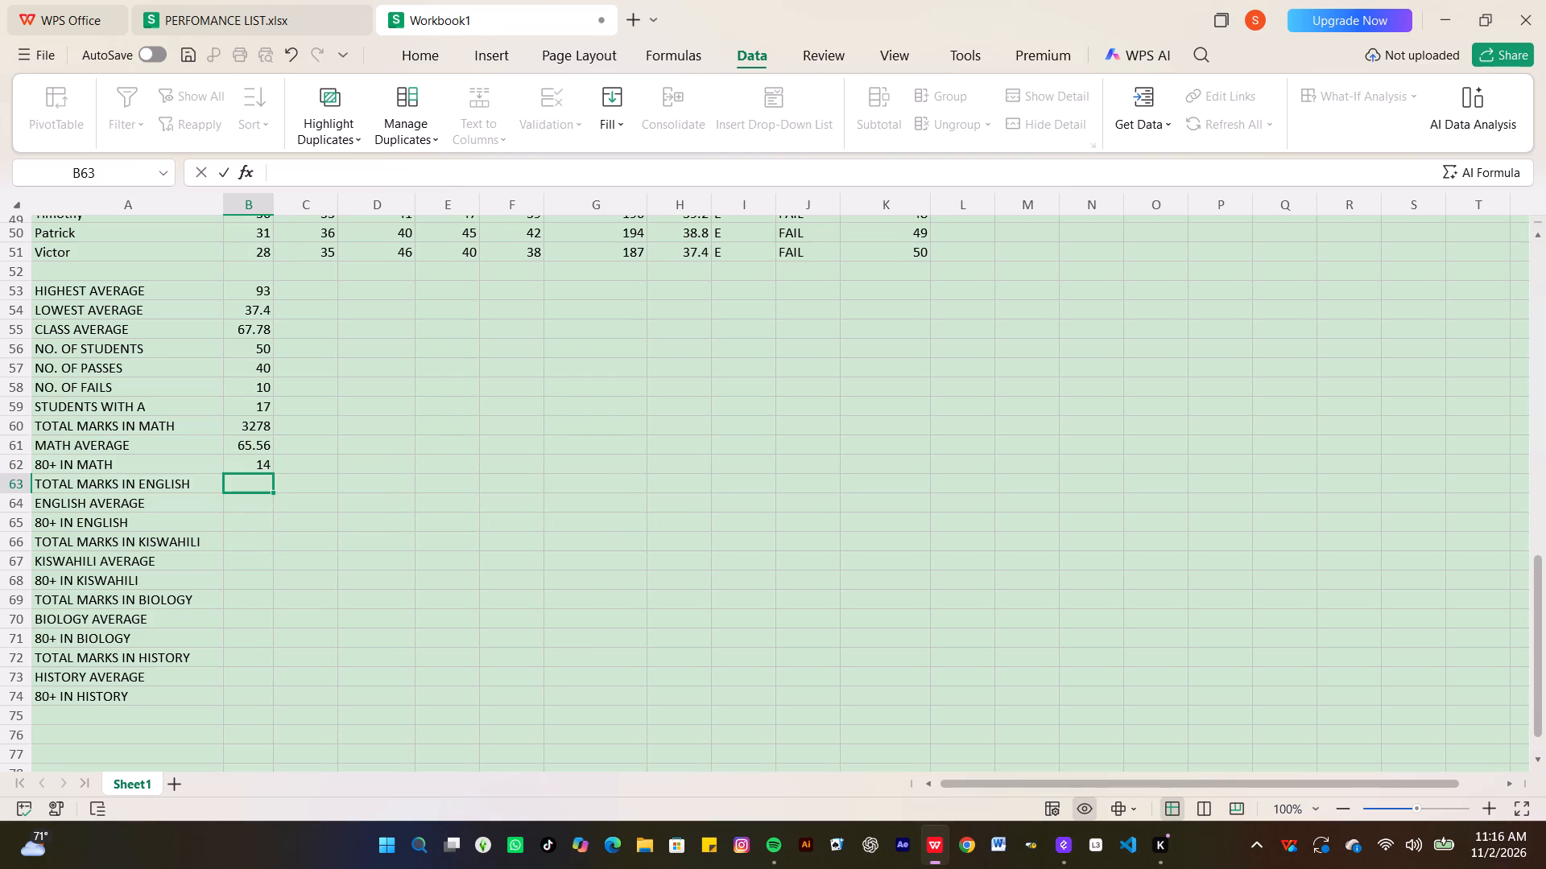
Enter a SUM formula for TOTAL MARKS IN ENGLISH in B63 over C2:C51.
{"action": "key", "text": "equal"}
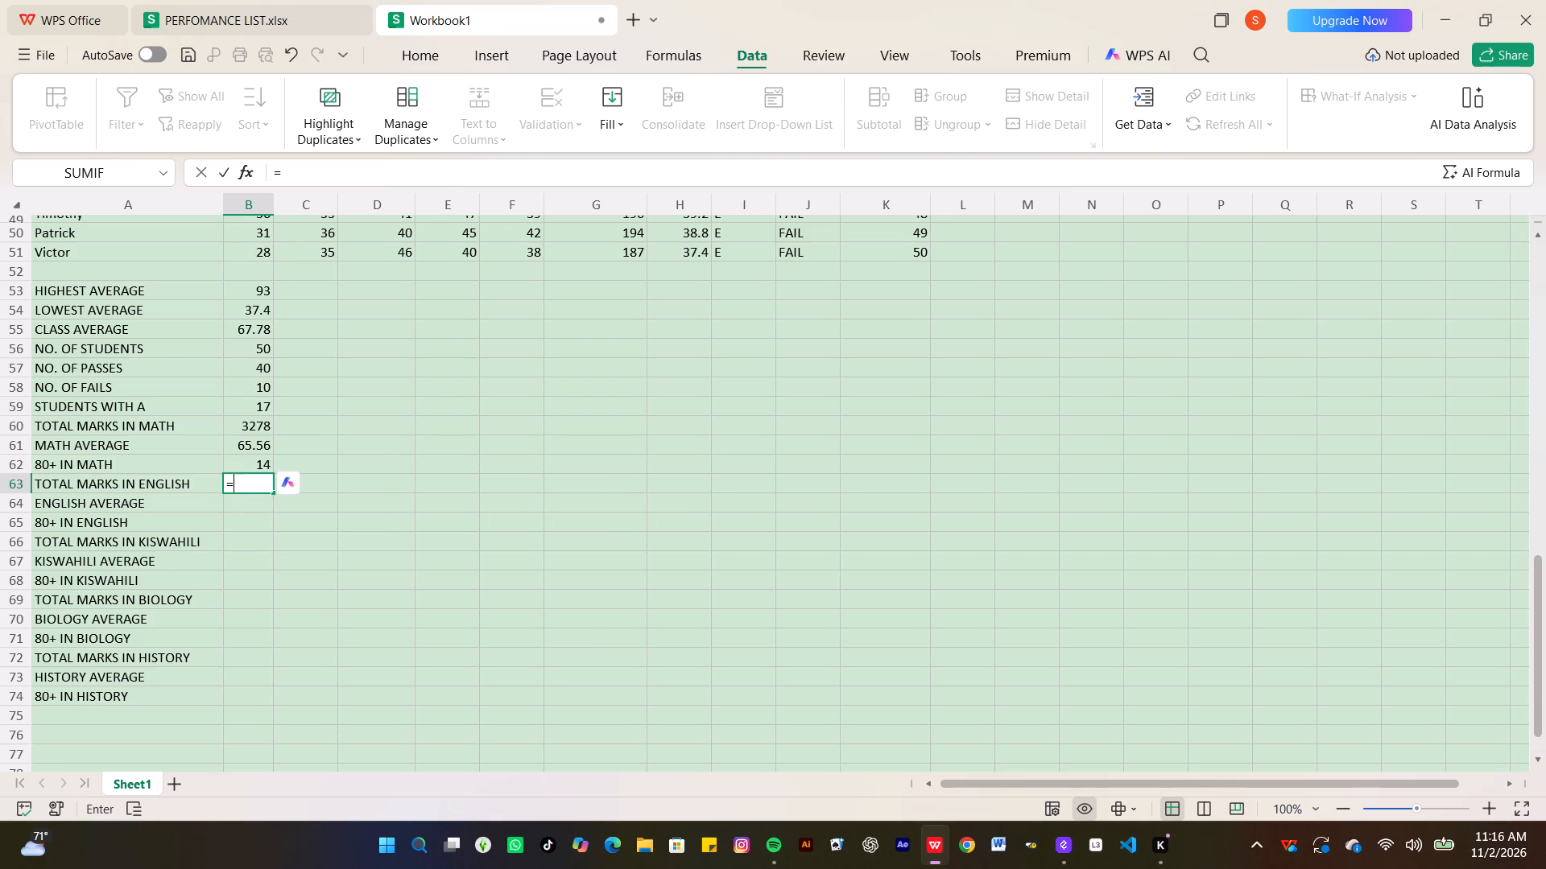
{"action": "type", "text": "SUM"}
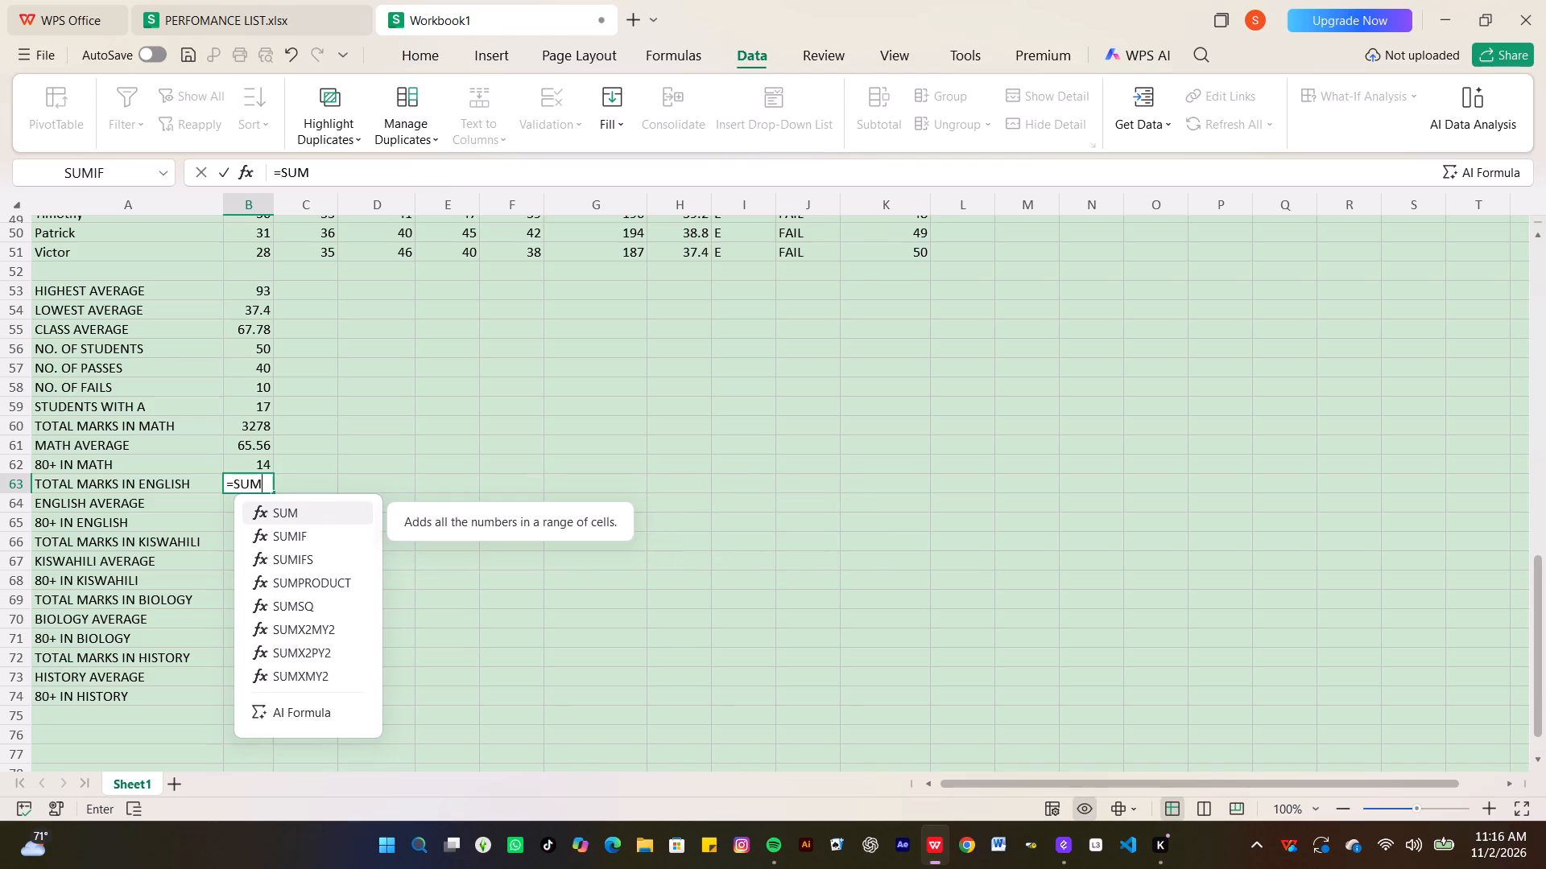
{"action": "key", "text": "shift+parenleft"}
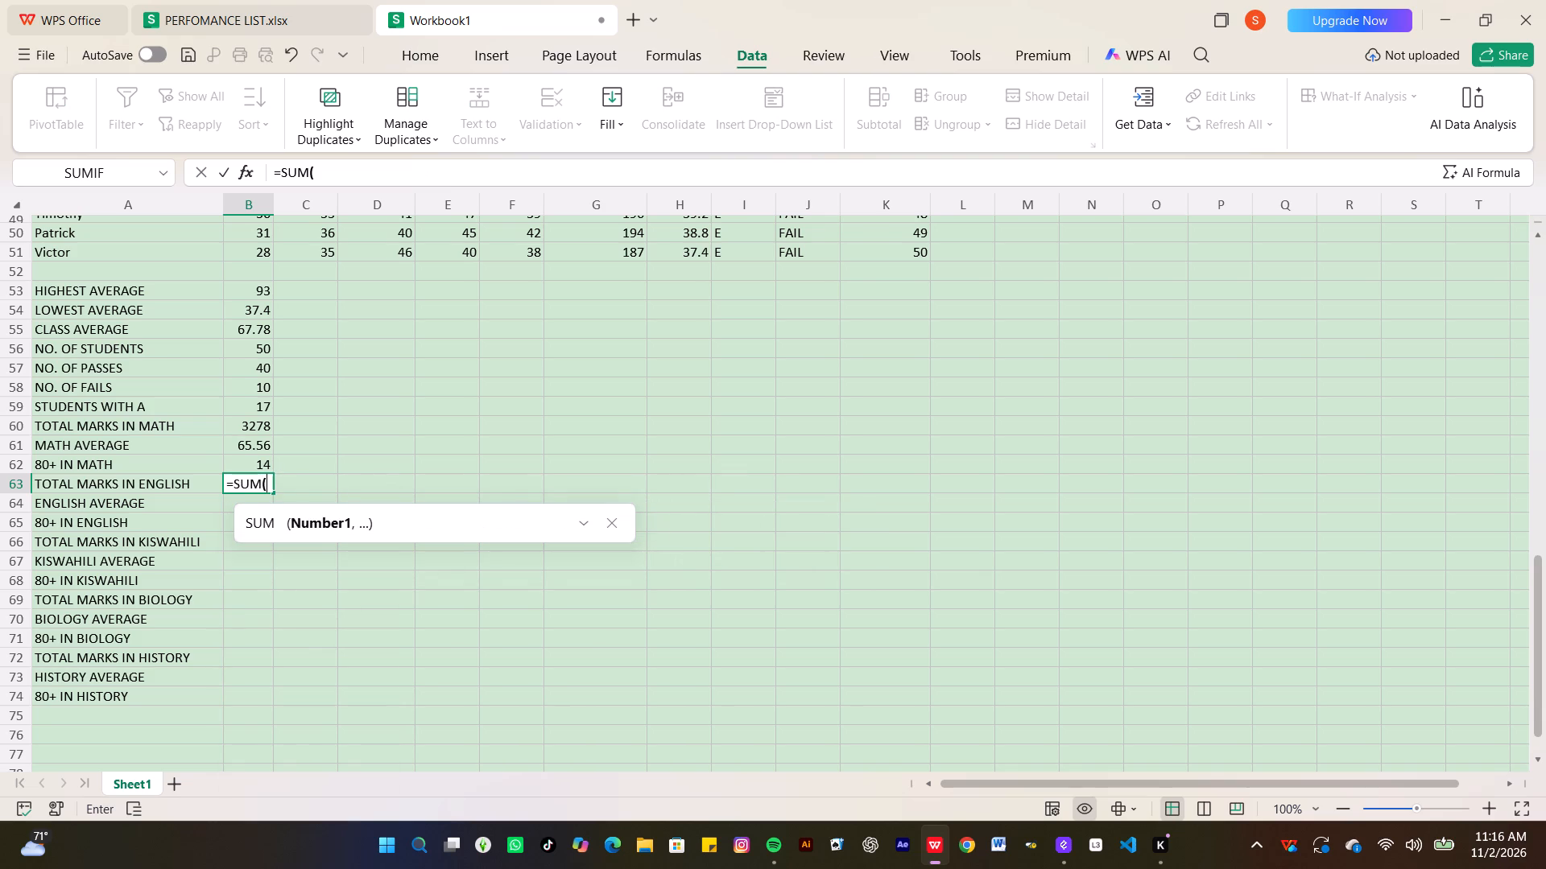
{"action": "scroll", "coordinate": [358, 393], "scroll_direction": "up", "scroll_amount": 11}
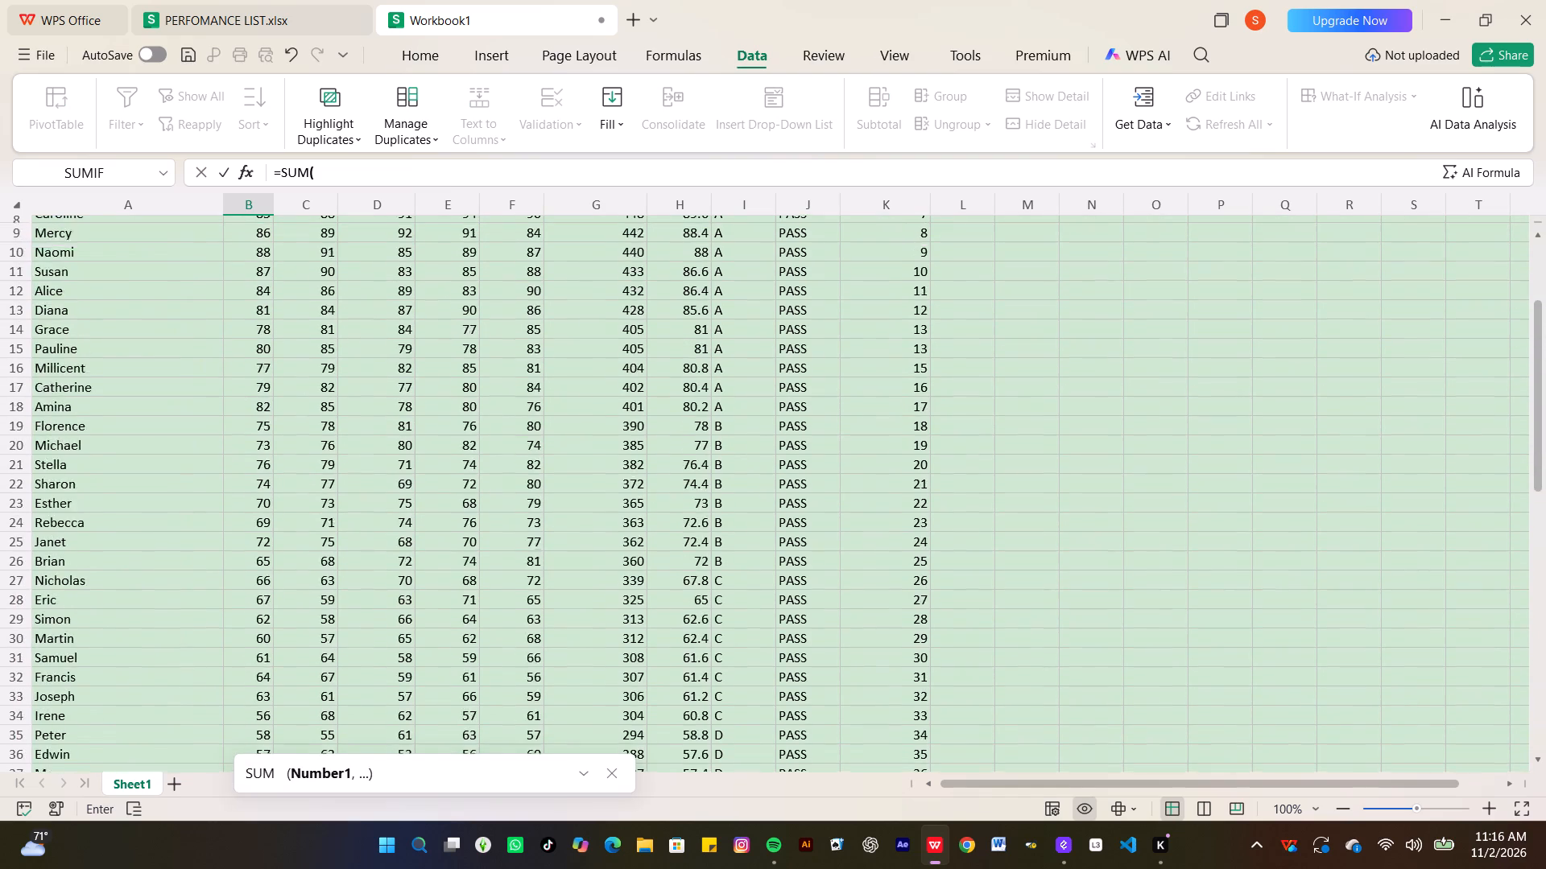
{"action": "scroll", "coordinate": [358, 393], "scroll_direction": "up", "scroll_amount": 2}
{"action": "scroll", "coordinate": [358, 393], "scroll_direction": "down", "scroll_amount": 8}
{"action": "scroll", "coordinate": [358, 393], "scroll_direction": "up", "scroll_amount": 1}
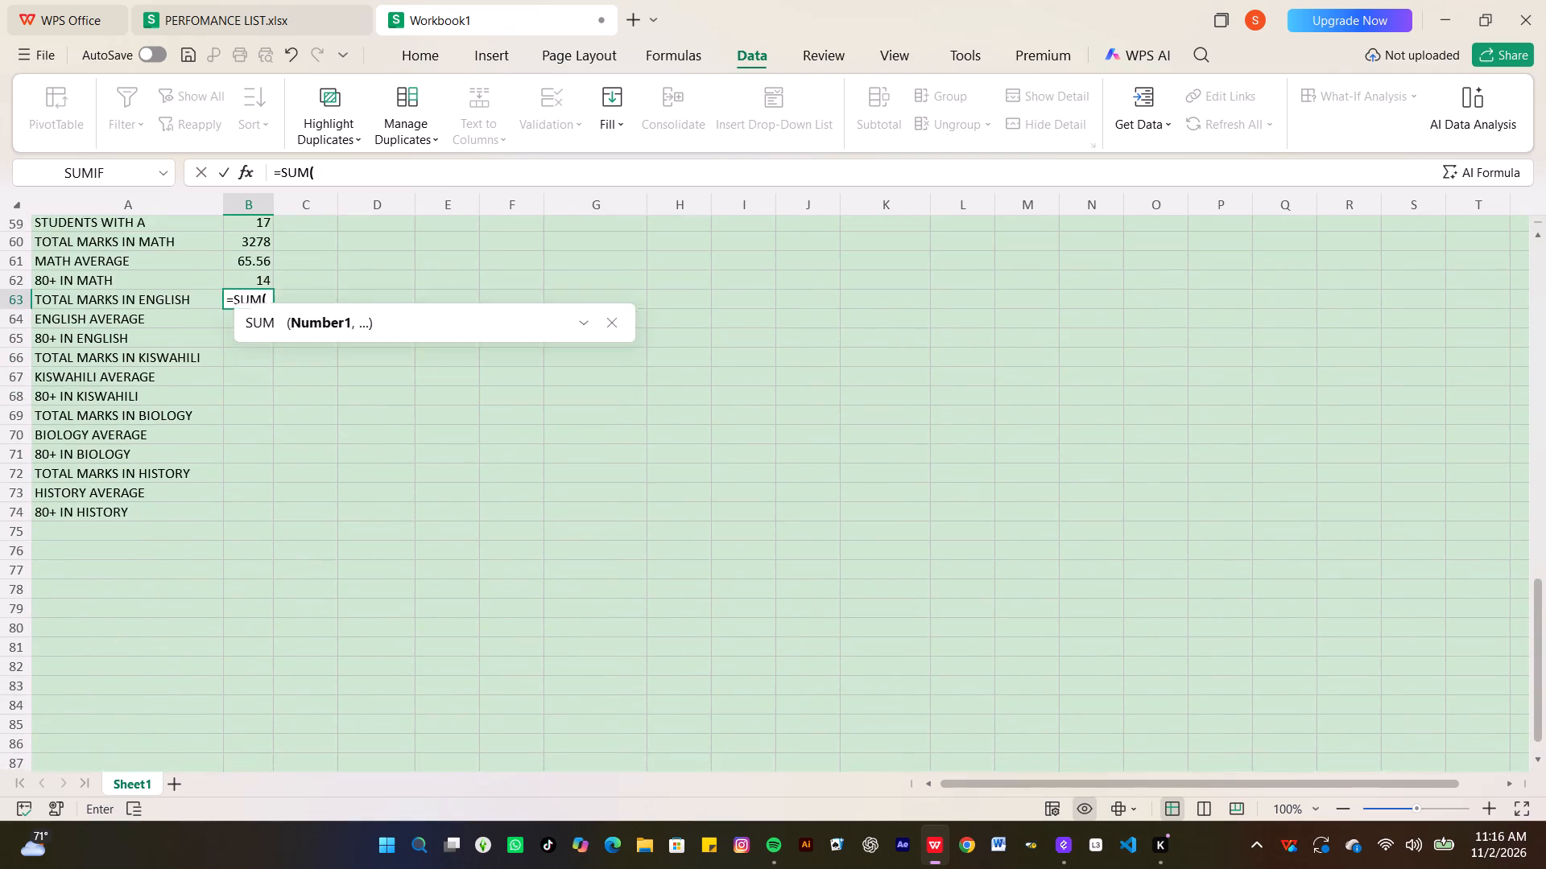
{"action": "scroll", "coordinate": [358, 393], "scroll_direction": "up", "scroll_amount": 1}
{"action": "key", "text": "Down"}
{"action": "type", "text": "C2"}
{"action": "key", "text": "shift+colon"}
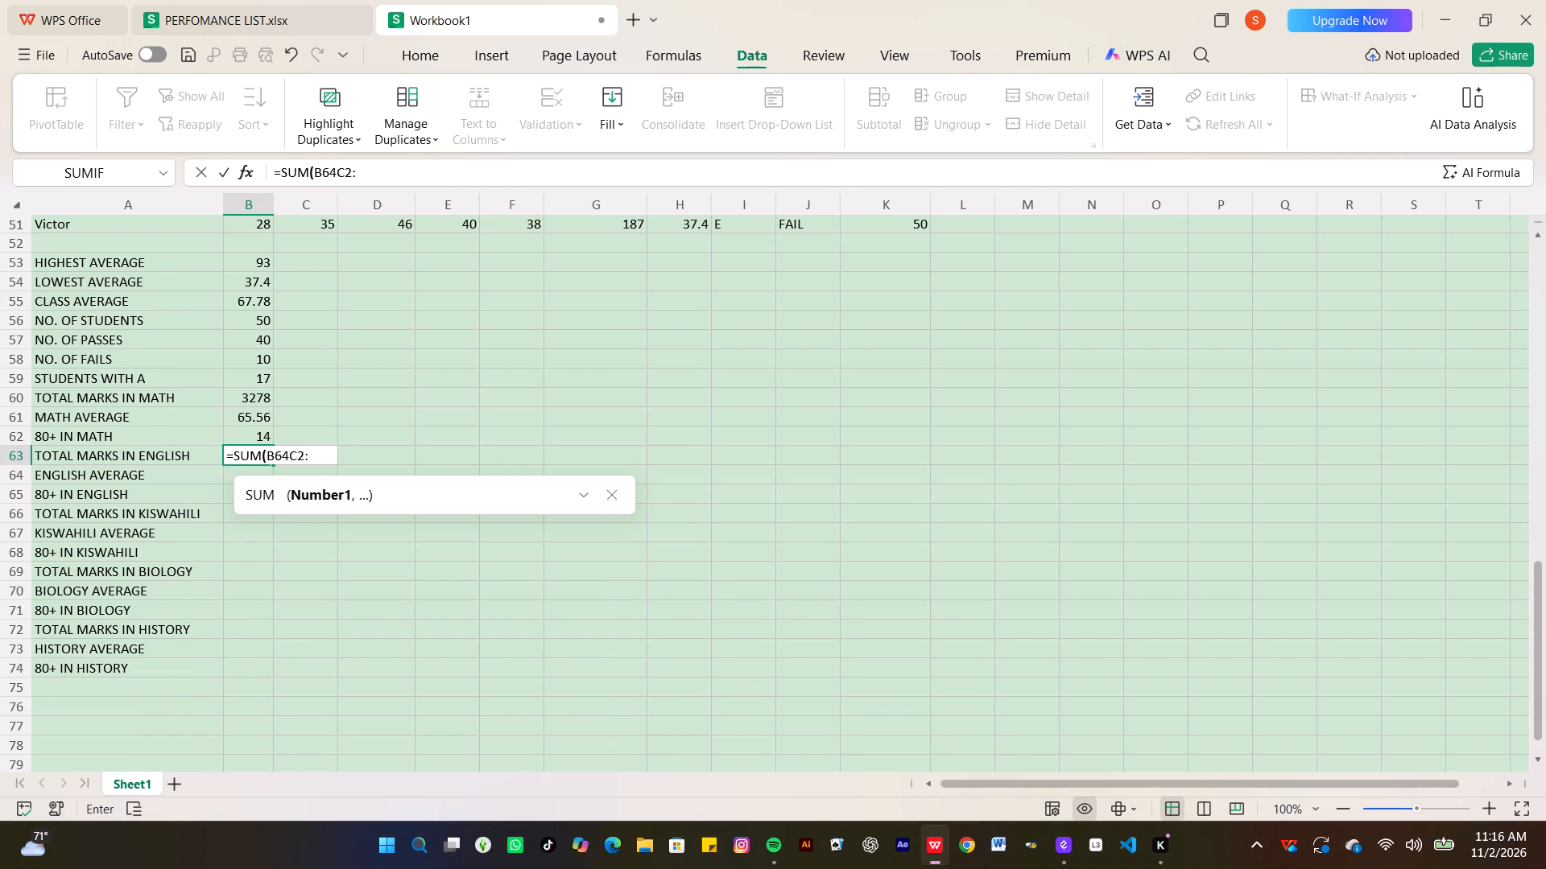
{"action": "key", "text": "BackSpace"}
{"action": "key", "text": "BackSpace"}
{"action": "key", "text": "BackSpace"}
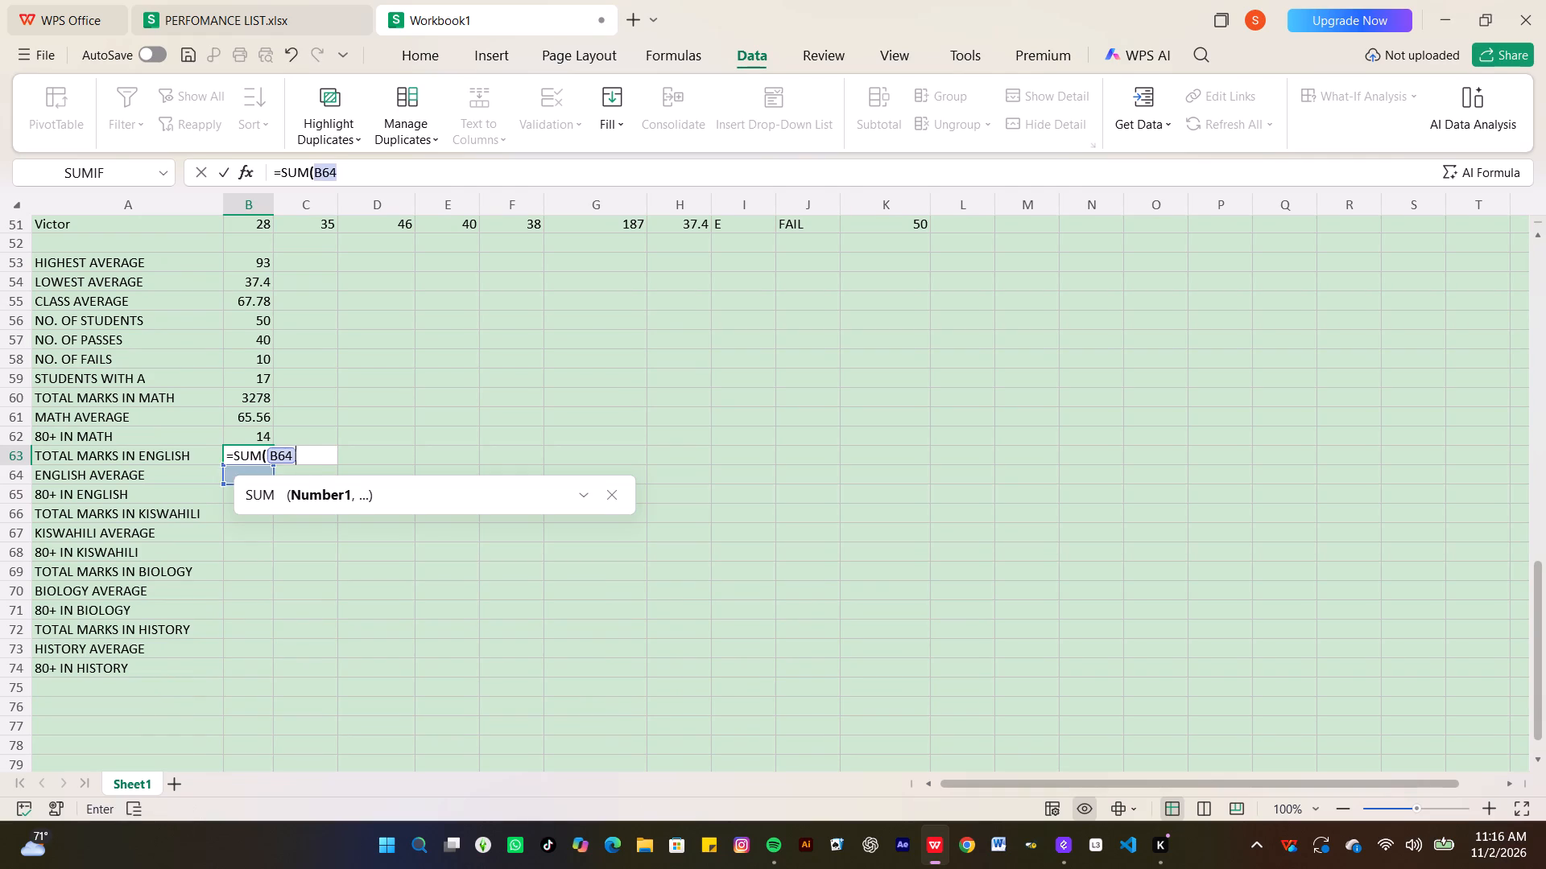
{"action": "key", "text": "BackSpace"}
{"action": "key", "text": "BackSpace"}
{"action": "key", "text": "BackSpace"}
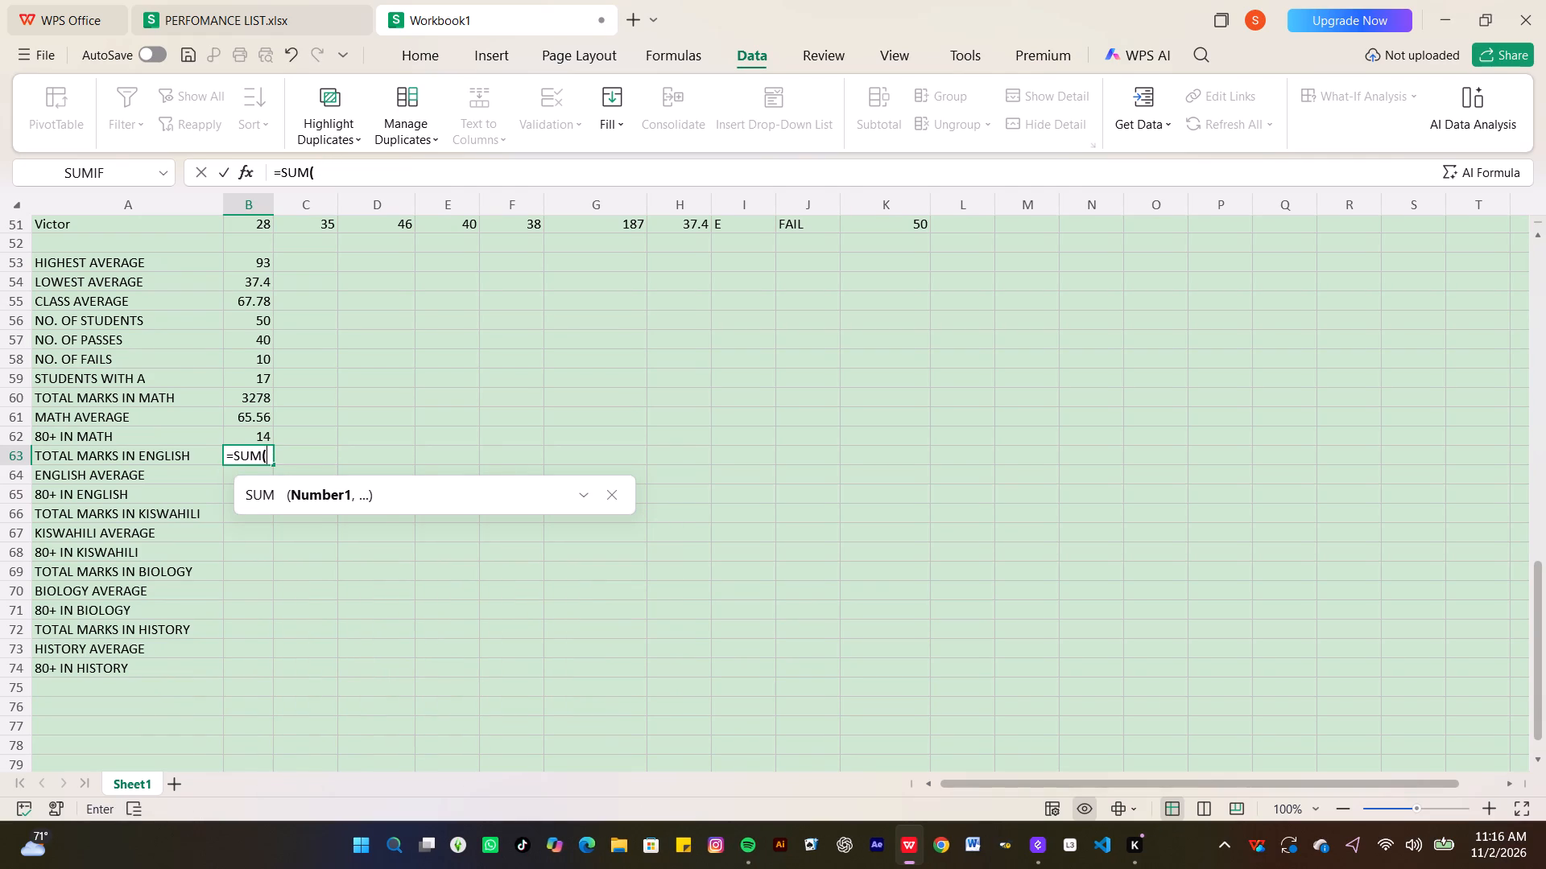
{"action": "type", "text": "C2"}
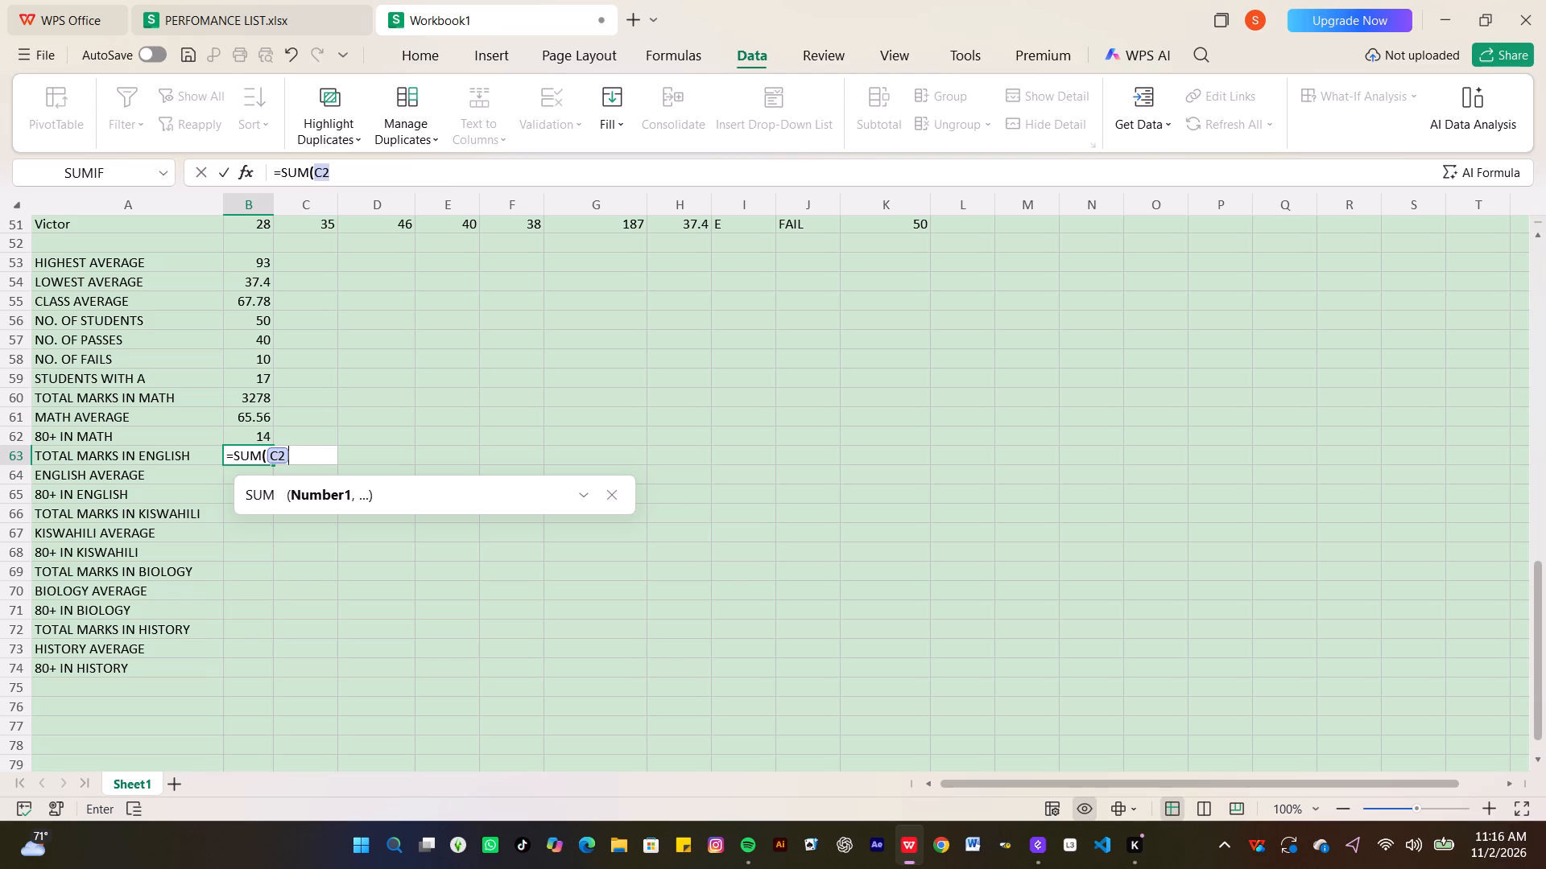
{"action": "key", "text": "shift+colon"}
{"action": "key", "text": "c"}
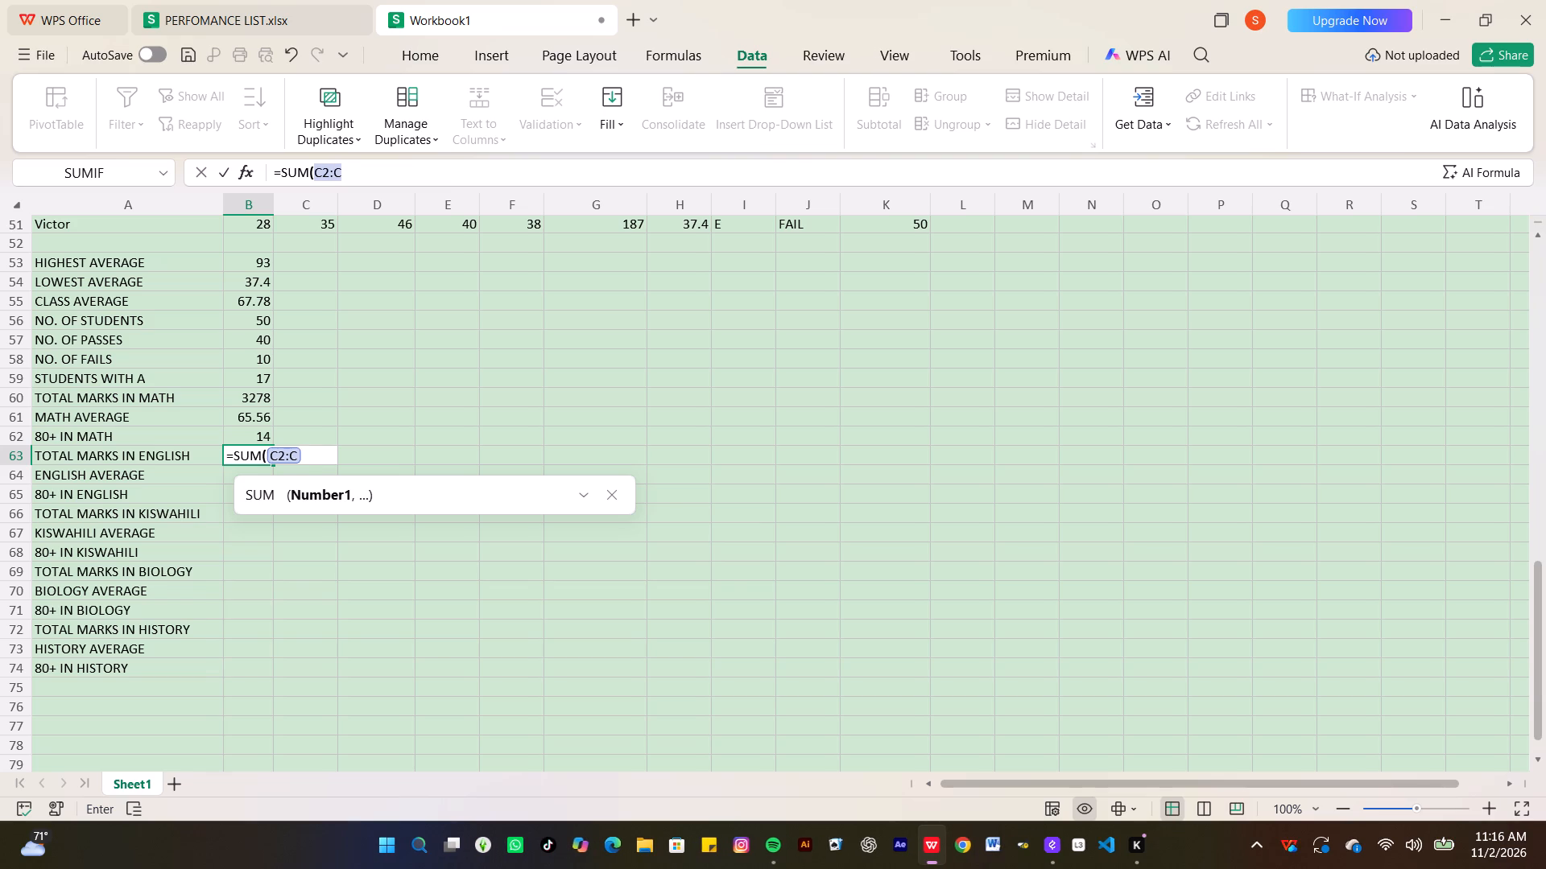
{"action": "type", "text": "51"}
{"action": "key", "text": "Return"}
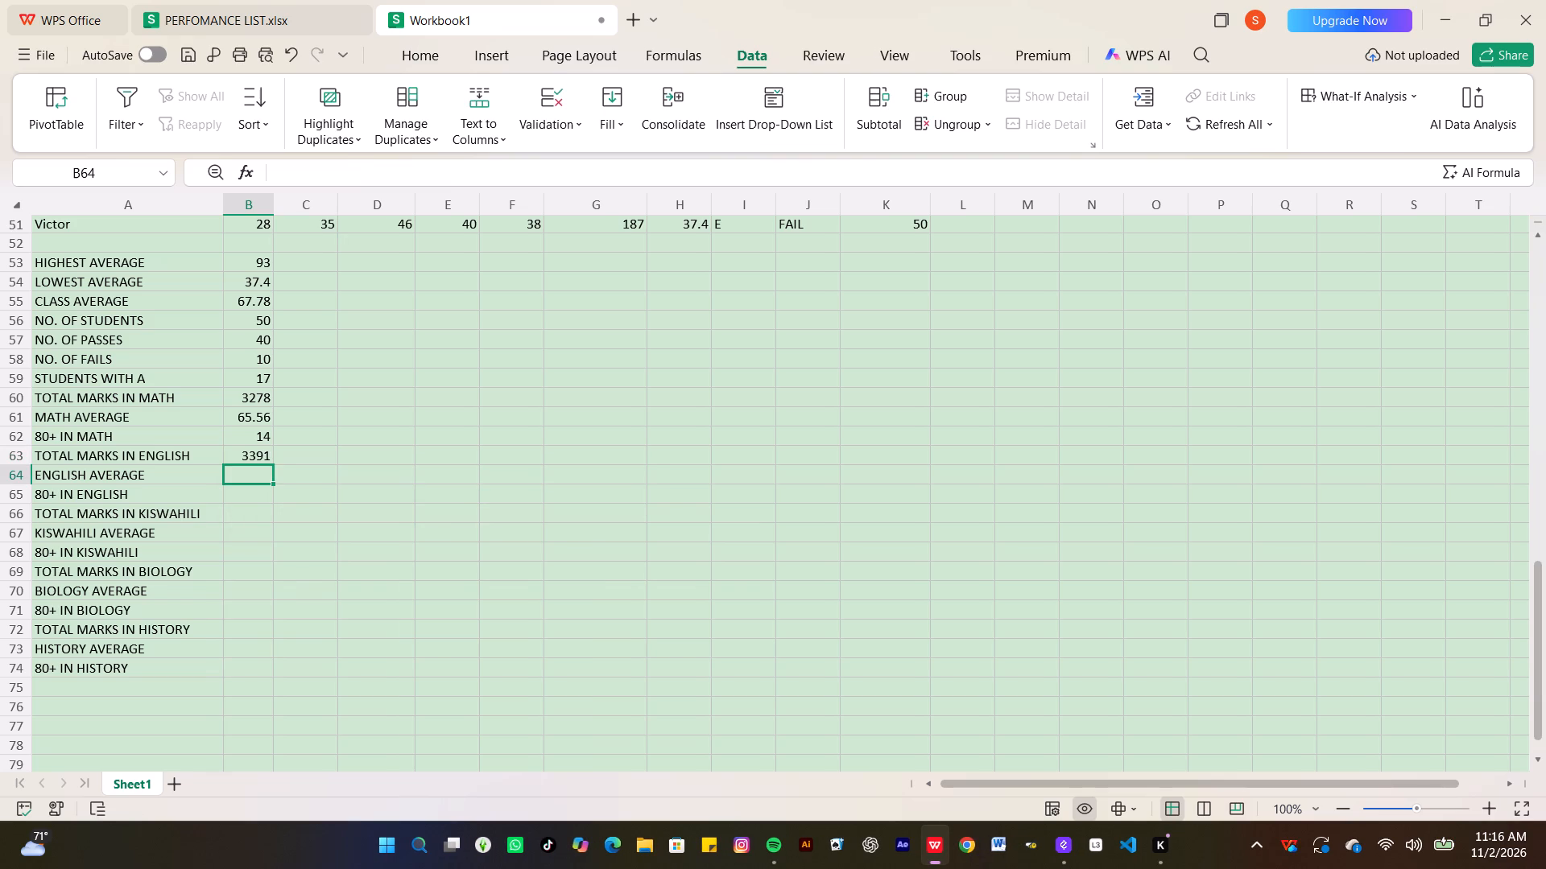
Enter an AVERAGE formula for ENGLISH AVERAGE in B64 over C2:C51.
{"action": "key", "text": "equal"}
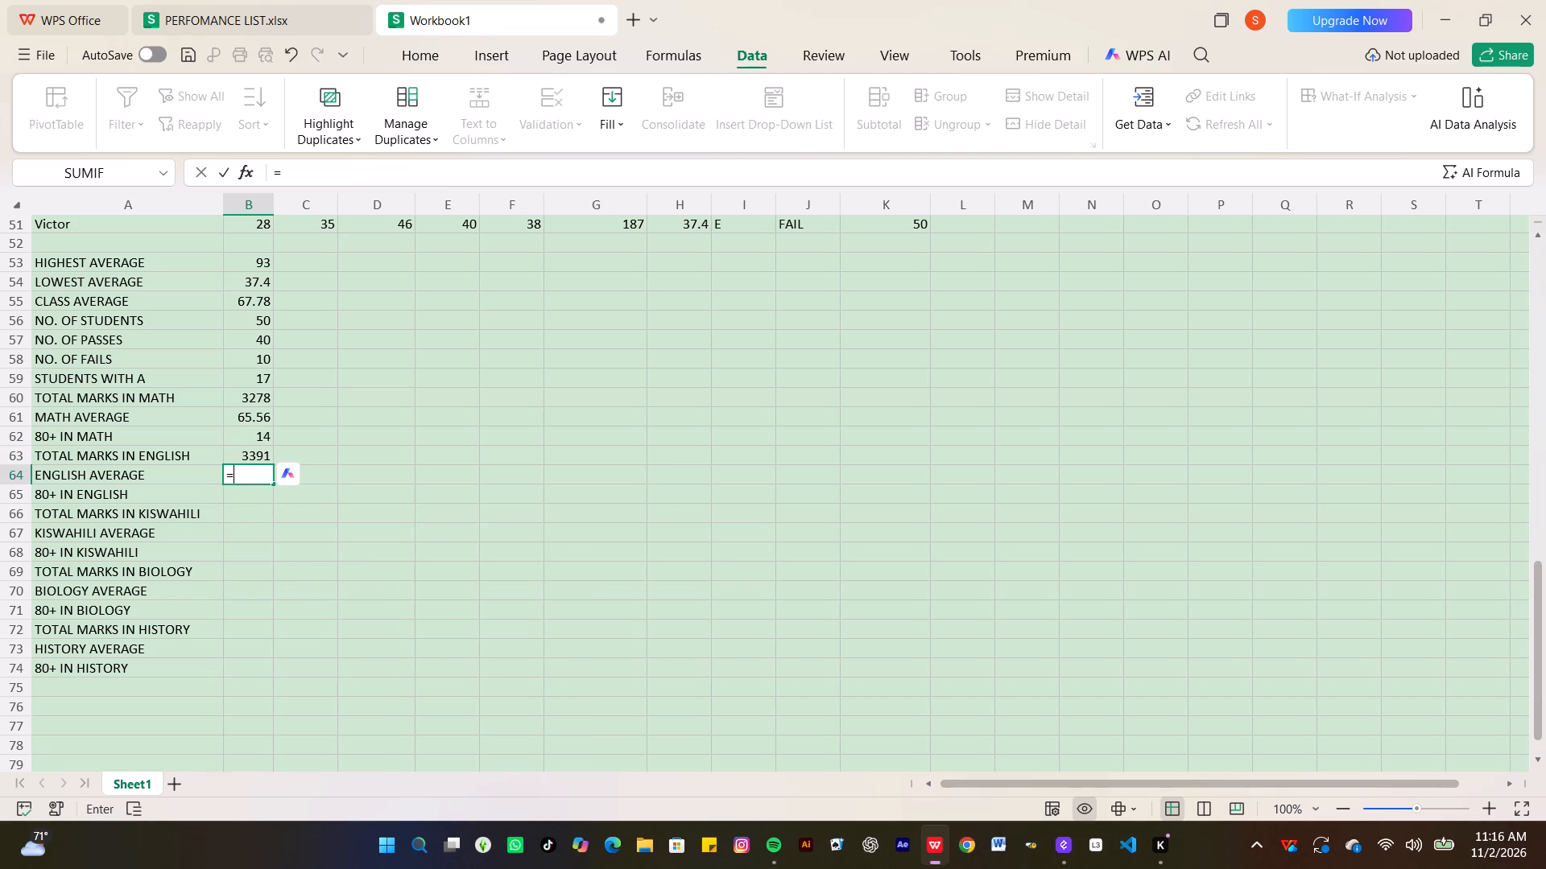
{"action": "type", "text": "AVERA"}
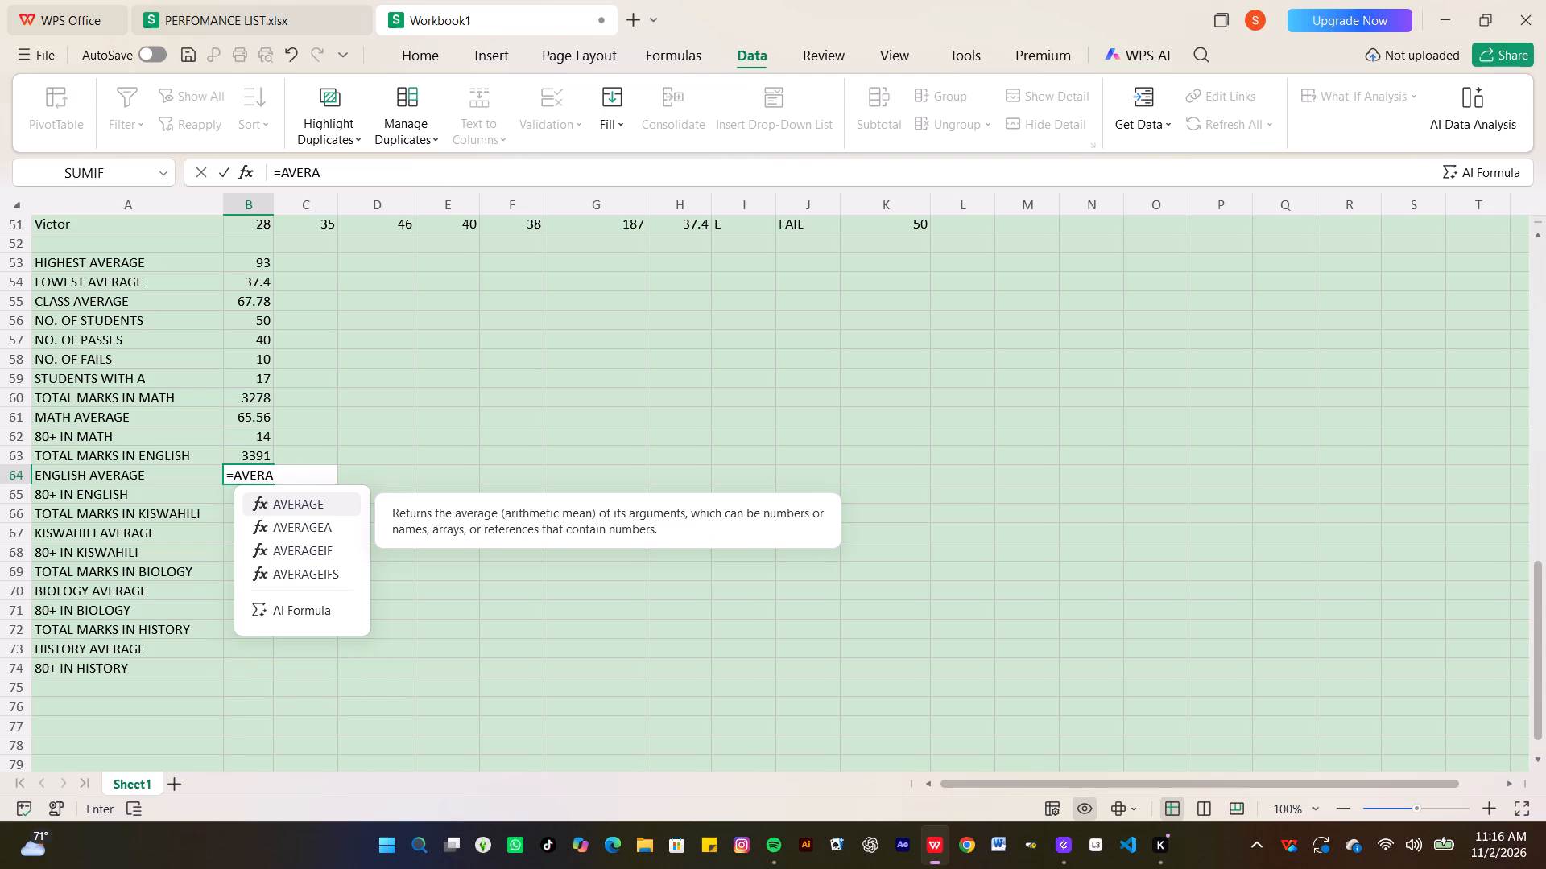
{"action": "type", "text": "GE"}
{"action": "key", "text": "shift+parenleft"}
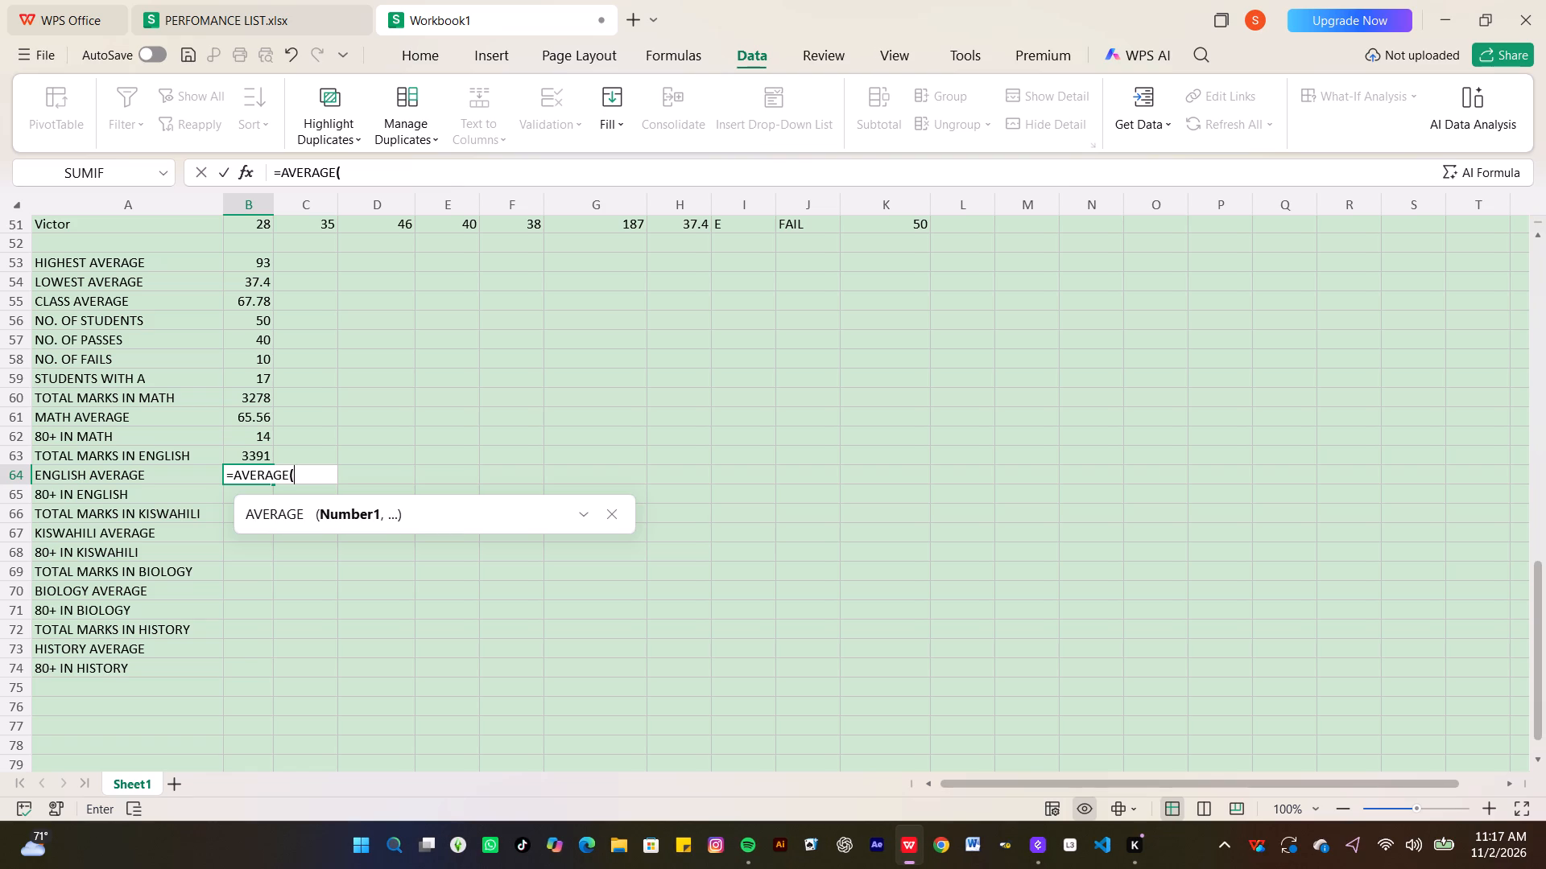
{"action": "type", "text": "C2"}
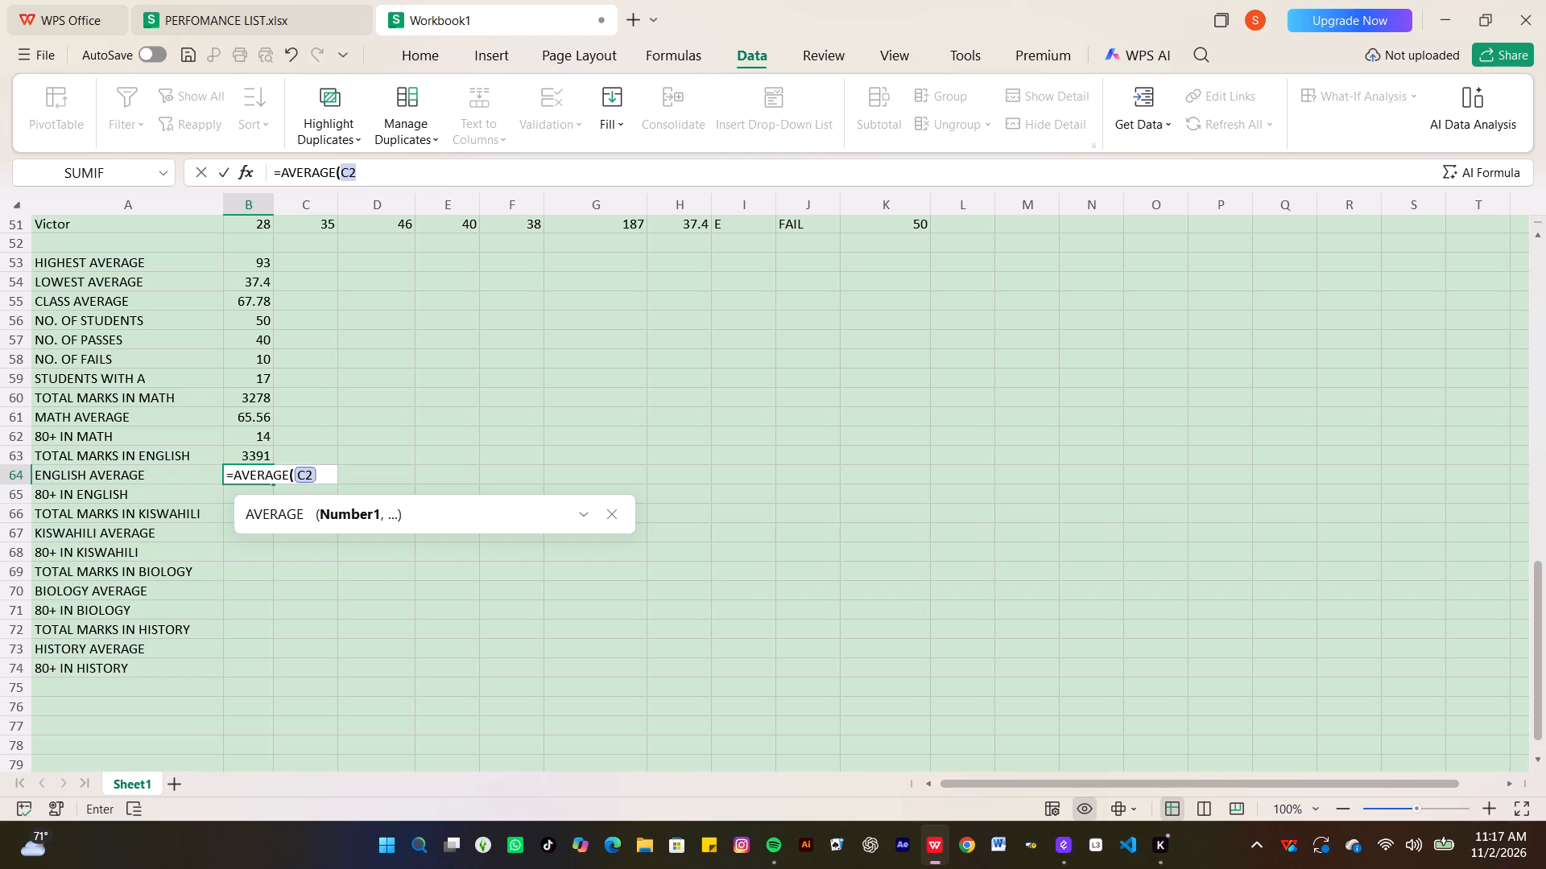
{"action": "key", "text": "shift+colon"}
{"action": "type", "text": "C51"}
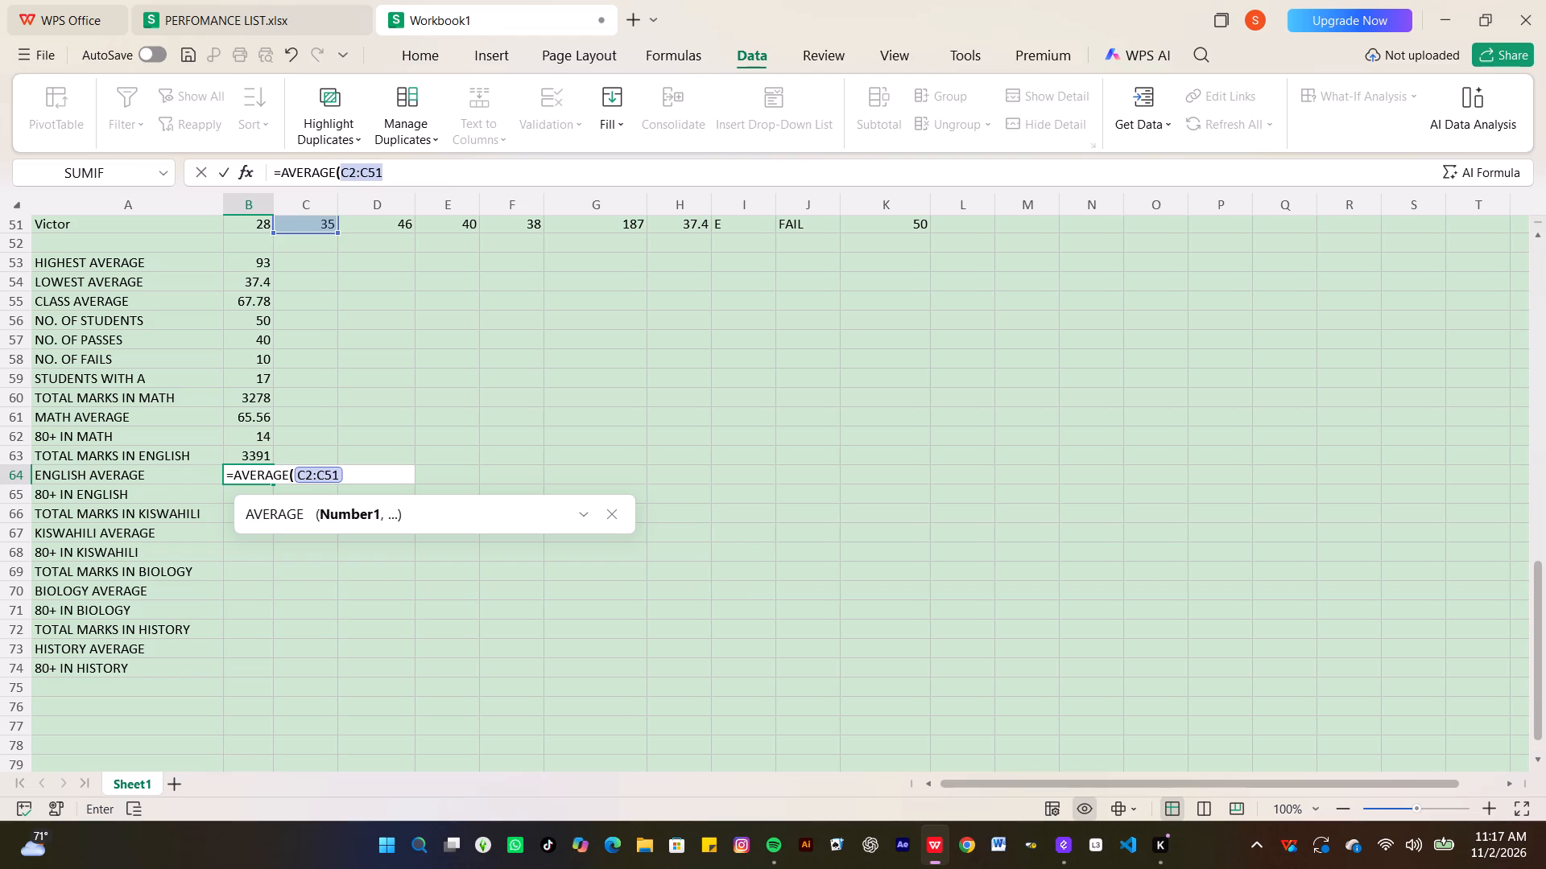
{"action": "key", "text": "shift+parenright"}
{"action": "key", "text": "Return"}
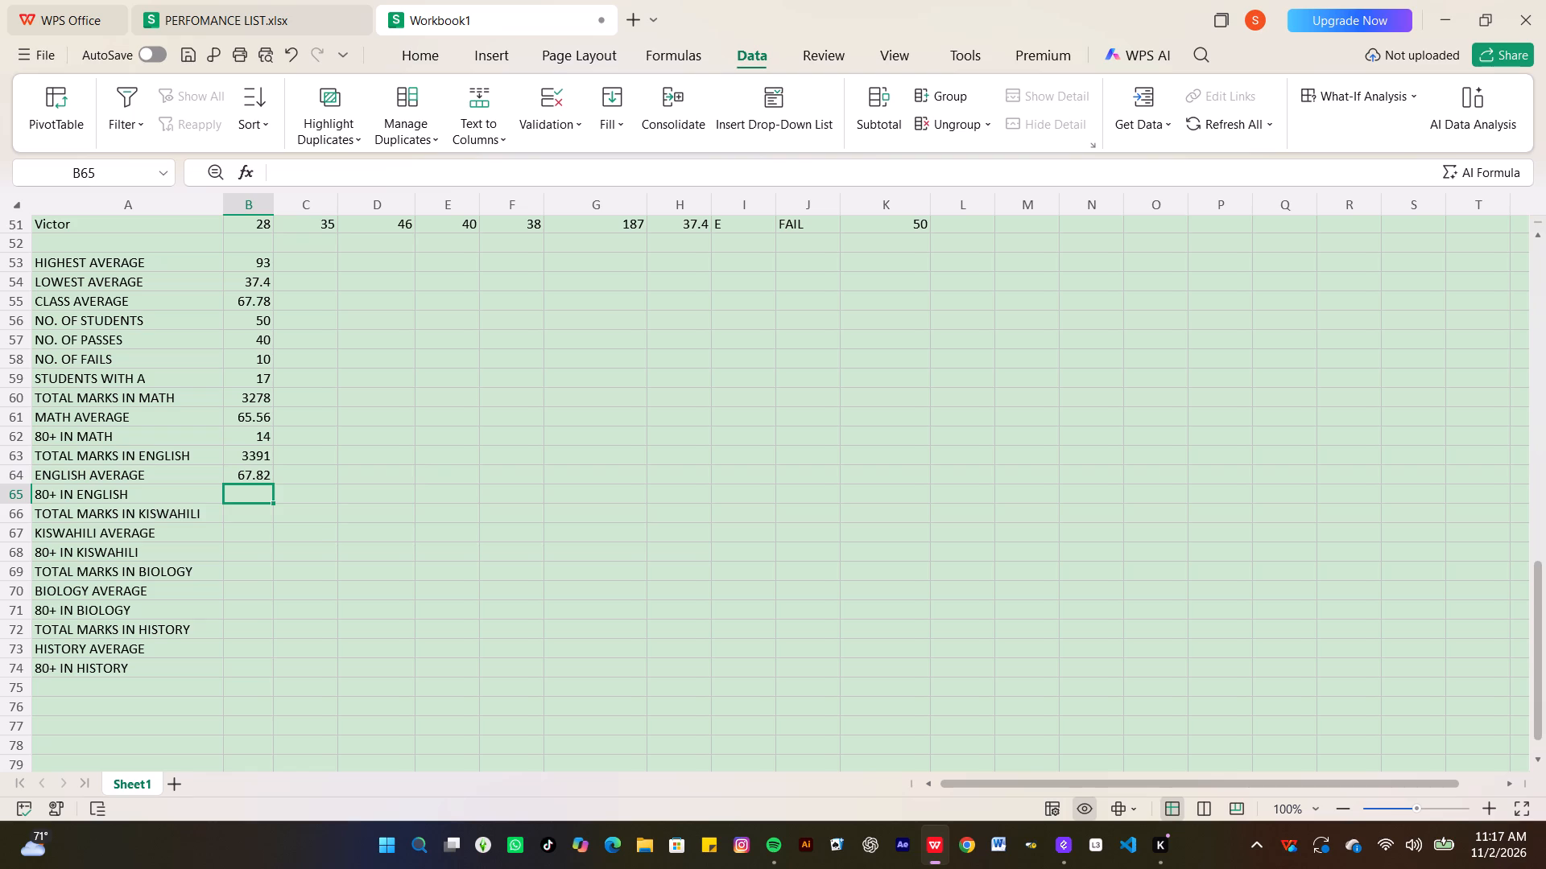
Begin a COUNTIF formula for 80+ IN ENGLISH in B65.
{"action": "key", "text": "equal"}
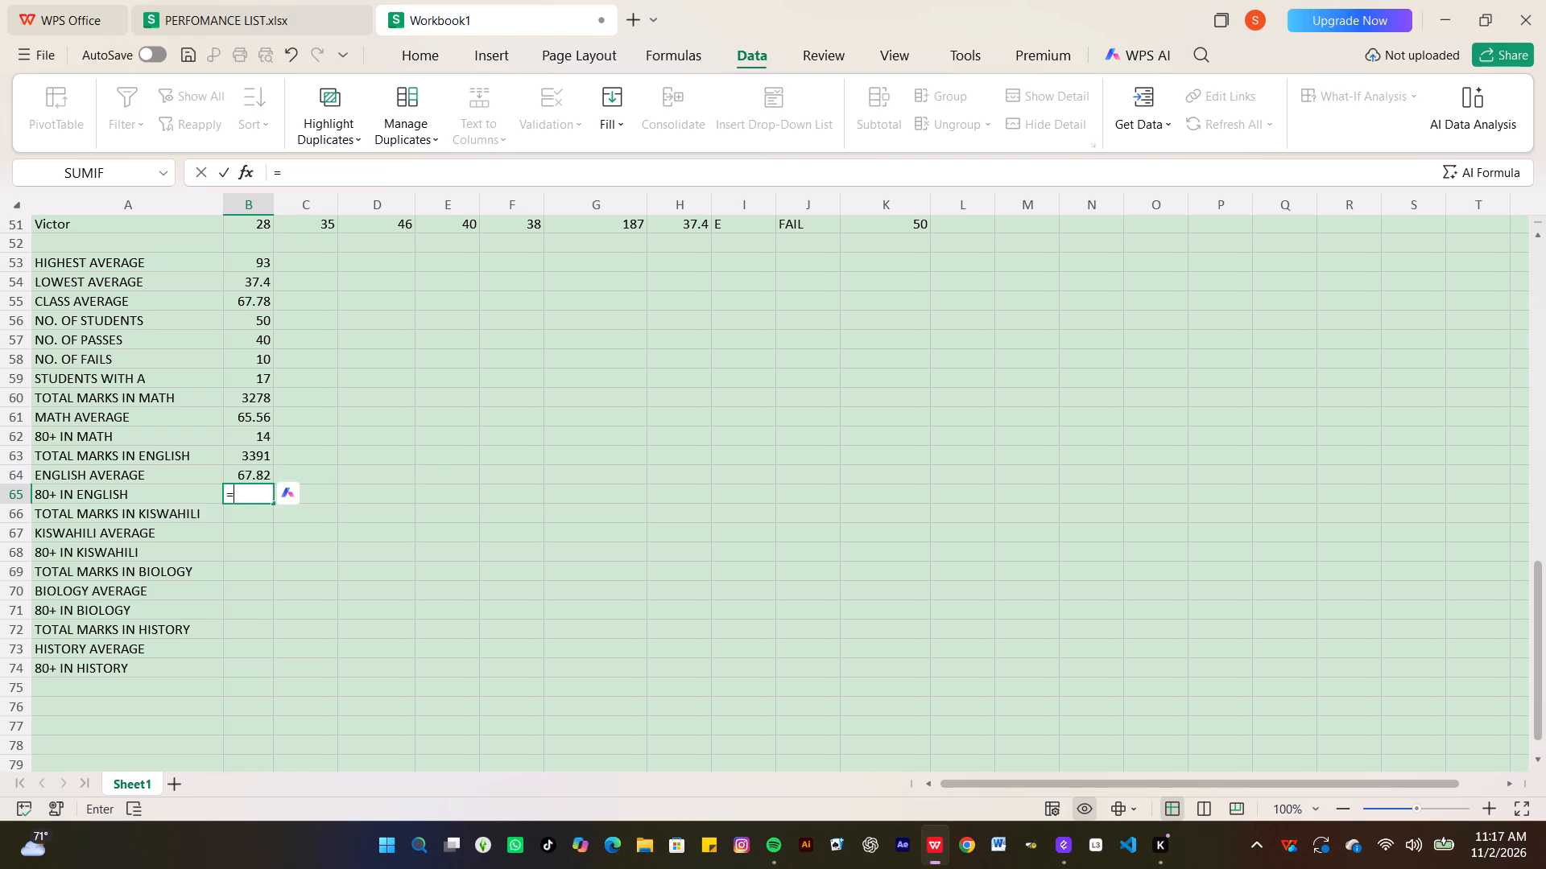
{"action": "type", "text": "COUN"}
{"action": "type", "text": "TI"}
{"action": "key", "text": "f"}
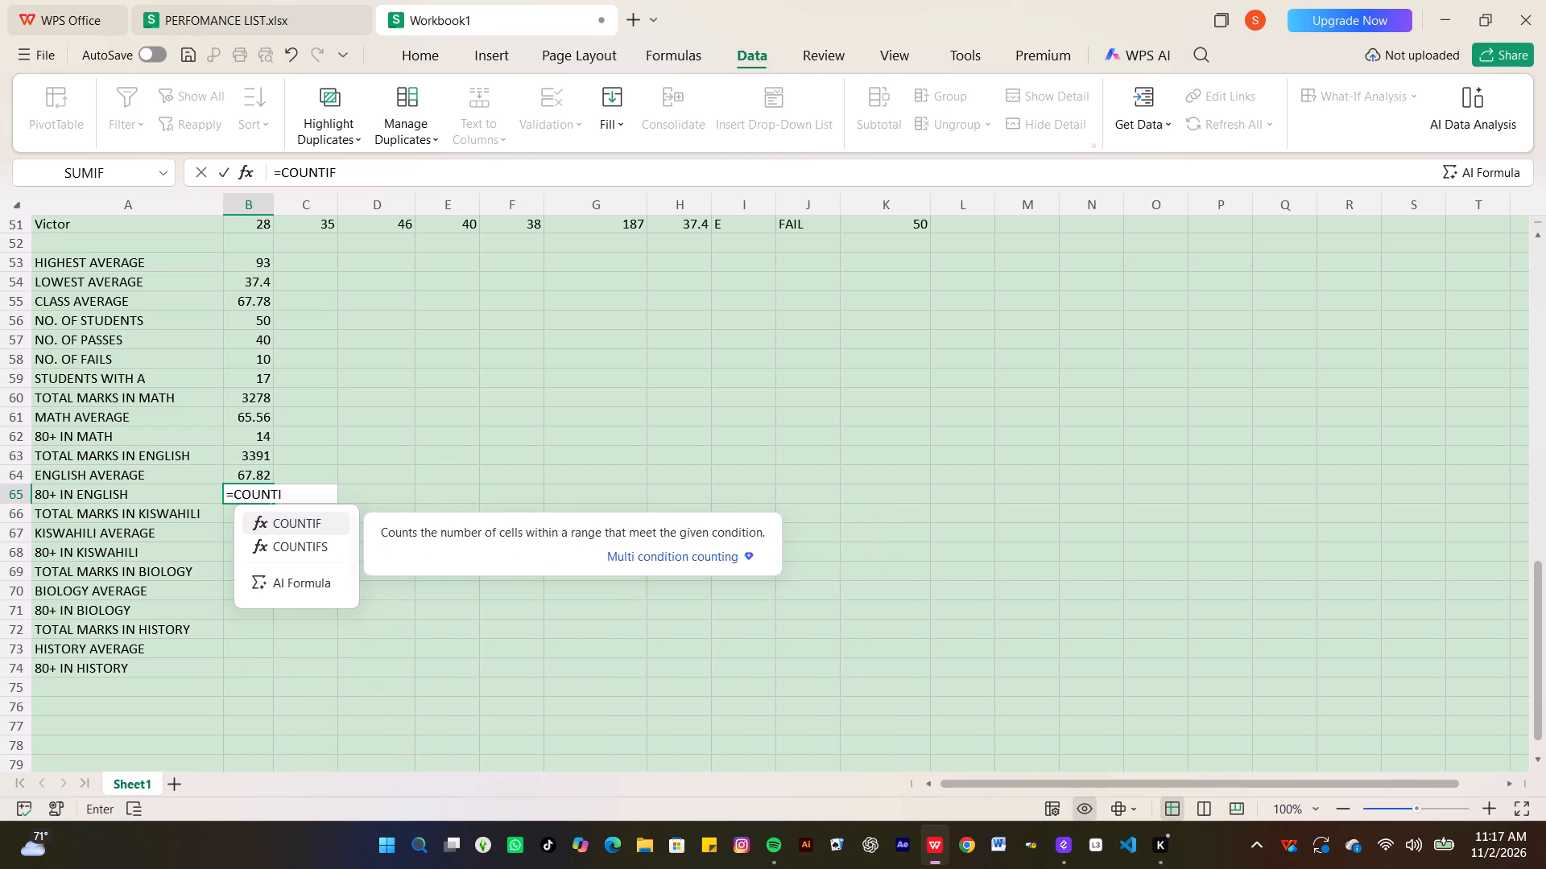
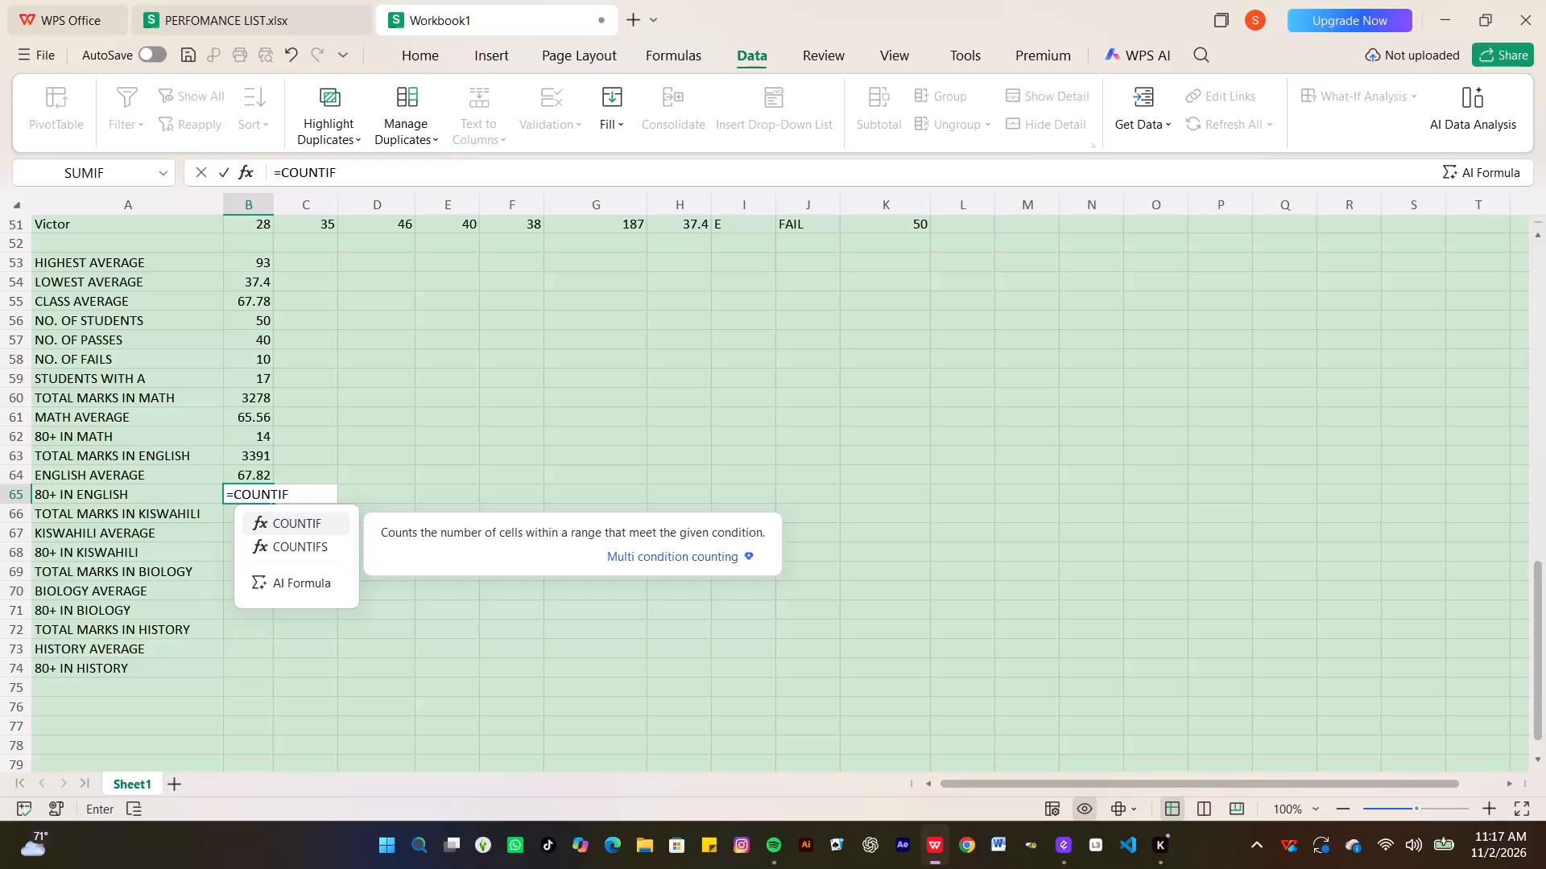
Complete the COUNTIF formula for 80+ IN ENGLISH in B65 over C2:C51 with the criterion ">=80".
{"action": "key", "text": "shift+parenleft"}
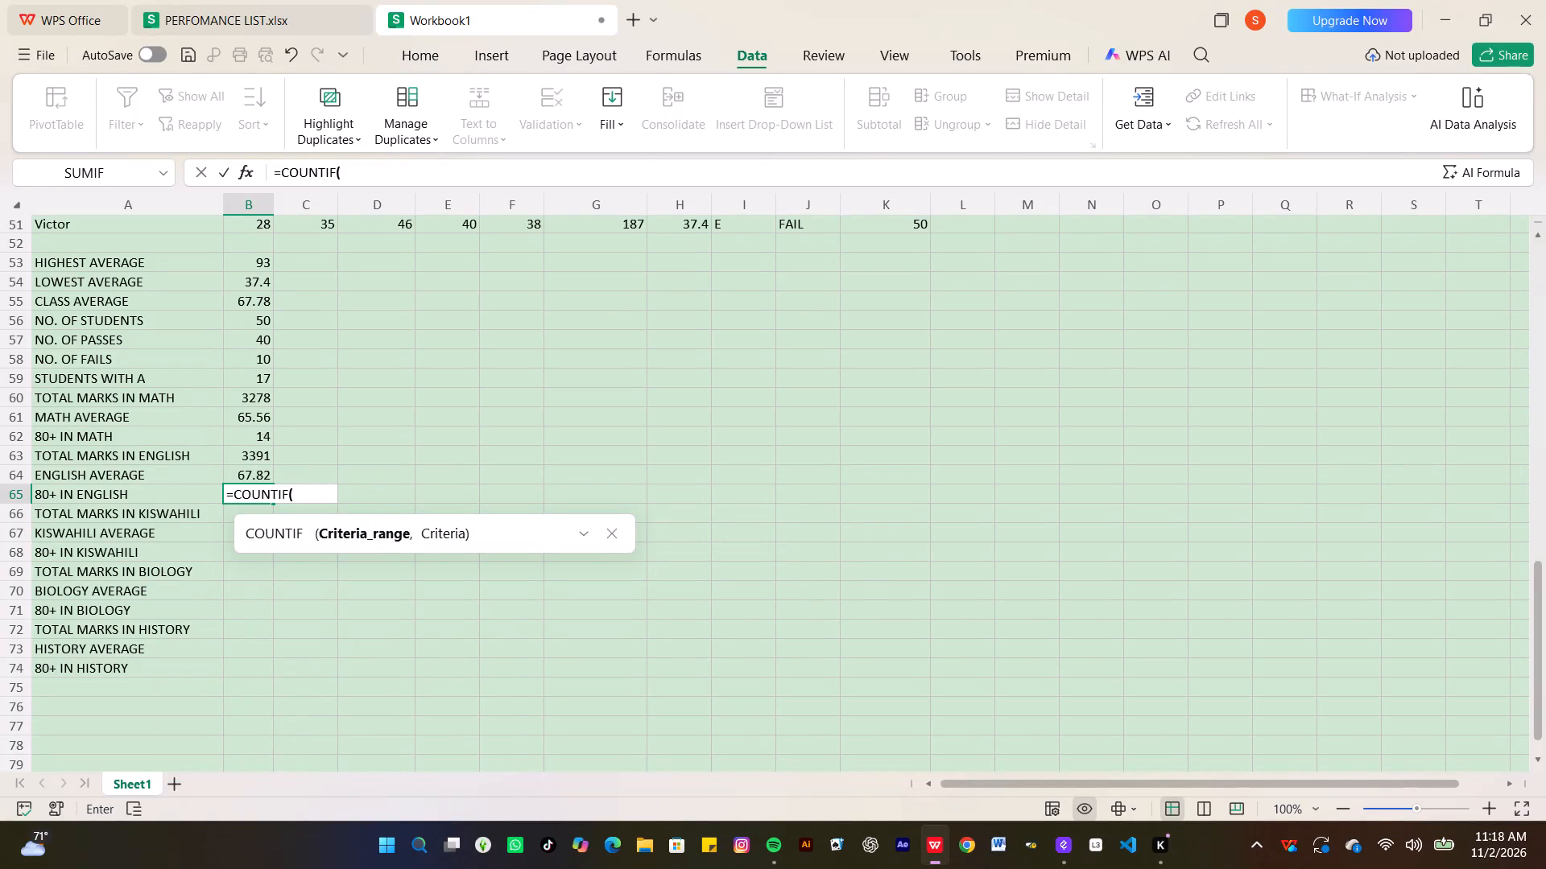
{"action": "type", "text": "C2"}
{"action": "key", "text": "semicolon"}
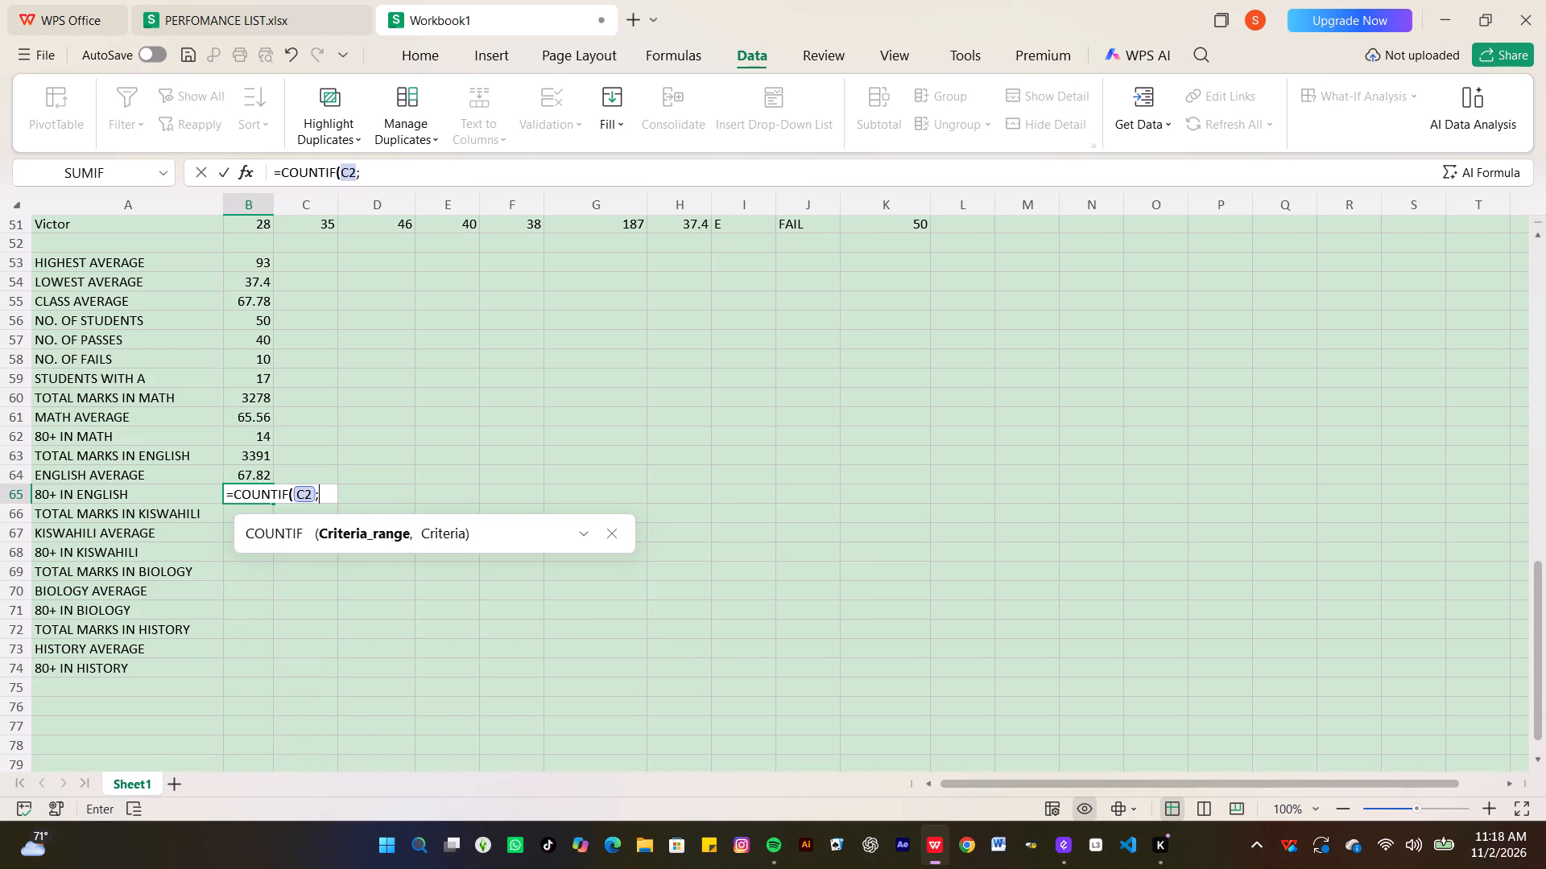
{"action": "key", "text": "BackSpace"}
{"action": "key", "text": "shift+colon"}
{"action": "key", "text": "c"}
{"action": "type", "text": "51"}
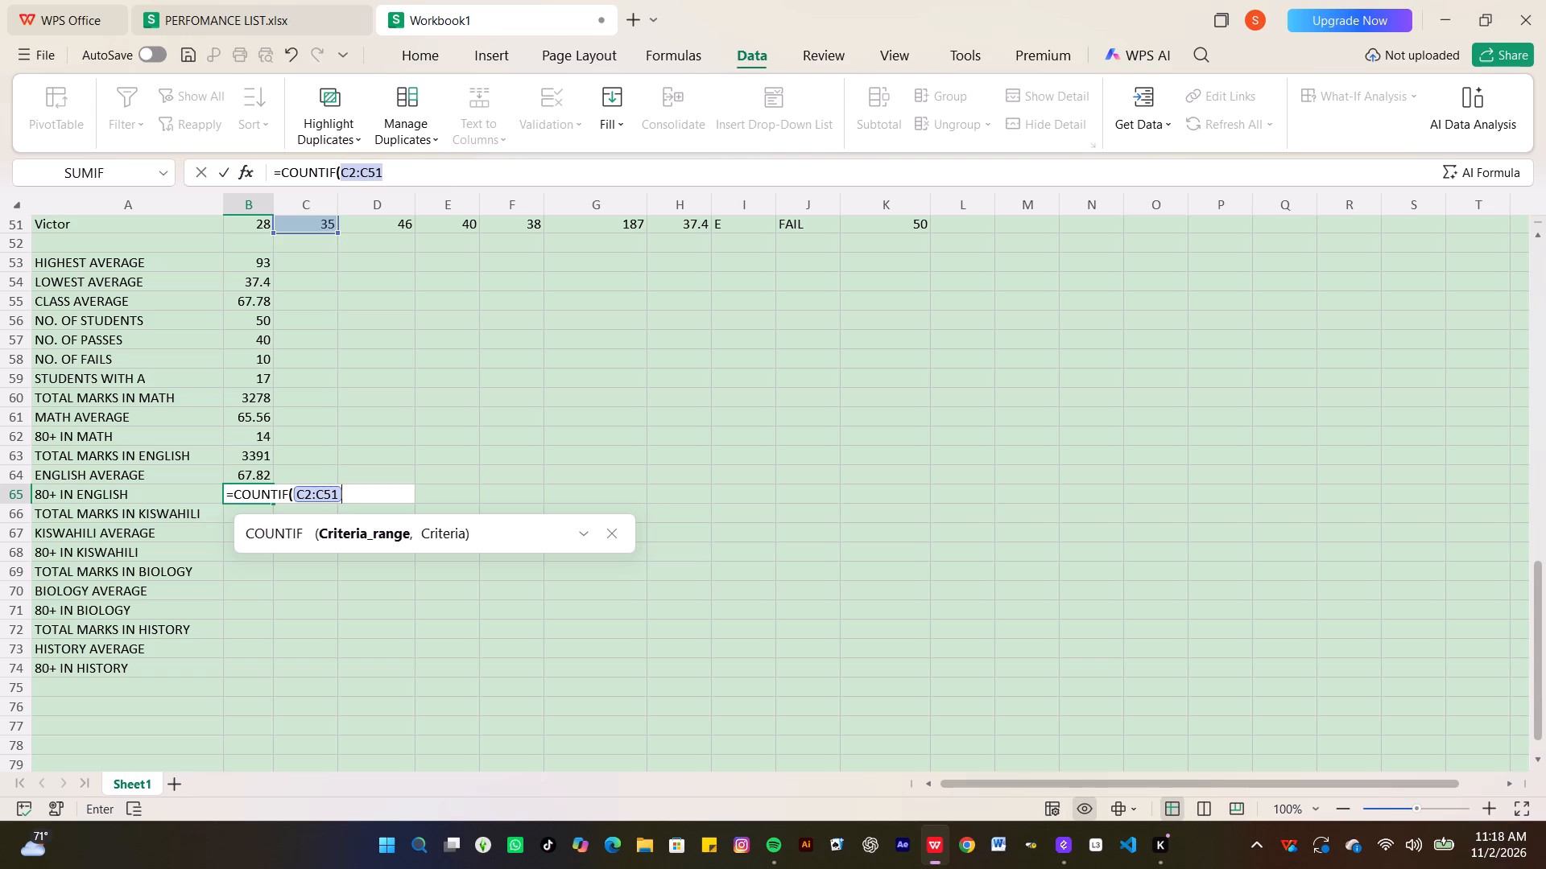
{"action": "key", "text": "comma"}
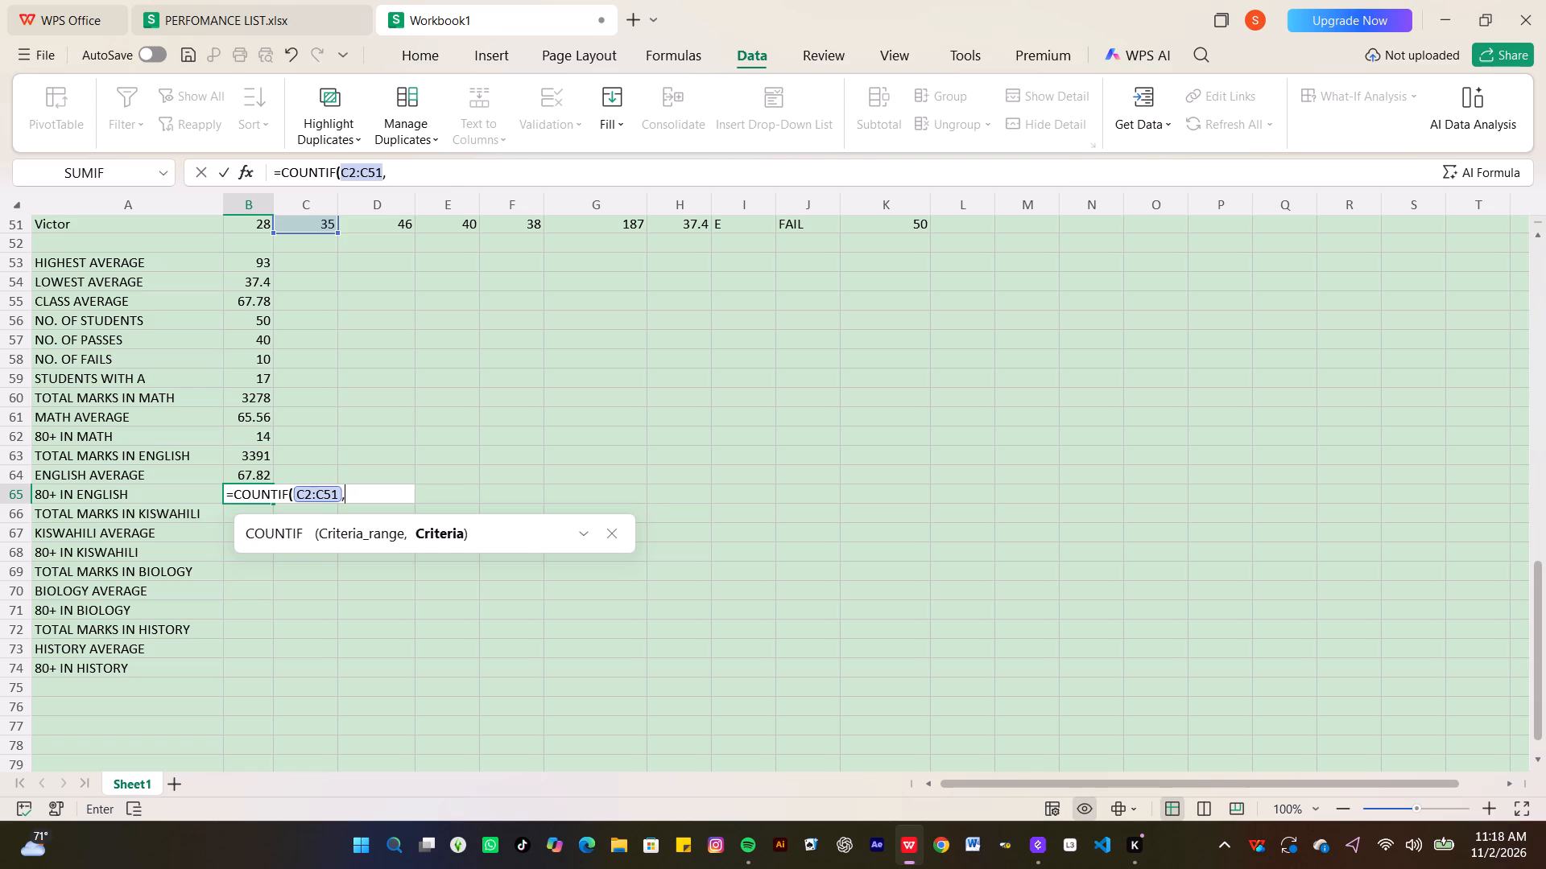
{"action": "key", "text": "shift+quotedbl"}
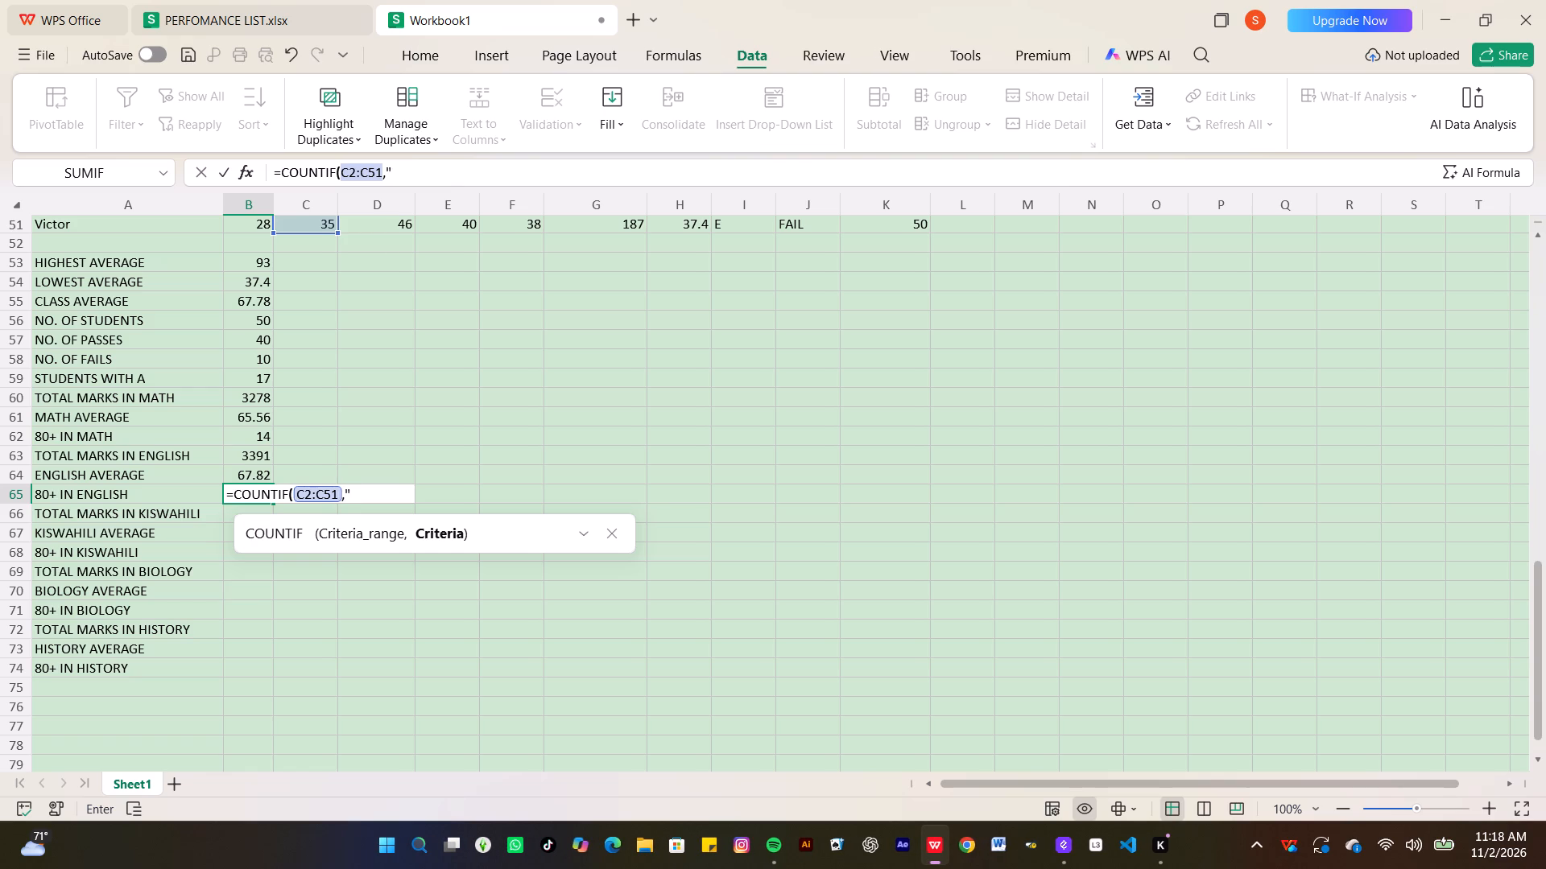
{"action": "type", "text": ">="}
{"action": "key", "text": "8"}
{"action": "key", "text": "0"}
{"action": "key", "text": "shift+quotedbl"}
{"action": "key", "text": "Return"}
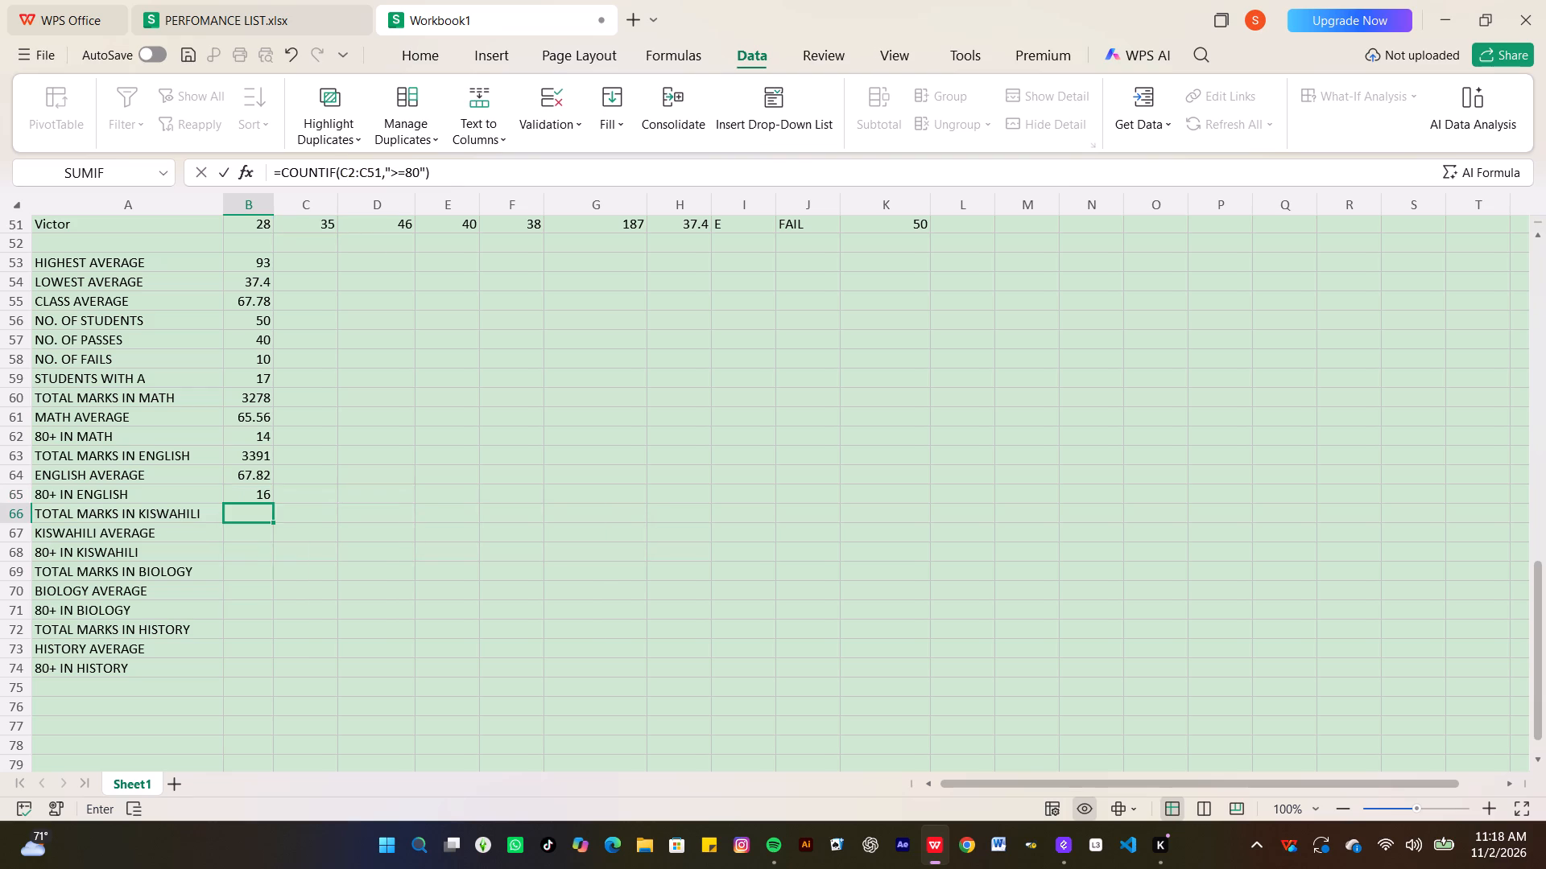
Enter a SUM formula for TOTAL MARKS IN KISWAHILI in B66 over D2:D51.
{"action": "left_click", "coordinate": [245, 435]}
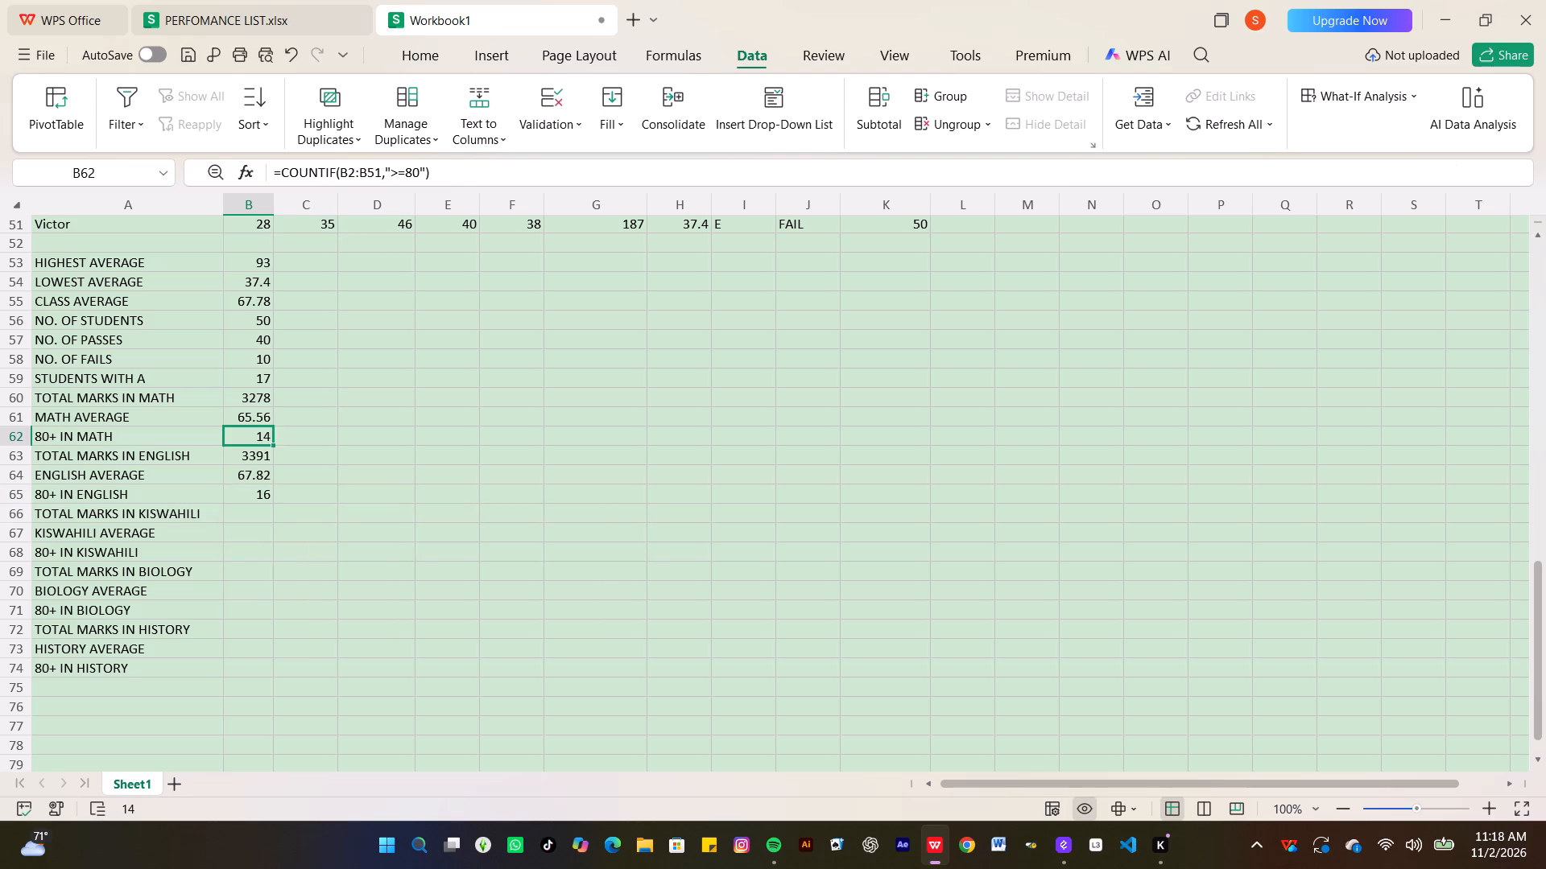
{"action": "left_click", "coordinate": [239, 516]}
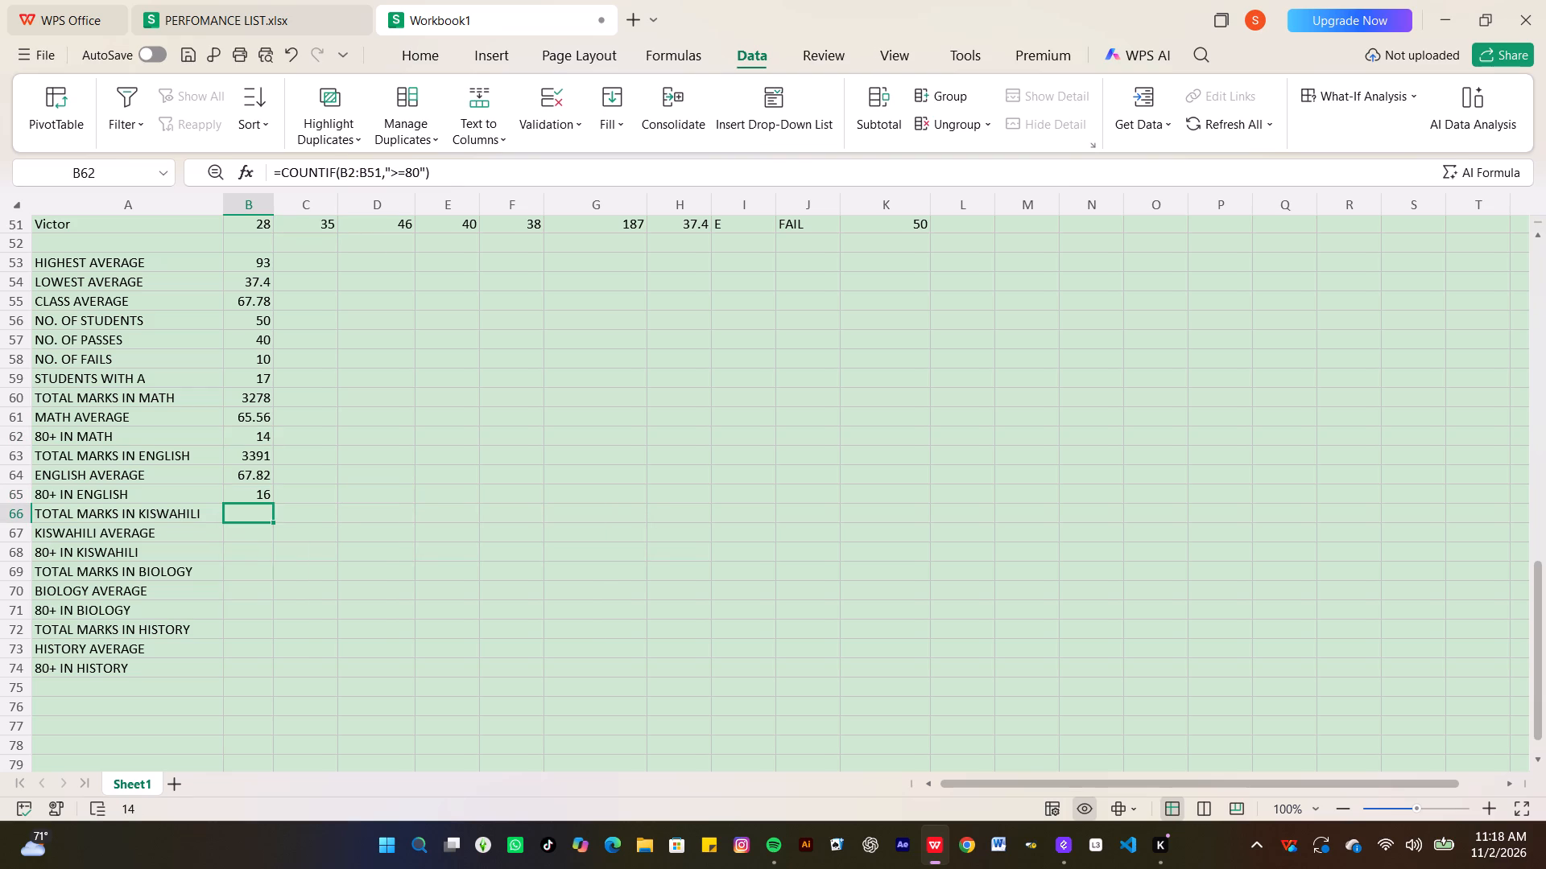
{"action": "key", "text": "equal"}
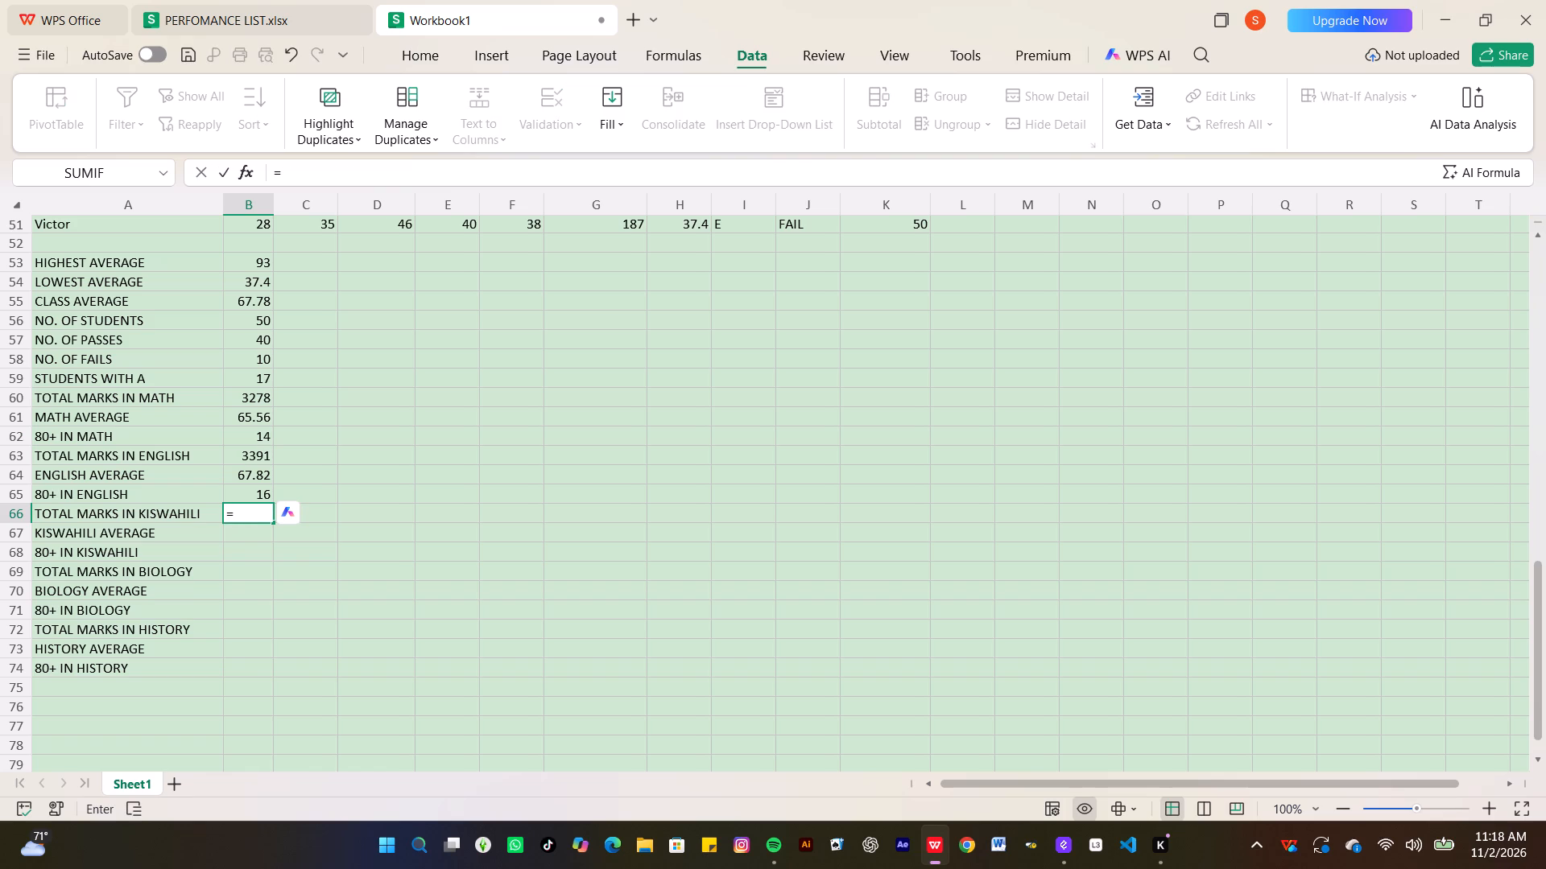
{"action": "type", "text": "SU"}
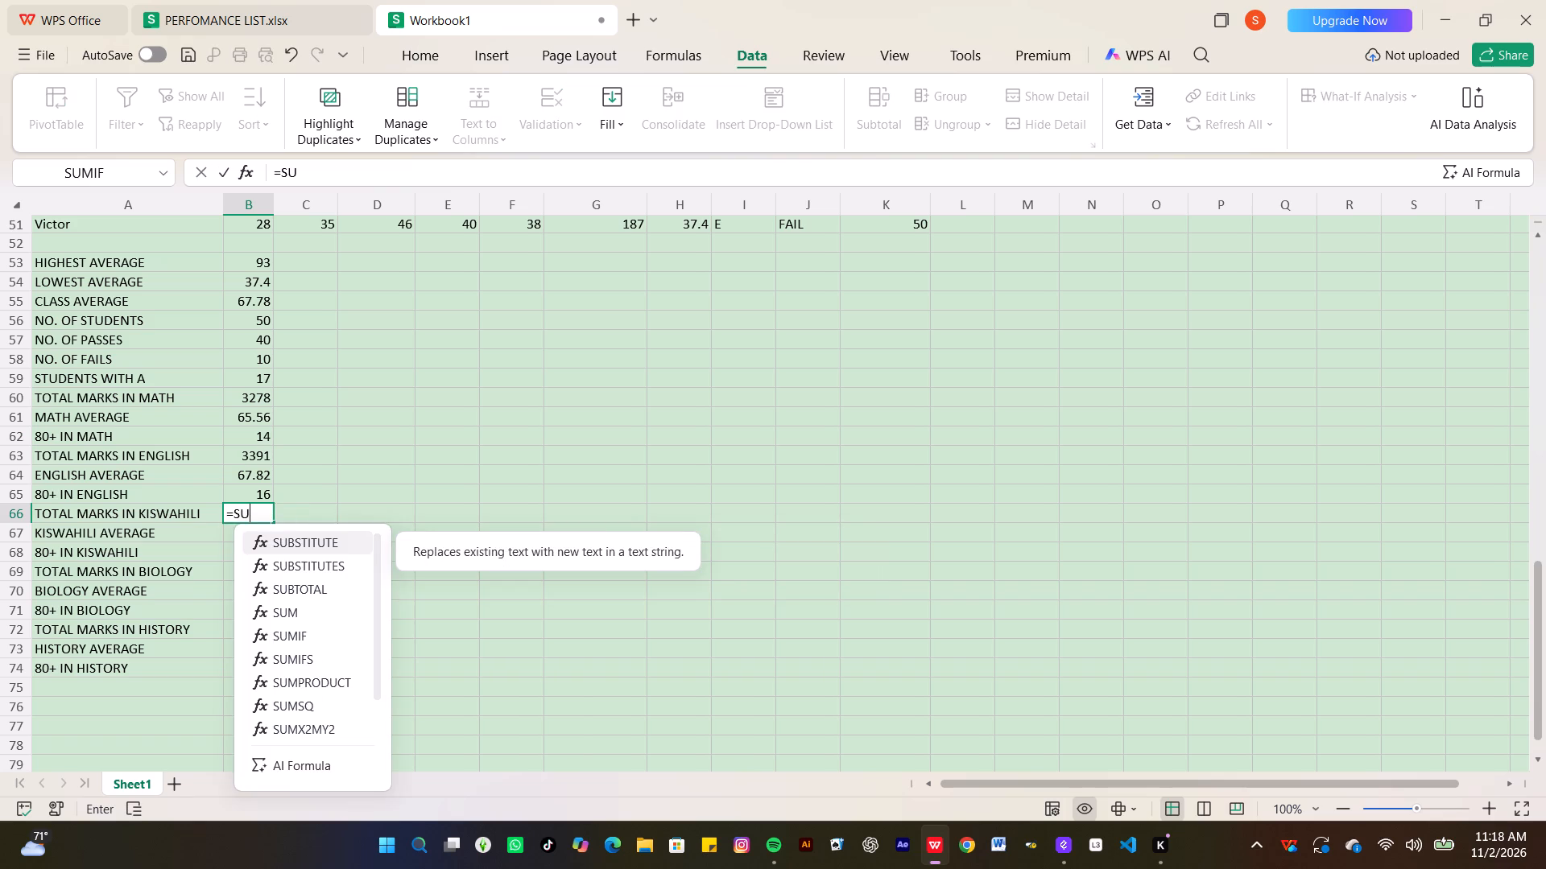
{"action": "key", "text": "m"}
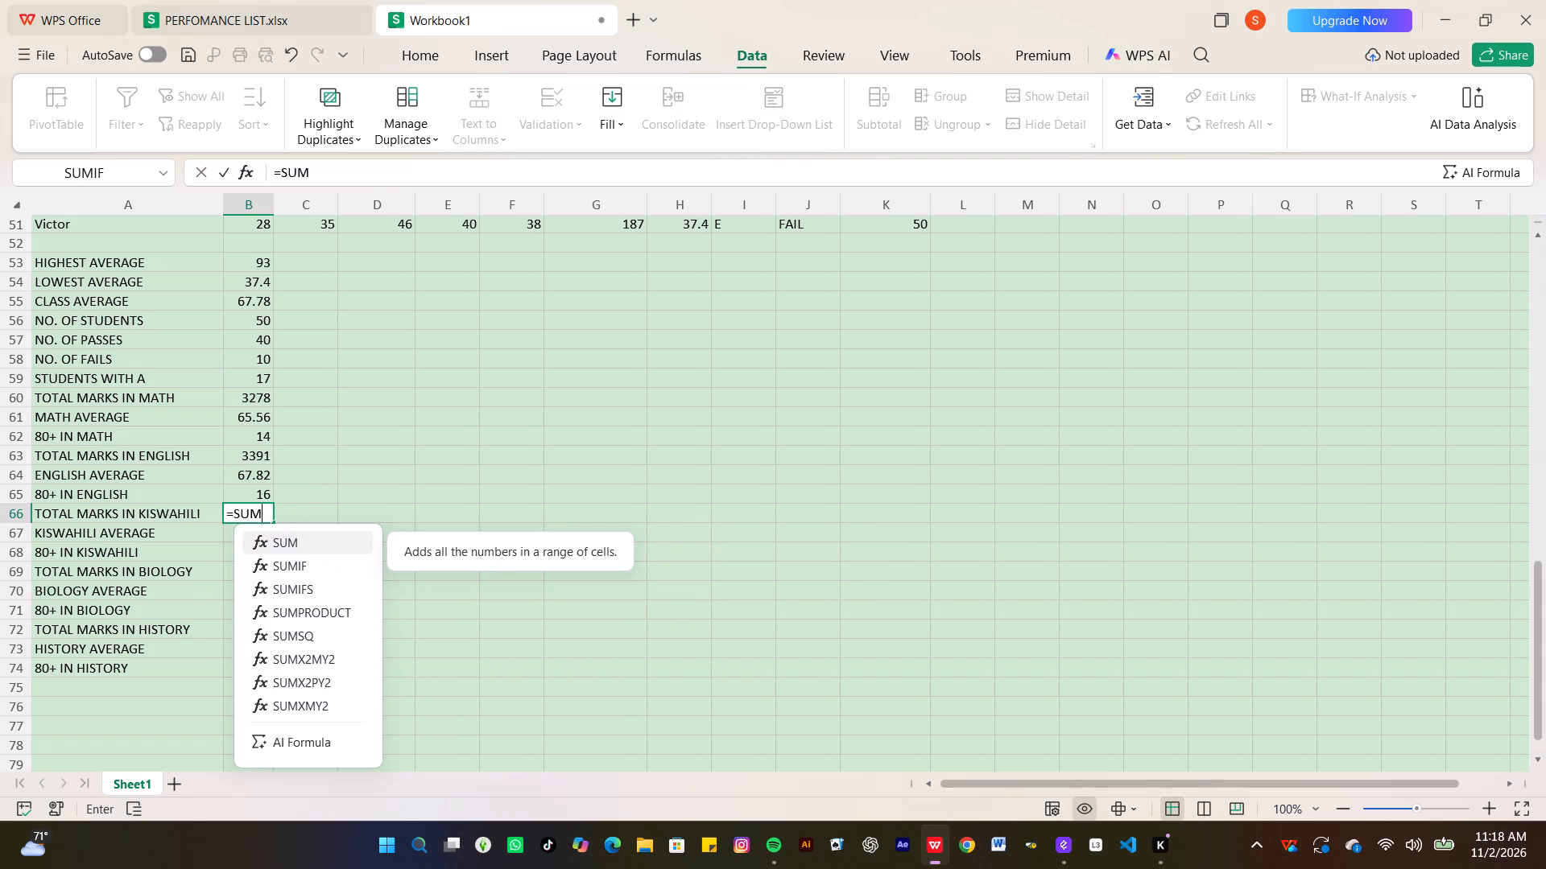
{"action": "key", "text": "shift+parenleft"}
{"action": "scroll", "coordinate": [377, 430], "scroll_direction": "up", "scroll_amount": 6}
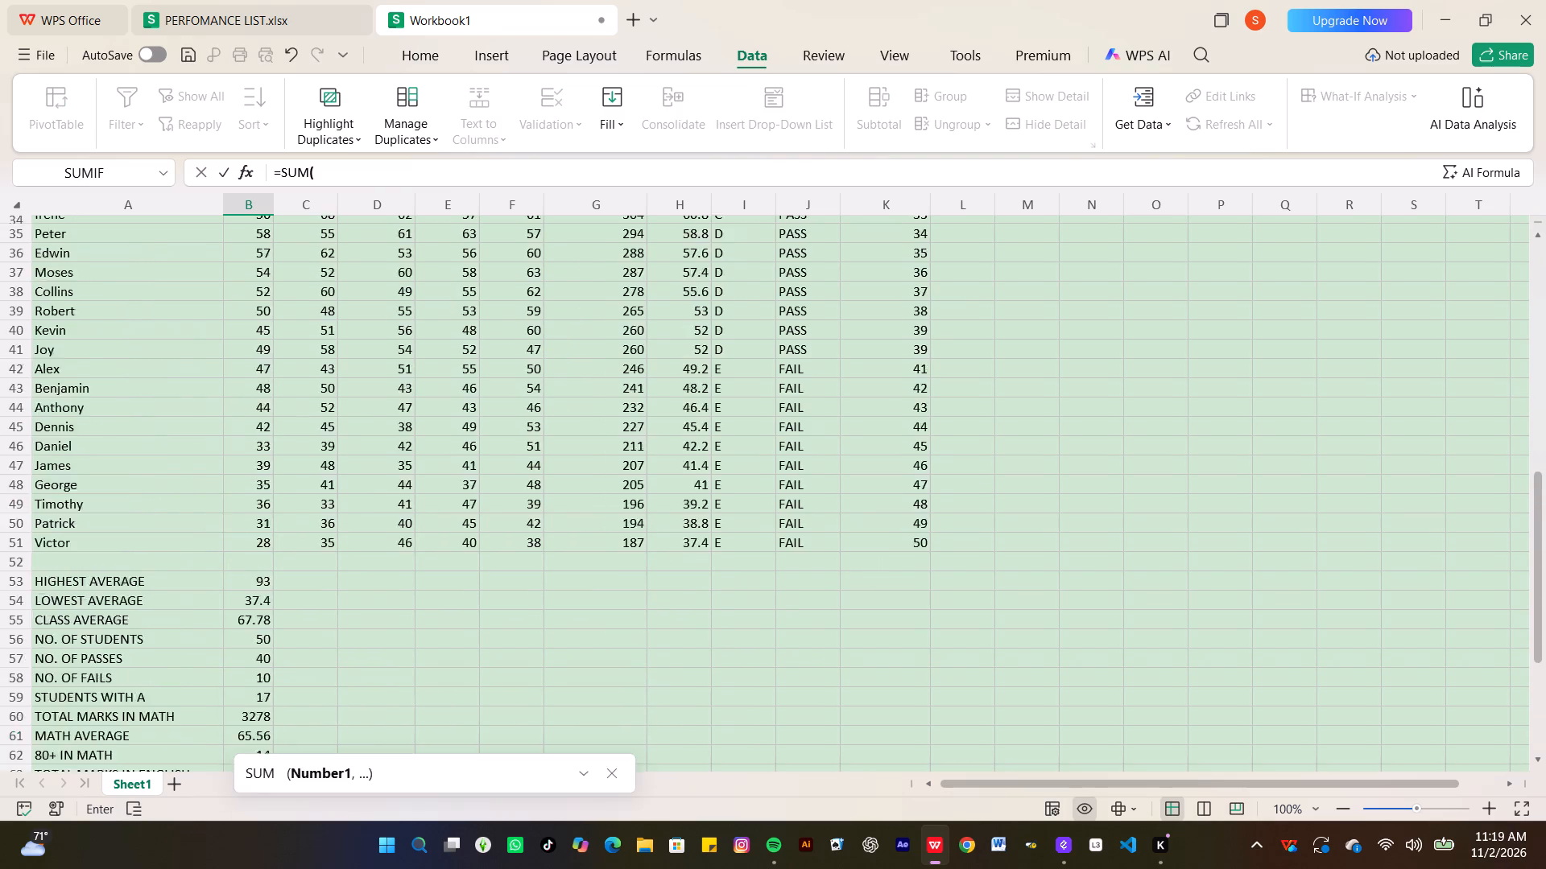
{"action": "scroll", "coordinate": [377, 430], "scroll_direction": "up", "scroll_amount": 4}
{"action": "scroll", "coordinate": [377, 430], "scroll_direction": "down", "scroll_amount": 8}
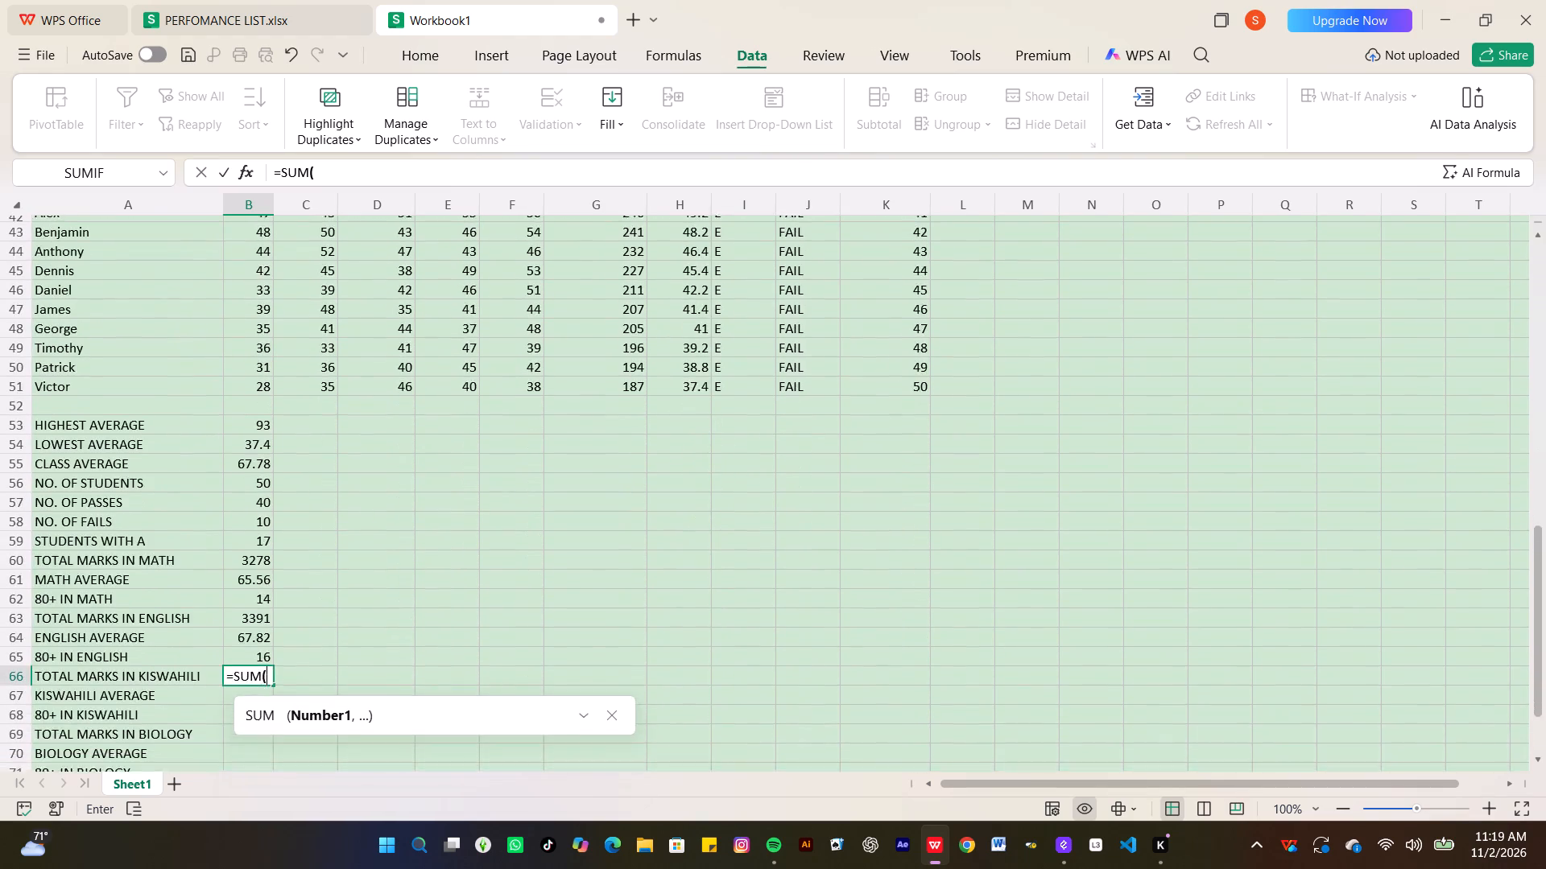
{"action": "scroll", "coordinate": [377, 430], "scroll_direction": "down", "scroll_amount": 1}
{"action": "type", "text": "D2"}
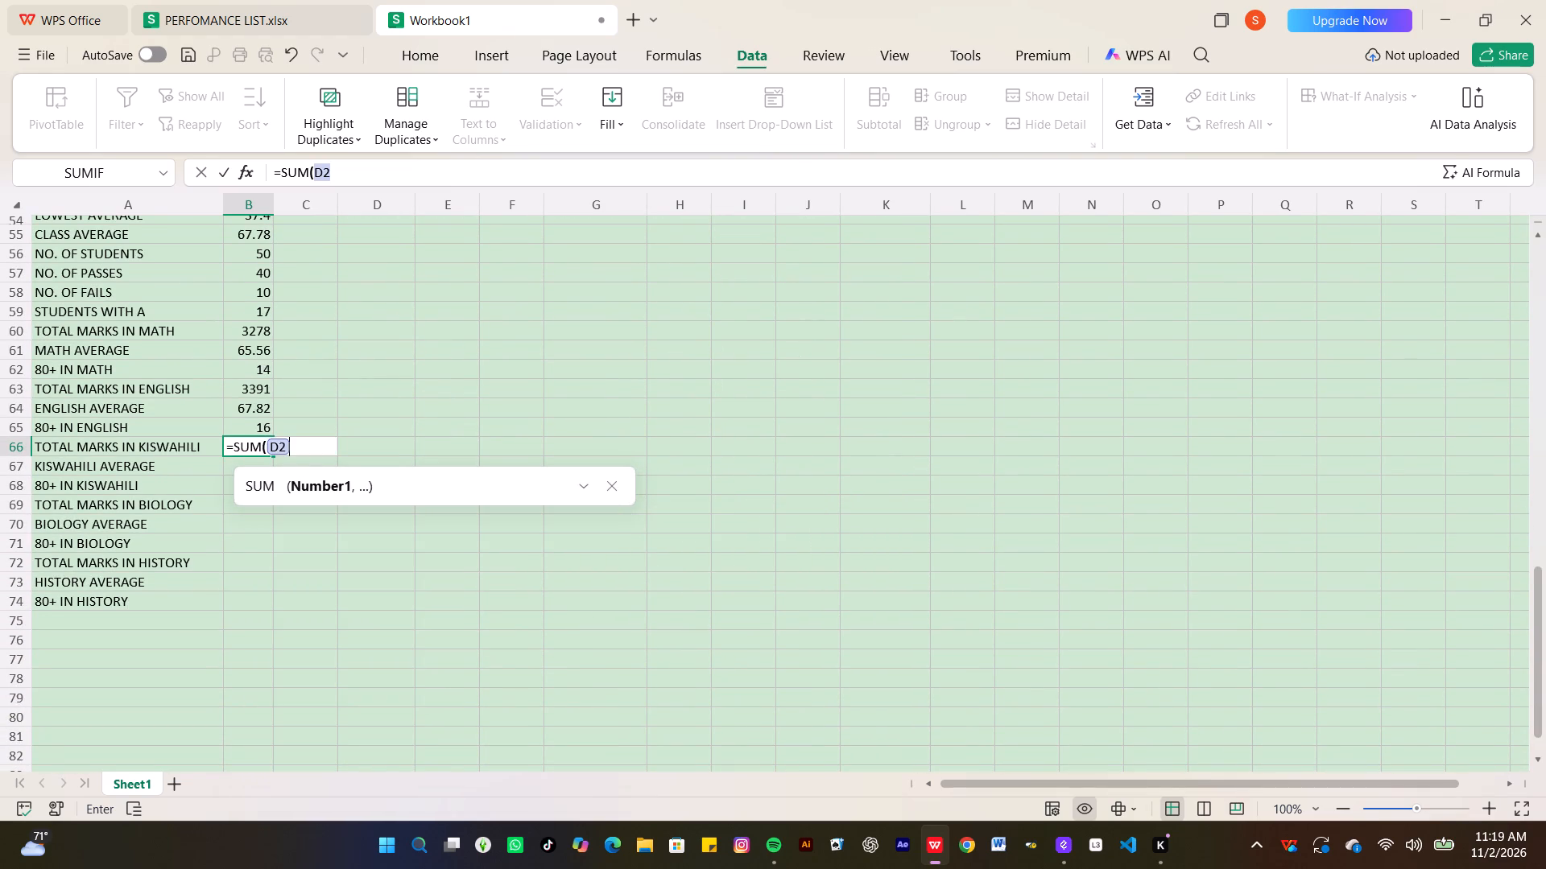
{"action": "type", "text": ":D"}
{"action": "type", "text": "51"}
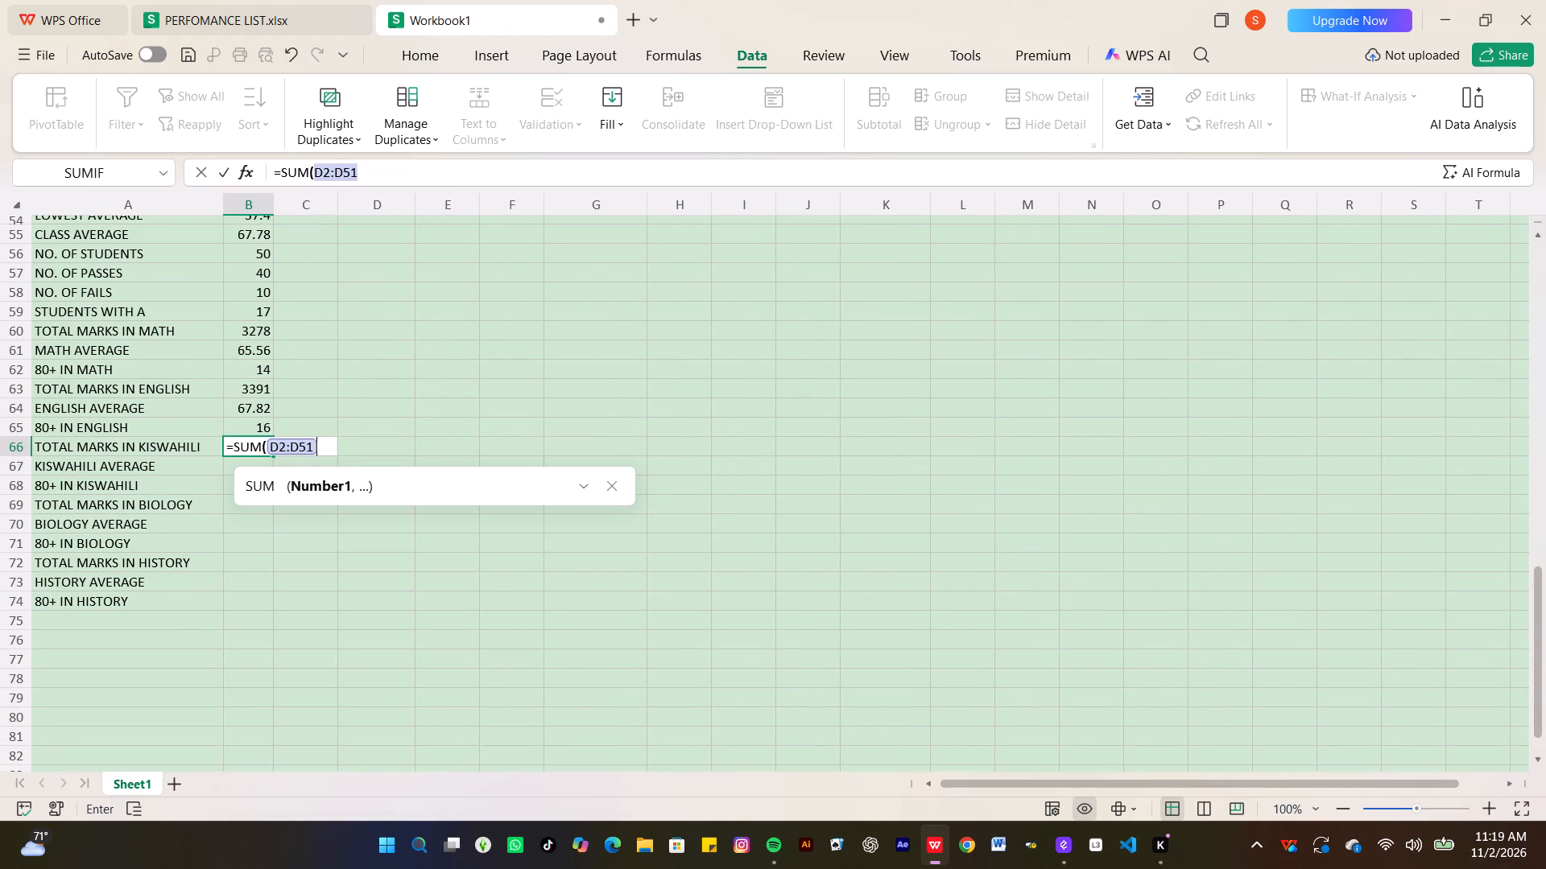
{"action": "key", "text": "Return"}
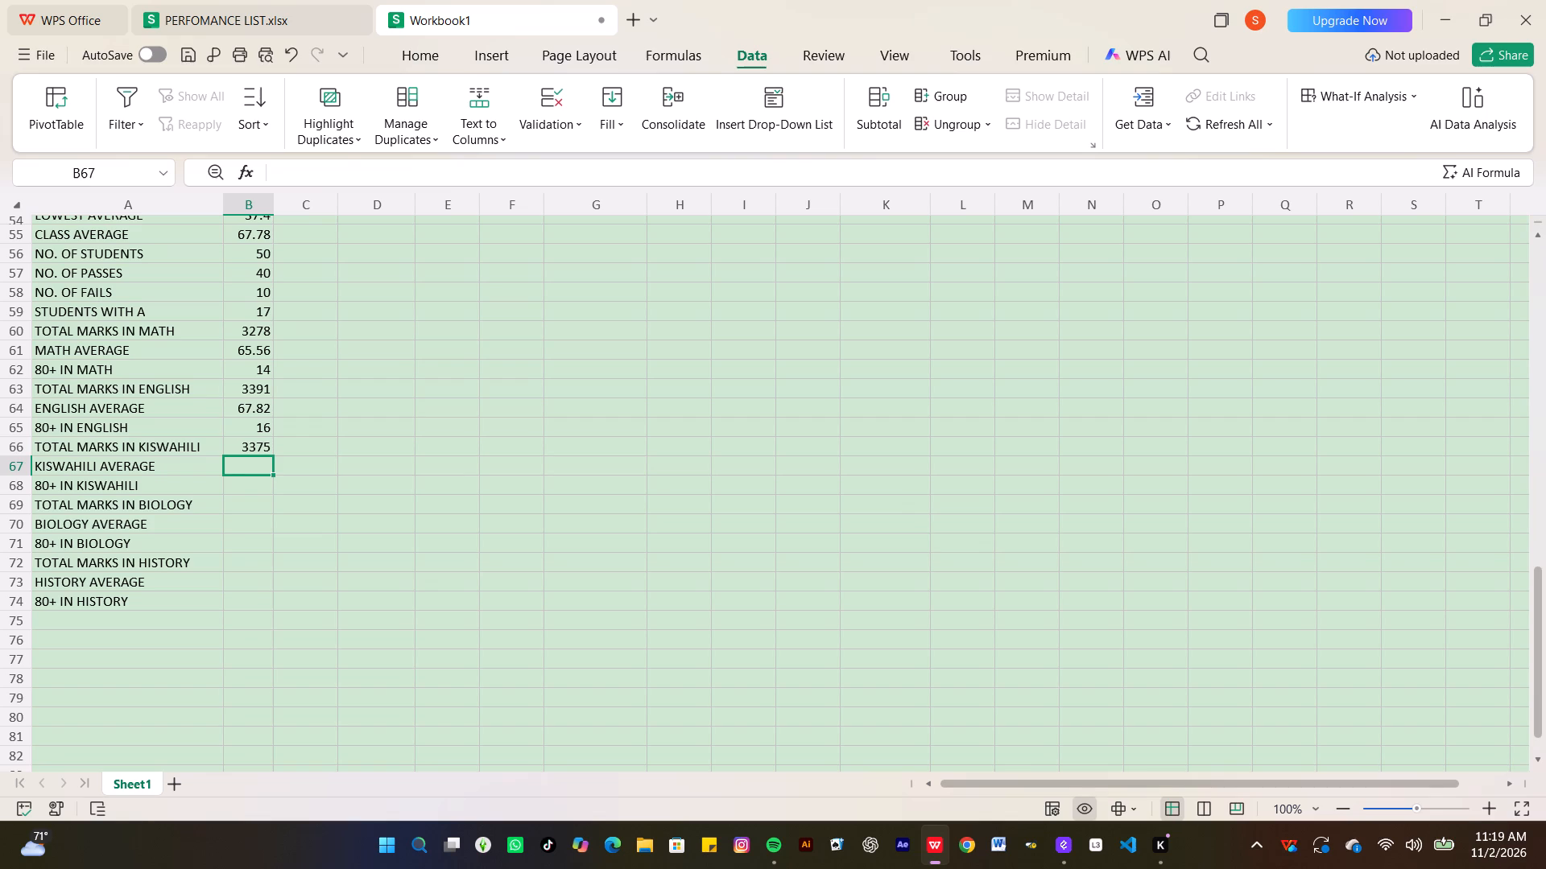
Enter an AVERAGE formula for KISWAHILI AVERAGE in B67 over D2:D51.
{"action": "key", "text": "equal"}
{"action": "type", "text": "AVERAGE"}
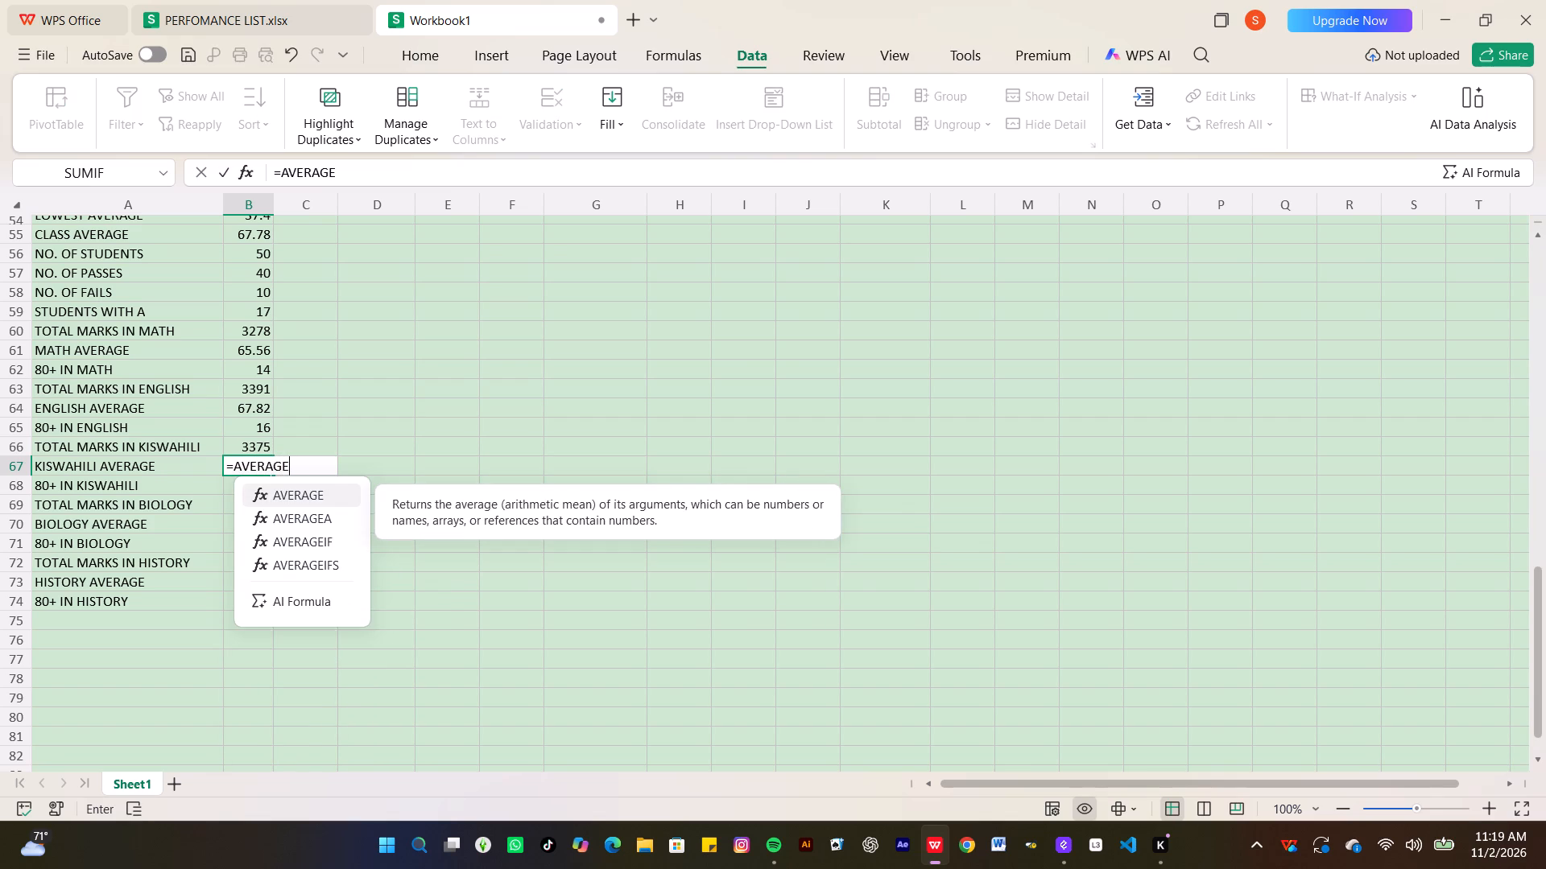
{"action": "key", "text": "shift+parenleft"}
{"action": "key", "text": "d"}
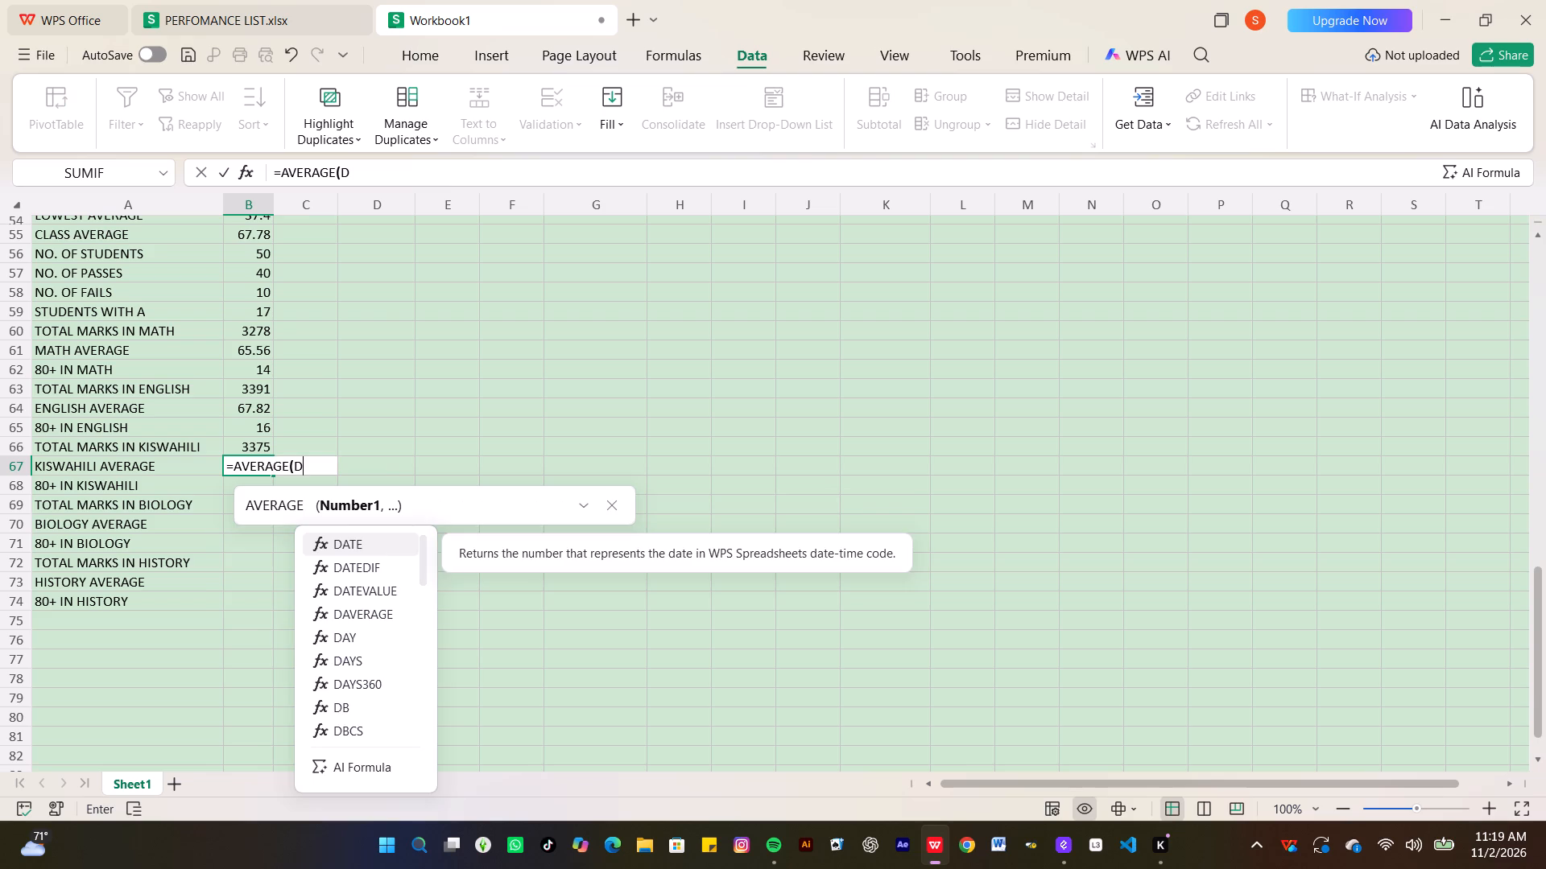
{"action": "key", "text": "2"}
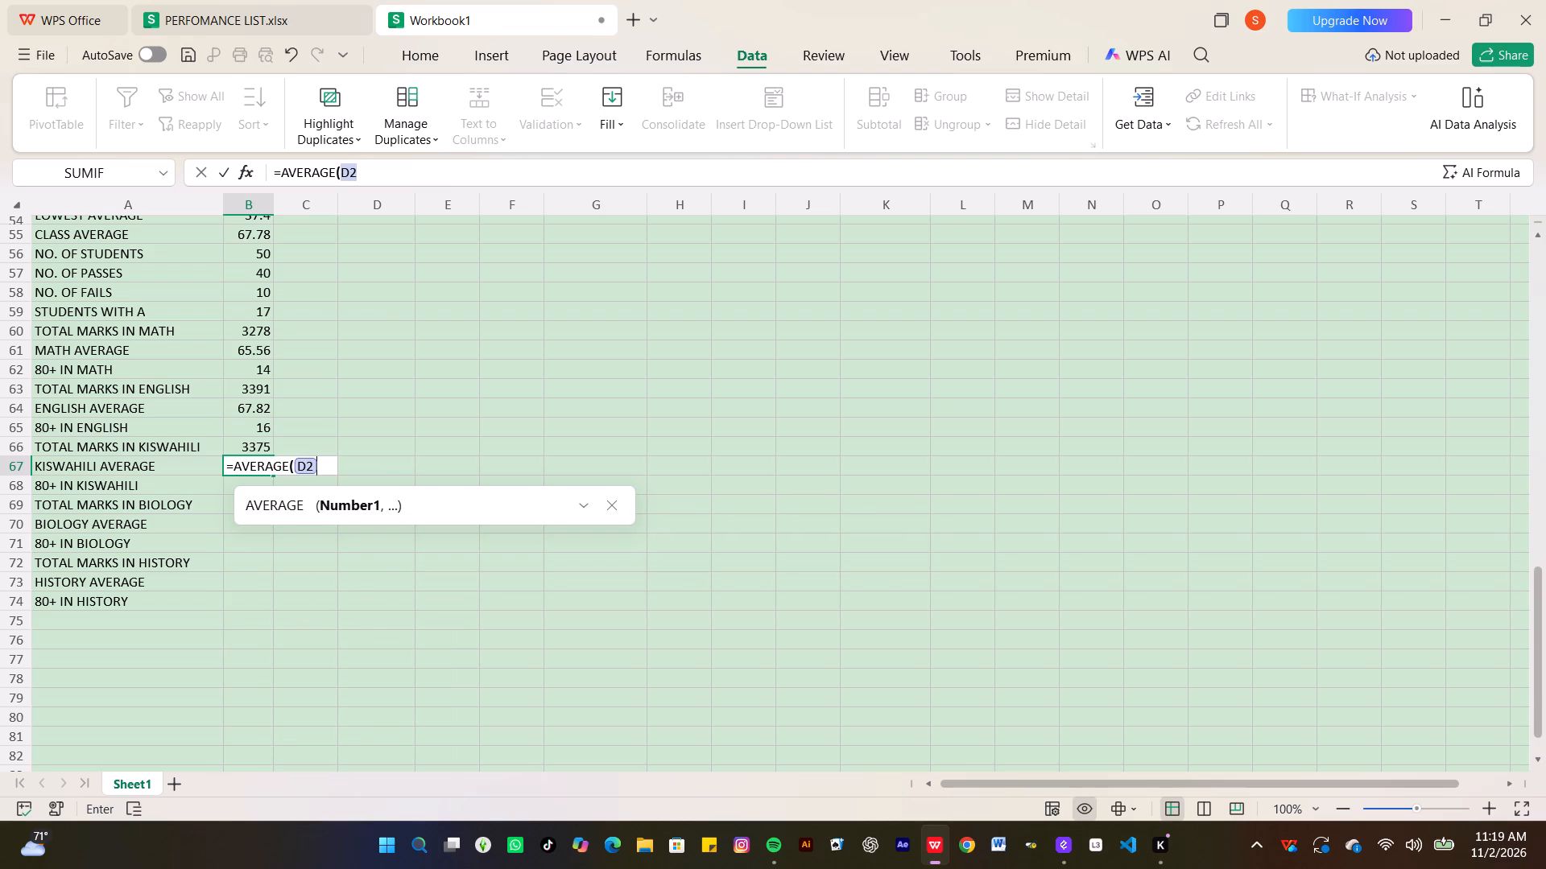
{"action": "key", "text": "shift+colon"}
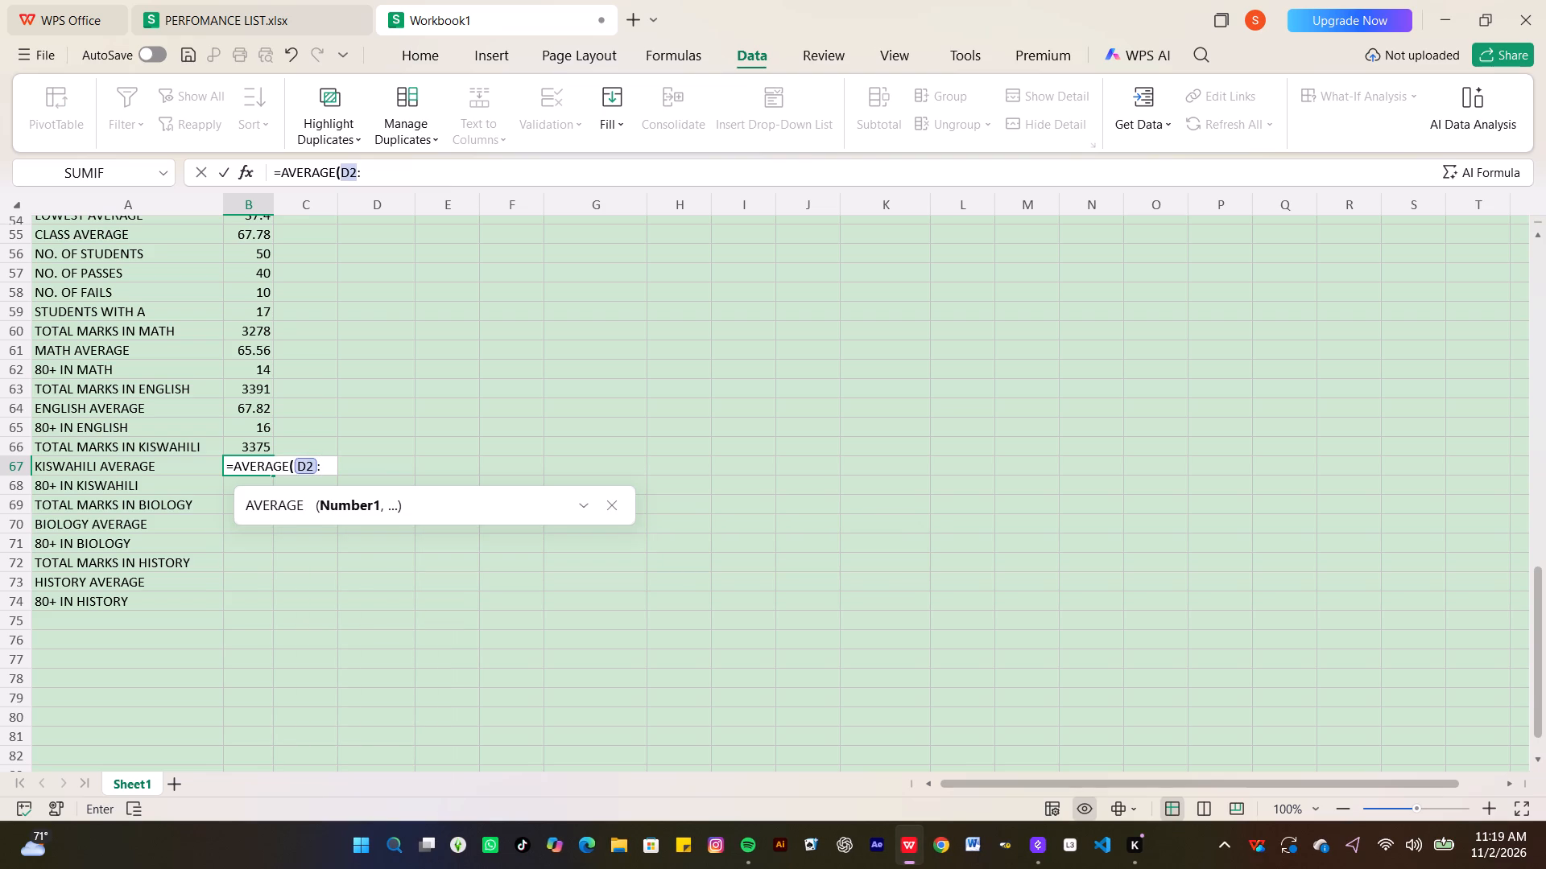
{"action": "key", "text": "d"}
{"action": "key", "text": "5"}
{"action": "key", "text": "1"}
{"action": "key", "text": "Return"}
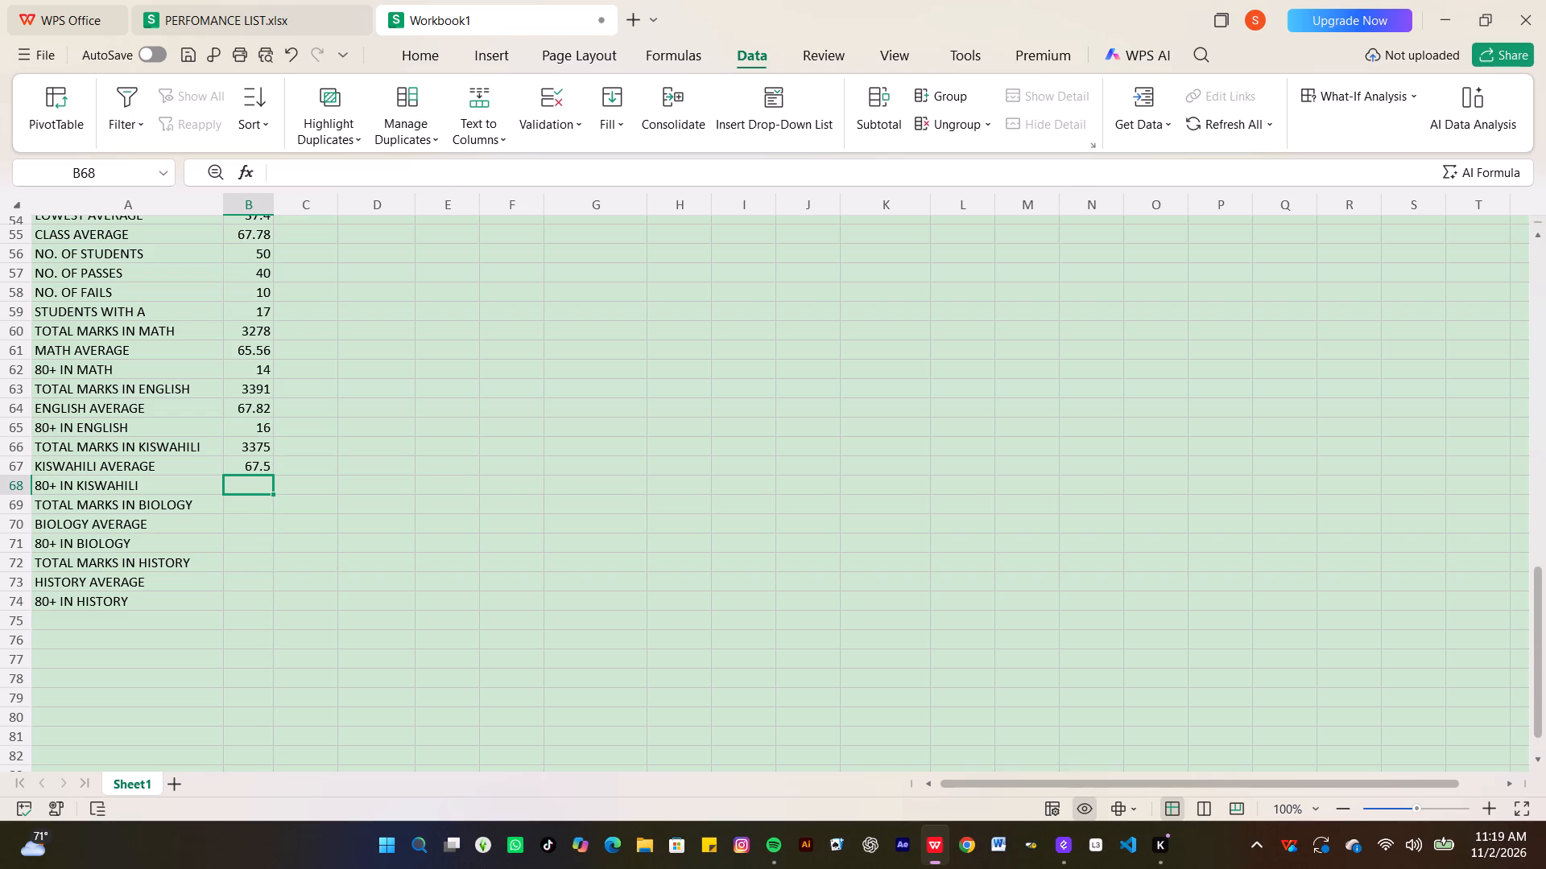
Enter a COUNTIF formula for 80+ IN KISWAHILI in B68 over D2:D51 with the criterion ">=80".
{"action": "key", "text": "equal"}
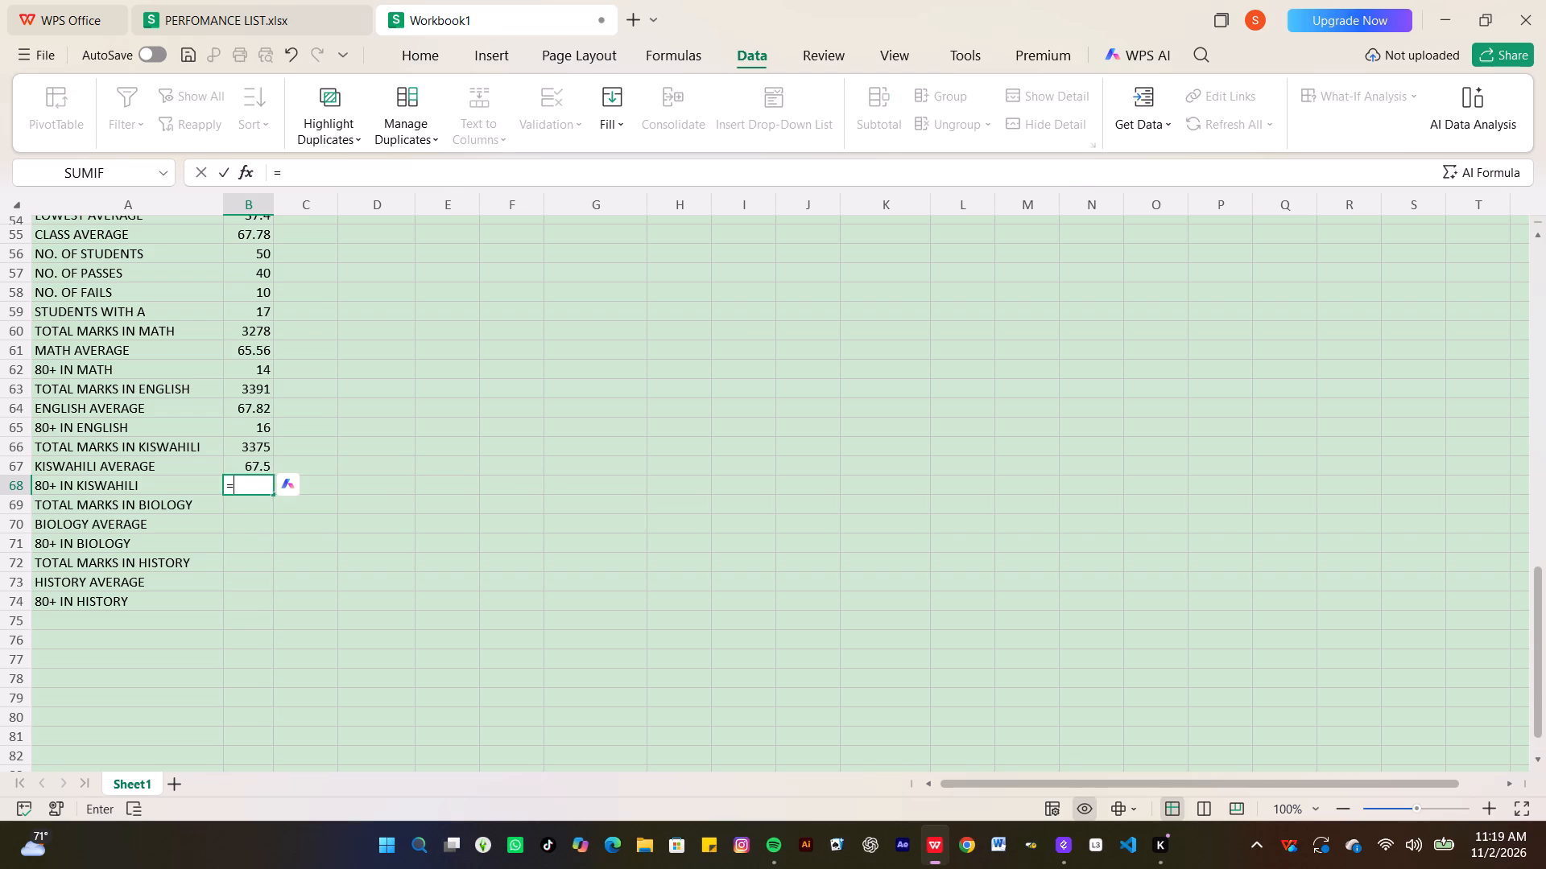
{"action": "type", "text": "COUNT"}
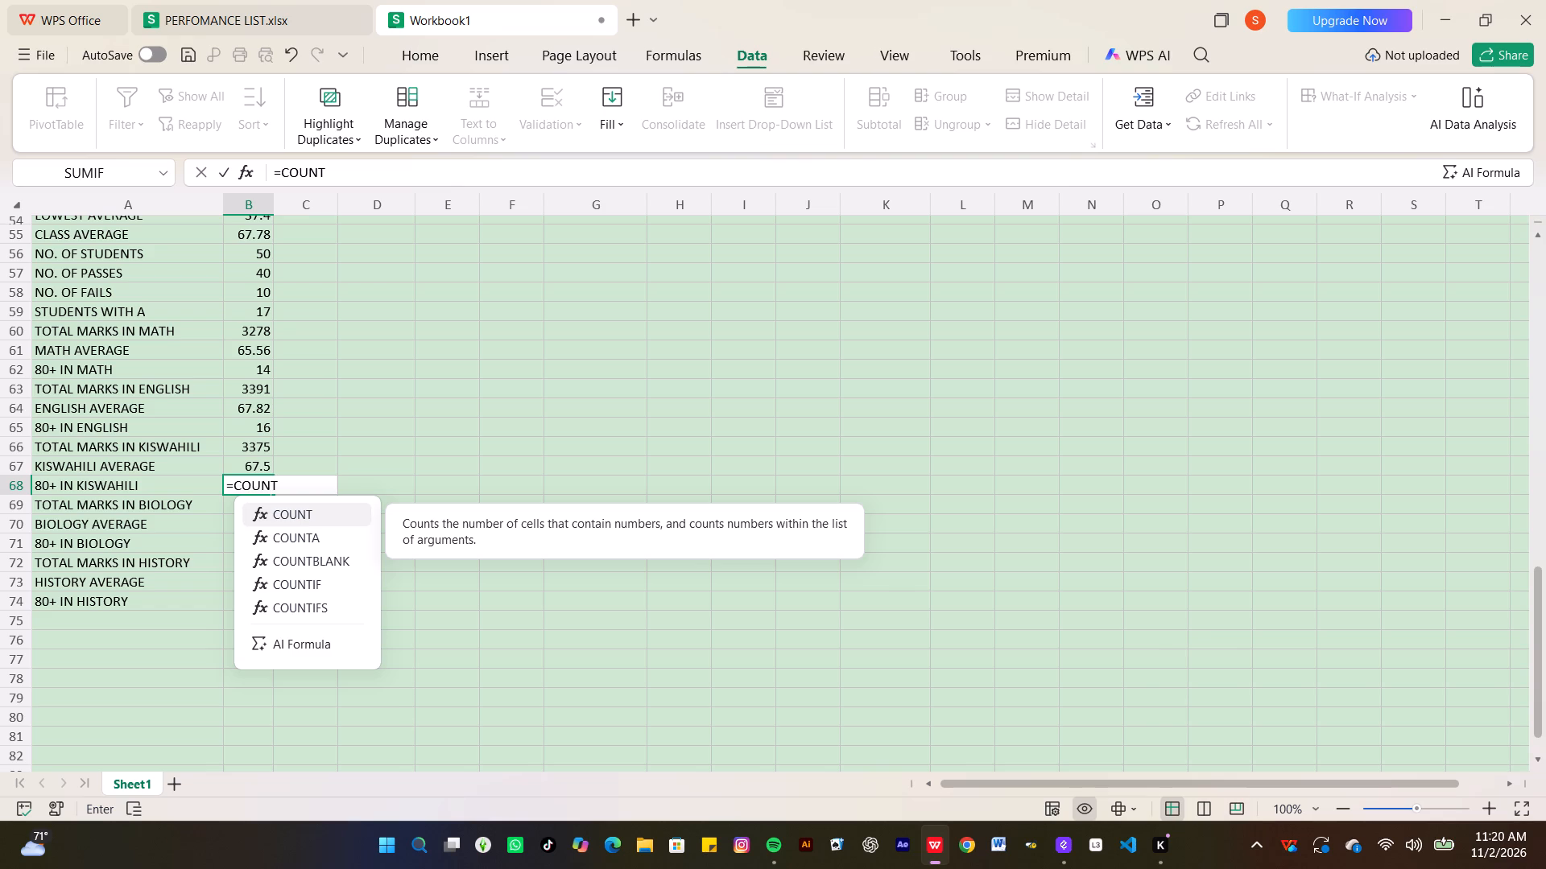
{"action": "type", "text": "IF"}
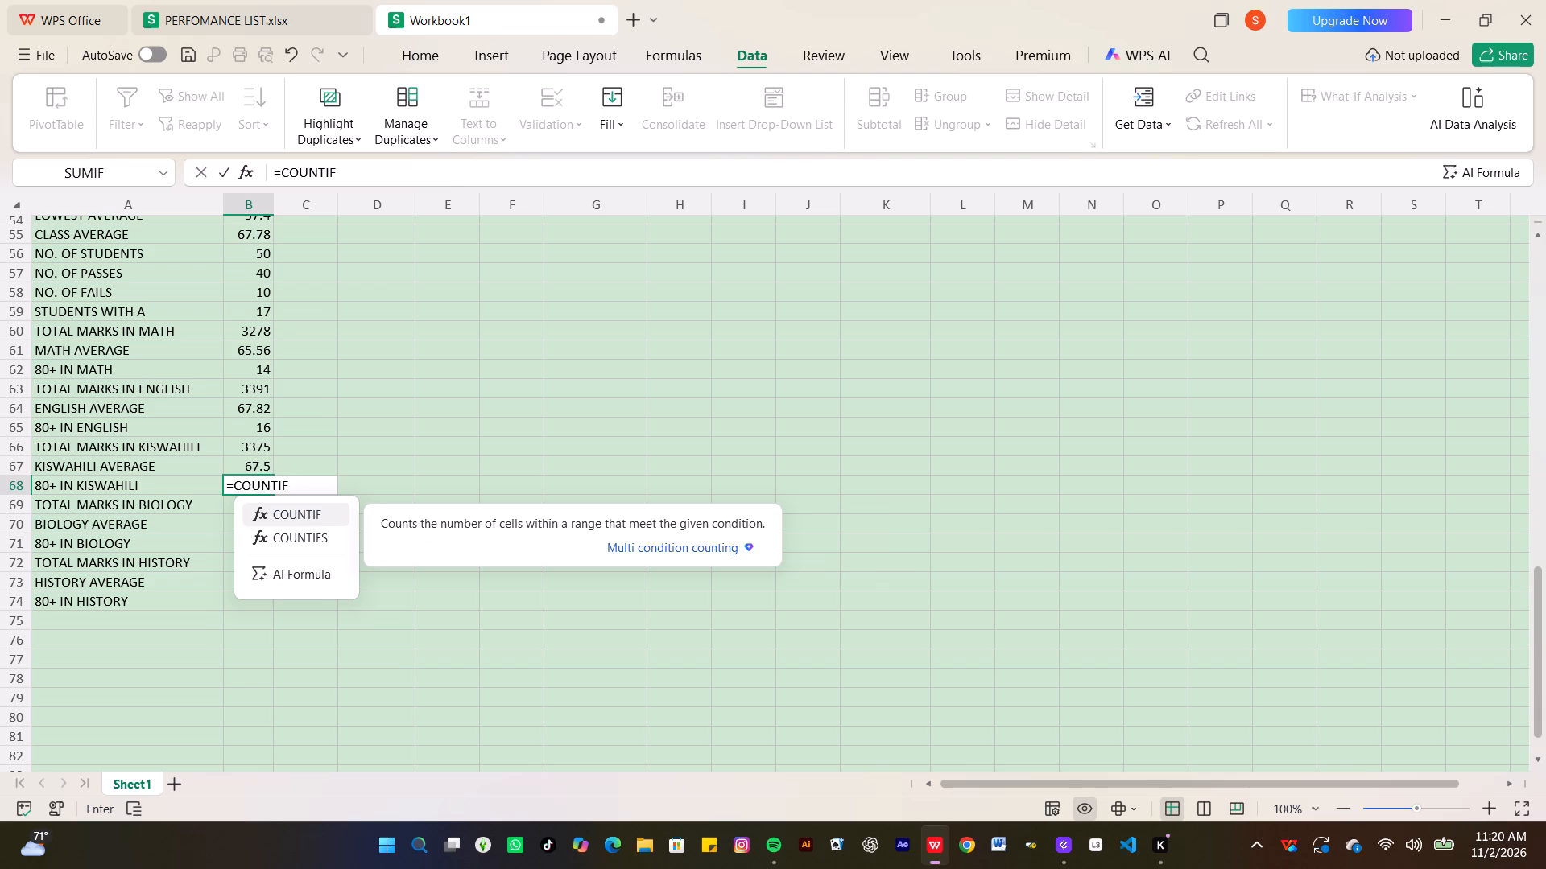
{"action": "key", "text": "shift+parenleft"}
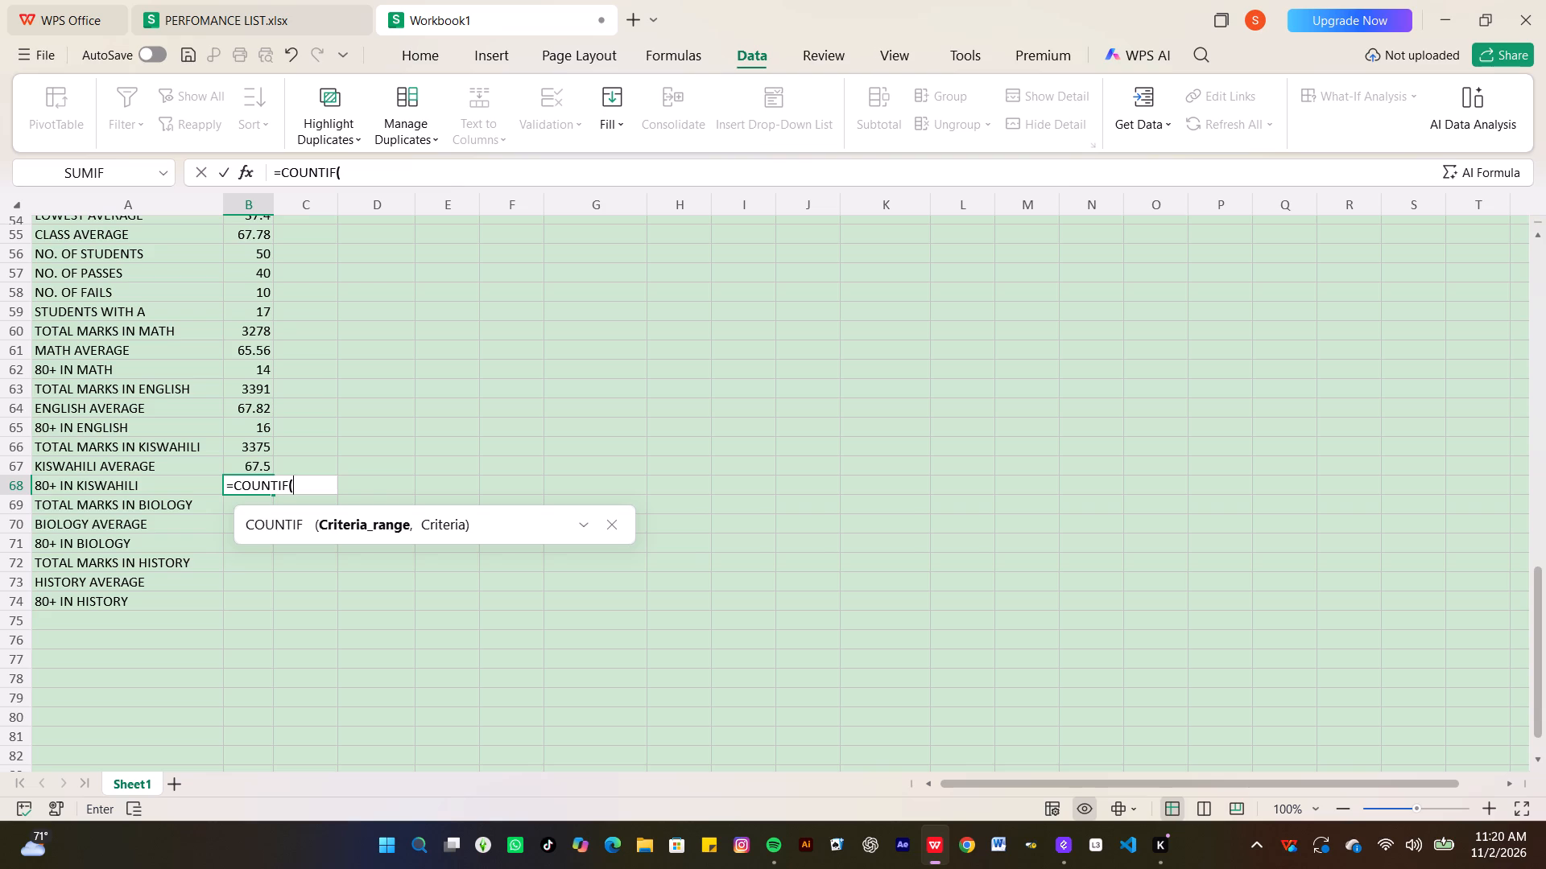
{"action": "key", "text": "d"}
{"action": "key", "text": "2"}
{"action": "key", "text": "shift+colon"}
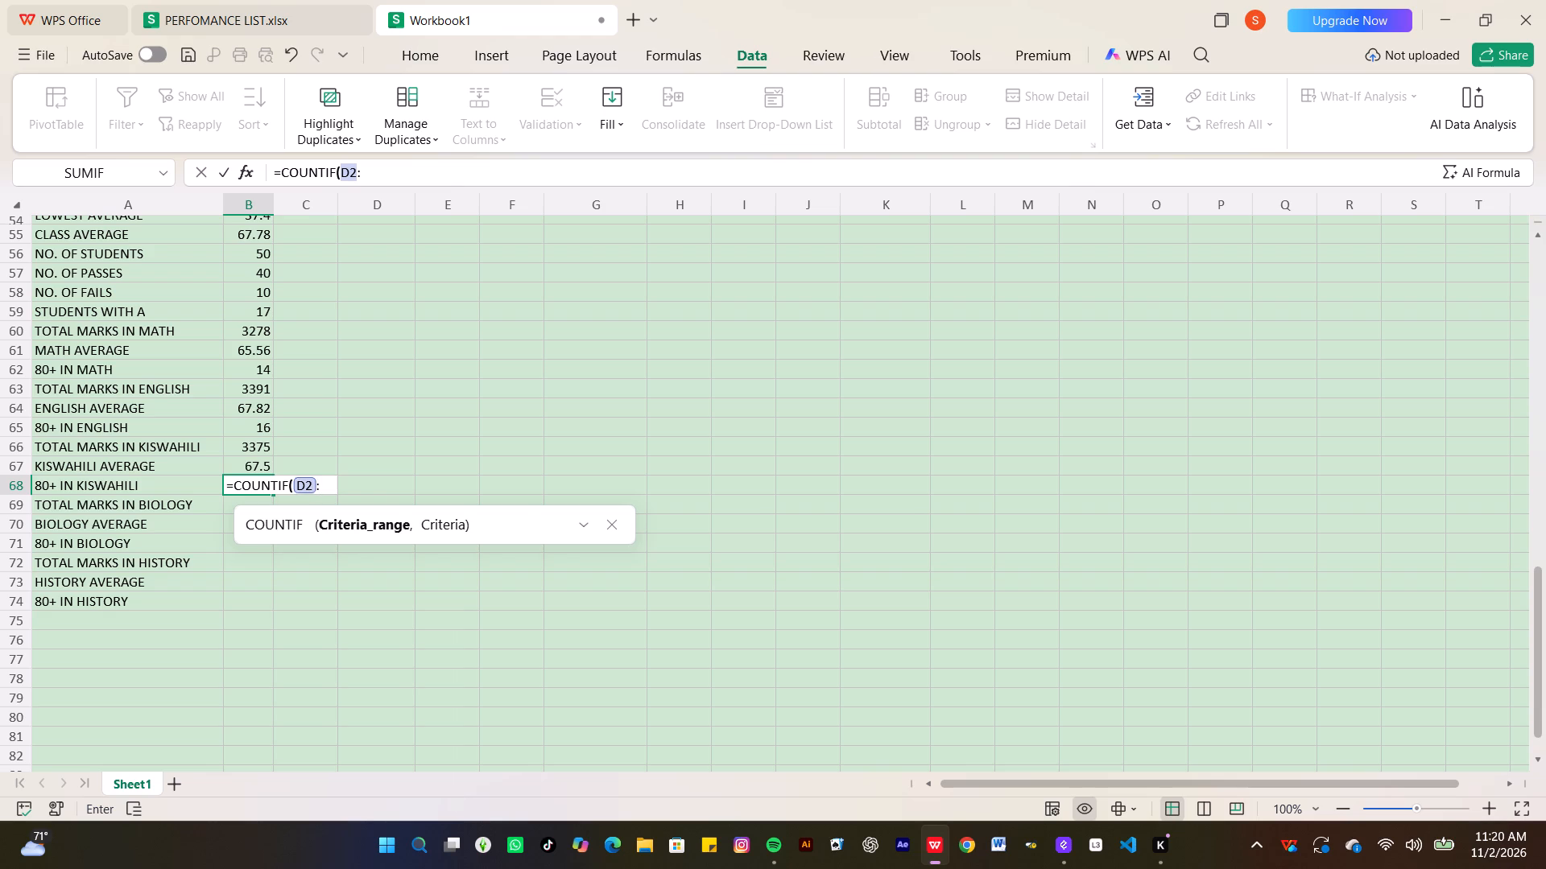
{"action": "type", "text": "D51"}
{"action": "key", "text": "comma"}
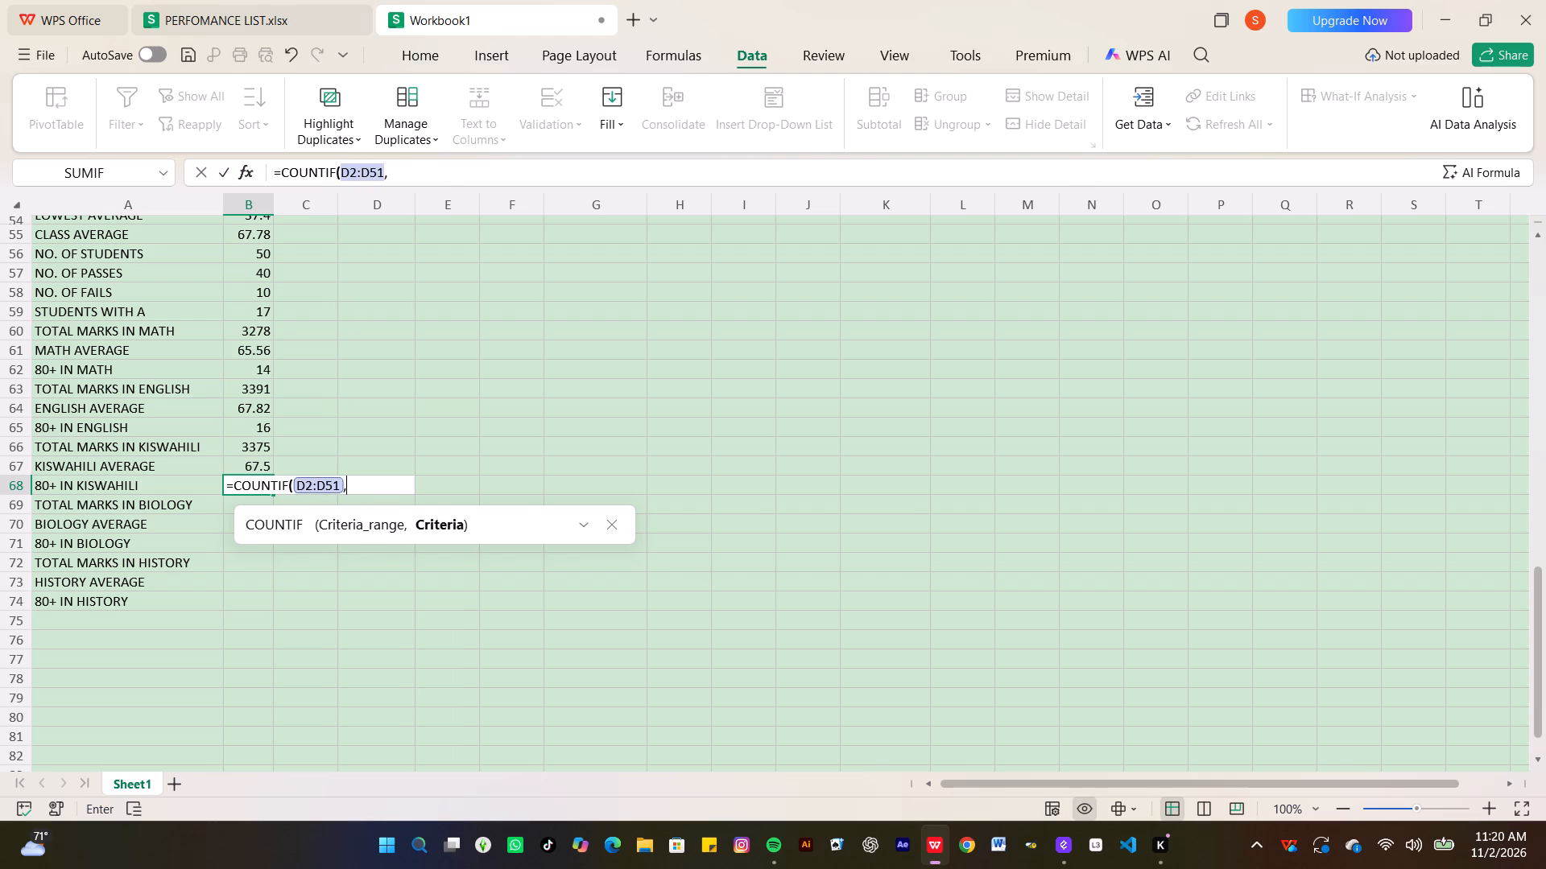
{"action": "key", "text": "shift+quotedbl"}
{"action": "key", "text": "shift+greater"}
{"action": "key", "text": "equal"}
{"action": "type", "text": "80"}
{"action": "key", "text": "shift+quotedbl"}
{"action": "key", "text": "Return"}
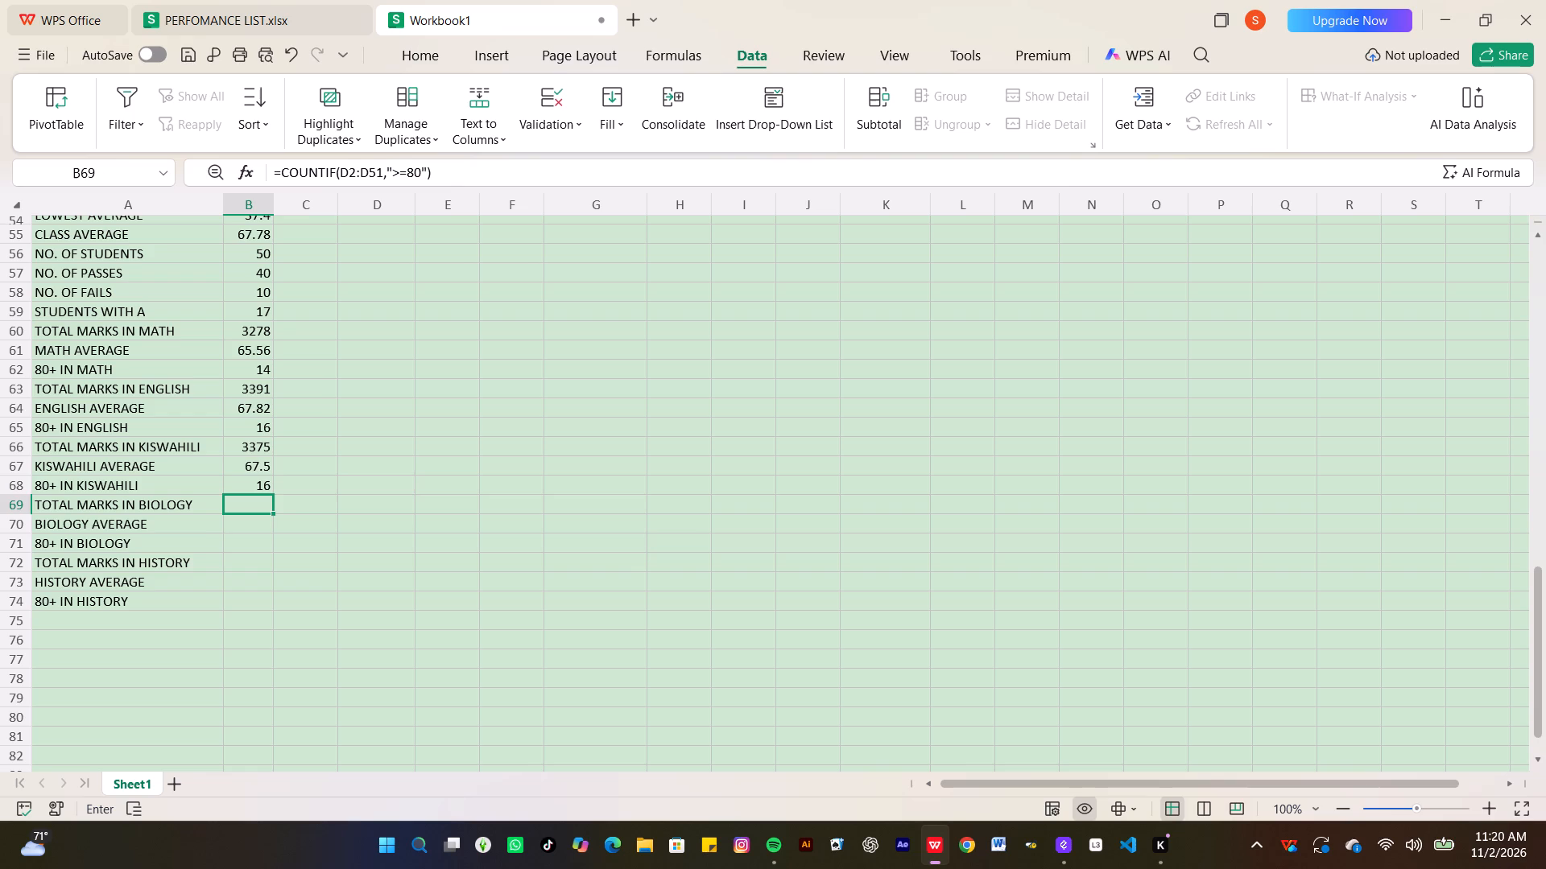
Begin a formula for TOTAL MARKS IN BIOLOGY in B69.
{"action": "key", "text": "equal"}
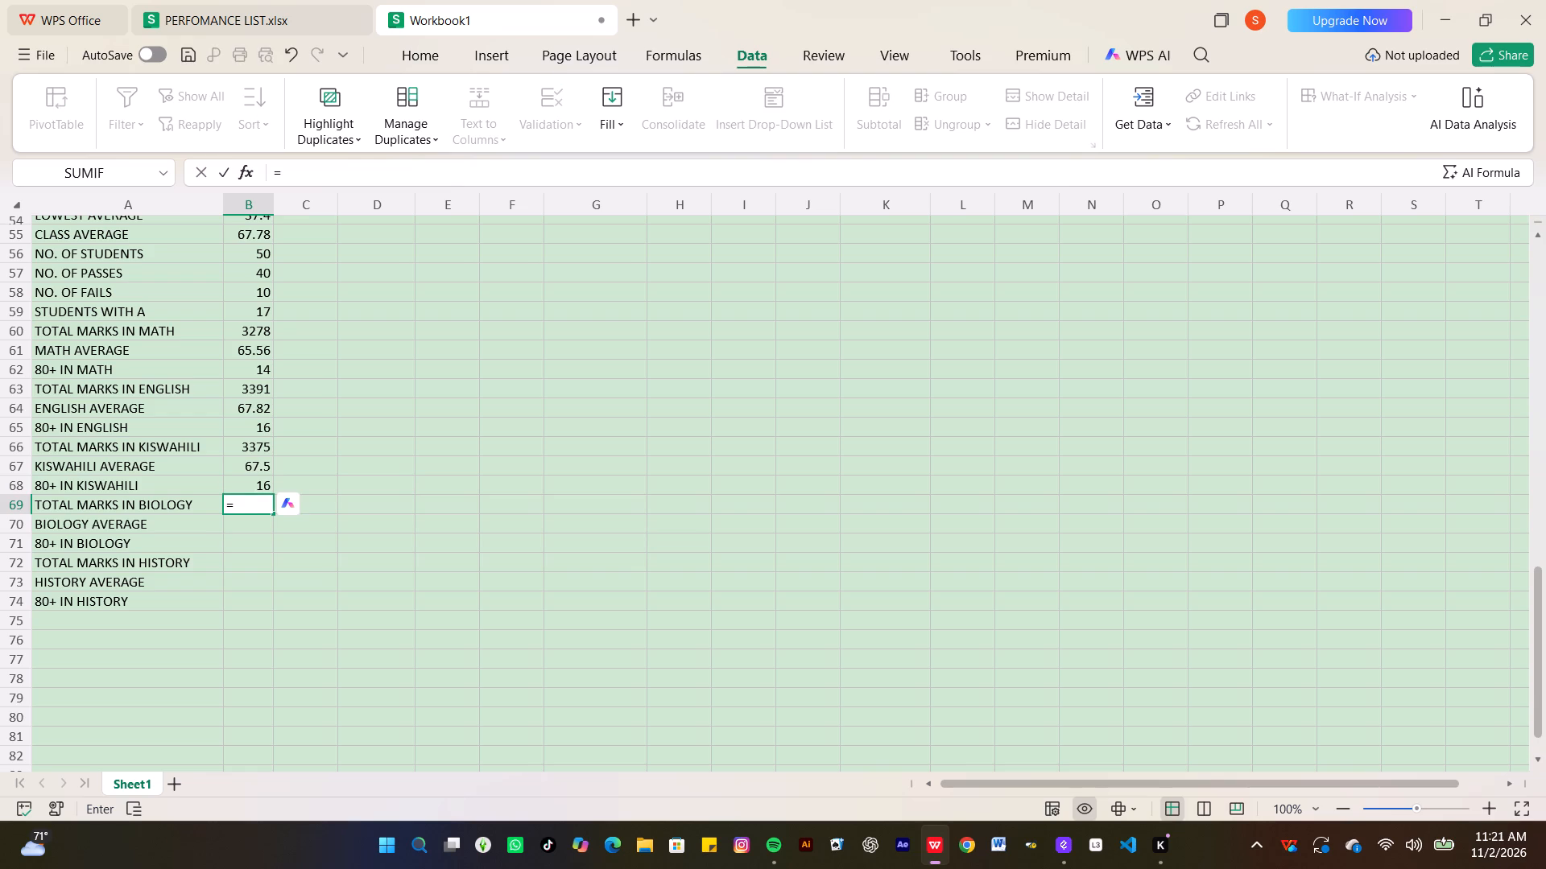
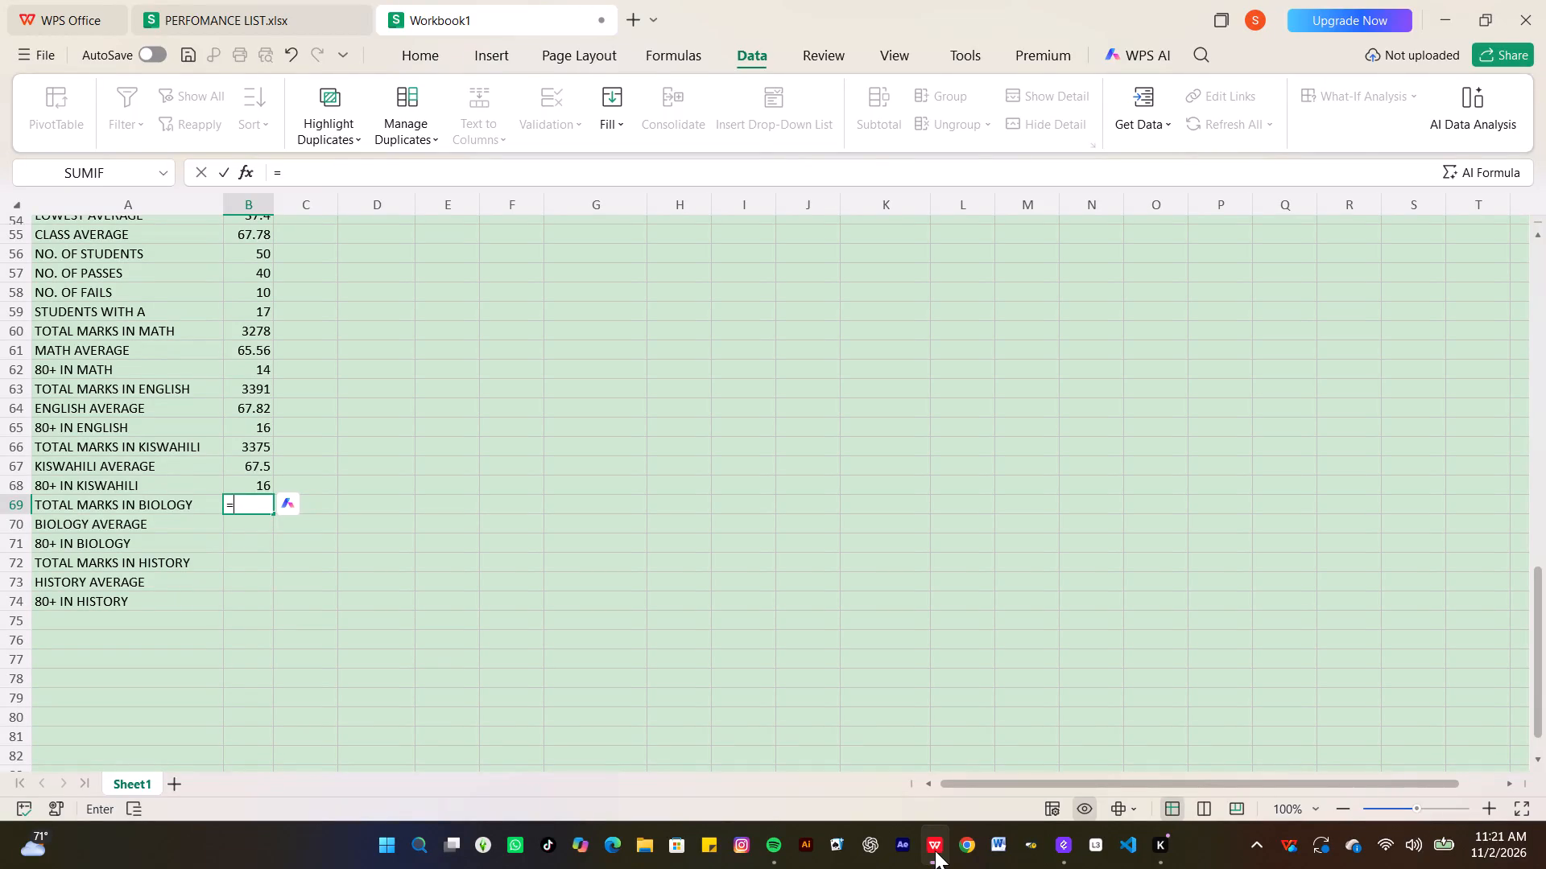
Complete the SUM formula for TOTAL MARKS IN BIOLOGY in B69 over E2:E51.
{"action": "scroll", "coordinate": [708, 443], "scroll_direction": "up", "scroll_amount": 13}
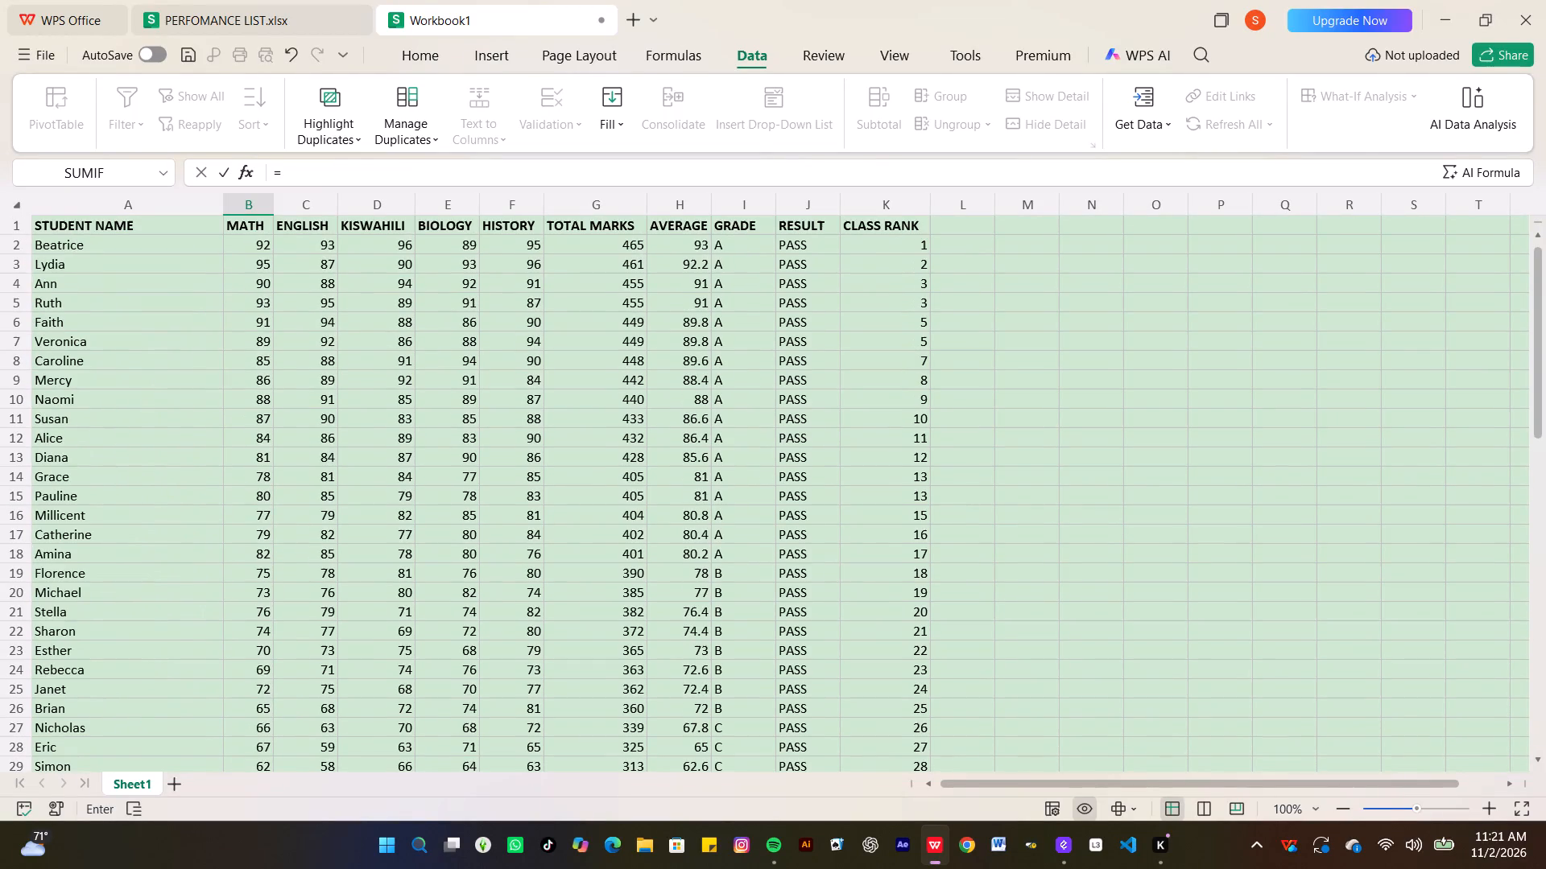
{"action": "scroll", "coordinate": [708, 443], "scroll_direction": "down", "scroll_amount": 8}
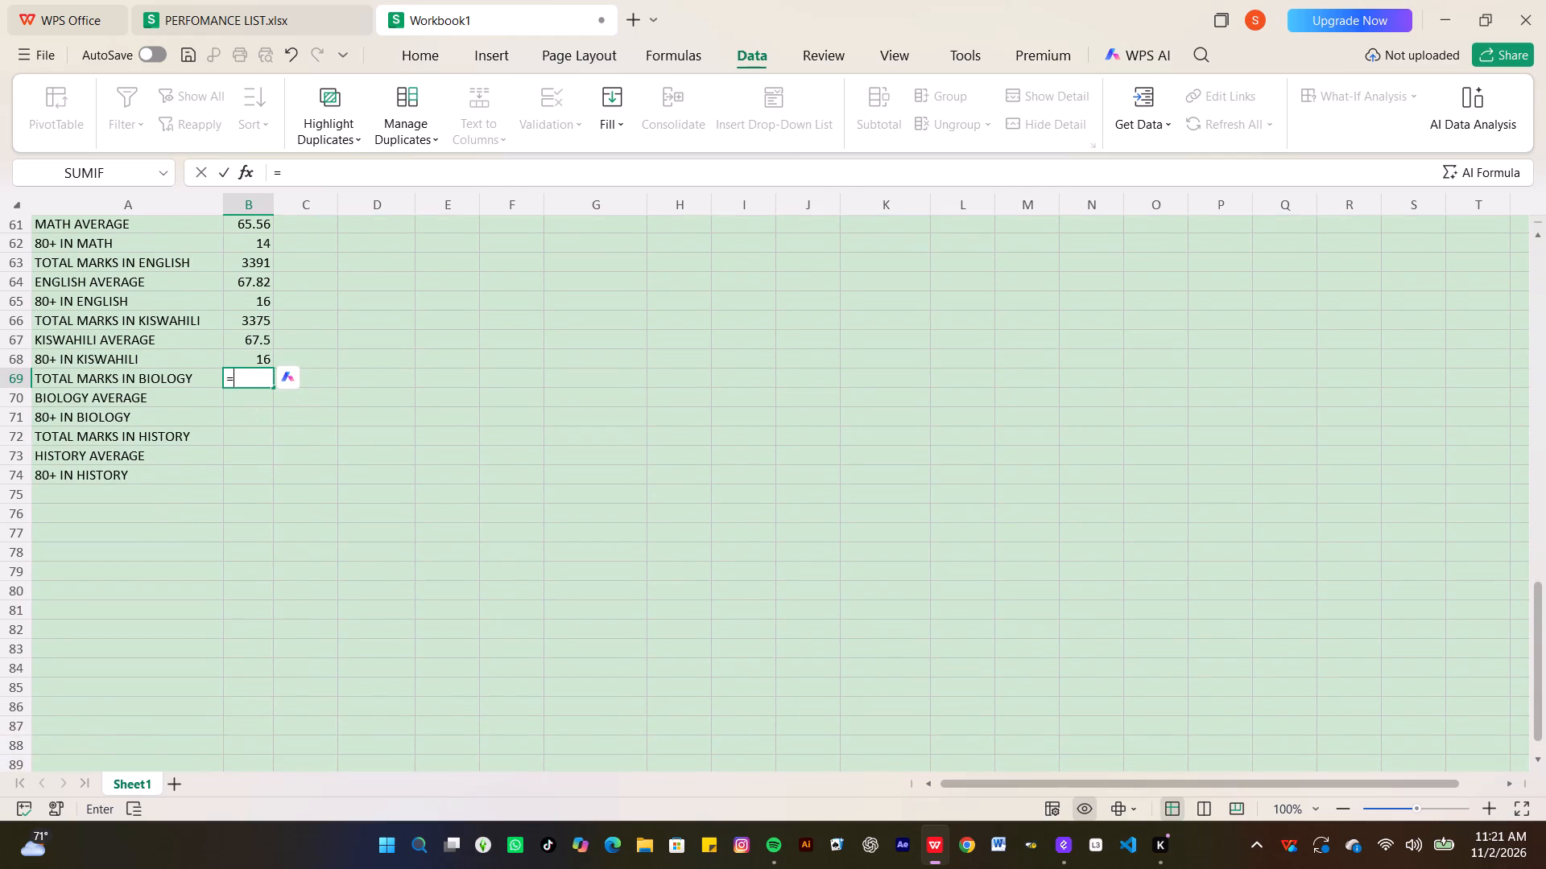
{"action": "key", "text": "Right"}
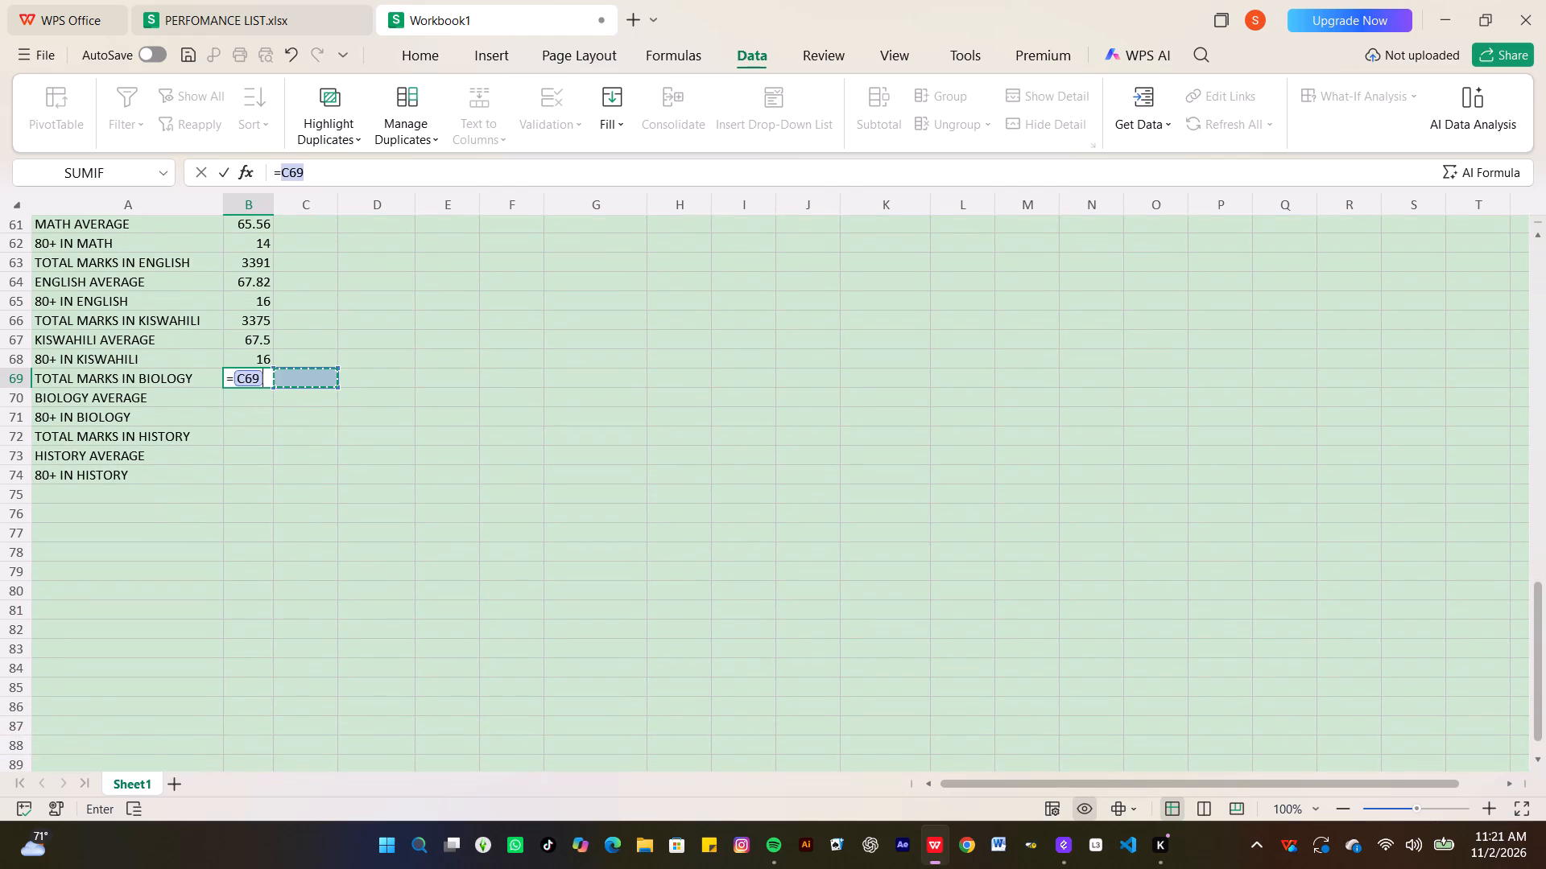
{"action": "key", "text": "BackSpace"}
{"action": "key", "text": "BackSpace"}
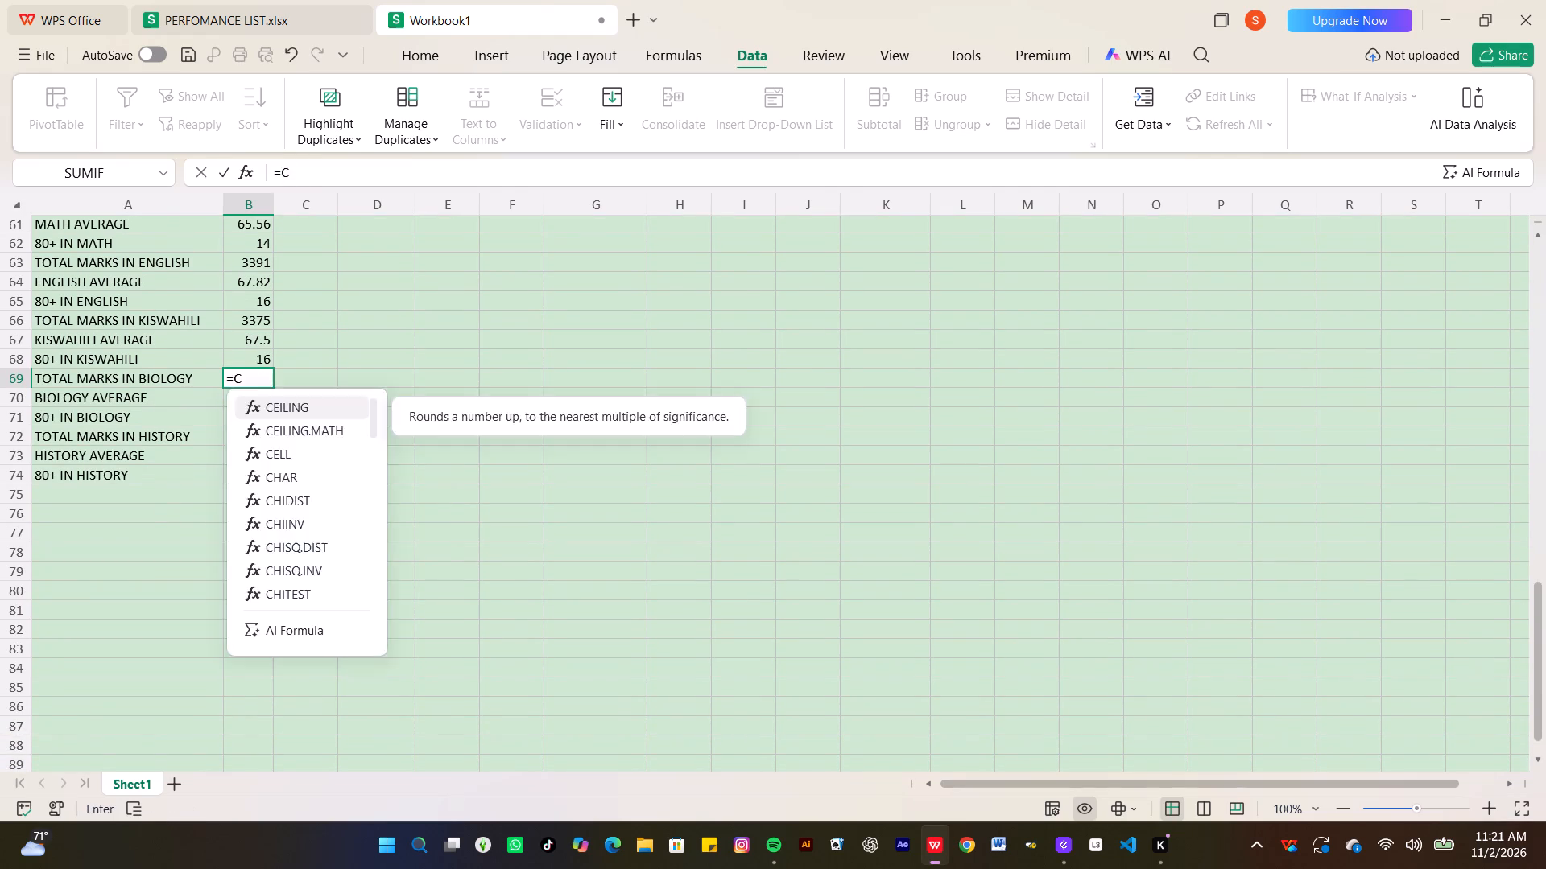
{"action": "key", "text": "BackSpace"}
{"action": "type", "text": "SUM"}
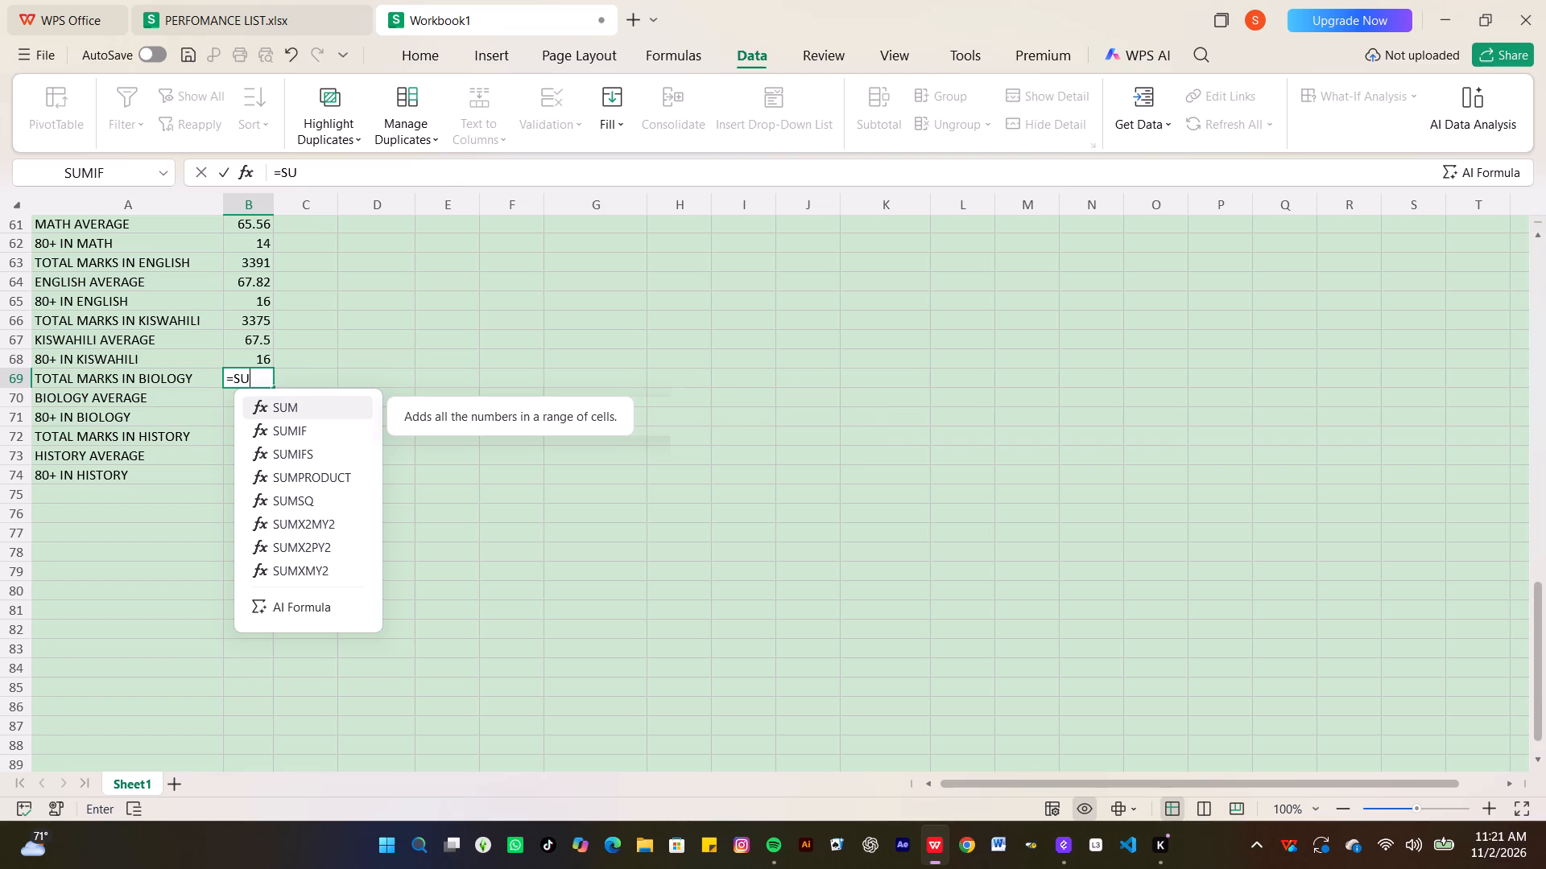
{"action": "key", "text": "shift+parenleft"}
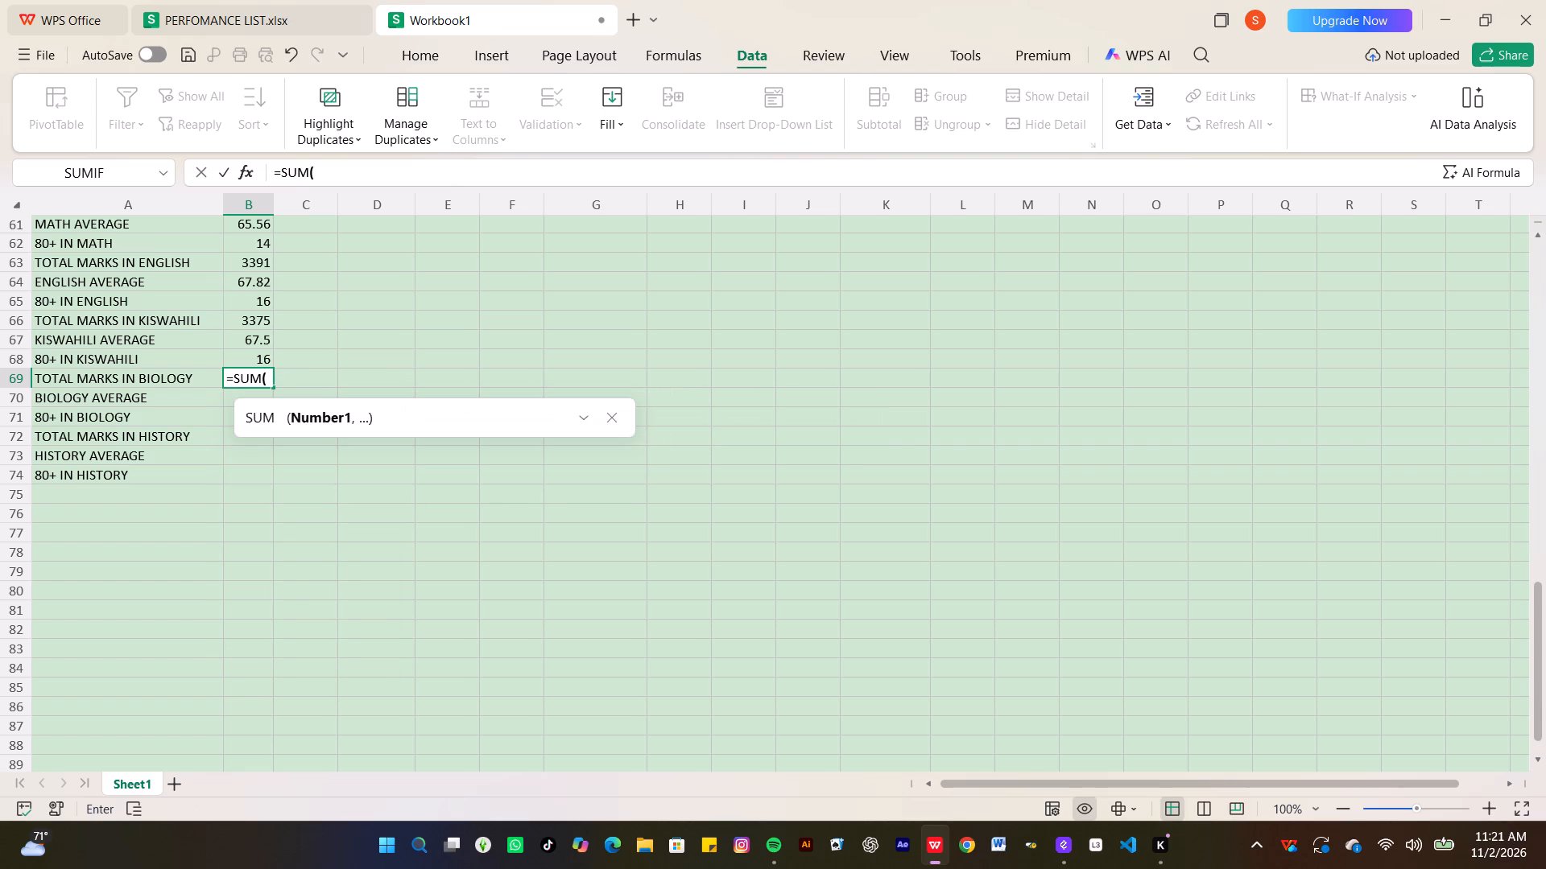
{"action": "key", "text": "e"}
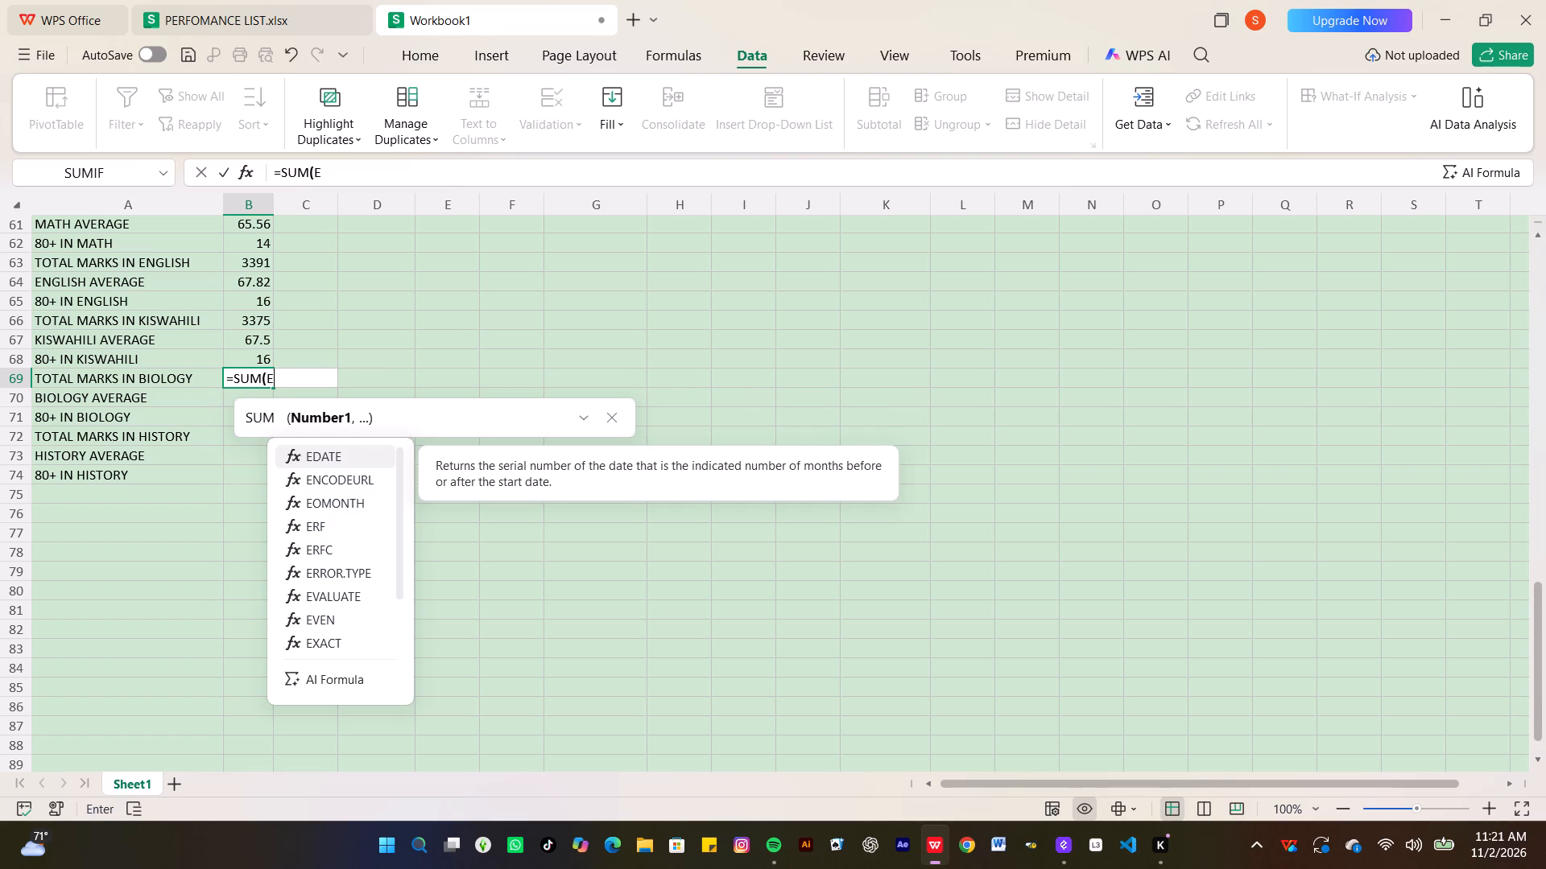
{"action": "key", "text": "2"}
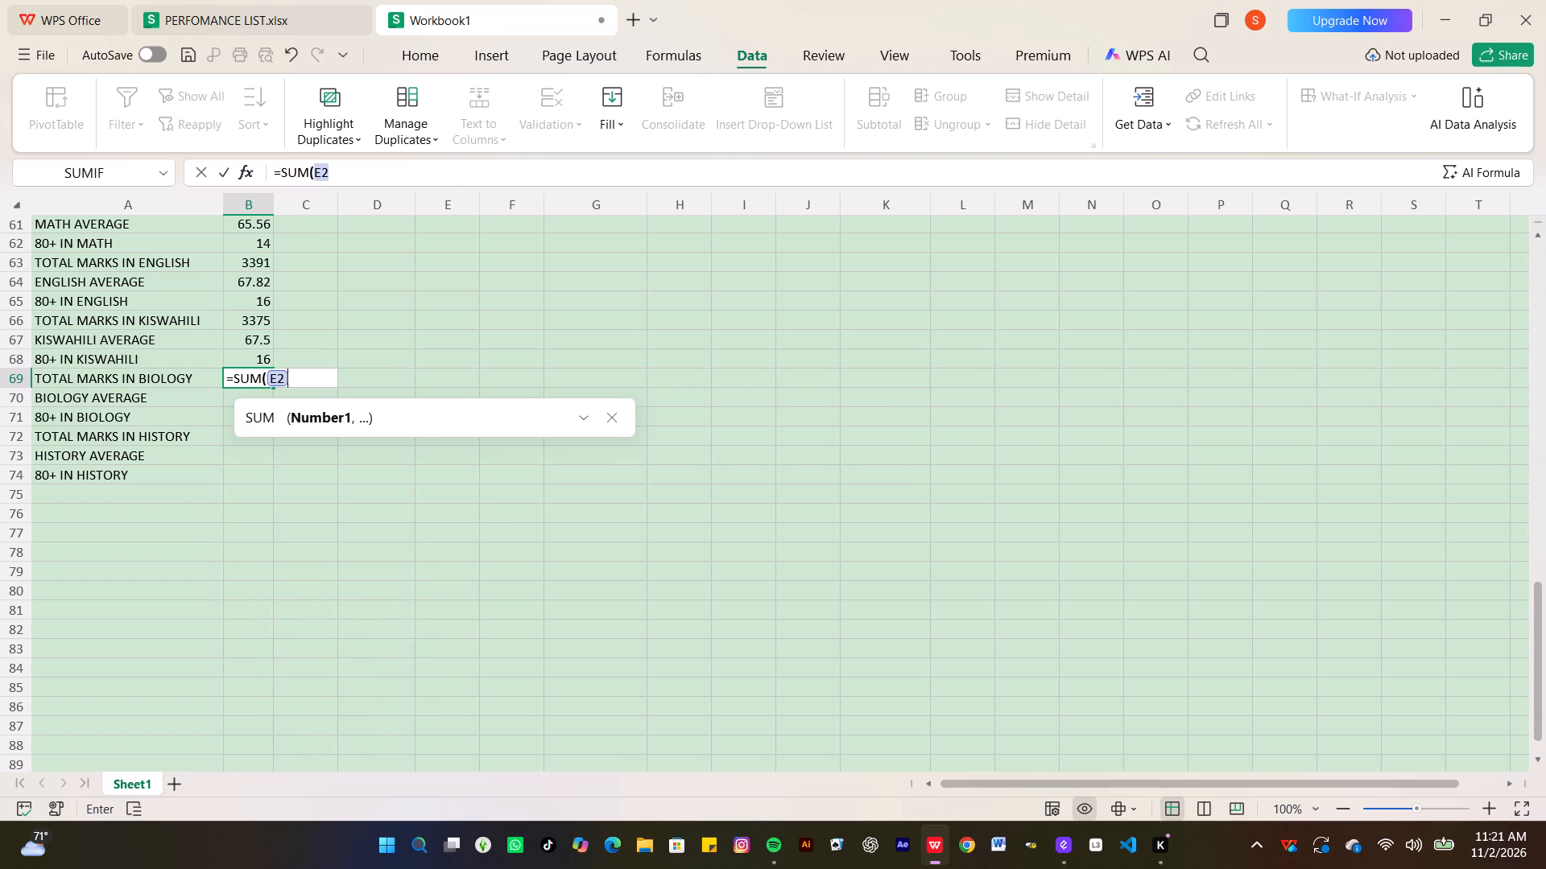
{"action": "key", "text": "shift+colon"}
{"action": "key", "text": "e"}
{"action": "key", "text": "5"}
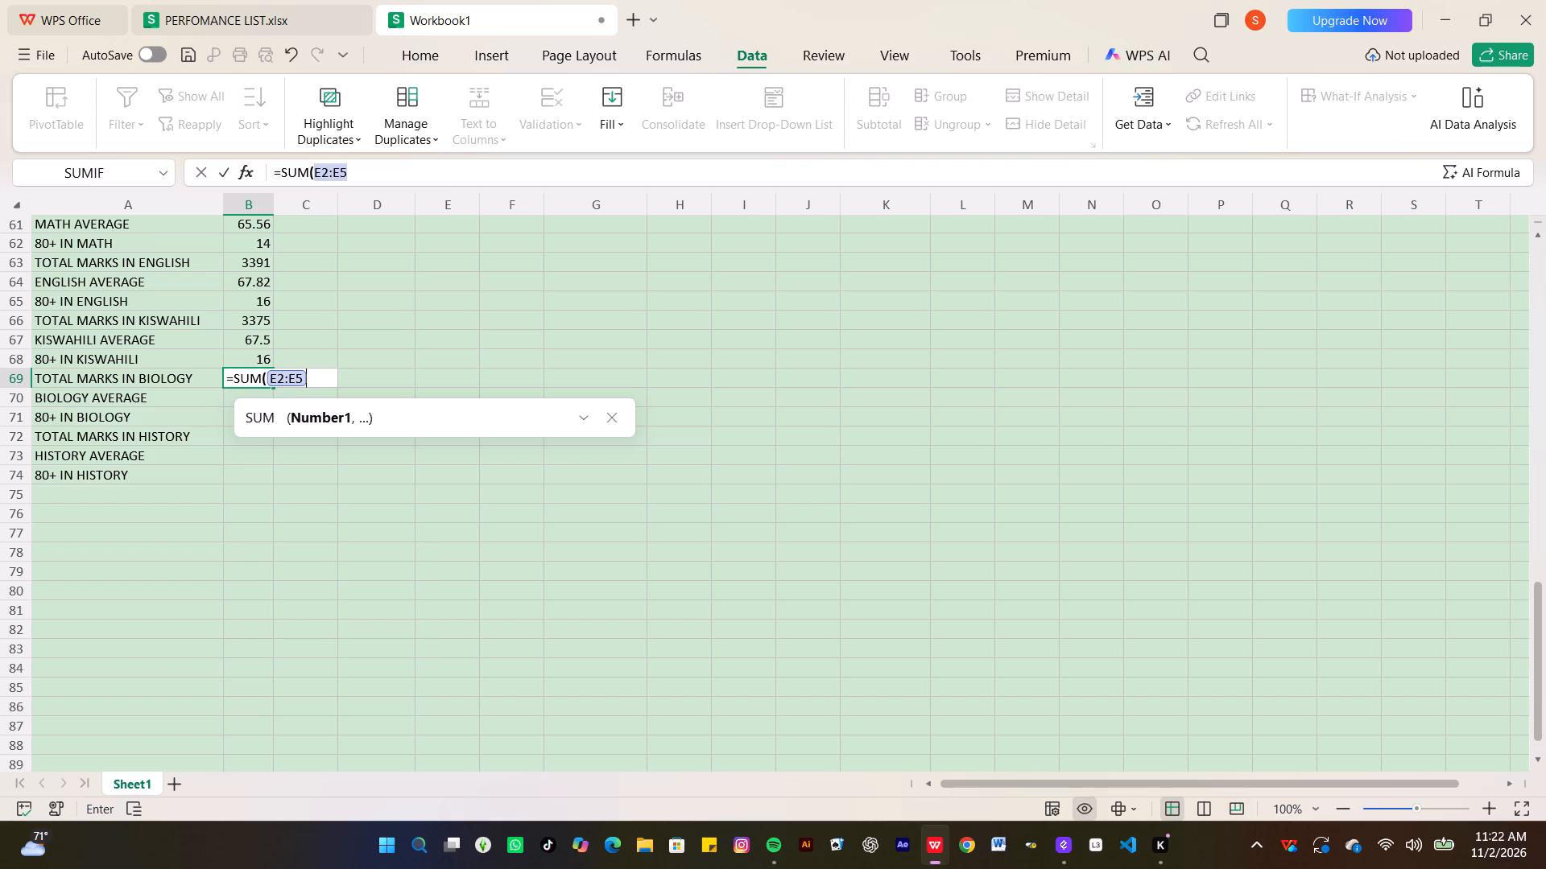
{"action": "key", "text": "1"}
{"action": "key", "text": "Return"}
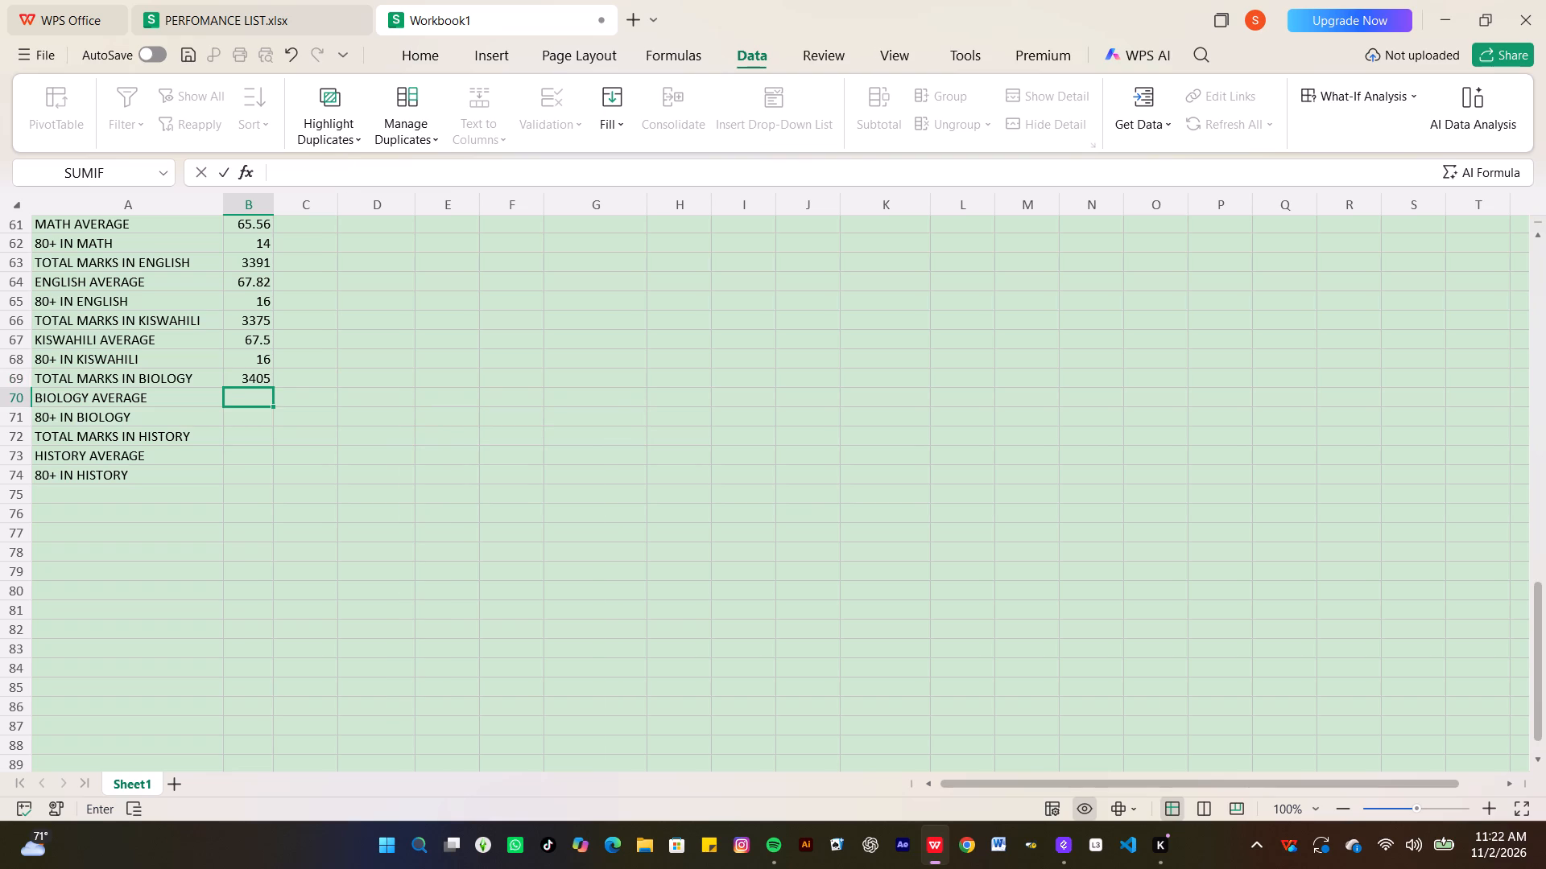
Enter an AVERAGE formula for BIOLOGY AVERAGE in B70 over E2:E51.
{"action": "key", "text": "equal"}
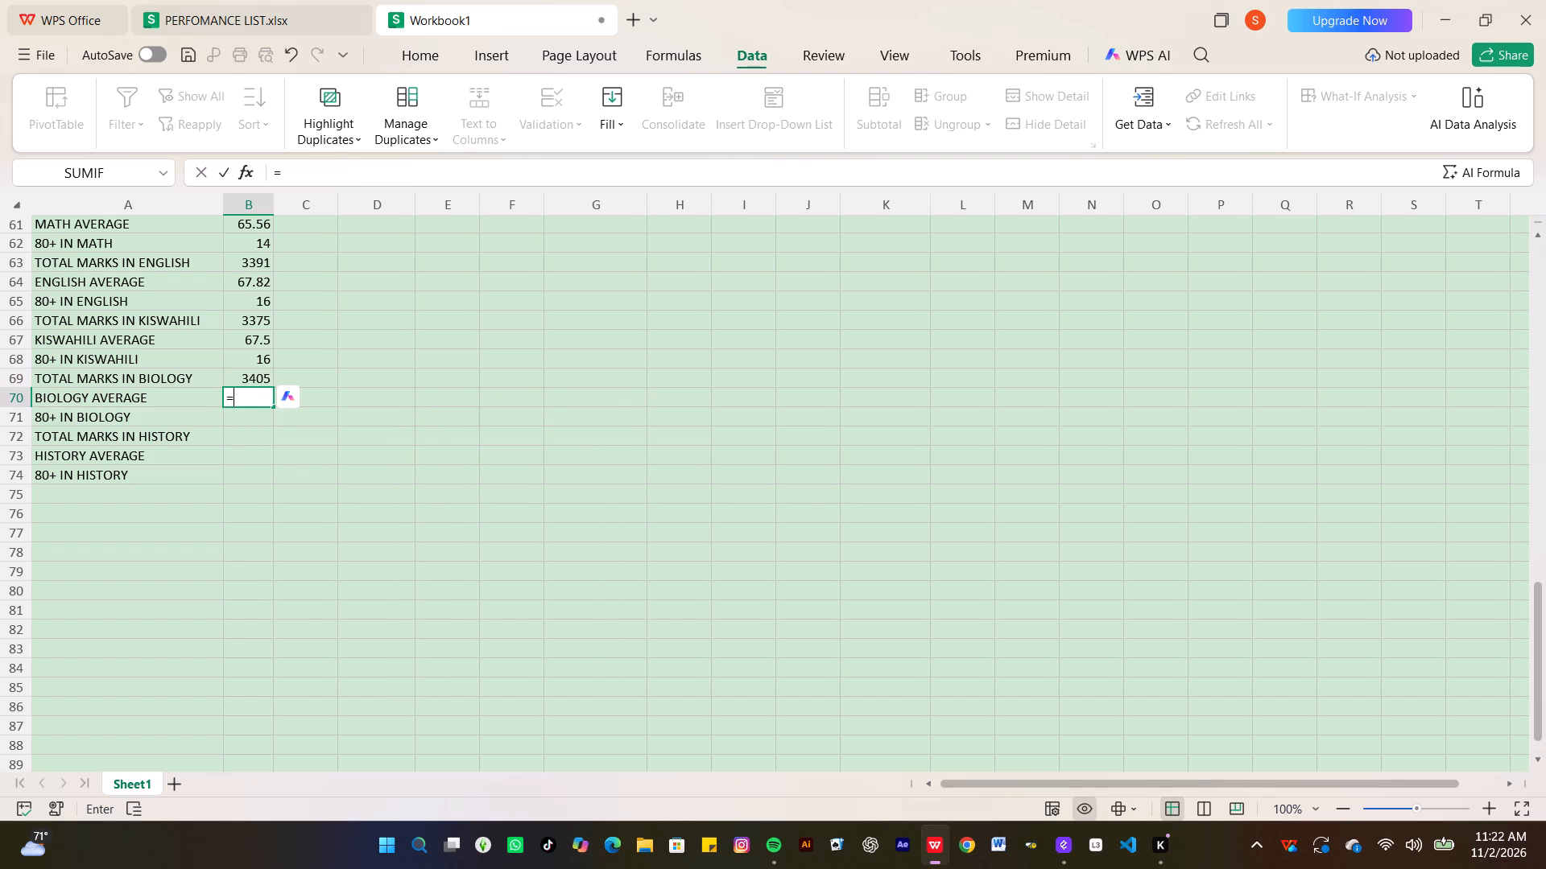
{"action": "key", "text": "a"}
{"action": "type", "text": "VERAGE"}
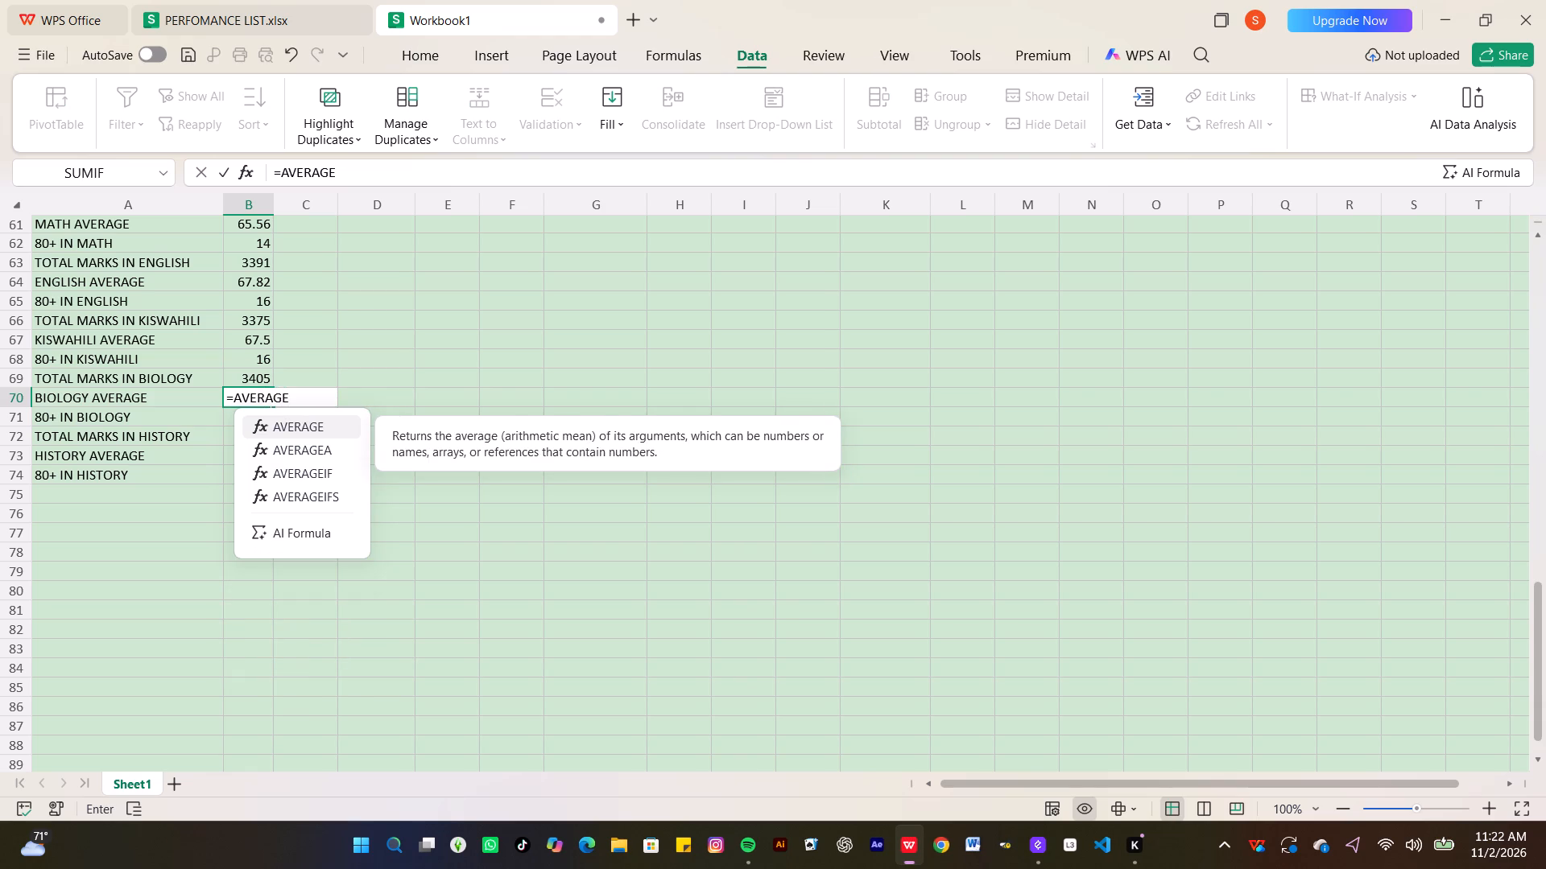
{"action": "key", "text": "shift+parenleft"}
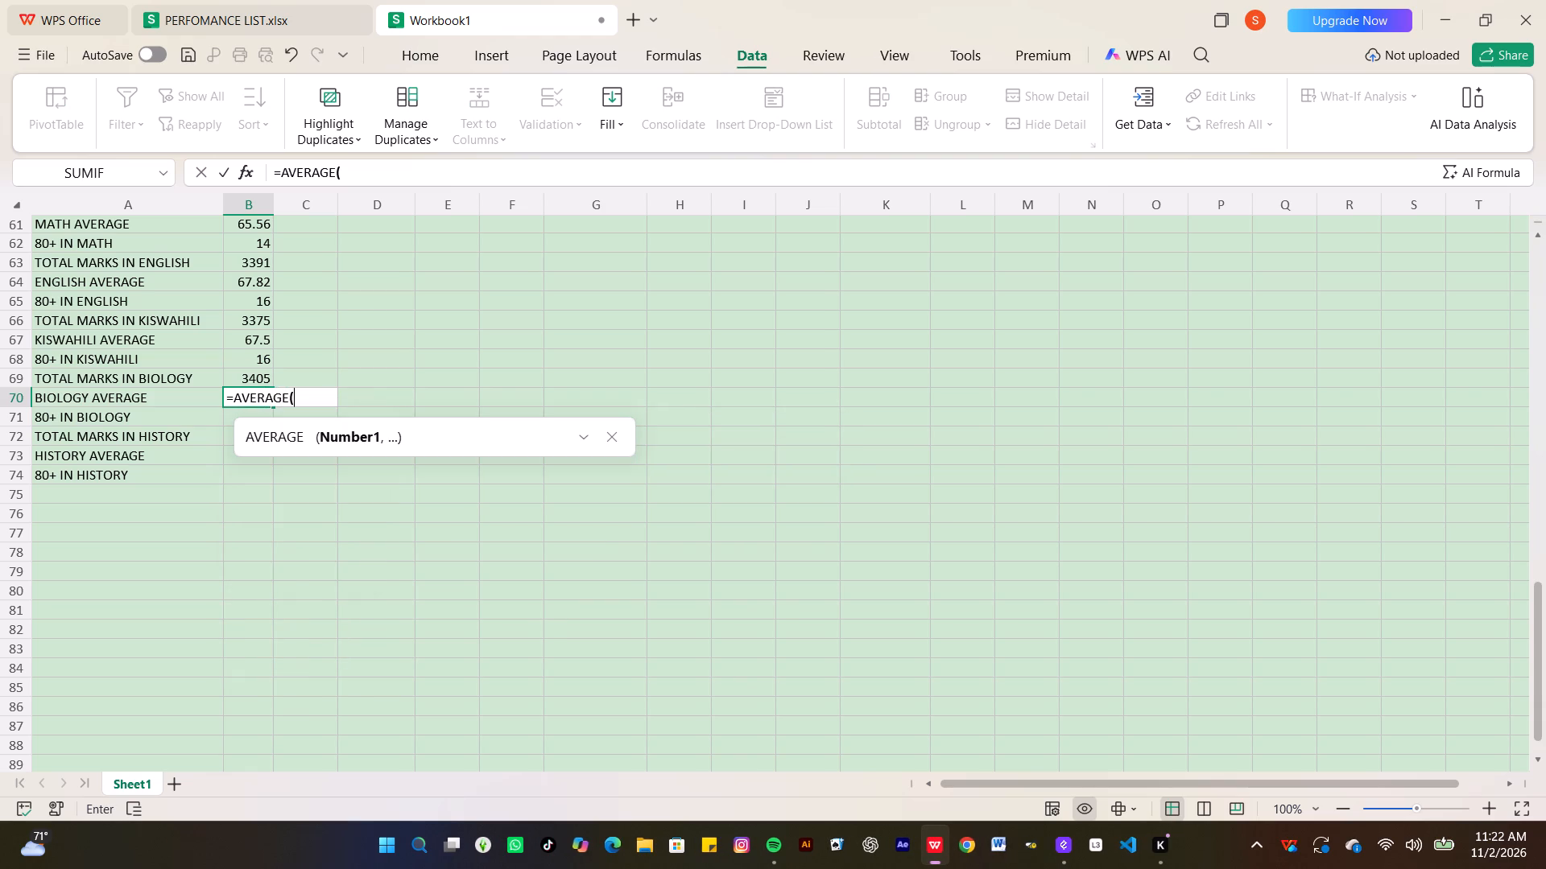
{"action": "key", "text": "e"}
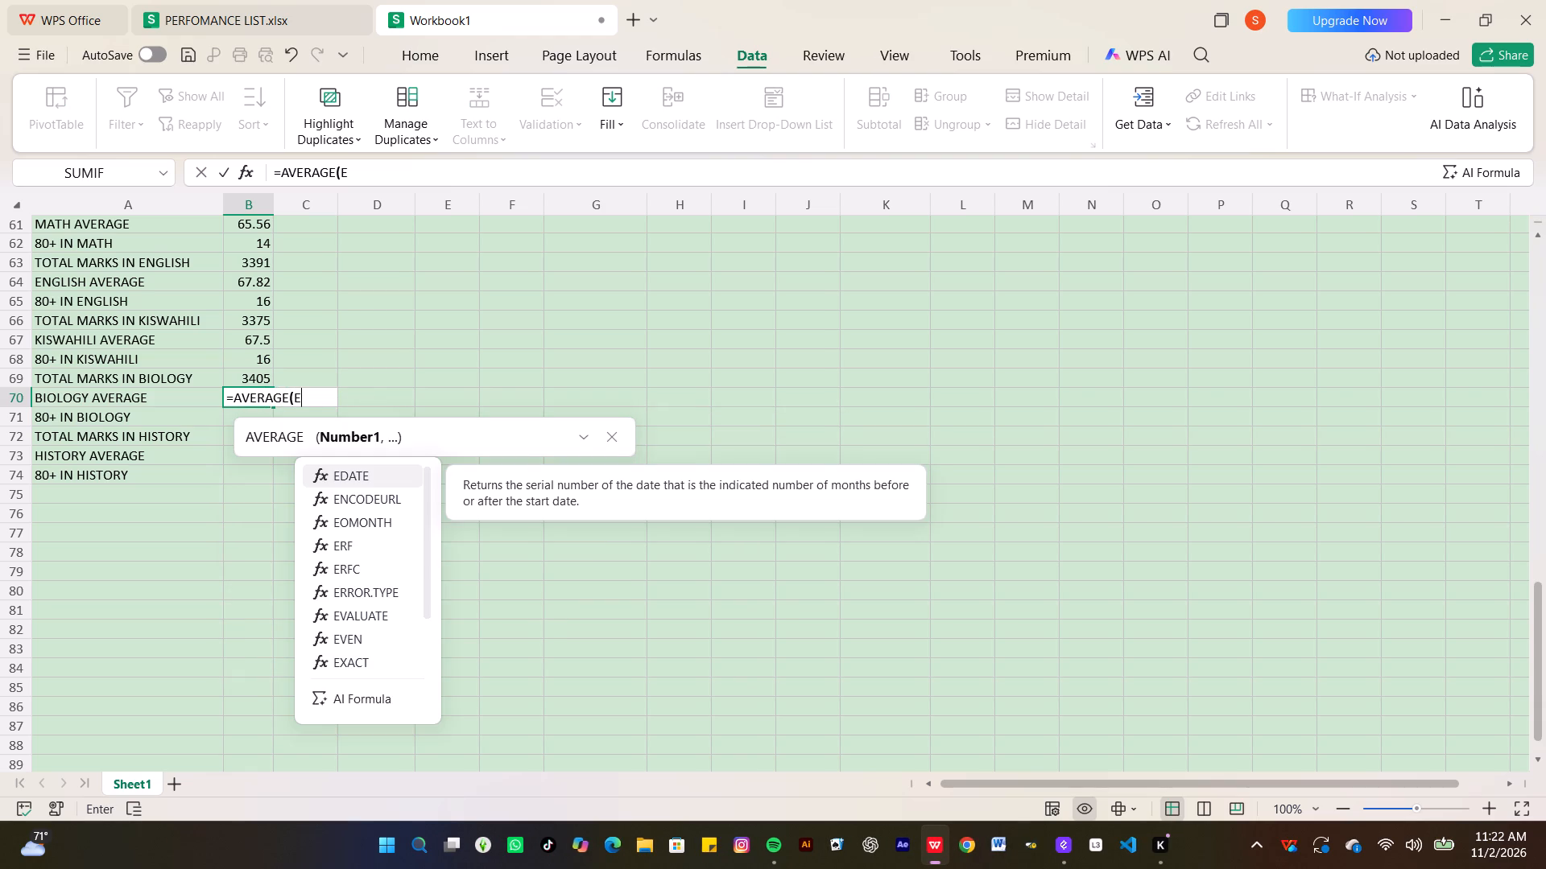
{"action": "key", "text": "2"}
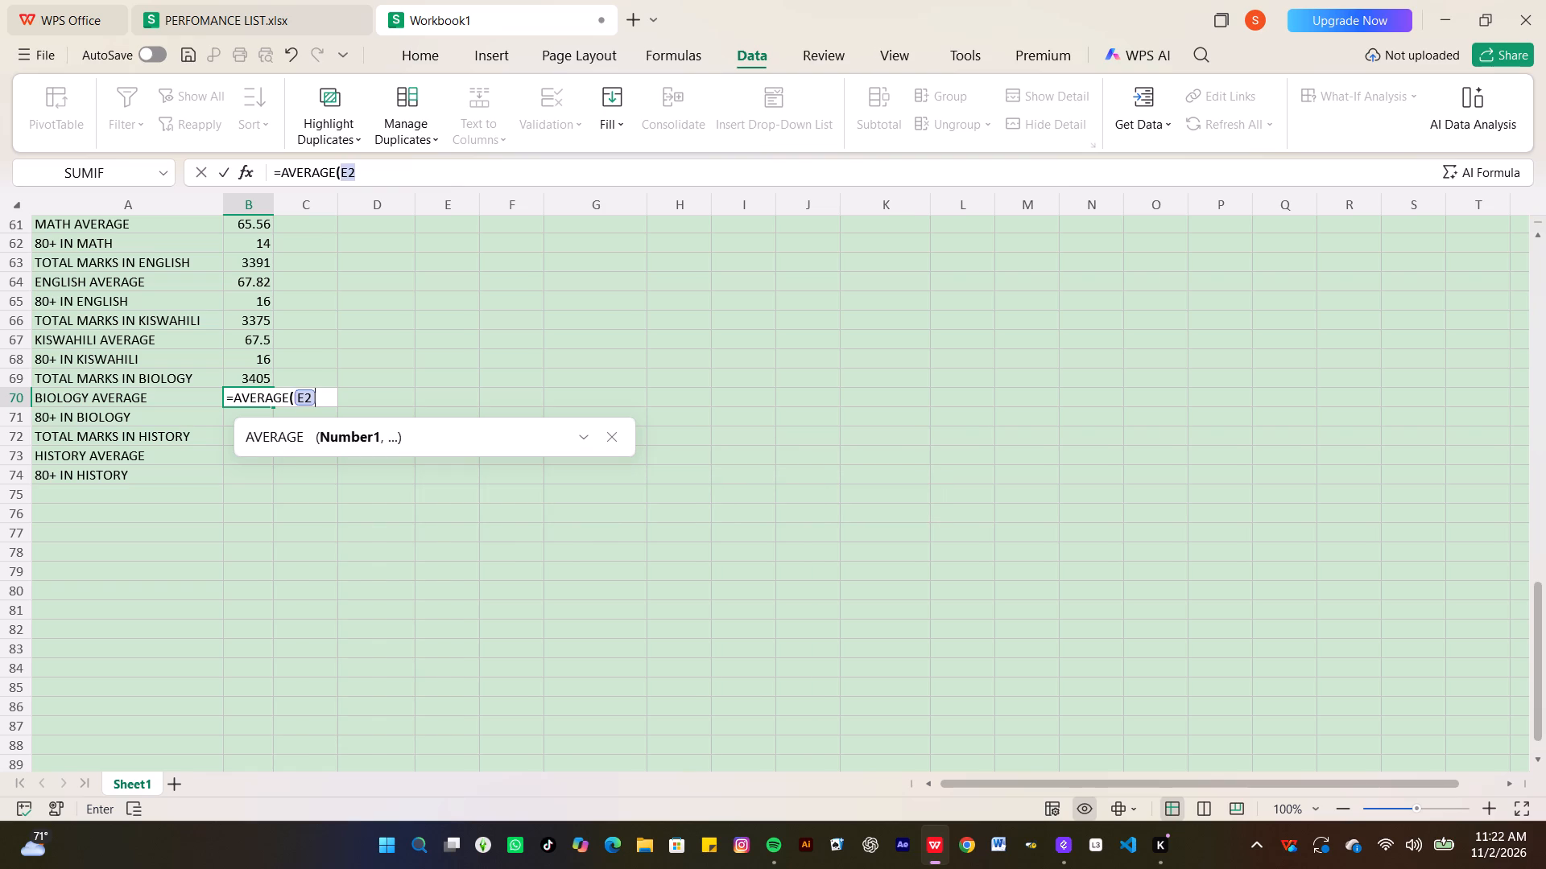
{"action": "key", "text": "shift+colon"}
{"action": "key", "text": "e"}
{"action": "type", "text": "51"}
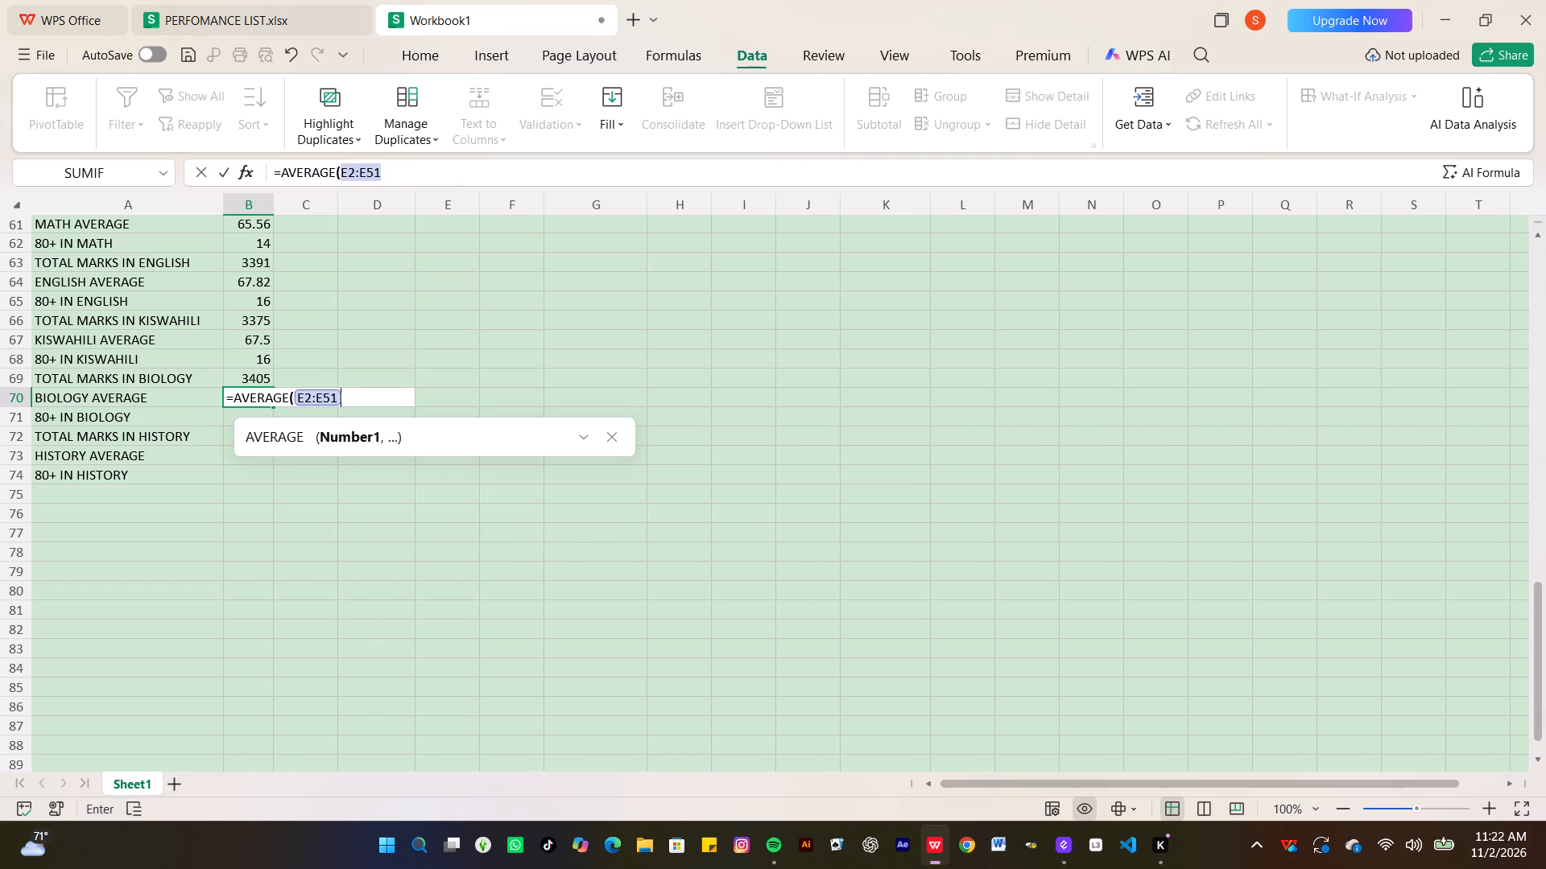
{"action": "key", "text": "Return"}
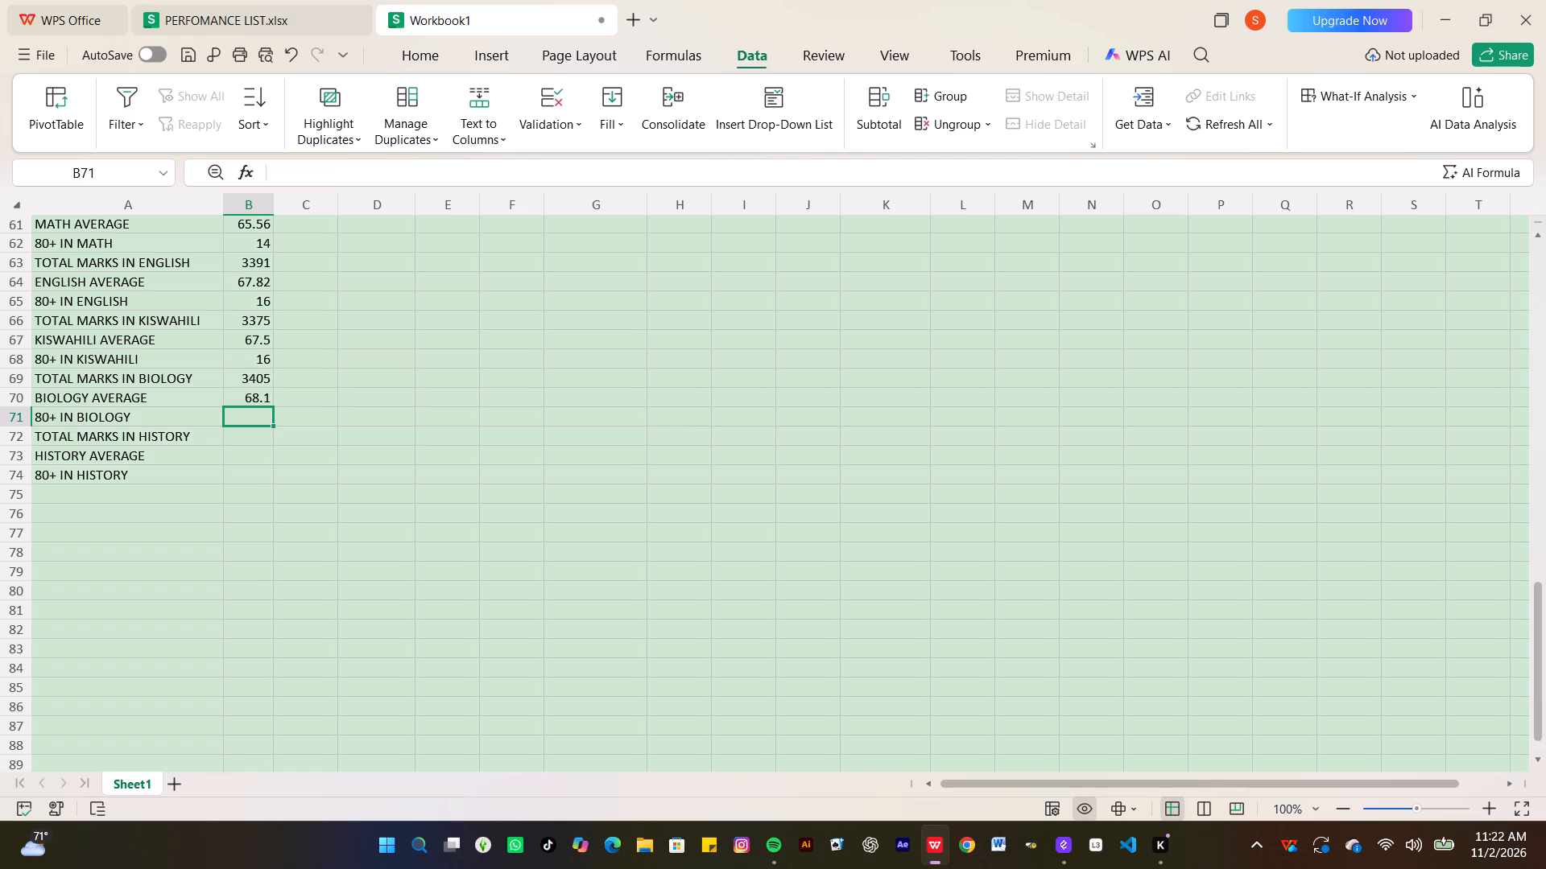
Enter a COUNTIF formula for 80+ IN BIOLOGY in B71 over E2:E51 with the criterion ">=80".
{"action": "key", "text": "equal"}
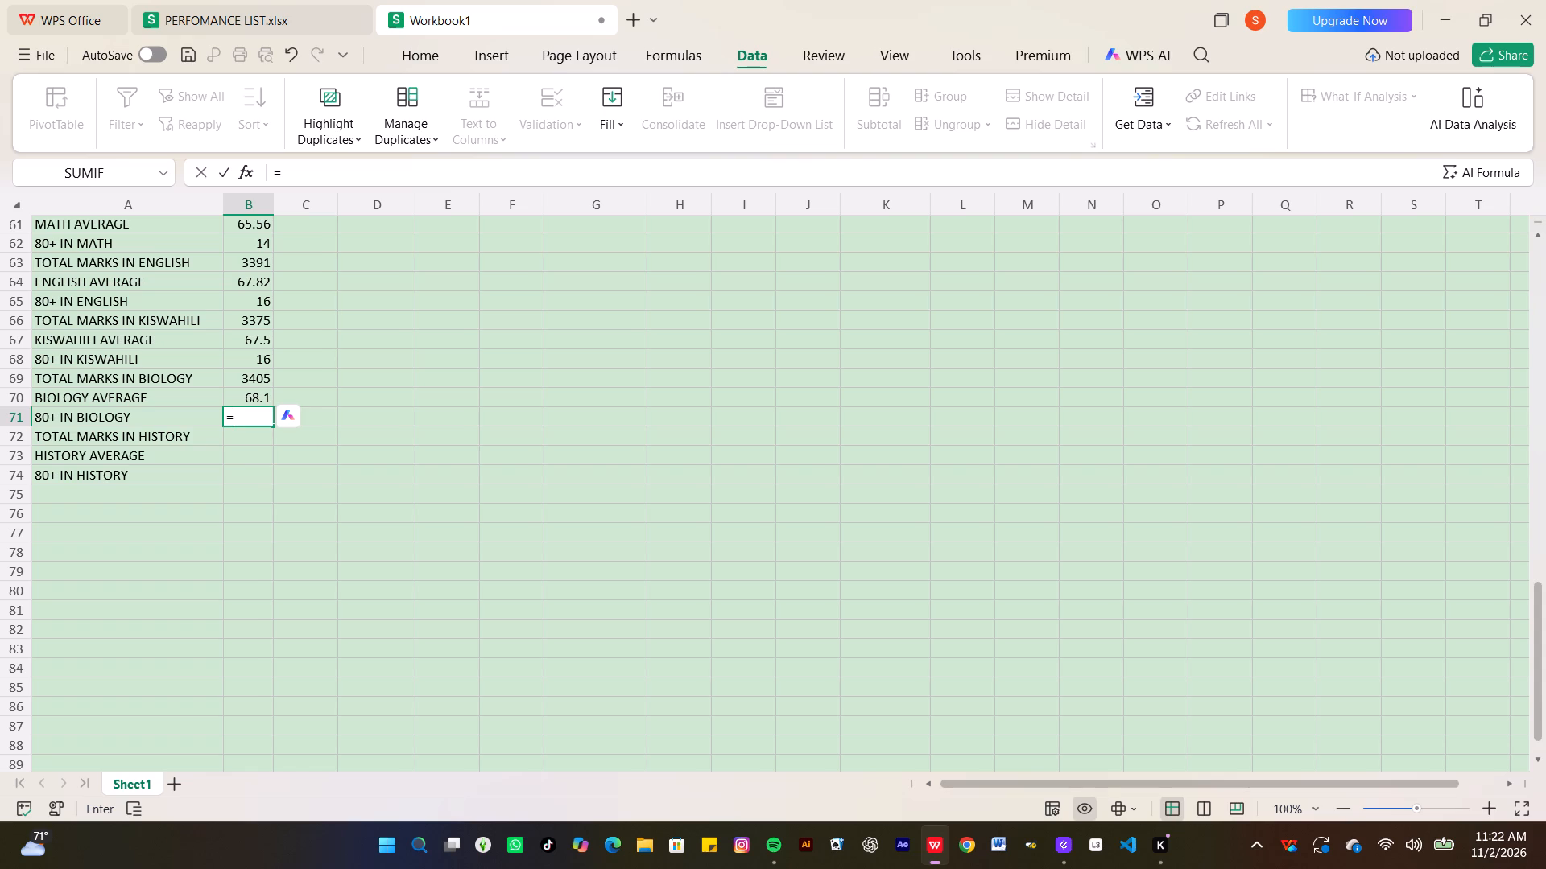
{"action": "type", "text": "COUNT"}
{"action": "type", "text": "IF"}
{"action": "key", "text": "shift+parenleft"}
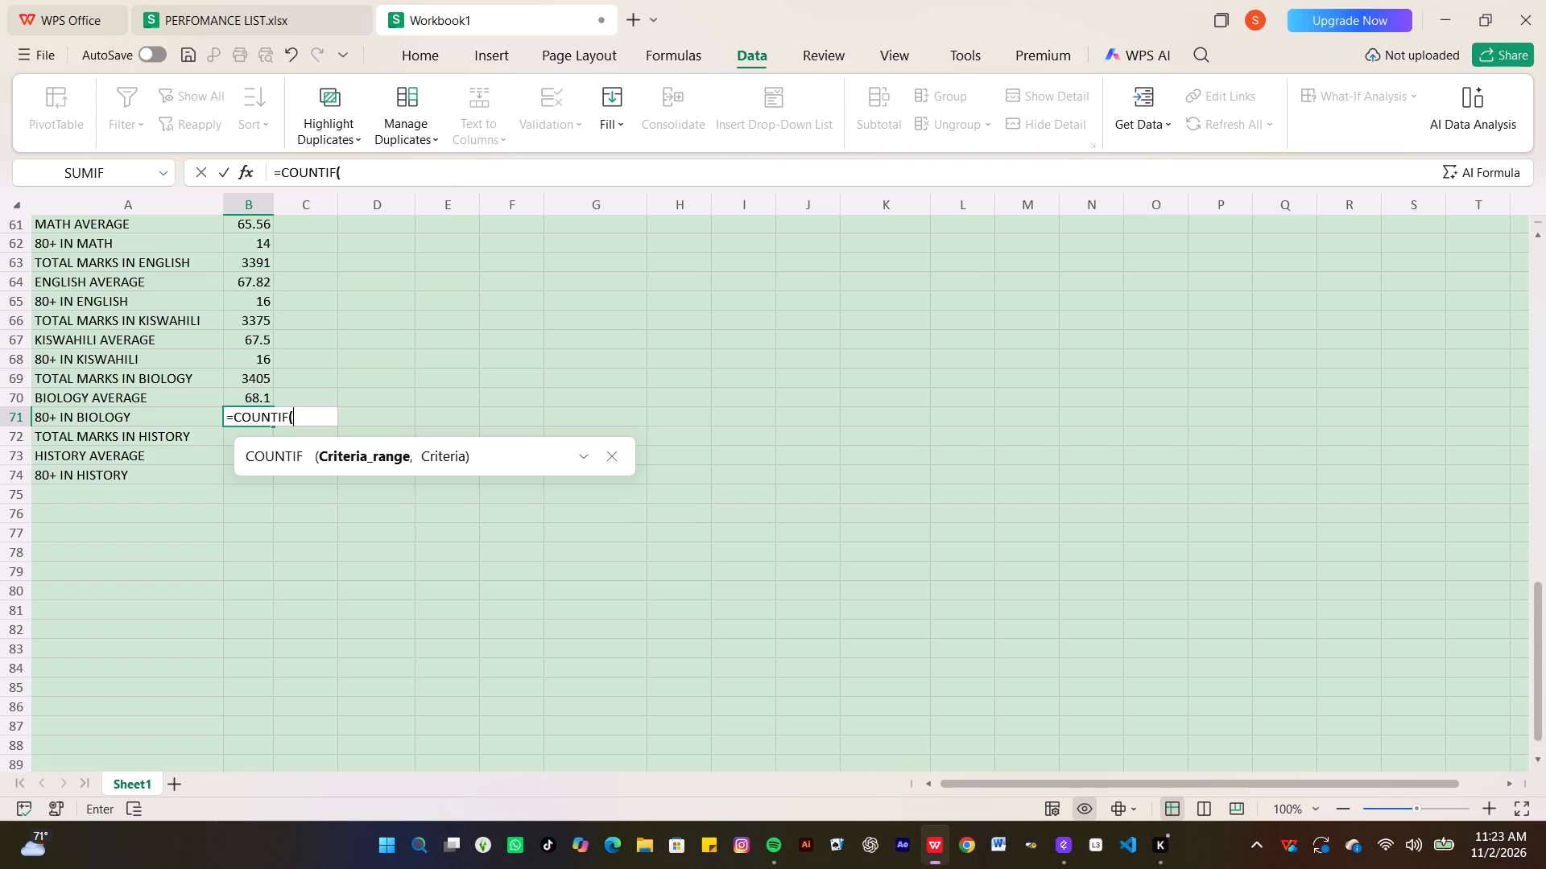
{"action": "key", "text": "d"}
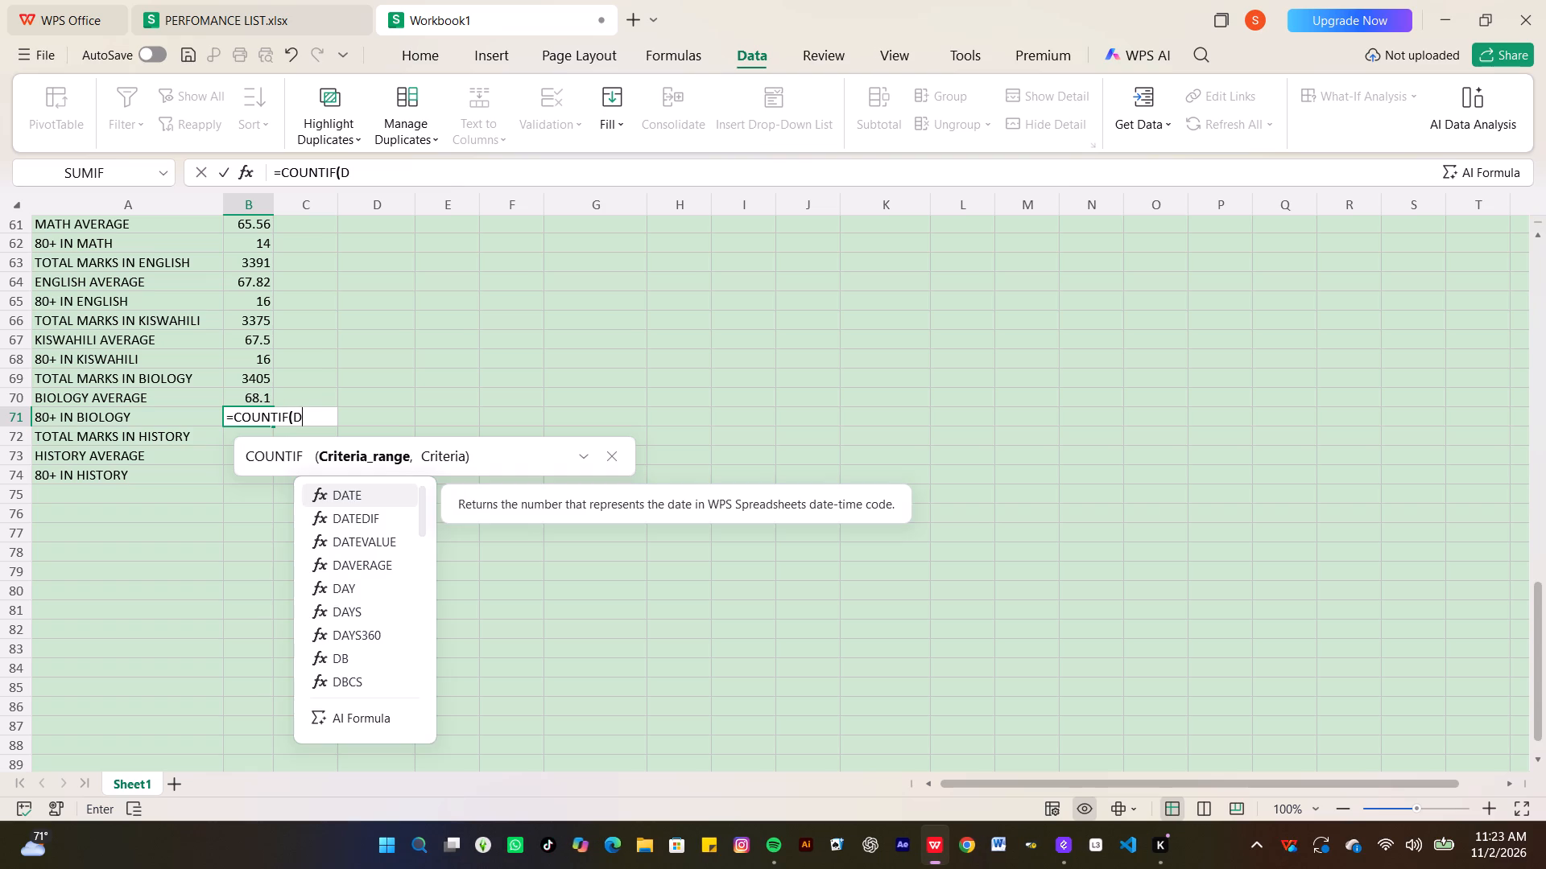
{"action": "scroll", "coordinate": [708, 443], "scroll_direction": "up", "scroll_amount": 10}
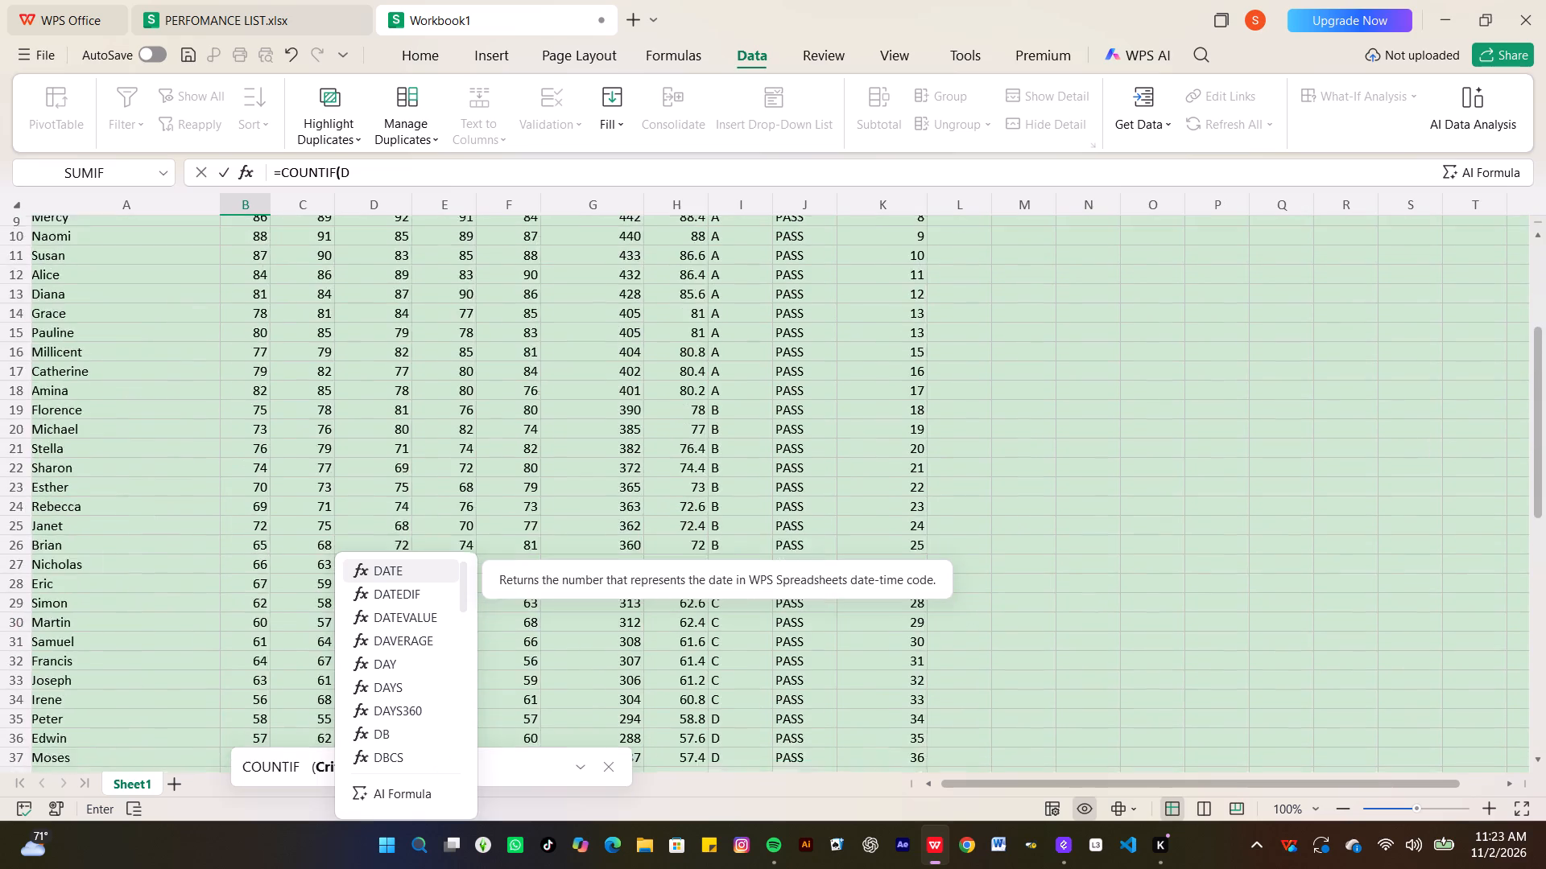
{"action": "scroll", "coordinate": [708, 443], "scroll_direction": "up", "scroll_amount": 1}
{"action": "scroll", "coordinate": [708, 443], "scroll_direction": "down", "scroll_amount": 2}
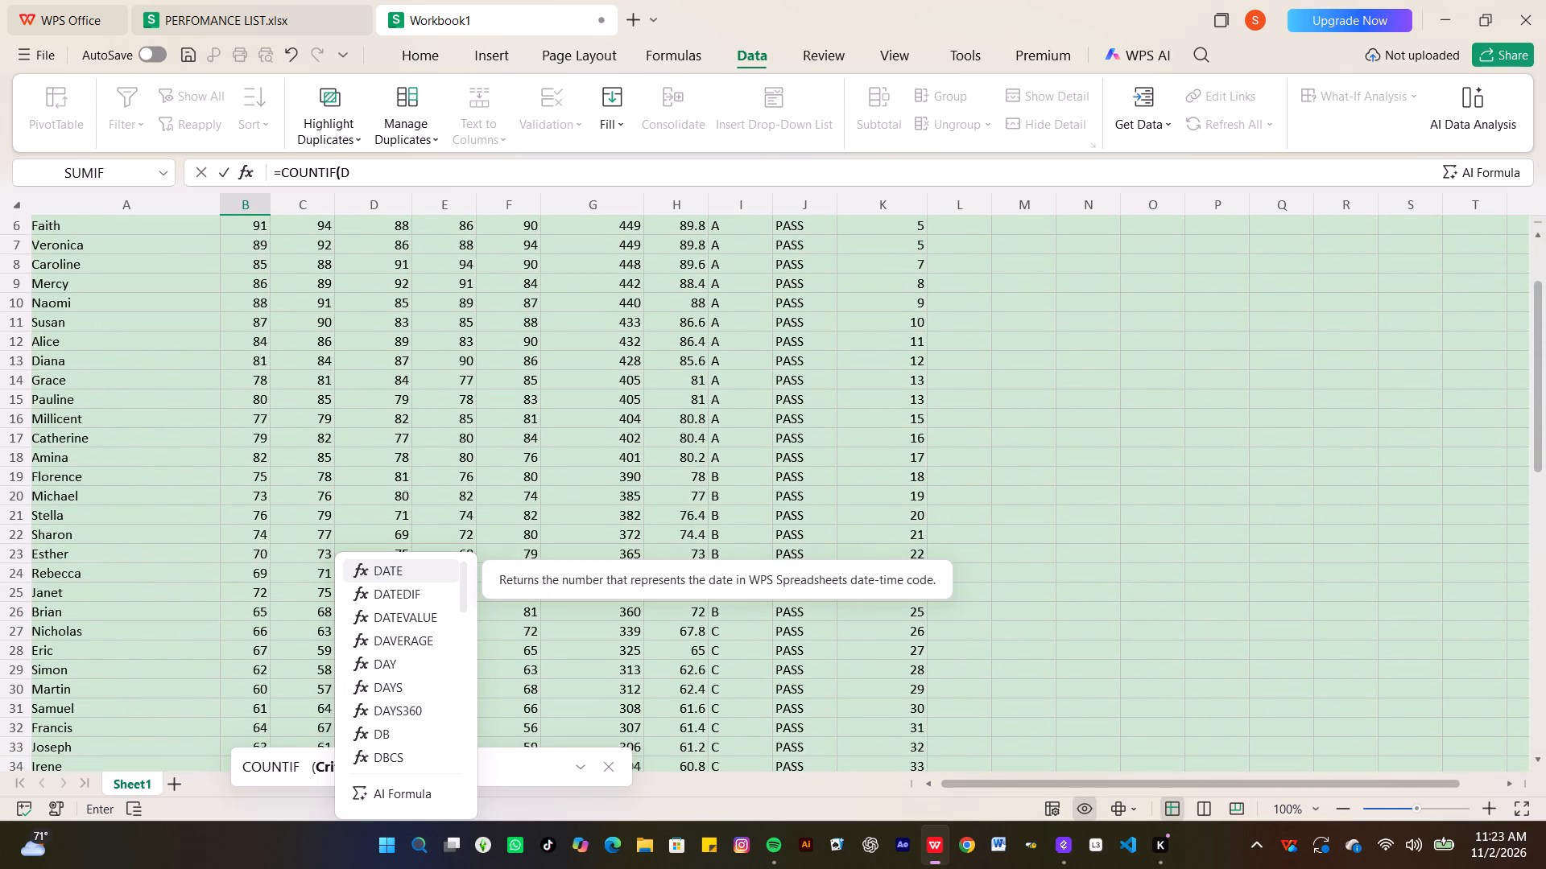
{"action": "scroll", "coordinate": [708, 443], "scroll_direction": "up", "scroll_amount": 3}
{"action": "scroll", "coordinate": [708, 443], "scroll_direction": "down", "scroll_amount": 4}
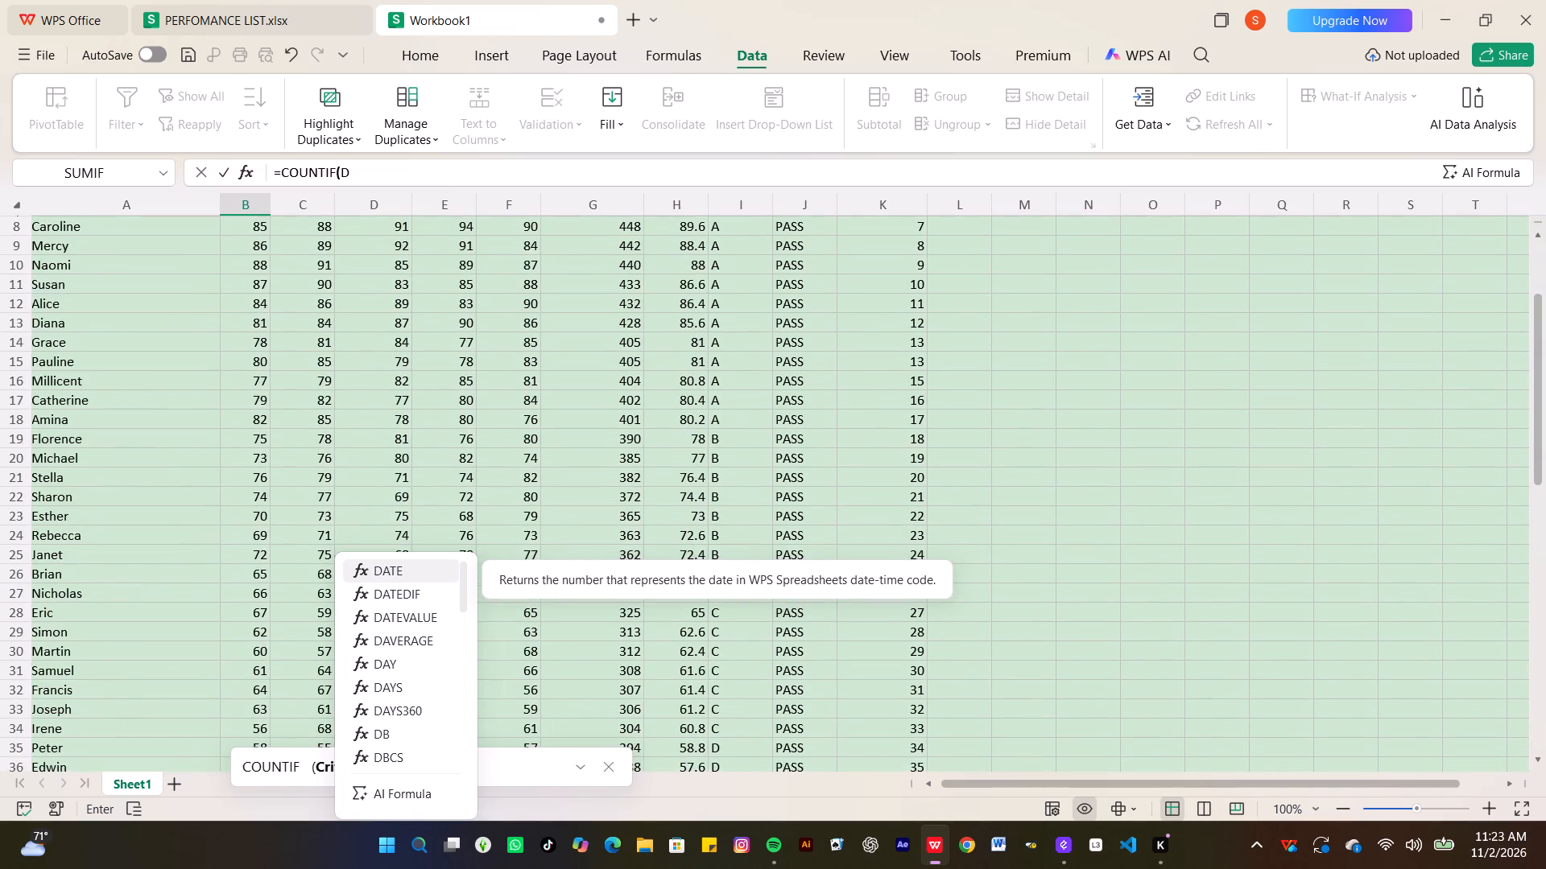
{"action": "scroll", "coordinate": [708, 443], "scroll_direction": "down", "scroll_amount": 7}
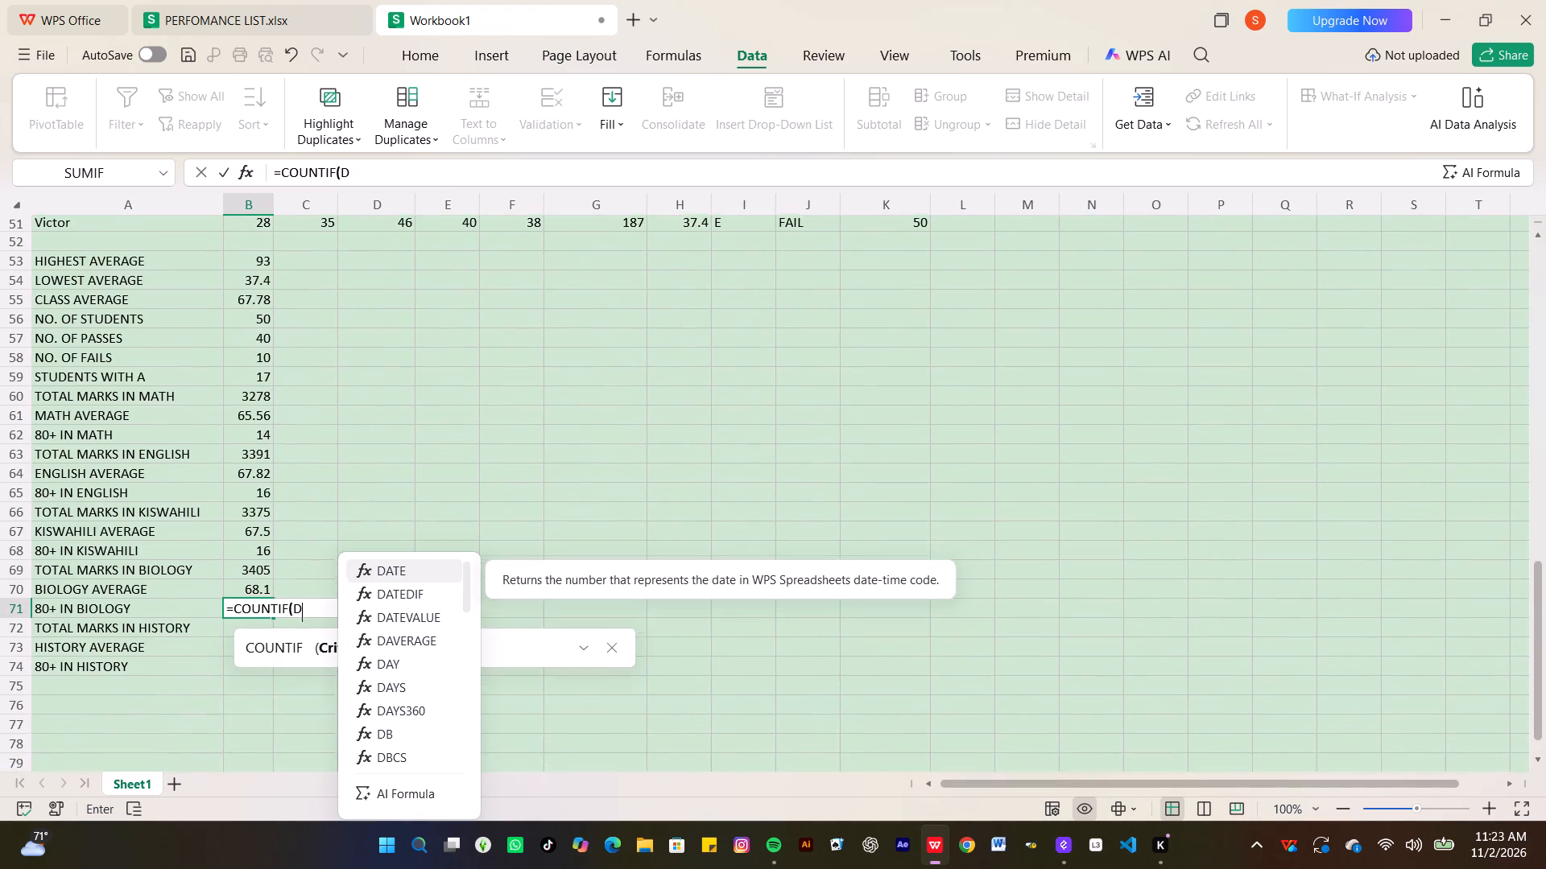
{"action": "key", "text": "BackSpace"}
{"action": "key", "text": "e"}
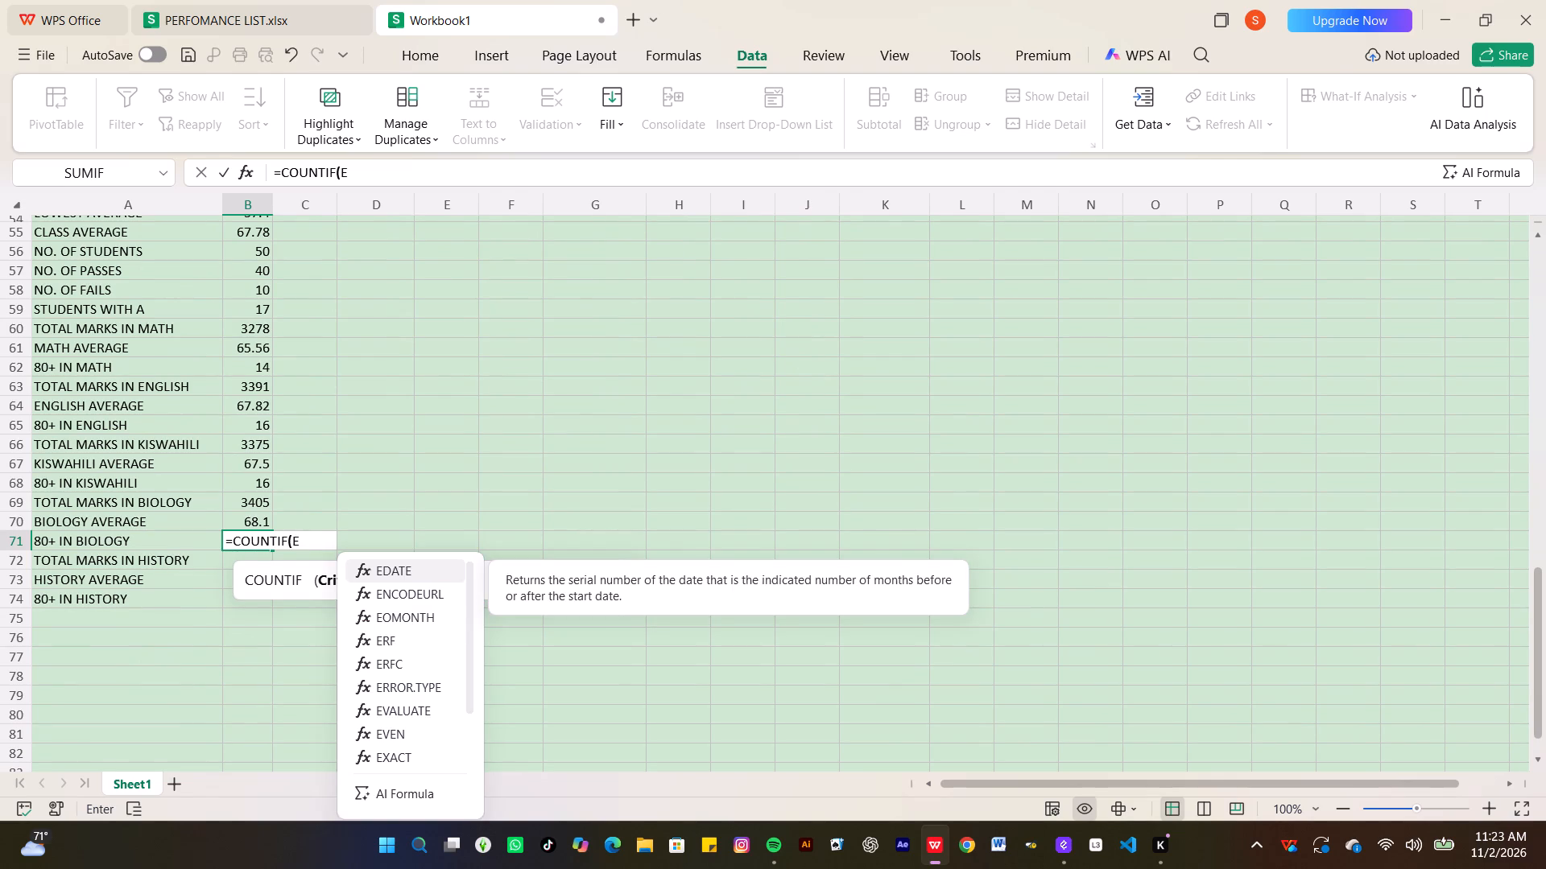
{"action": "key", "text": "2"}
{"action": "key", "text": "shift+colon"}
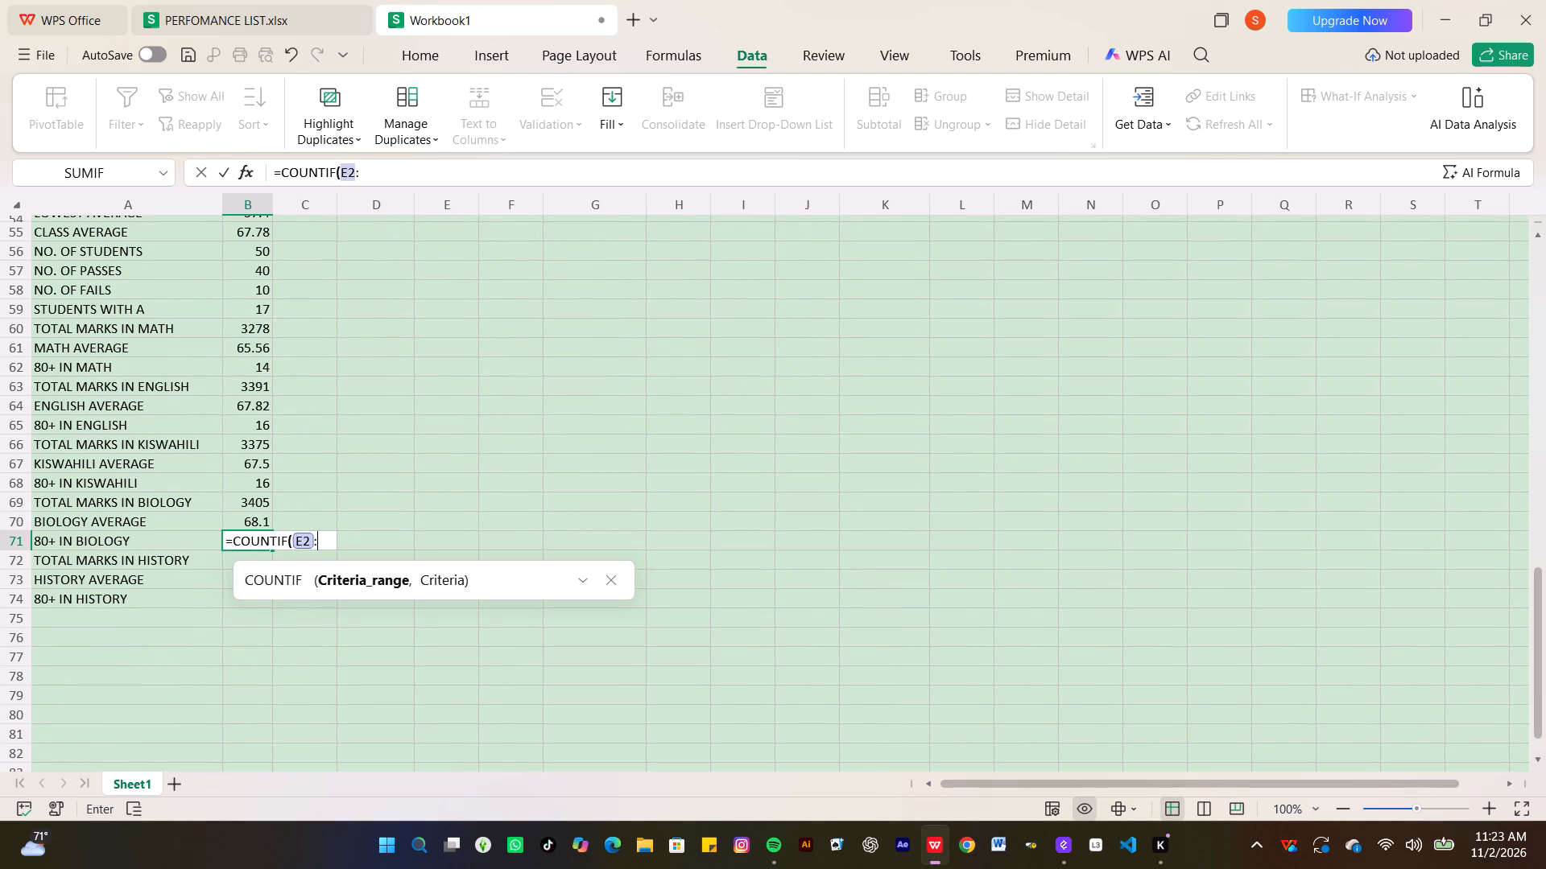
{"action": "type", "text": "E51"}
{"action": "key", "text": "comma"}
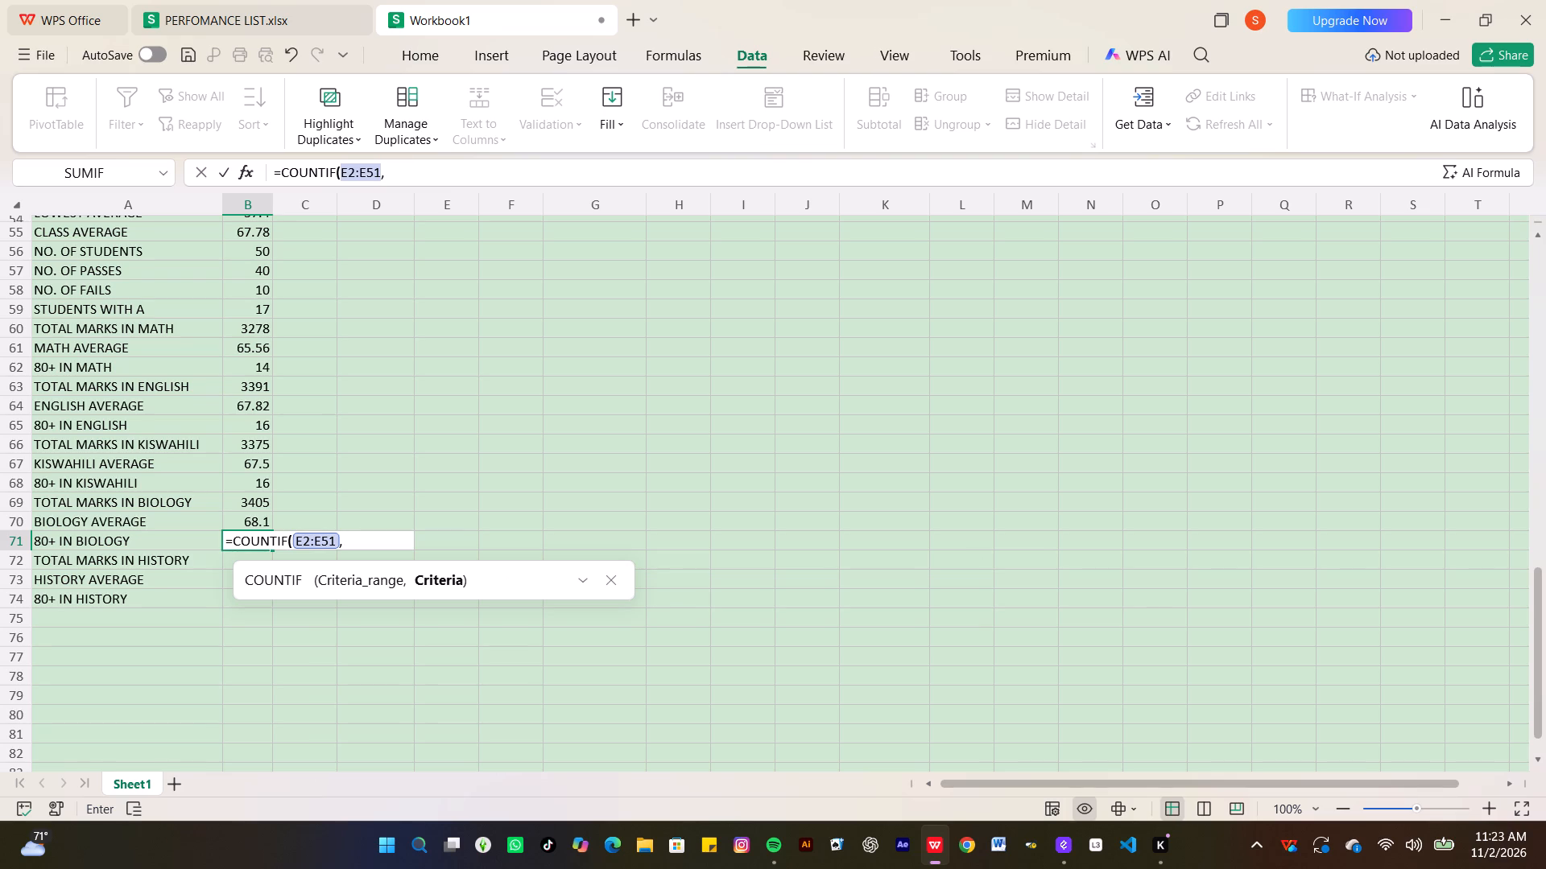
{"action": "key", "text": "shift+quotedbl"}
{"action": "key", "text": "shift+greater"}
{"action": "key", "text": "equal"}
{"action": "type", "text": "80"}
{"action": "key", "text": "Return"}
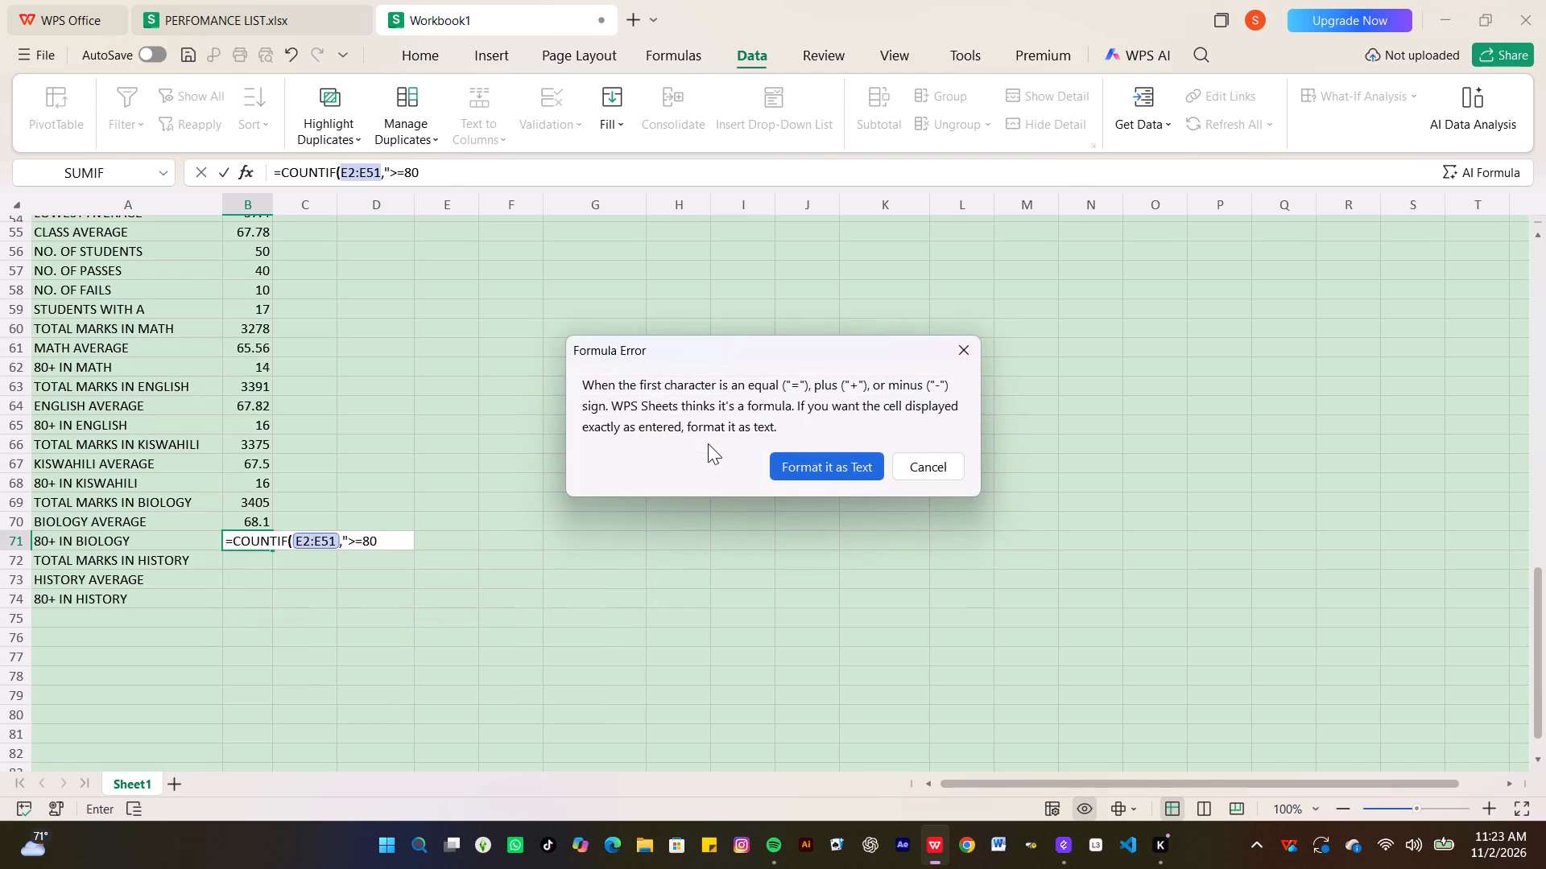
{"action": "left_click", "coordinate": [923, 462]}
{"action": "key", "text": "shift+quotedbl"}
{"action": "key", "text": "Return"}
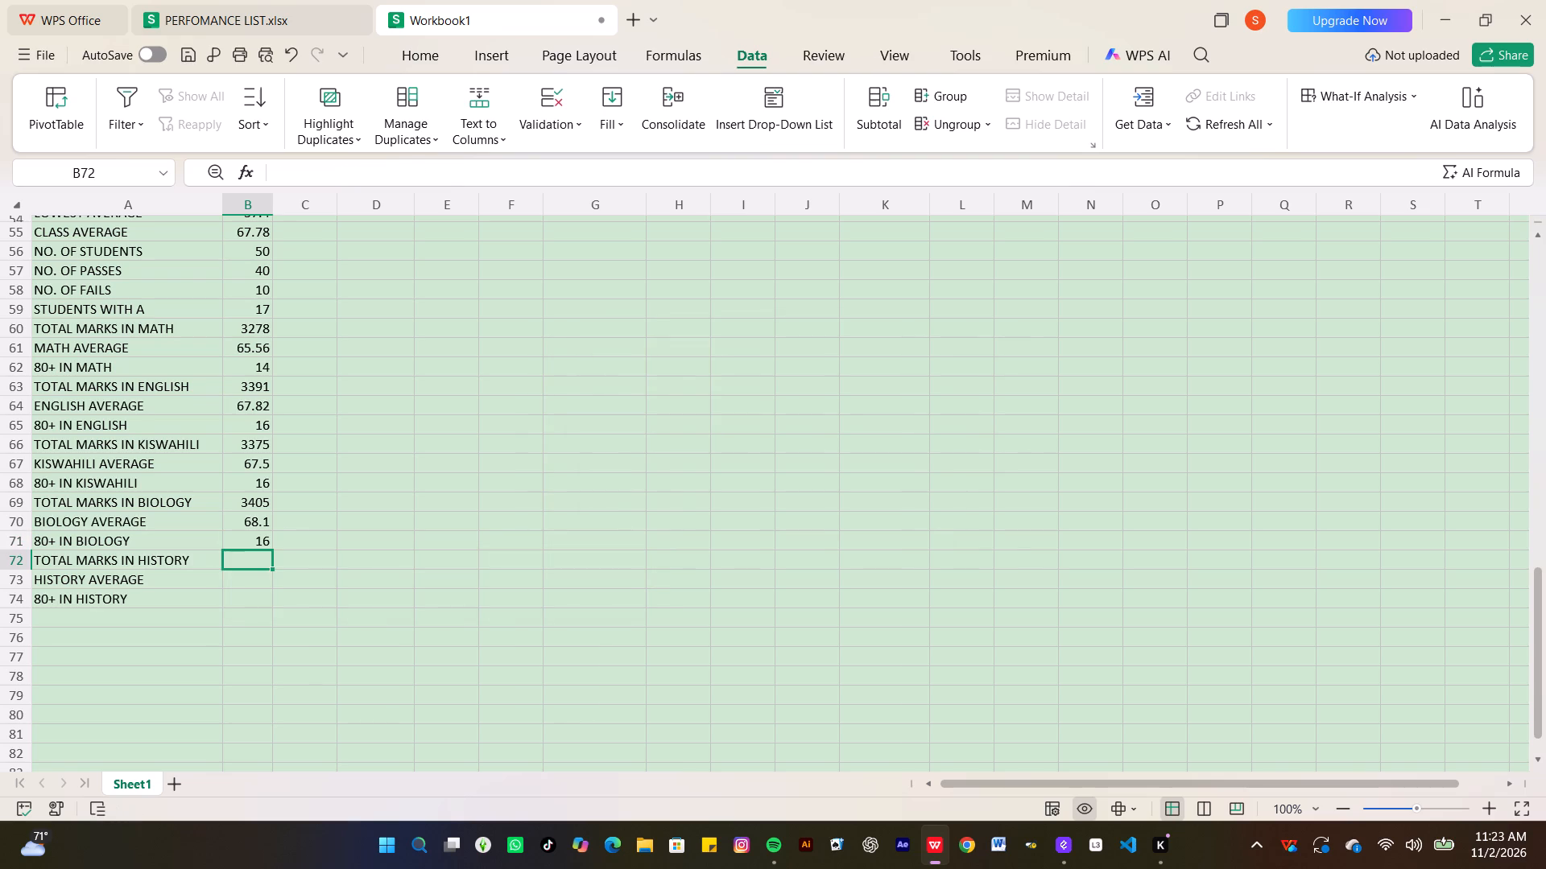
Enter a SUM formula for TOTAL MARKS IN HISTORY in B72 over F2:F51.
{"action": "key", "text": "equal"}
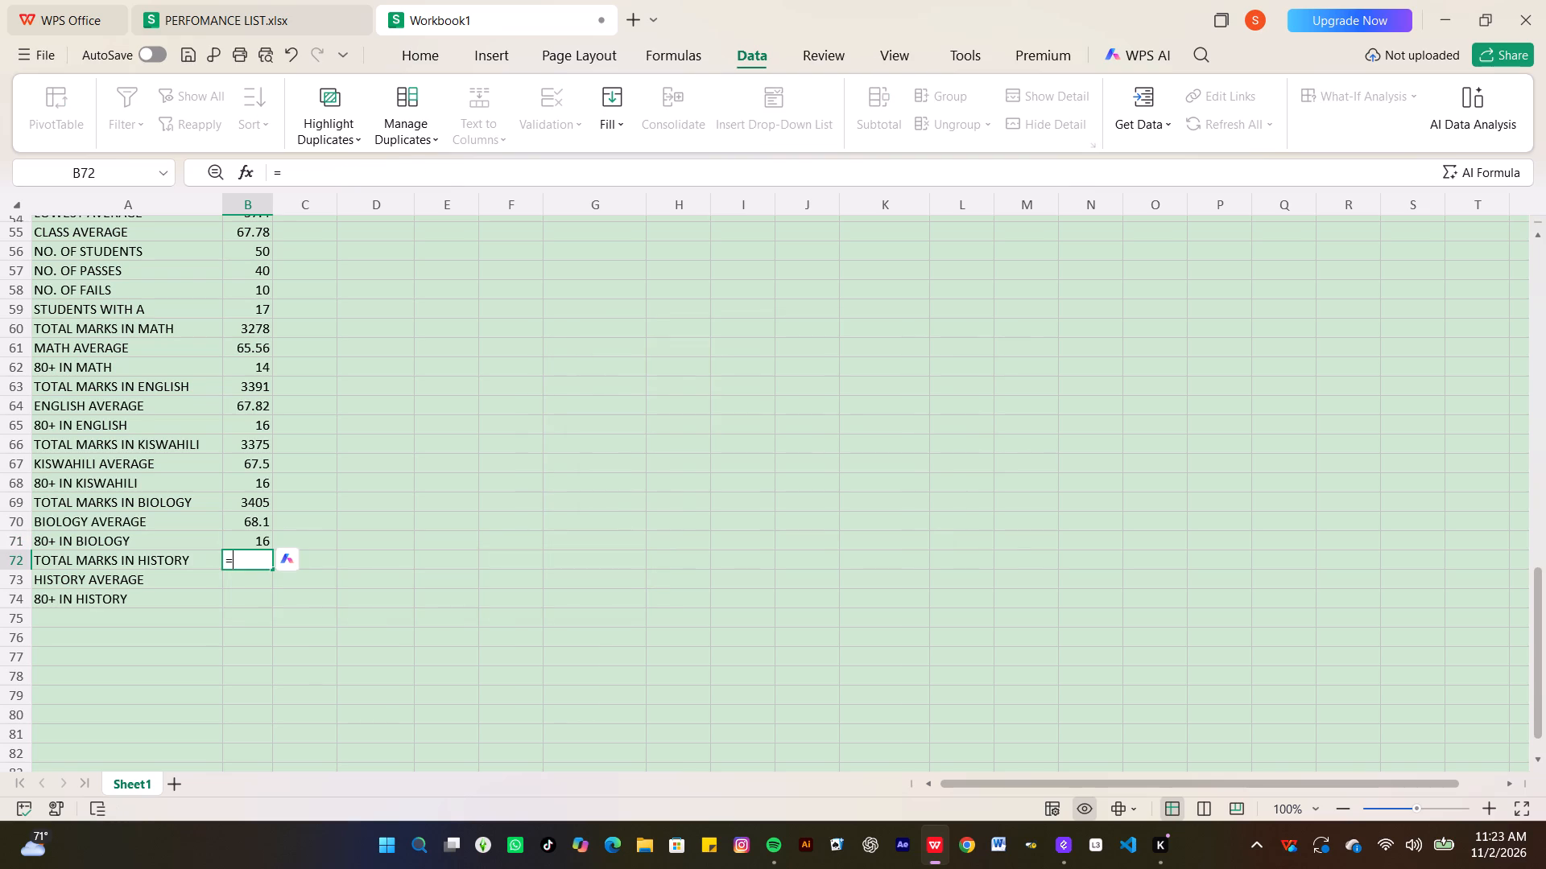
{"action": "key", "text": "s"}
{"action": "type", "text": "UM"}
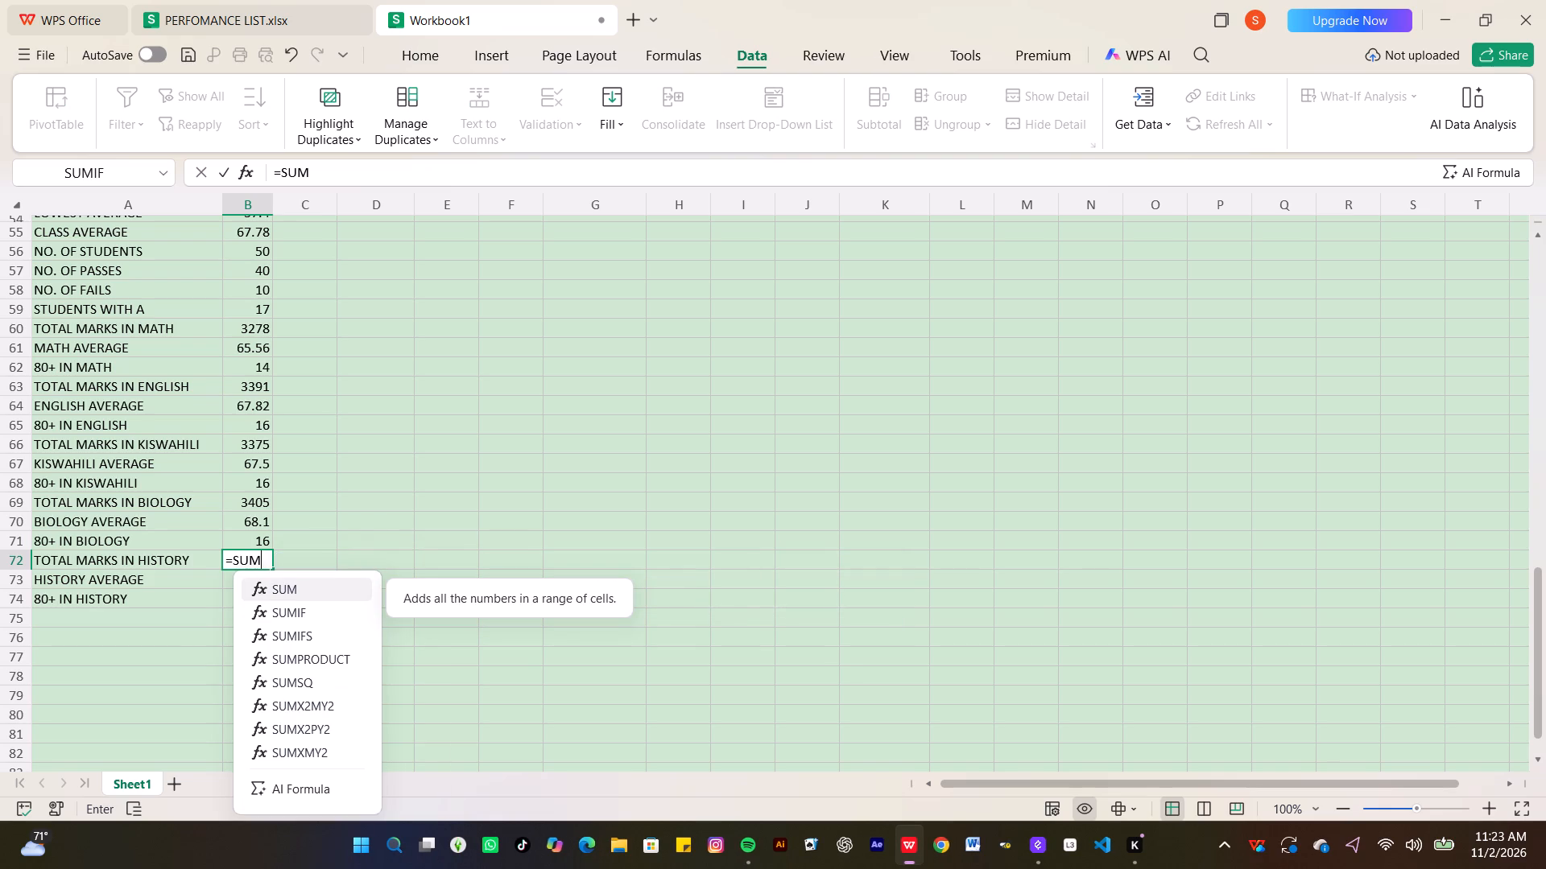
{"action": "key", "text": "shift+parenleft"}
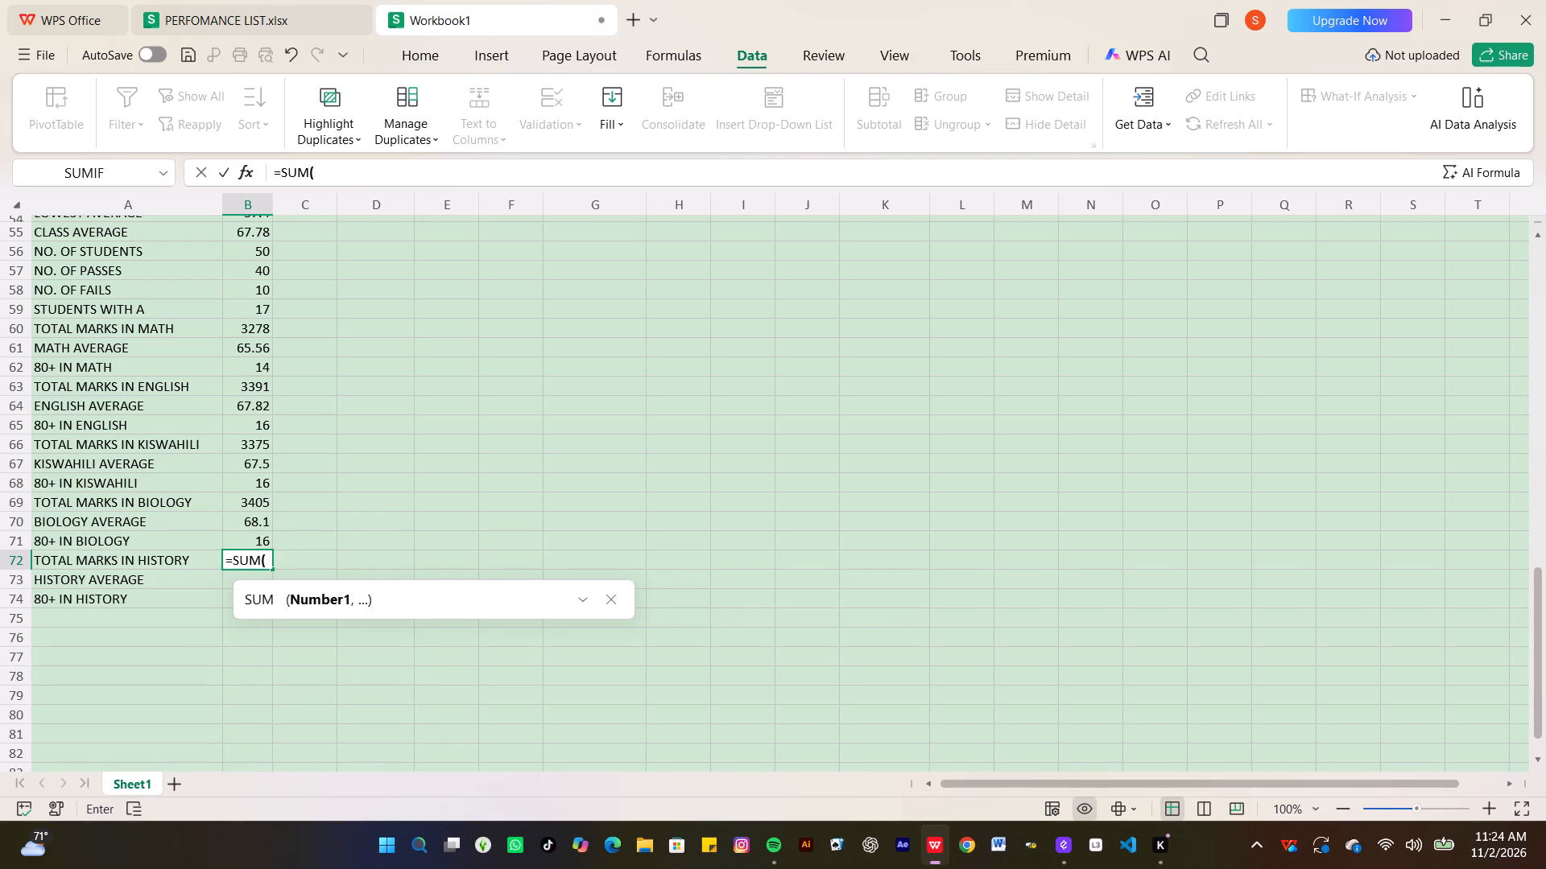
{"action": "type", "text": "F2"}
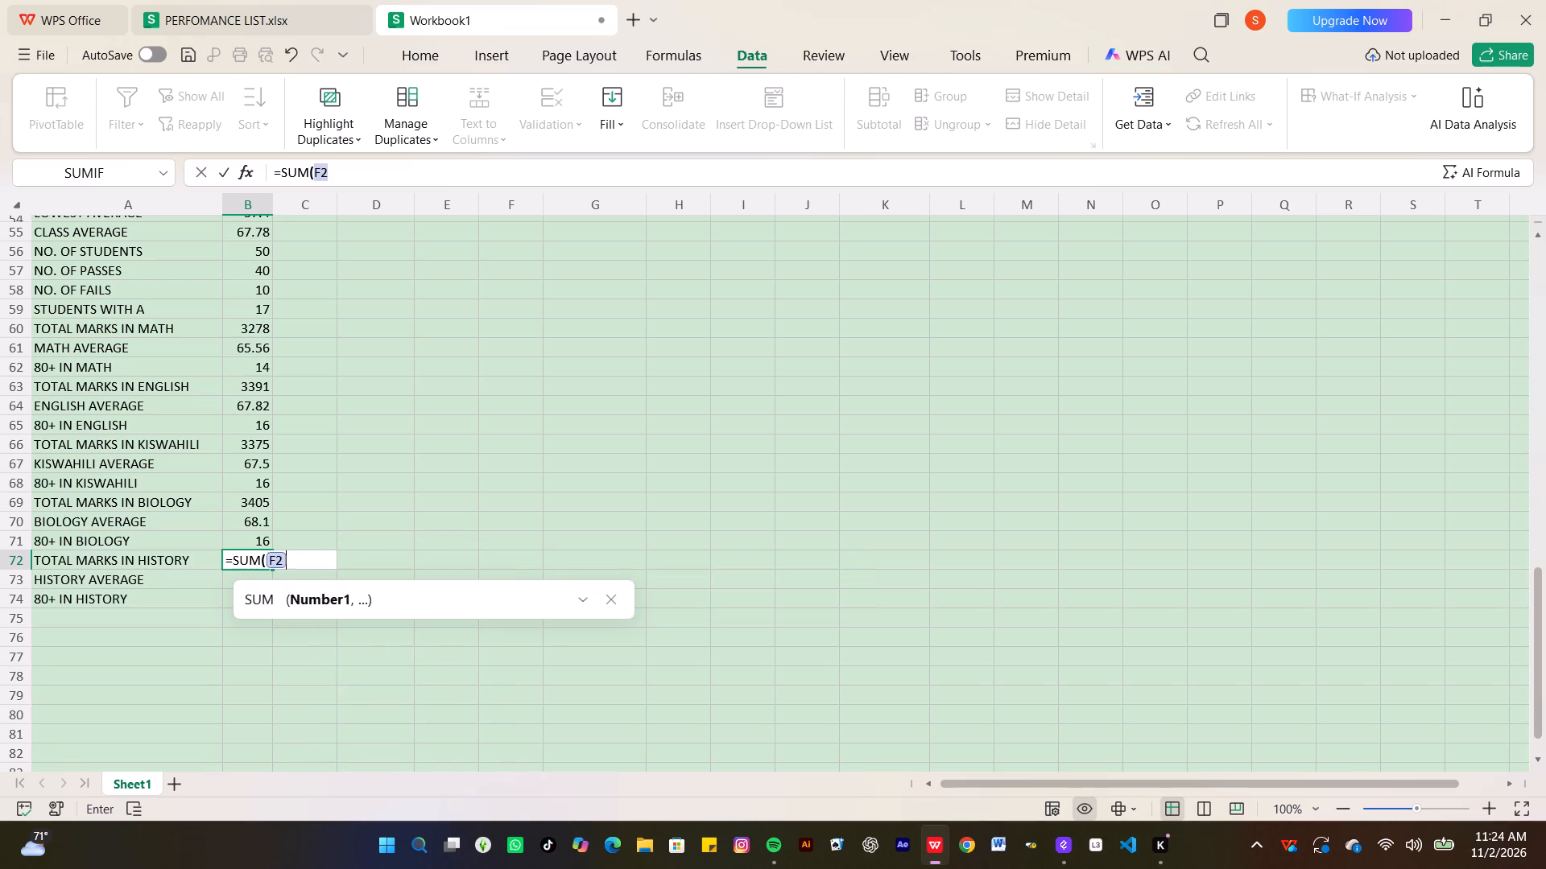
{"action": "key", "text": "shift+colon"}
{"action": "key", "text": "f"}
{"action": "key", "text": "5"}
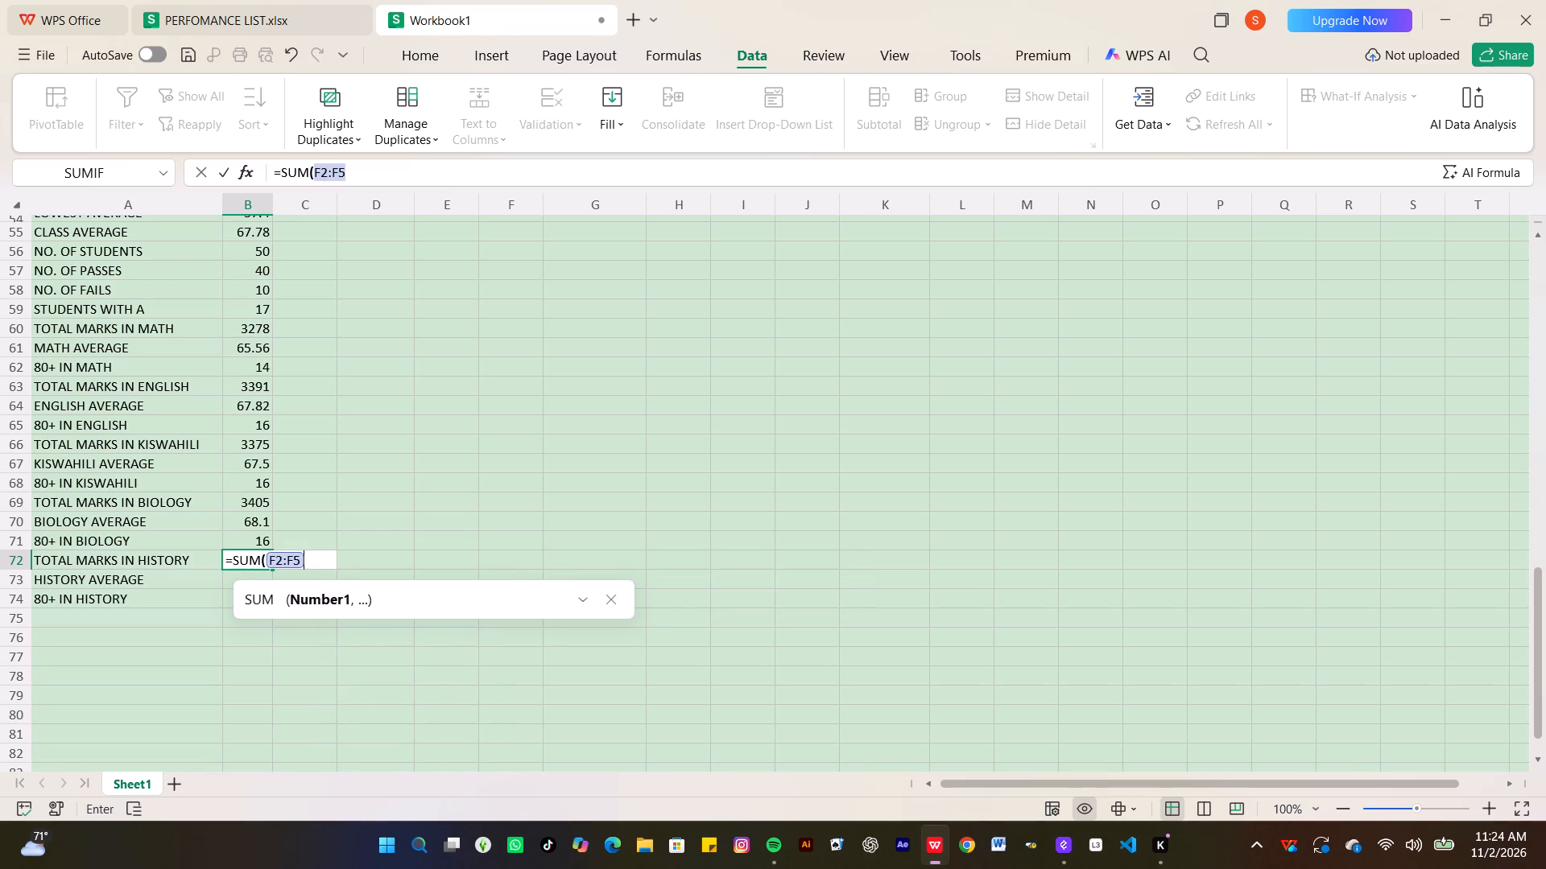
{"action": "key", "text": "1"}
{"action": "key", "text": "Return"}
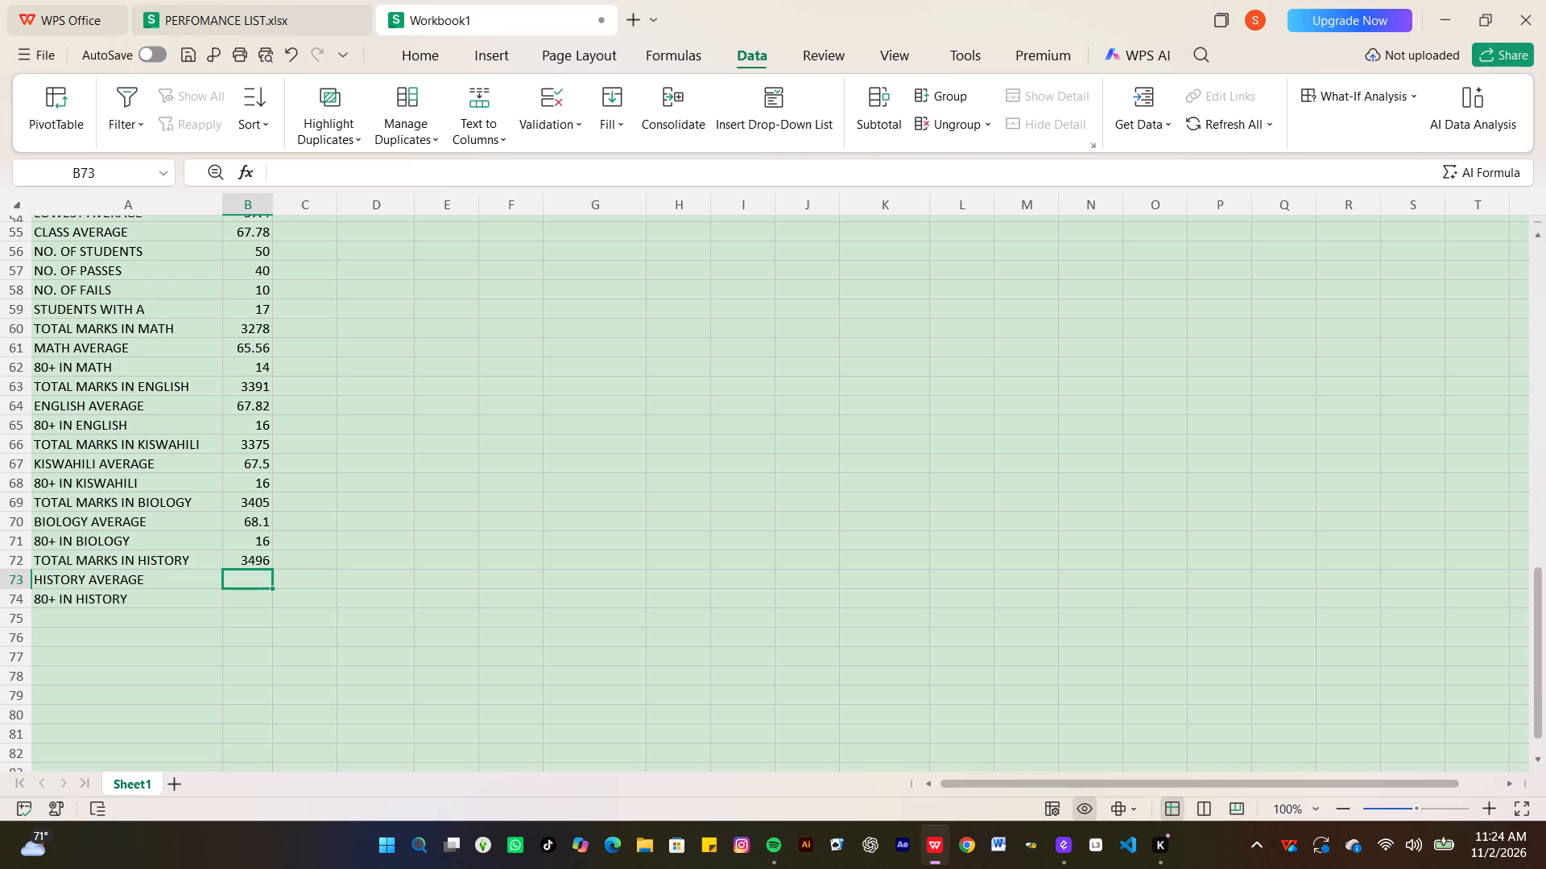
Begin an AVERAGE formula for HISTORY AVERAGE in B73.
{"action": "key", "text": "equal"}
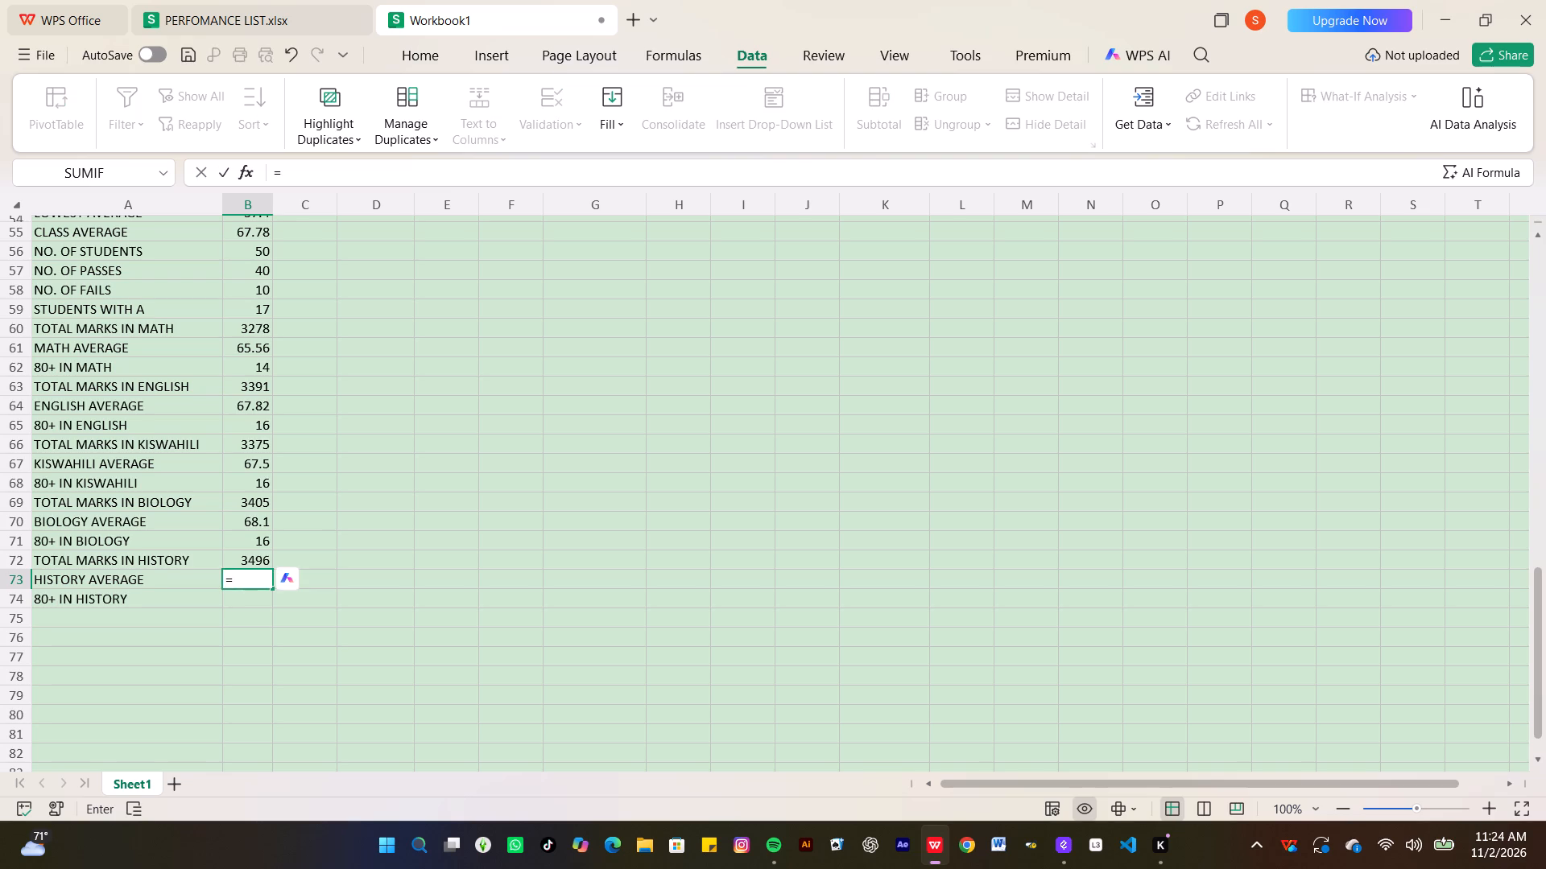
{"action": "type", "text": "AVEERAGE"}
{"action": "key", "text": "BackSpace"}
{"action": "key", "text": "BackSpace"}
{"action": "key", "text": "BackSpace"}
{"action": "key", "text": "BackSpace"}
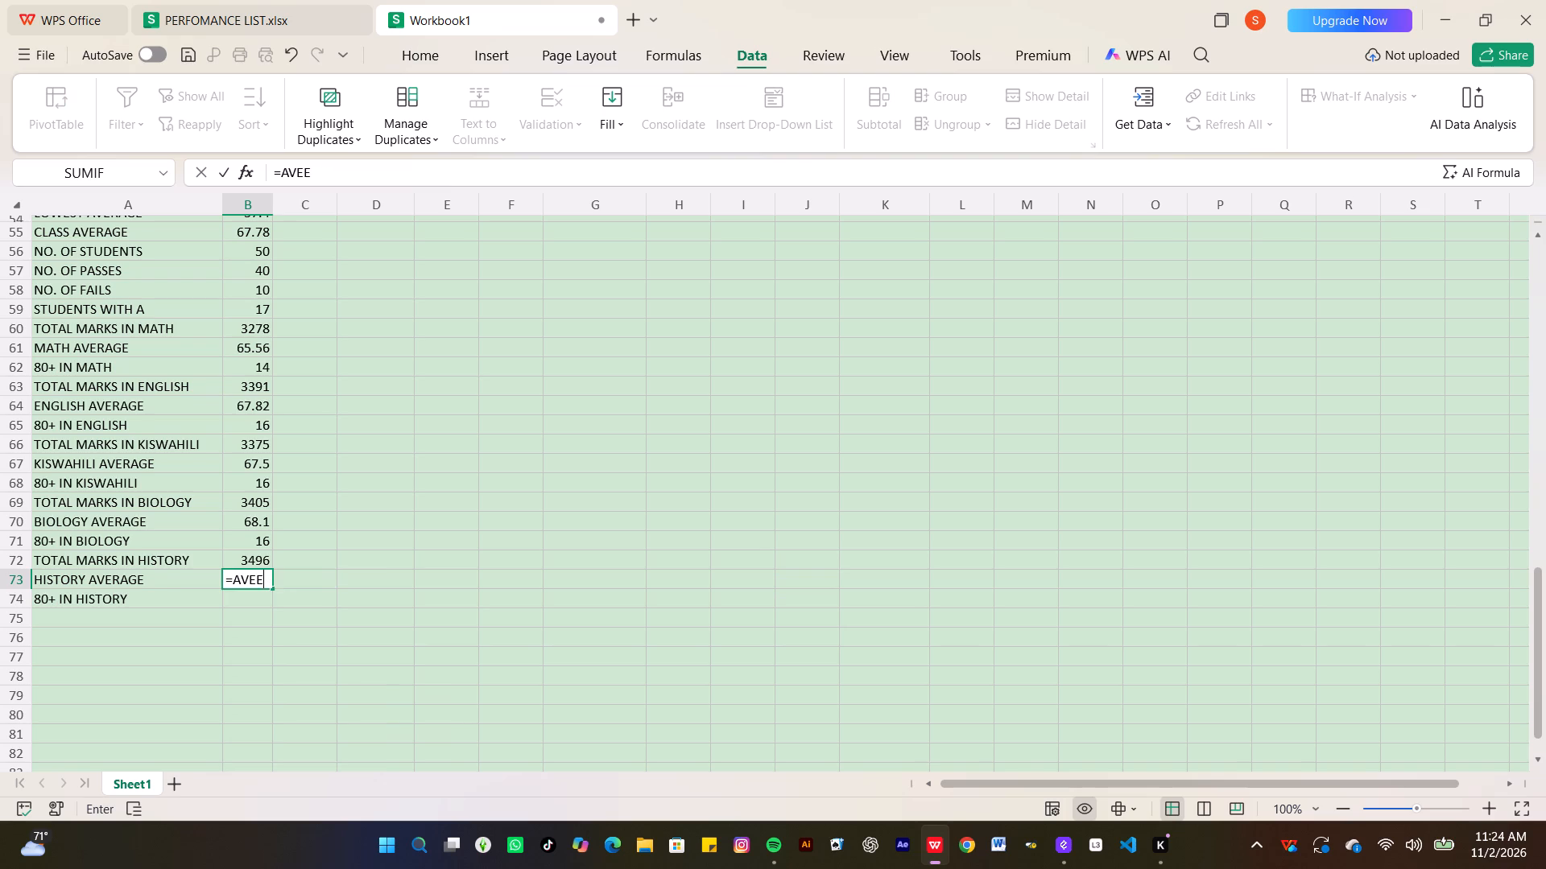
{"action": "key", "text": "BackSpace"}
{"action": "type", "text": "RA"}
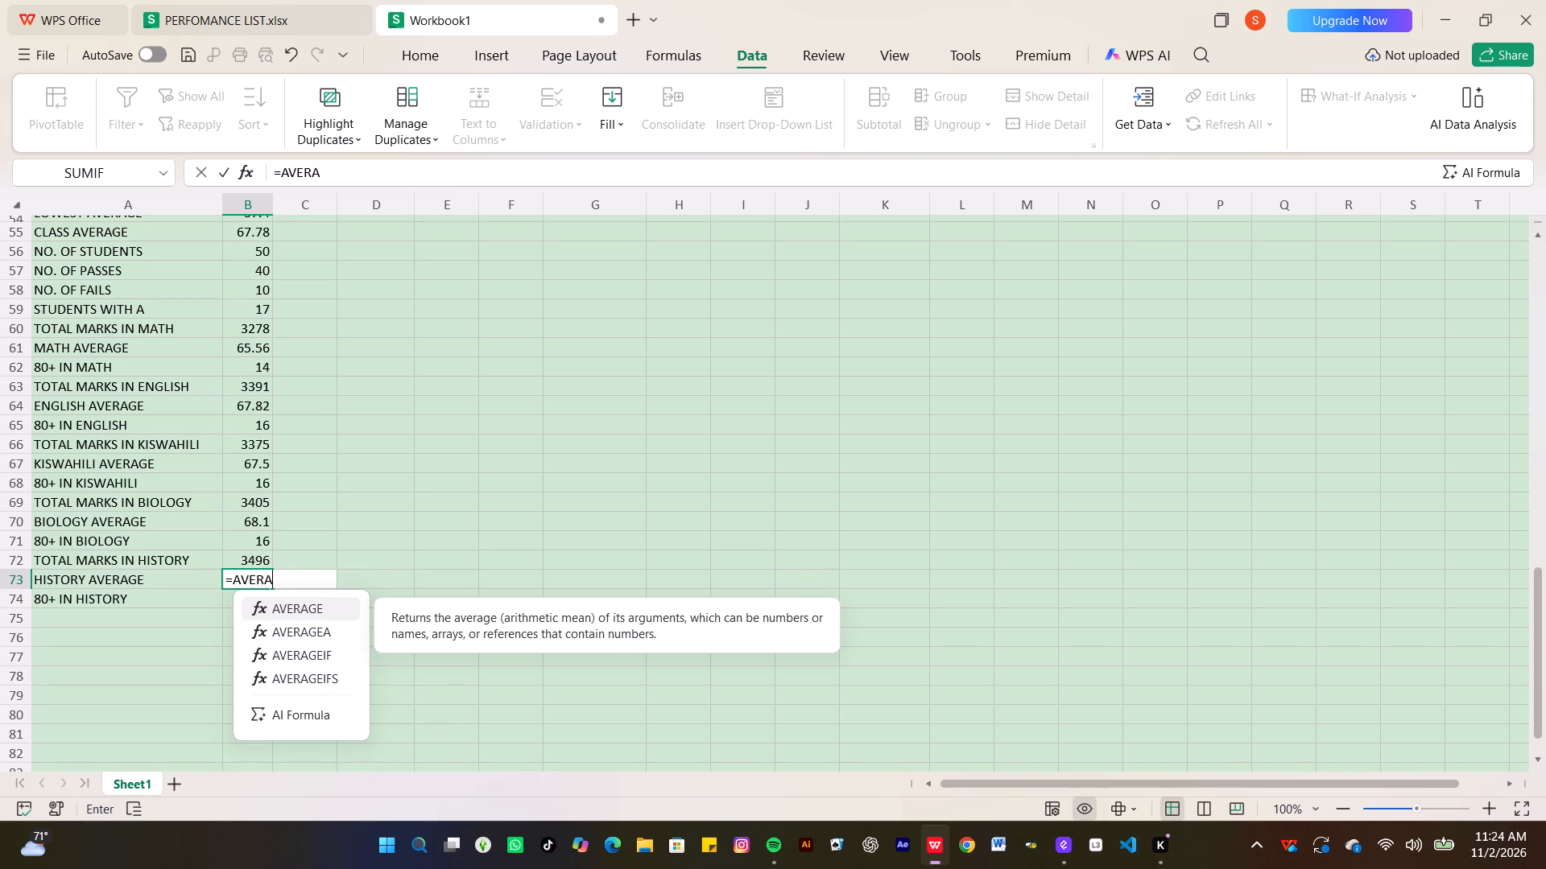
{"action": "type", "text": "GE"}
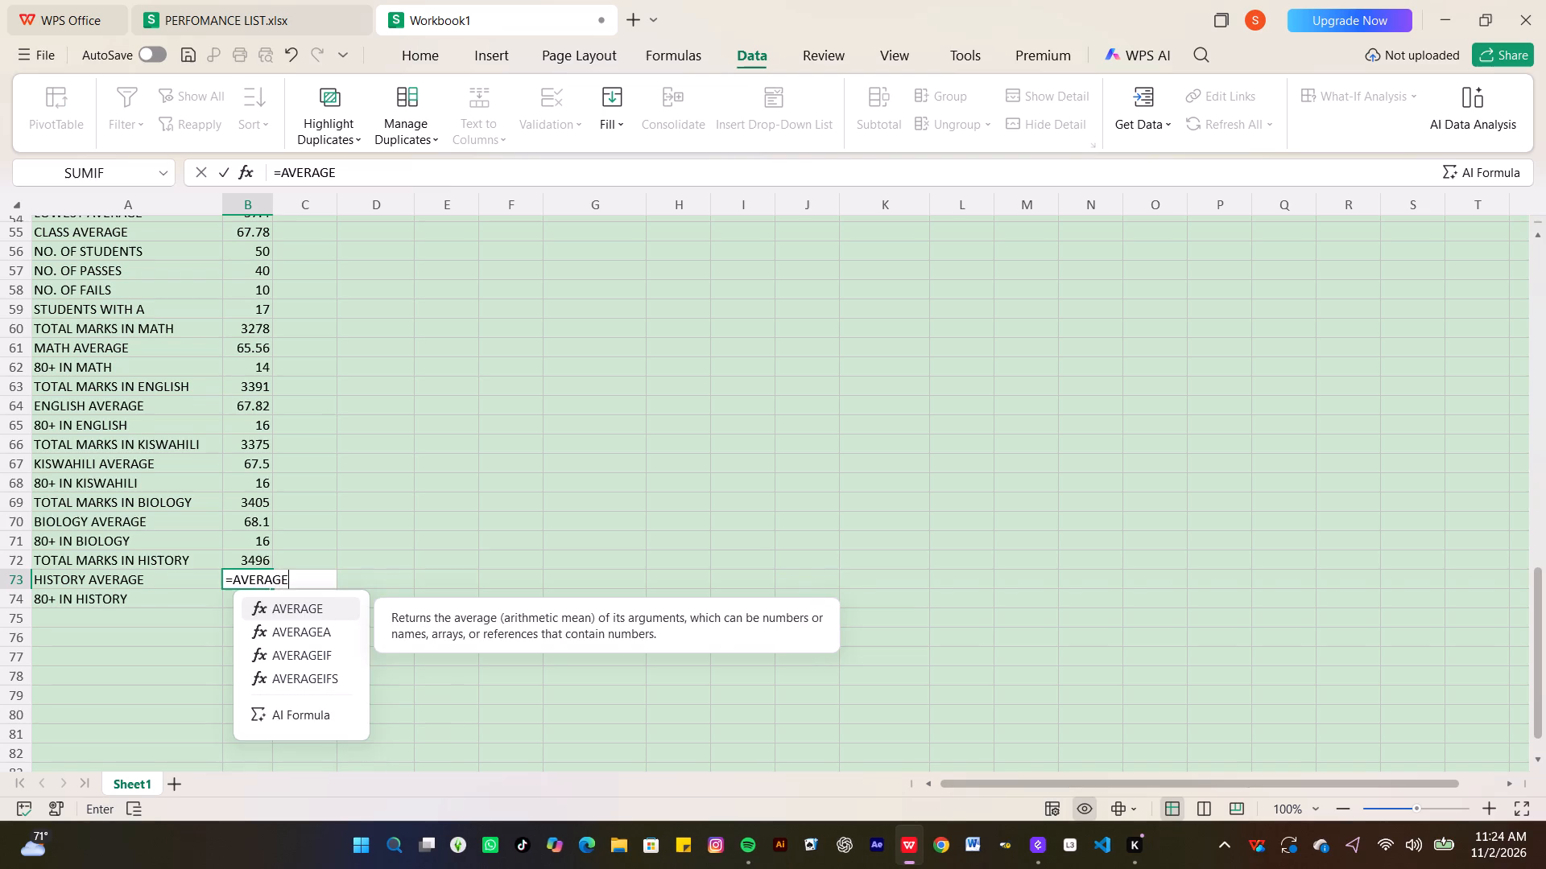
{"action": "key", "text": "shift+parenleft"}
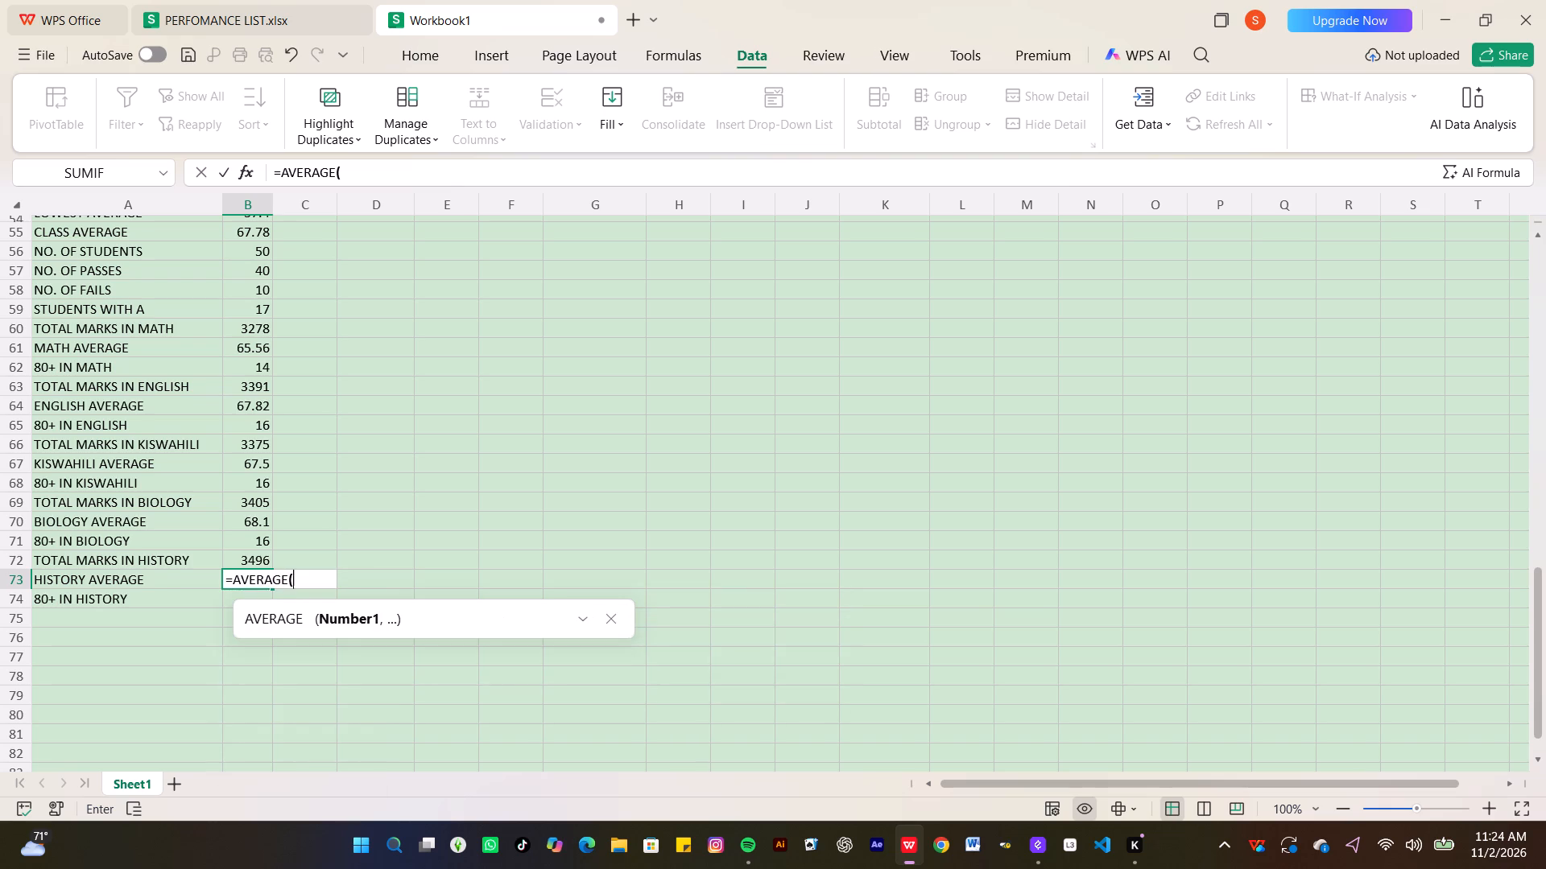
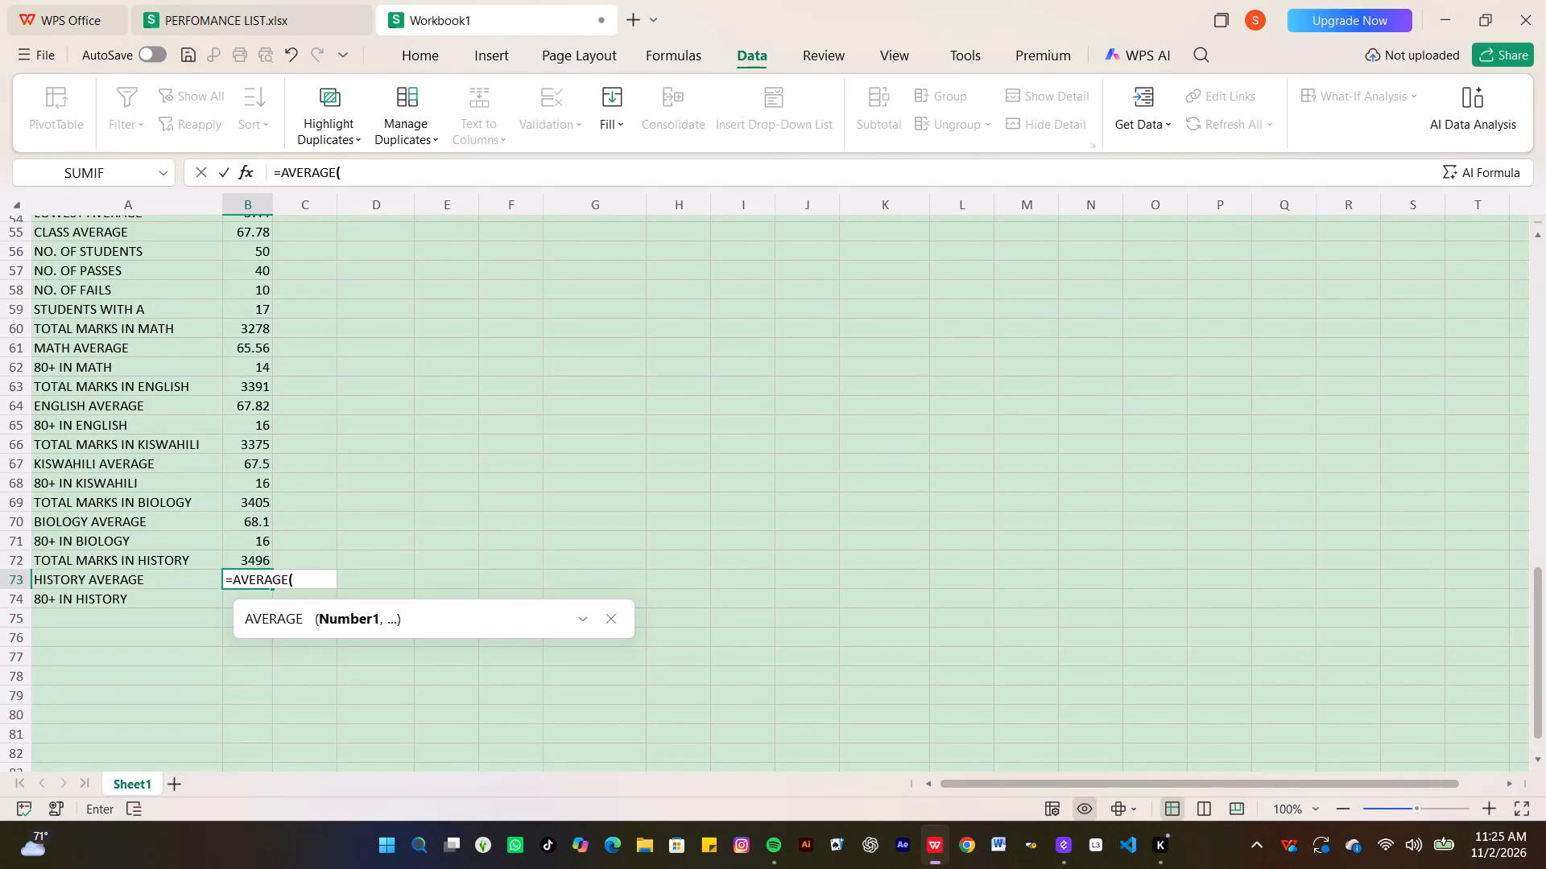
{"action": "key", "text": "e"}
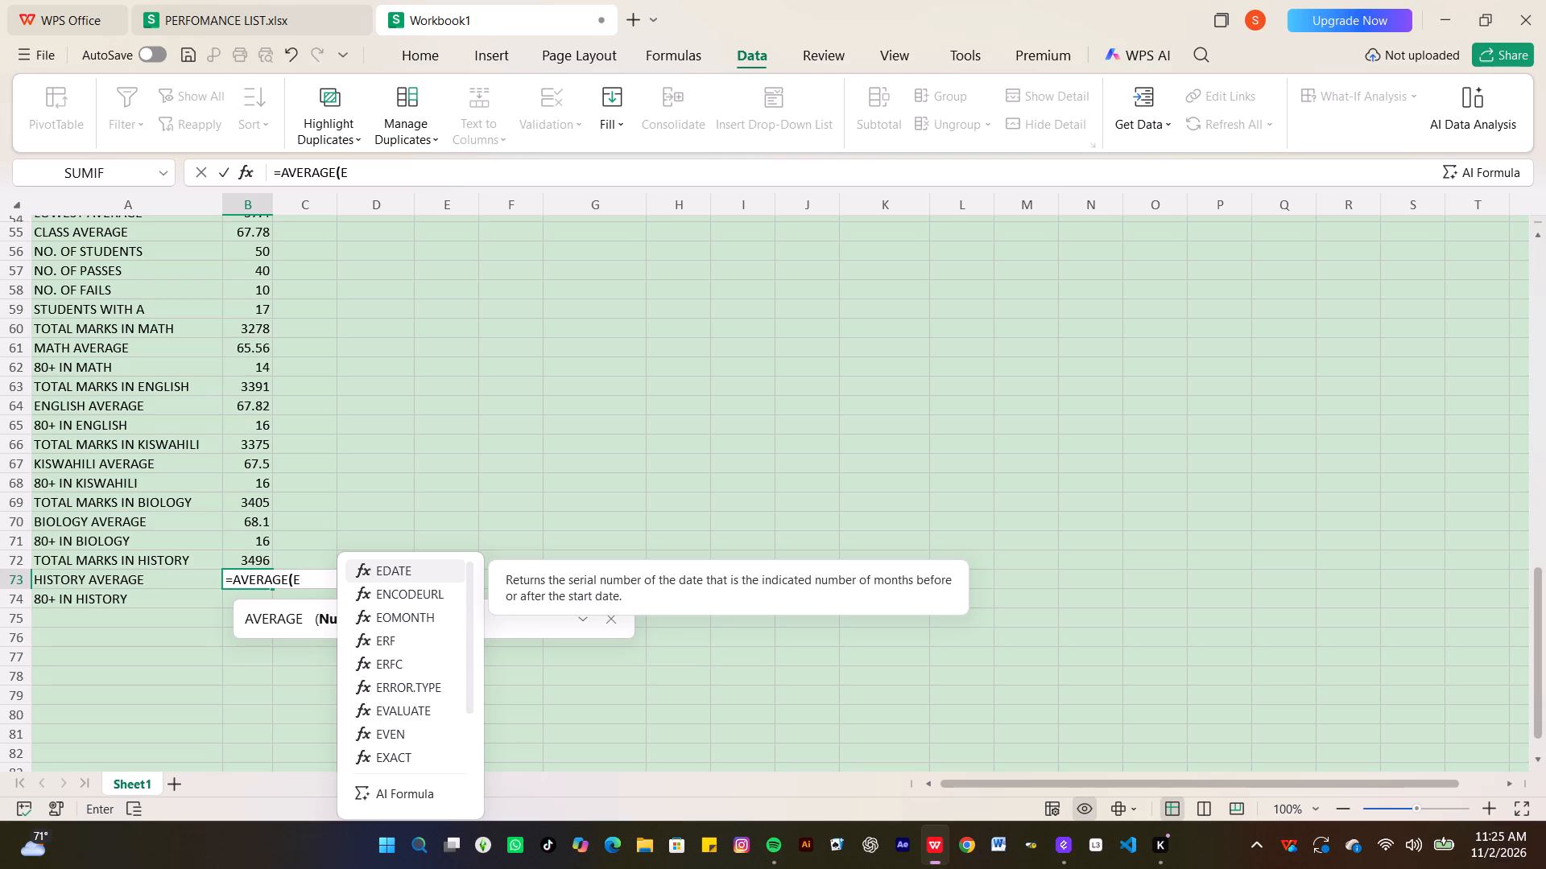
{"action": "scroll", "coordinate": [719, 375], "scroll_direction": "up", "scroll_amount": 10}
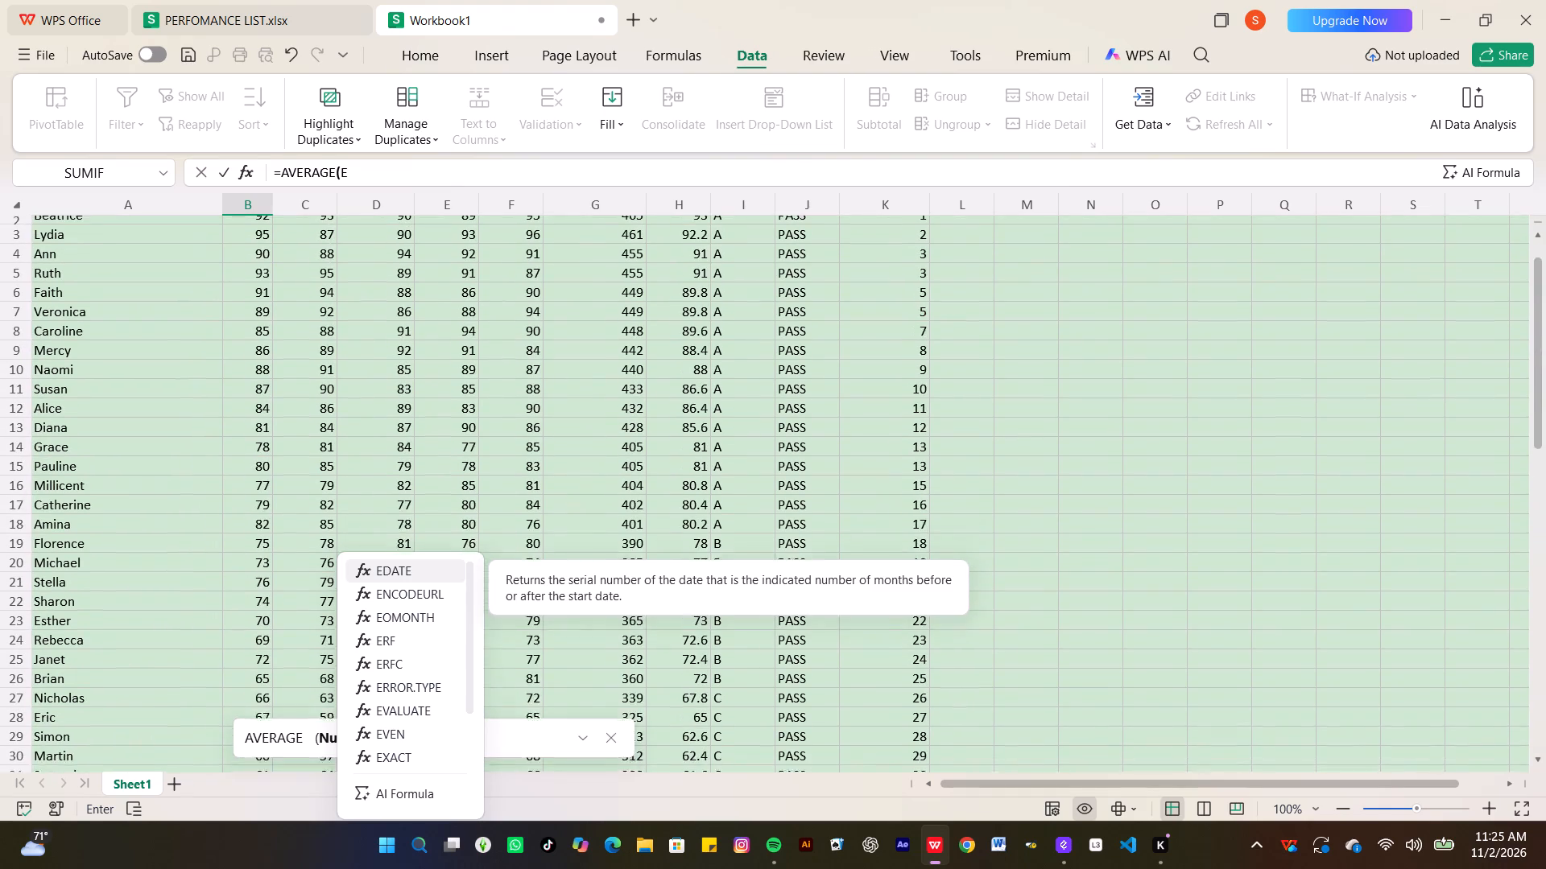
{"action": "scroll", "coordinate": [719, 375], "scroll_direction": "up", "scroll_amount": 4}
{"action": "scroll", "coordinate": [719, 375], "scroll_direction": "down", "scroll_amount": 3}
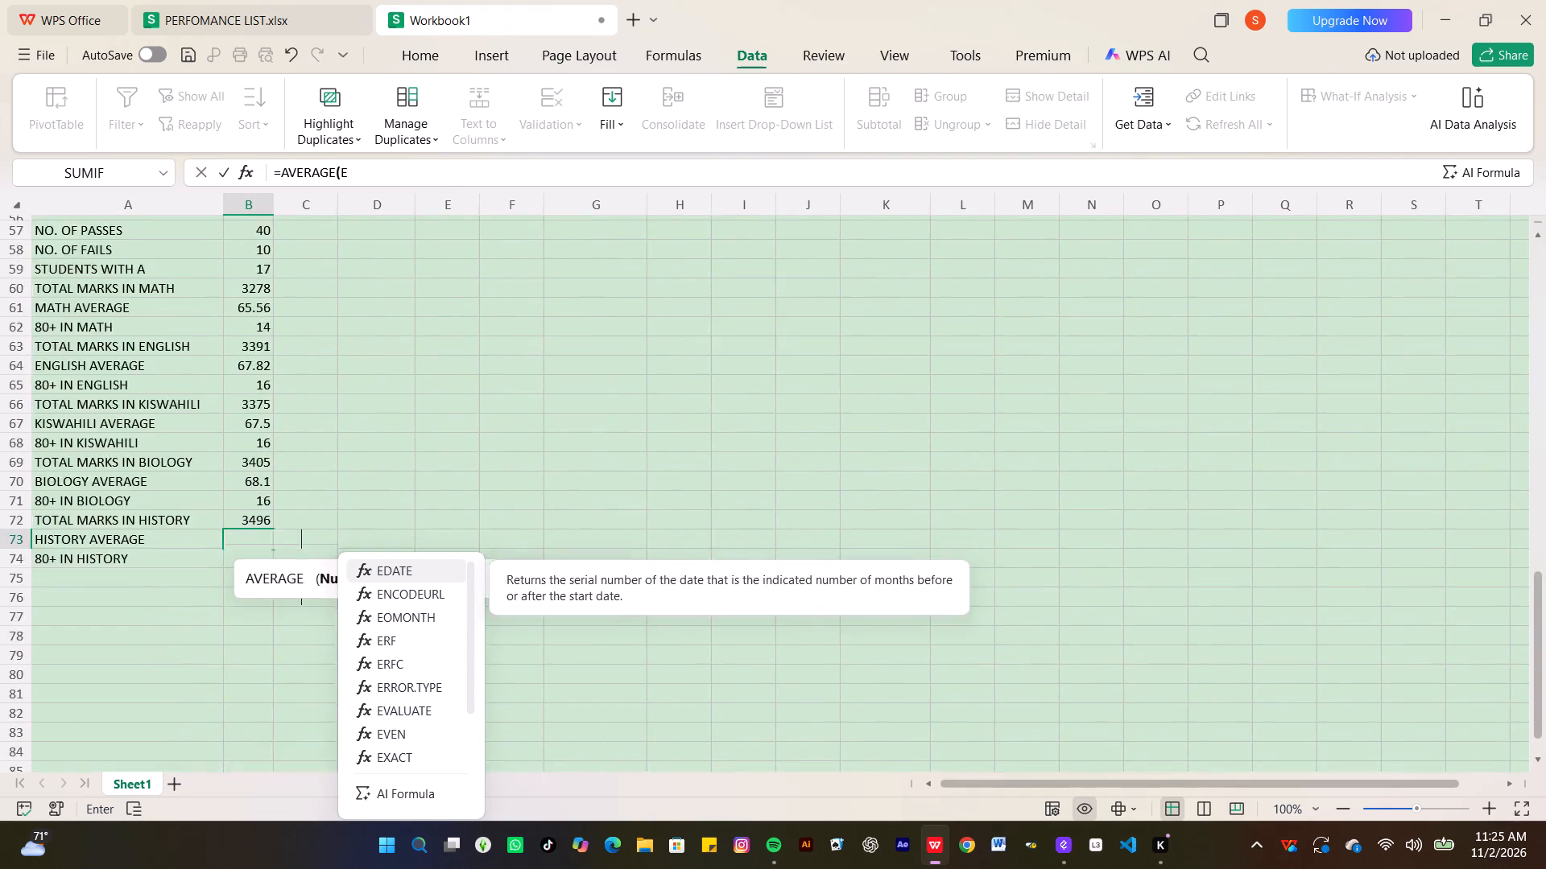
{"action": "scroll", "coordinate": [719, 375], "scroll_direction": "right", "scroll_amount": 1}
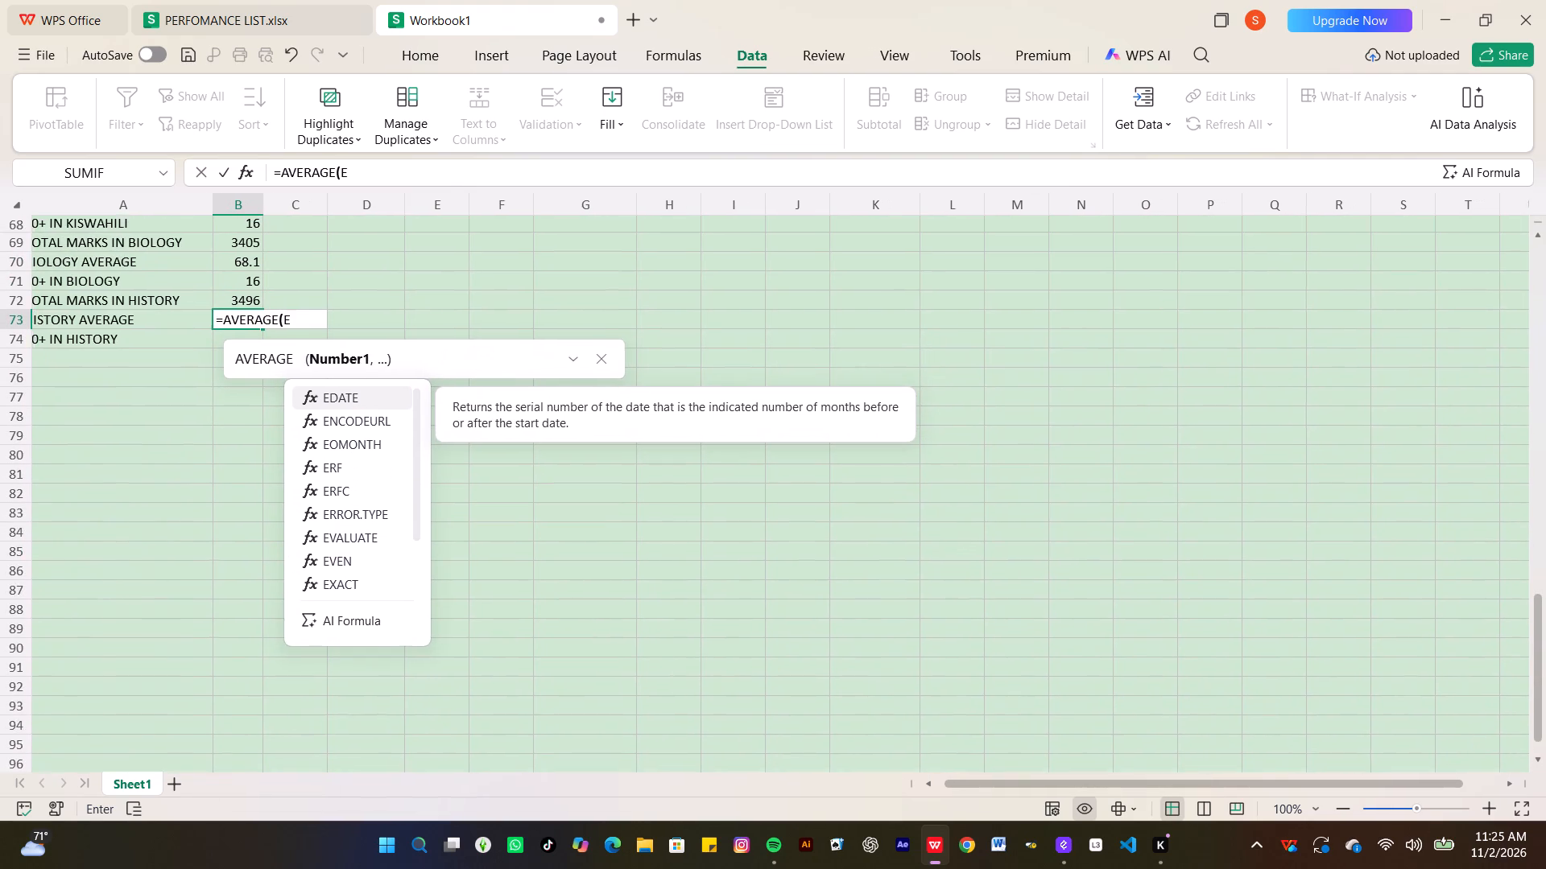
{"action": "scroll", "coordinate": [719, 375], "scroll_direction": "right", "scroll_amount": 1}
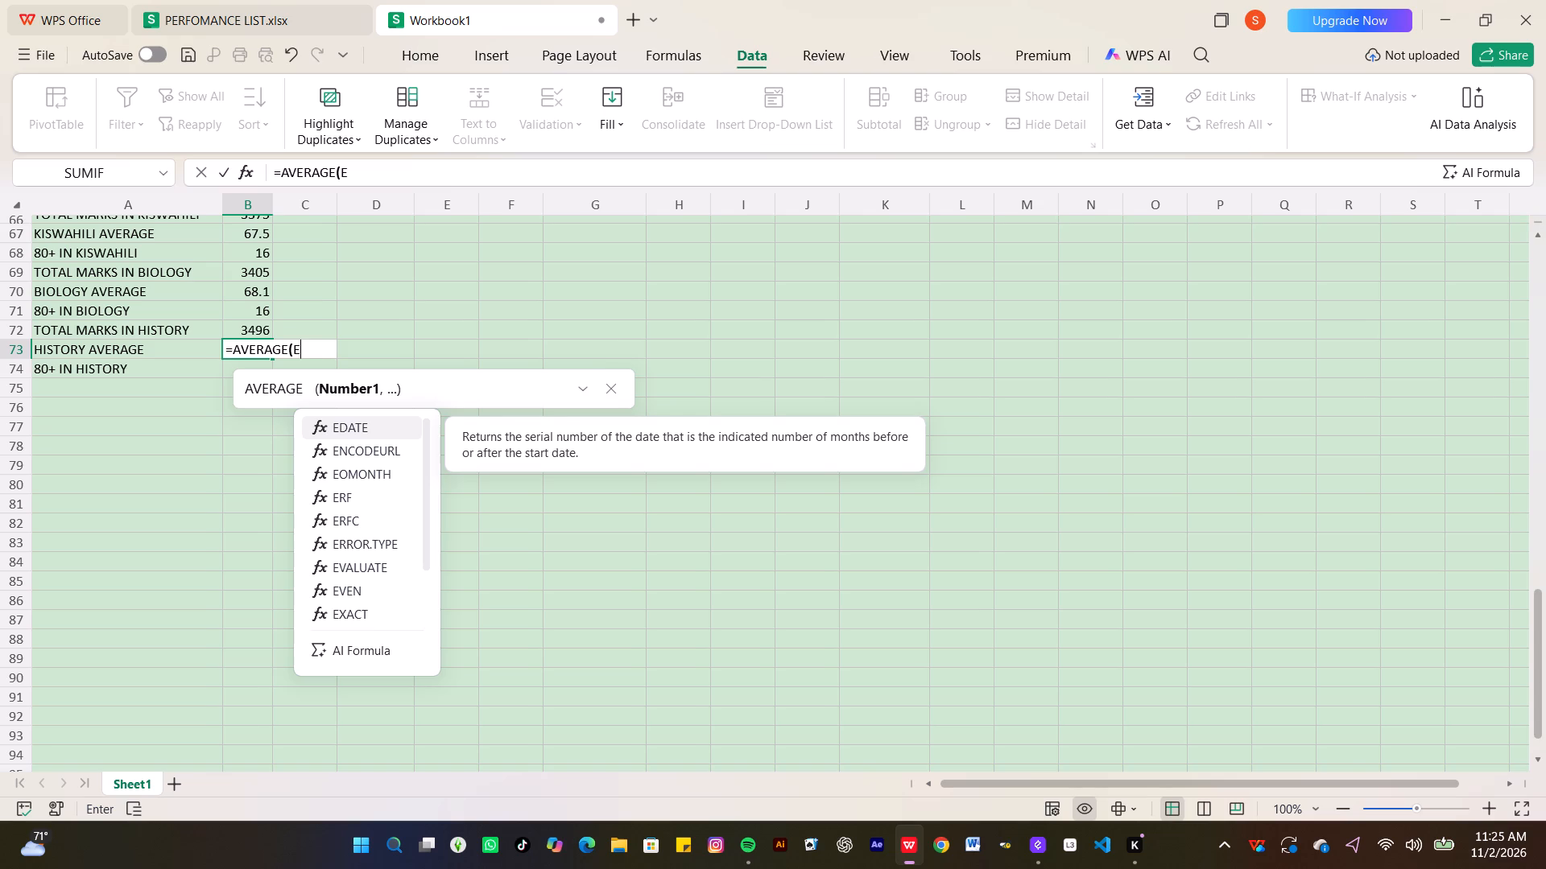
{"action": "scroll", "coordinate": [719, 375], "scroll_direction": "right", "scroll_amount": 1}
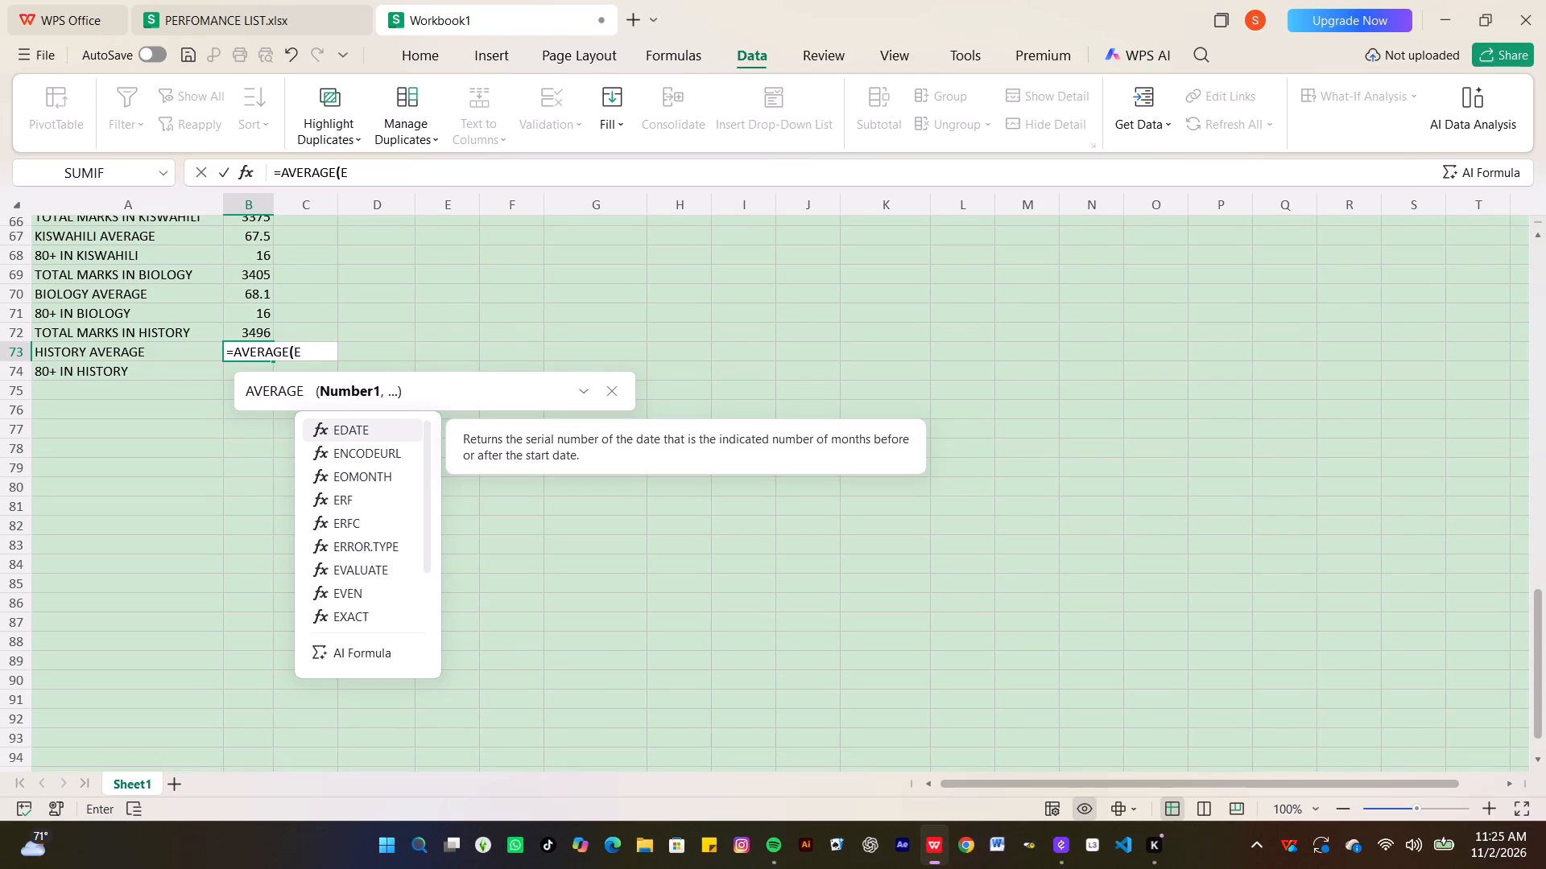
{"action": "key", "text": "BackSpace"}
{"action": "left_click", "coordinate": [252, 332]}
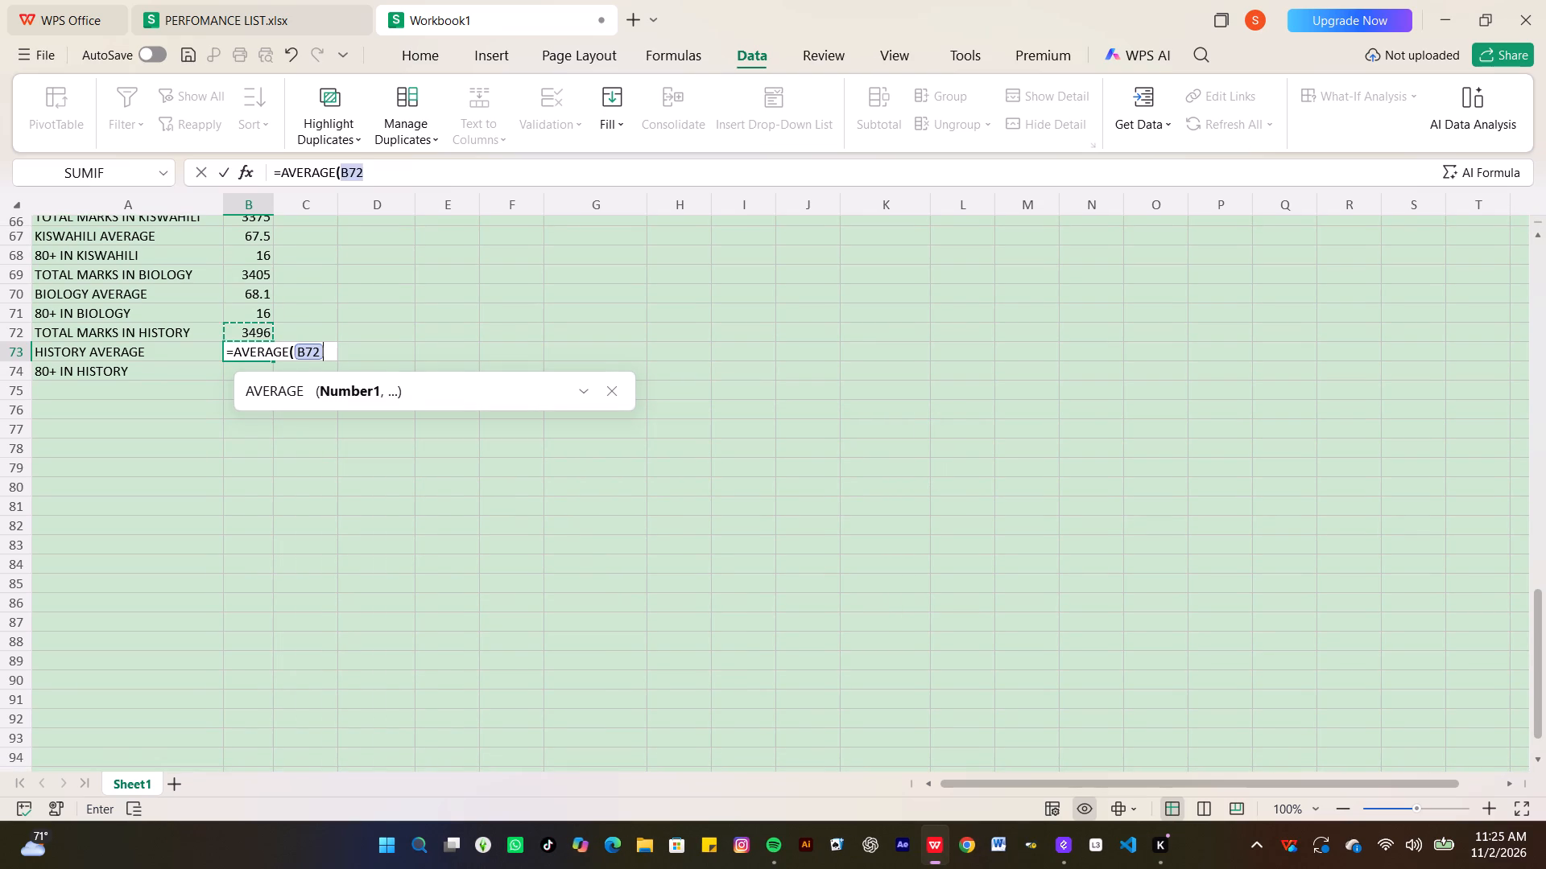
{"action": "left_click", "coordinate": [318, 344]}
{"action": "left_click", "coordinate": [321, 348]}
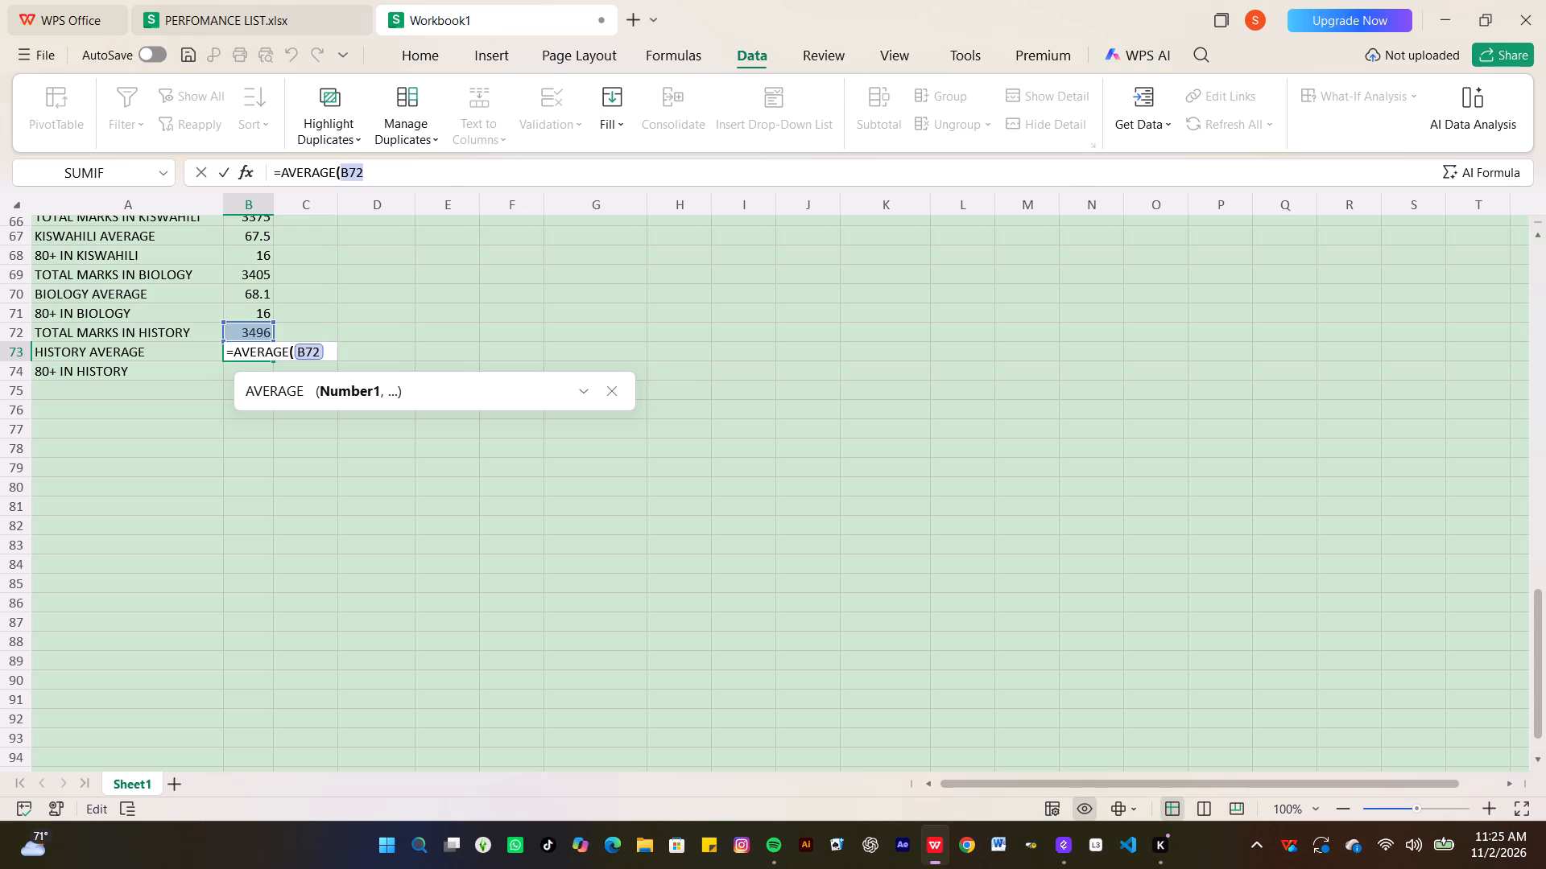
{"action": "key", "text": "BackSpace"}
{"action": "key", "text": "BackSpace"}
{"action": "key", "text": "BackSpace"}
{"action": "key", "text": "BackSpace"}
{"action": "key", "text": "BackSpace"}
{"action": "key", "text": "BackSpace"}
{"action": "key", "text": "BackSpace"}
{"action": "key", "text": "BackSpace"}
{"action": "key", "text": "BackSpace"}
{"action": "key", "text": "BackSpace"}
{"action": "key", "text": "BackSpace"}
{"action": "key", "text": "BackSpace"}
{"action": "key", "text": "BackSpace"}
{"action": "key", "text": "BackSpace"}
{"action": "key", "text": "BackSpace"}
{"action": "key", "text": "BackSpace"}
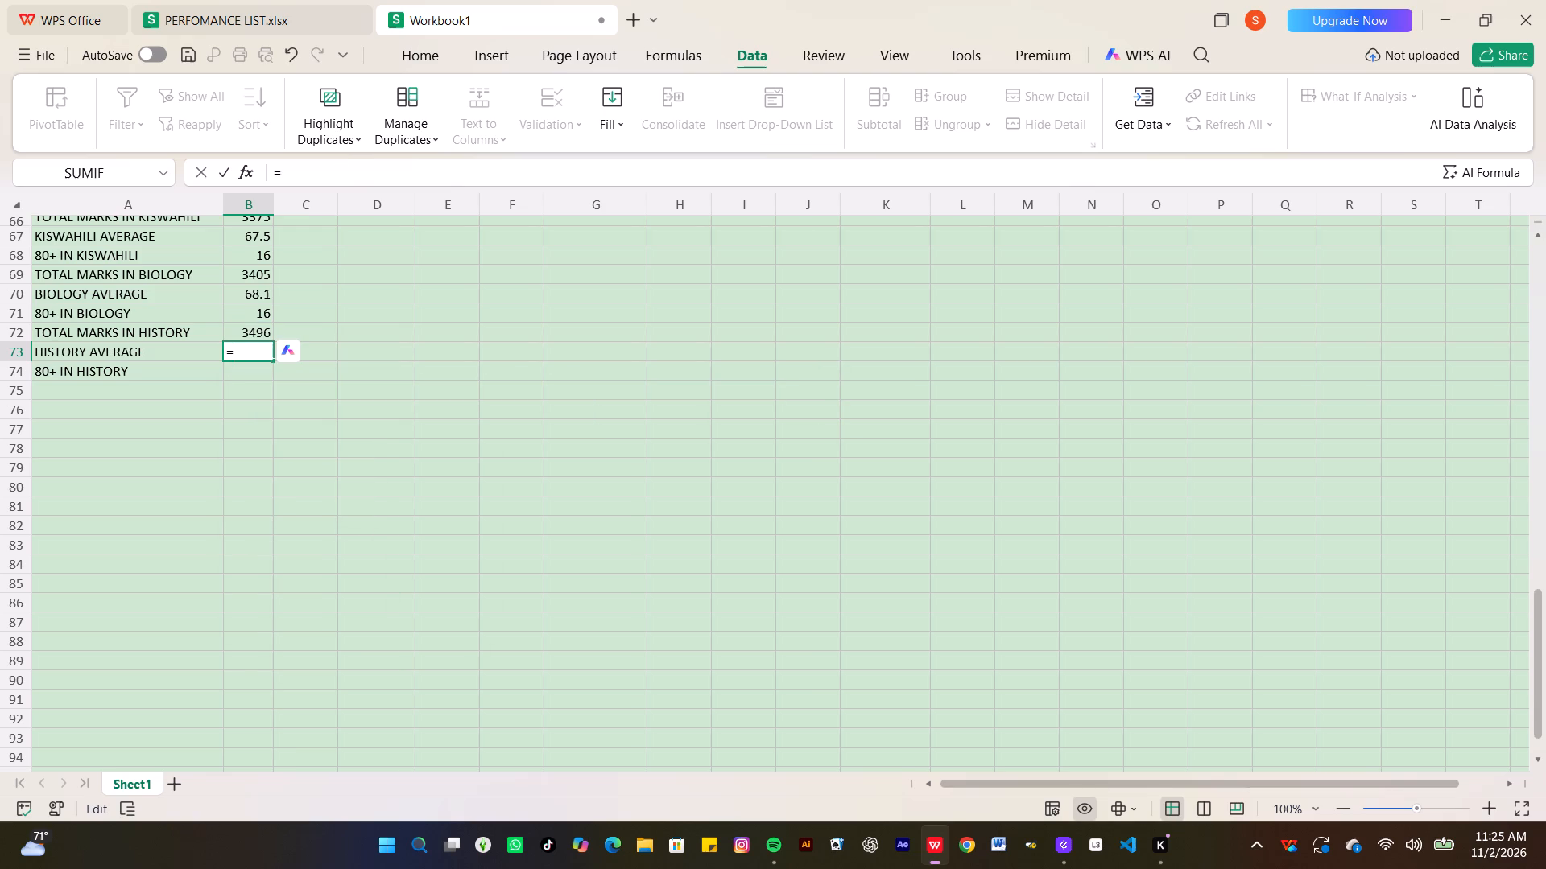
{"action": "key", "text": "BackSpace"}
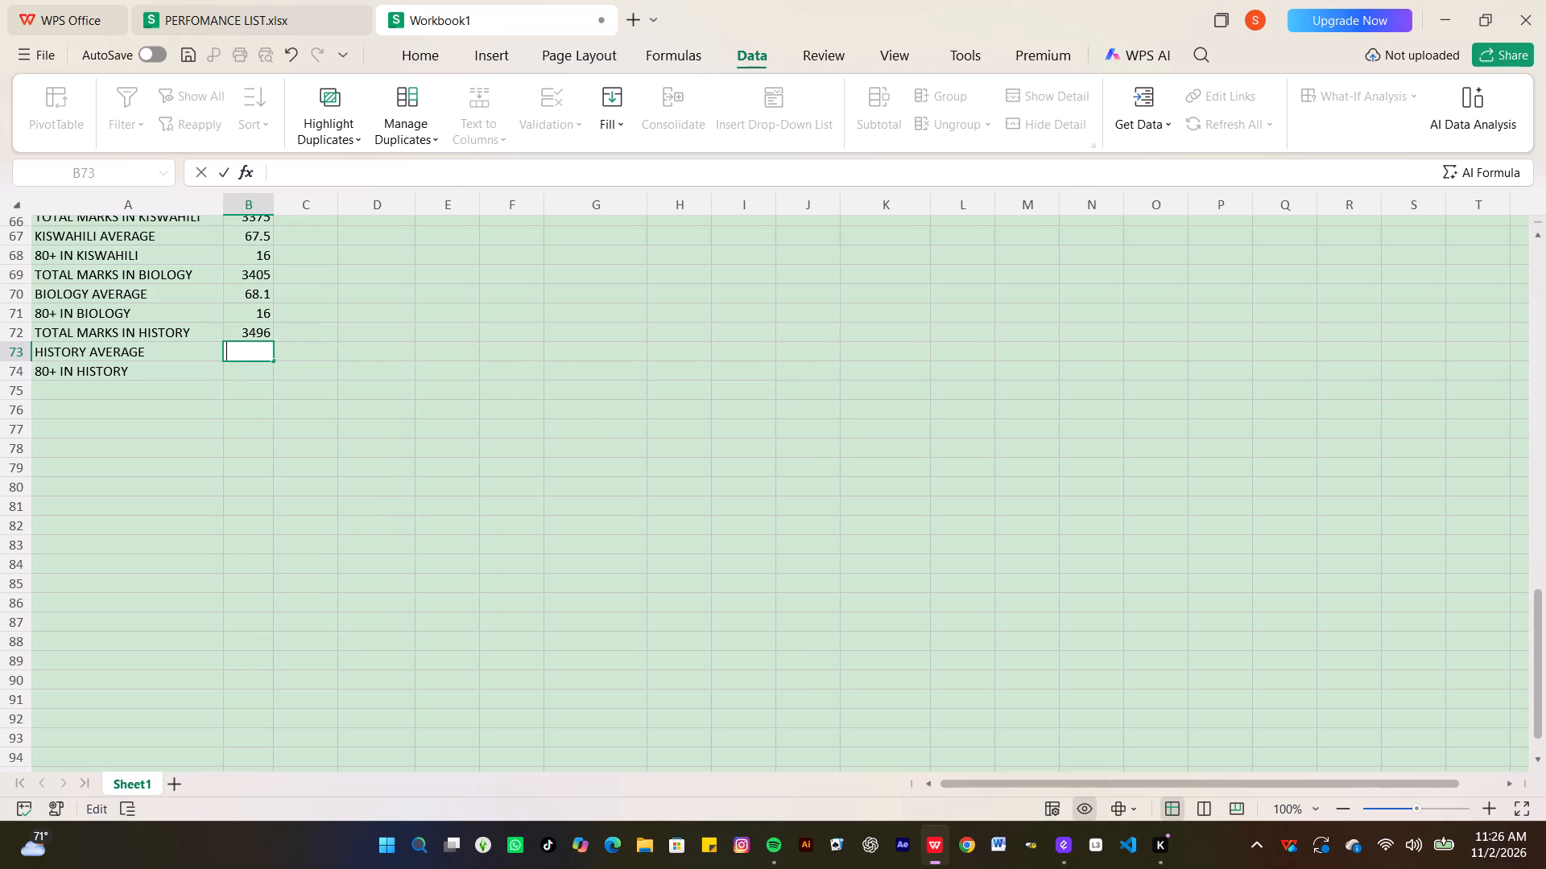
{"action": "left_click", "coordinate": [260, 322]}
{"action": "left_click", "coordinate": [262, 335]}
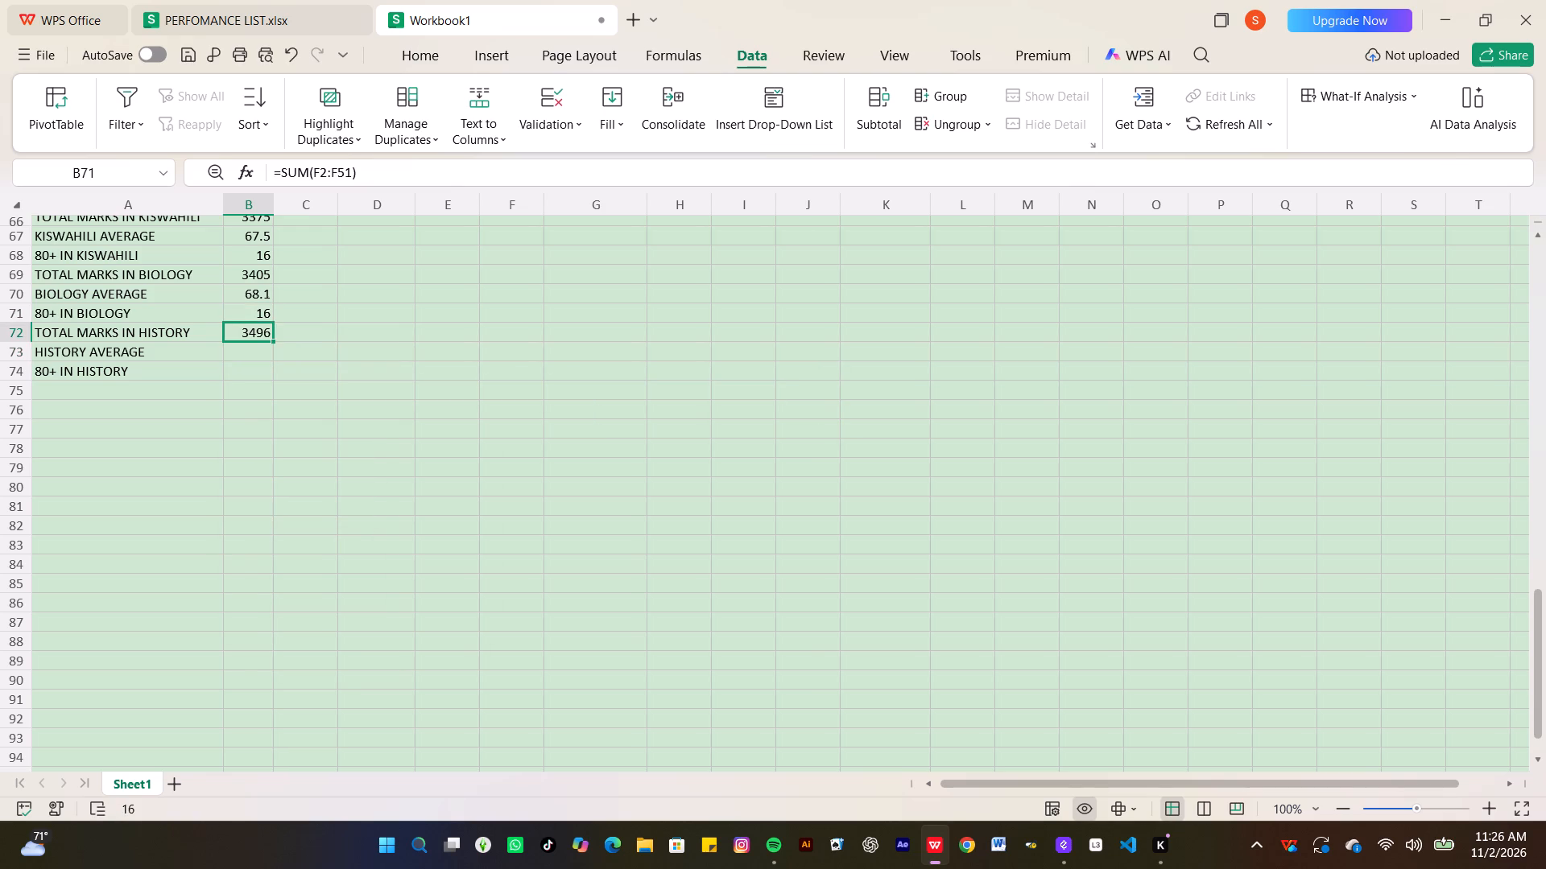
Enter an AVERAGE formula for HISTORY AVERAGE in B73 over F2:F51.
{"action": "left_click", "coordinate": [260, 360]}
{"action": "key", "text": "equal"}
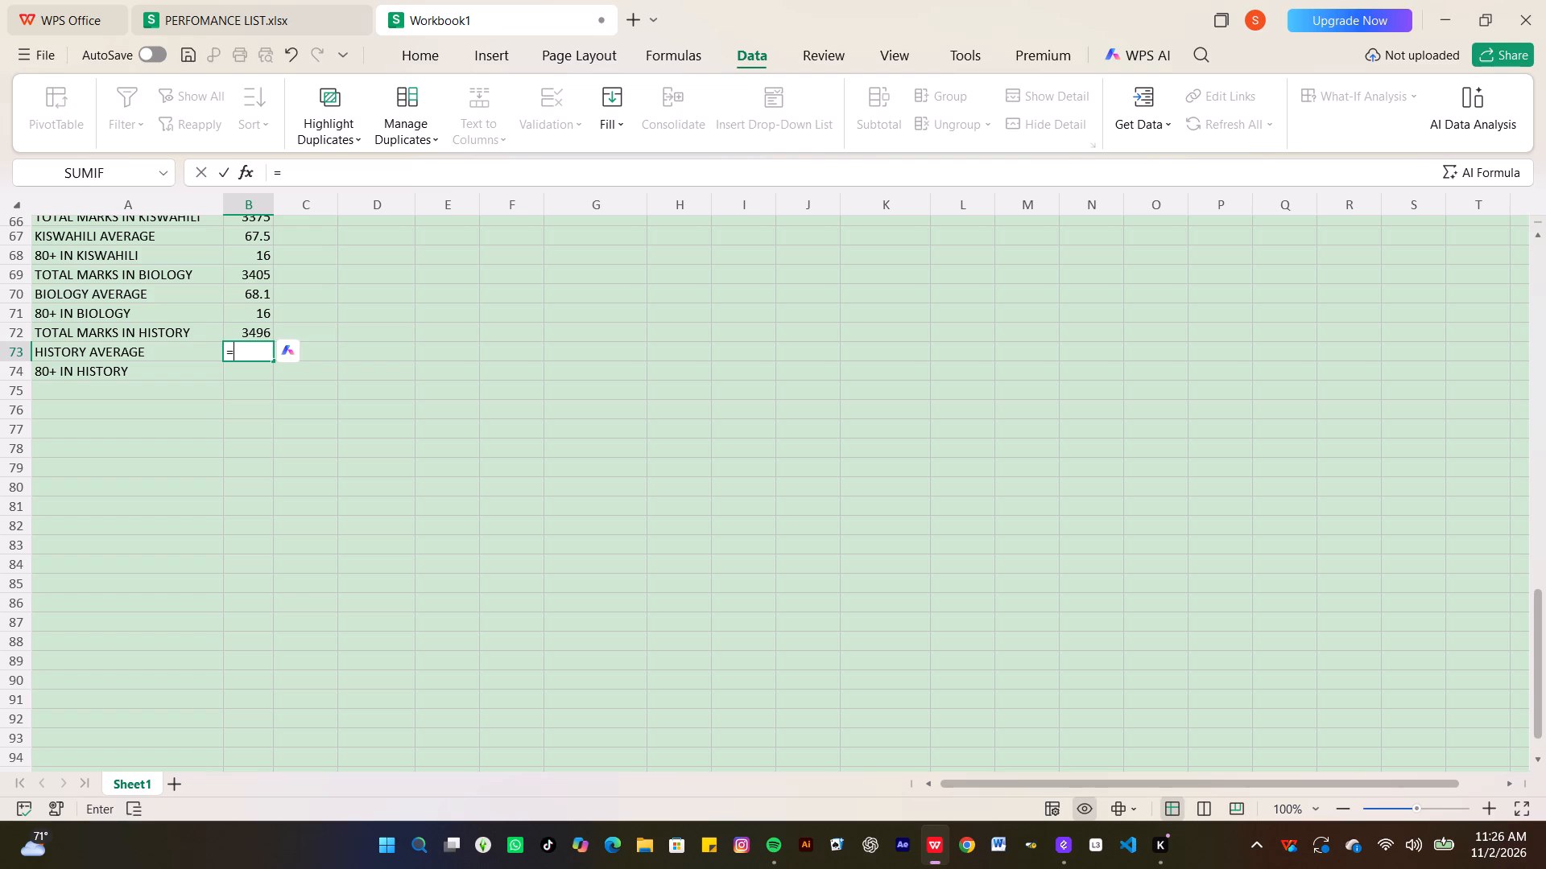
{"action": "type", "text": "AVERAGE"}
{"action": "key", "text": "shift+parenleft"}
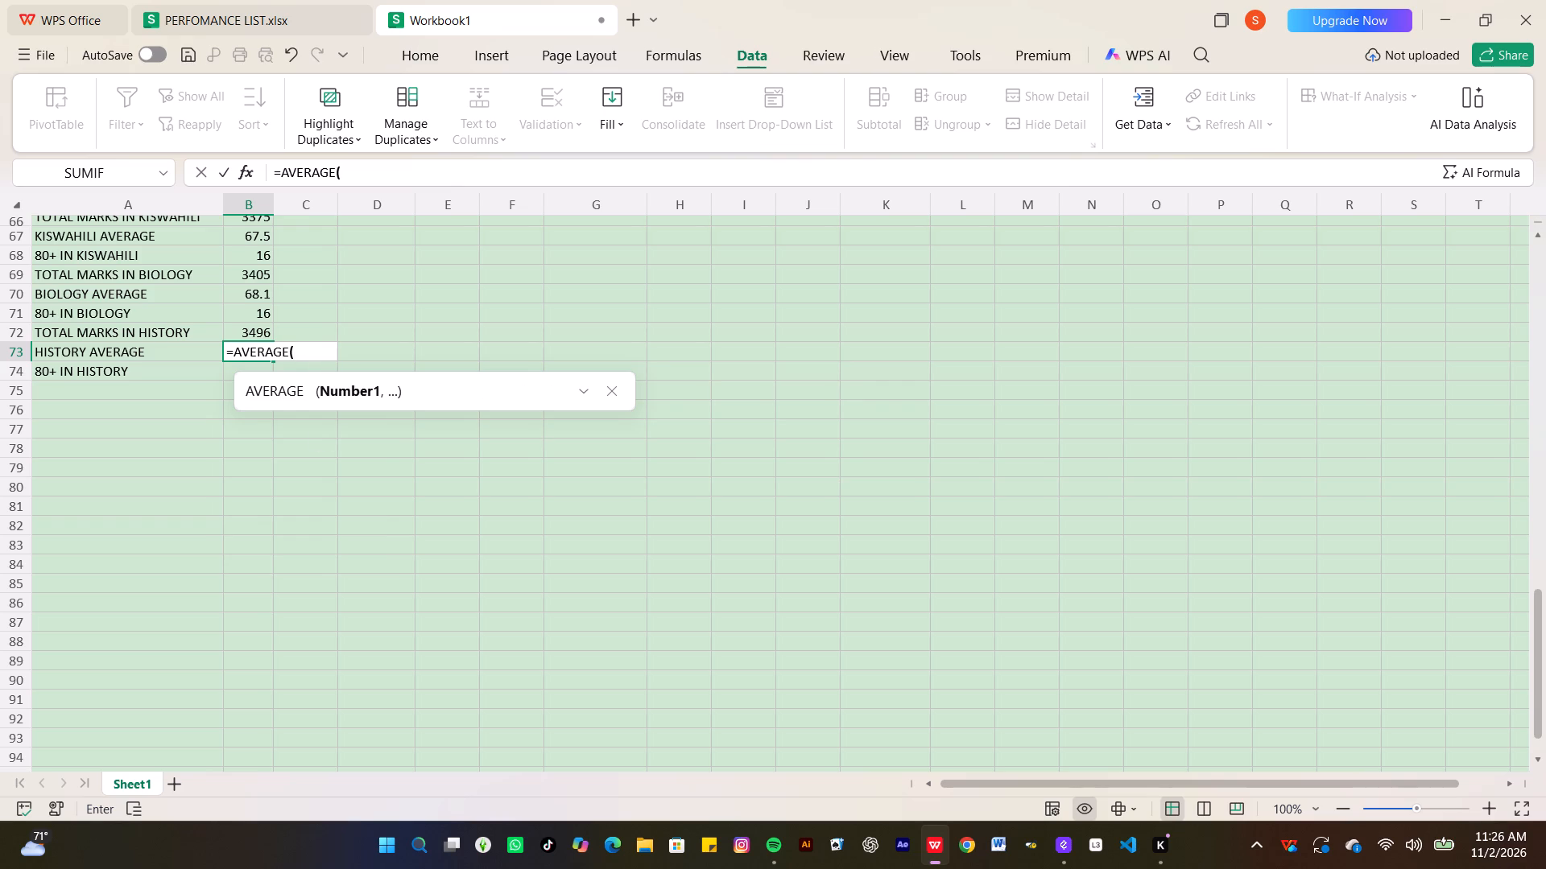
{"action": "key", "text": "f"}
{"action": "key", "text": "2"}
{"action": "key", "text": "shift+colon"}
{"action": "key", "text": "f"}
{"action": "type", "text": "51"}
{"action": "key", "text": "Return"}
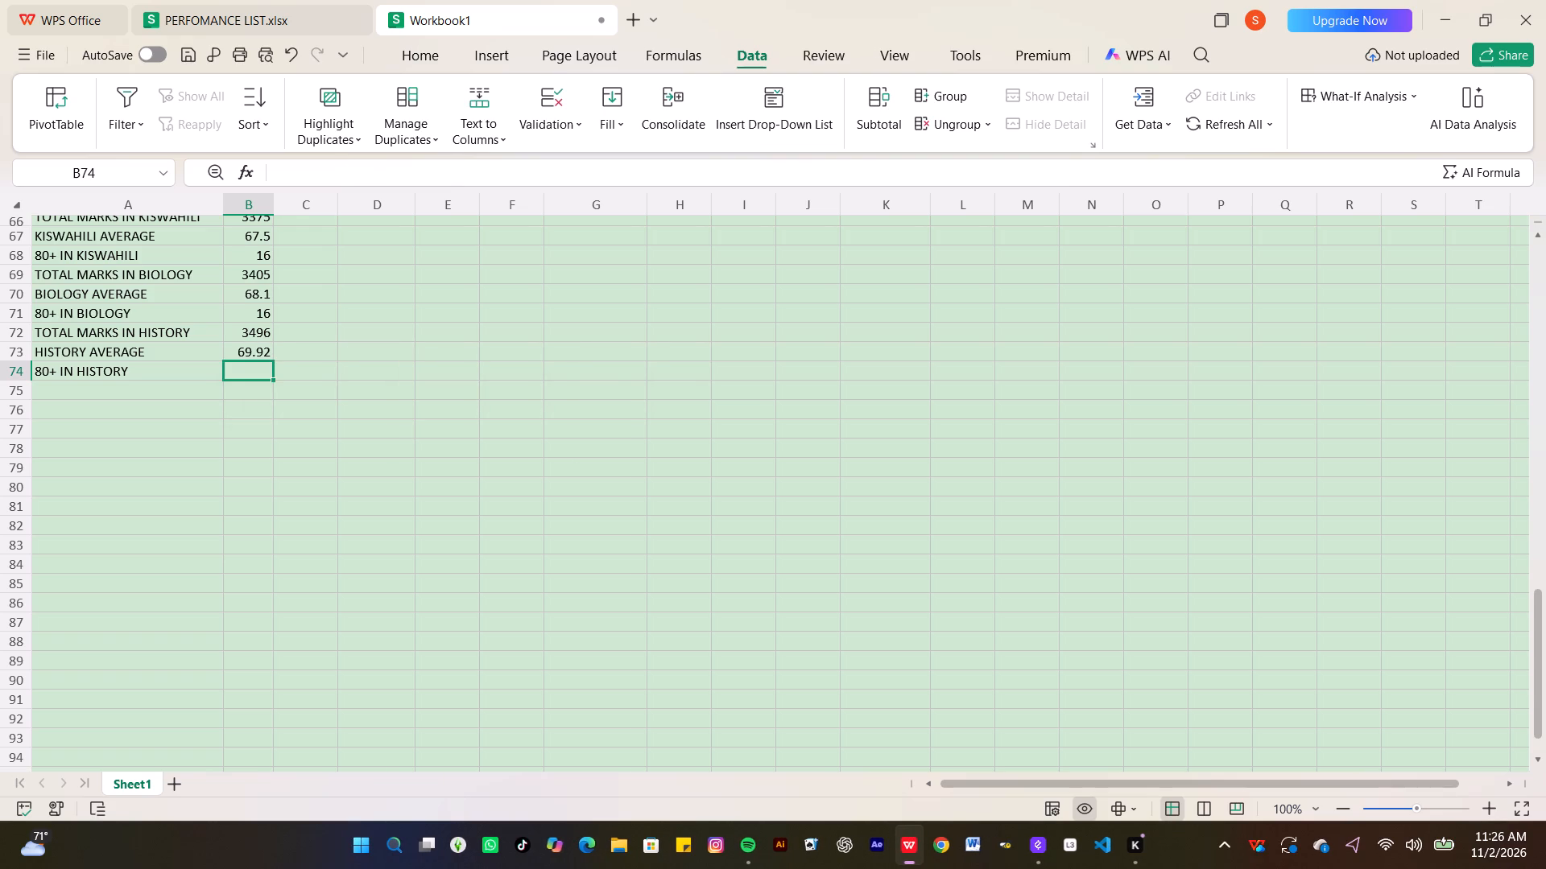
Enter a COUNTIF formula for 80+ IN HISTORY in B74 over F2:F51 with the criterion ">=80".
{"action": "key", "text": "equal"}
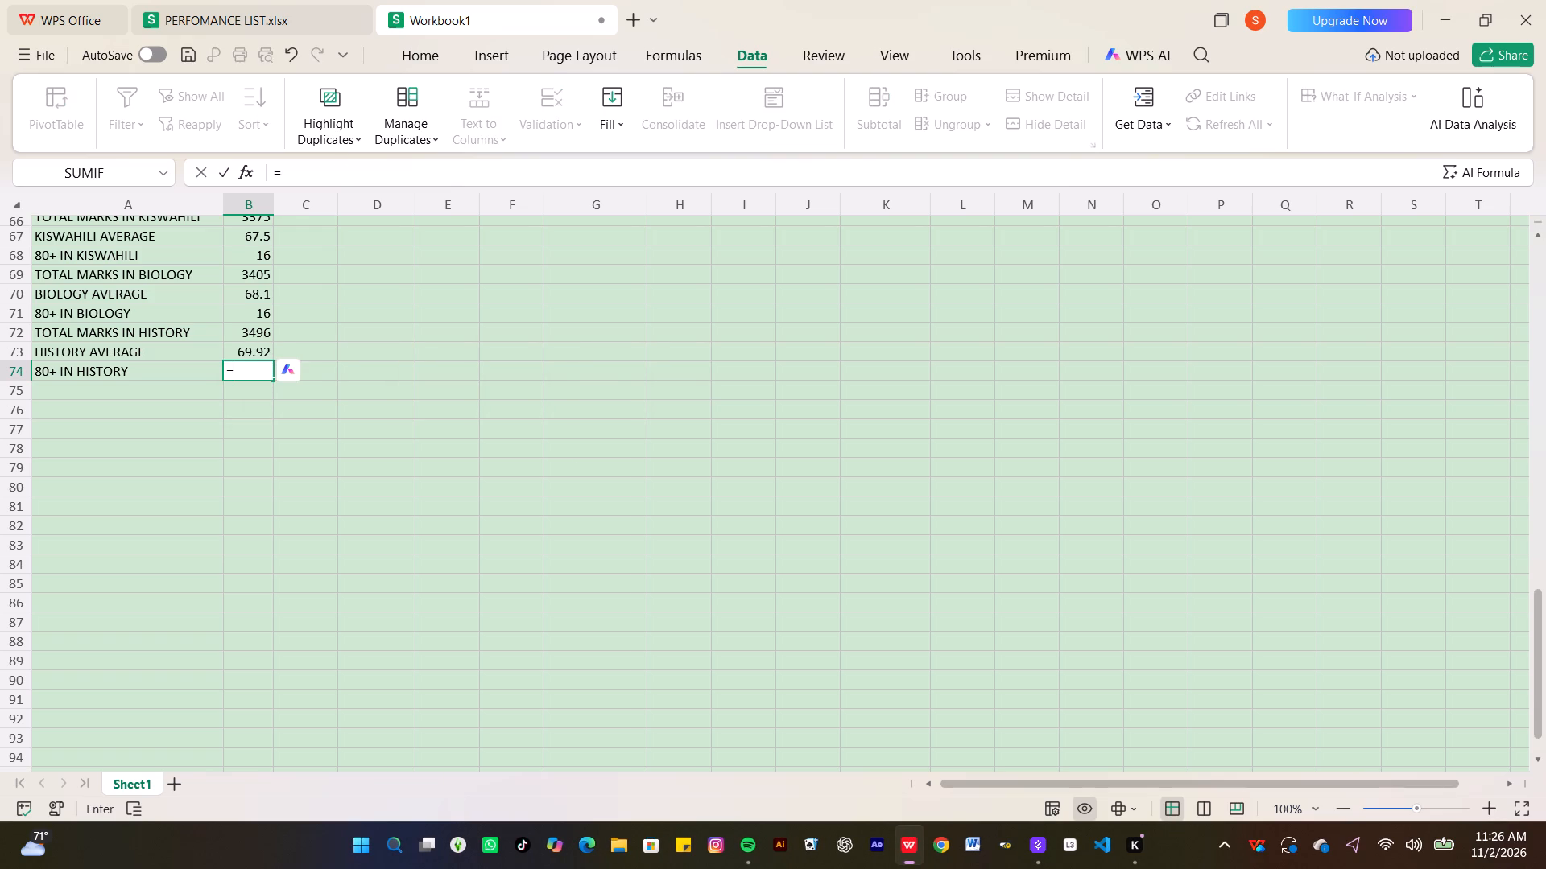
{"action": "type", "text": "COUNTI"}
{"action": "key", "text": "f"}
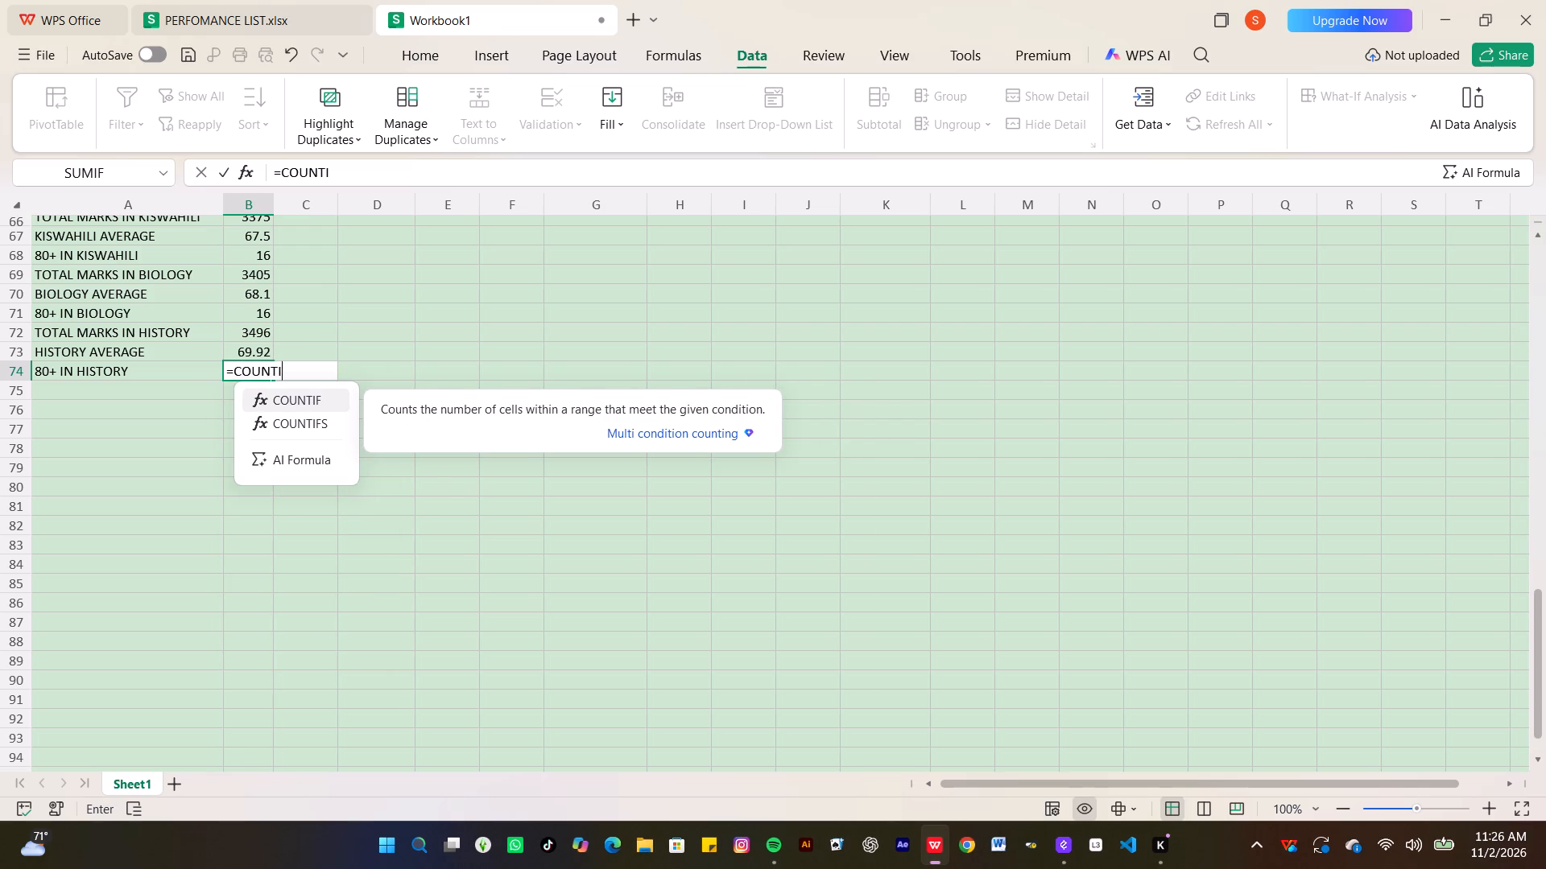
{"action": "key", "text": "shift+parenleft"}
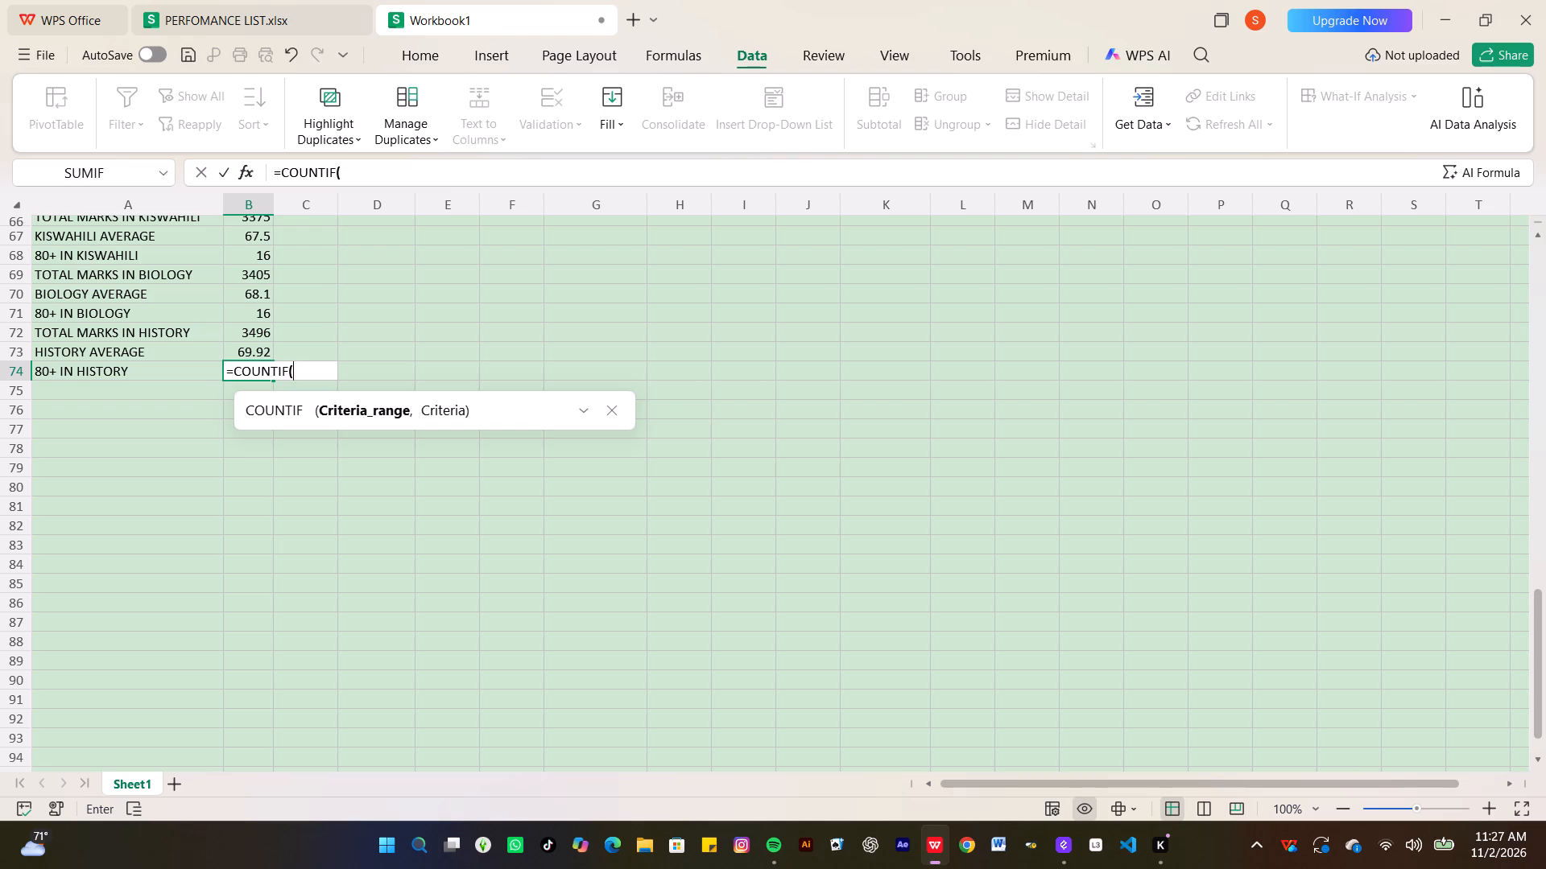
{"action": "key", "text": "f"}
{"action": "key", "text": "2"}
{"action": "key", "text": "shift+colon"}
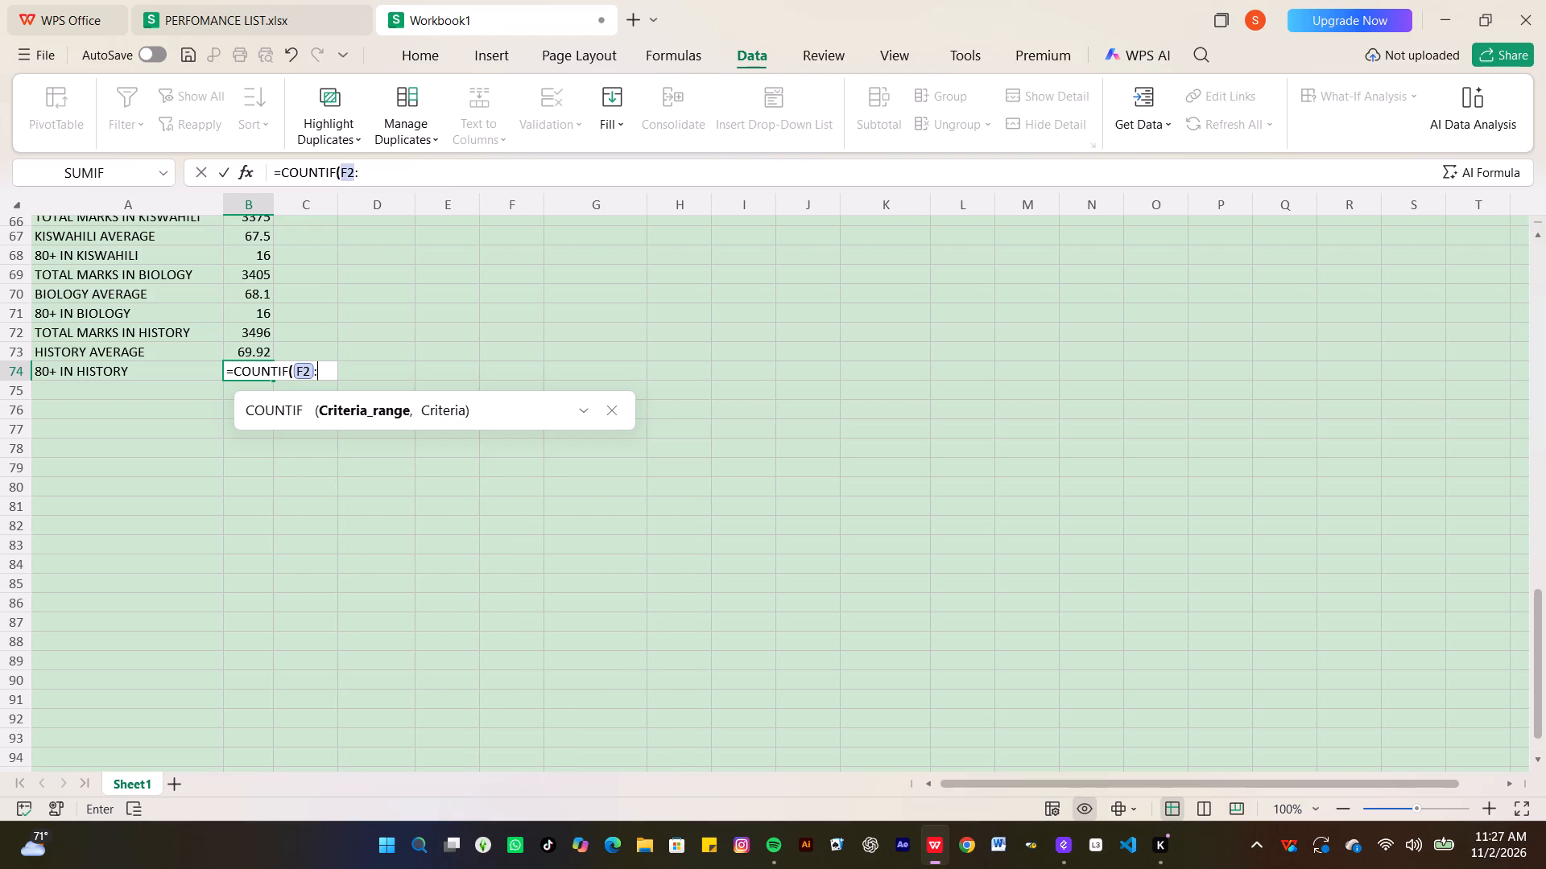
{"action": "key", "text": "f"}
{"action": "key", "text": "5"}
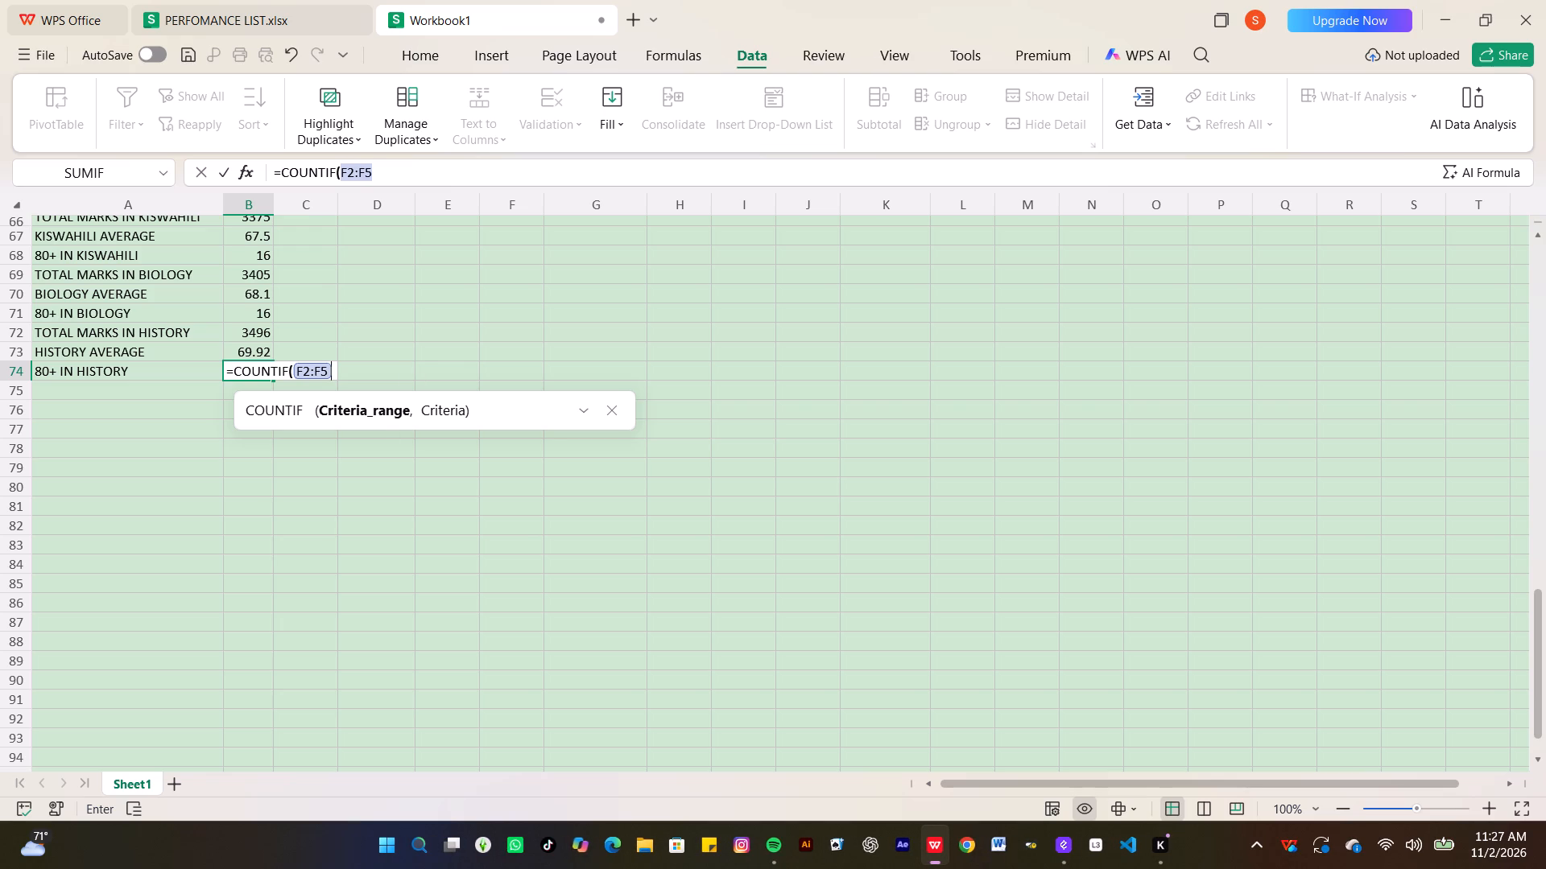
{"action": "key", "text": "1"}
{"action": "key", "text": "comma"}
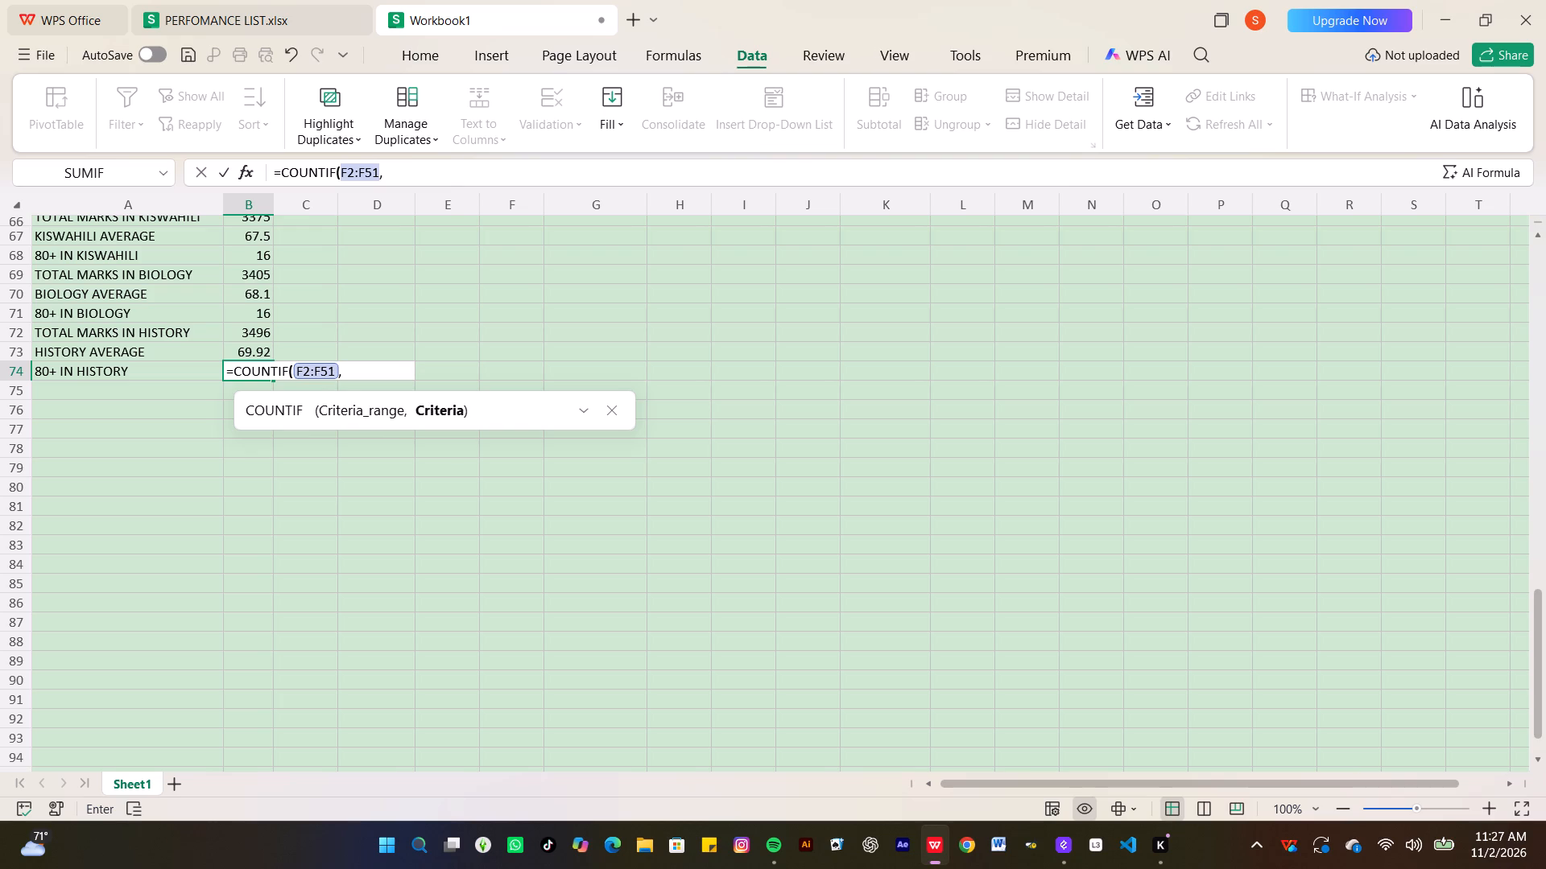
{"action": "key", "text": "shift+quotedbl"}
{"action": "key", "text": "shift+greater"}
{"action": "key", "text": "equal"}
{"action": "type", "text": "80"}
{"action": "key", "text": "shift+quotedbl"}
{"action": "key", "text": "Return"}
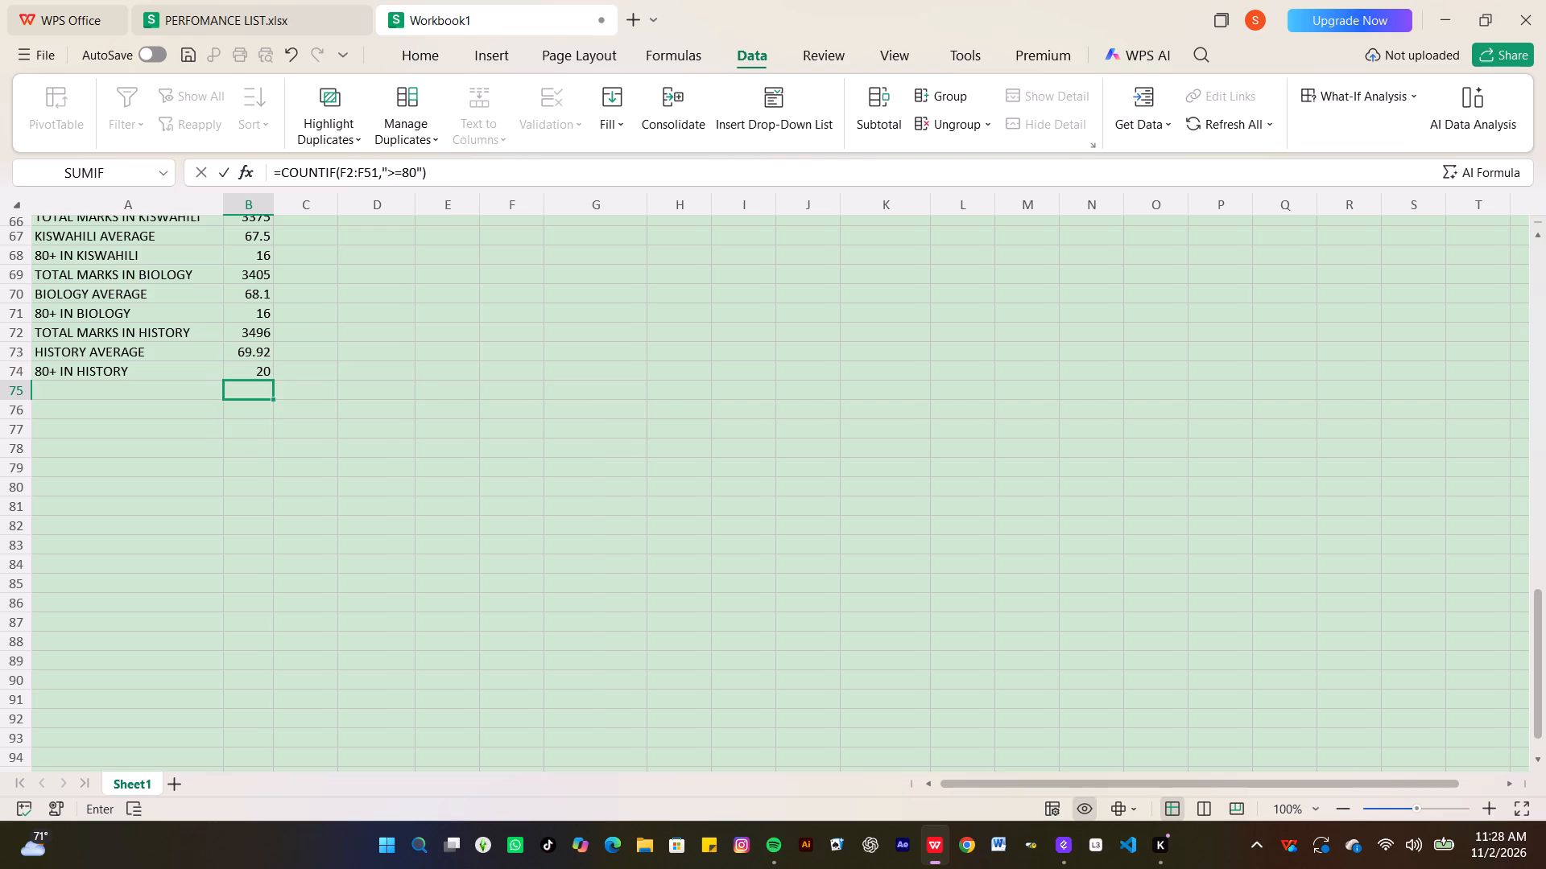
Review the summary block and the student marks table up to its header row.
{"action": "scroll", "coordinate": [242, 383], "scroll_direction": "up", "scroll_amount": 3}
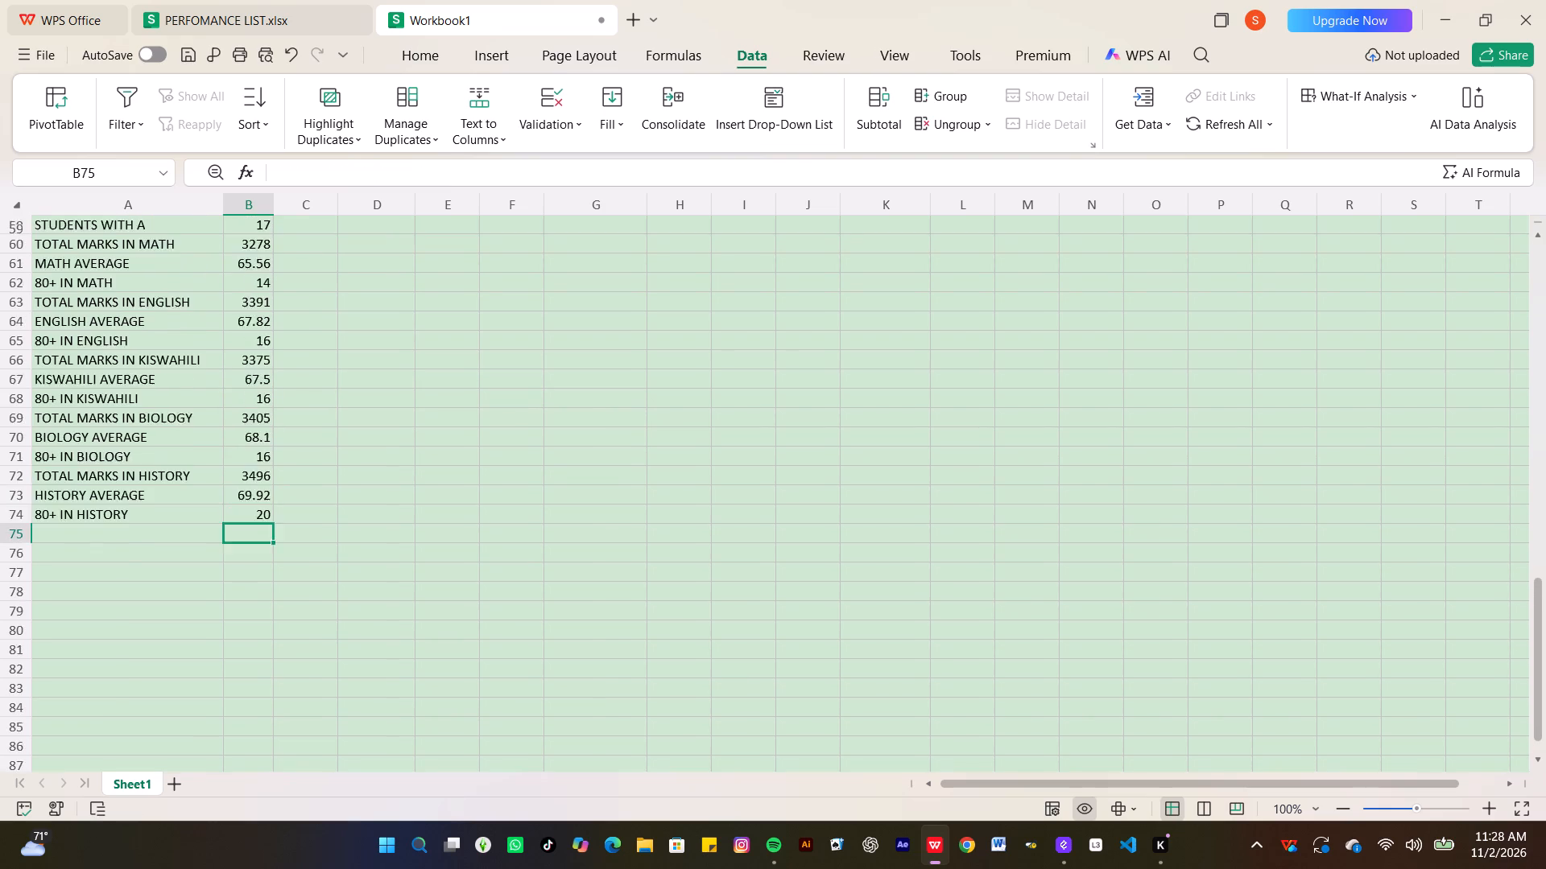
{"action": "scroll", "coordinate": [242, 383], "scroll_direction": "up", "scroll_amount": 7}
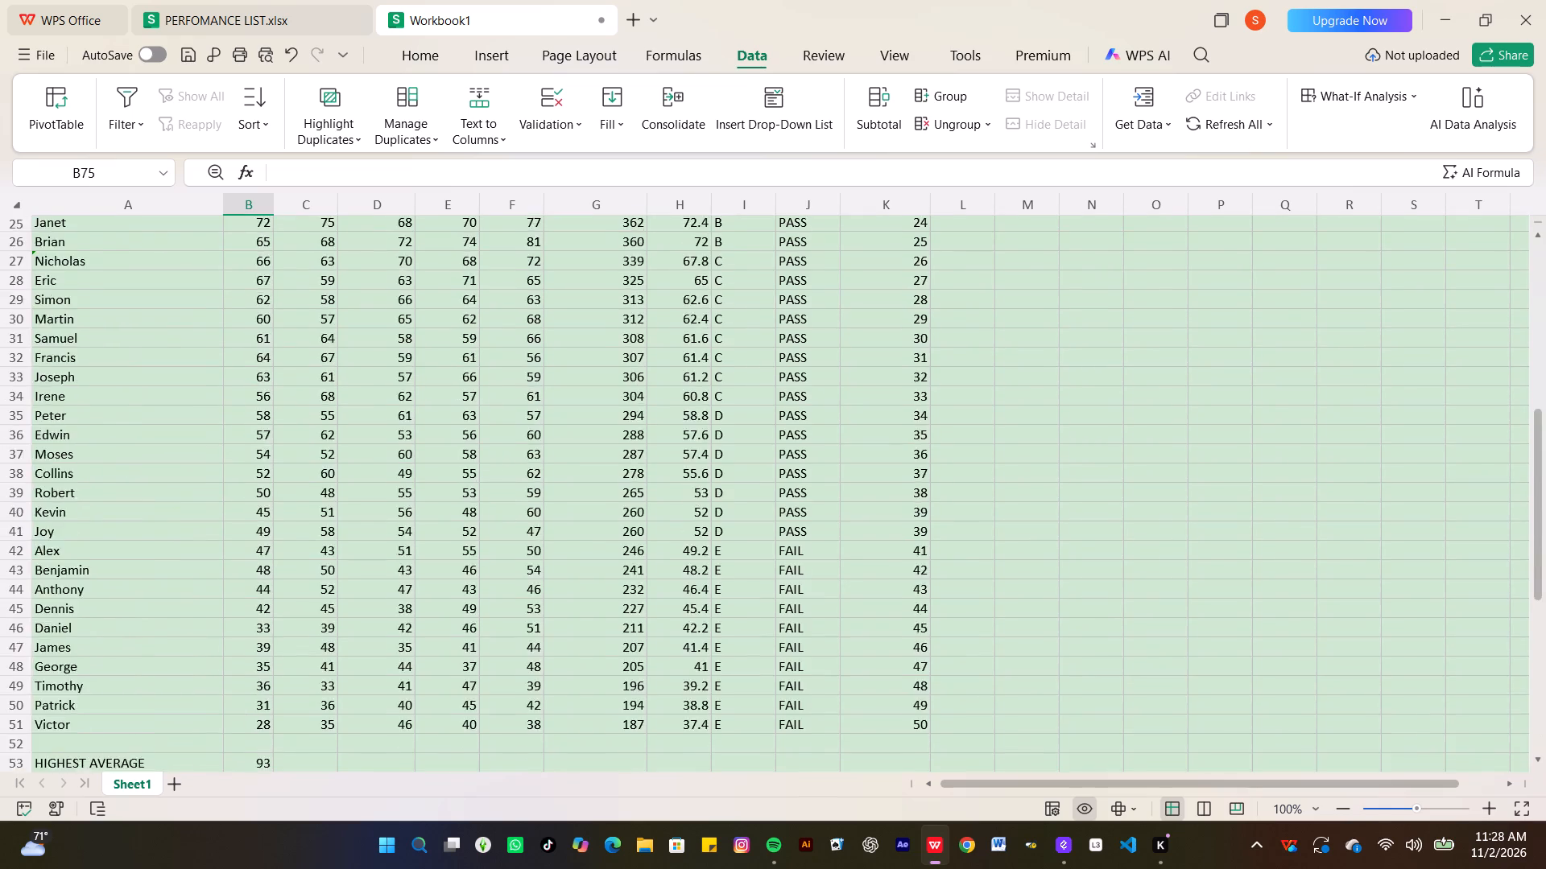
{"action": "scroll", "coordinate": [242, 383], "scroll_direction": "up", "scroll_amount": 2}
{"action": "scroll", "coordinate": [909, 377], "scroll_direction": "left", "scroll_amount": 2}
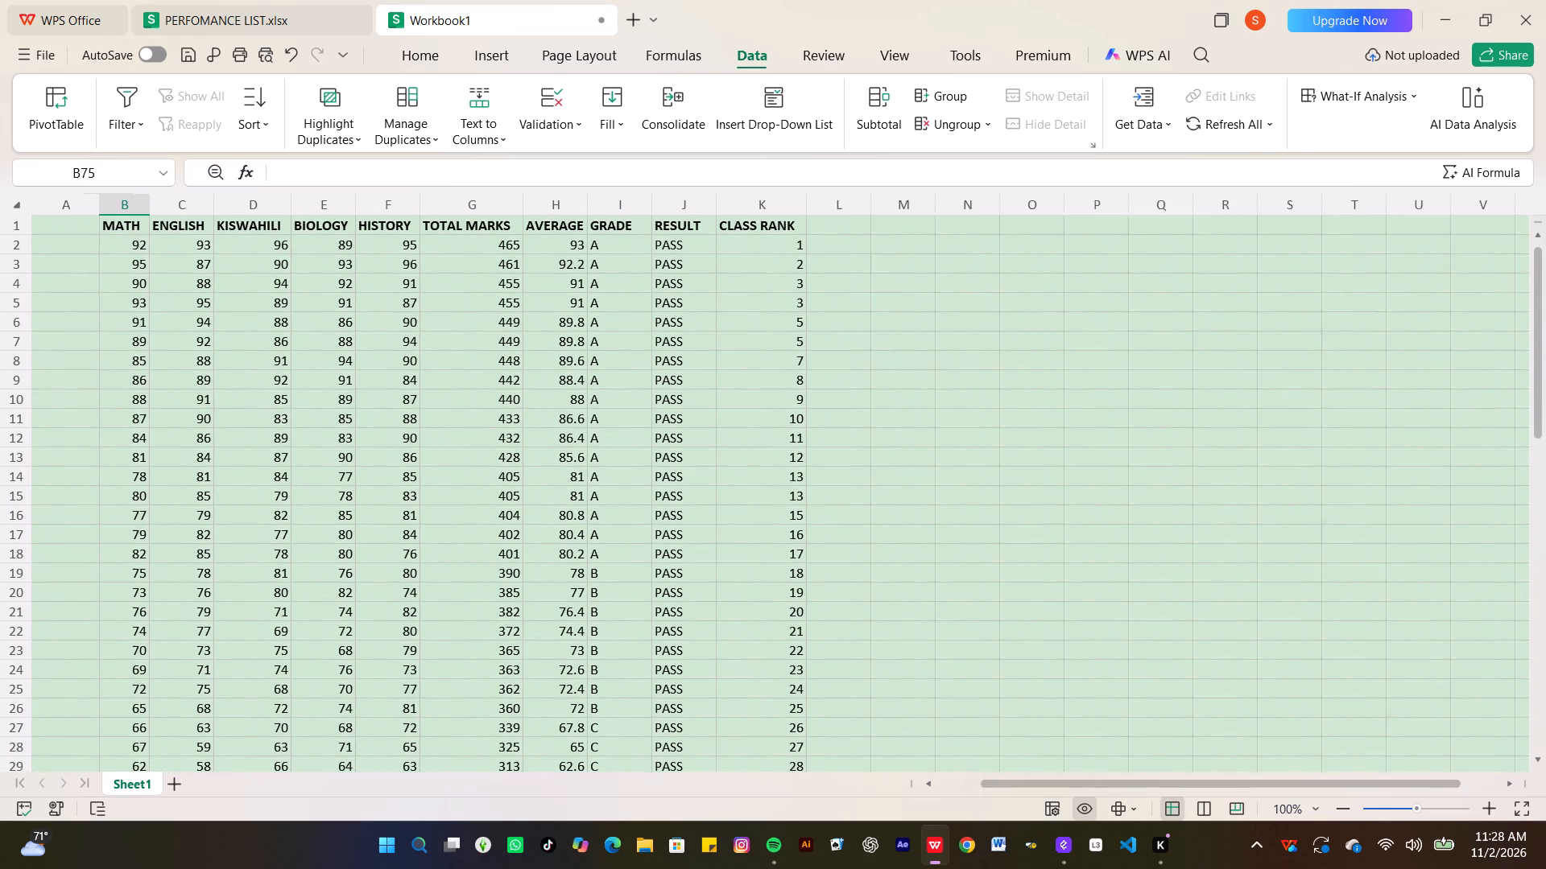
{"action": "scroll", "coordinate": [909, 377], "scroll_direction": "left", "scroll_amount": 1}
{"action": "scroll", "coordinate": [909, 377], "scroll_direction": "up", "scroll_amount": 1}
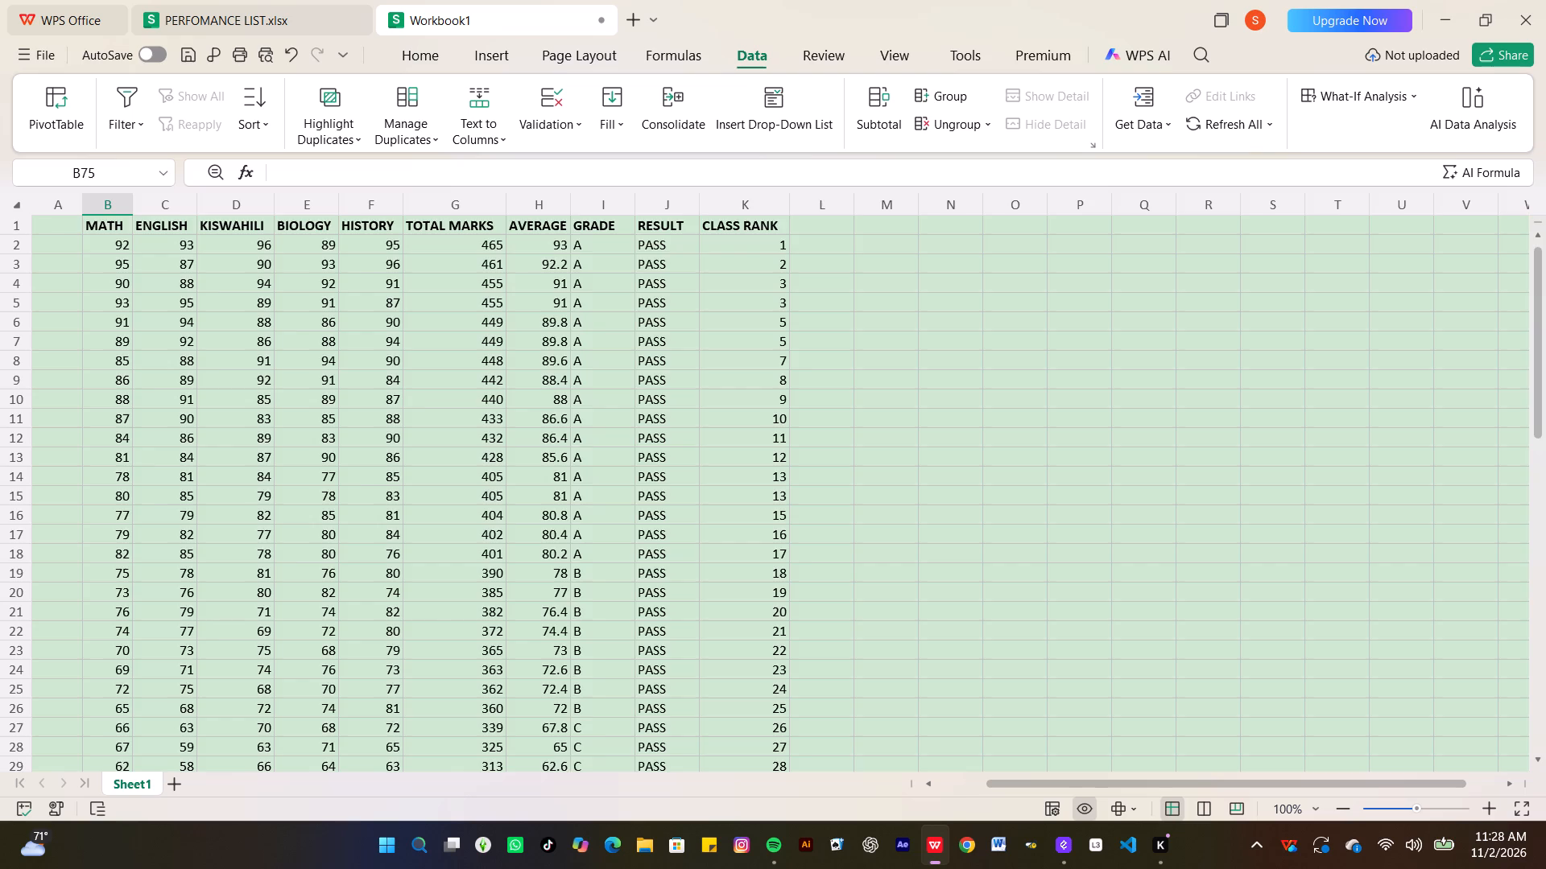
{"action": "scroll", "coordinate": [759, 365], "scroll_direction": "right", "scroll_amount": 2}
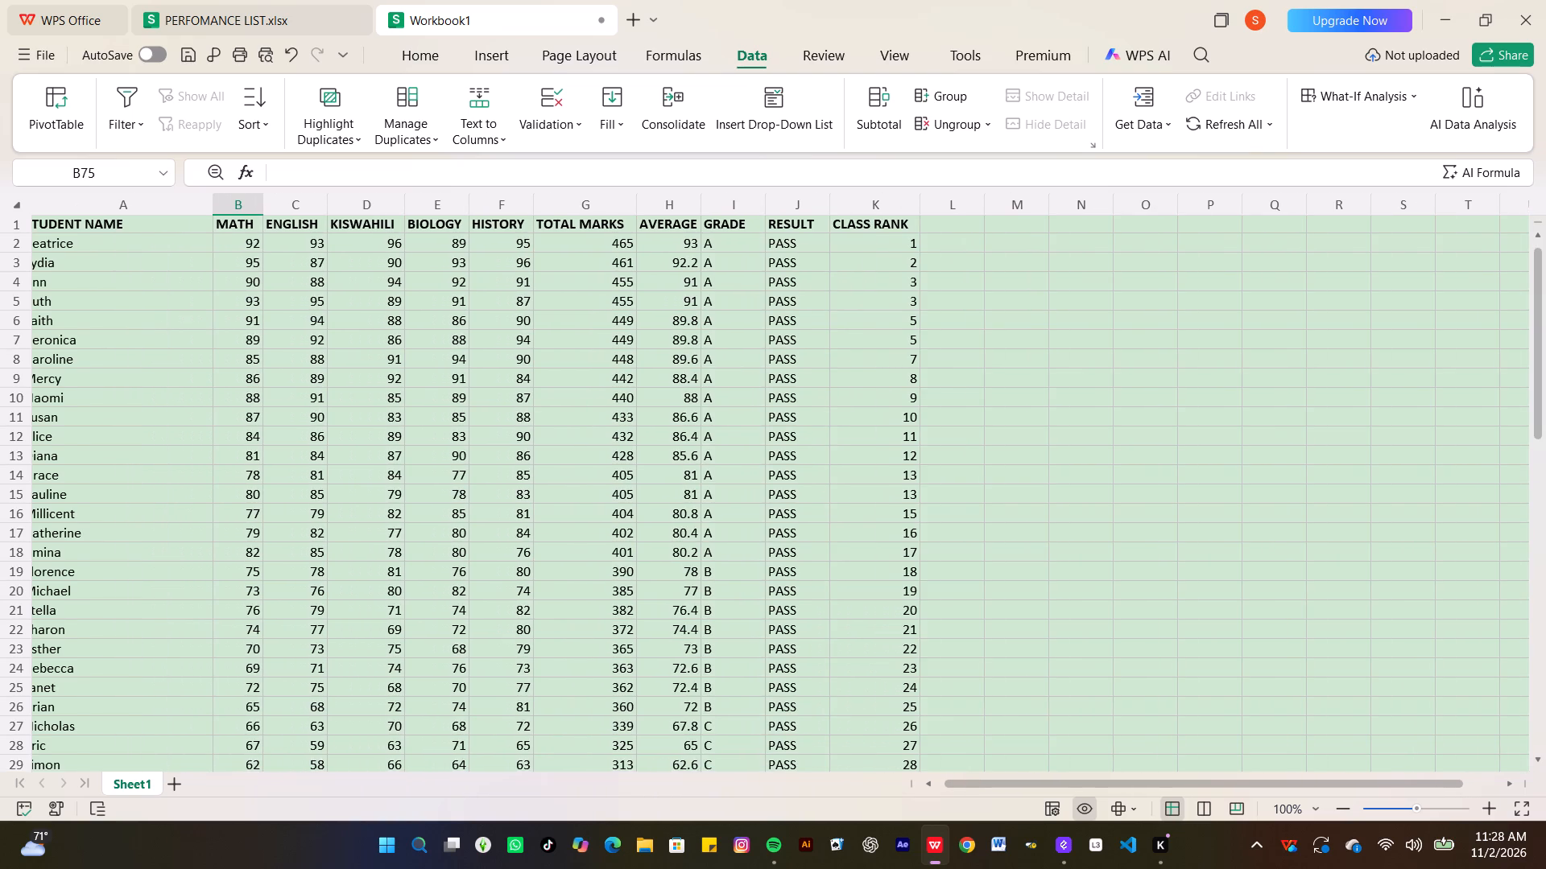
Add the column header HIGHEST SUBJECT MARK in L1, beside CLASS RANK.
{"action": "scroll", "coordinate": [266, 265], "scroll_direction": "up", "scroll_amount": 1}
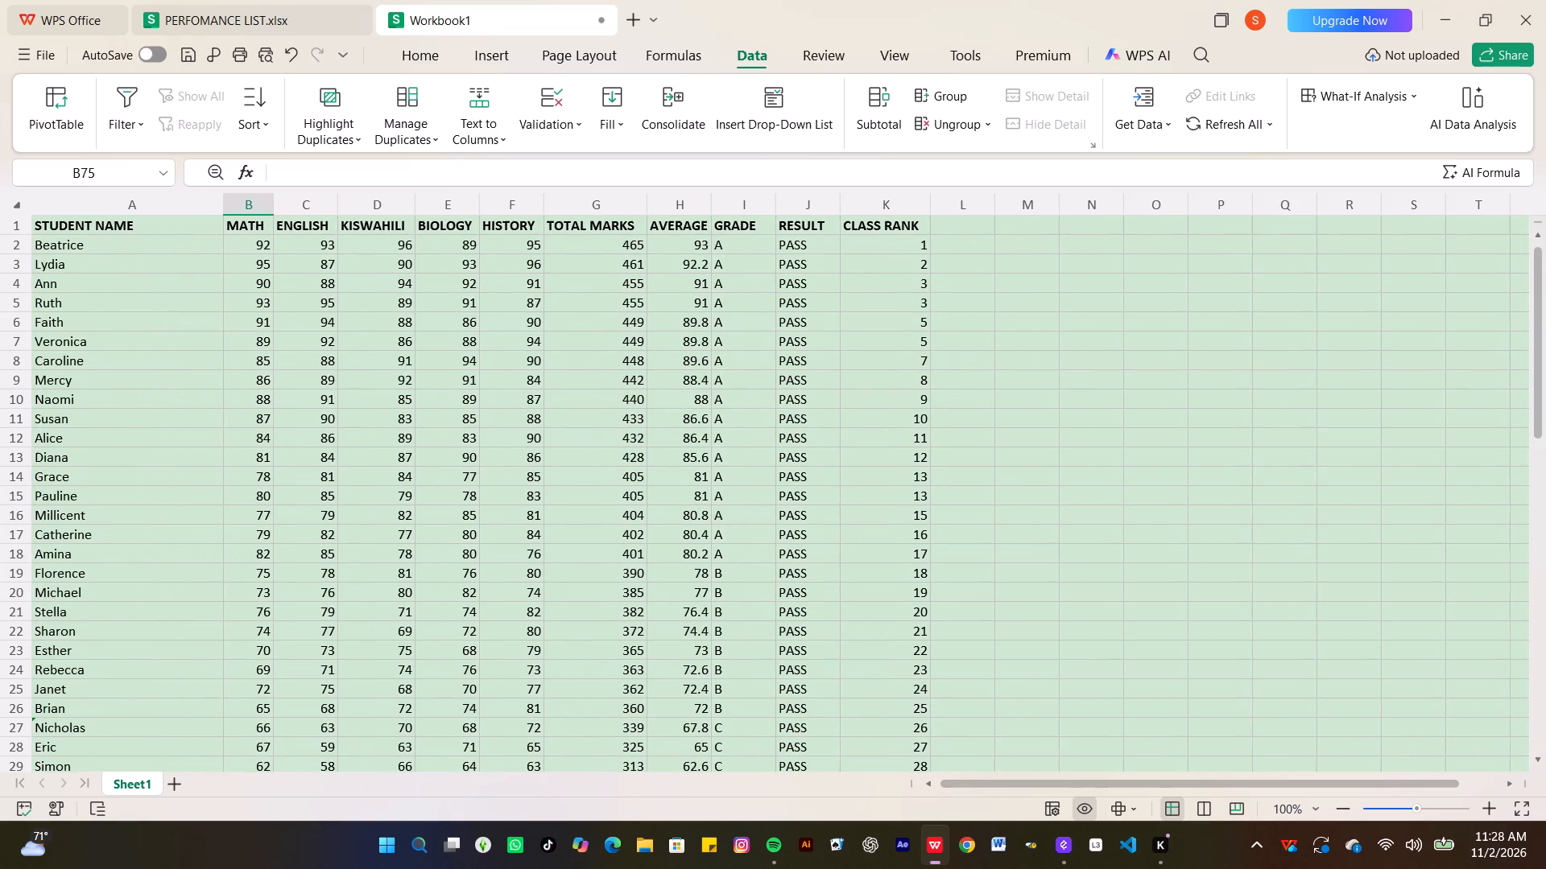
{"action": "scroll", "coordinate": [266, 265], "scroll_direction": "up", "scroll_amount": 1}
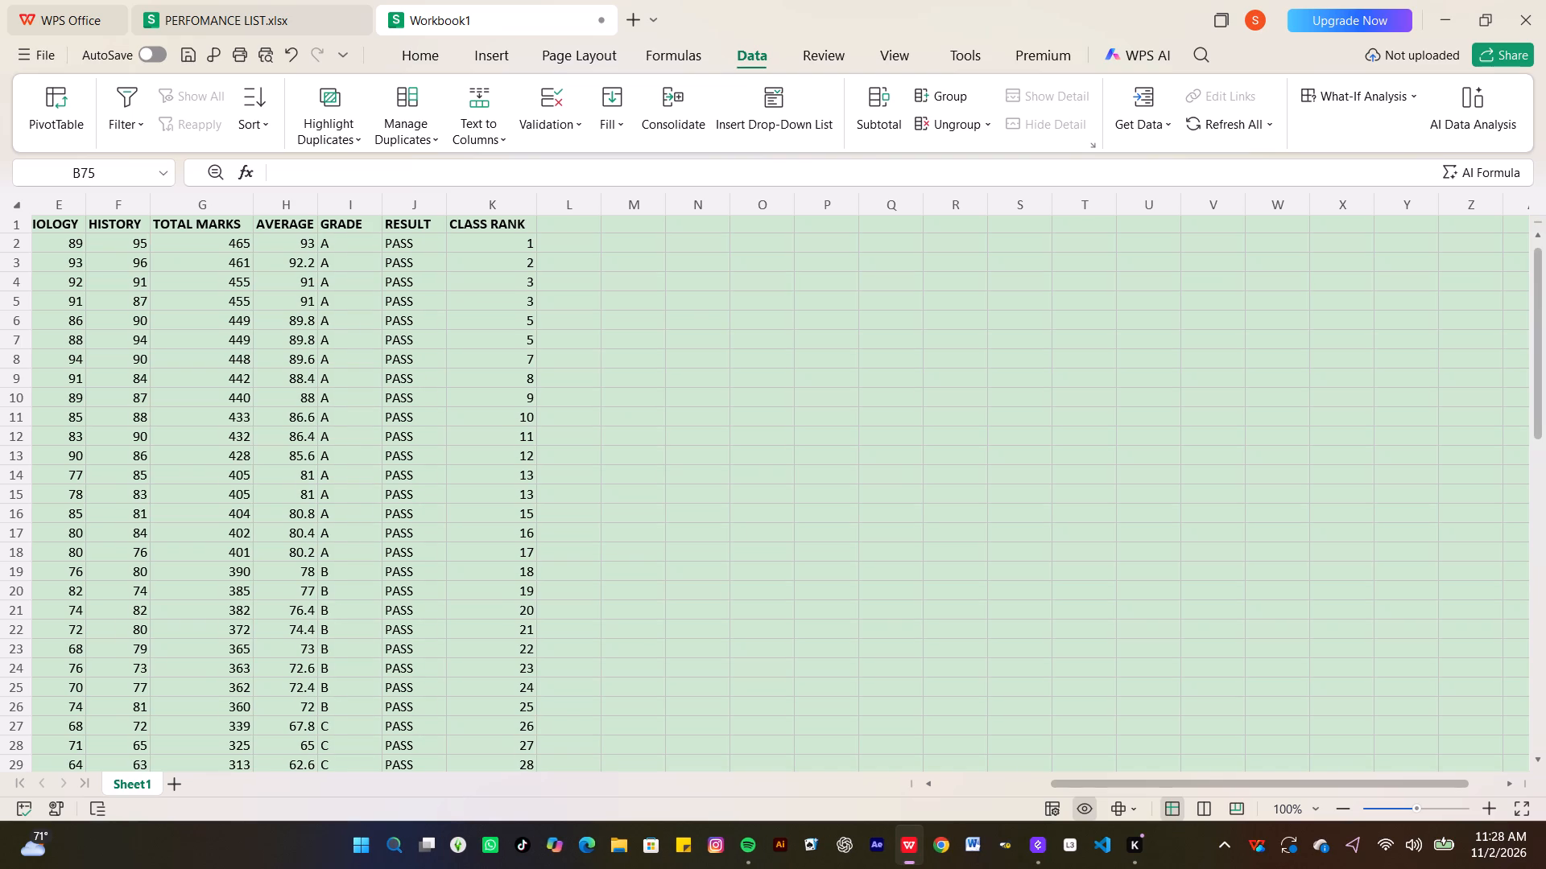
{"action": "left_click", "coordinate": [573, 222]}
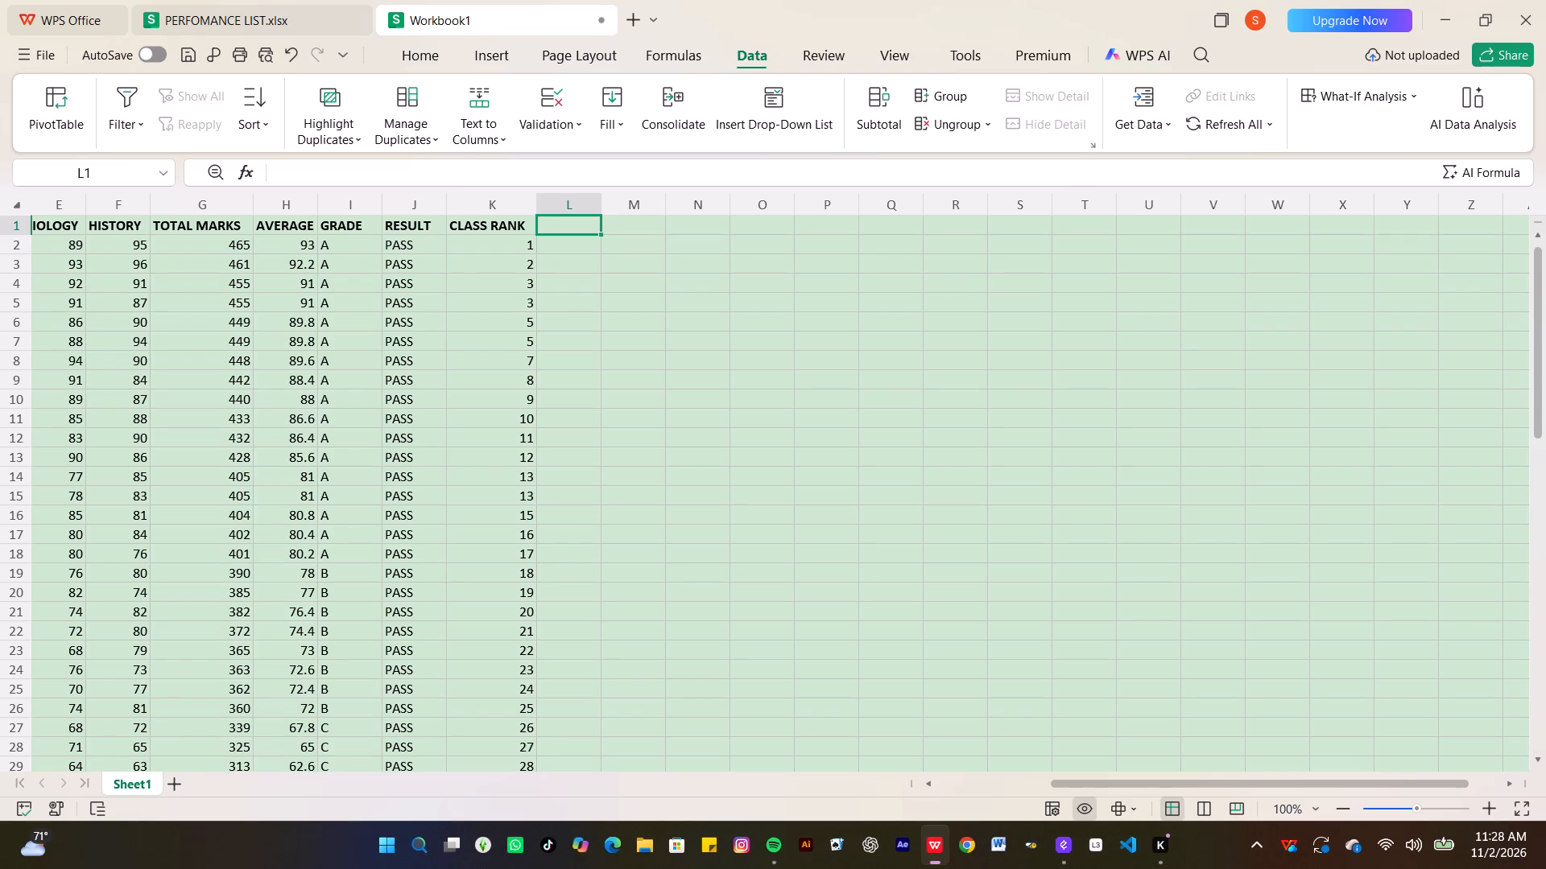
{"action": "key", "text": "h"}
{"action": "key", "text": "i"}
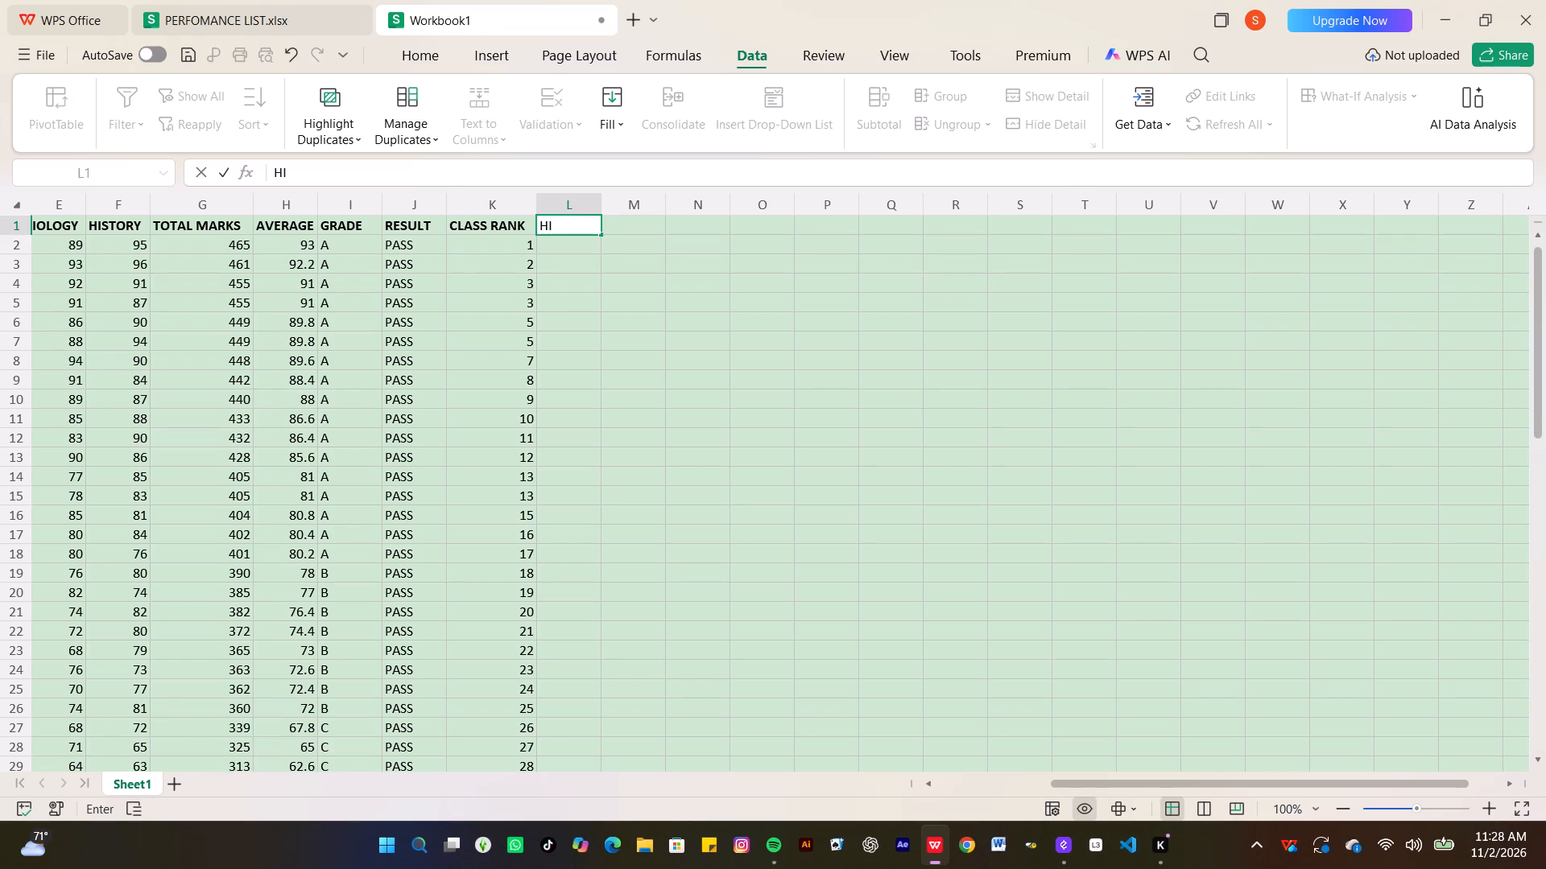
{"action": "type", "text": "GHEST"}
{"action": "key", "text": "space"}
{"action": "type", "text": "SUB"}
{"action": "type", "text": "JE"}
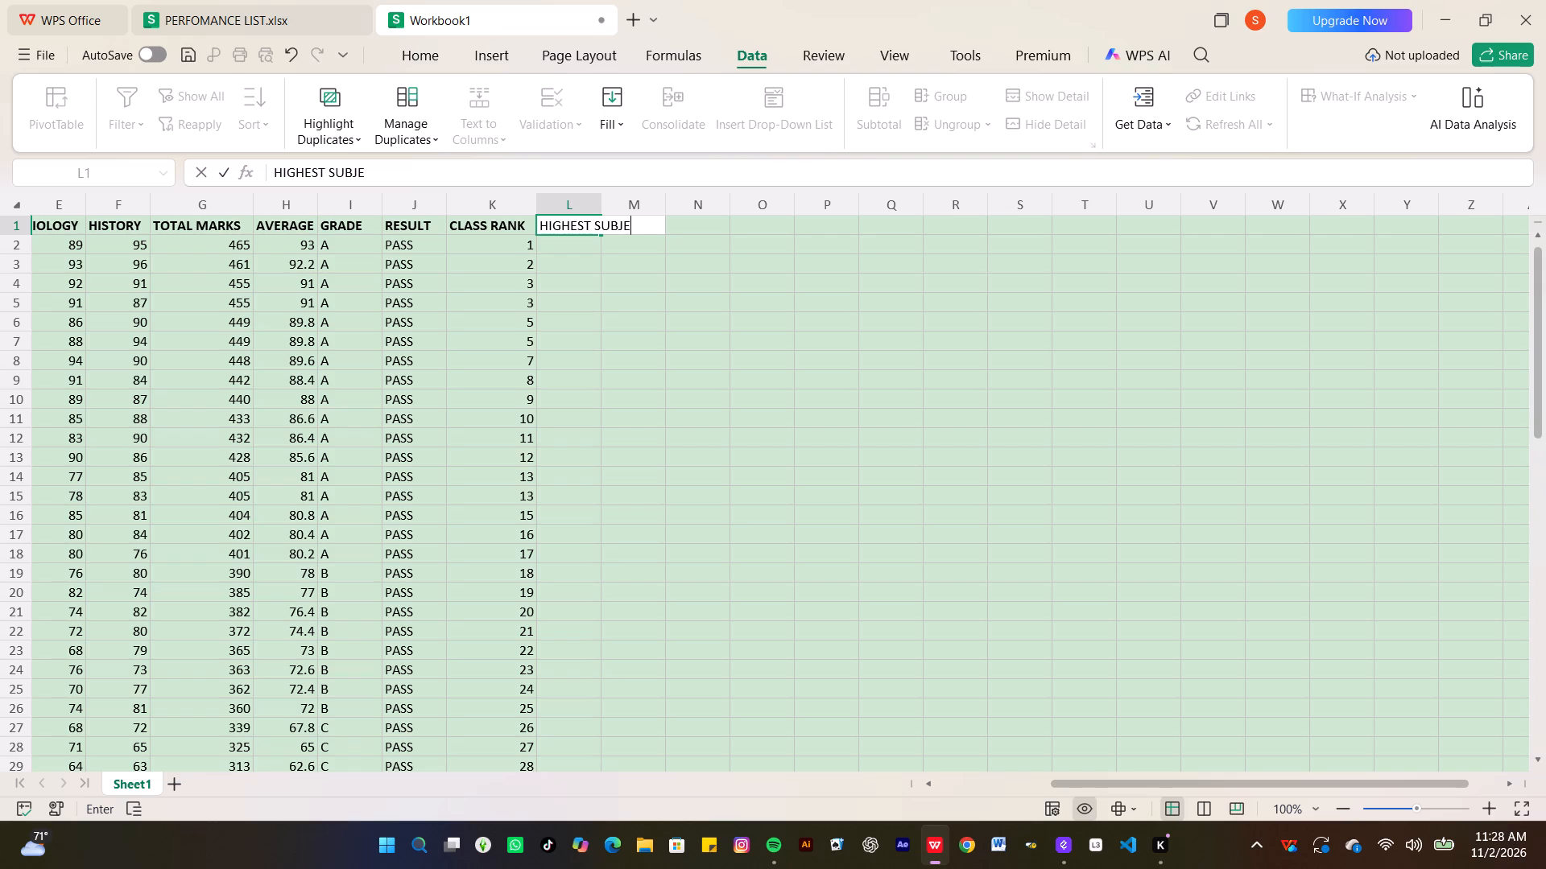
{"action": "type", "text": "CT"}
{"action": "key", "text": "space"}
{"action": "type", "text": "MA"}
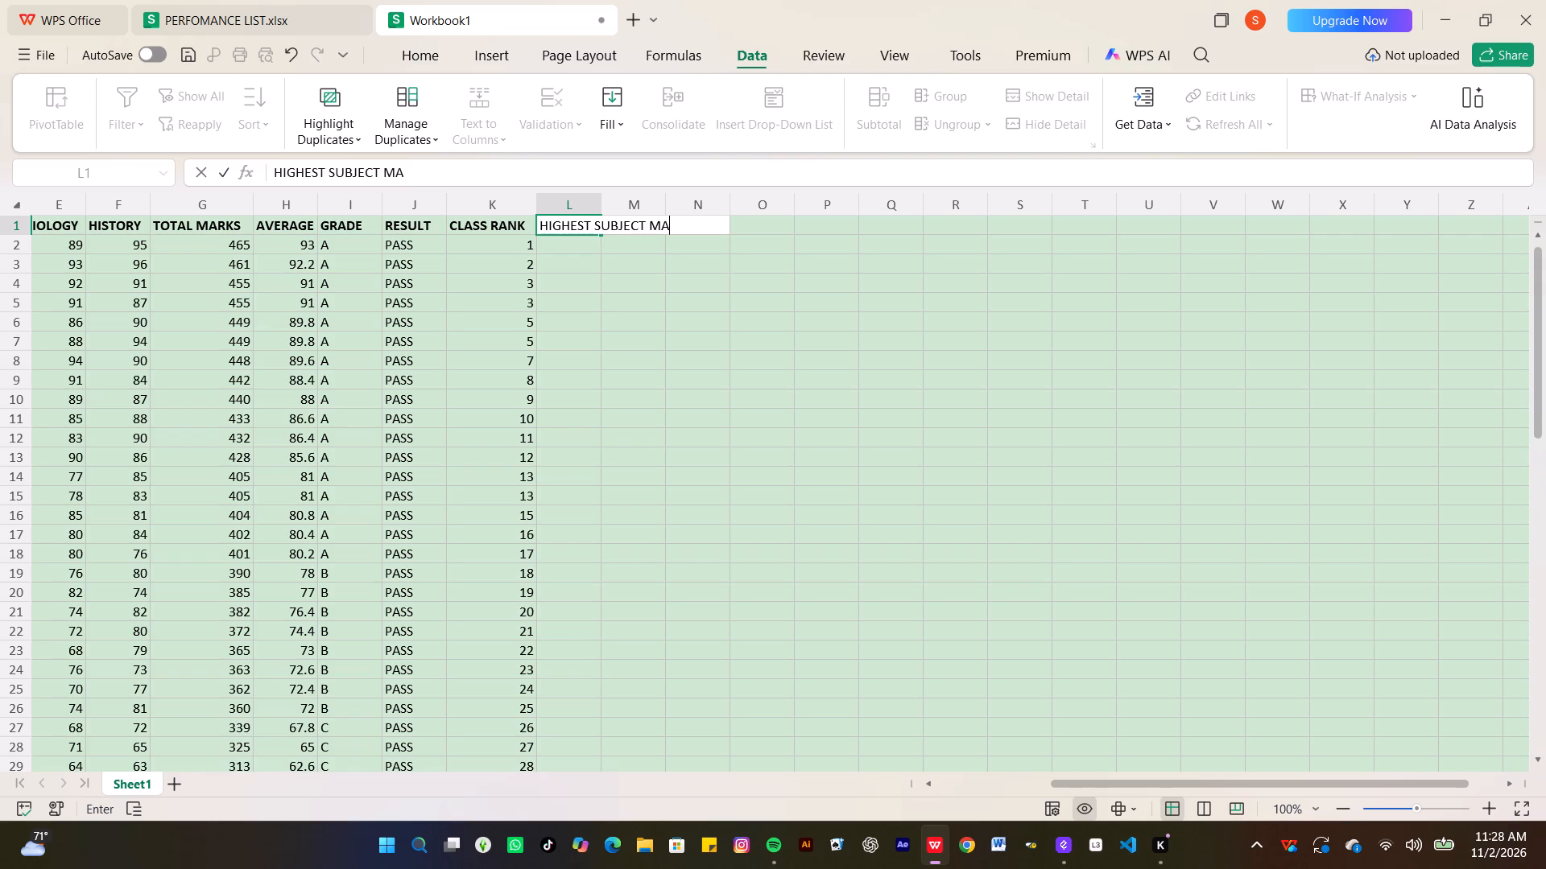
{"action": "type", "text": "RK"}
{"action": "key", "text": "Right"}
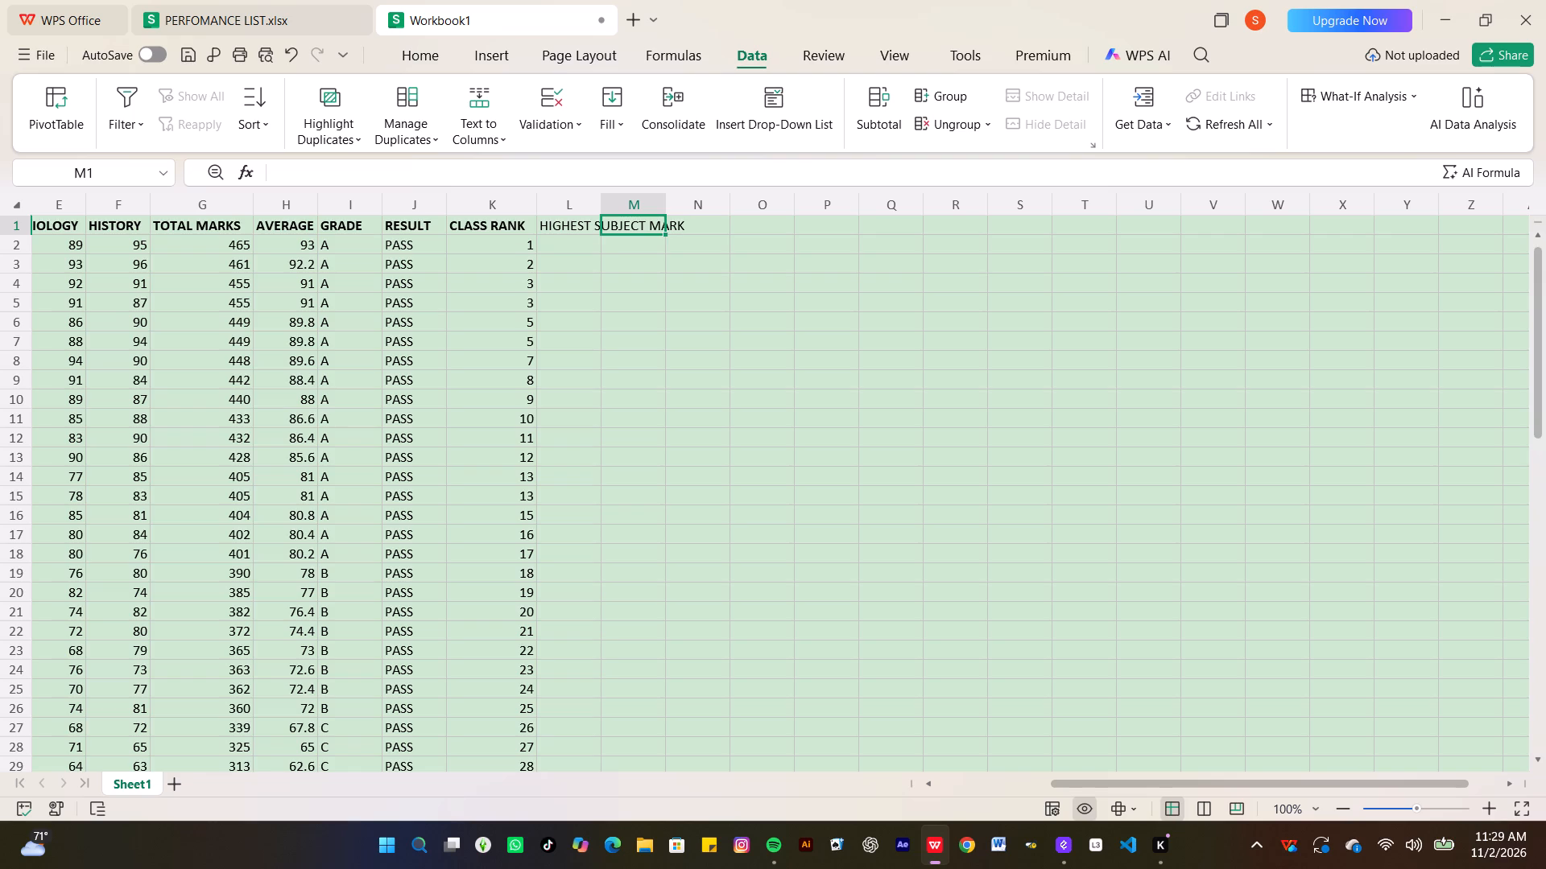
Widen column L so the HIGHEST SUBJECT MARK header fits inside it.
{"action": "double_click", "coordinate": [597, 196]}
{"action": "left_click_drag", "start_coordinate": [701, 207], "coordinate": [659, 213]}
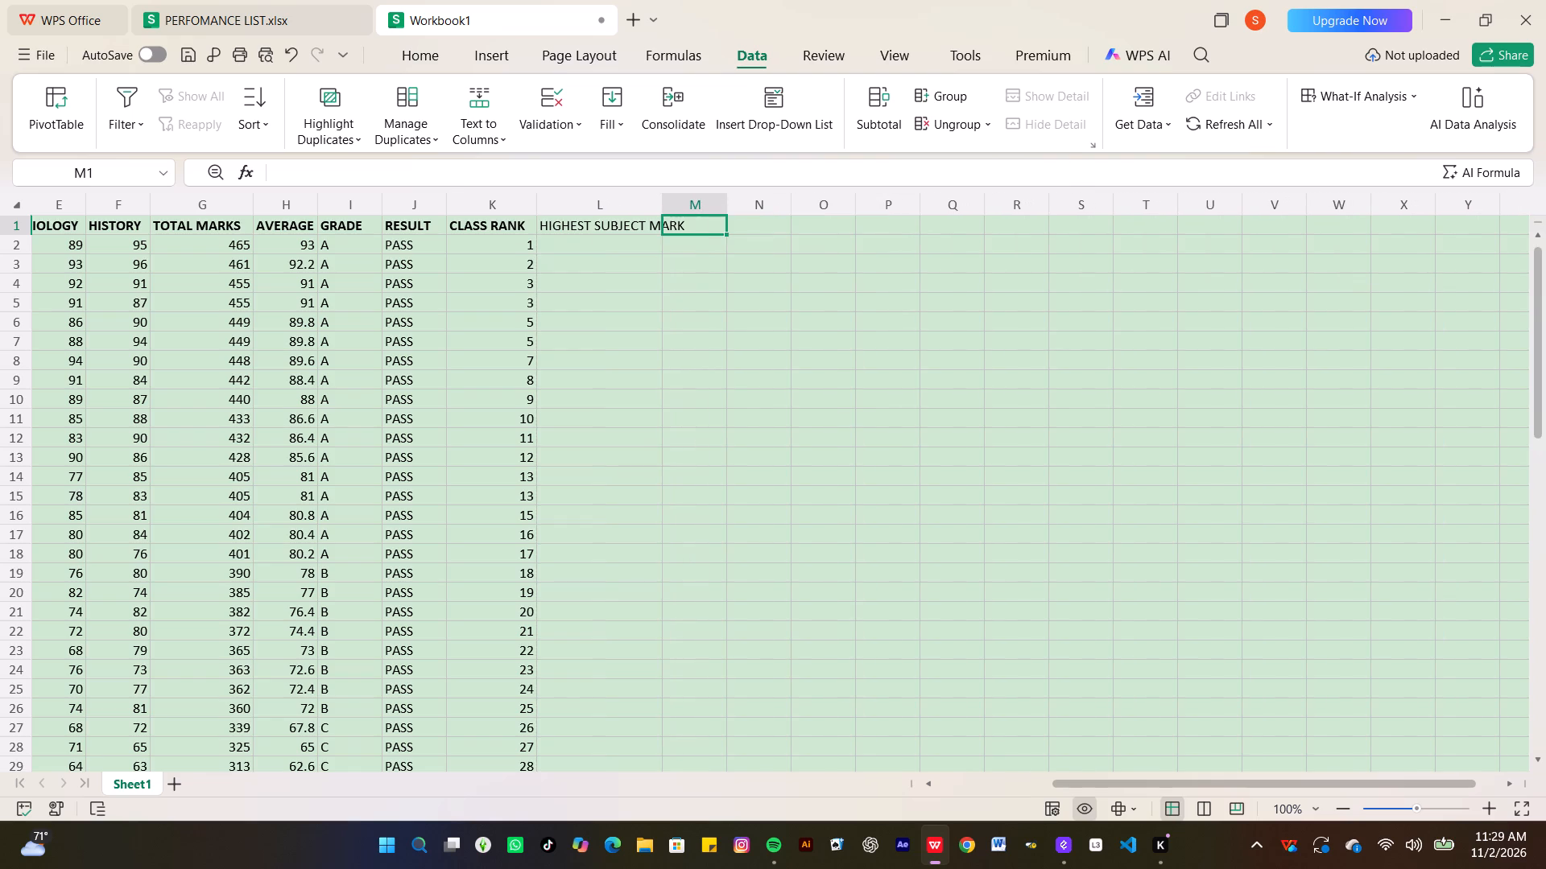
{"action": "double_click", "coordinate": [664, 213]}
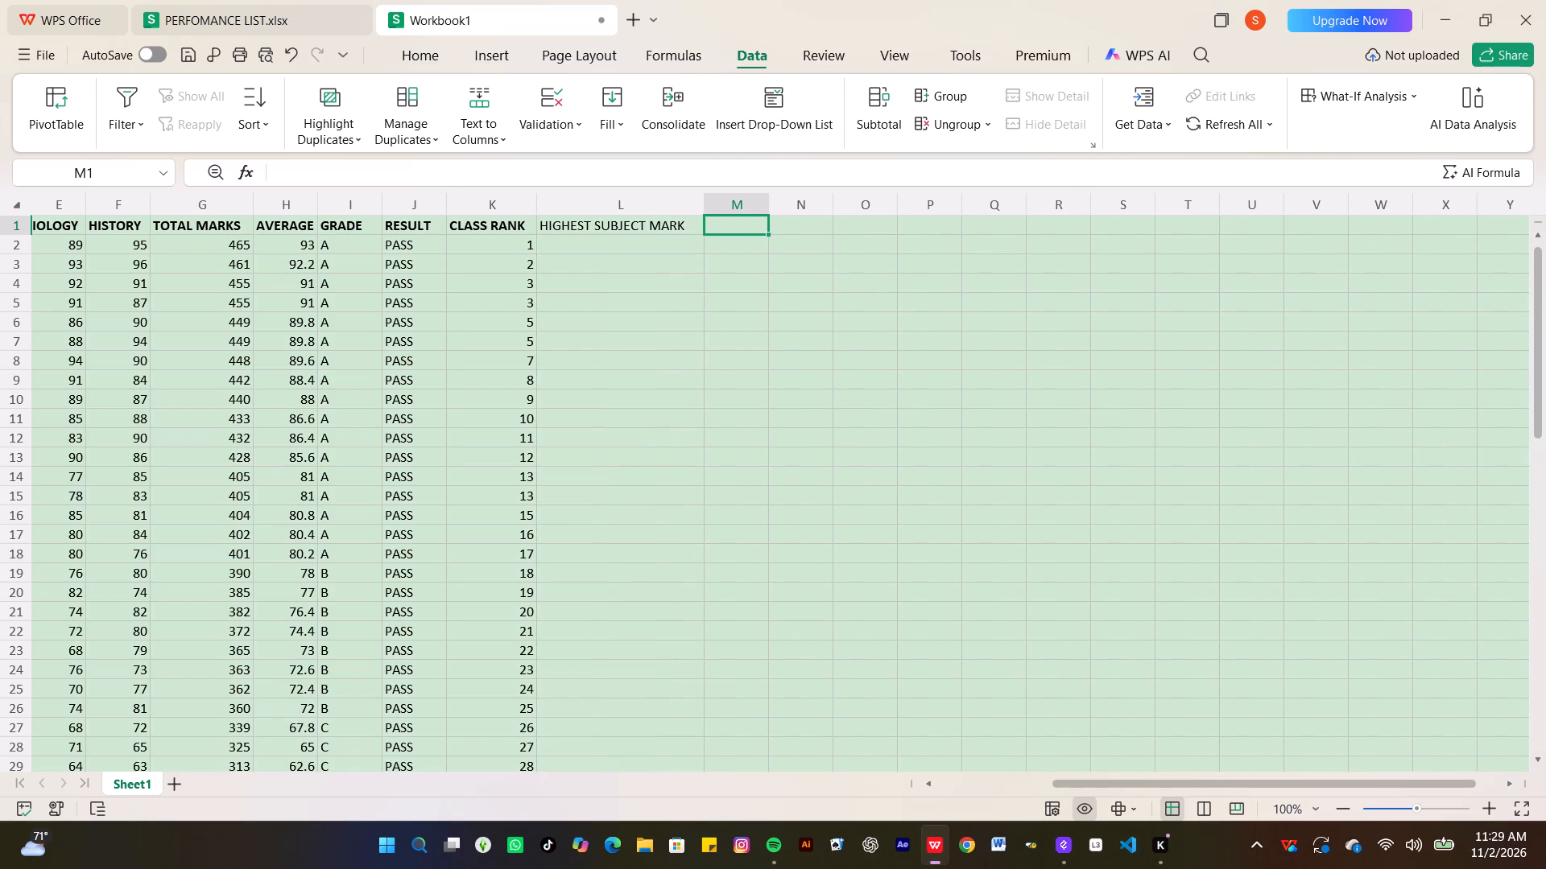
Add the column header LOWEST SUBJECT MARK in M1.
{"action": "type", "text": "LOWEST"}
{"action": "key", "text": "space"}
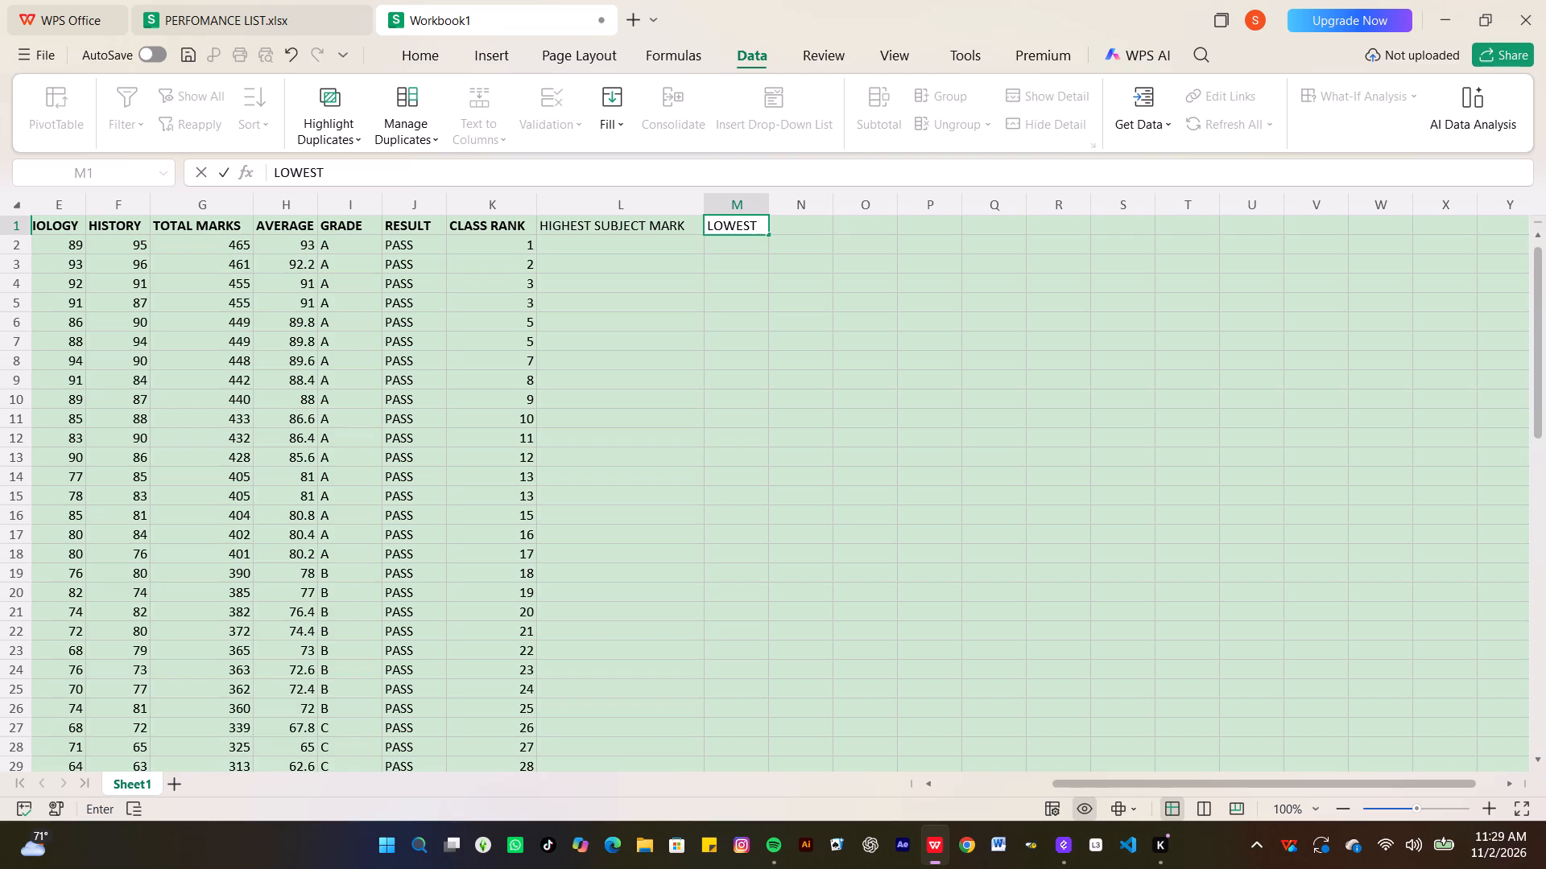
{"action": "type", "text": "SUBJECT"}
{"action": "key", "text": "space"}
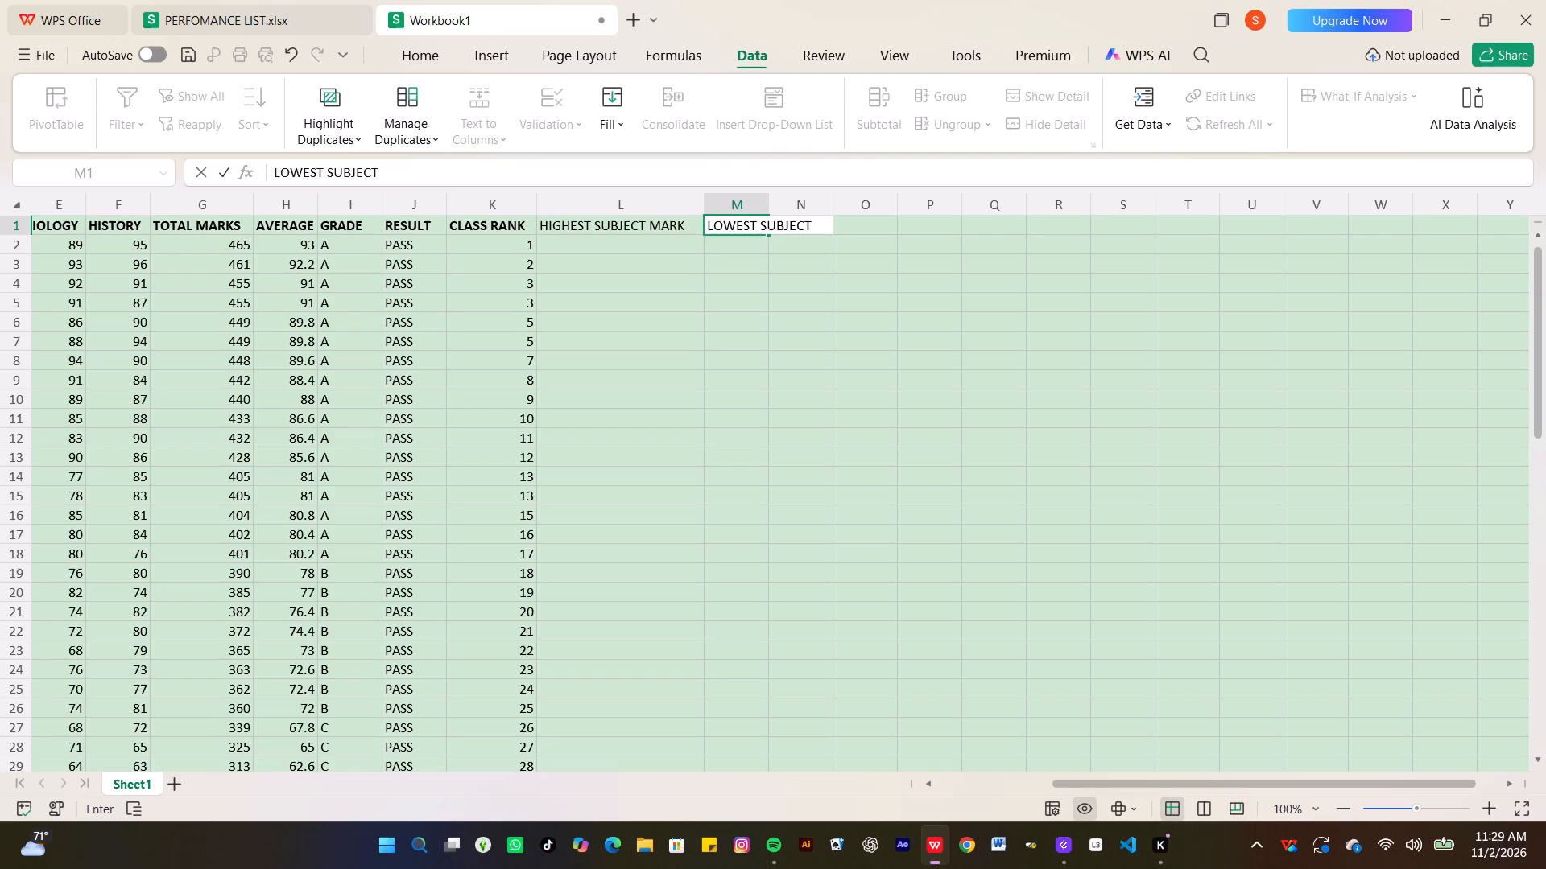
{"action": "type", "text": "M"}
{"action": "type", "text": "ARK"}
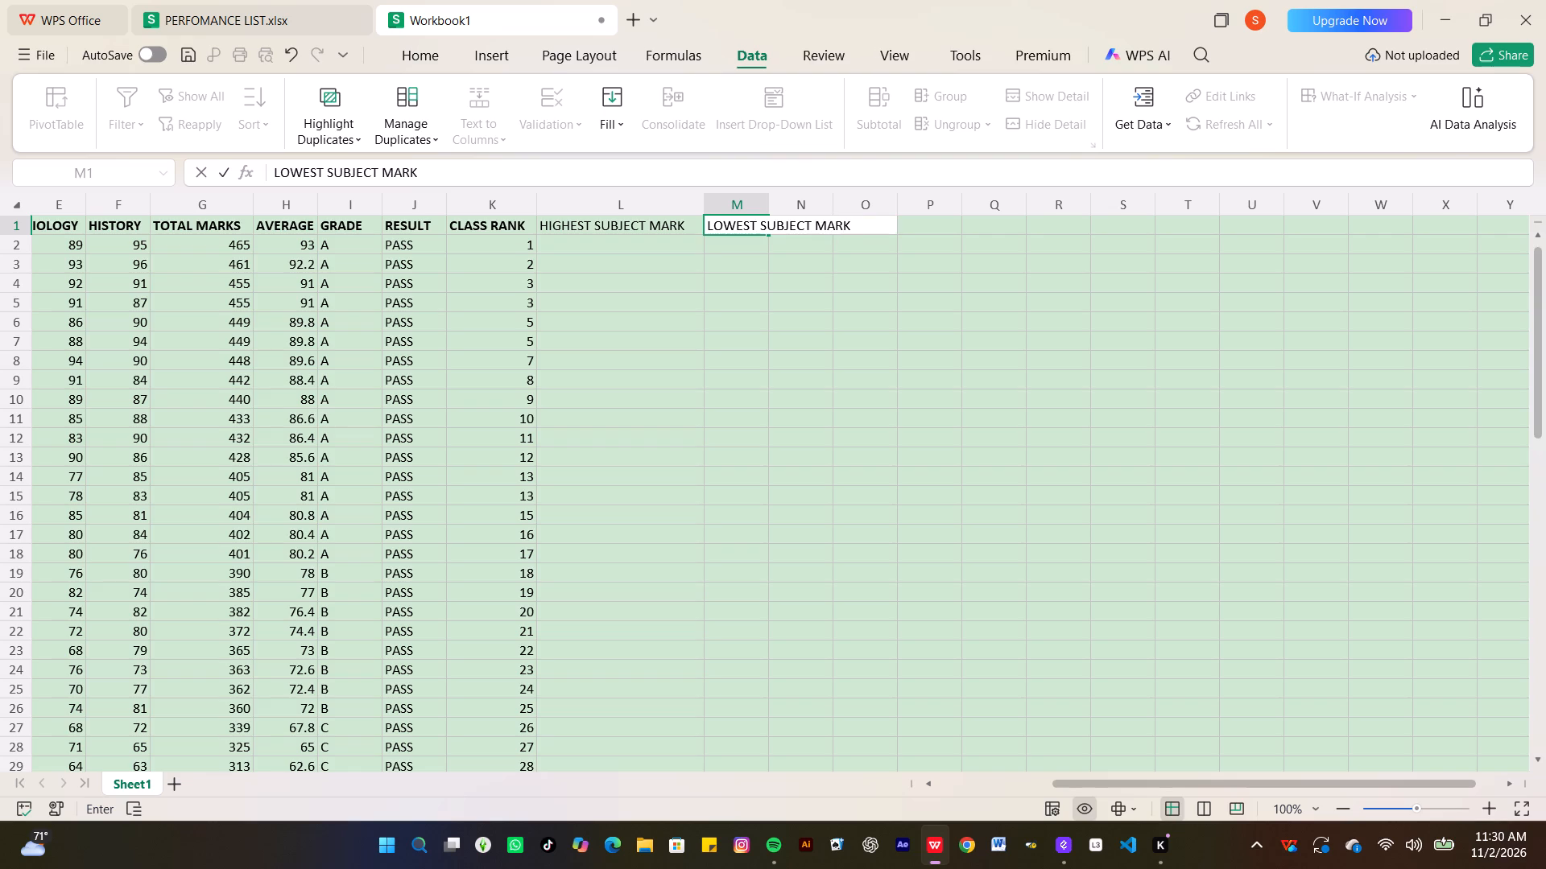
{"action": "key", "text": "Right"}
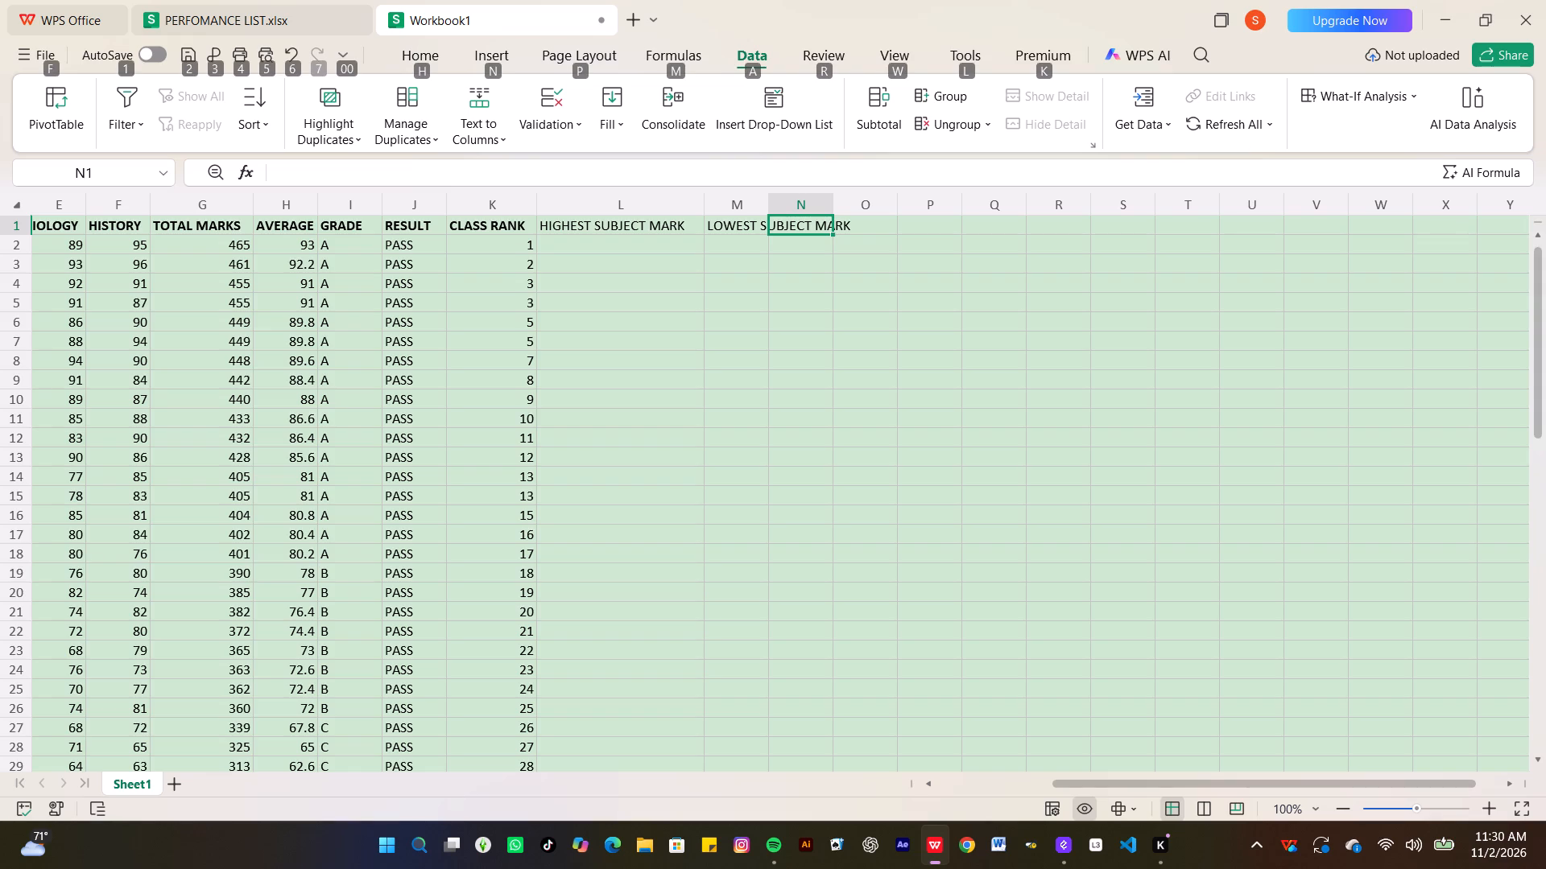
Add the column header SUBJECTS PASSED in N1.
{"action": "left_click", "coordinate": [834, 222]}
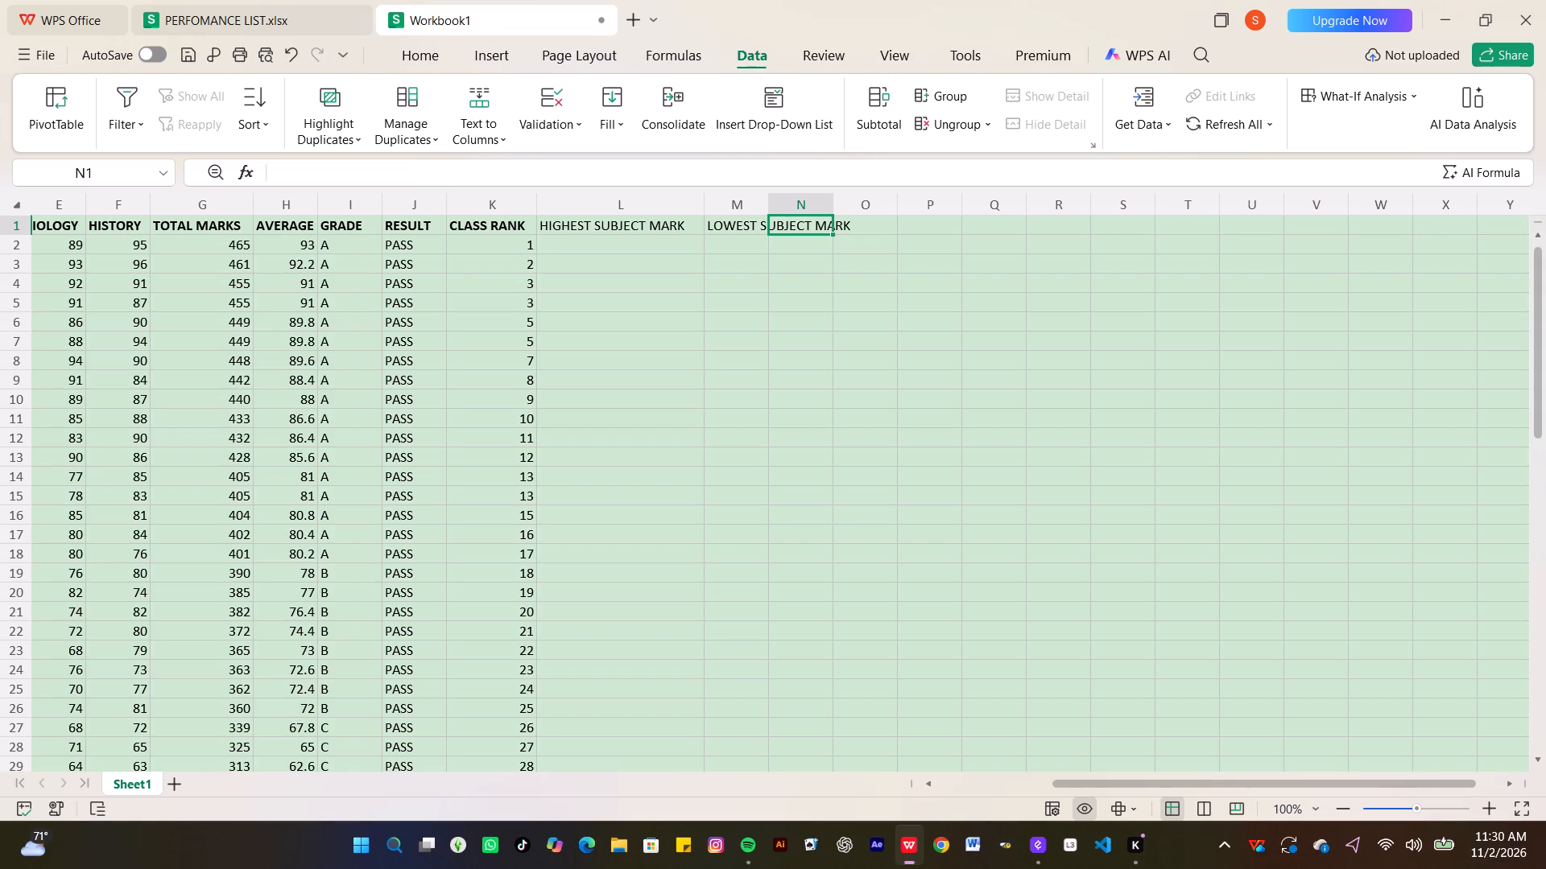
{"action": "left_click", "coordinate": [854, 224]}
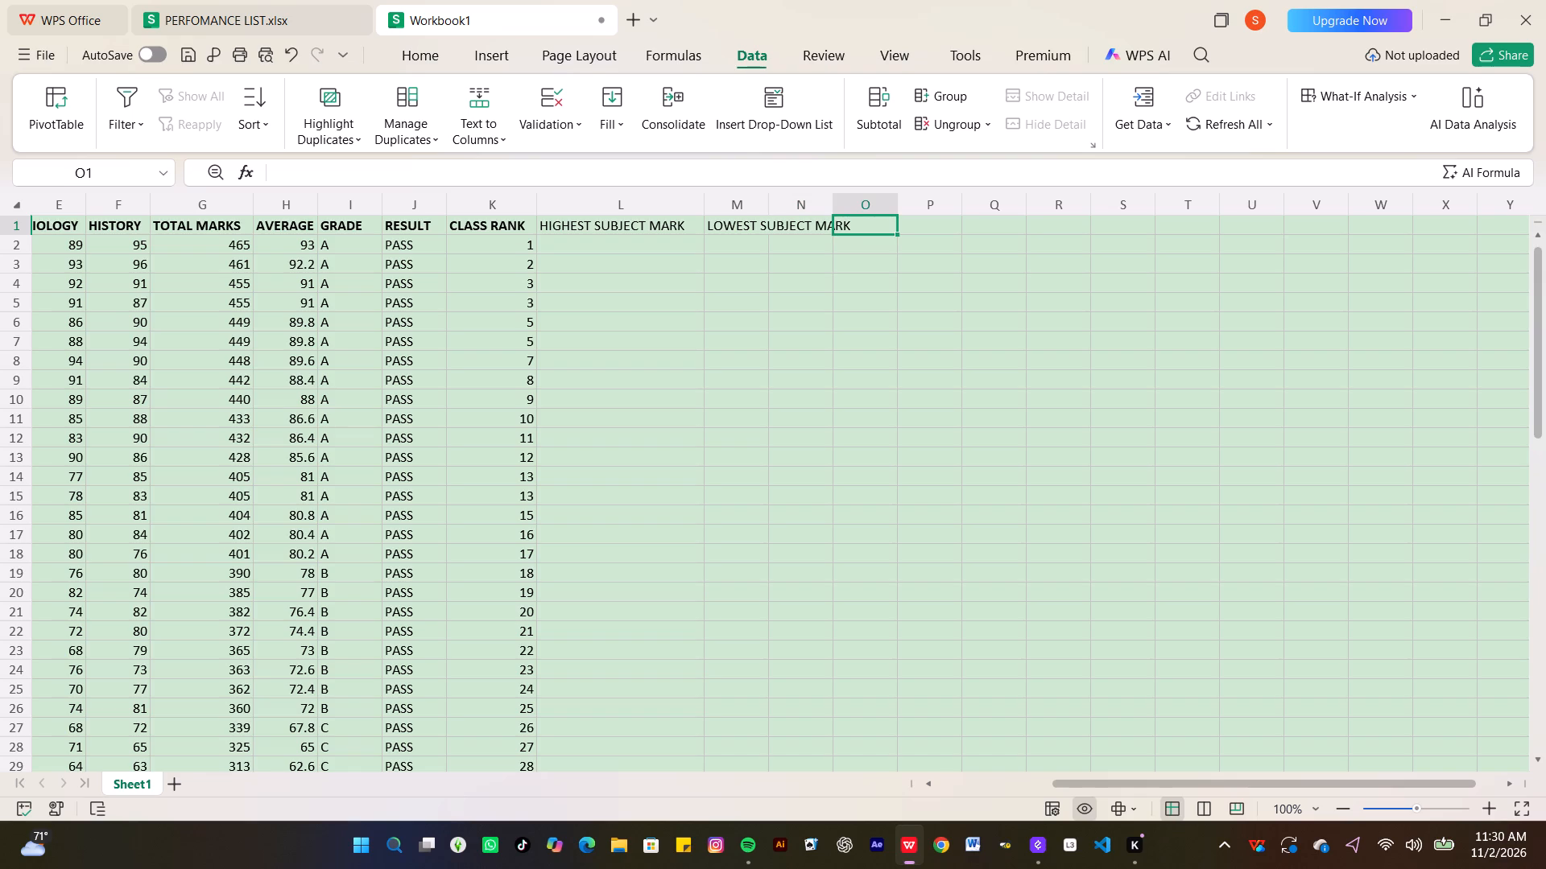
{"action": "left_click", "coordinate": [787, 228]}
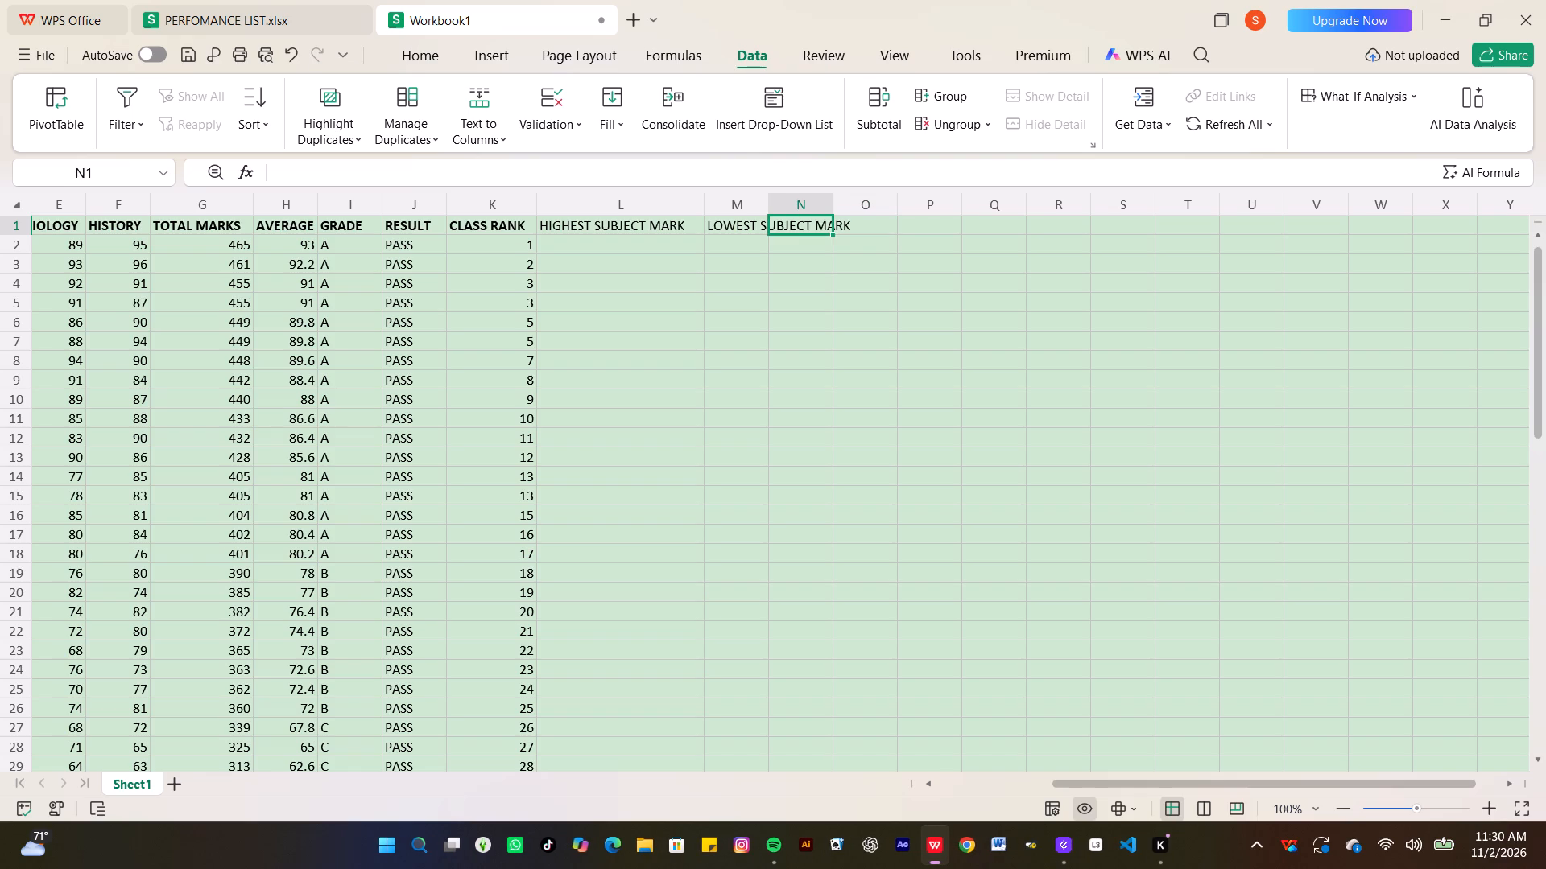
{"action": "key", "text": "s"}
{"action": "type", "text": "UB"}
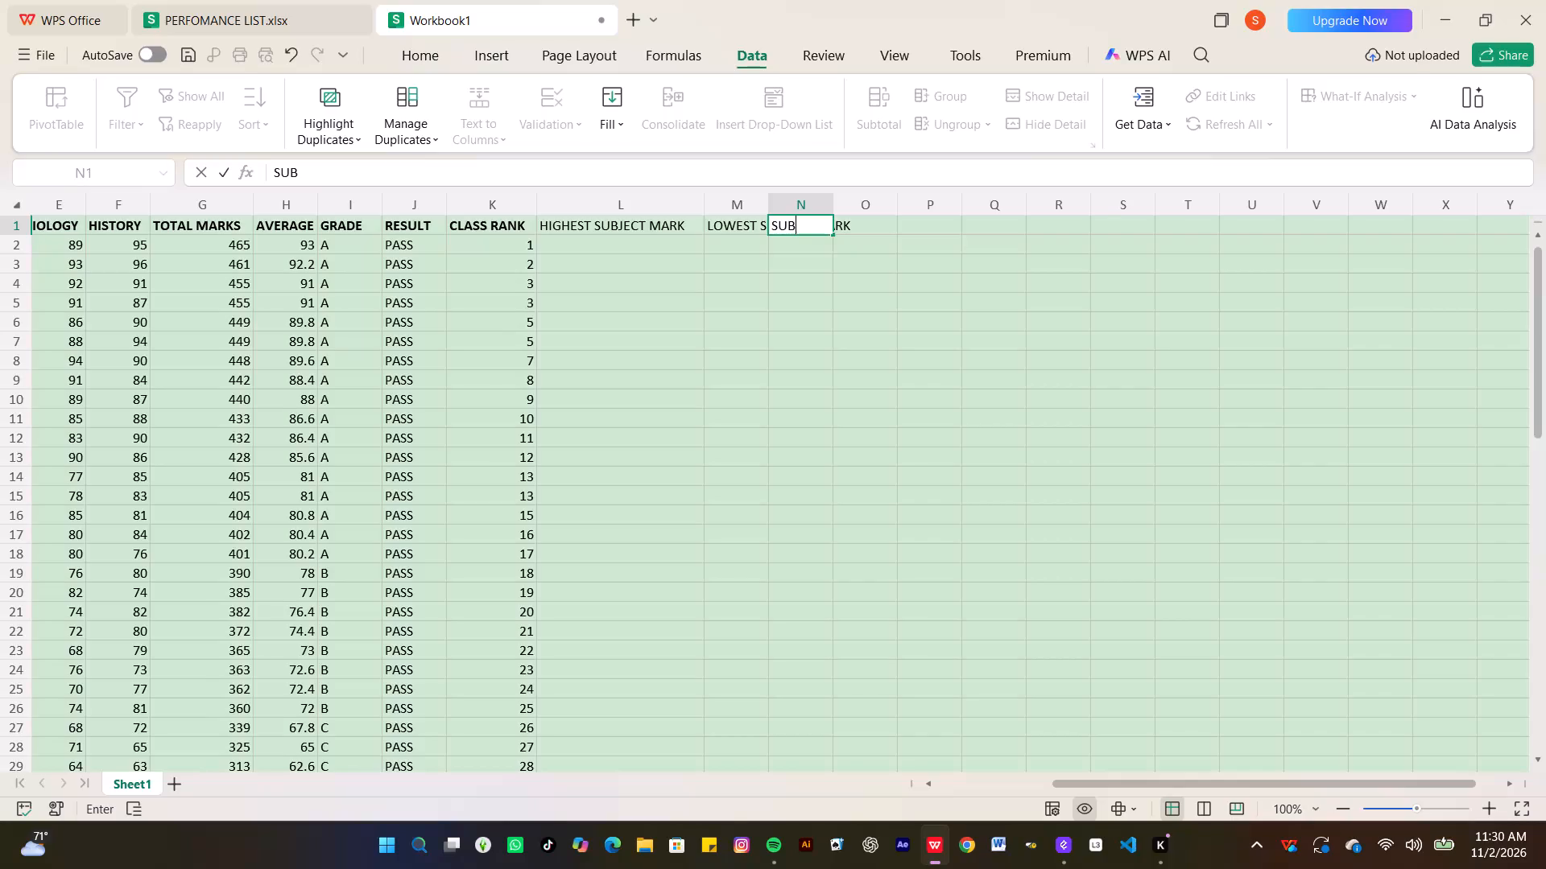
{"action": "type", "text": "JECT"}
{"action": "type", "text": "S PA"}
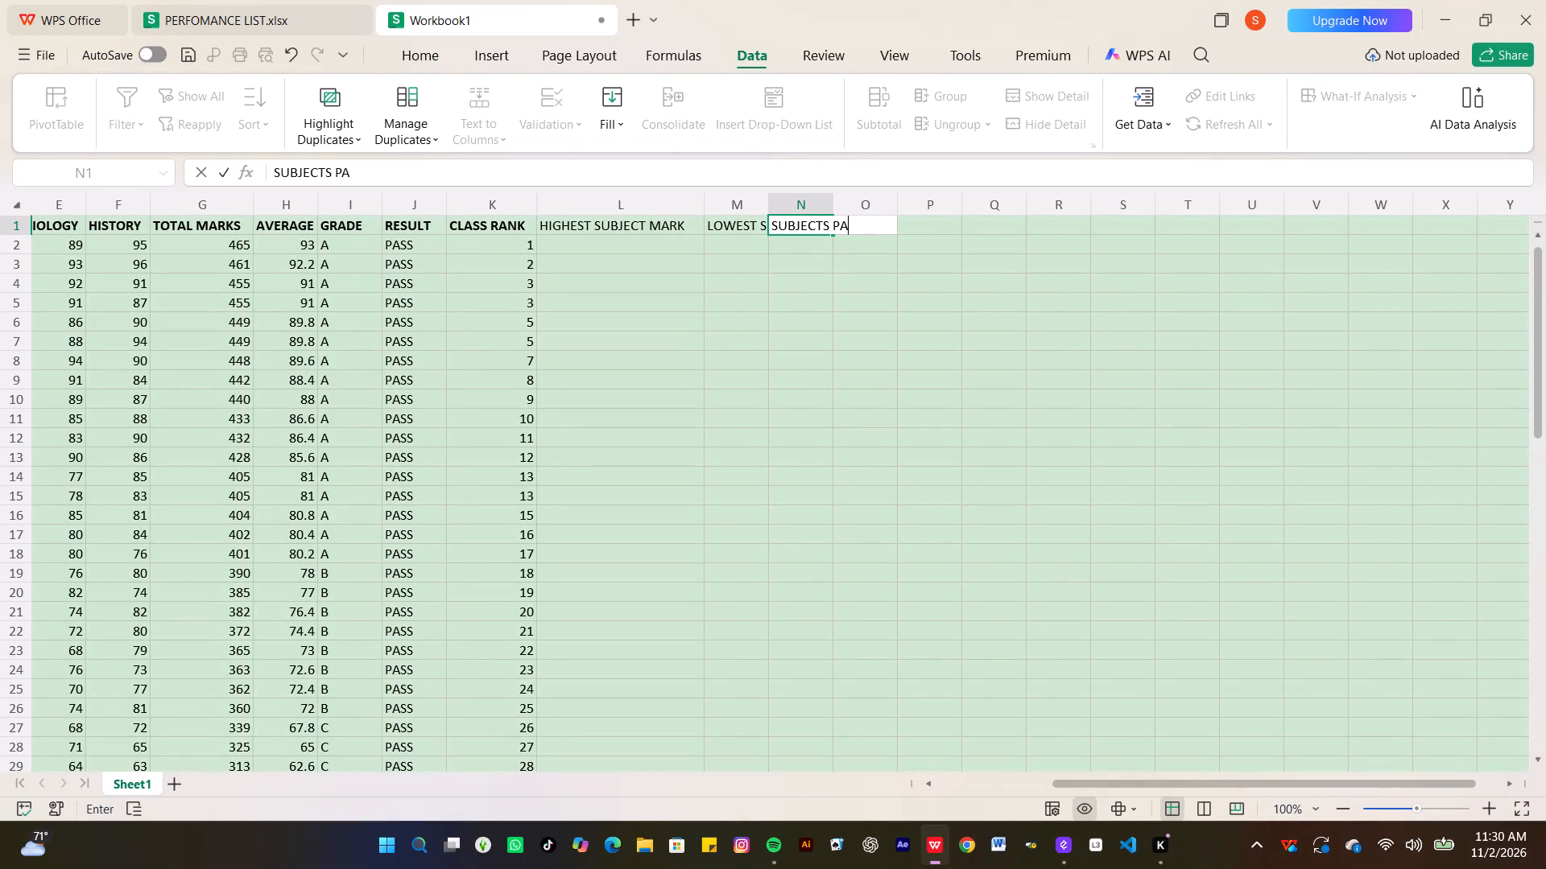
{"action": "type", "text": "SSED"}
{"action": "key", "text": "Right"}
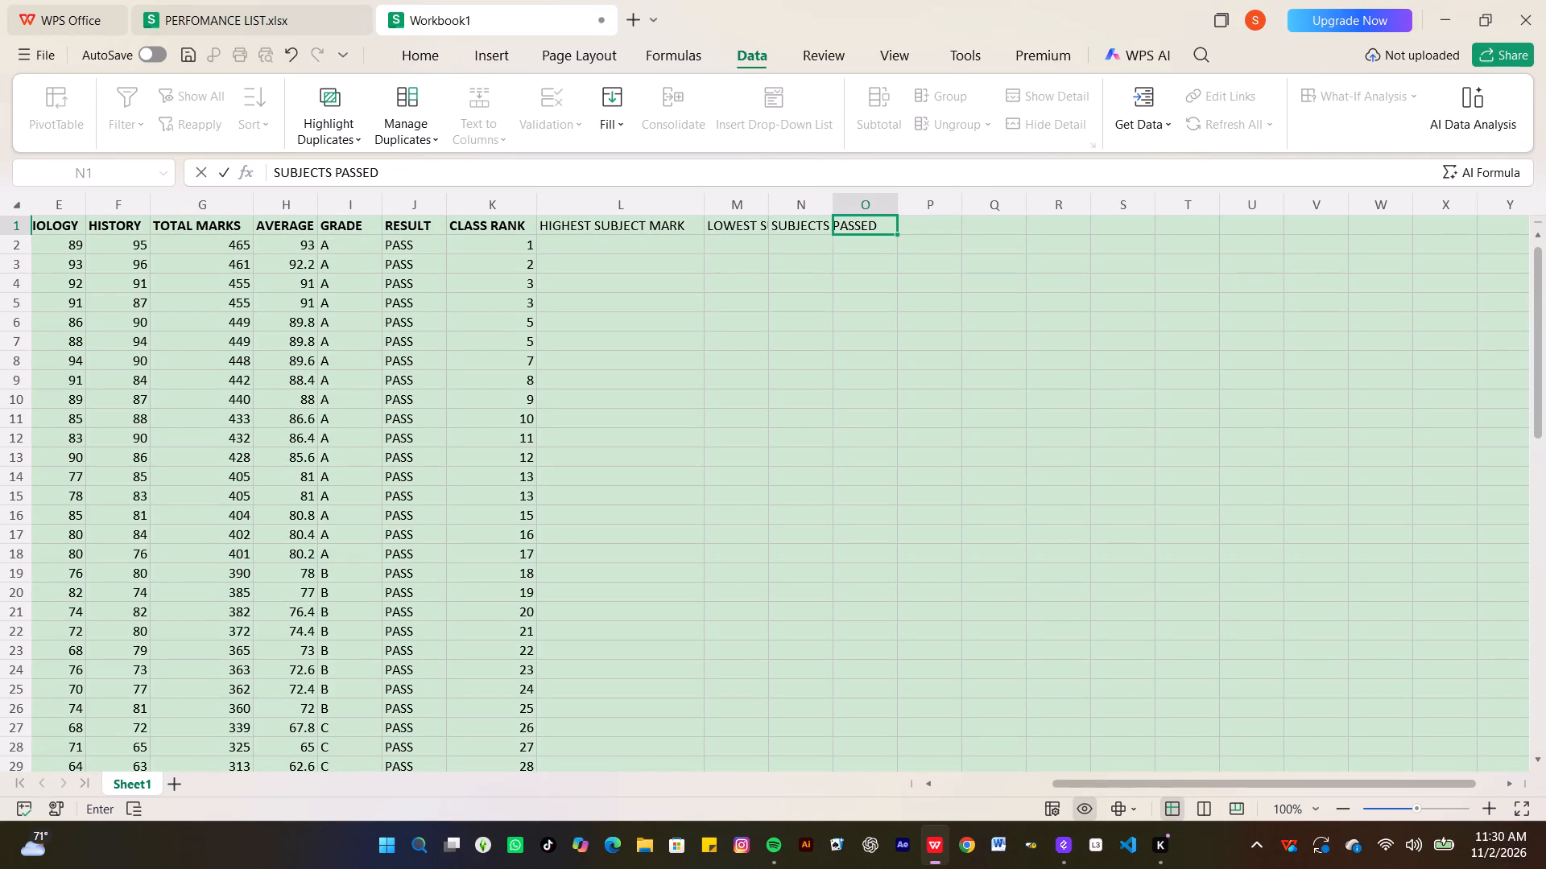
Add the column header SUBJECT FAILED in O1.
{"action": "type", "text": "SUB"}
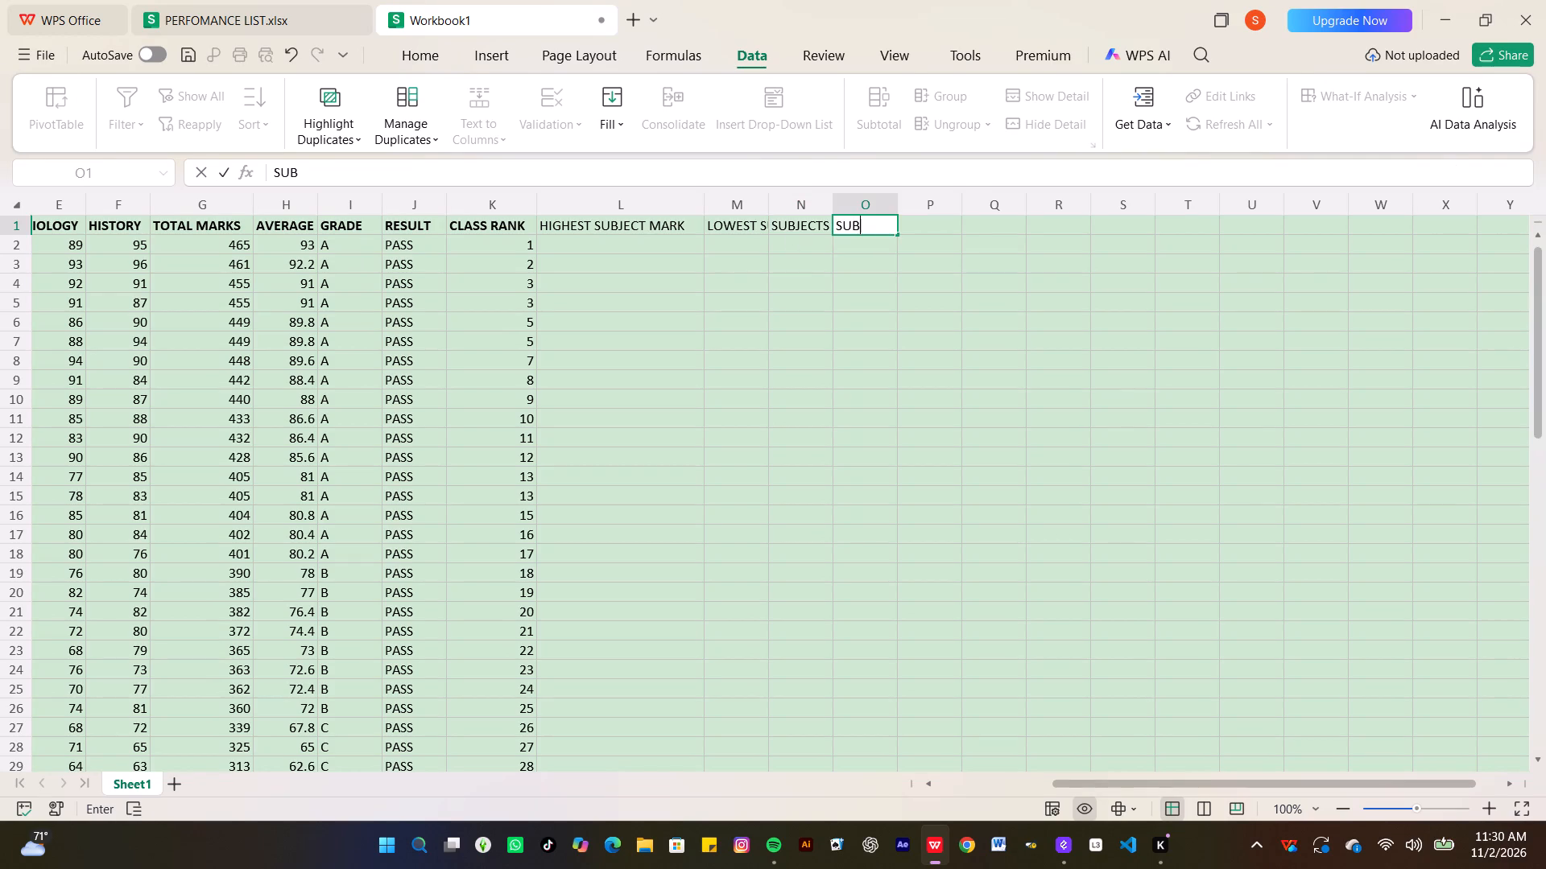
{"action": "type", "text": "JECT"}
{"action": "key", "text": "space"}
{"action": "key", "text": "f"}
{"action": "type", "text": "AILE"}
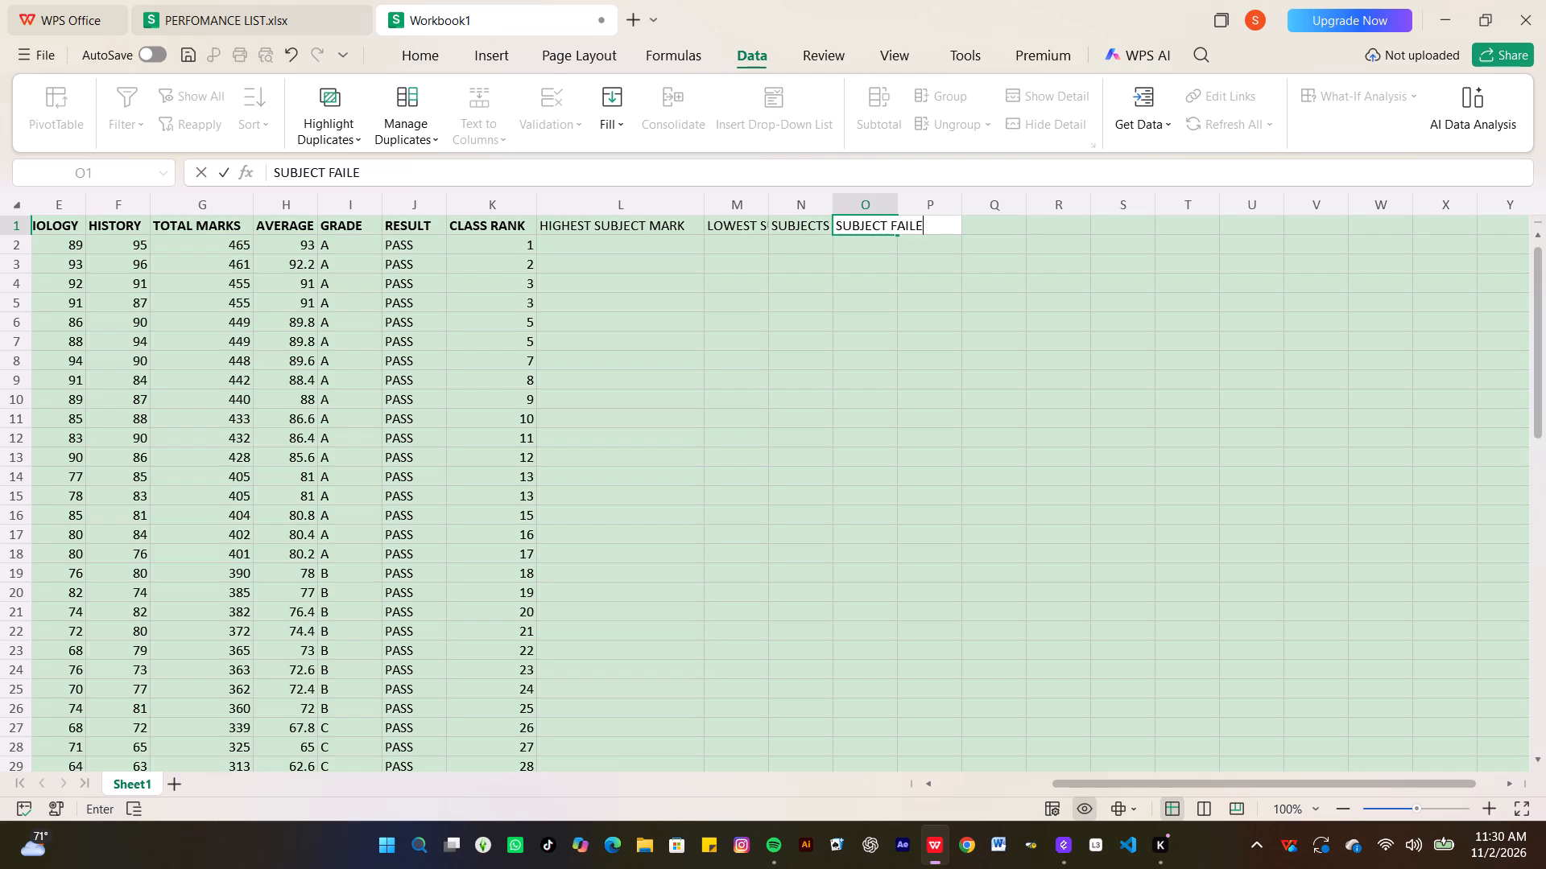
{"action": "key", "text": "d"}
{"action": "key", "text": "Right"}
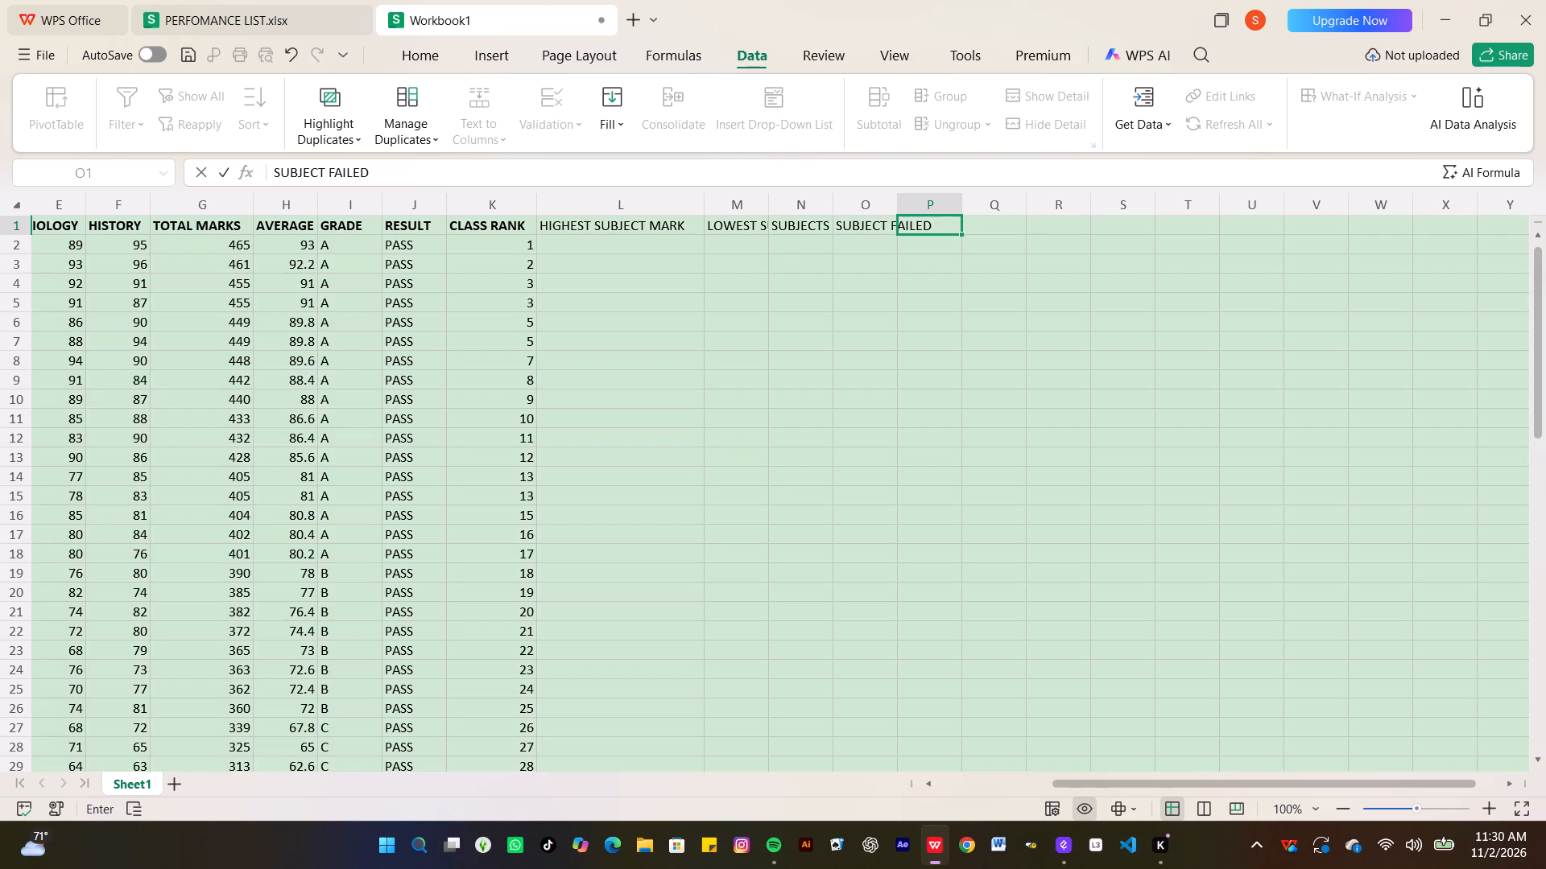
Add the column header PERFOMANCE in P1.
{"action": "key", "text": "p"}
{"action": "type", "text": "ERF"}
{"action": "type", "text": "OM"}
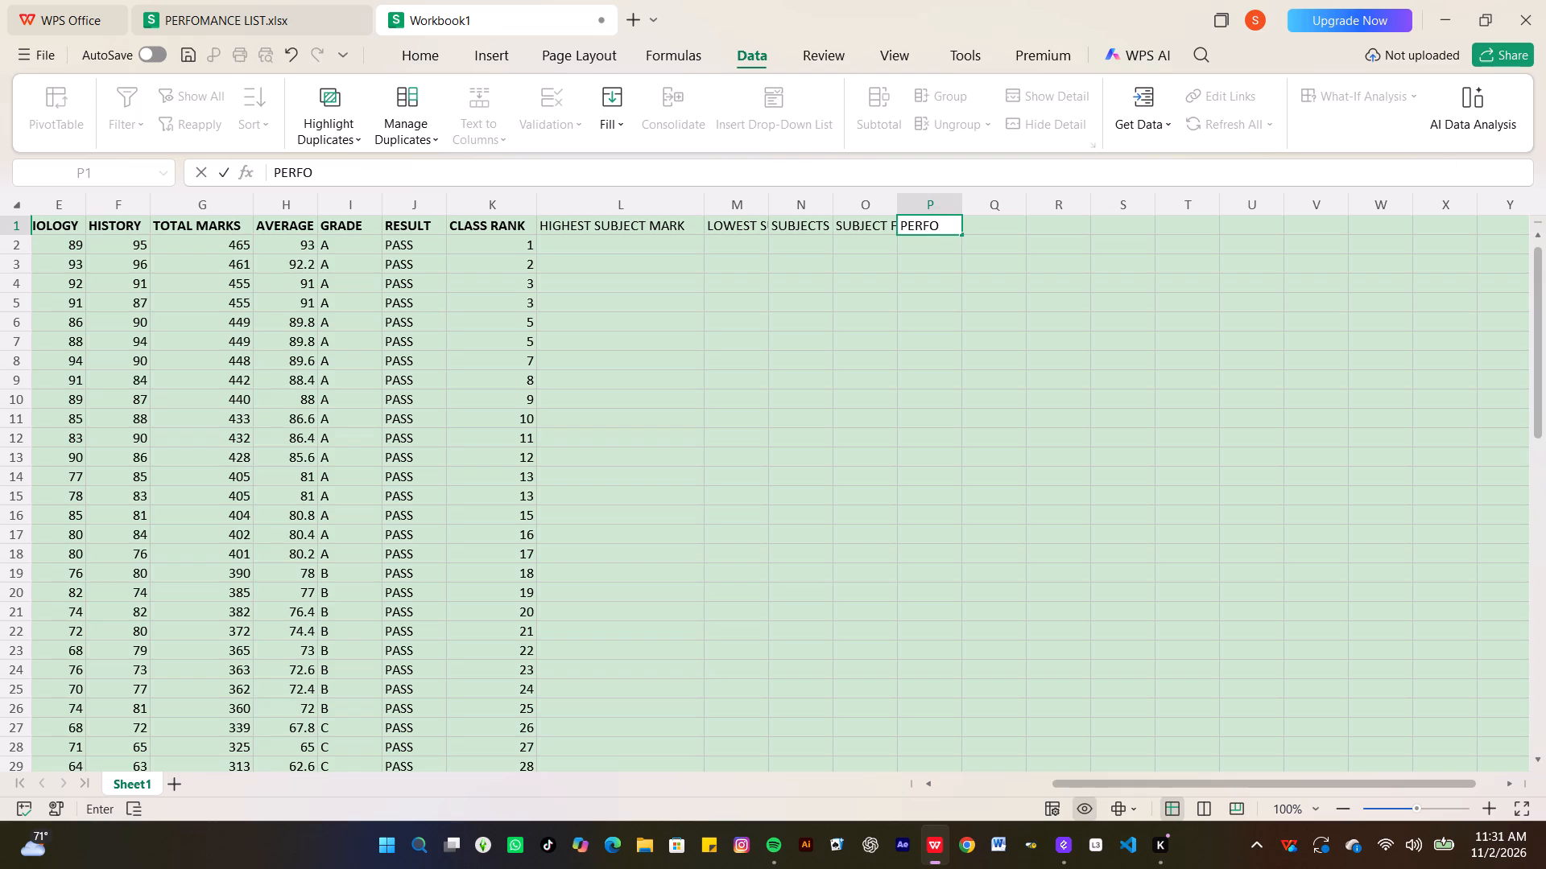
{"action": "type", "text": "ANCE"}
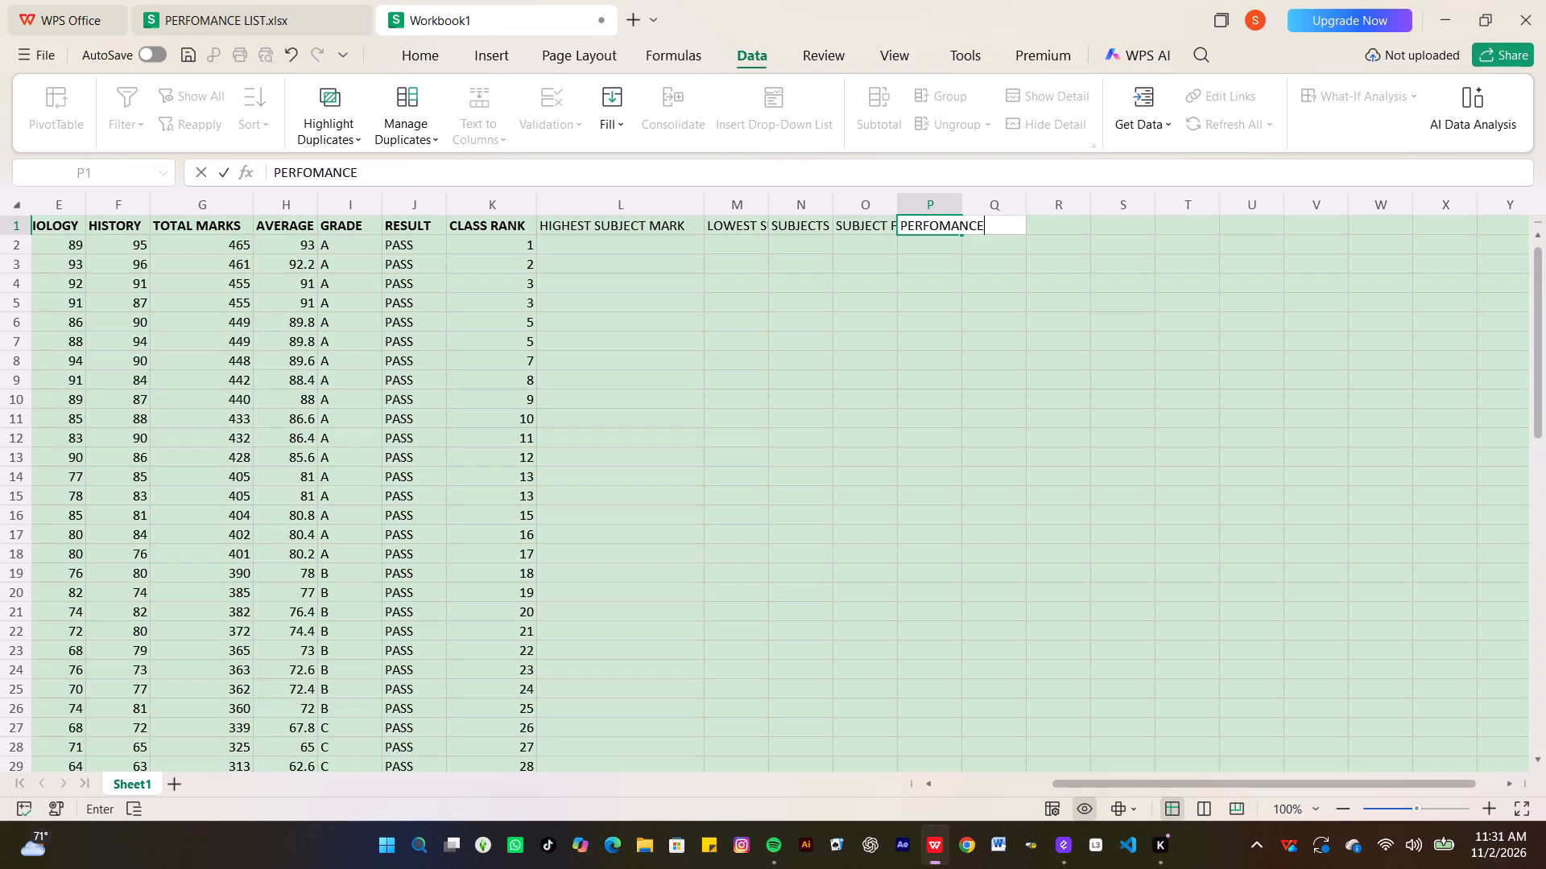
{"action": "key", "text": "Right"}
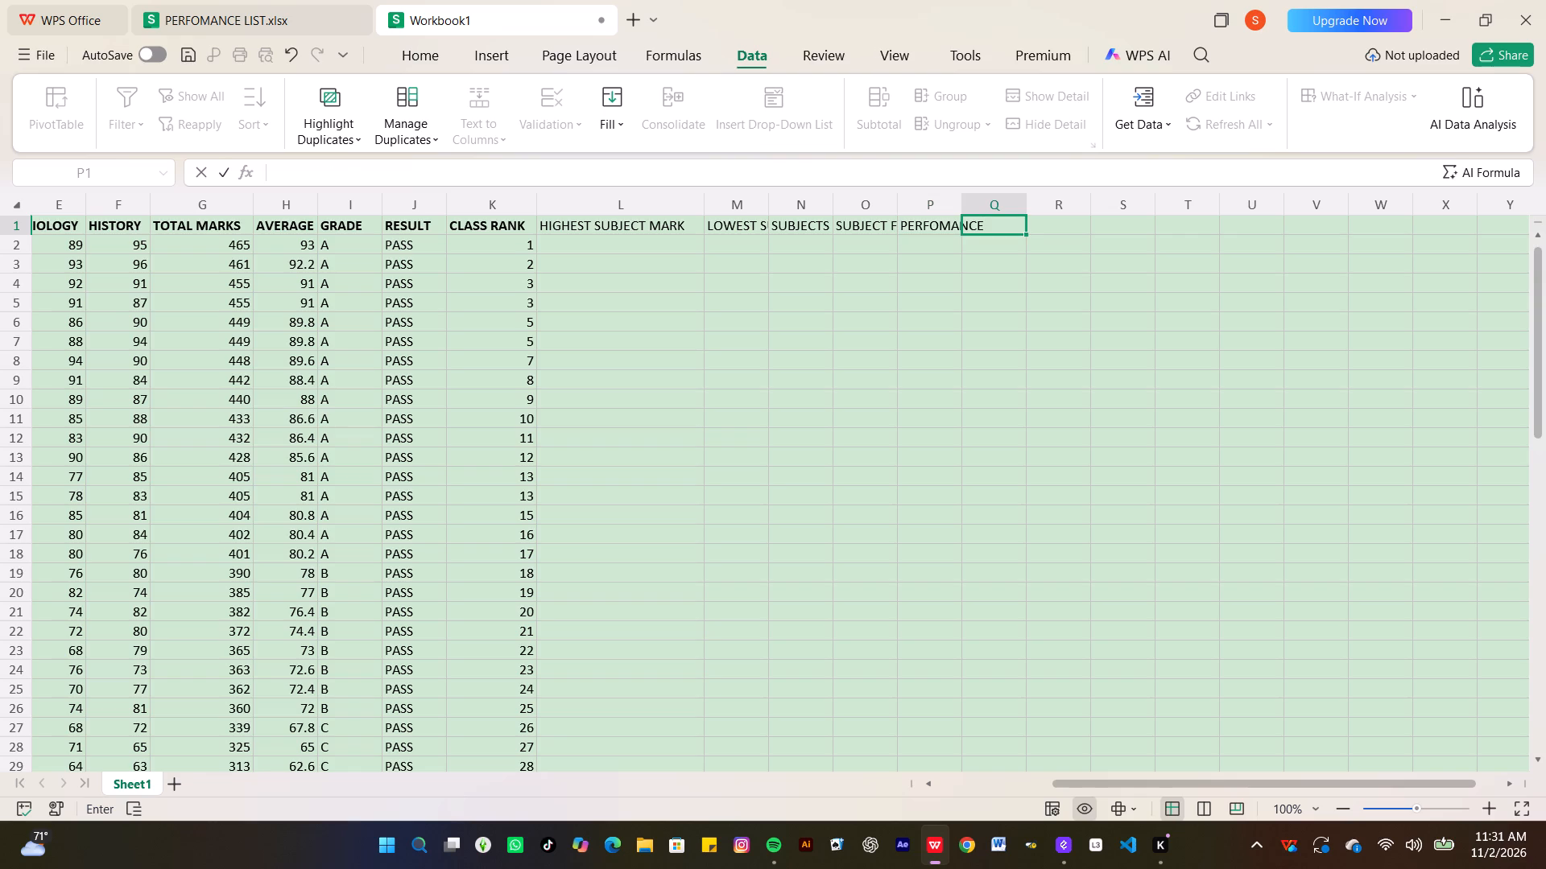
Add the column header REMARKS in Q1.
{"action": "key", "text": "r"}
{"action": "type", "text": "EM"}
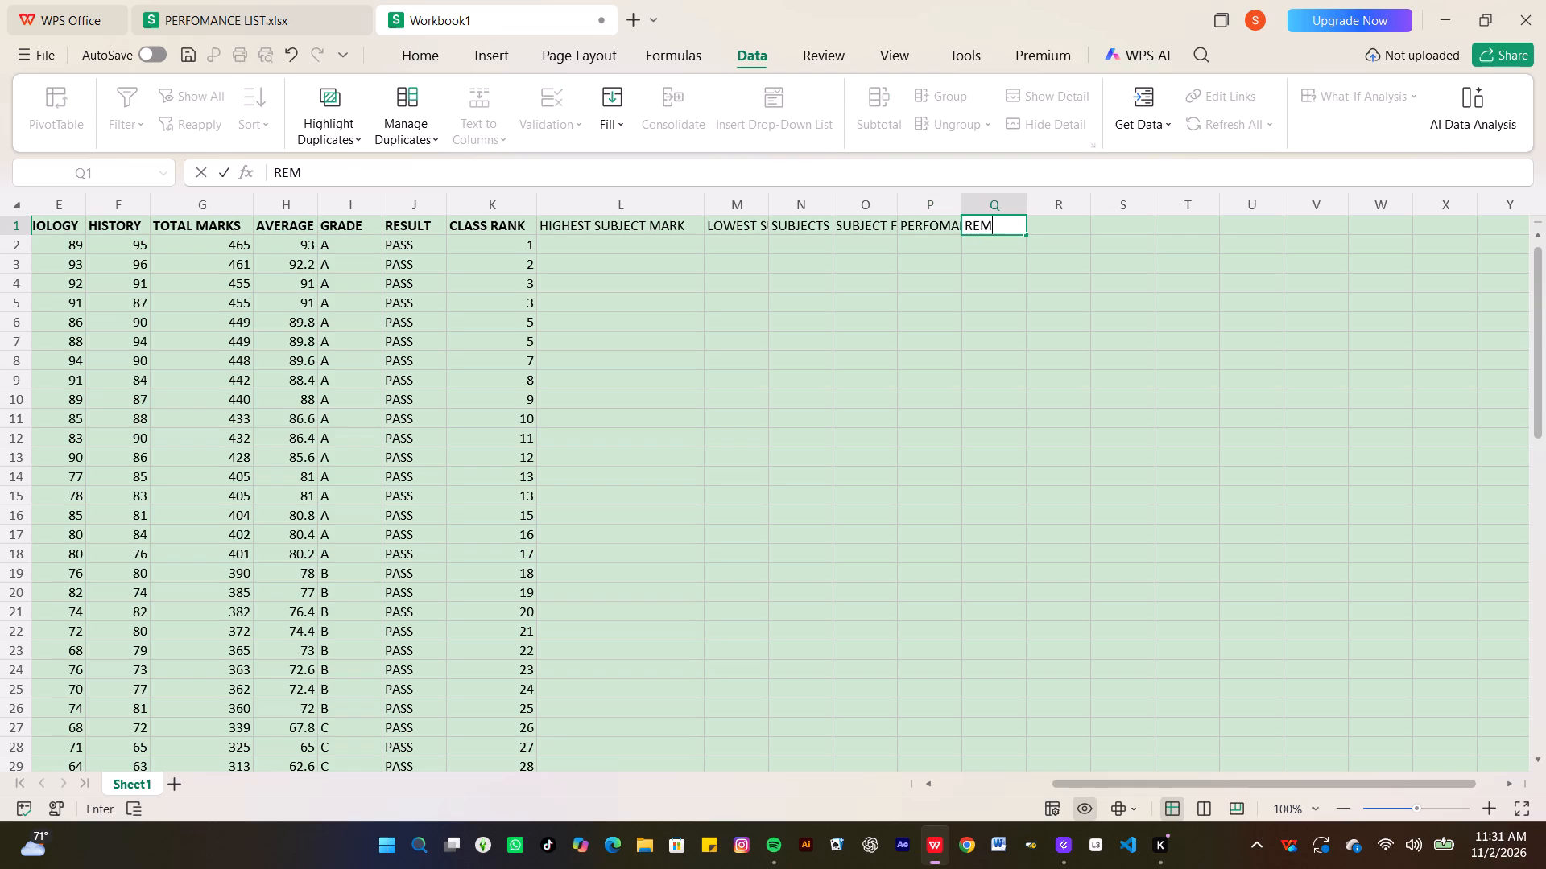
{"action": "type", "text": "ARKS"}
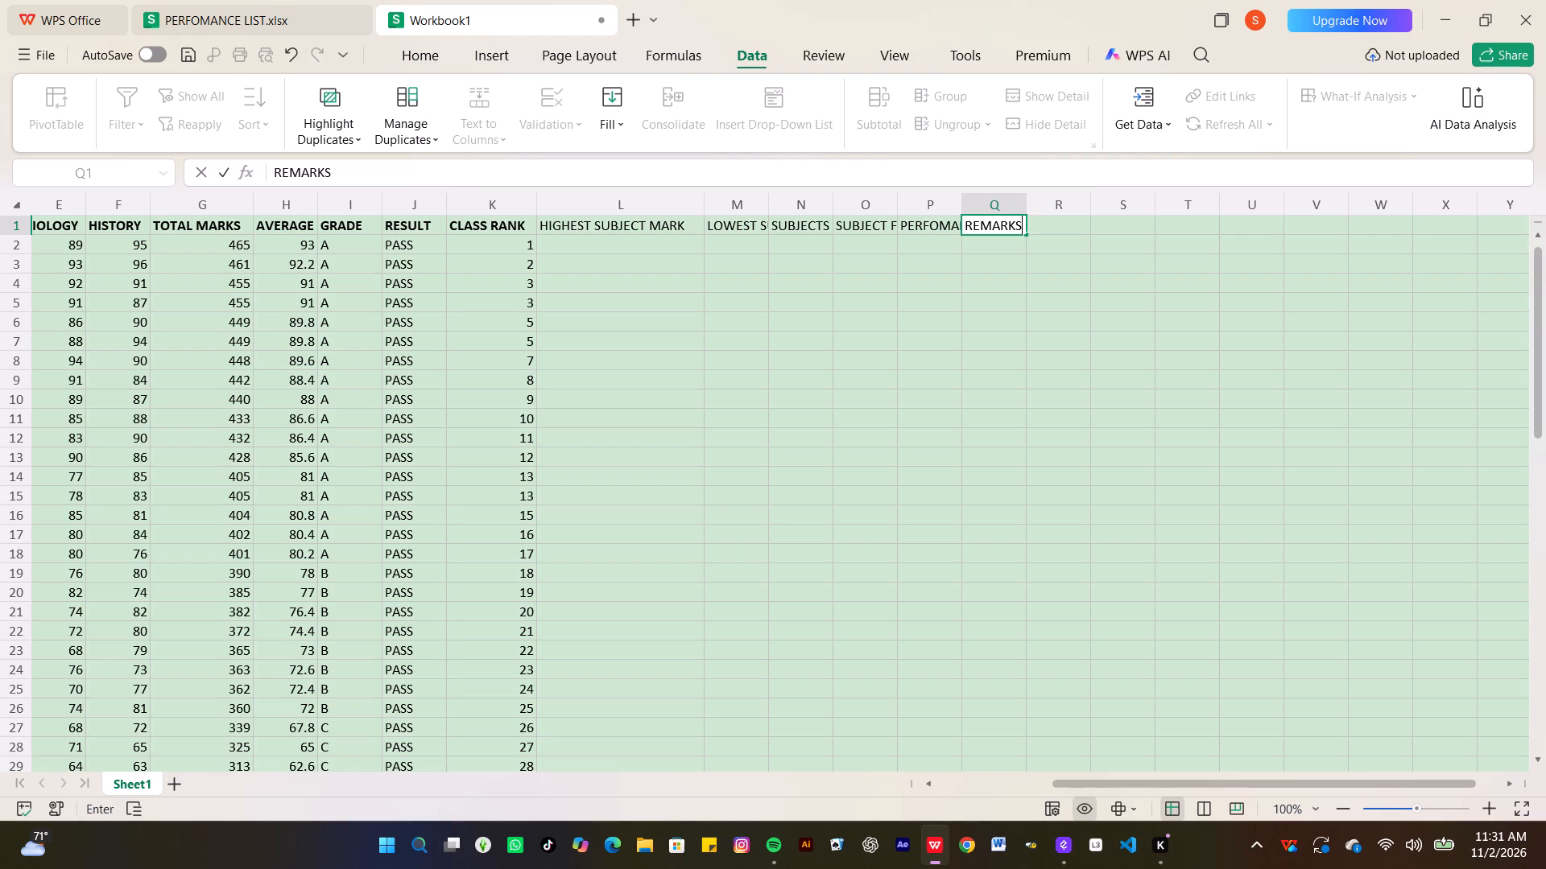
Auto-fit the widths of columns M, N, O and P to their header text.
{"action": "double_click", "coordinate": [769, 215]}
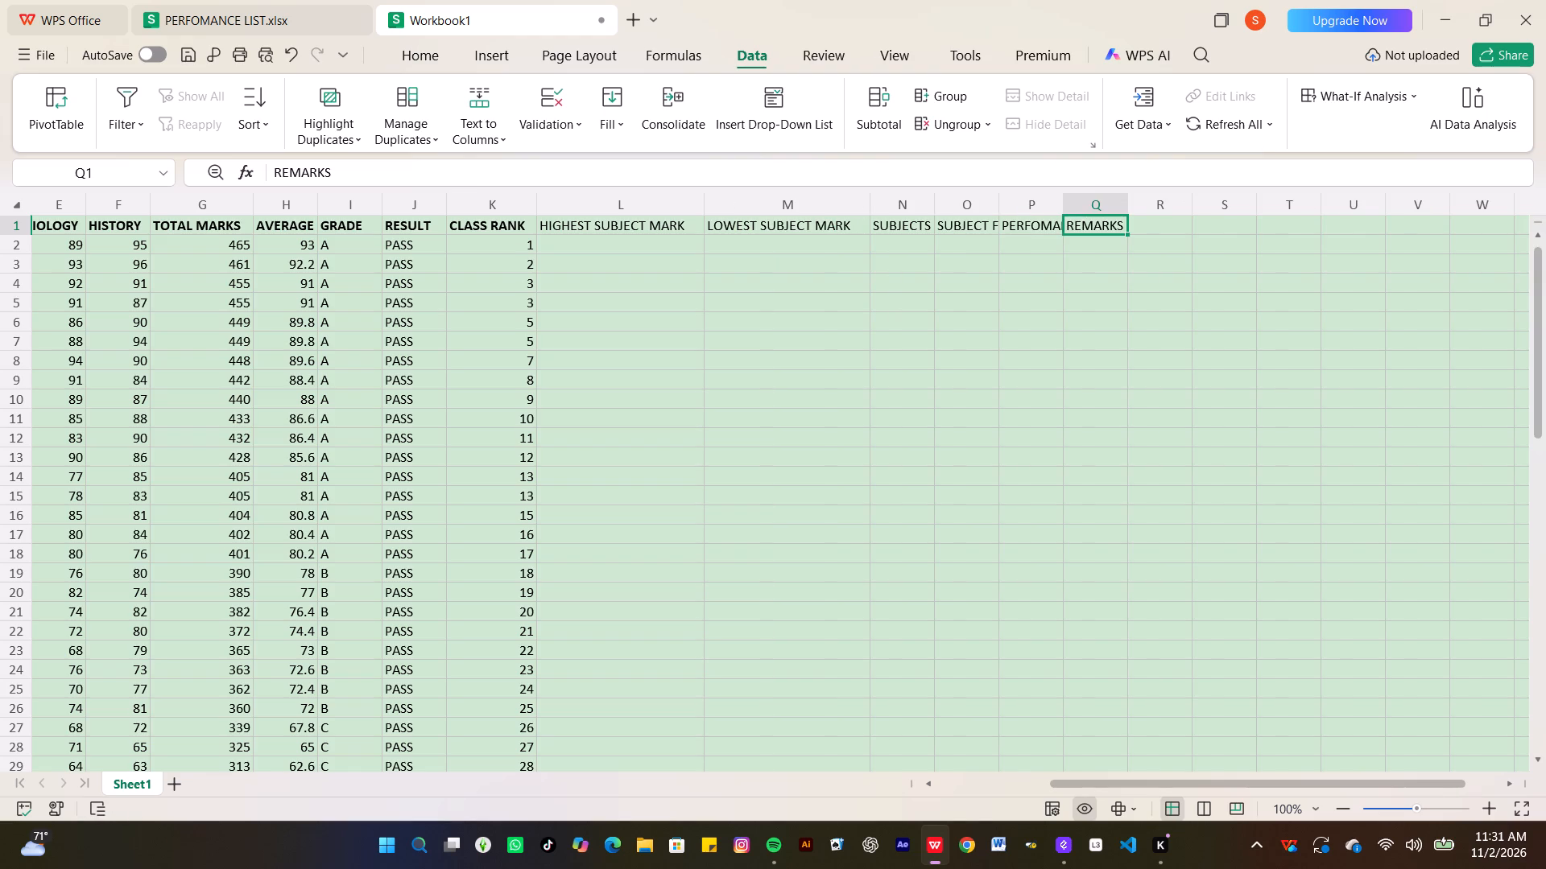
{"action": "double_click", "coordinate": [933, 206]}
{"action": "scroll", "coordinate": [933, 206], "scroll_direction": "left", "scroll_amount": 2}
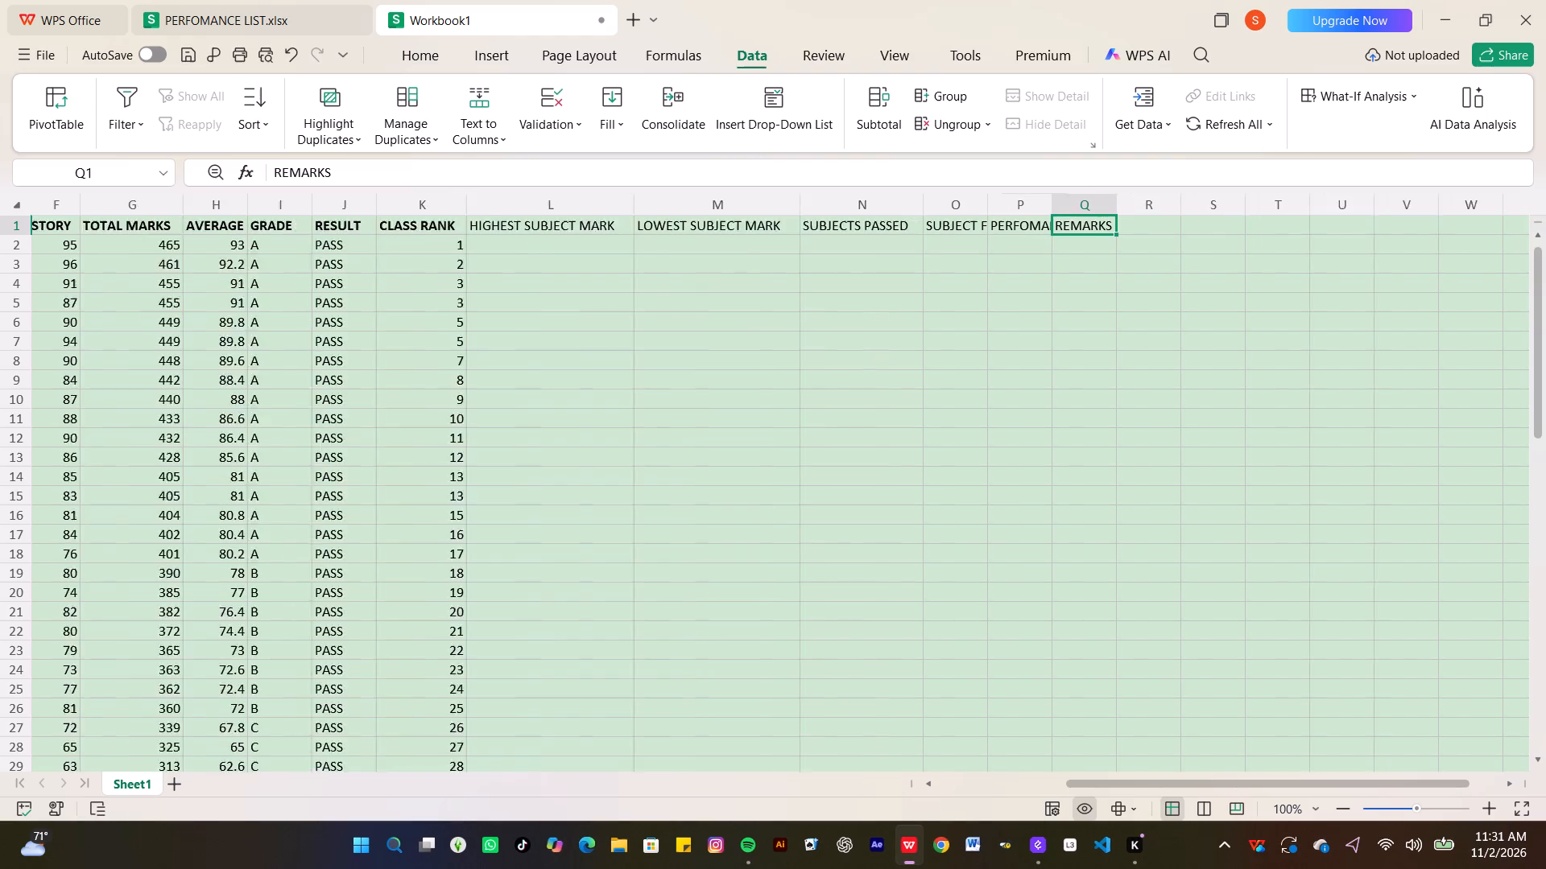
{"action": "scroll", "coordinate": [933, 206], "scroll_direction": "left", "scroll_amount": 2}
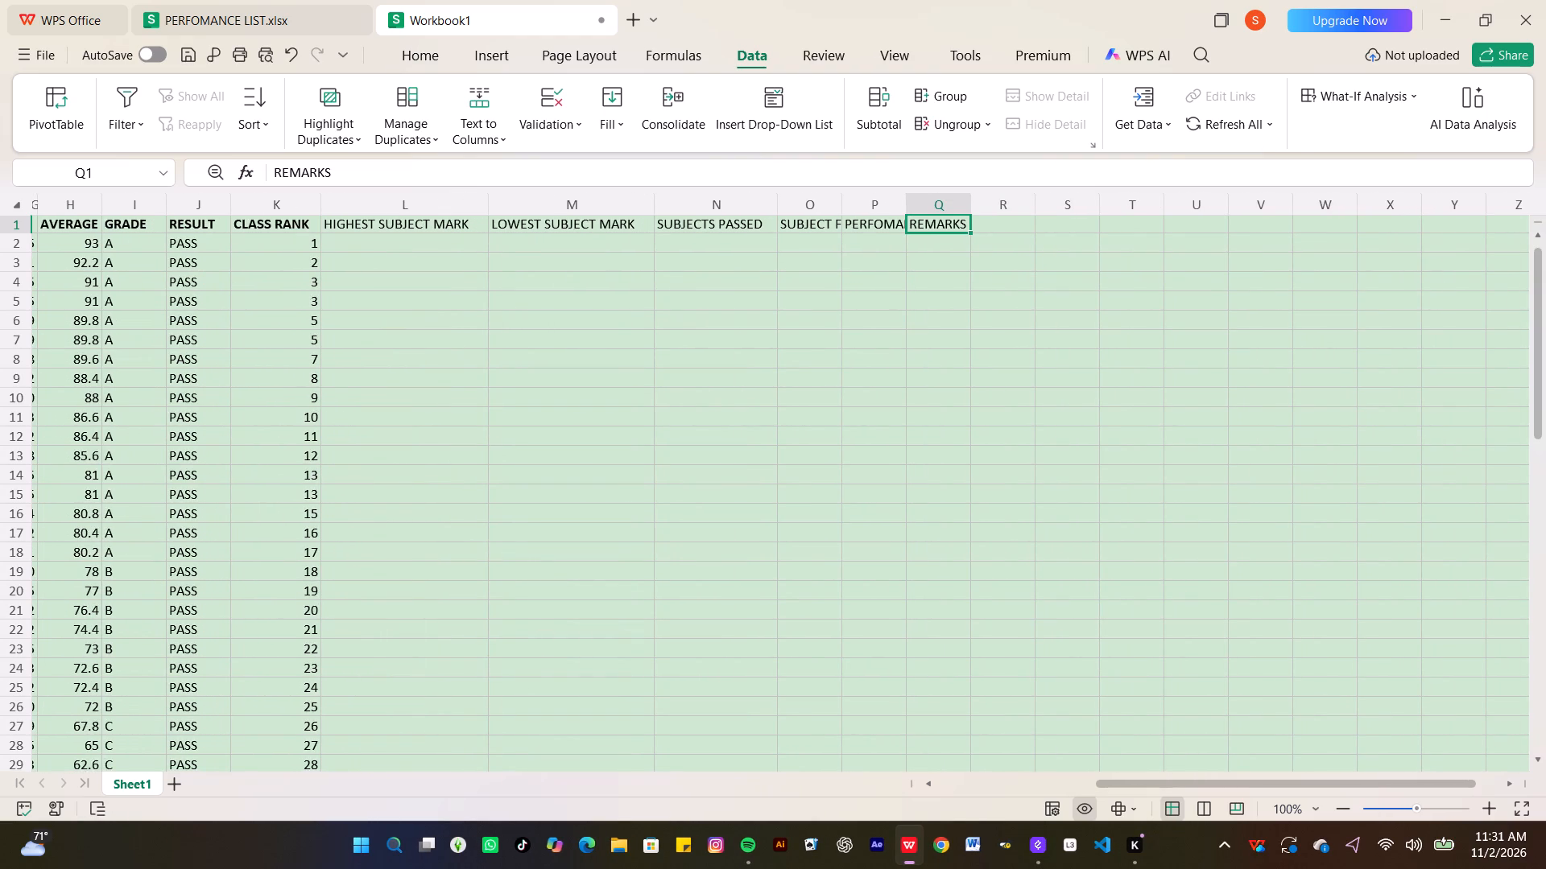
{"action": "double_click", "coordinate": [839, 201]}
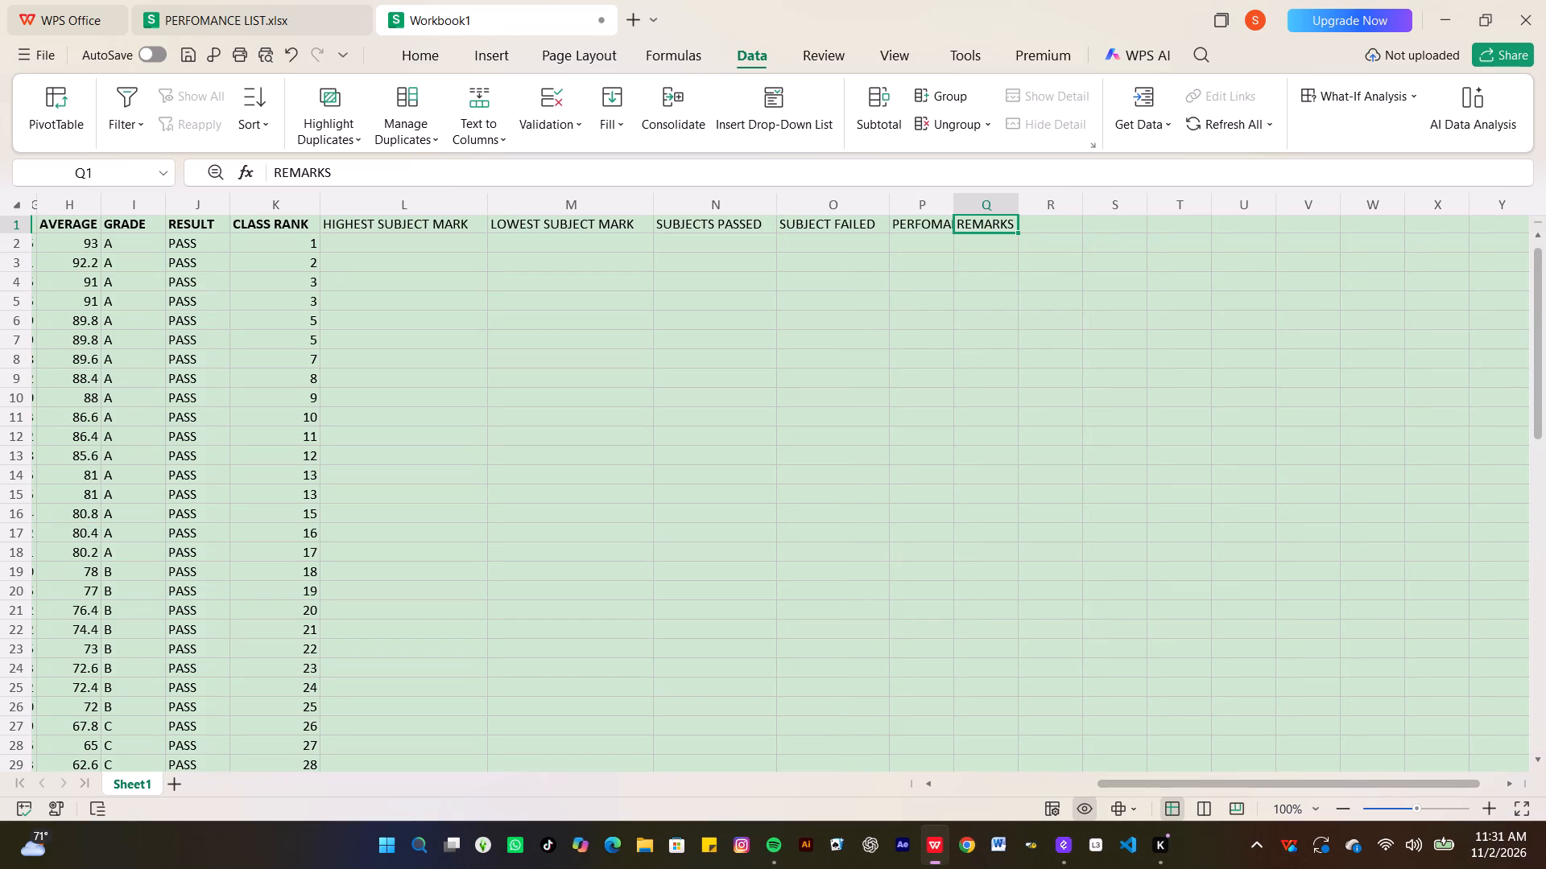
{"action": "double_click", "coordinate": [951, 207]}
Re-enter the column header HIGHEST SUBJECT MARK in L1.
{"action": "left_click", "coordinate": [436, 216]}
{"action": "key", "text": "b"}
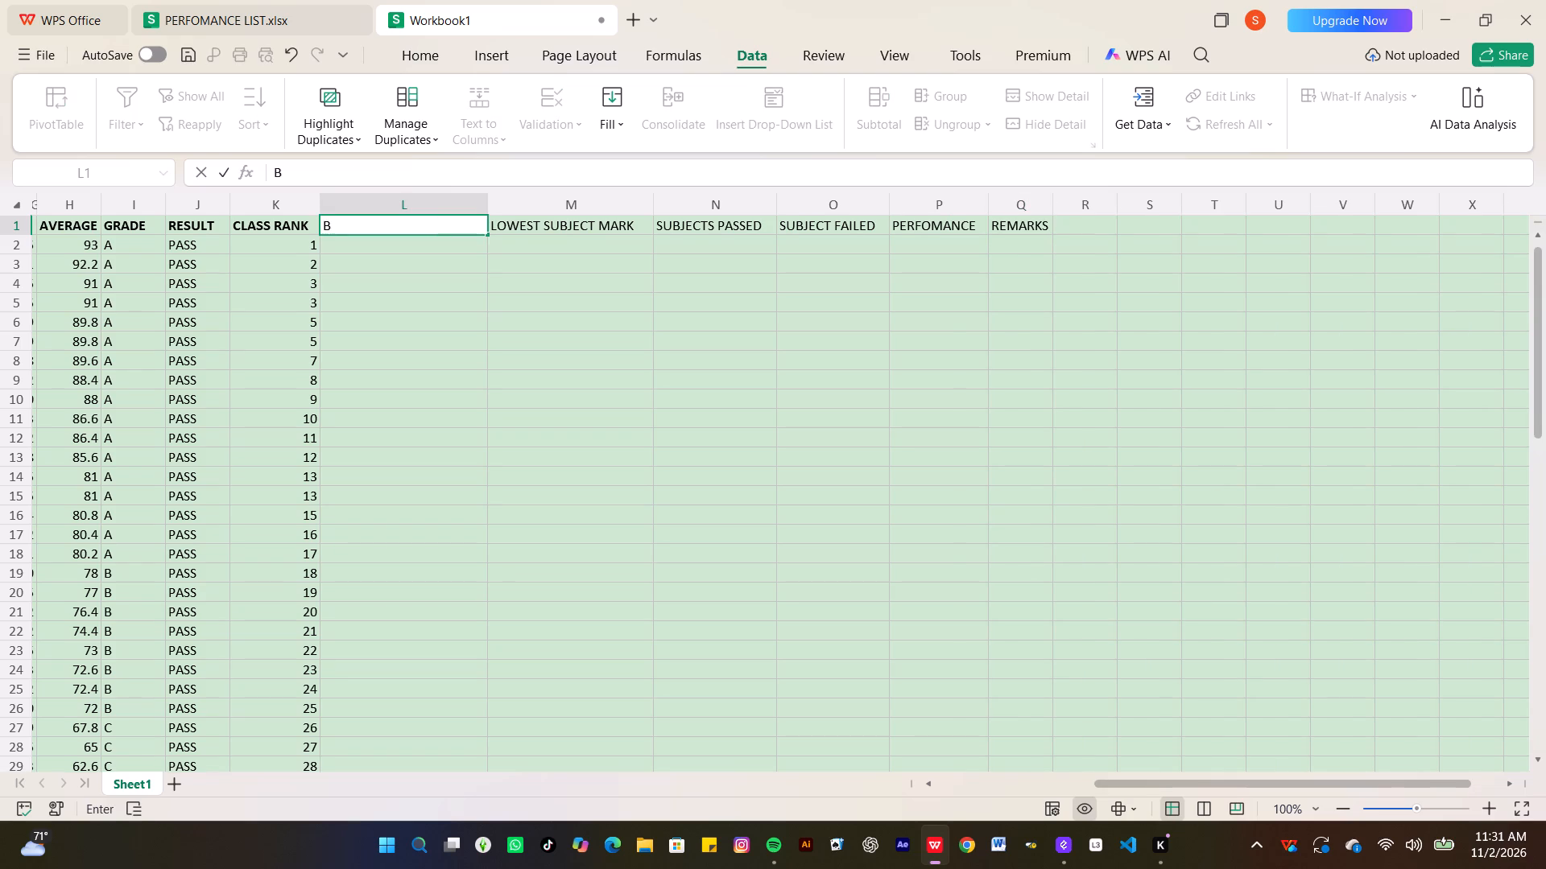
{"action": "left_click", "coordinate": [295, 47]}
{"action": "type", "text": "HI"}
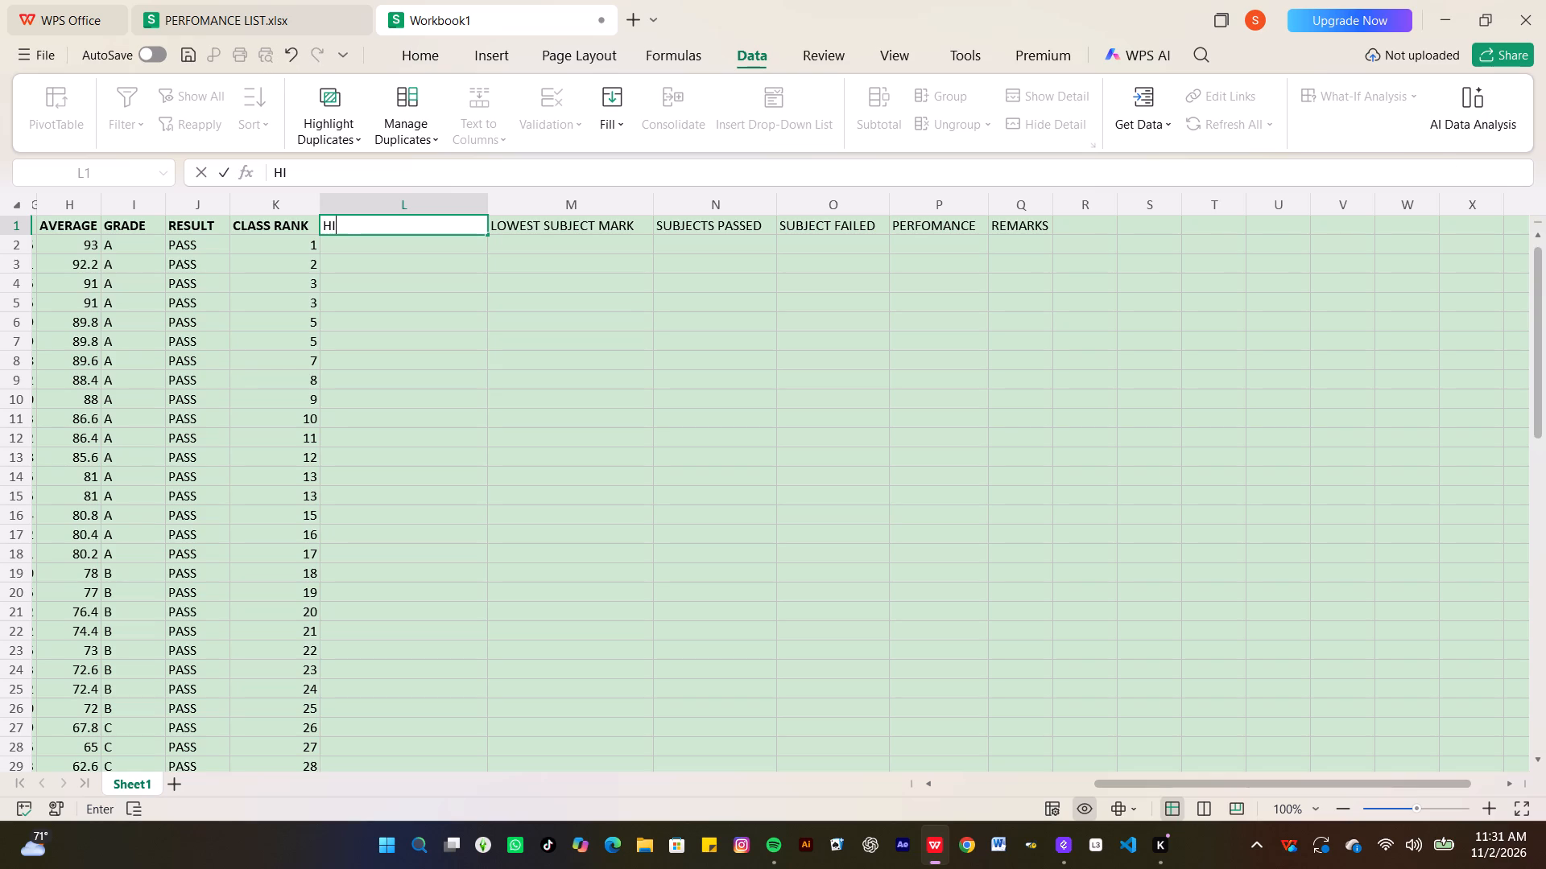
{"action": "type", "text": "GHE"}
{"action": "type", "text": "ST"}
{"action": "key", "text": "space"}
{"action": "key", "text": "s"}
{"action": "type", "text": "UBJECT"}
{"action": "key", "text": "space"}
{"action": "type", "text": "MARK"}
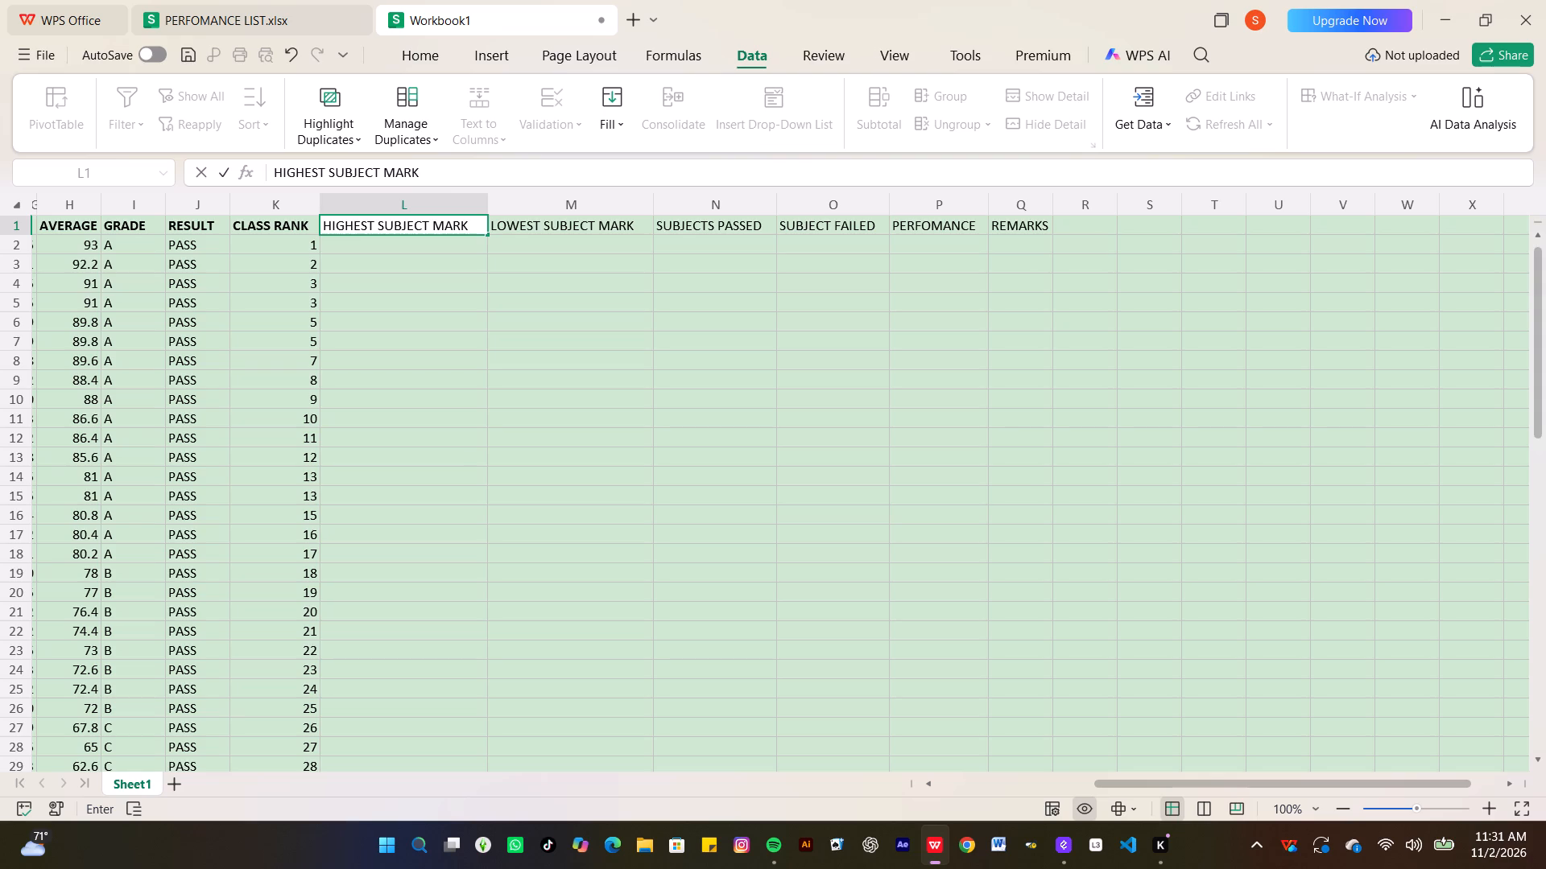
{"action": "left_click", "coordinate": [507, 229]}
Make the new column headers in L1 through Q1, from HIGHEST SUBJECT MARK to REMARKS, bold.
{"action": "left_click", "coordinate": [436, 229]}
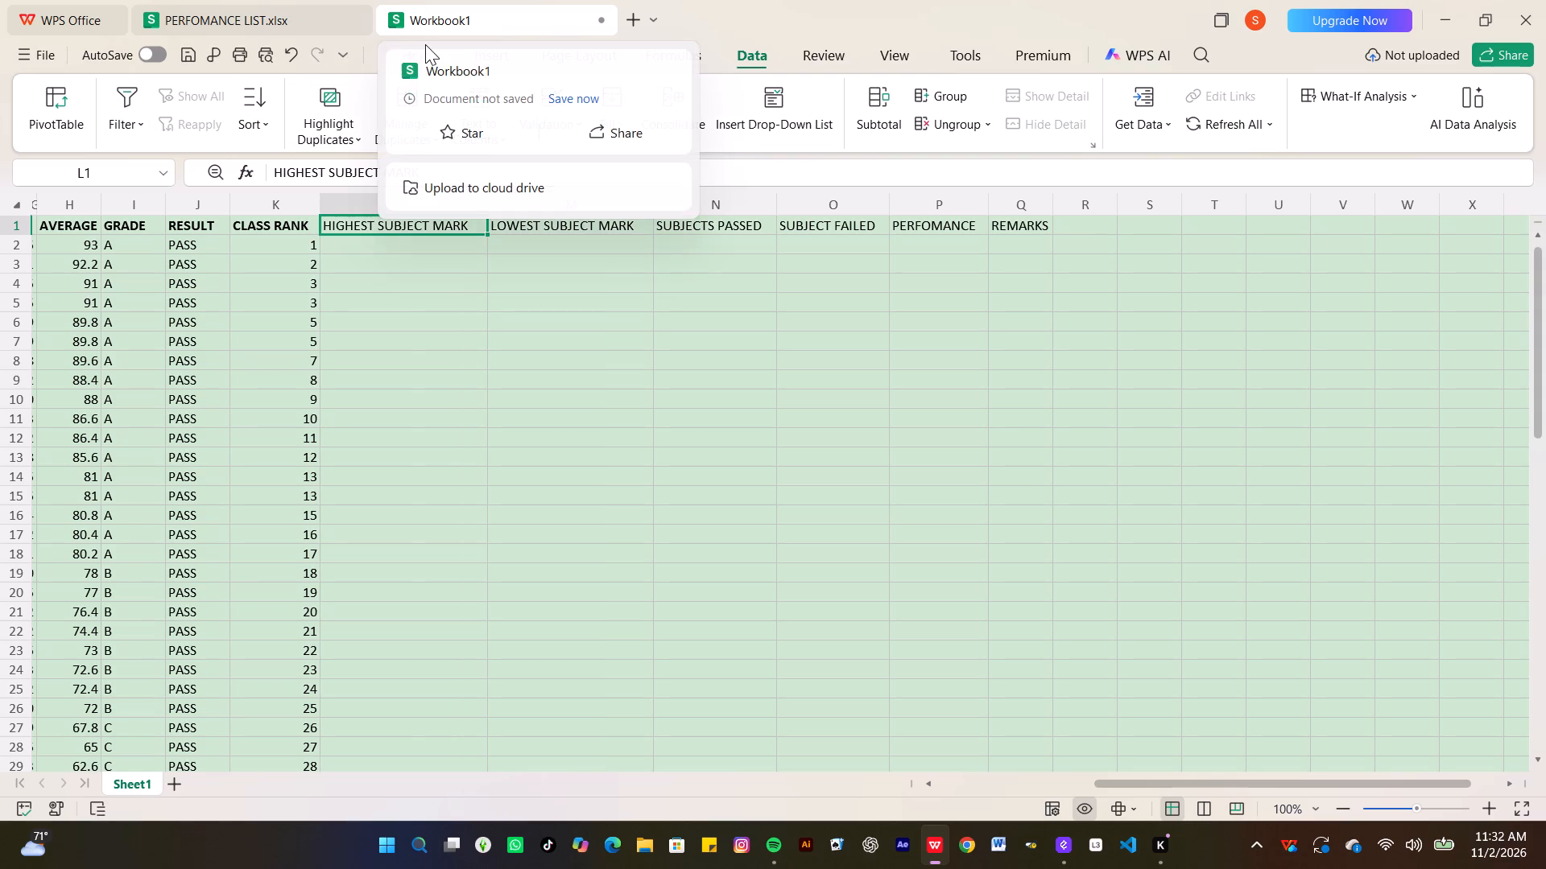
{"action": "left_click", "coordinate": [403, 60]}
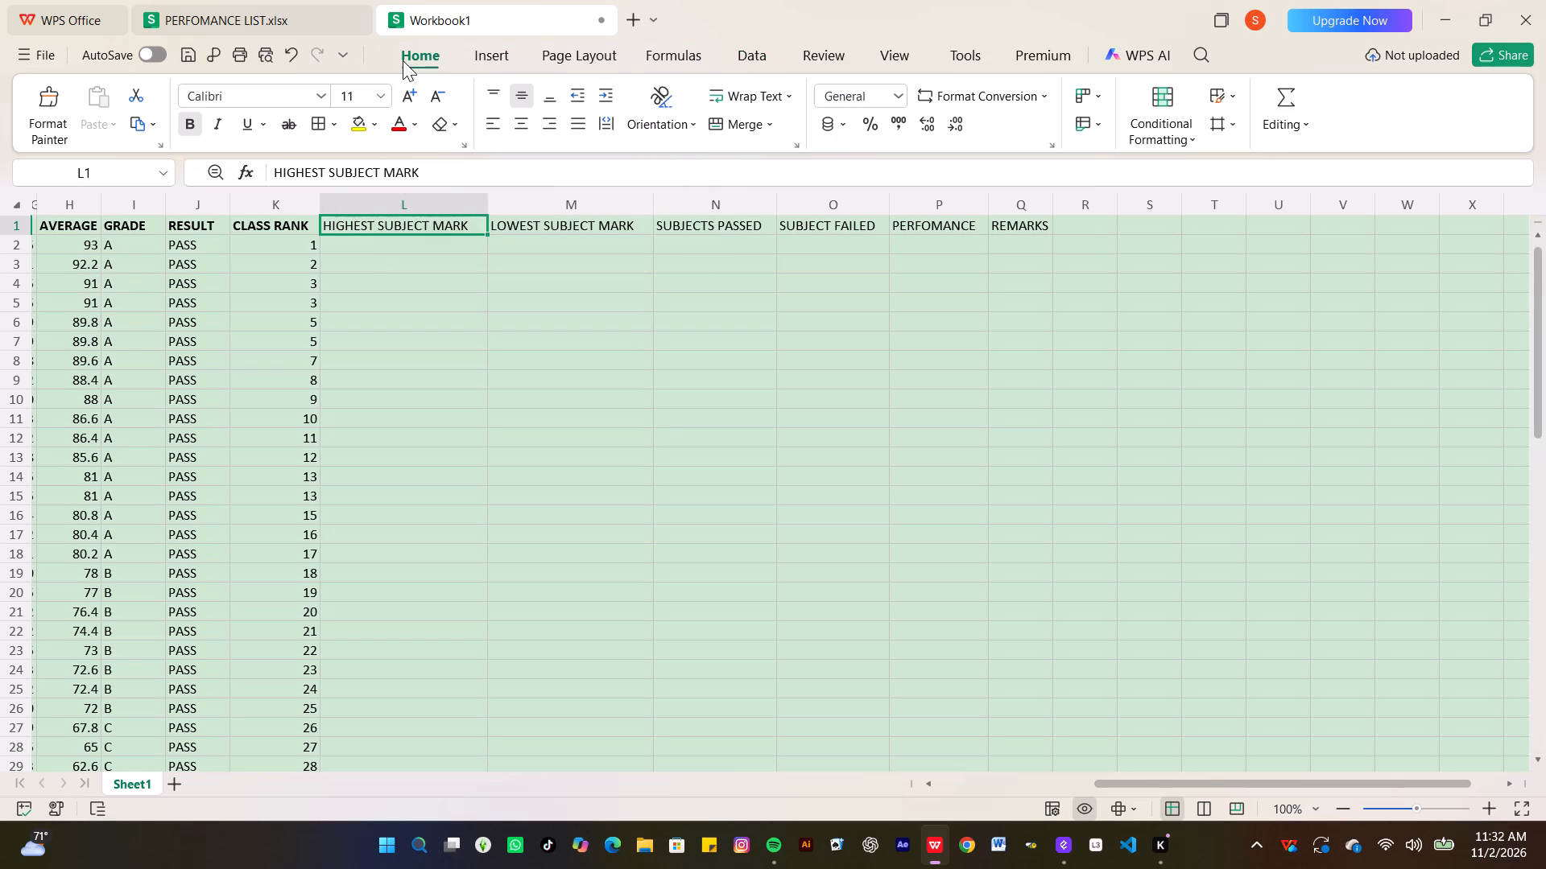
{"action": "left_click", "coordinate": [190, 132]}
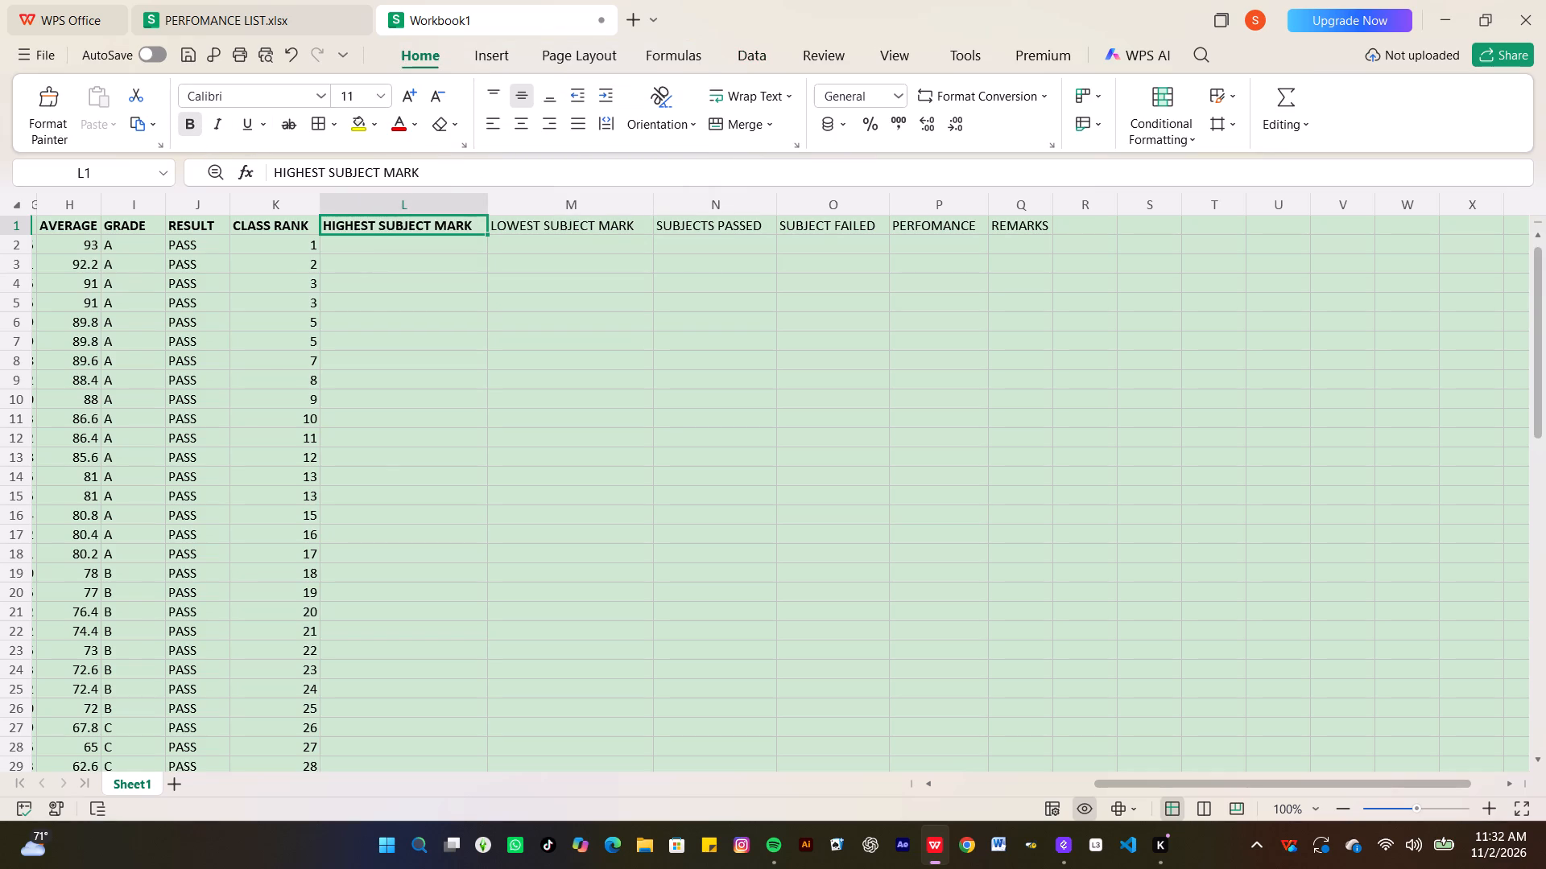
{"action": "left_click", "coordinate": [511, 232]}
{"action": "left_click", "coordinate": [198, 131]}
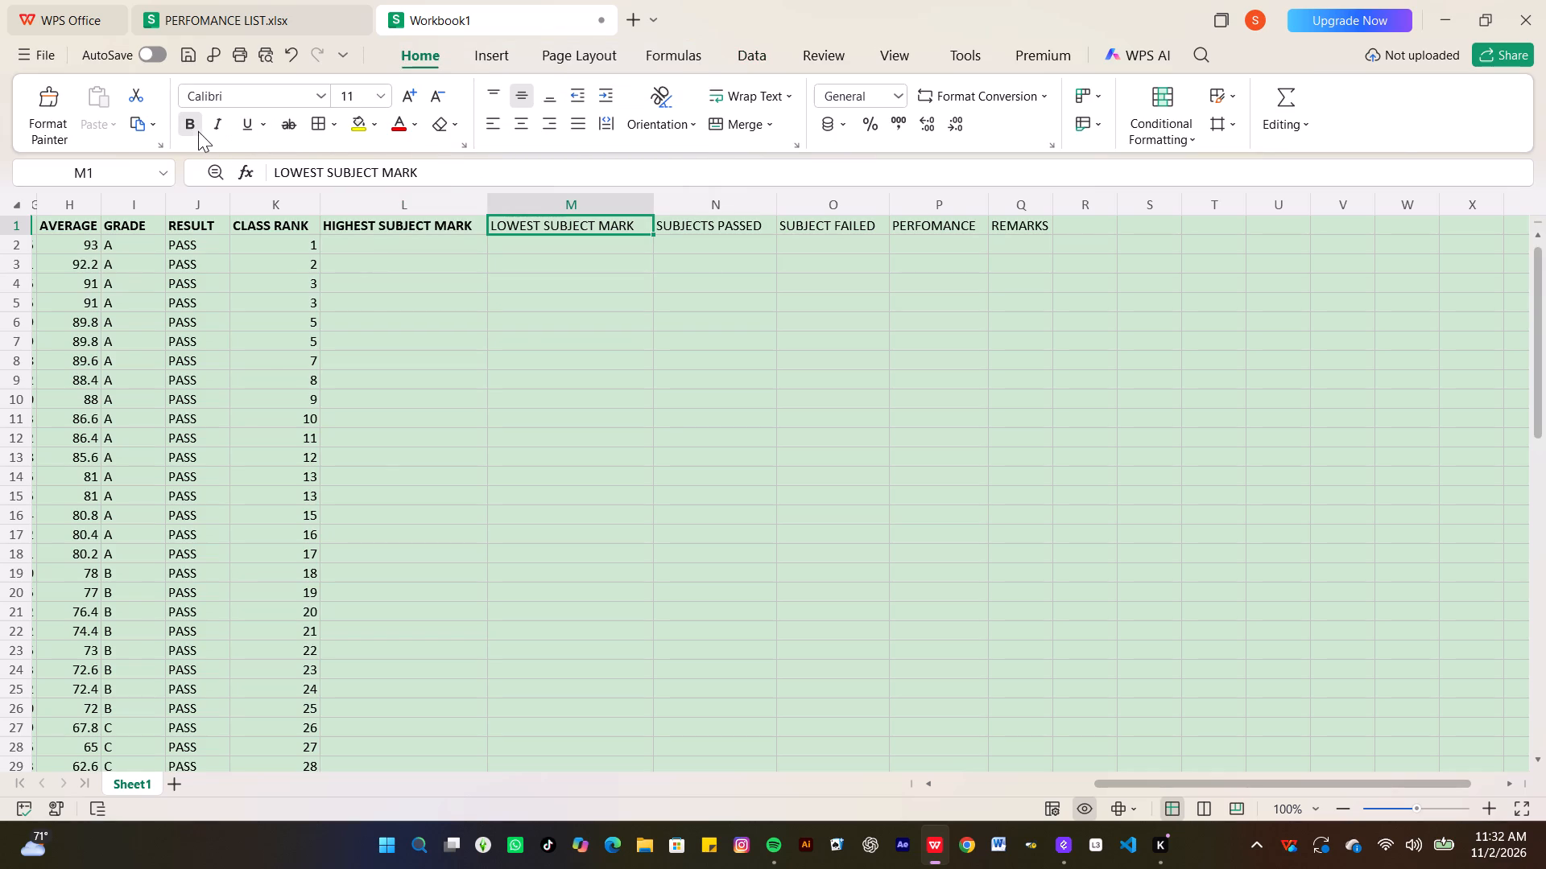
{"action": "left_click", "coordinate": [712, 224]}
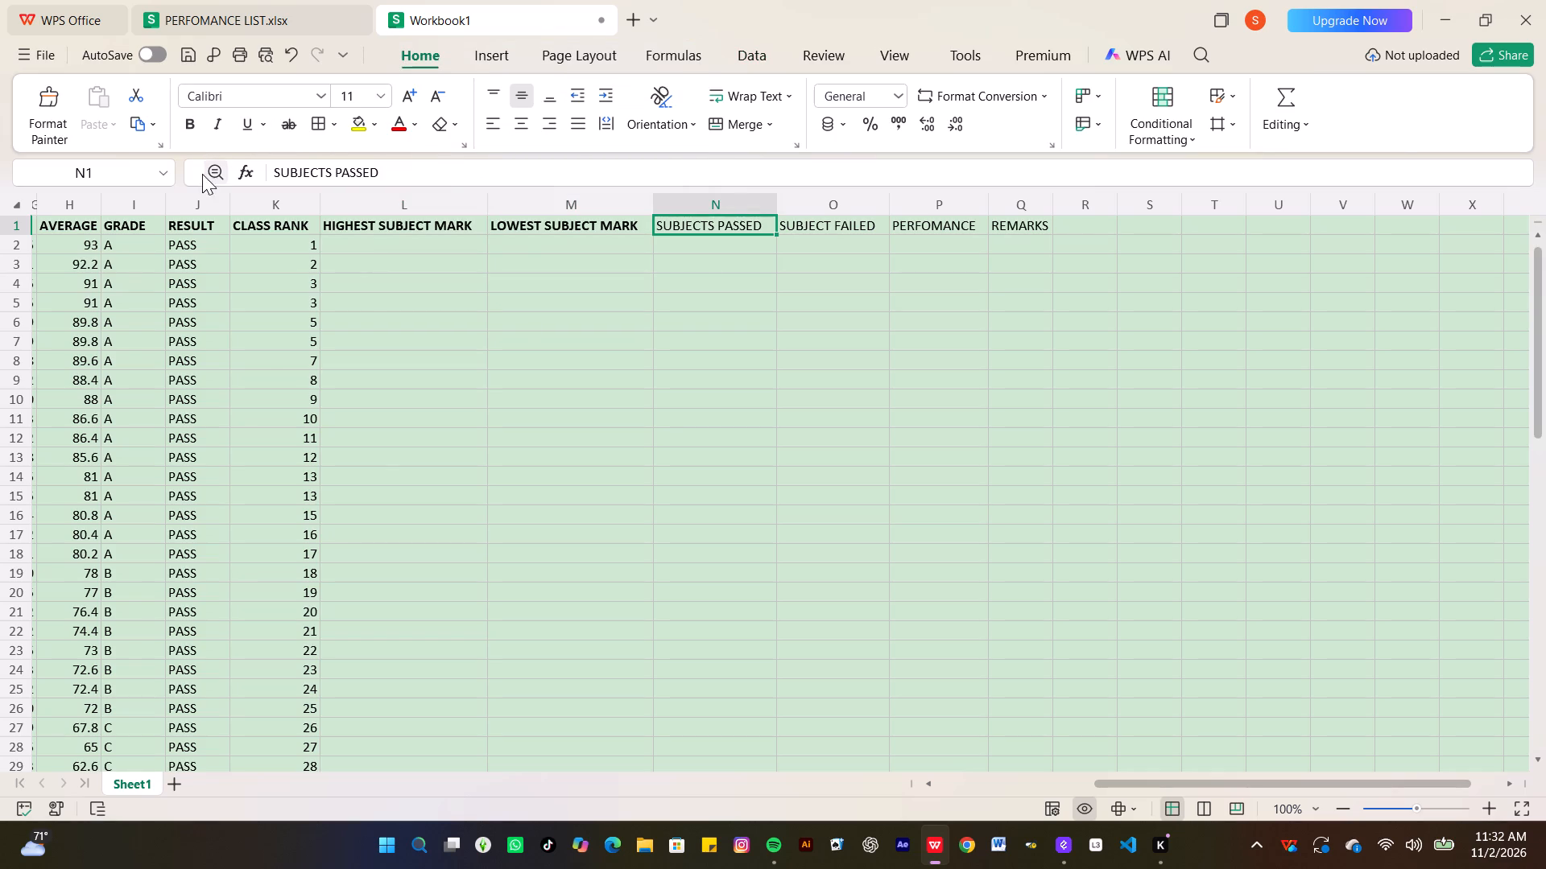
{"action": "left_click_drag", "start_coordinate": [185, 136], "coordinate": [188, 129]}
{"action": "left_click", "coordinate": [188, 129]}
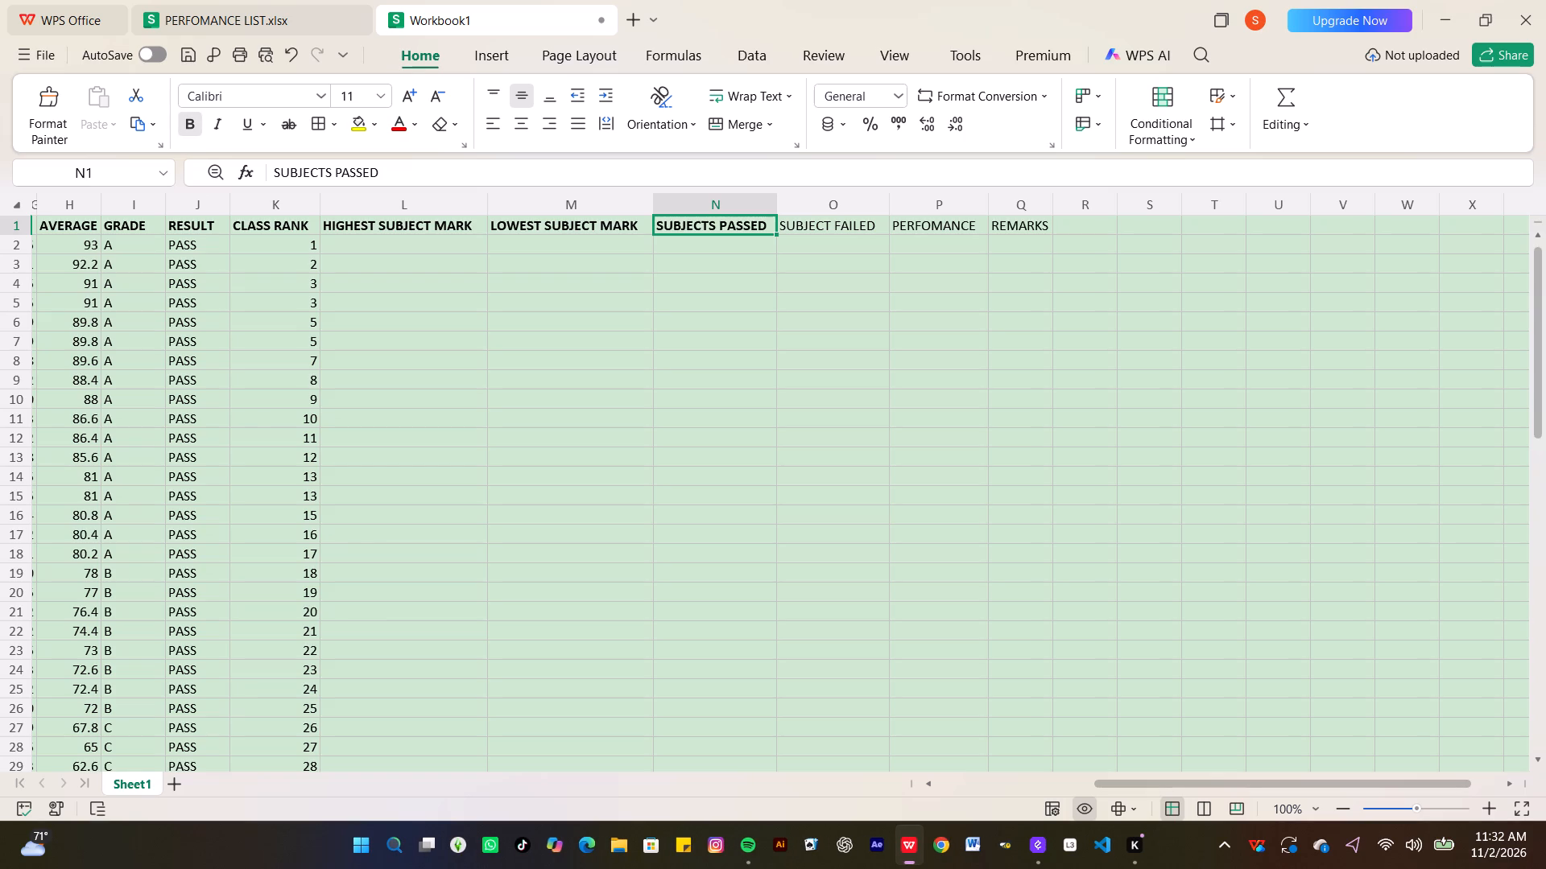
{"action": "left_click", "coordinate": [825, 223]}
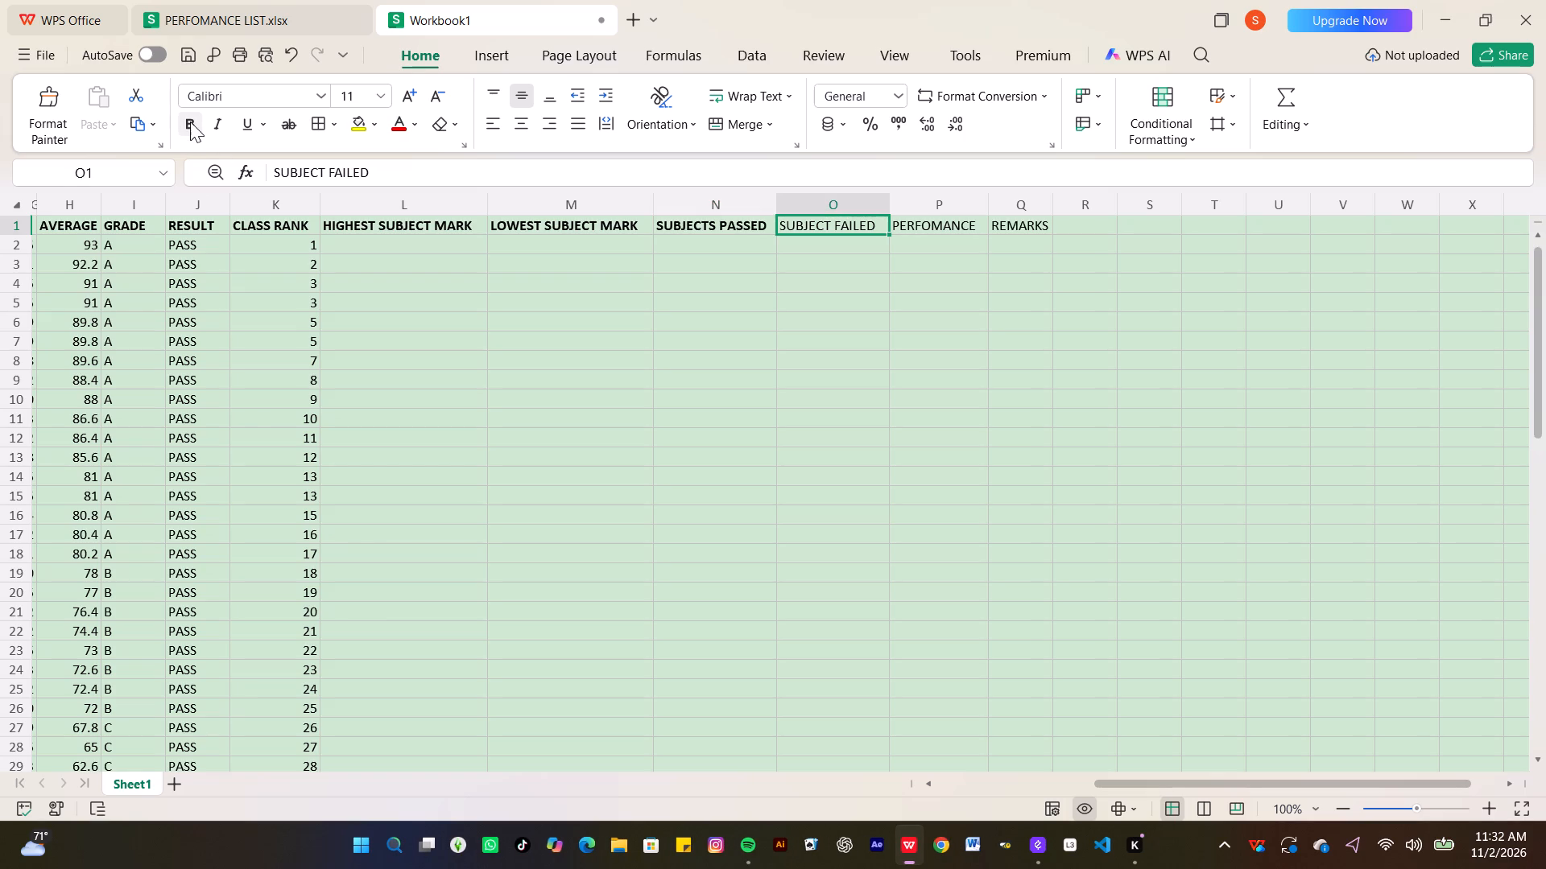
{"action": "left_click", "coordinate": [190, 121]}
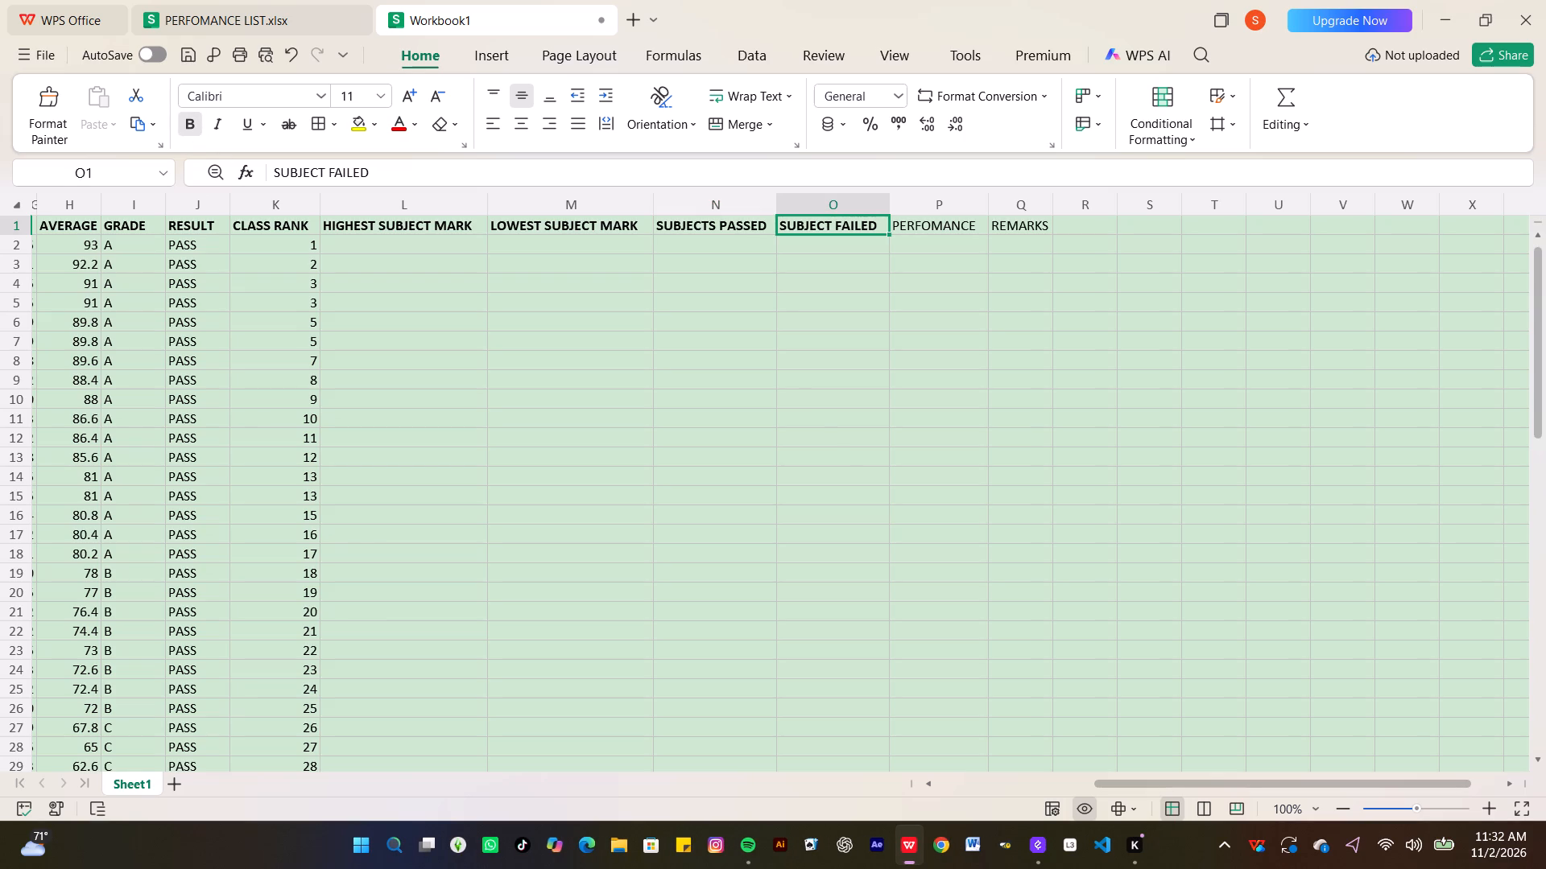
{"action": "left_click", "coordinate": [948, 233]}
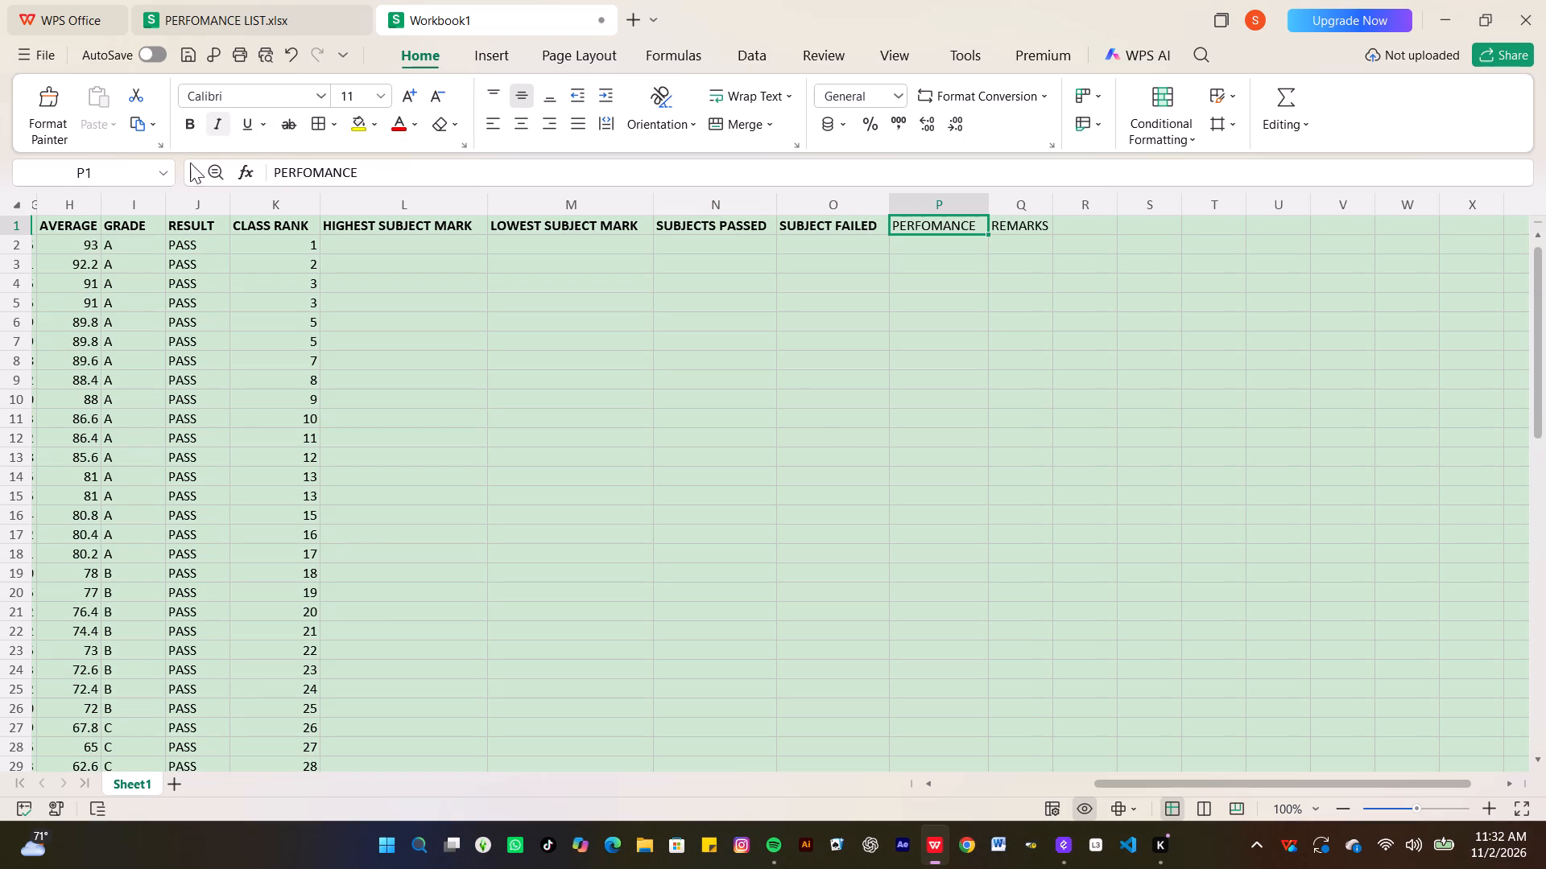
{"action": "left_click", "coordinate": [192, 129]}
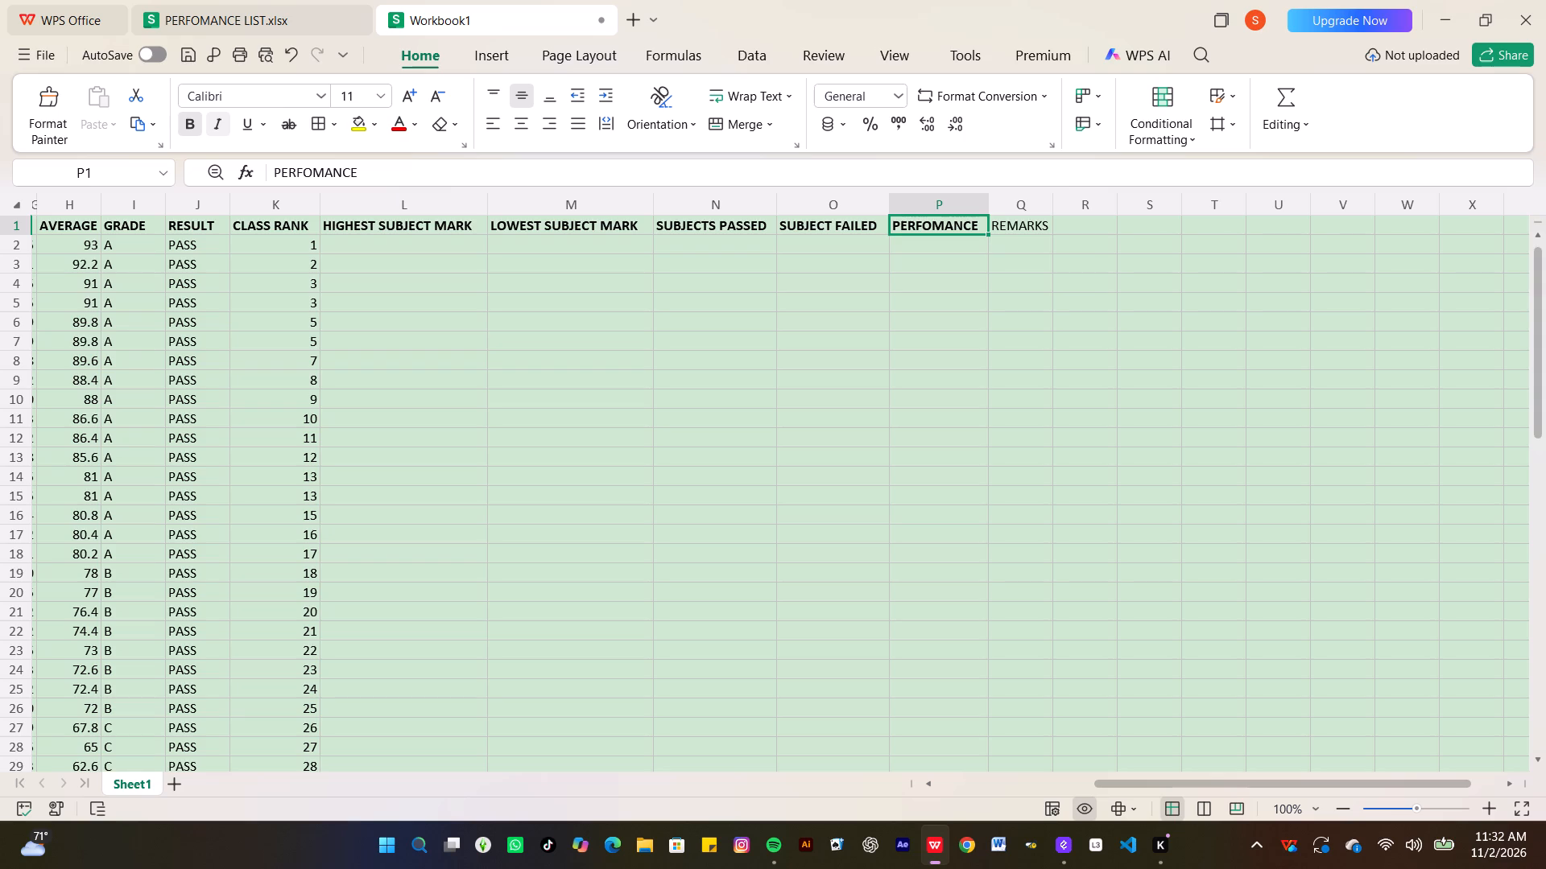
{"action": "left_click", "coordinate": [1022, 226]}
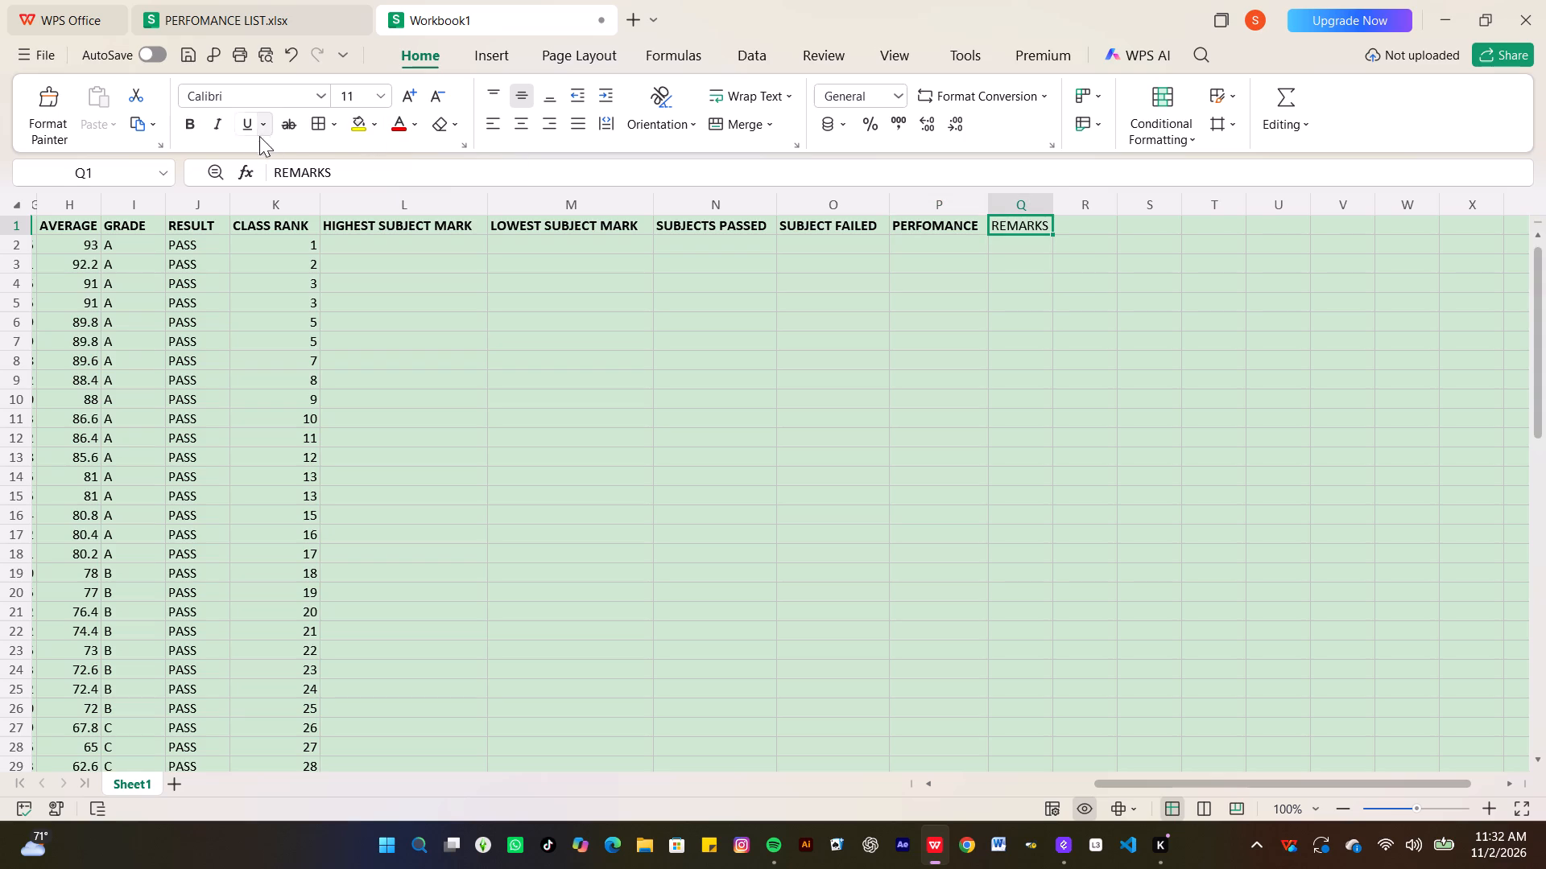
{"action": "left_click", "coordinate": [188, 126]}
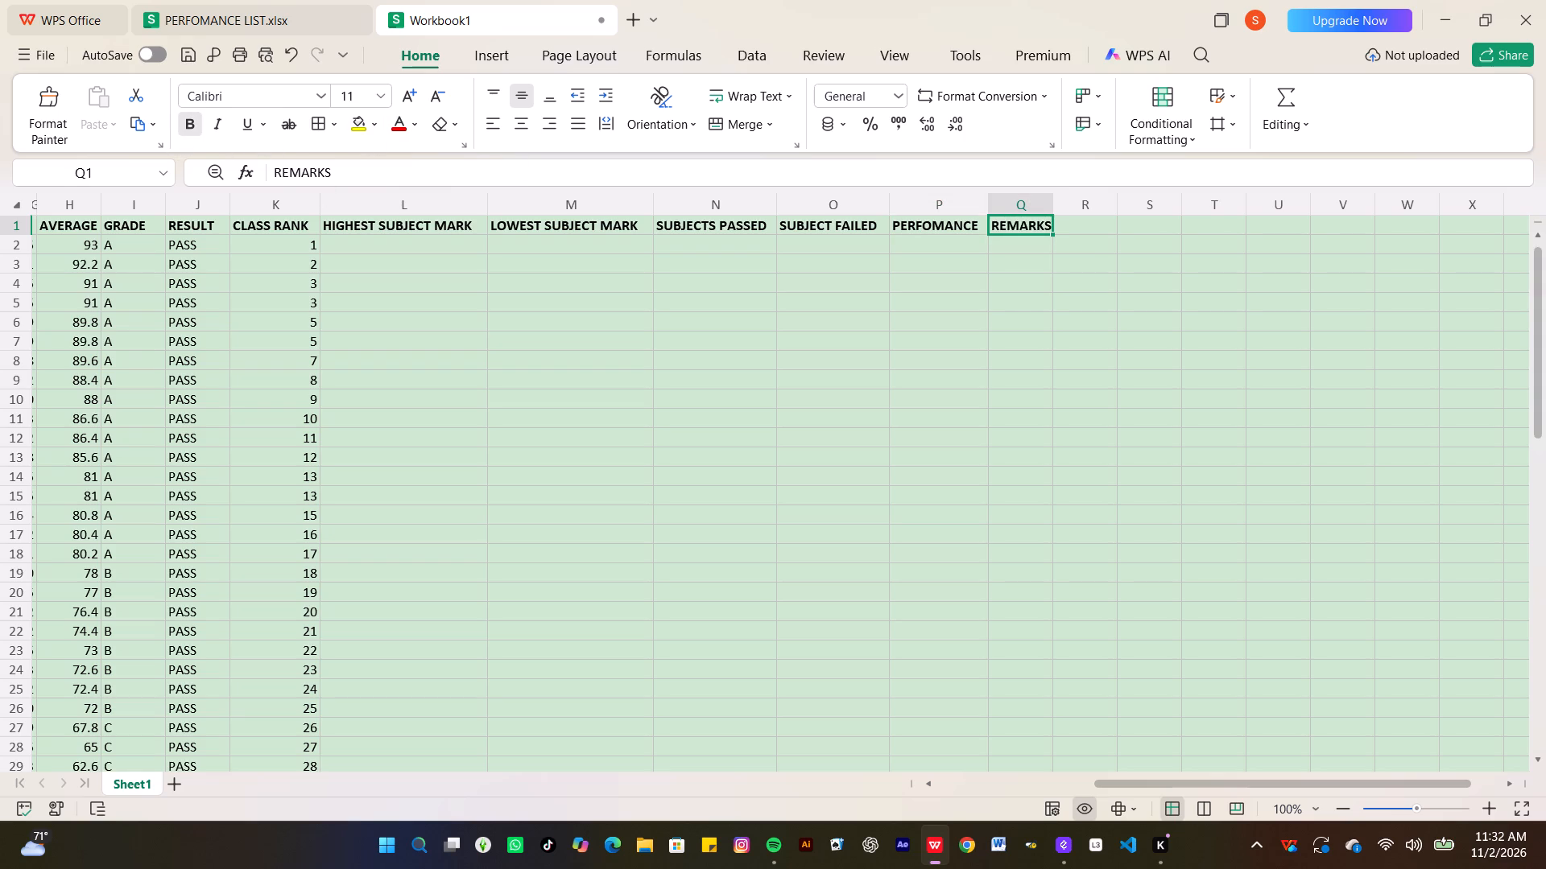
Enter the formula =MAX(B2:F2) in L2 for the first student's highest subject mark.
{"action": "left_click", "coordinate": [396, 248]}
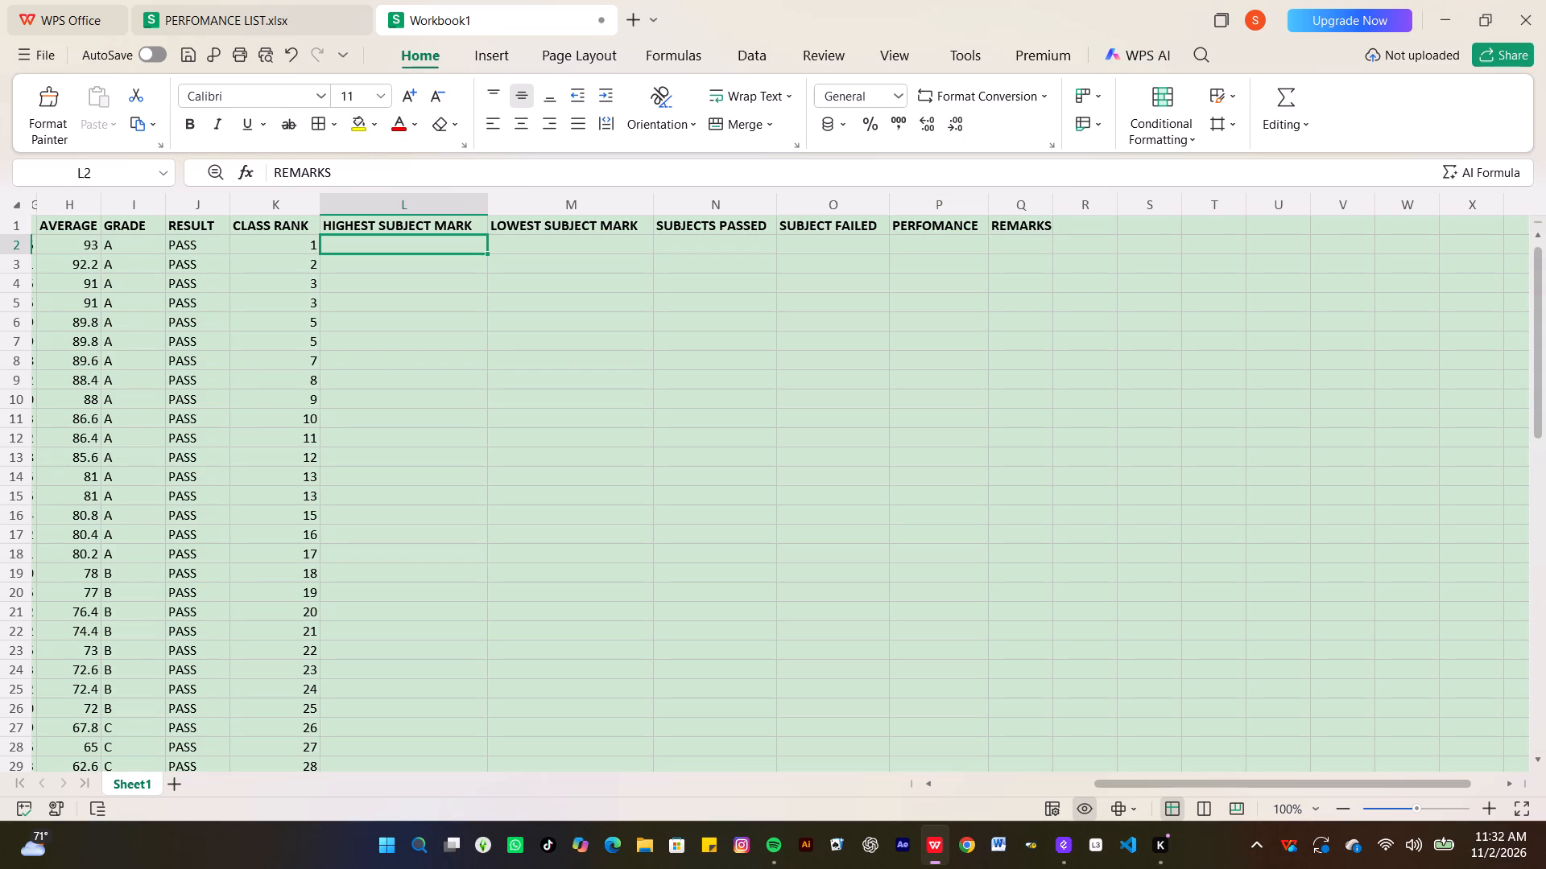
{"action": "key", "text": "equal"}
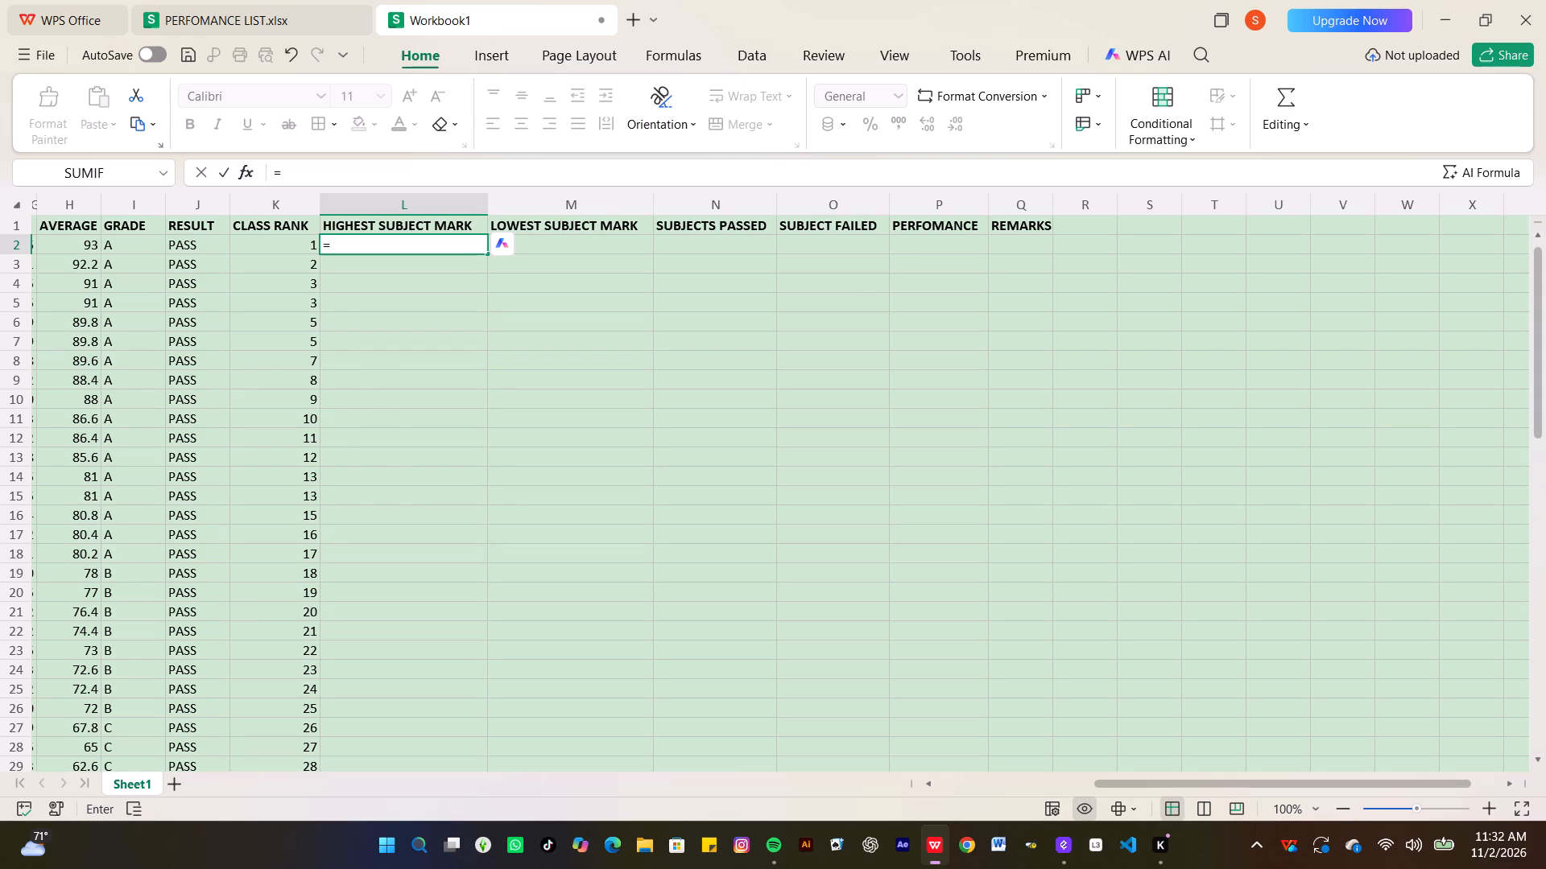
{"action": "key", "text": "m"}
{"action": "key", "text": "a"}
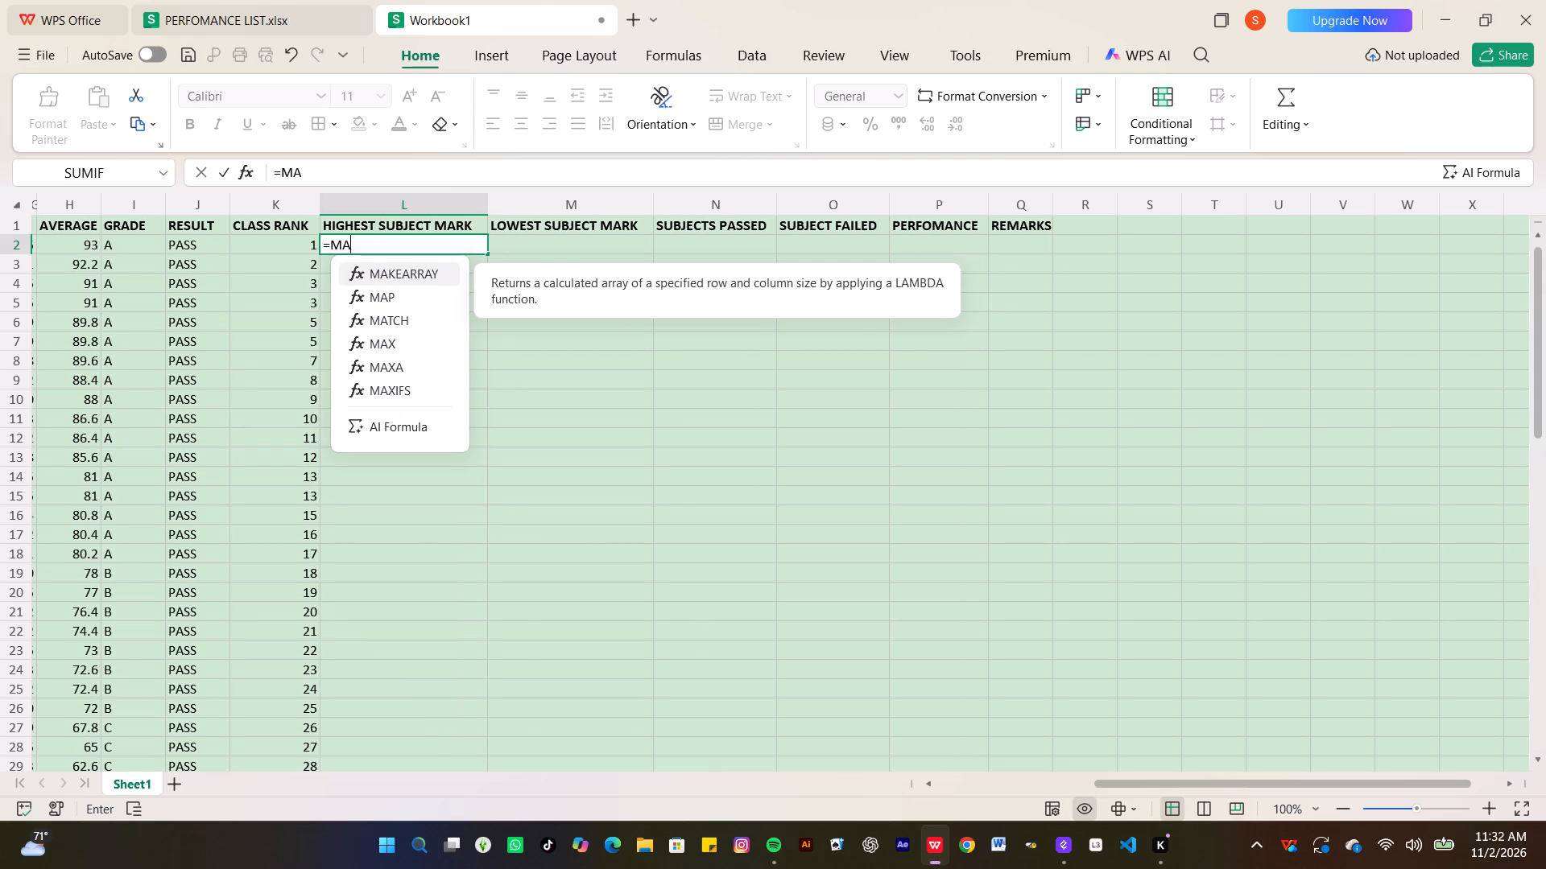
{"action": "key", "text": "x"}
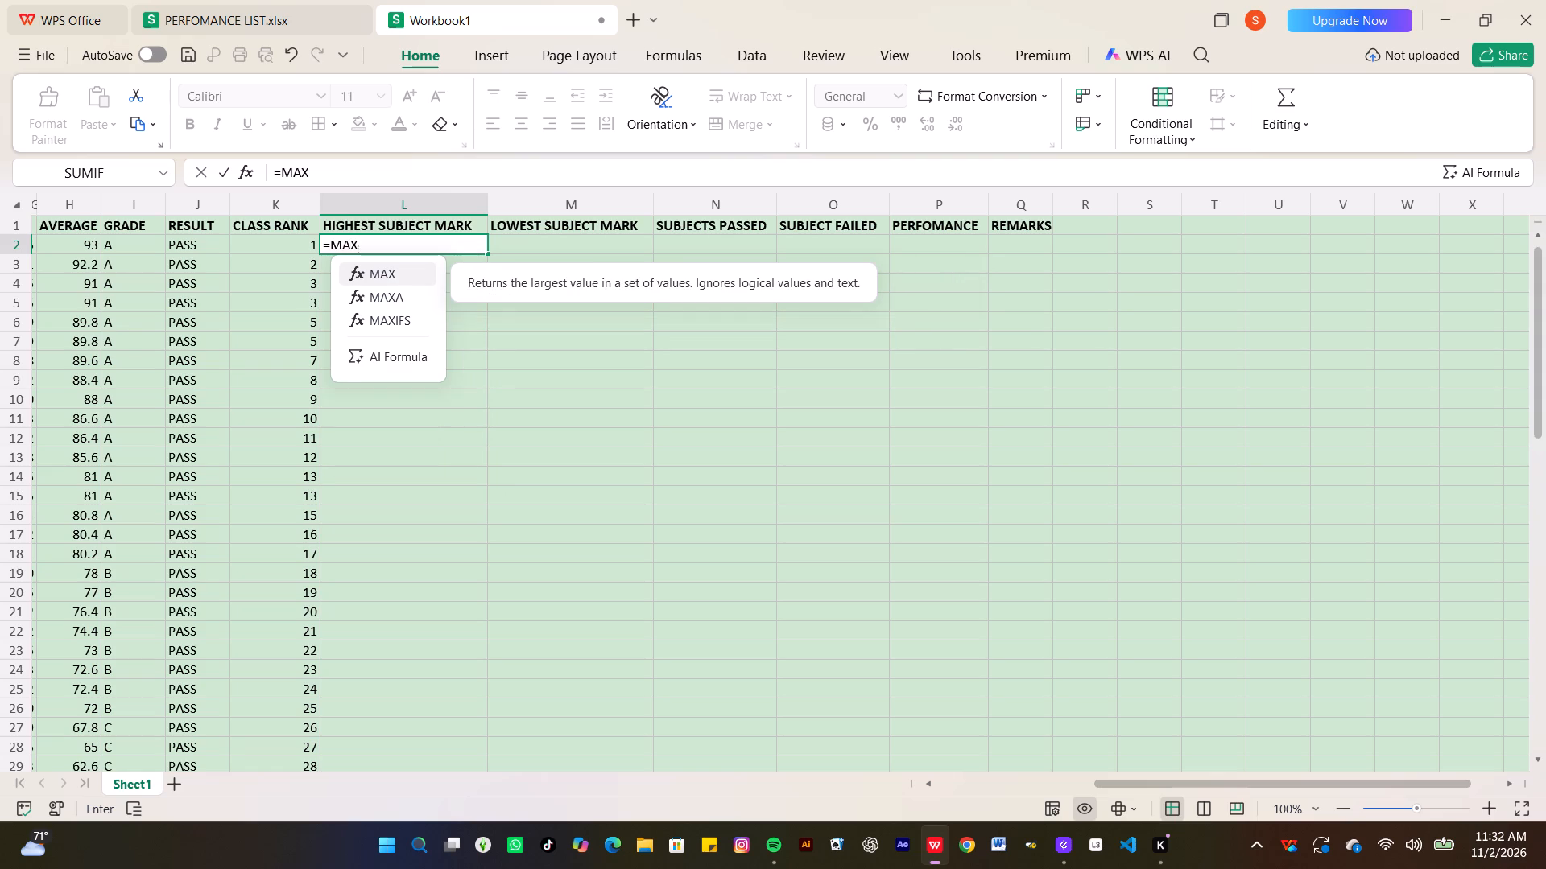
{"action": "key", "text": "shift+parenleft"}
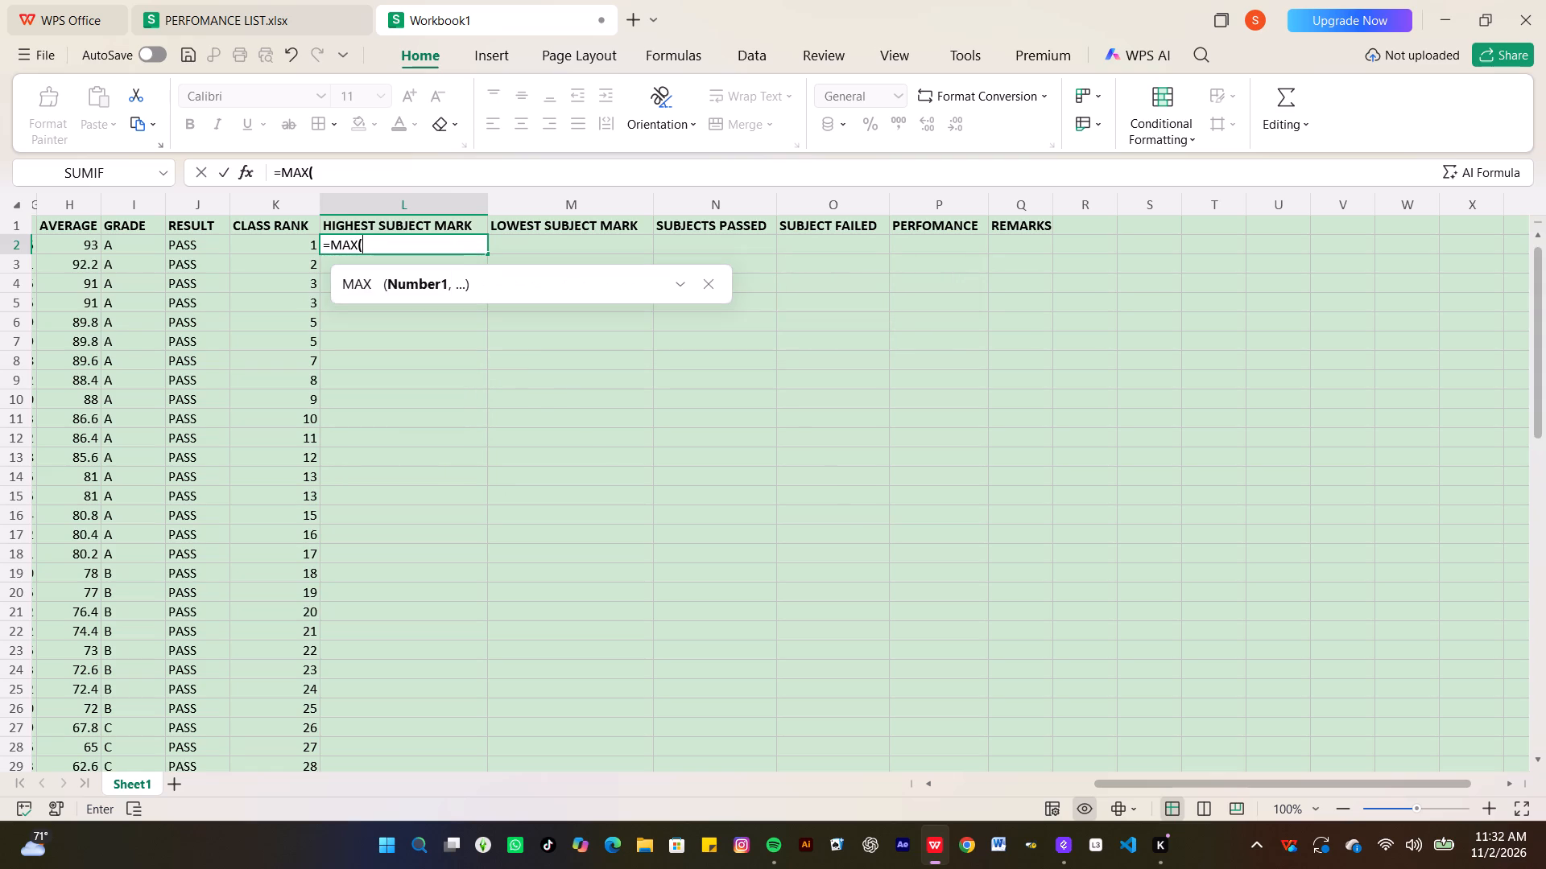
{"action": "key", "text": "b"}
{"action": "key", "text": "2"}
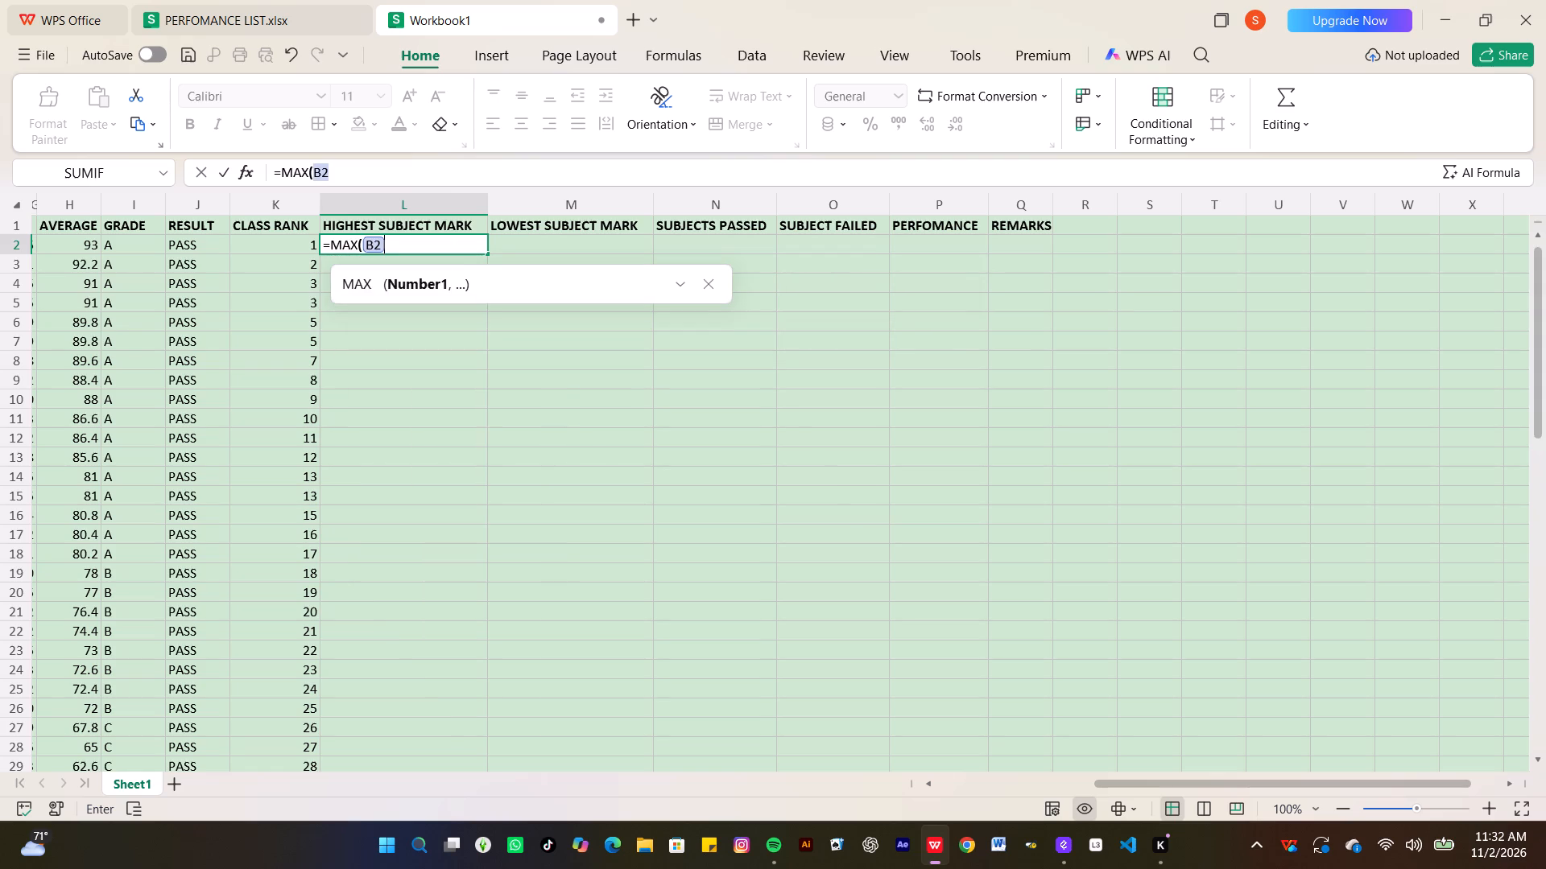
{"action": "key", "text": "shift+colon"}
{"action": "key", "text": "f"}
{"action": "key", "text": "2"}
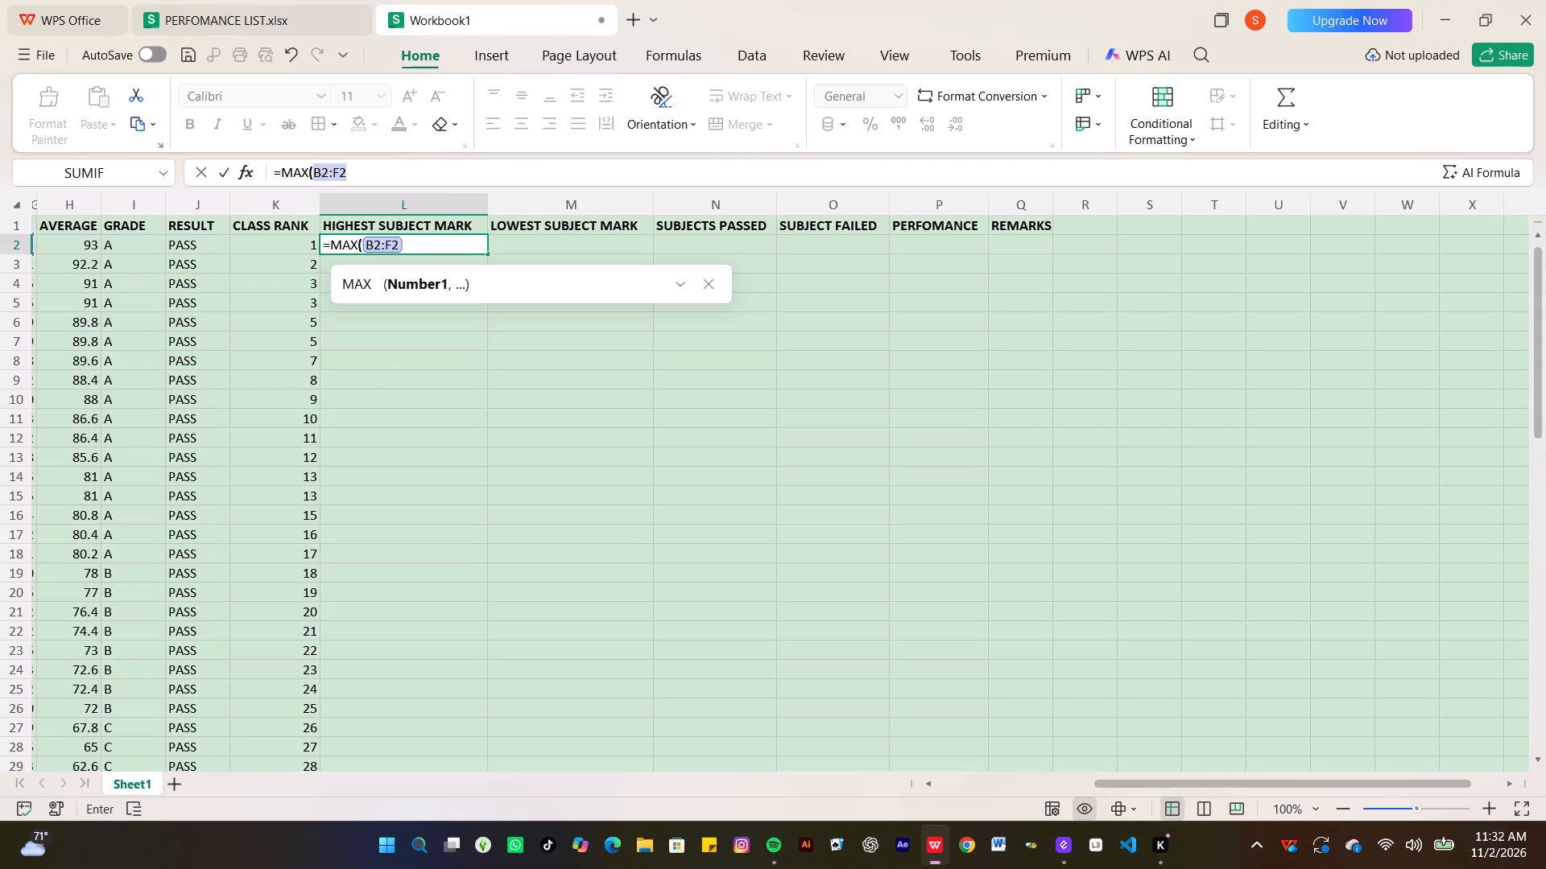
{"action": "key", "text": "shift+parenright"}
{"action": "key", "text": "Return"}
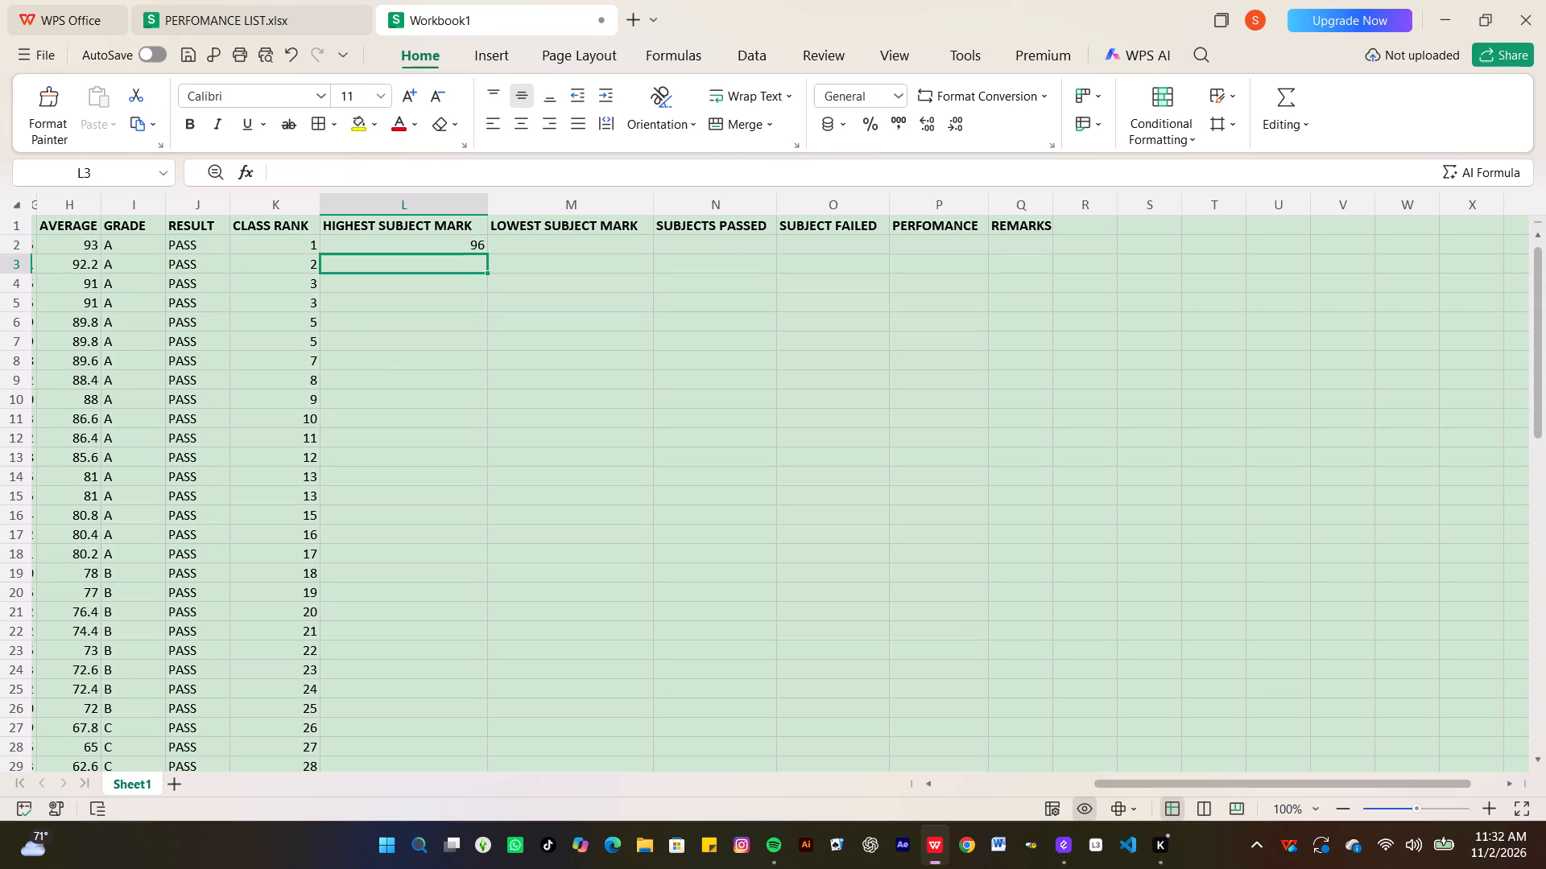
Enter the formula =MIN(B2:F2) in M2 for the first student's lowest subject mark.
{"action": "left_click", "coordinate": [540, 249]}
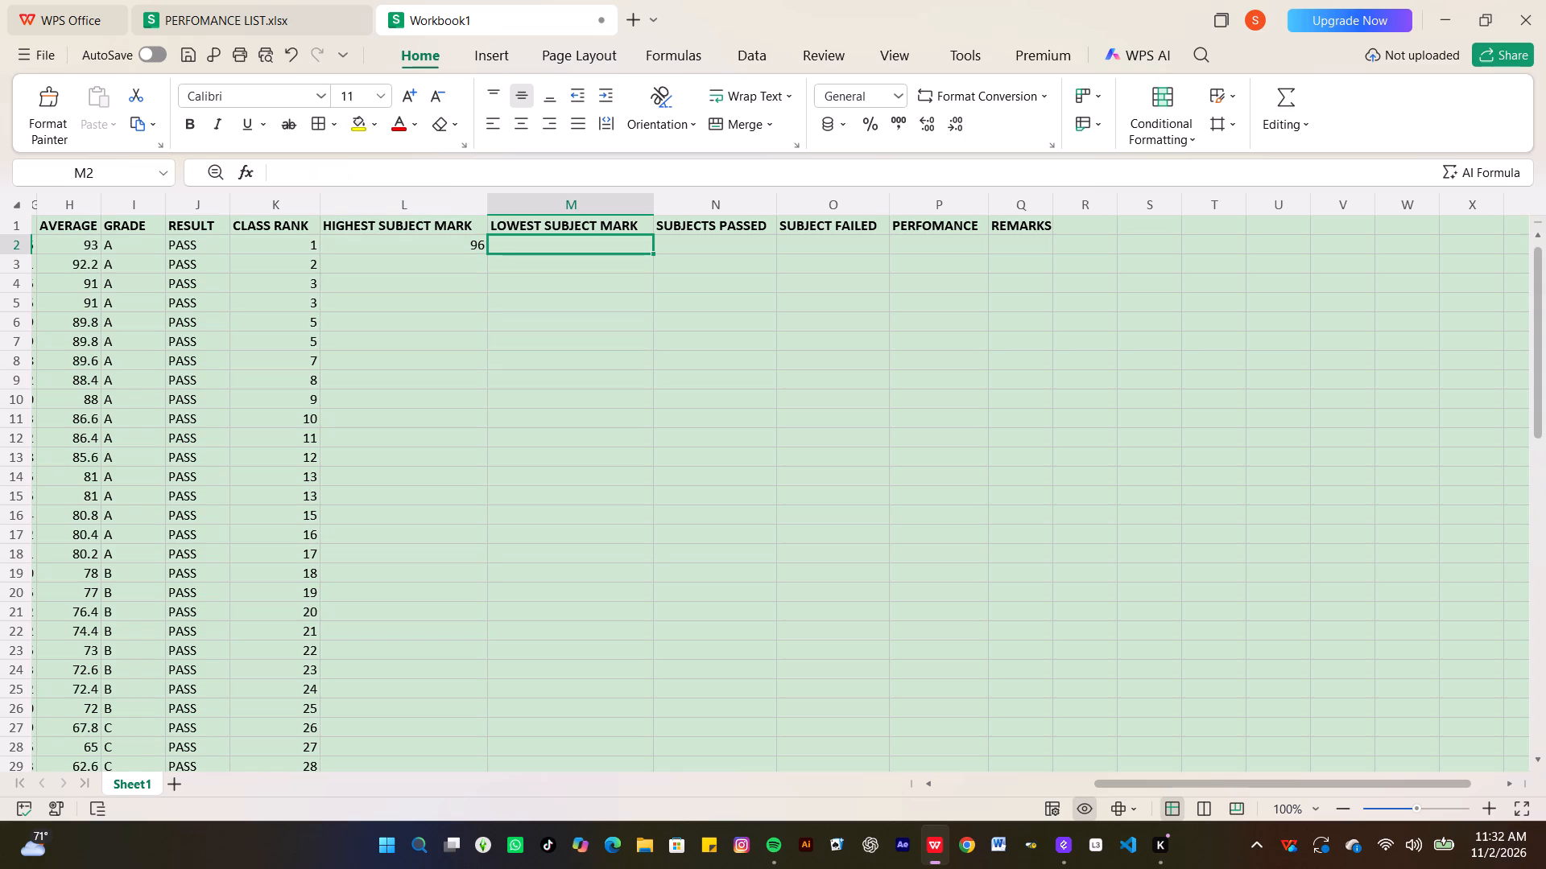
{"action": "key", "text": "equal"}
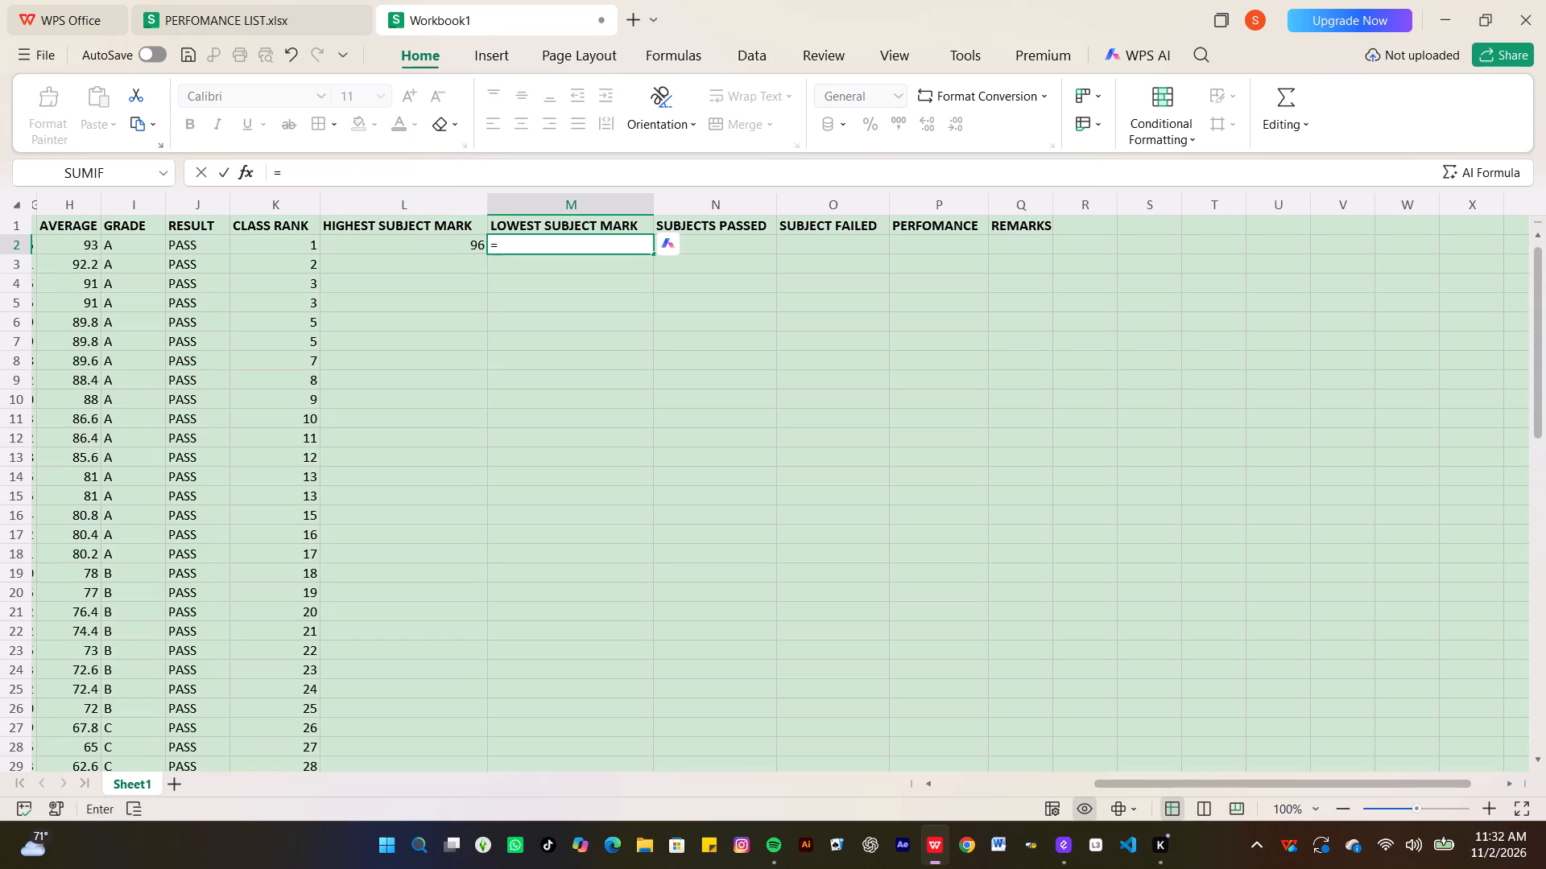
{"action": "type", "text": "MIN"}
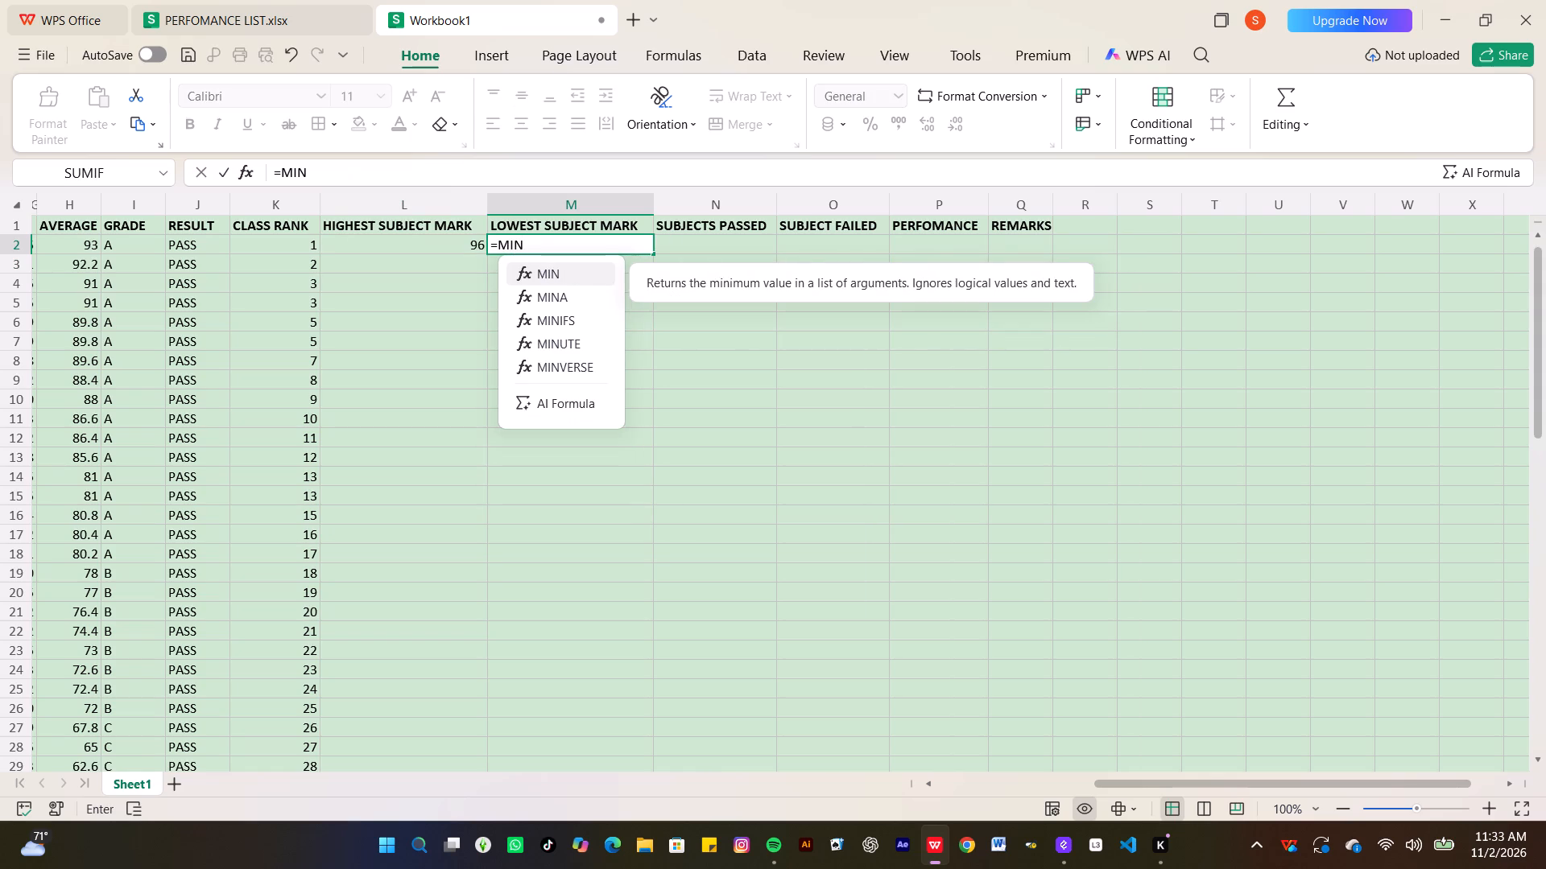
{"action": "key", "text": "shift+parenleft"}
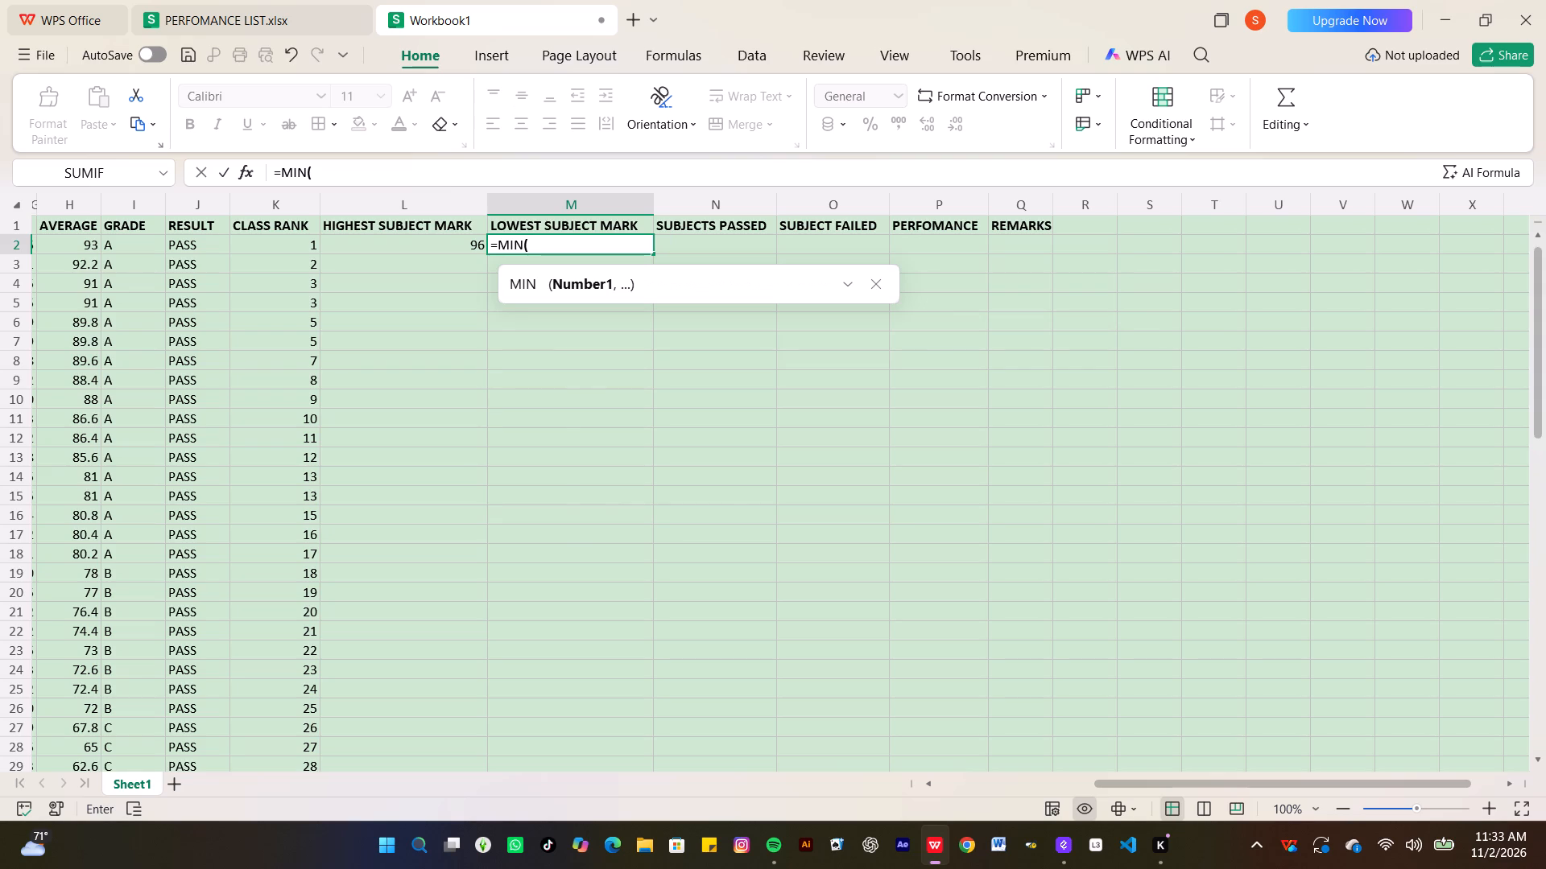
{"action": "key", "text": "b"}
{"action": "key", "text": "2"}
{"action": "key", "text": "shift+colon"}
{"action": "type", "text": "F2"}
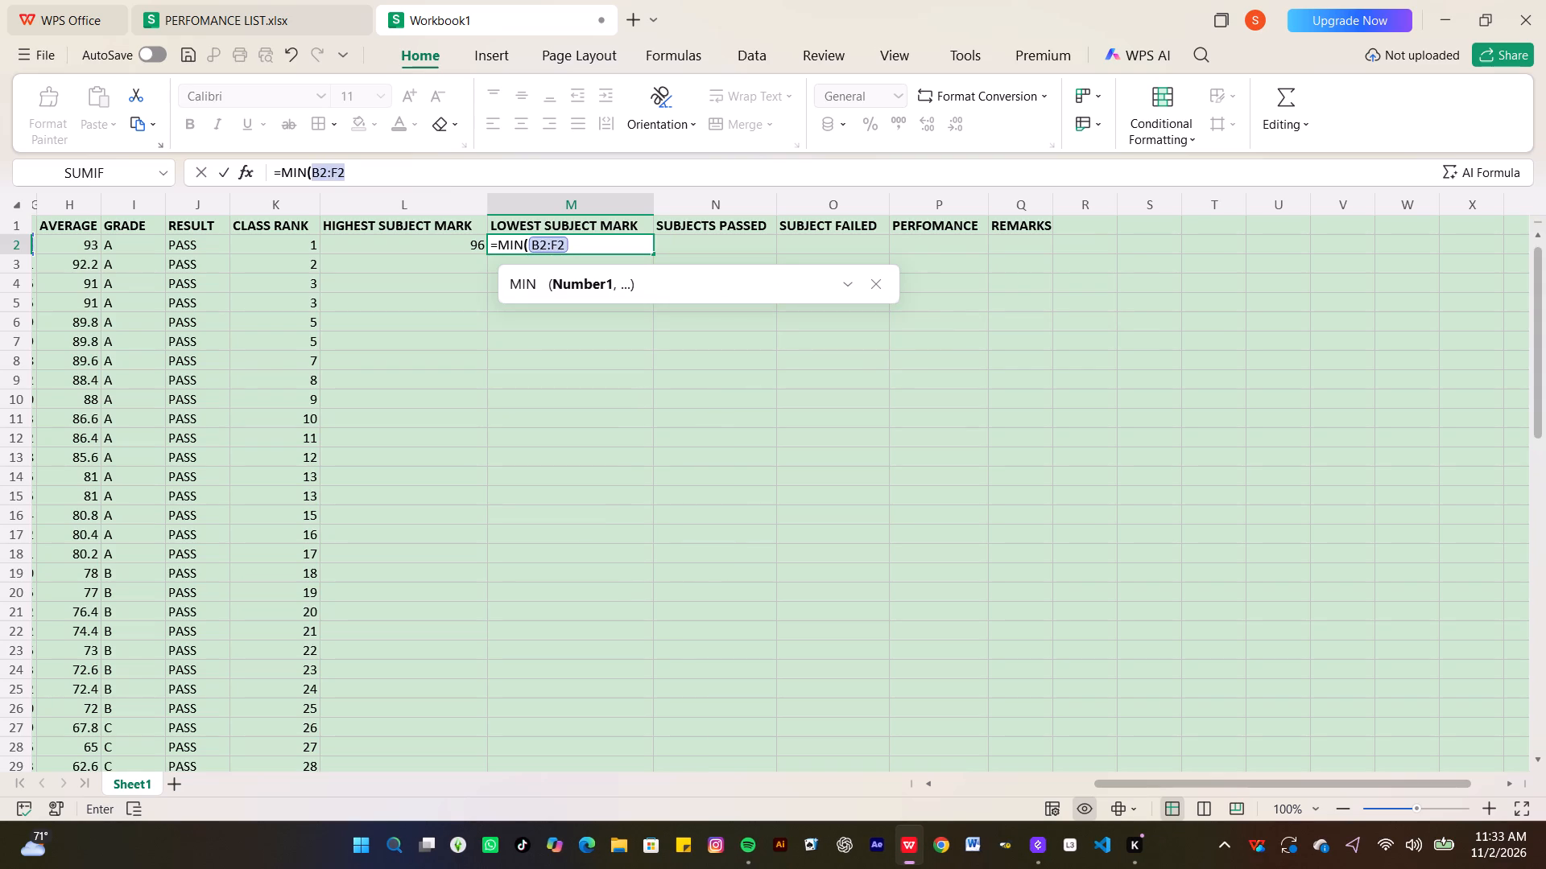
{"action": "key", "text": "Return"}
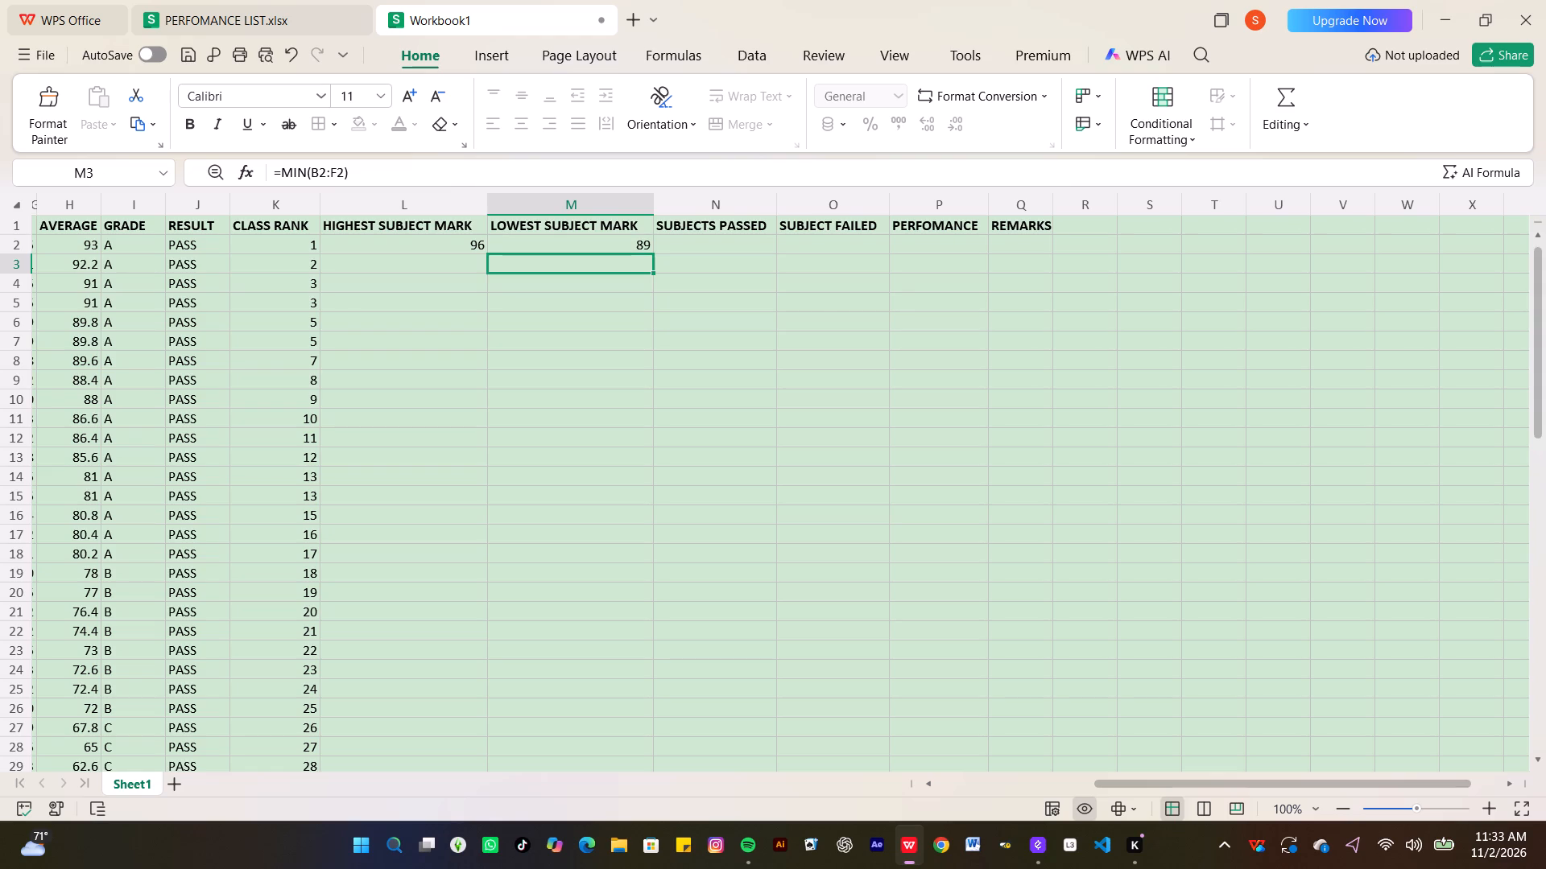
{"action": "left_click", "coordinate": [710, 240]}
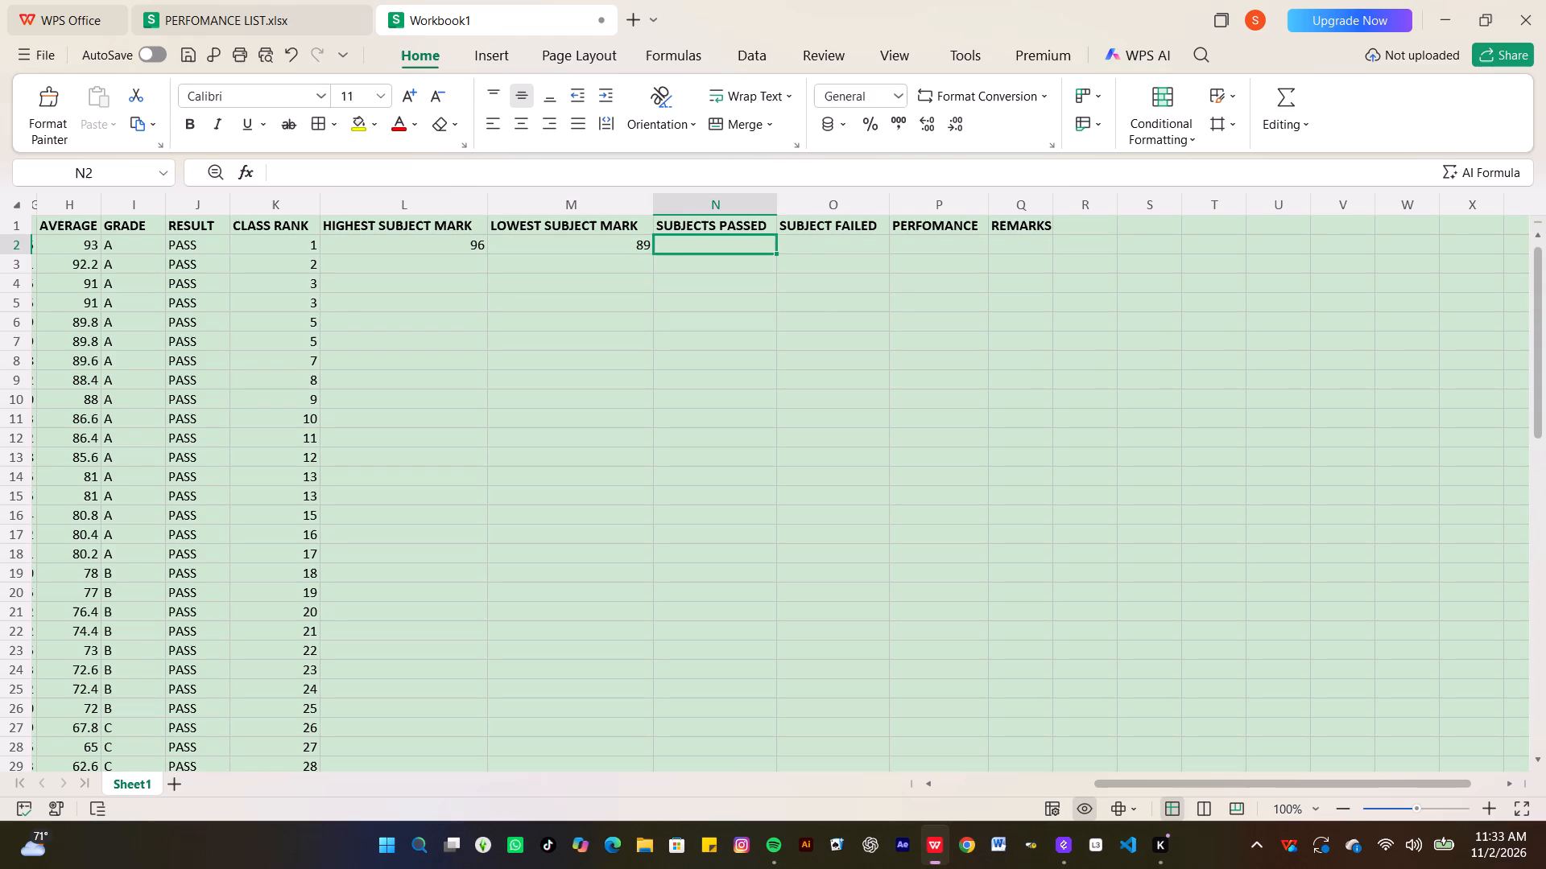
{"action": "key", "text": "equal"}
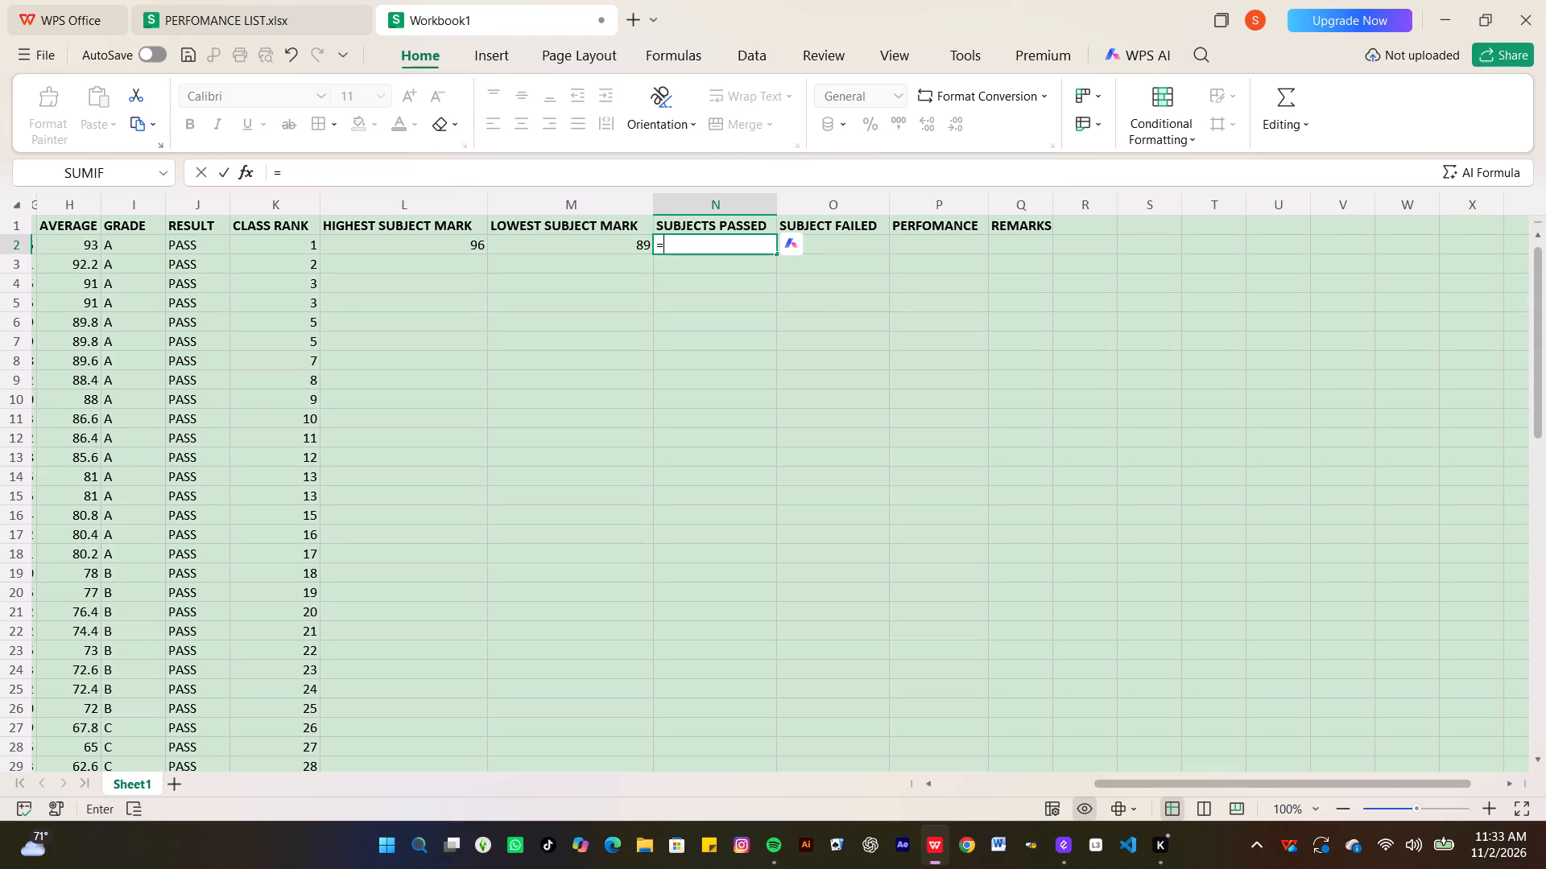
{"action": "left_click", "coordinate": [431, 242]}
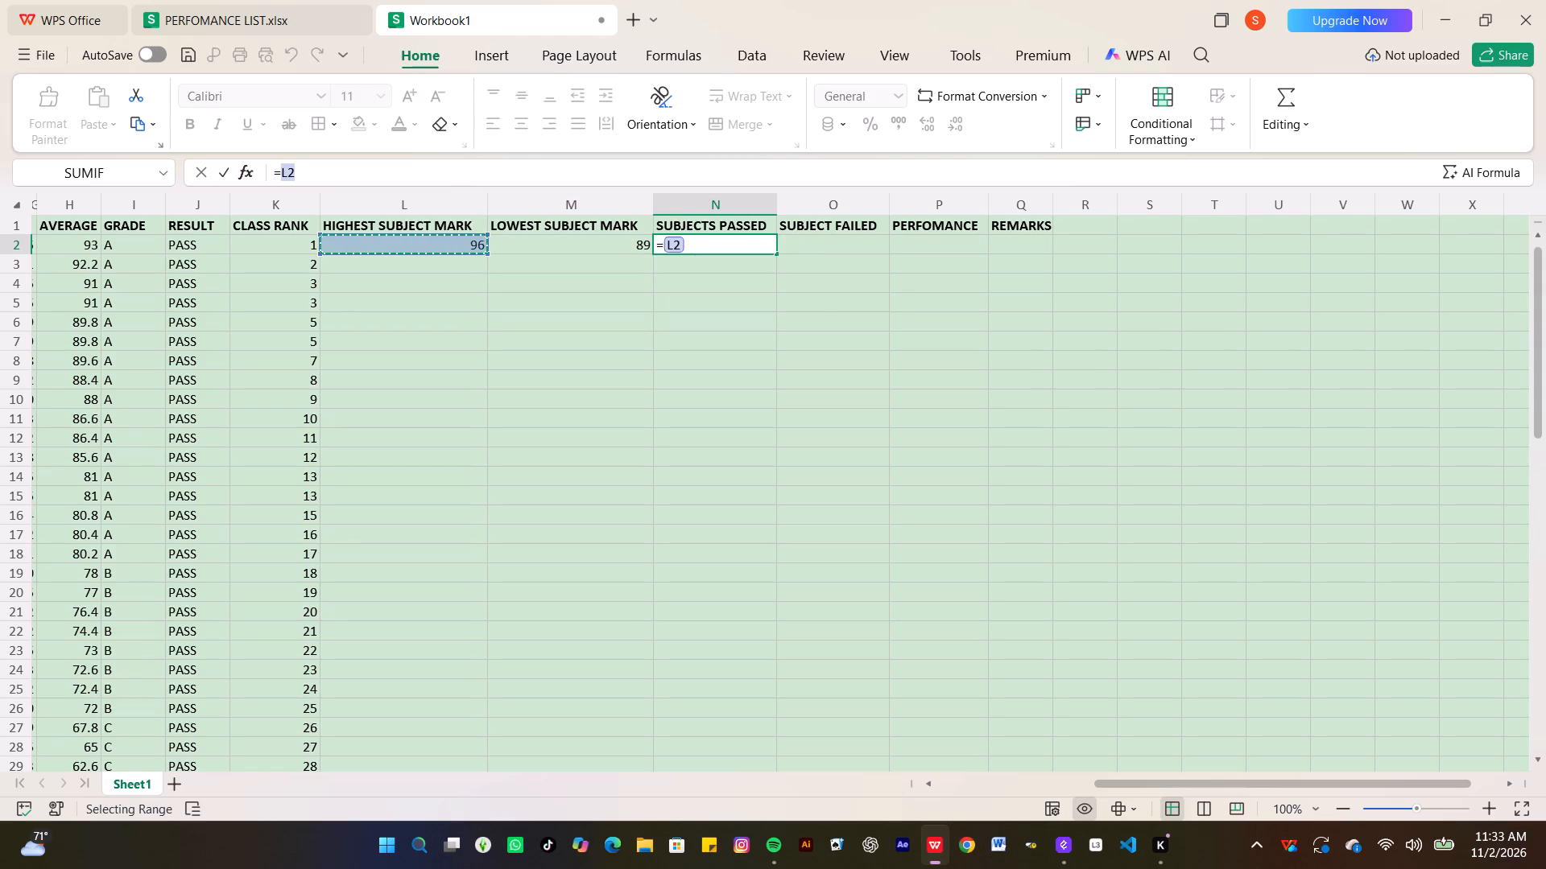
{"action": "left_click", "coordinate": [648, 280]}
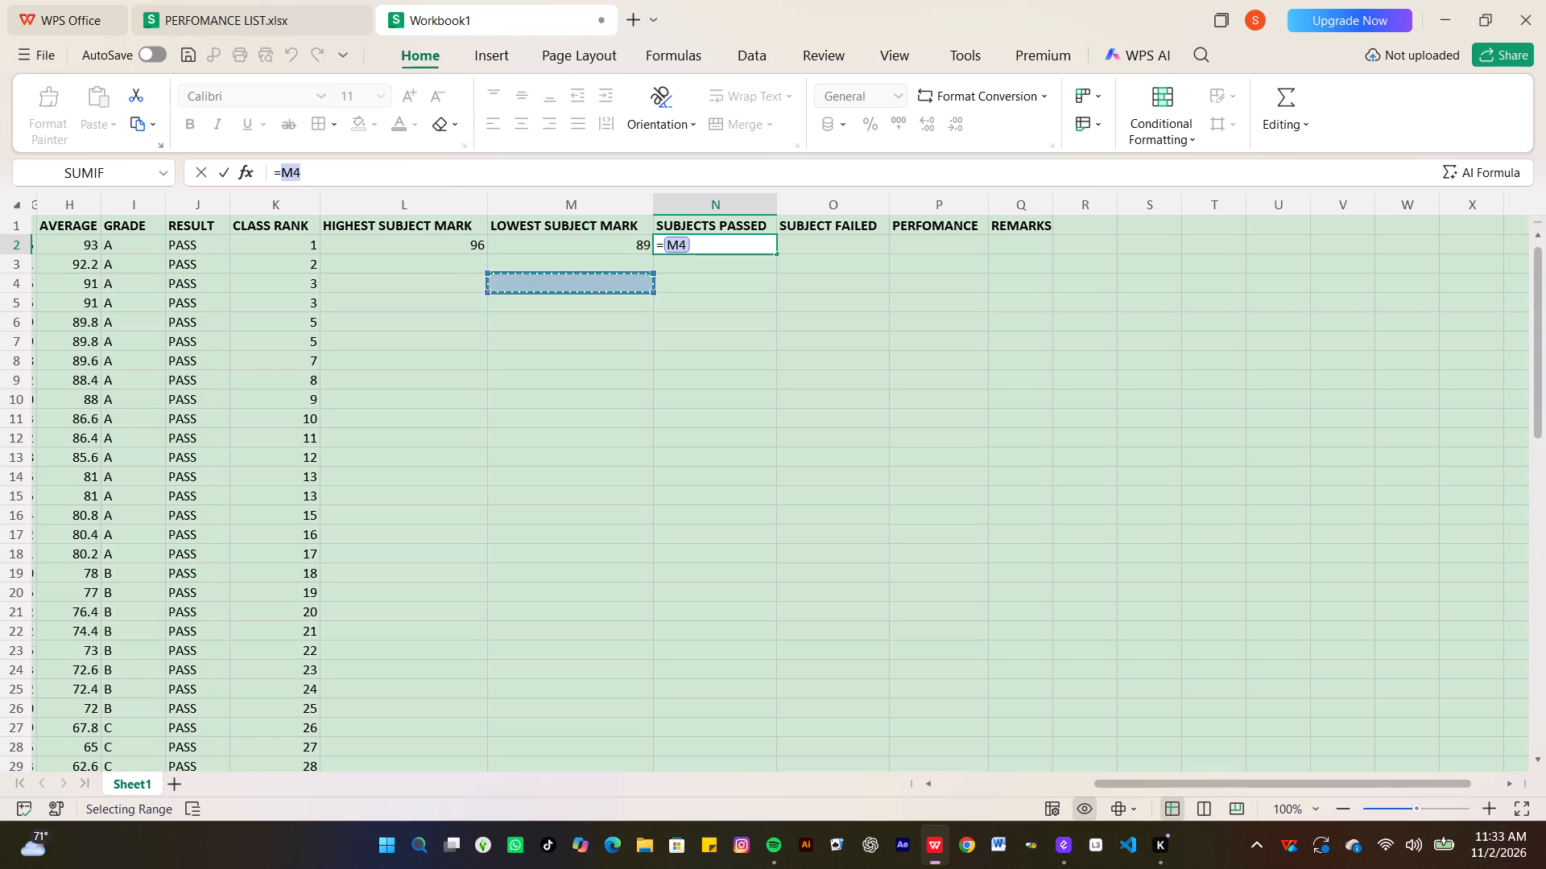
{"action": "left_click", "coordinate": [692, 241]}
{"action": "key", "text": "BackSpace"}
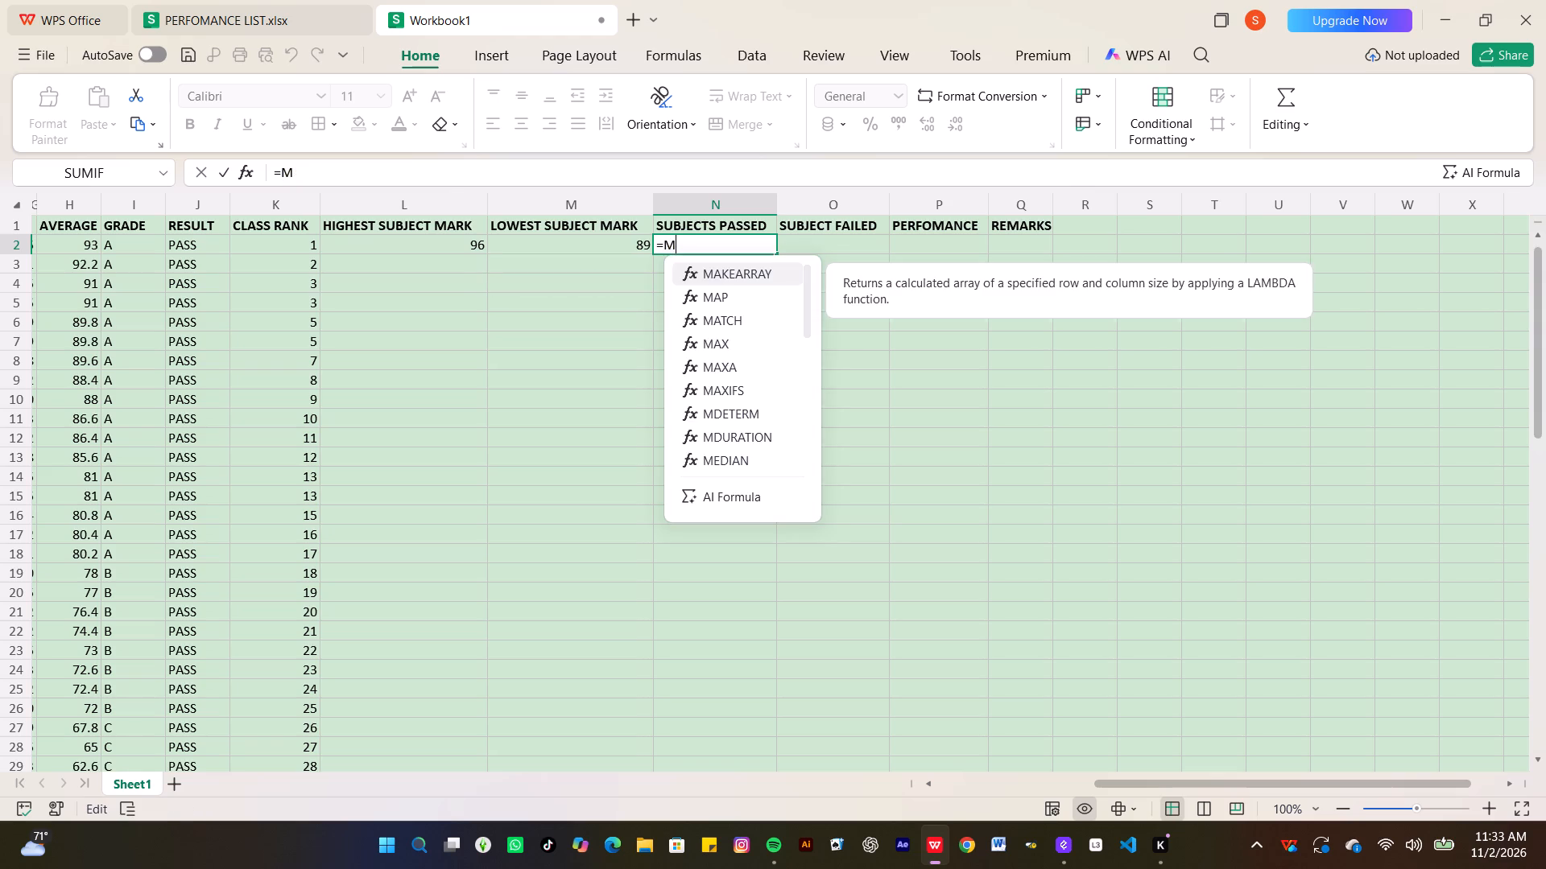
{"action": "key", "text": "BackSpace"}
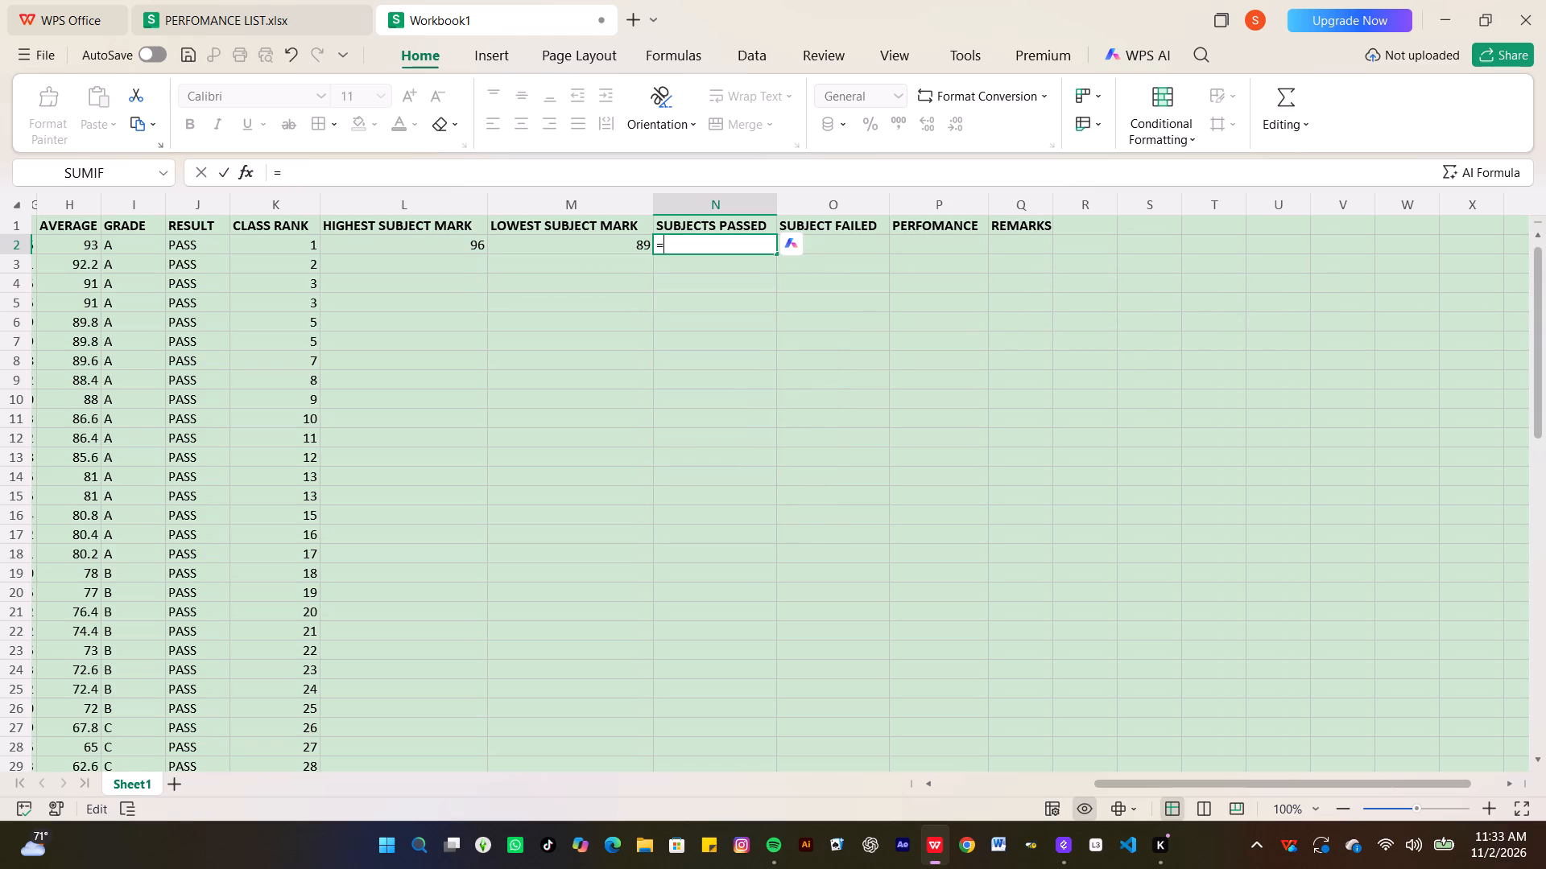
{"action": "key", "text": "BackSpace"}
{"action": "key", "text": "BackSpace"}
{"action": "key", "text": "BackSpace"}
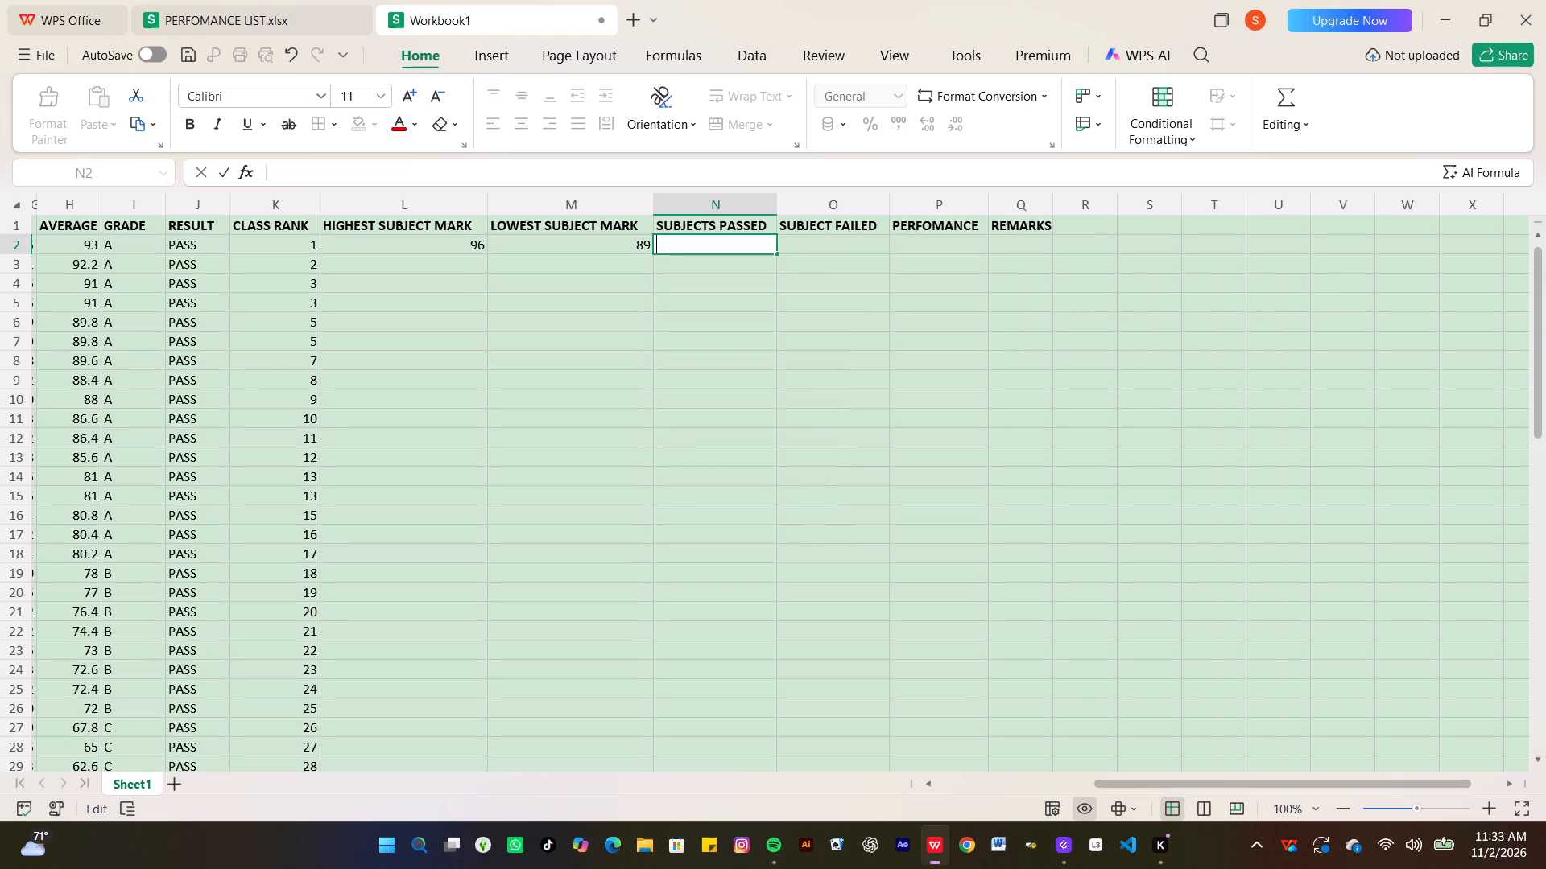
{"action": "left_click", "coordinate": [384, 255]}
Fill the highest subject mark formula from L2 down through L51 for all students.
{"action": "left_click", "coordinate": [412, 246]}
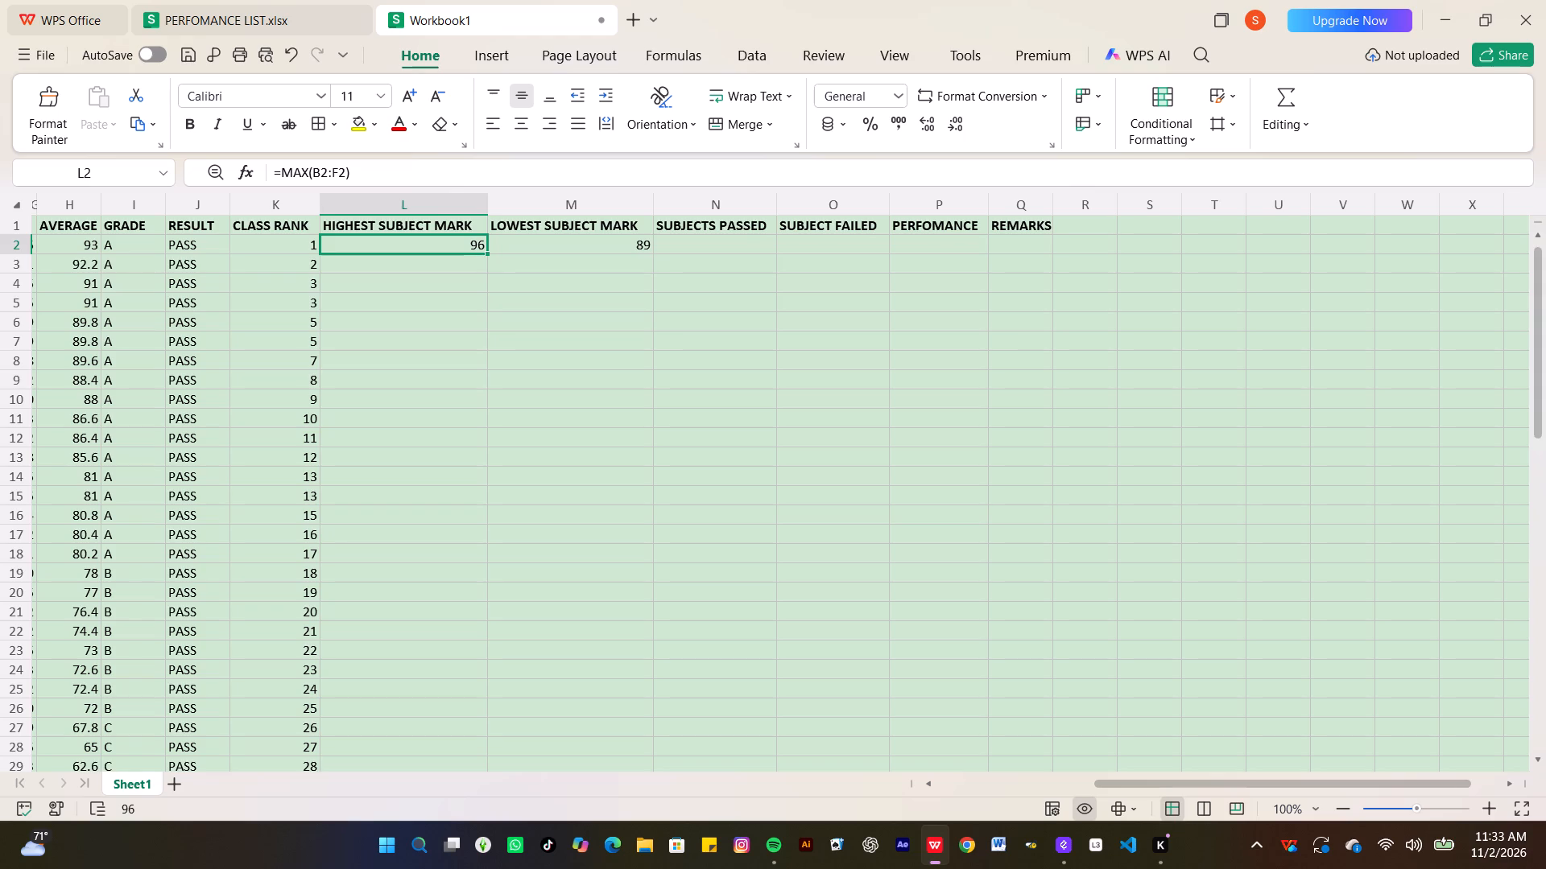
{"action": "left_click_drag", "start_coordinate": [490, 254], "coordinate": [391, 868]}
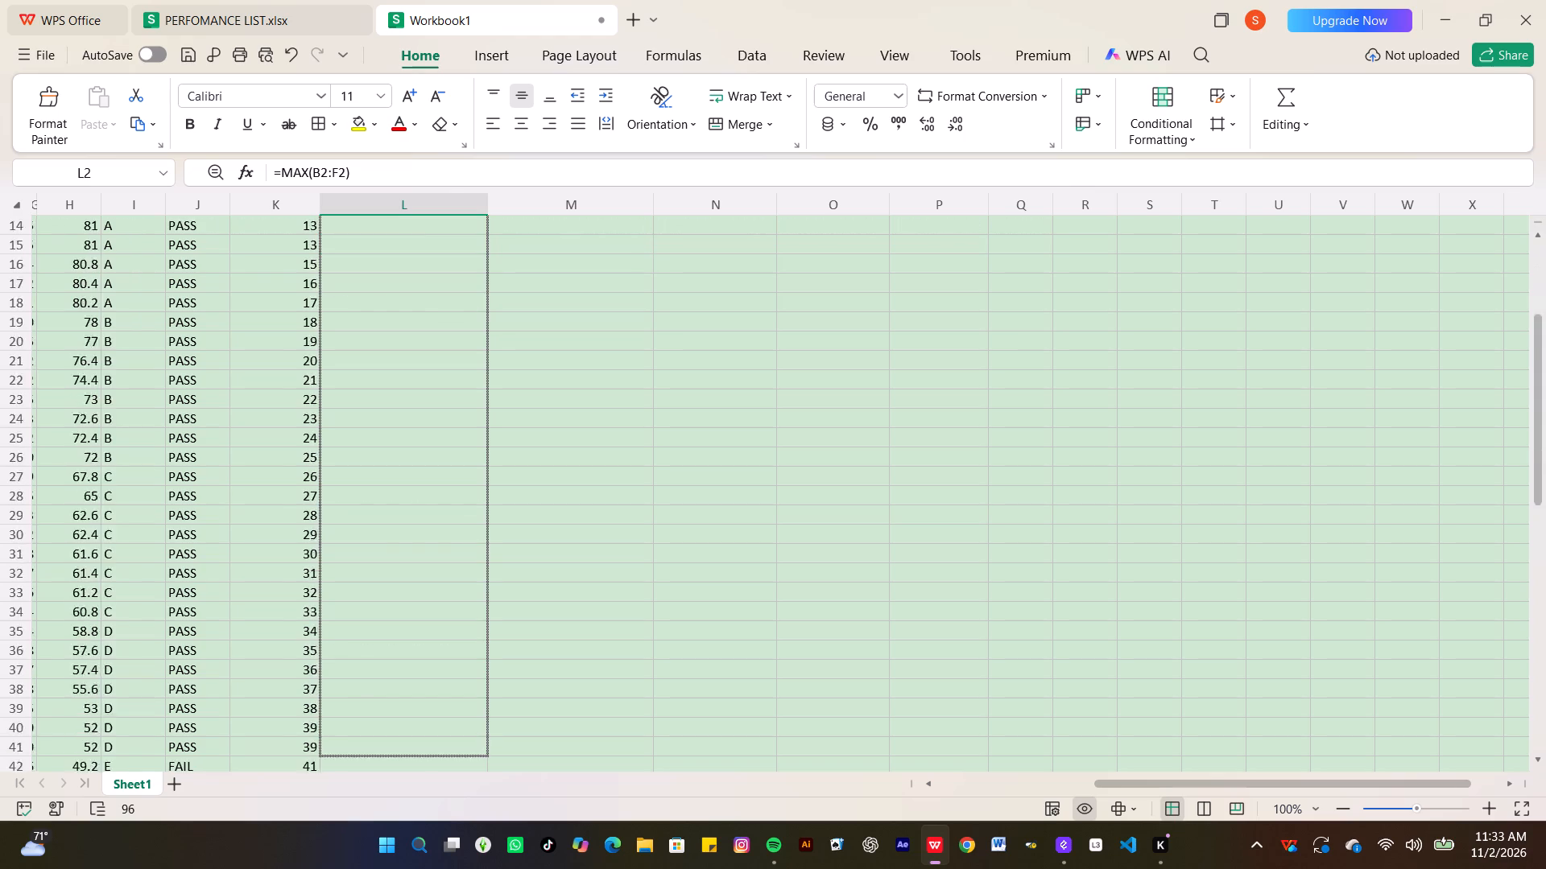
{"action": "left_click_drag", "start_coordinate": [391, 868], "coordinate": [407, 326]}
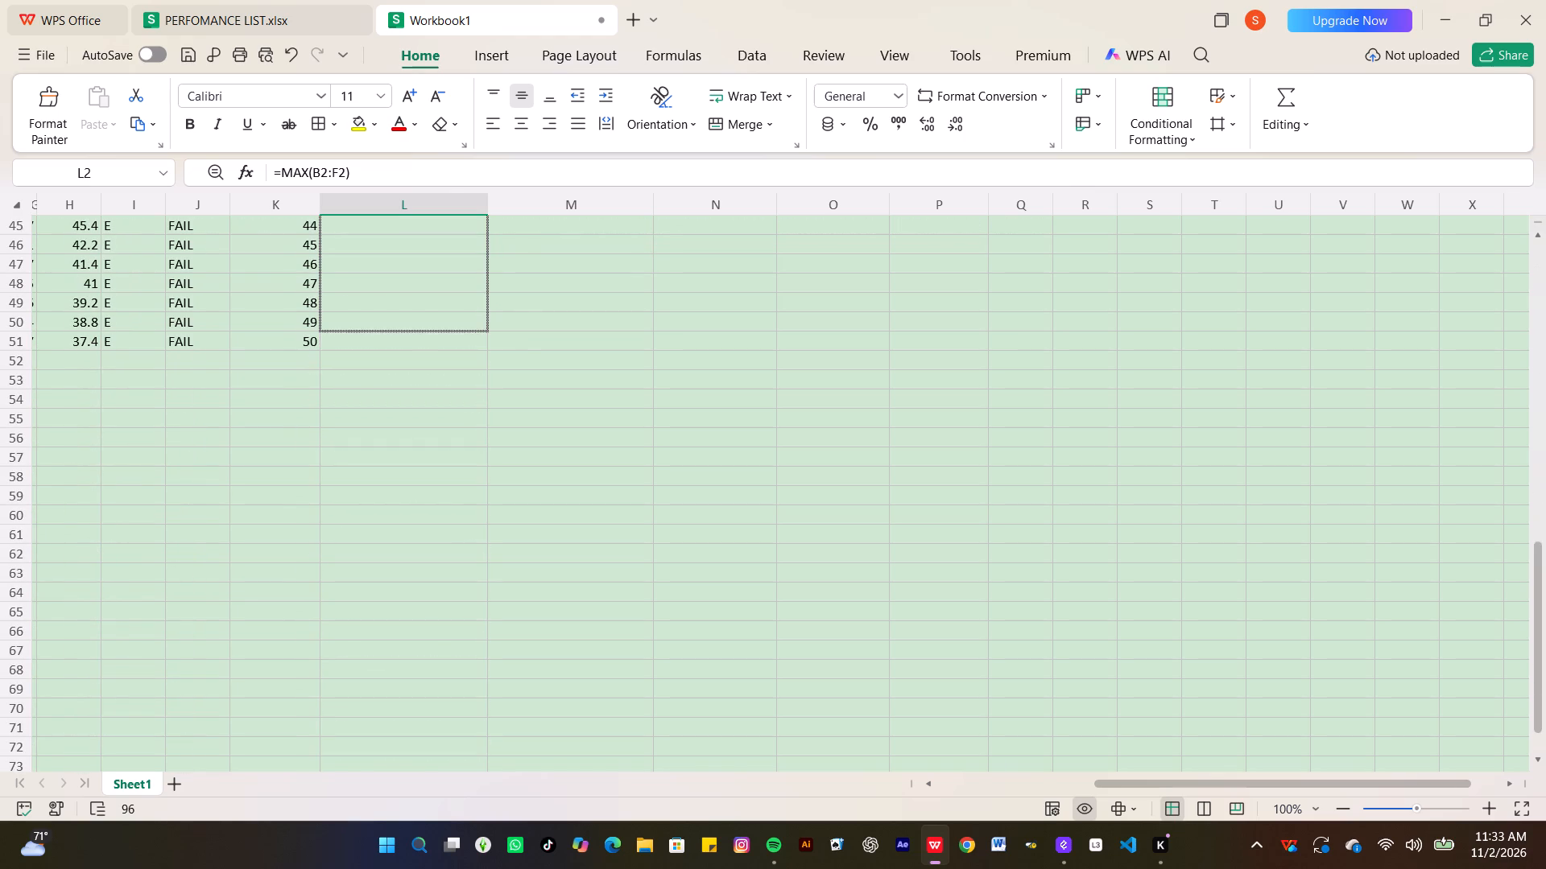
{"action": "left_click_drag", "start_coordinate": [407, 326], "coordinate": [407, 323]}
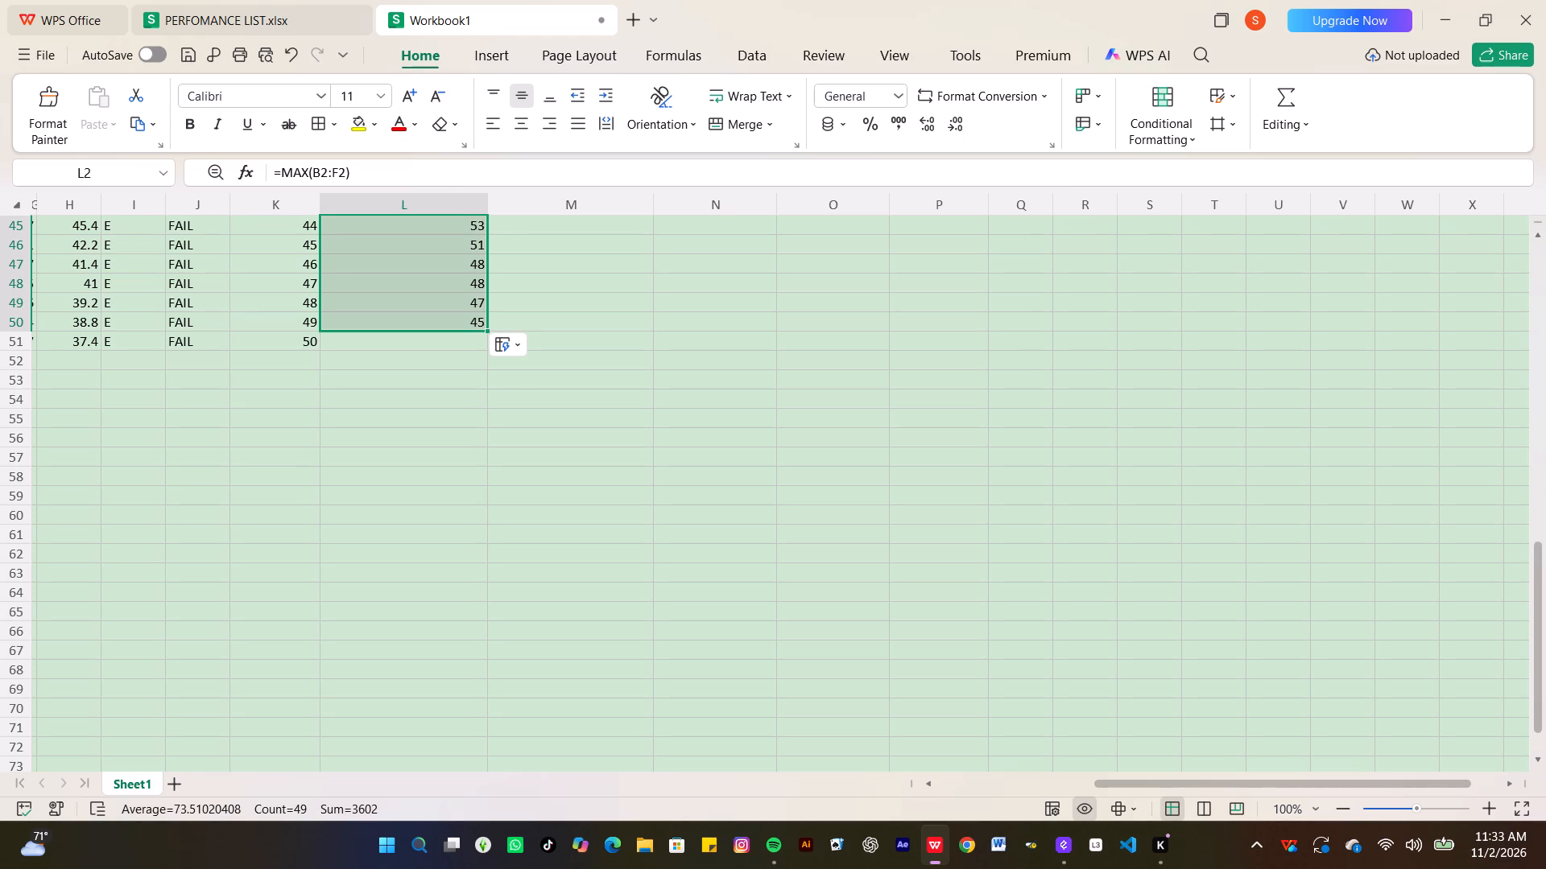
{"action": "left_click_drag", "start_coordinate": [486, 332], "coordinate": [486, 348]}
Fill the lowest subject mark formula from M2 down through M51 for all students.
{"action": "scroll", "coordinate": [486, 348], "scroll_direction": "right", "scroll_amount": 14}
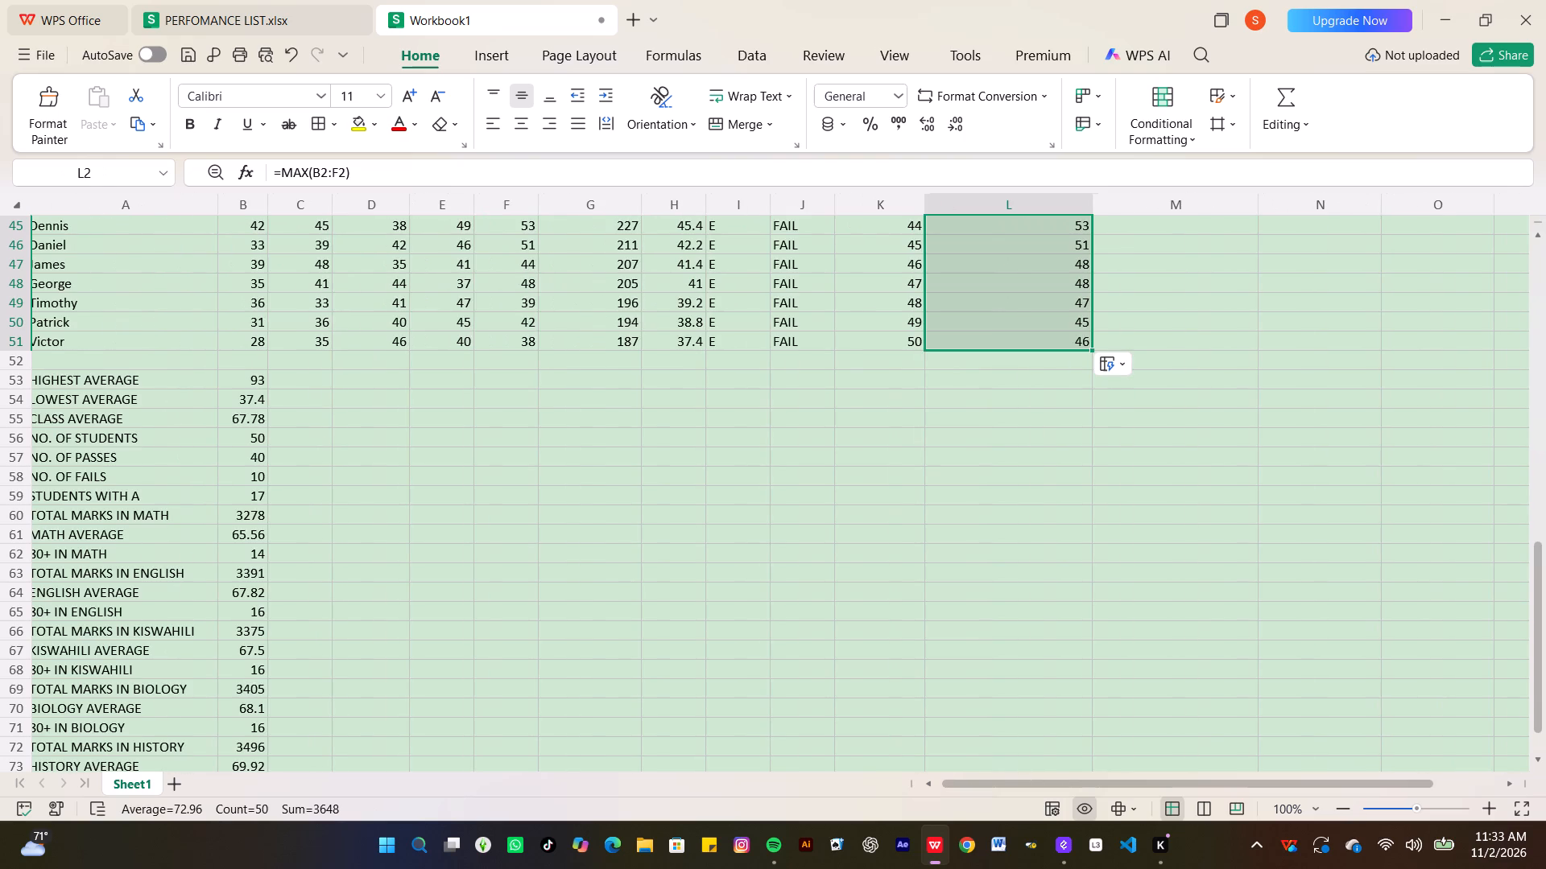
{"action": "scroll", "coordinate": [486, 348], "scroll_direction": "up", "scroll_amount": 1}
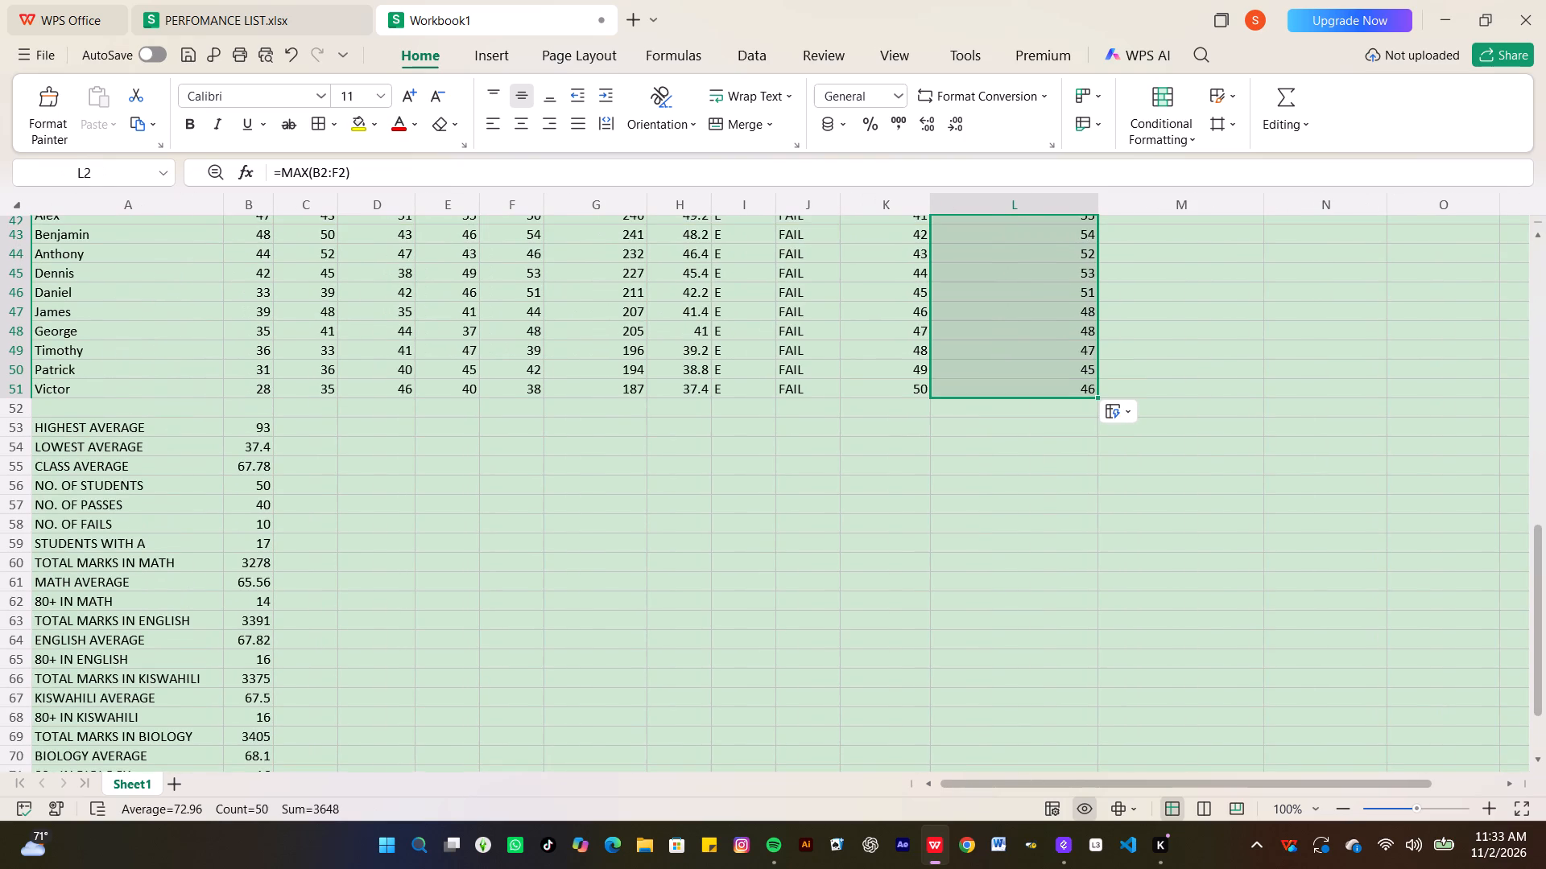
{"action": "scroll", "coordinate": [486, 348], "scroll_direction": "up", "scroll_amount": 4}
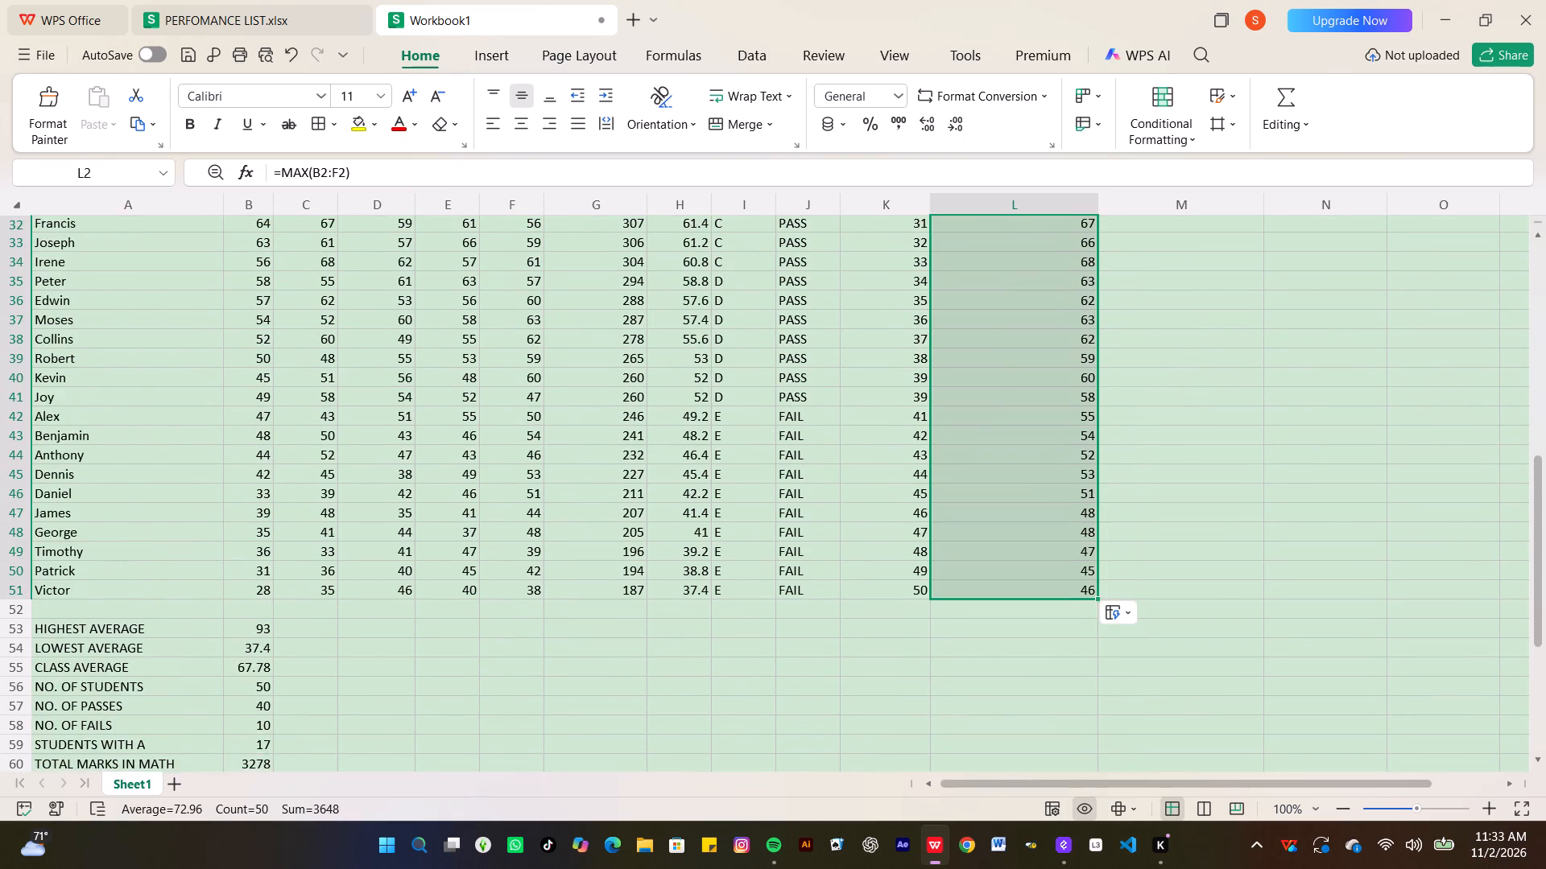
{"action": "scroll", "coordinate": [486, 348], "scroll_direction": "up", "scroll_amount": 2}
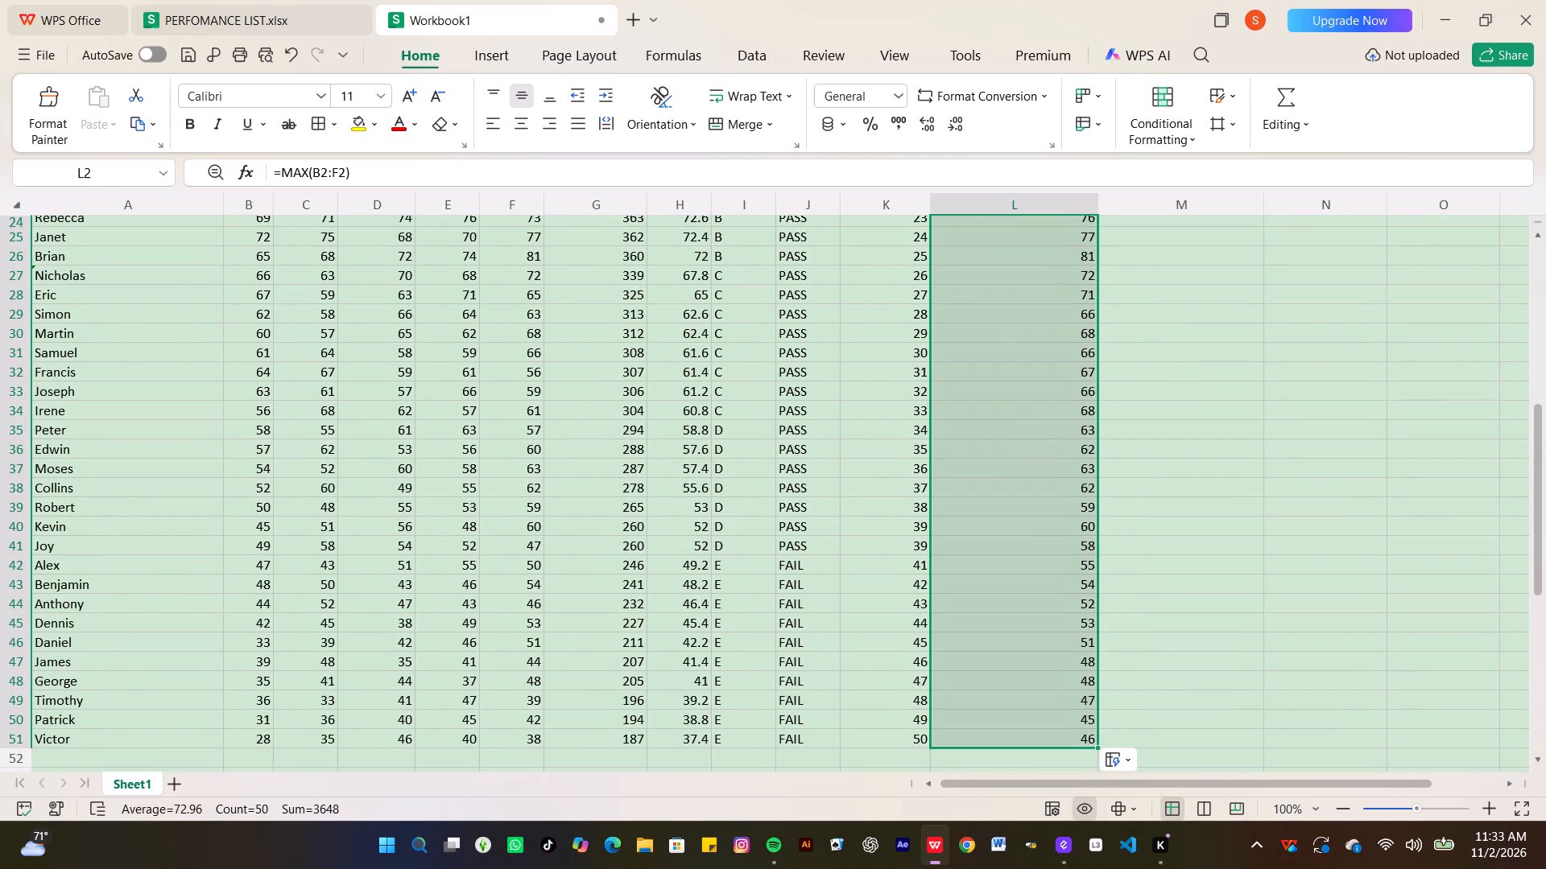
{"action": "scroll", "coordinate": [486, 348], "scroll_direction": "up", "scroll_amount": 8}
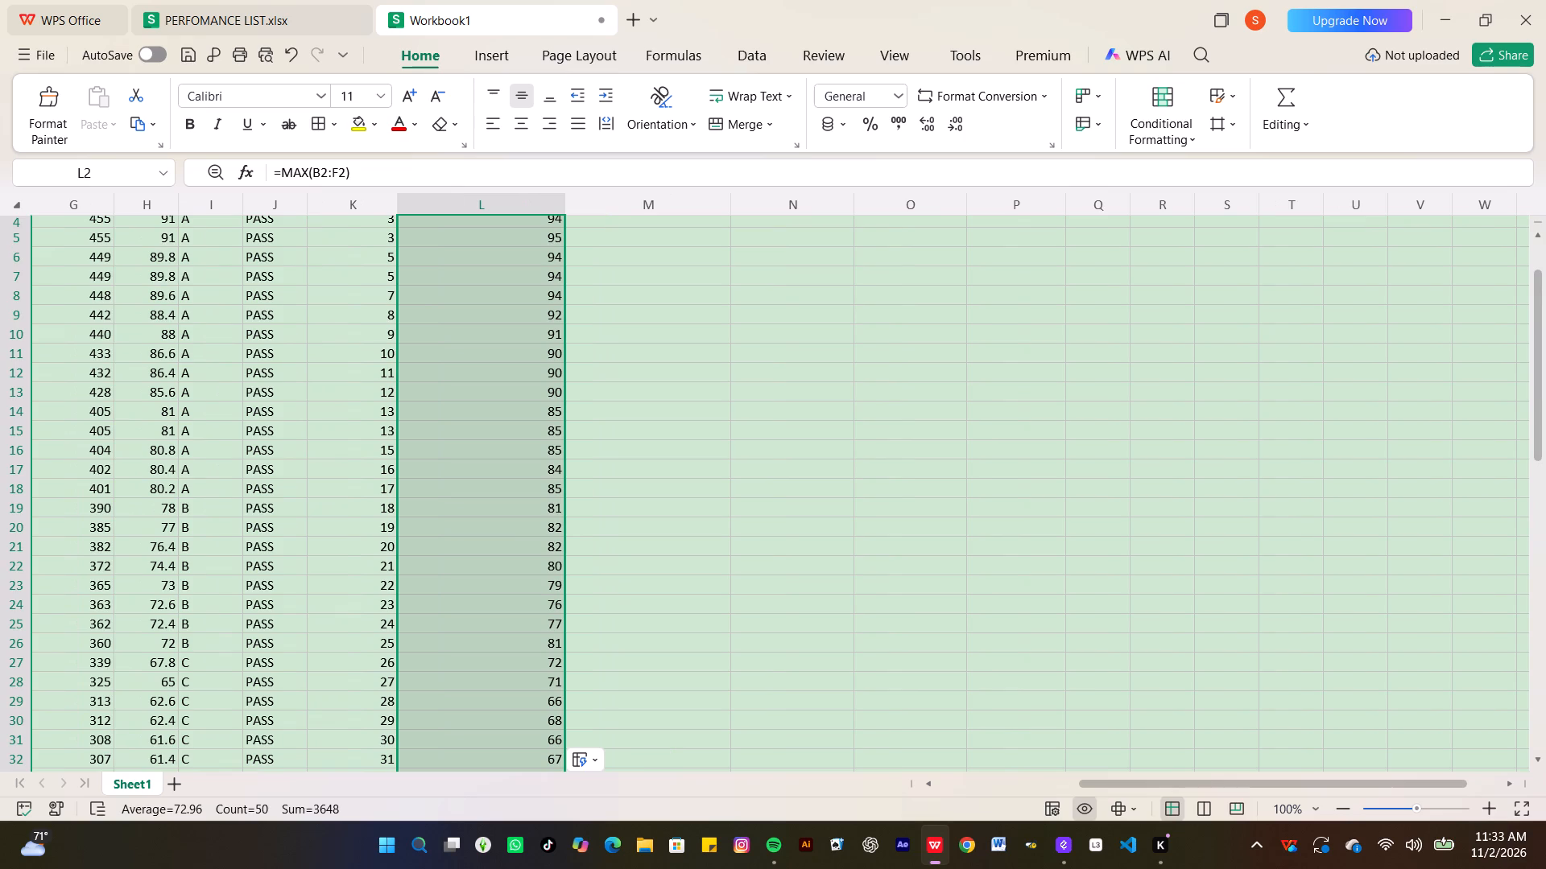
{"action": "left_click", "coordinate": [717, 243]}
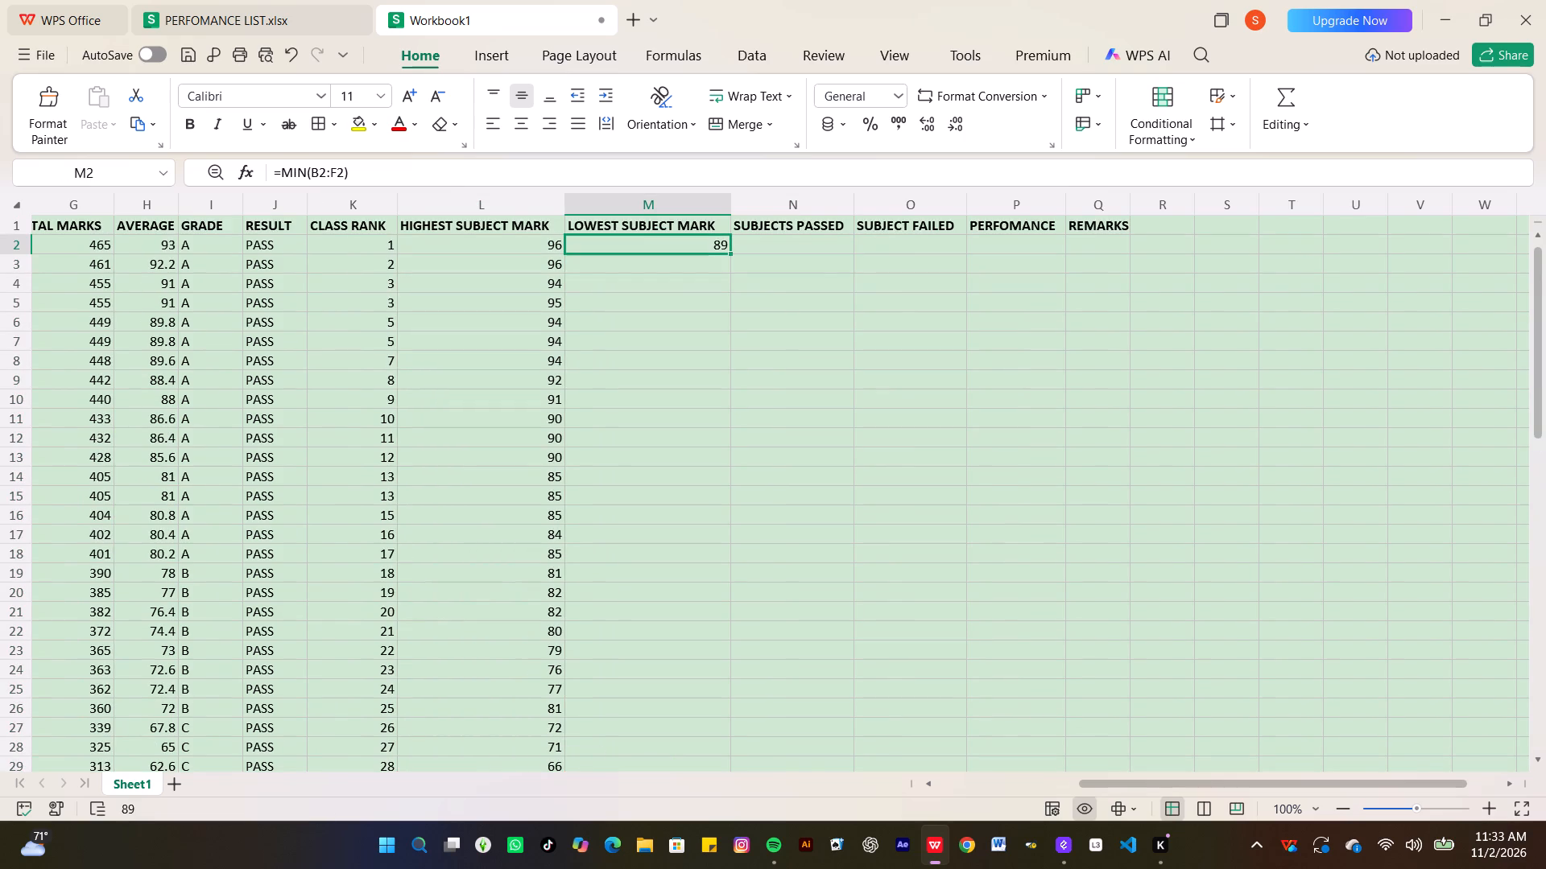
{"action": "left_click_drag", "start_coordinate": [730, 253], "coordinate": [679, 868]}
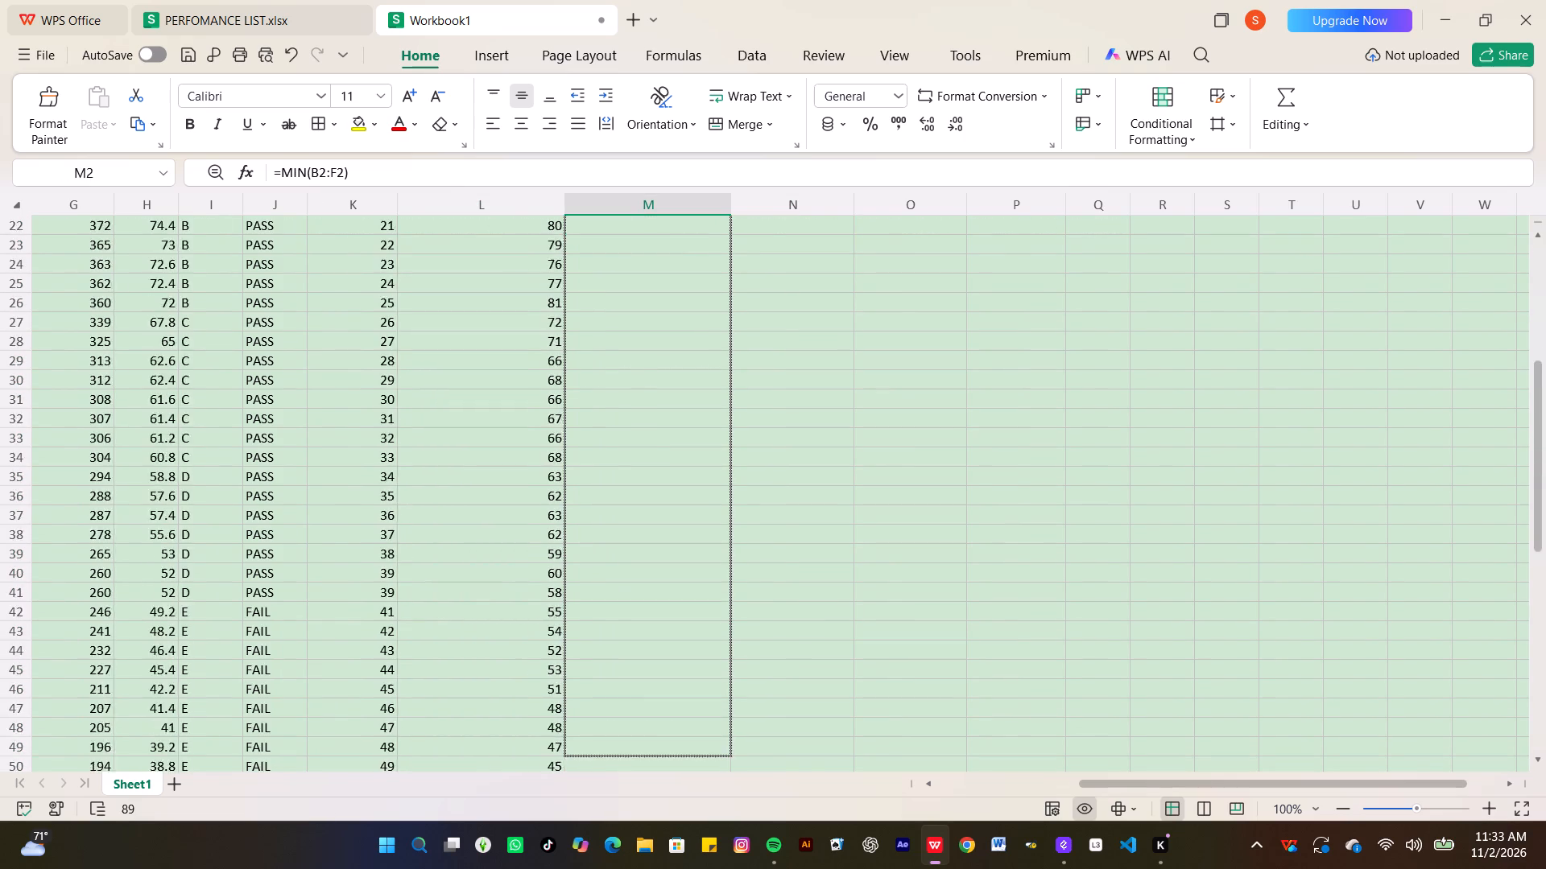
{"action": "left_click_drag", "start_coordinate": [679, 868], "coordinate": [652, 306]}
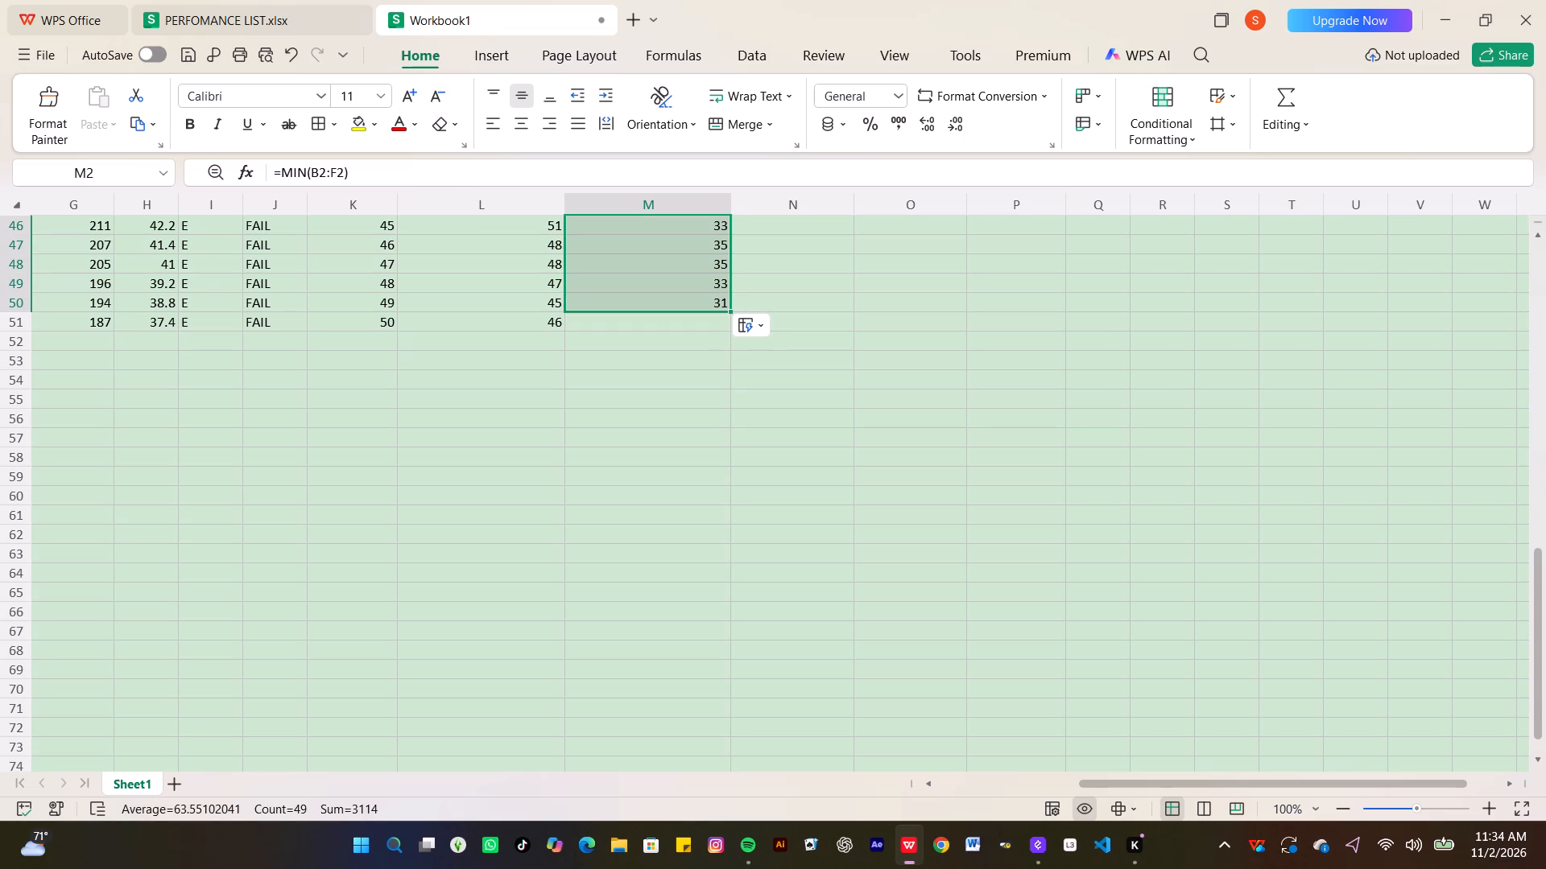
{"action": "left_click_drag", "start_coordinate": [732, 314], "coordinate": [726, 315]}
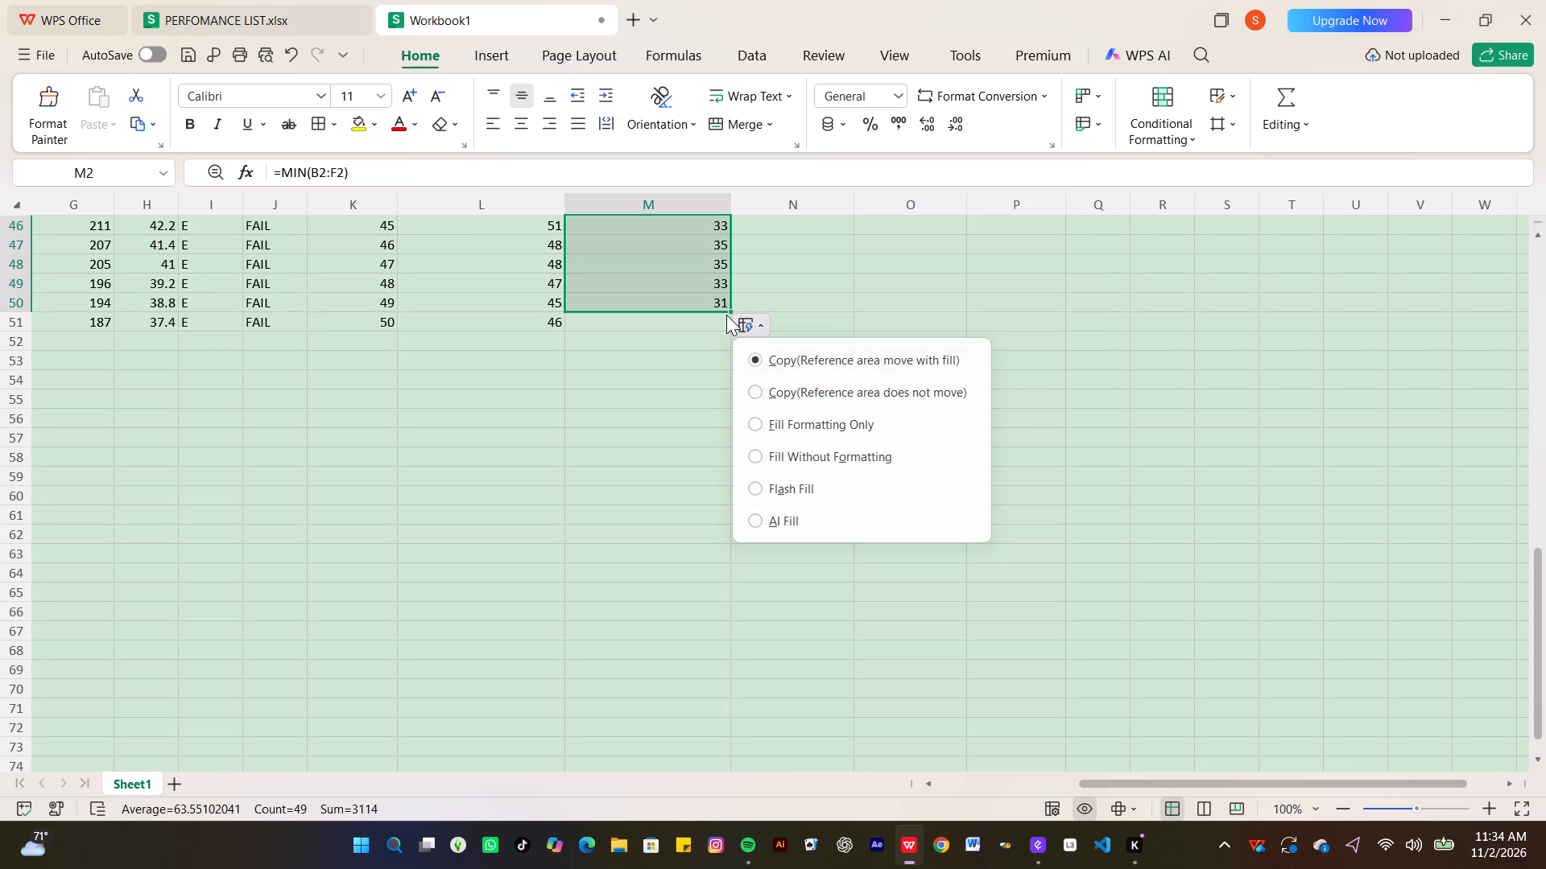
{"action": "left_click_drag", "start_coordinate": [726, 315], "coordinate": [701, 330]}
{"action": "left_click", "coordinate": [701, 330]}
{"action": "left_click", "coordinate": [712, 303]}
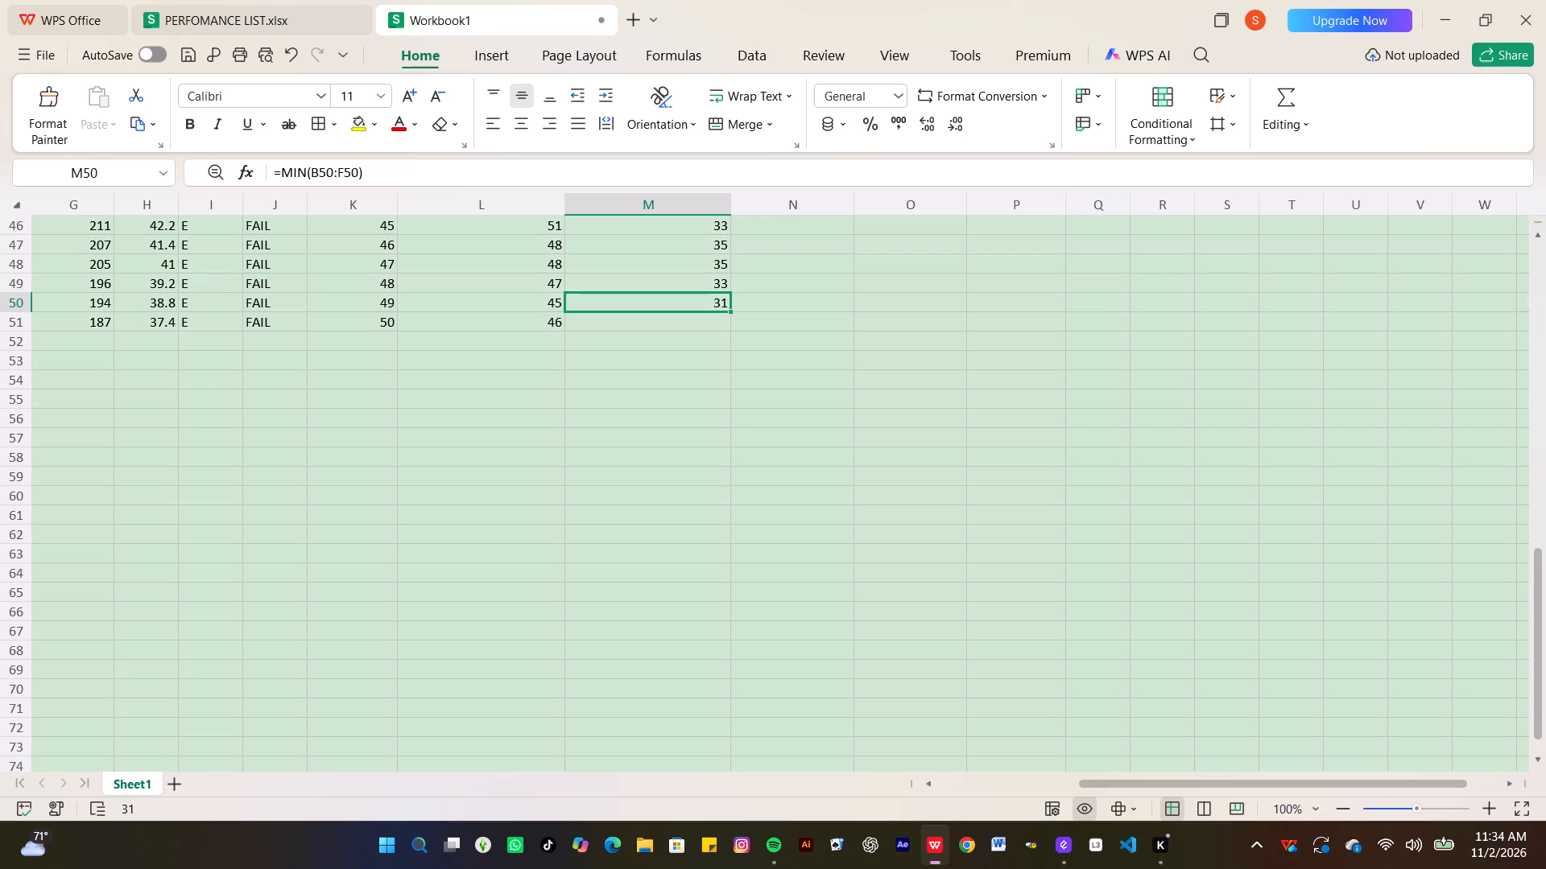
{"action": "left_click_drag", "start_coordinate": [733, 311], "coordinate": [732, 319]}
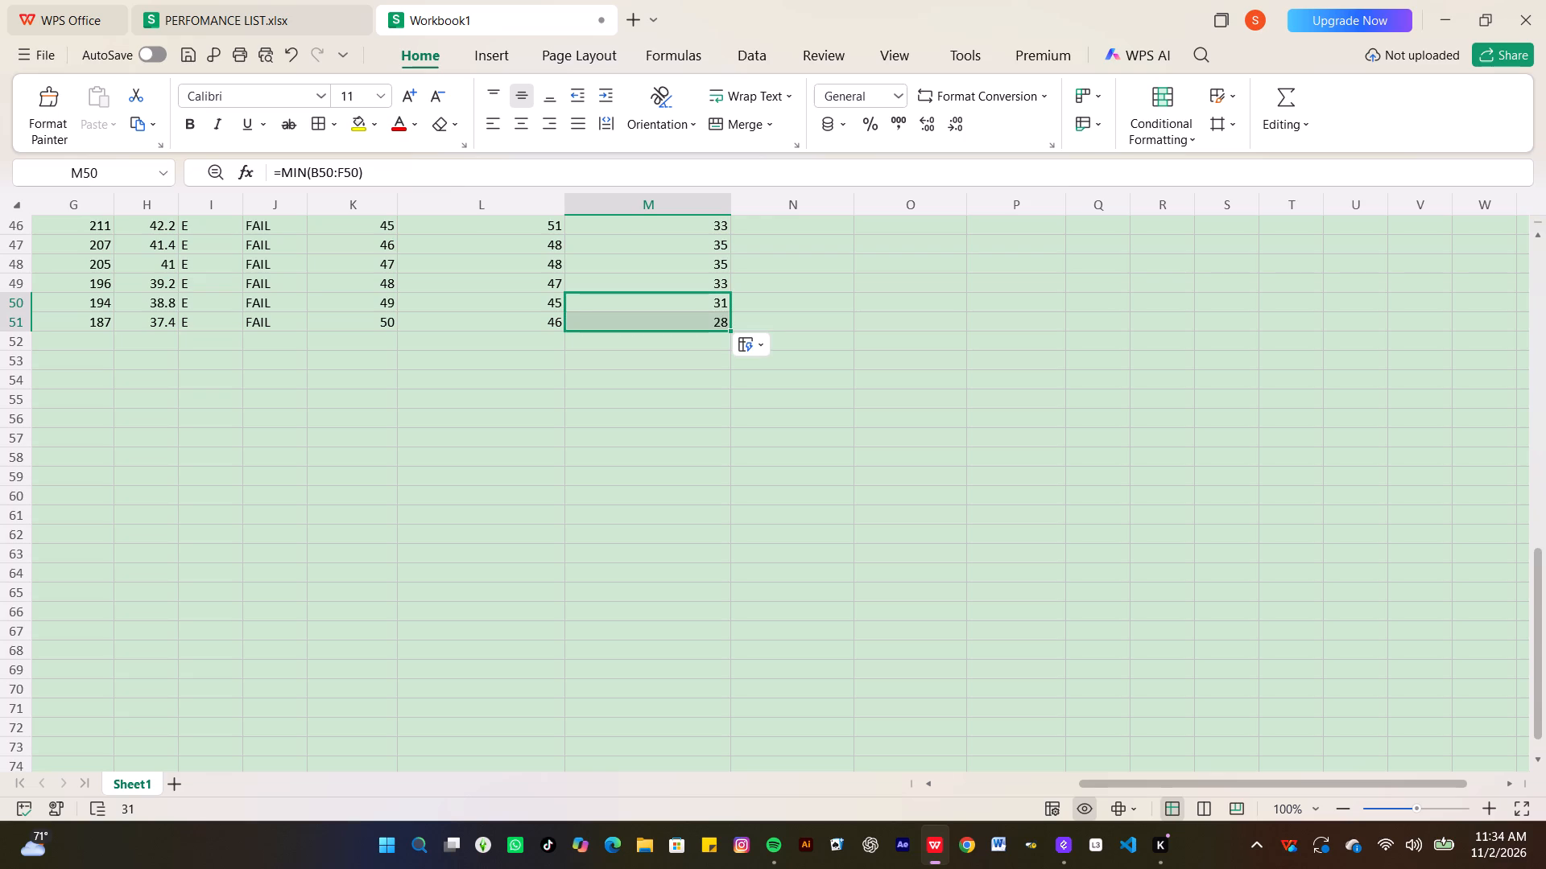
{"action": "left_click", "coordinate": [690, 303]}
{"action": "left_click", "coordinate": [685, 317]}
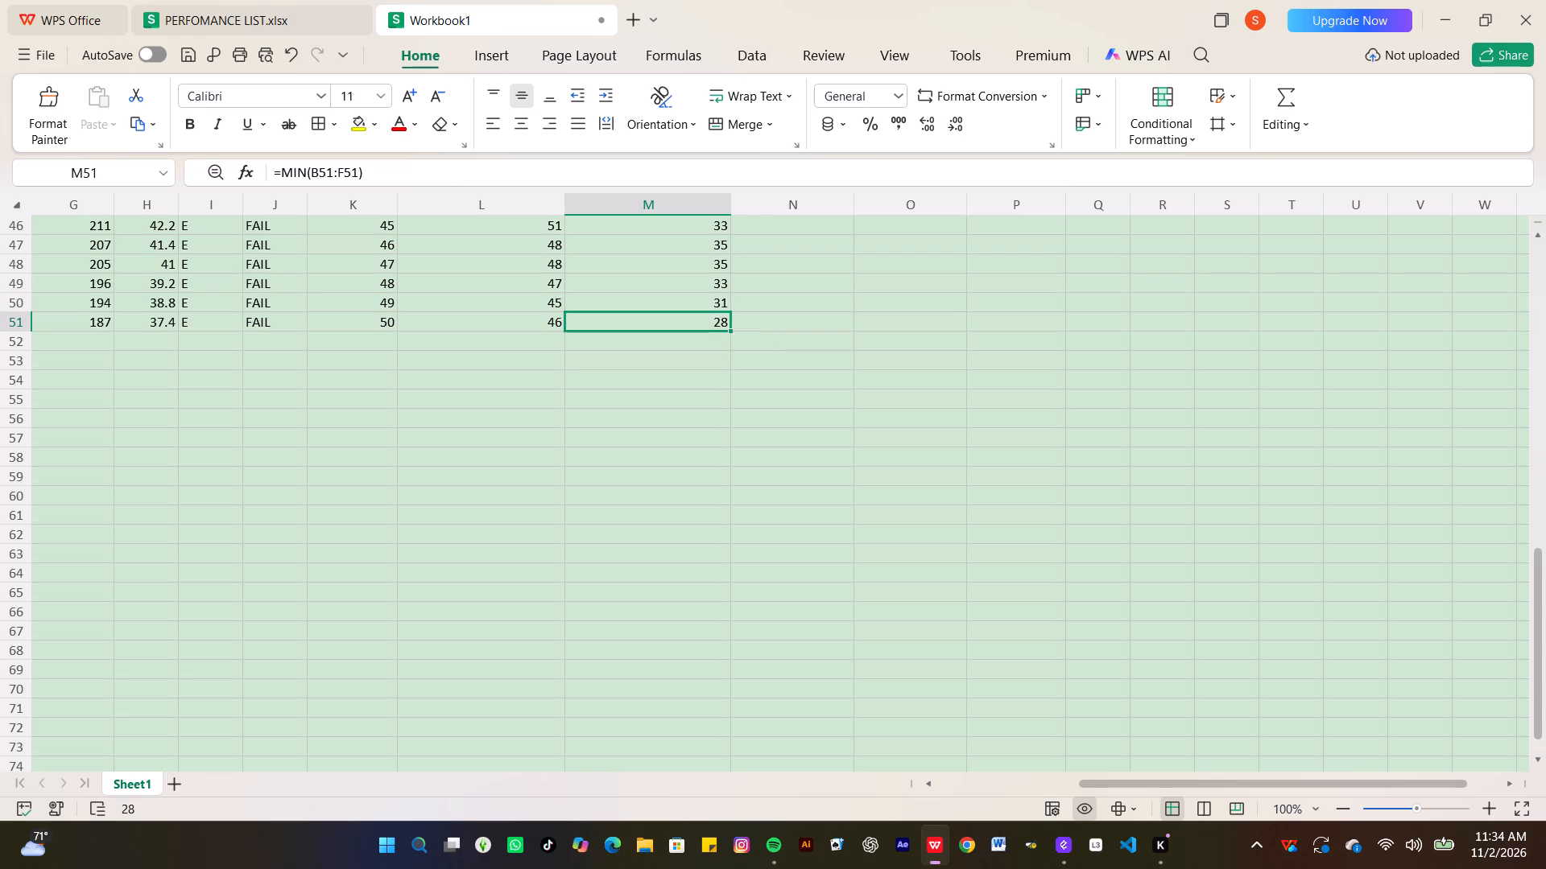
{"action": "left_click", "coordinate": [683, 307]}
Enter the formula =COUNTIF(B2:F2,">=50") in N2 for the first student's number of subjects passed.
{"action": "scroll", "coordinate": [683, 307], "scroll_direction": "up", "scroll_amount": 7}
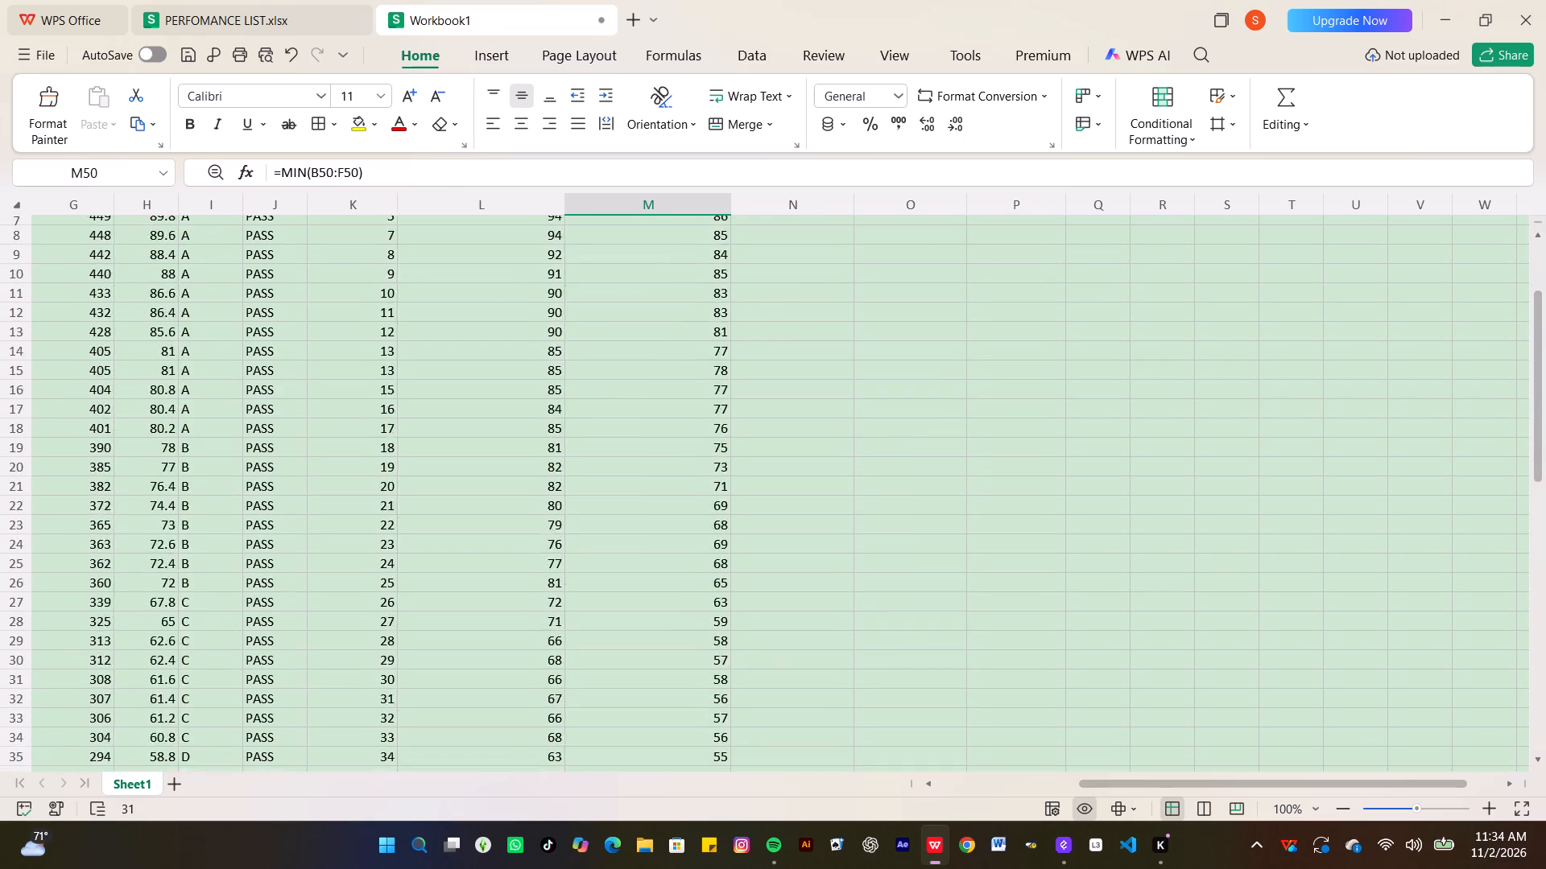
{"action": "scroll", "coordinate": [683, 307], "scroll_direction": "up", "scroll_amount": 4}
{"action": "left_click", "coordinate": [779, 246]}
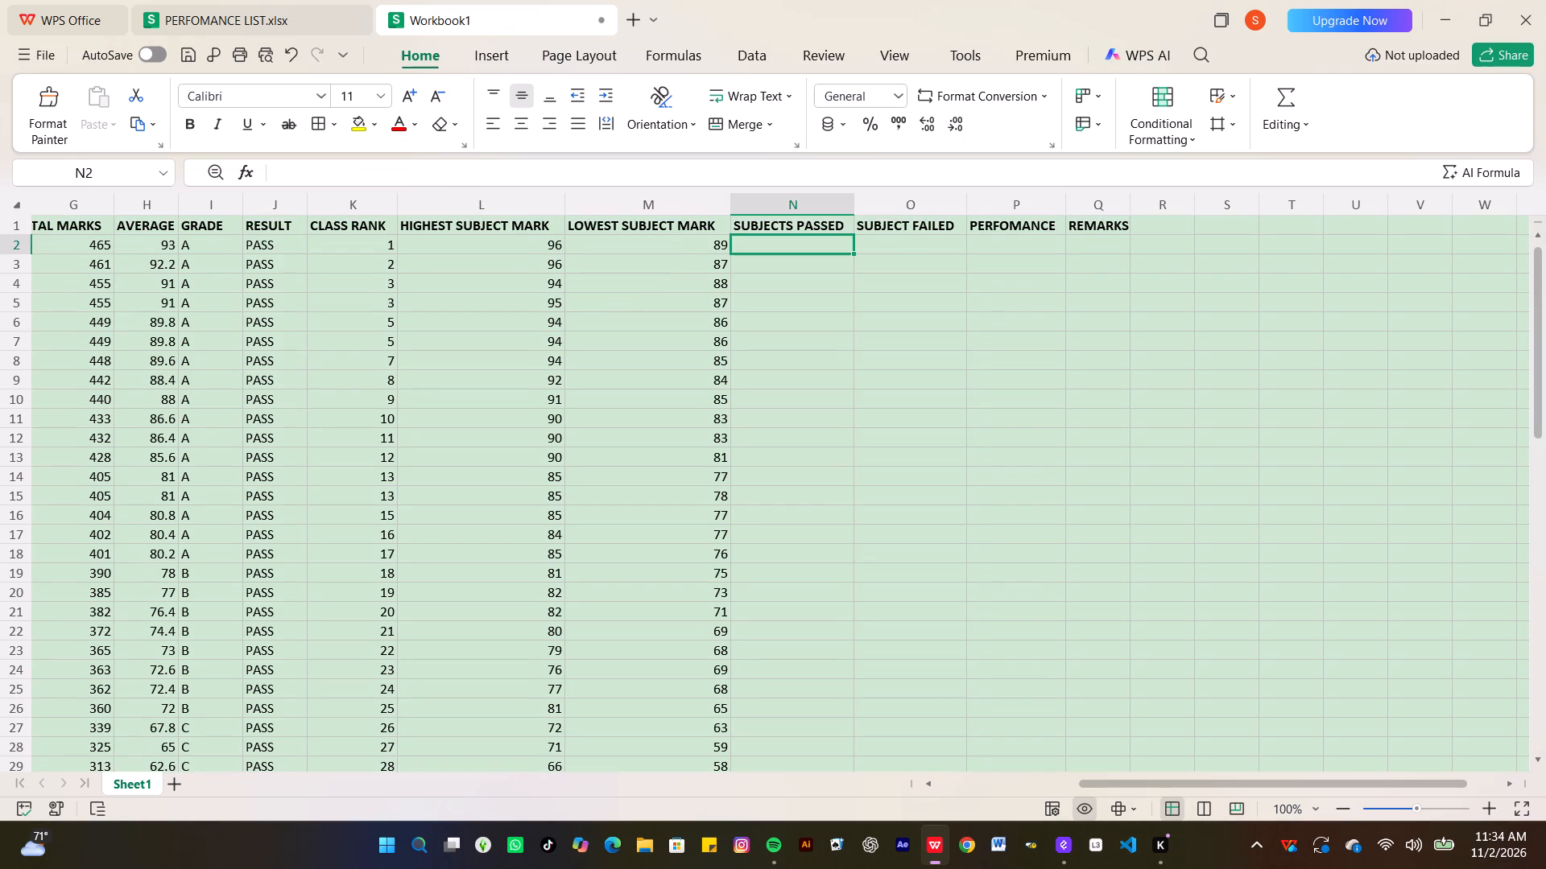
{"action": "key", "text": "equal"}
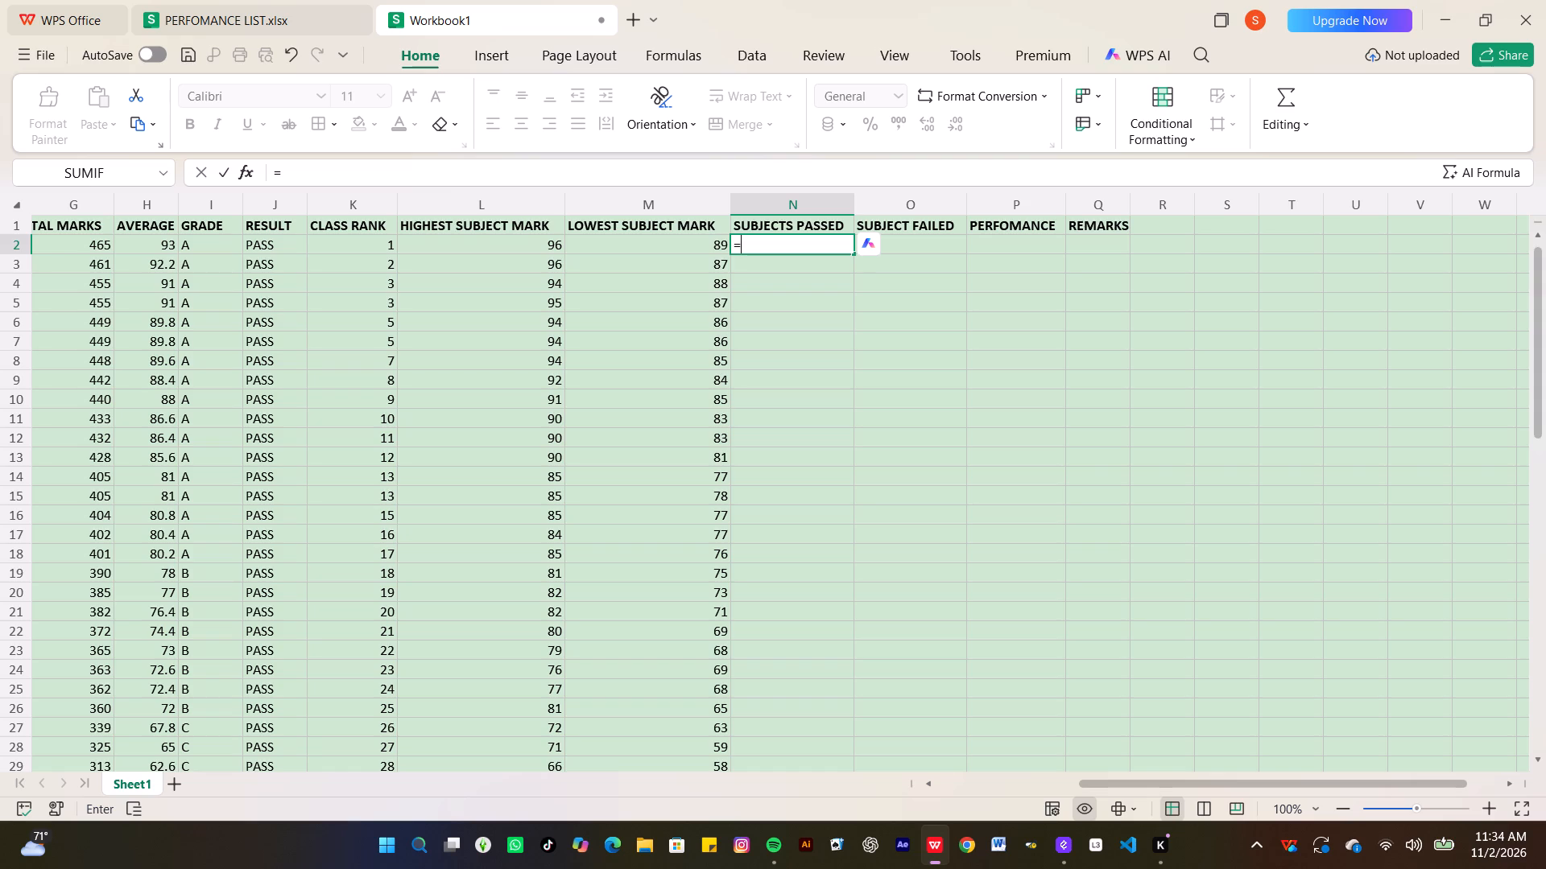
{"action": "type", "text": "COUNT"}
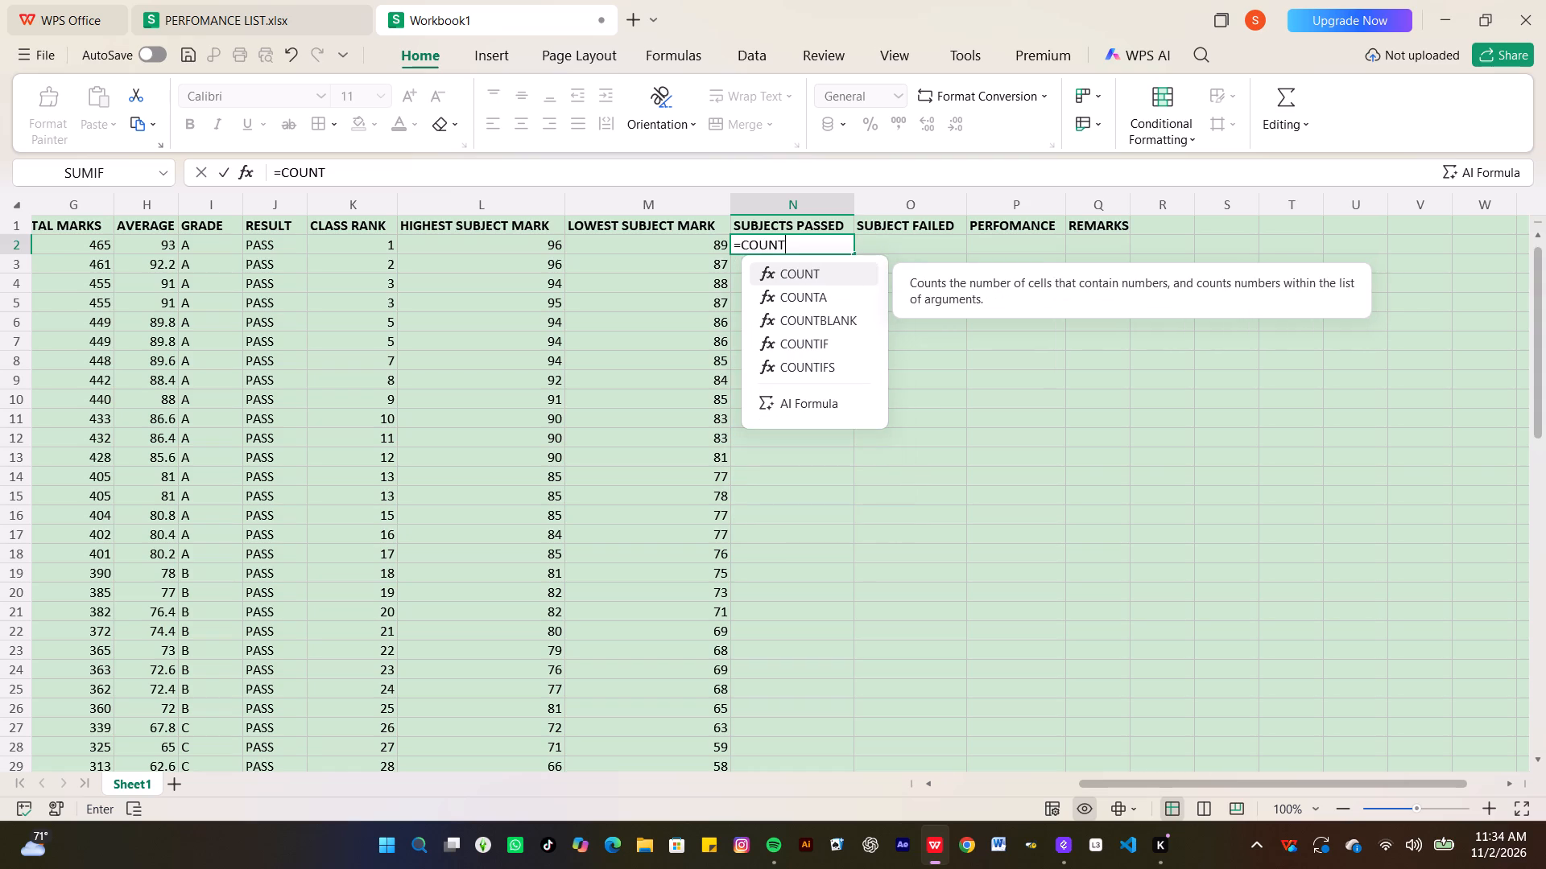
{"action": "type", "text": "IF"}
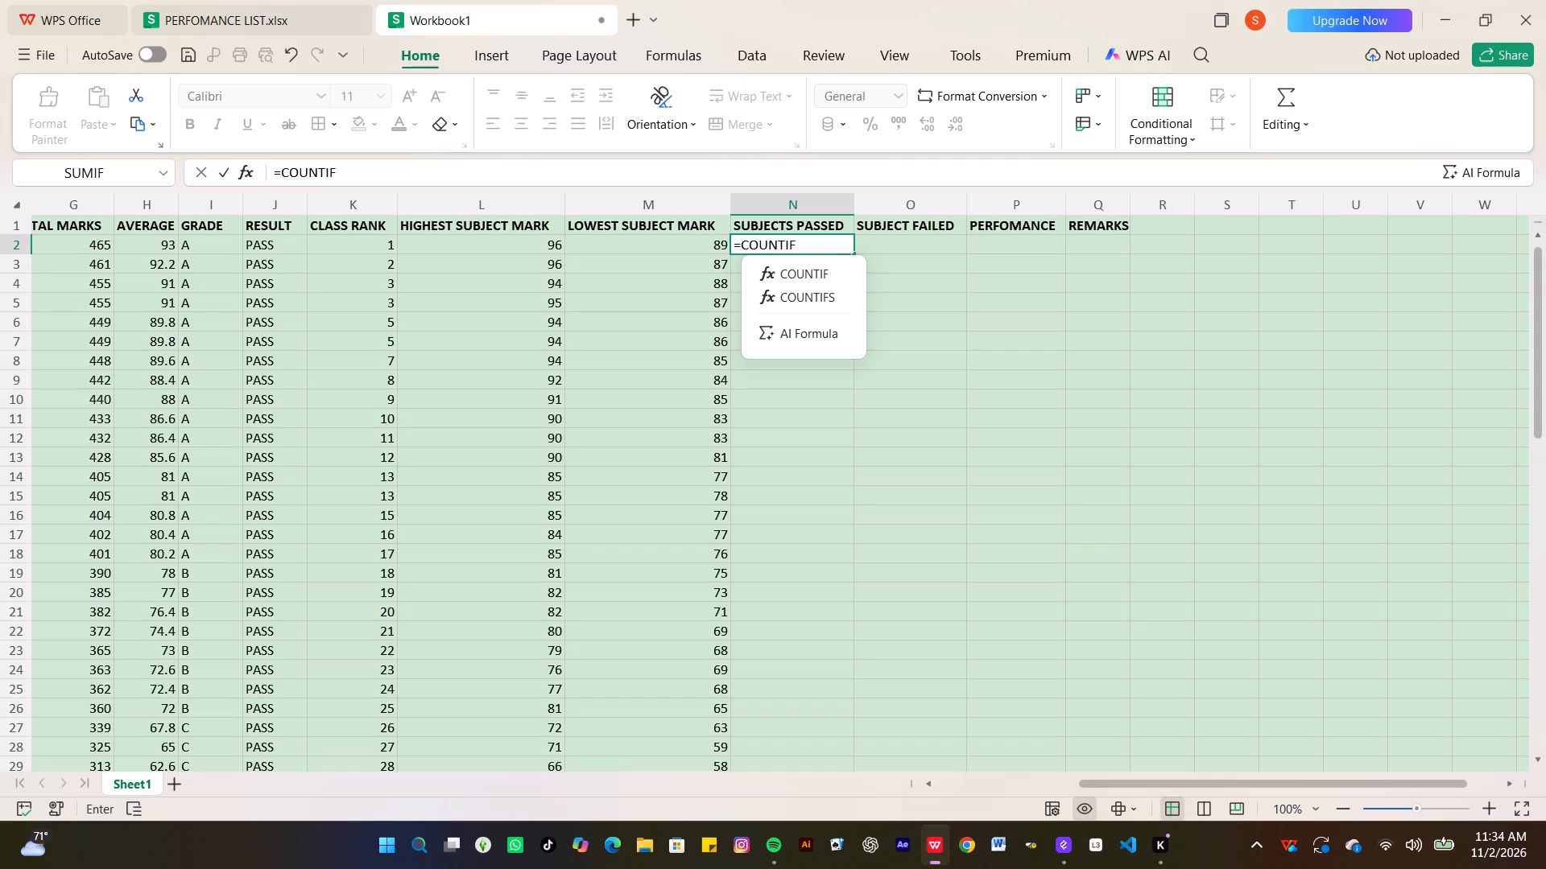
{"action": "key", "text": "shift+parenleft"}
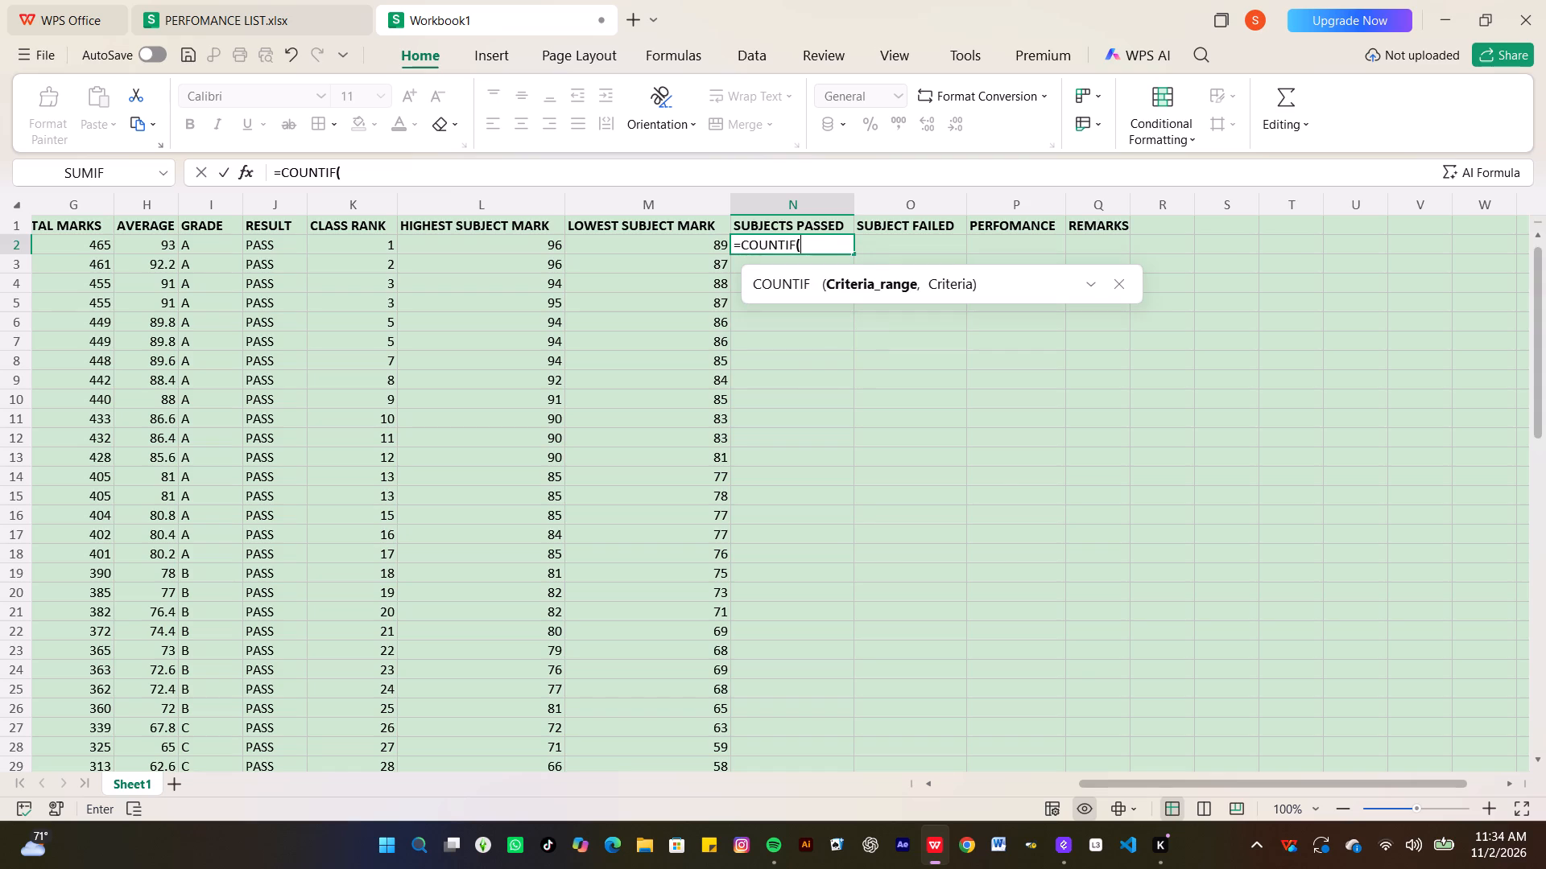
{"action": "type", "text": "B2"}
{"action": "key", "text": "shift+colon"}
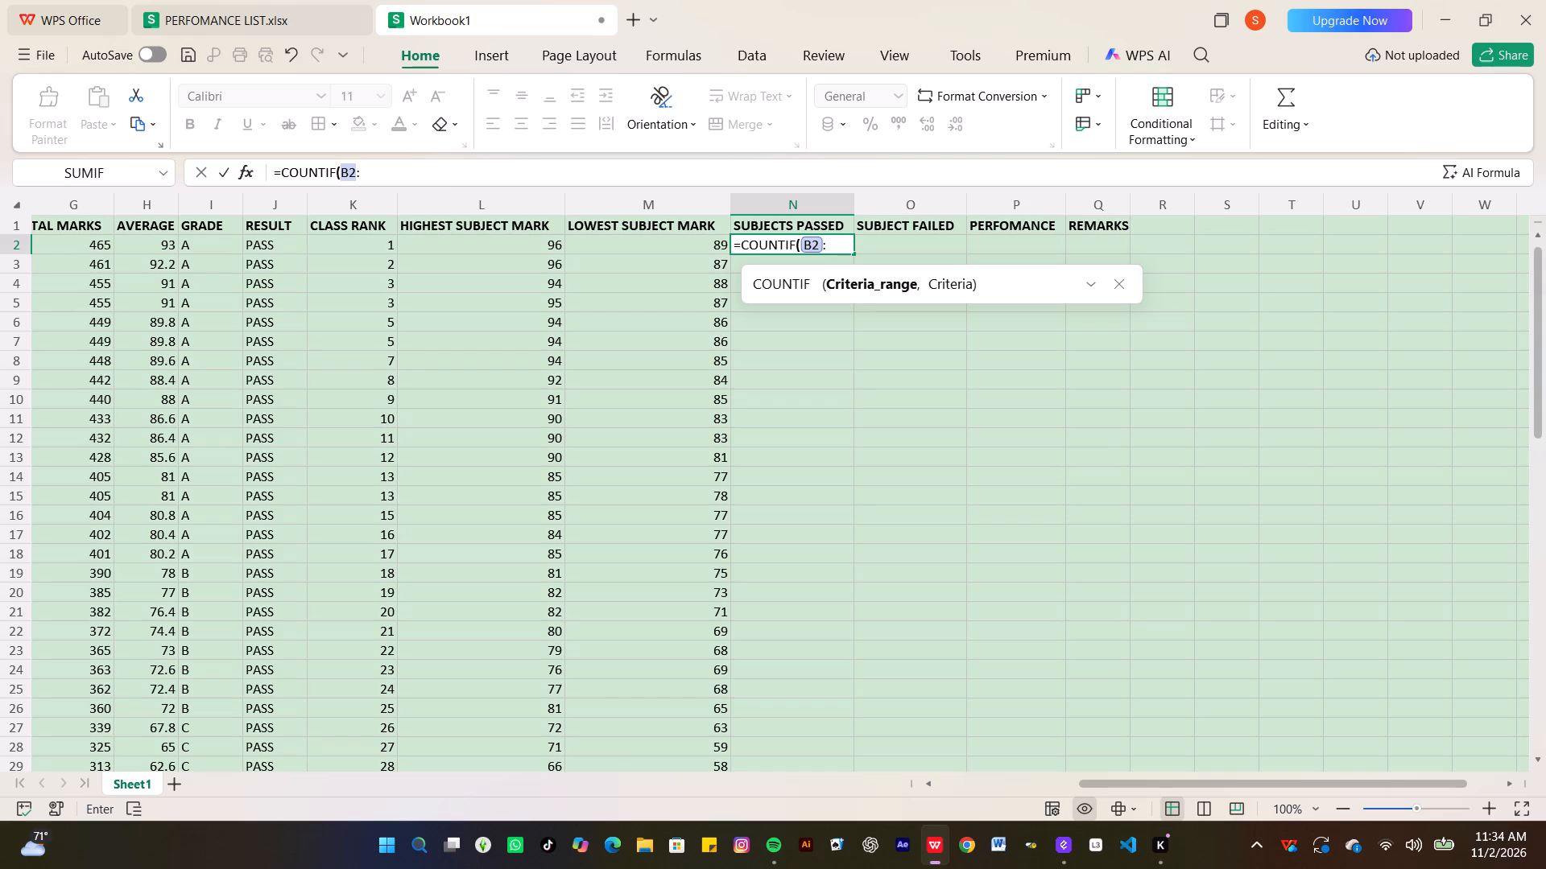
{"action": "key", "text": "f"}
{"action": "key", "text": "2"}
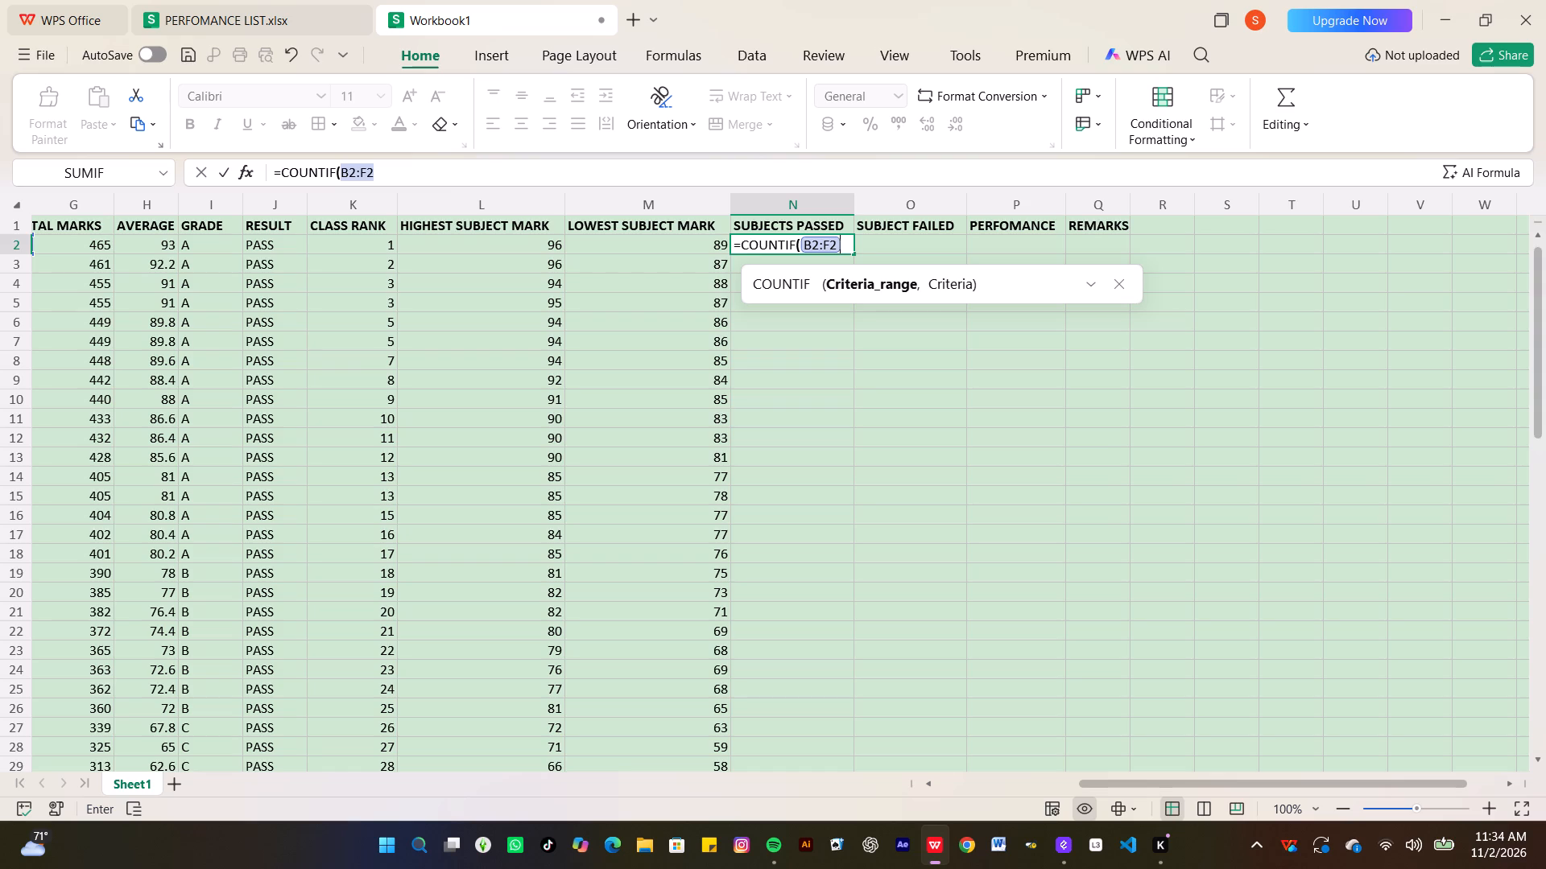
{"action": "key", "text": "comma"}
{"action": "key", "text": "shift+quotedbl"}
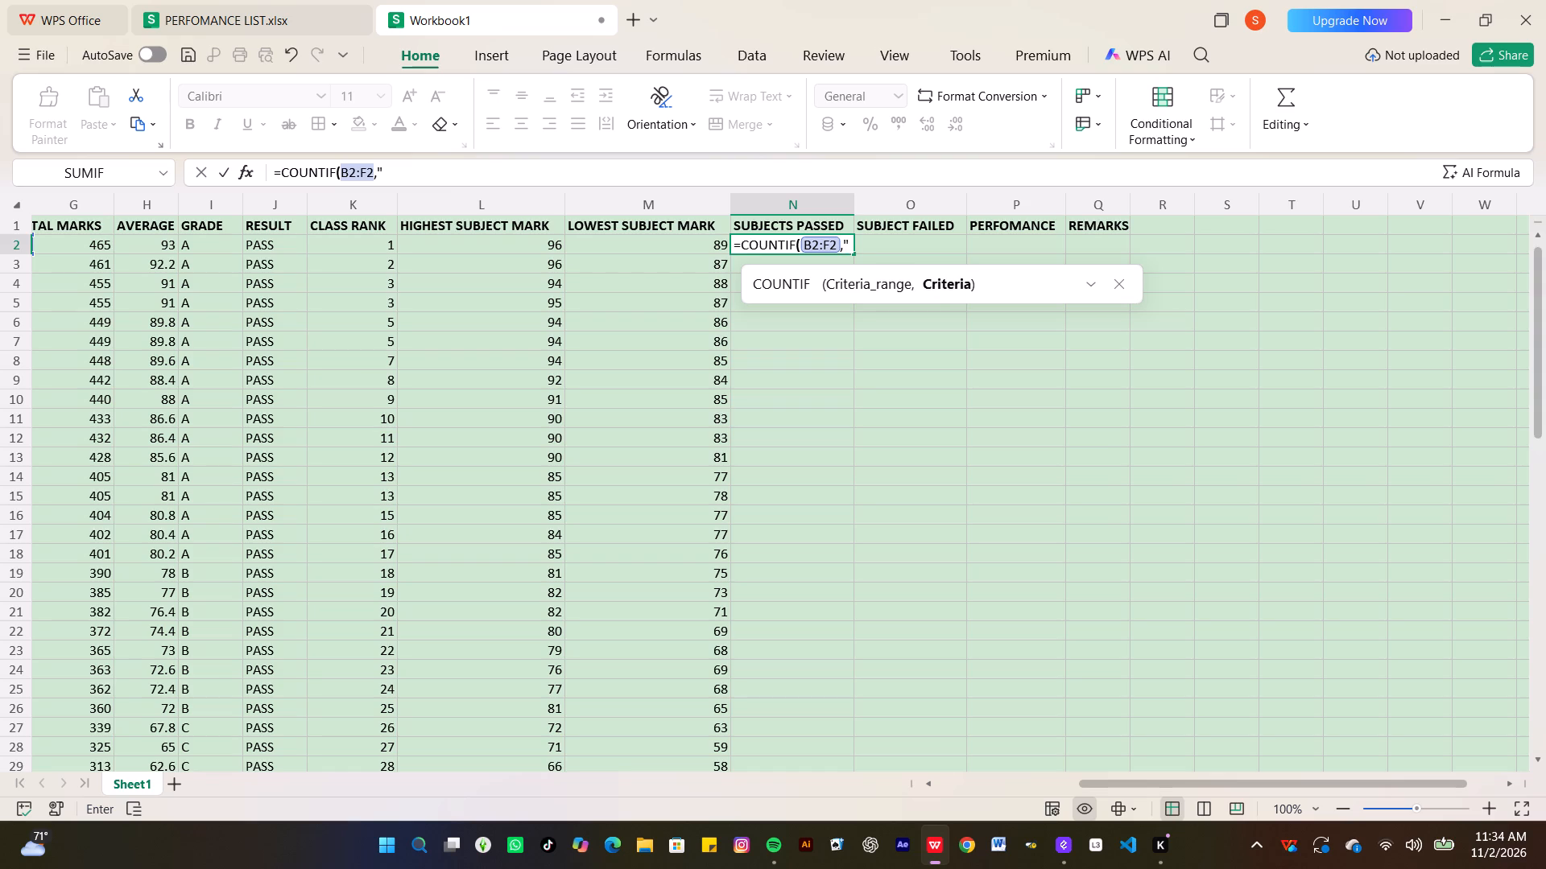
{"action": "key", "text": "period"}
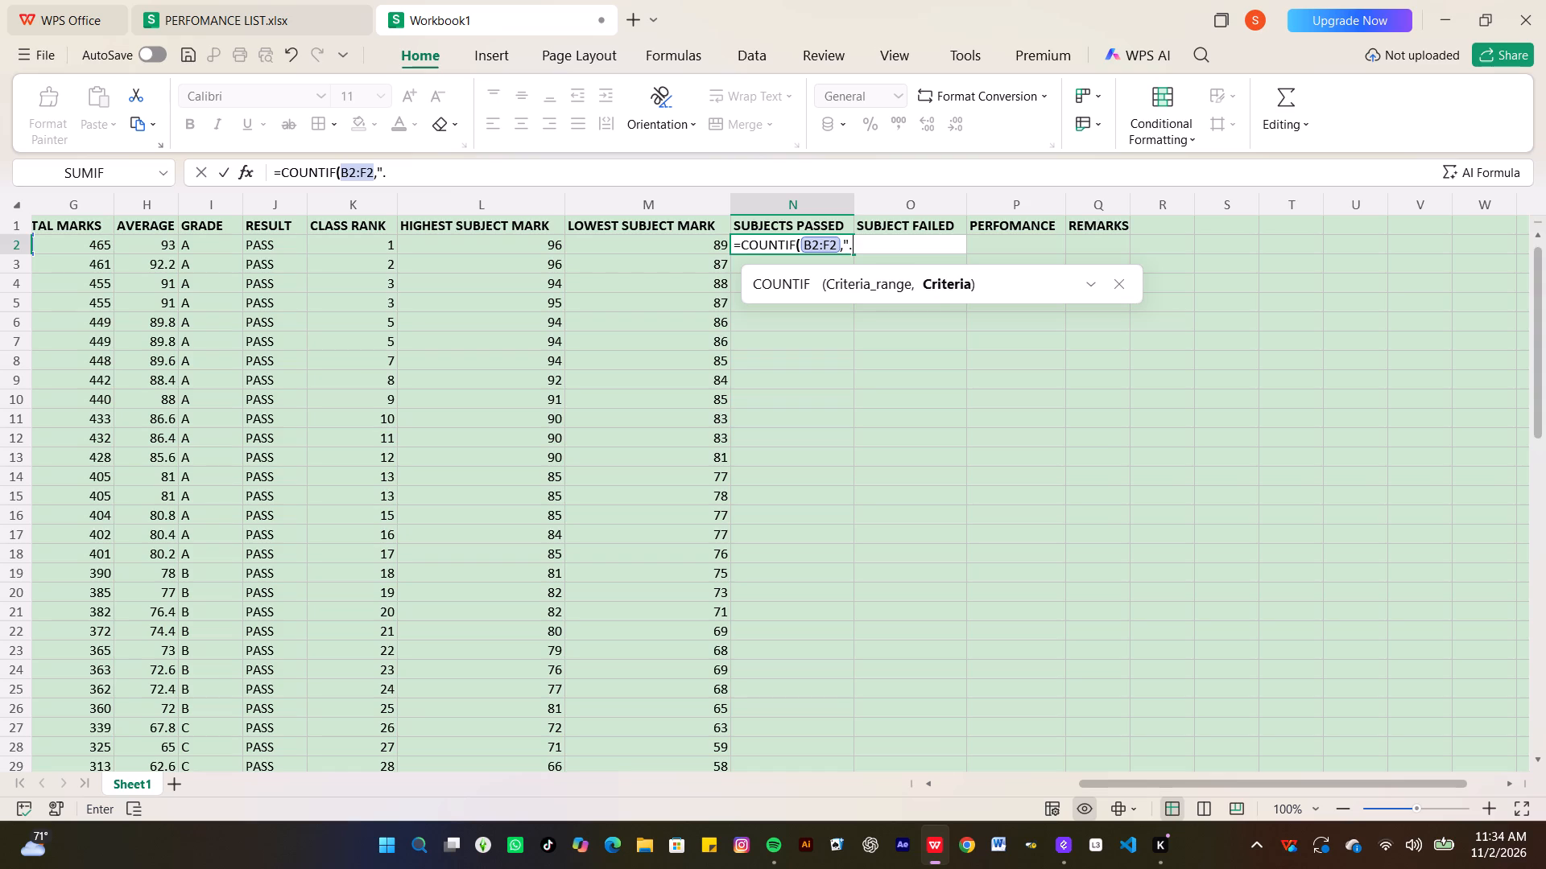
{"action": "key", "text": "BackSpace"}
{"action": "key", "text": "shift+greater"}
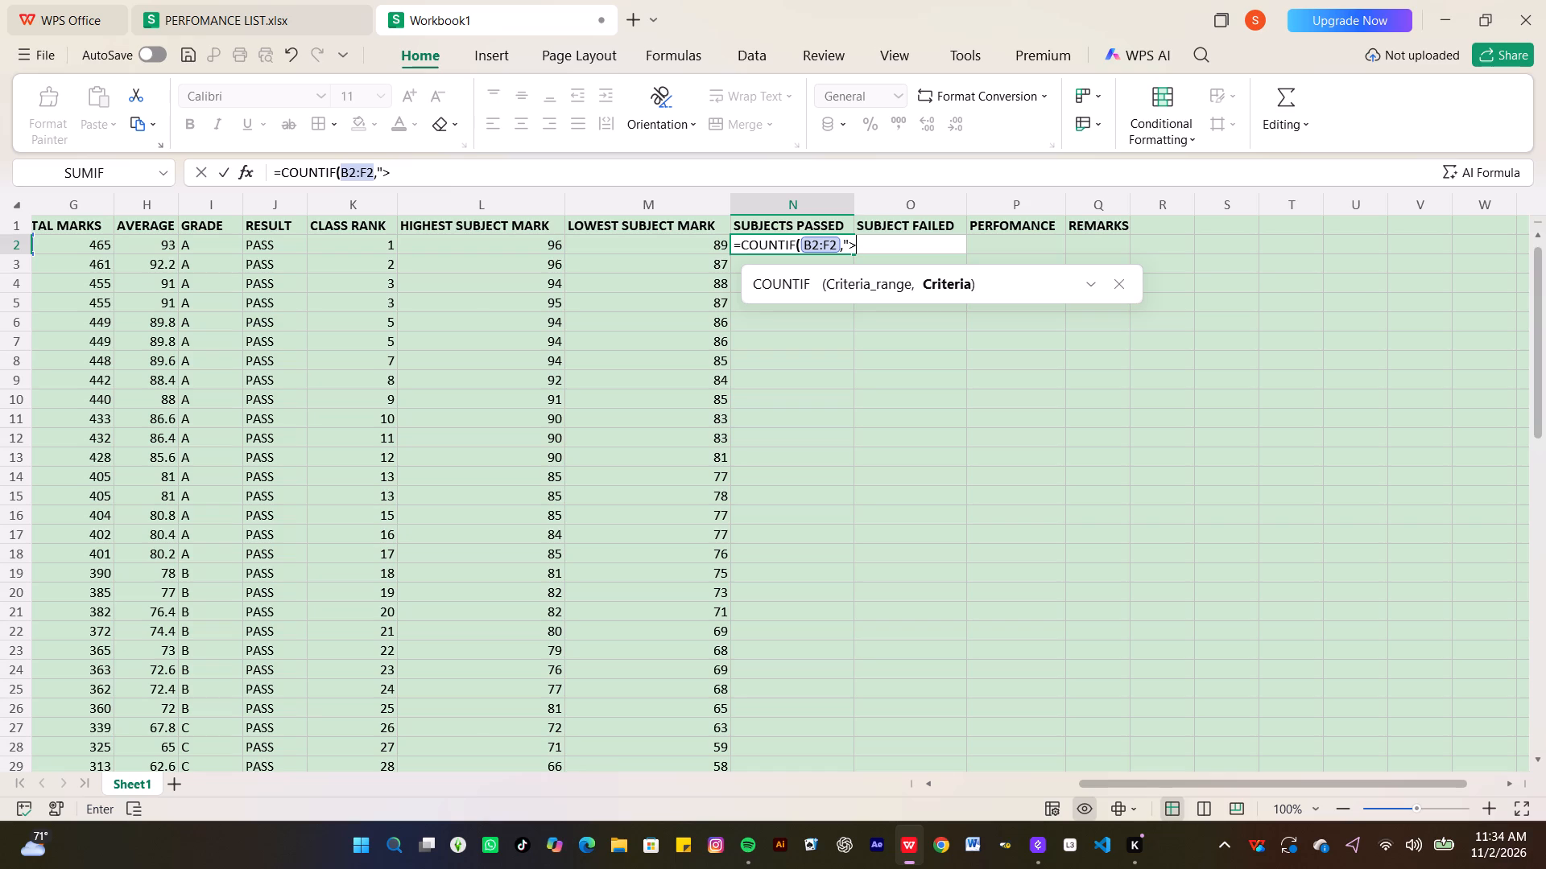
{"action": "key", "text": "equal"}
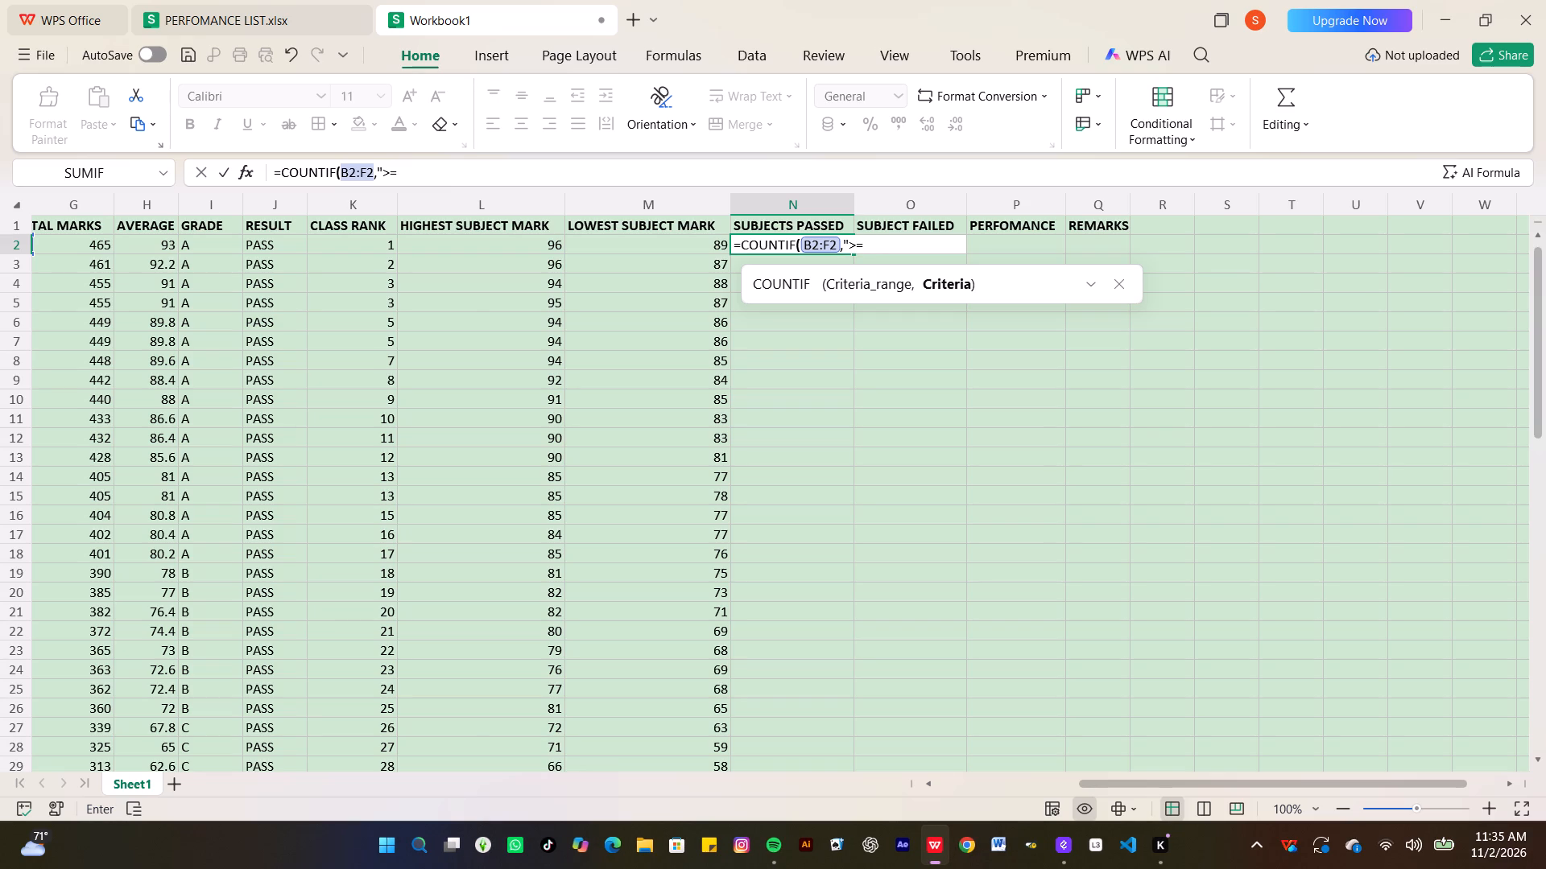
{"action": "type", "text": "50"}
{"action": "key", "text": "shift+quotedbl"}
{"action": "key", "text": "Return"}
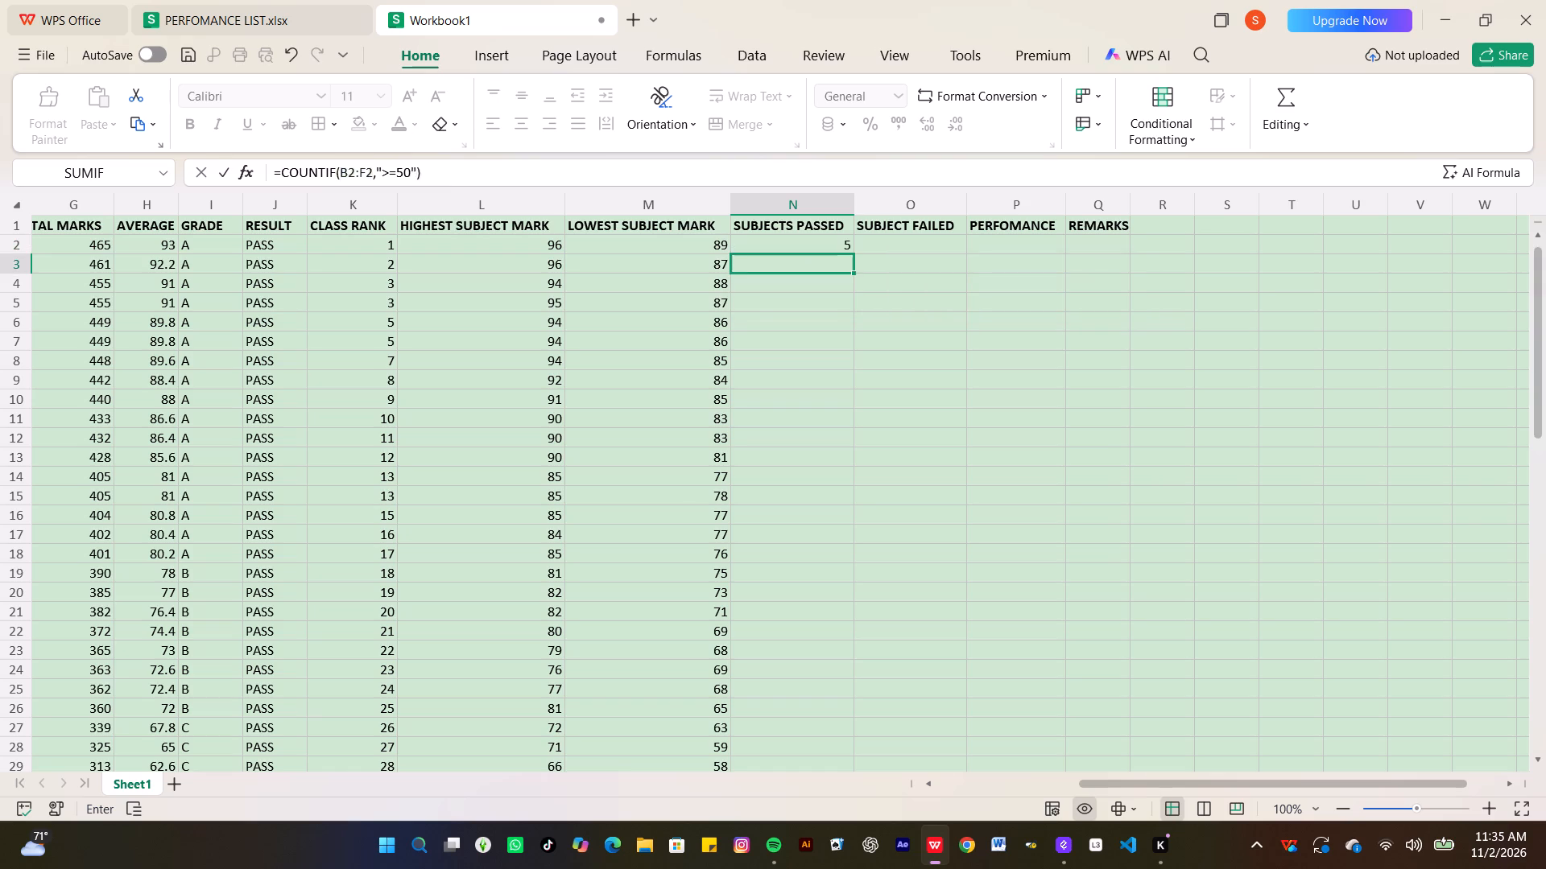
Fill the subjects passed formula from N2 down through N51 for all students.
{"action": "left_click", "coordinate": [833, 247]}
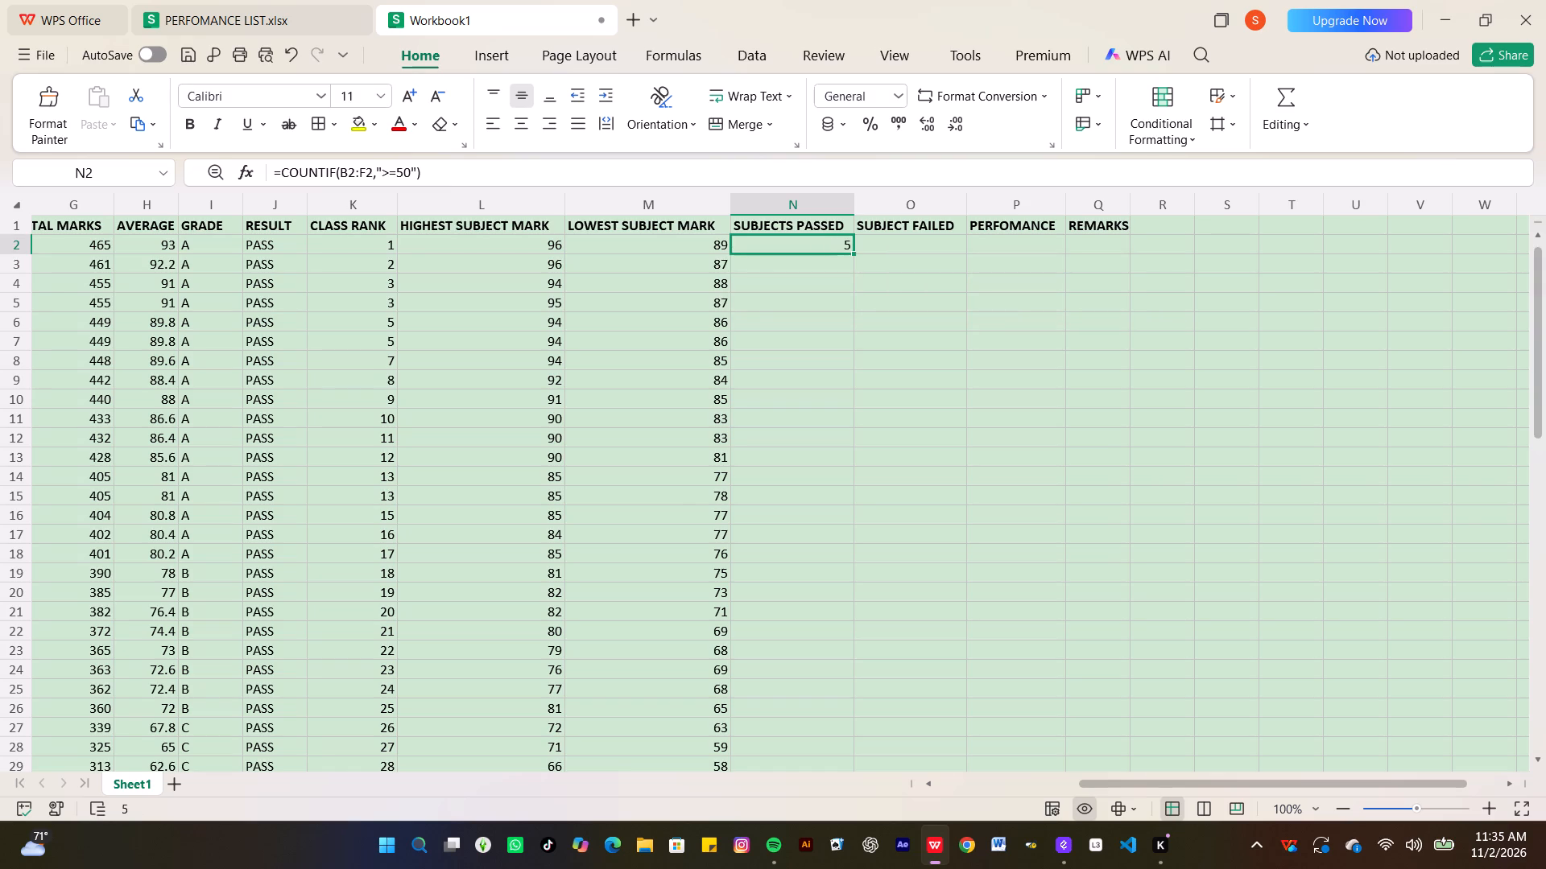
{"action": "left_click_drag", "start_coordinate": [855, 252], "coordinate": [795, 821]}
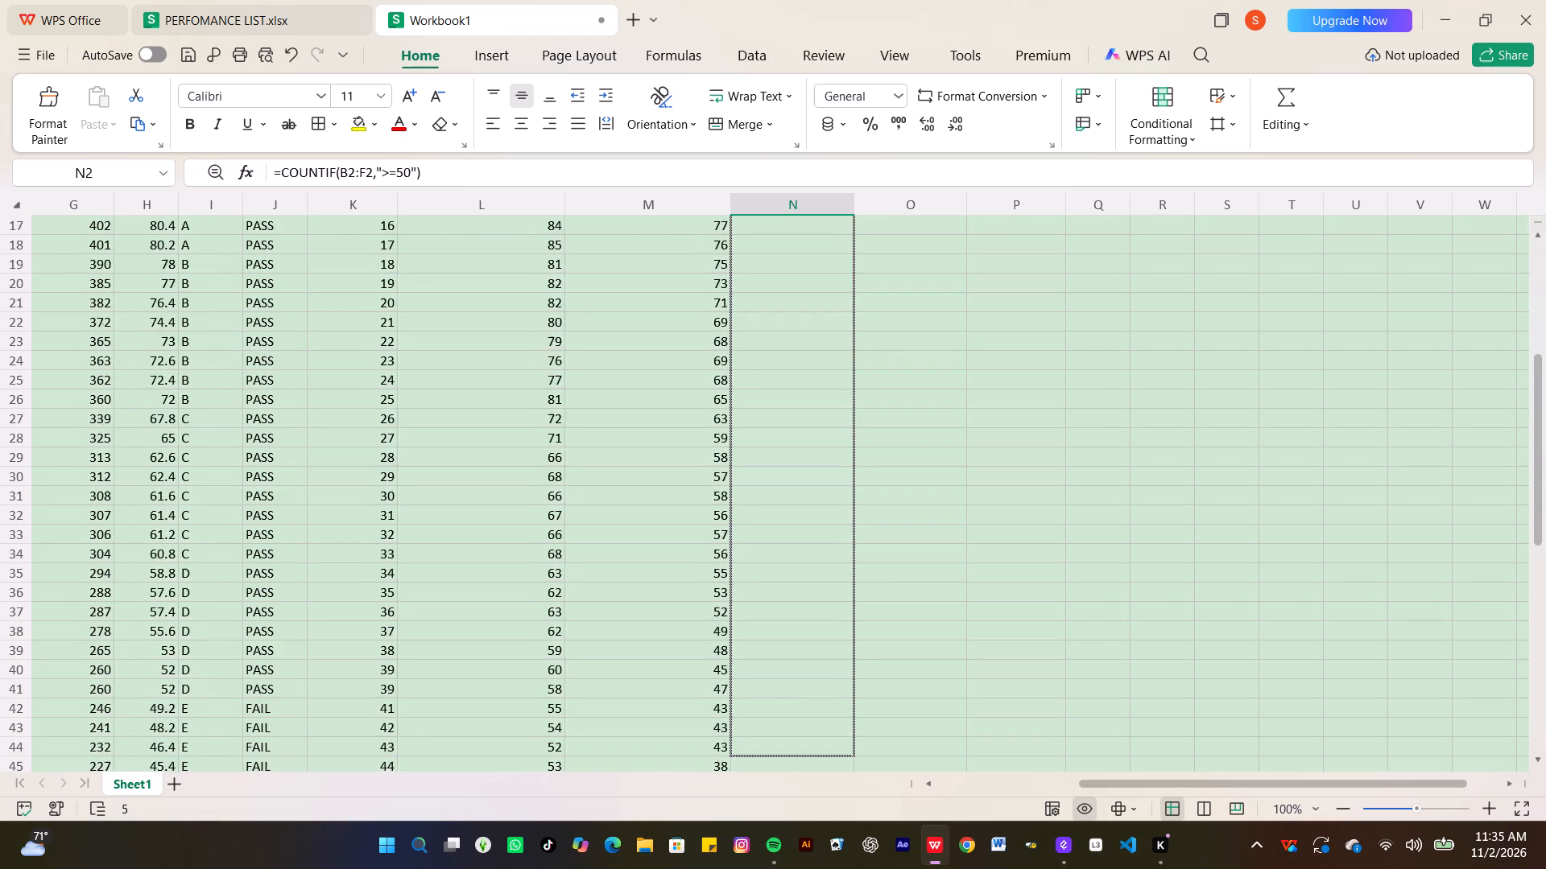
{"action": "left_click_drag", "start_coordinate": [795, 821], "coordinate": [797, 640]}
{"action": "scroll", "coordinate": [771, 345], "scroll_direction": "up", "scroll_amount": 3}
{"action": "scroll", "coordinate": [771, 345], "scroll_direction": "down", "scroll_amount": 3}
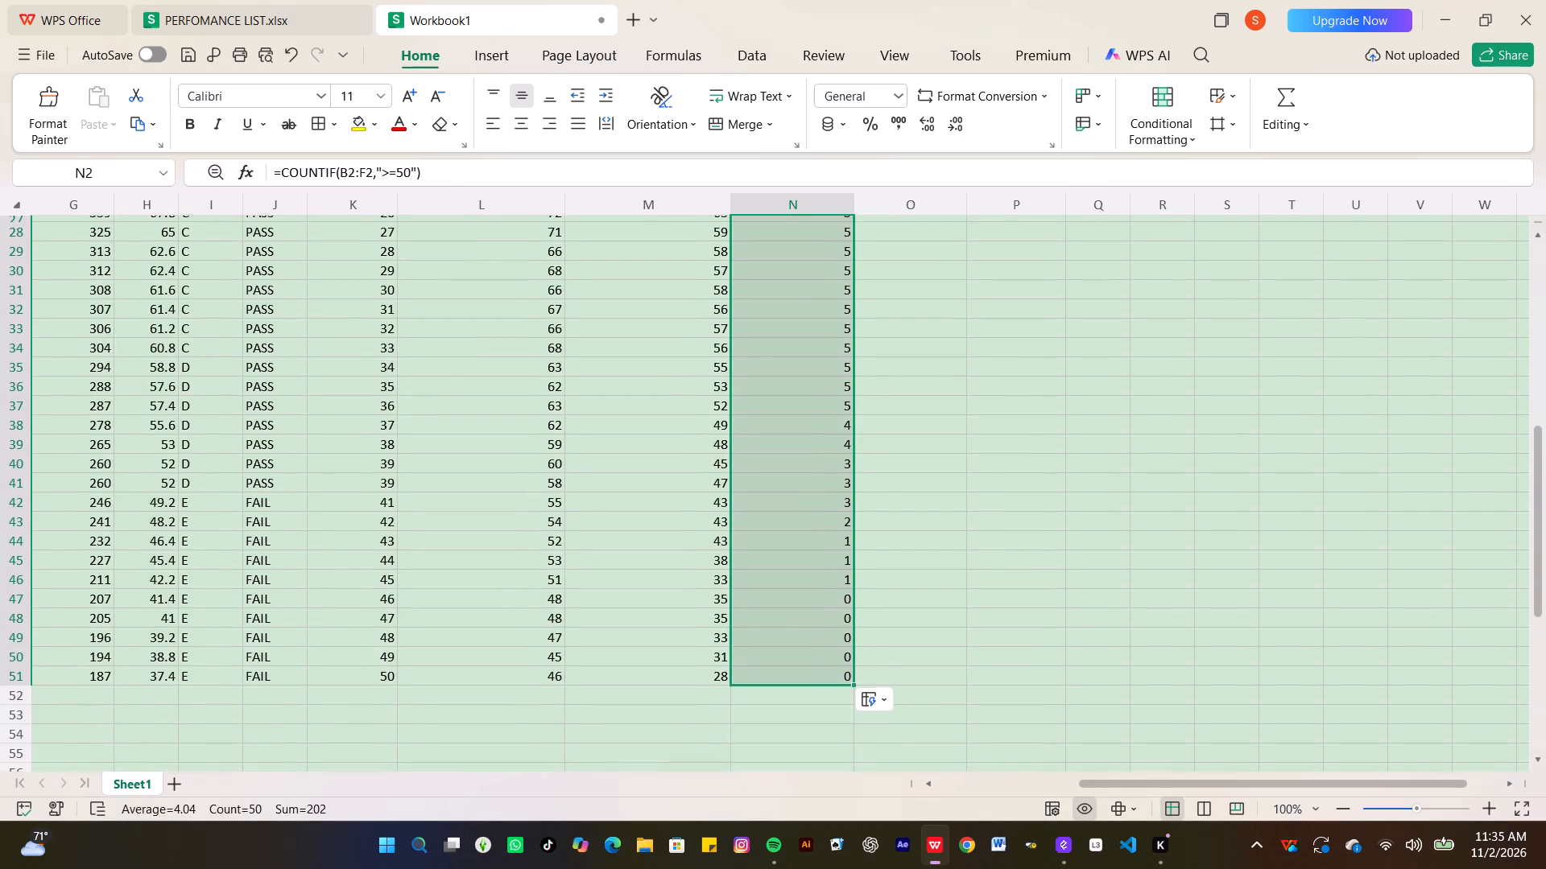
Enter the formula =COUNTIF(B2:F2,"<50") in O2 for the first student's number of subjects failed.
{"action": "scroll", "coordinate": [771, 345], "scroll_direction": "up", "scroll_amount": 5}
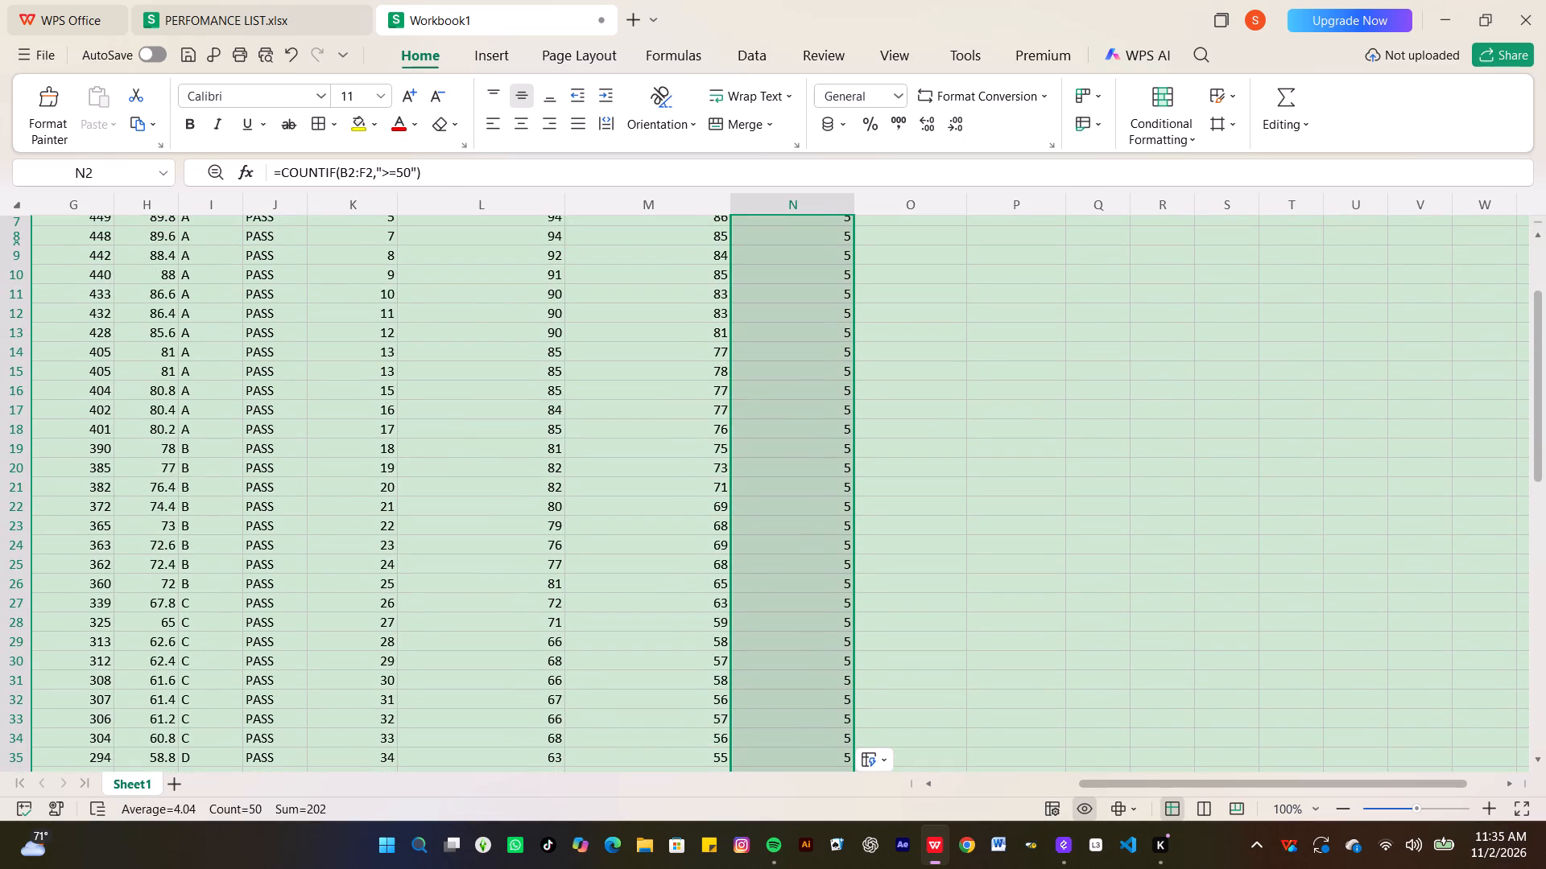
{"action": "left_click", "coordinate": [907, 253]}
{"action": "key", "text": "equal"}
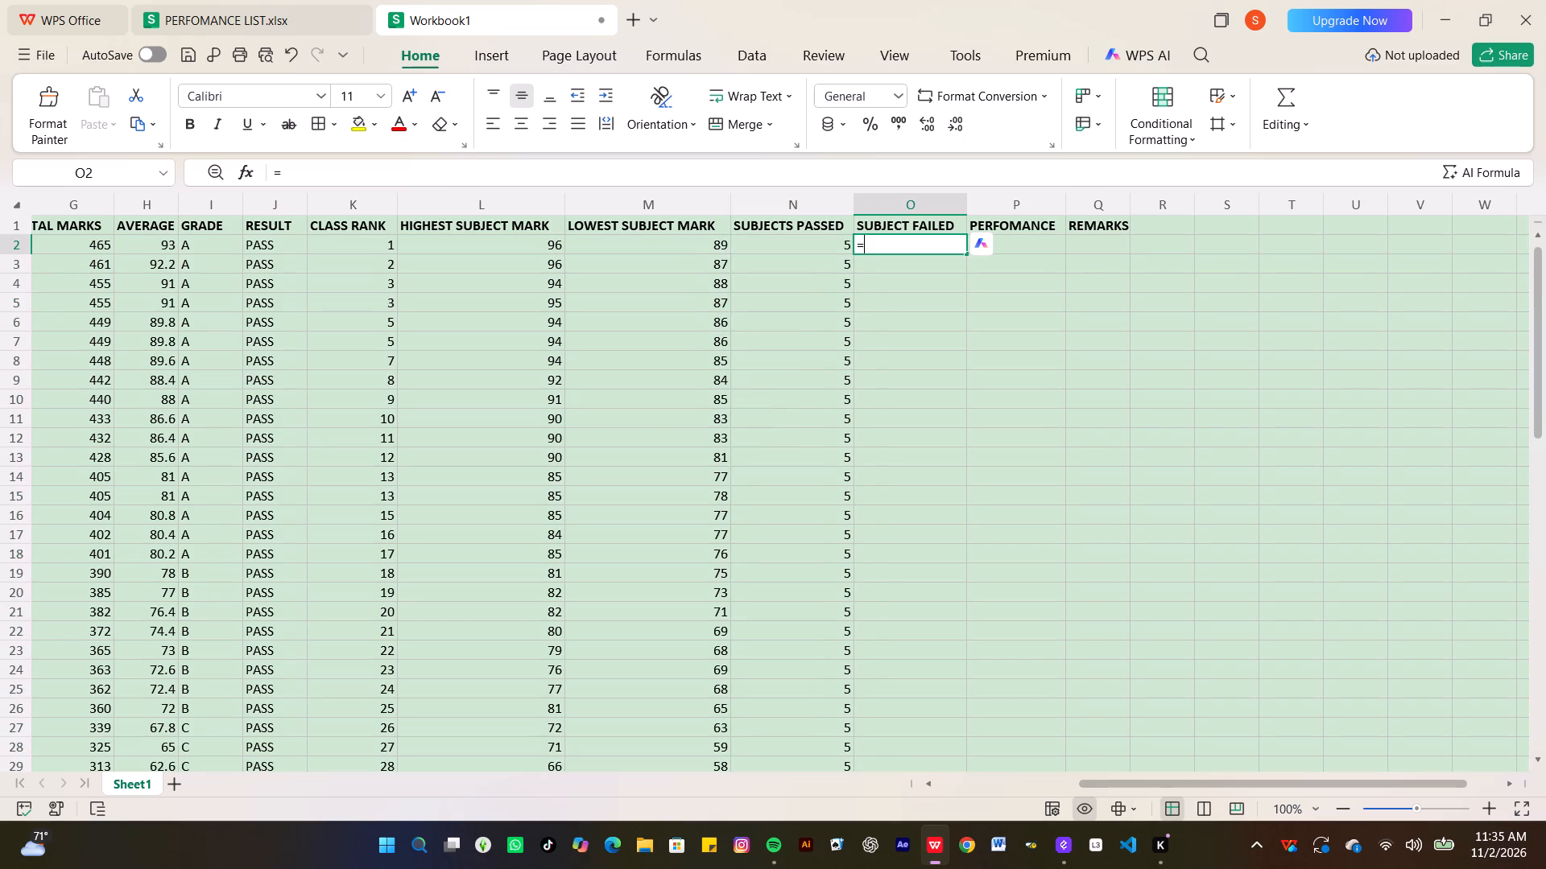
{"action": "type", "text": "SU"}
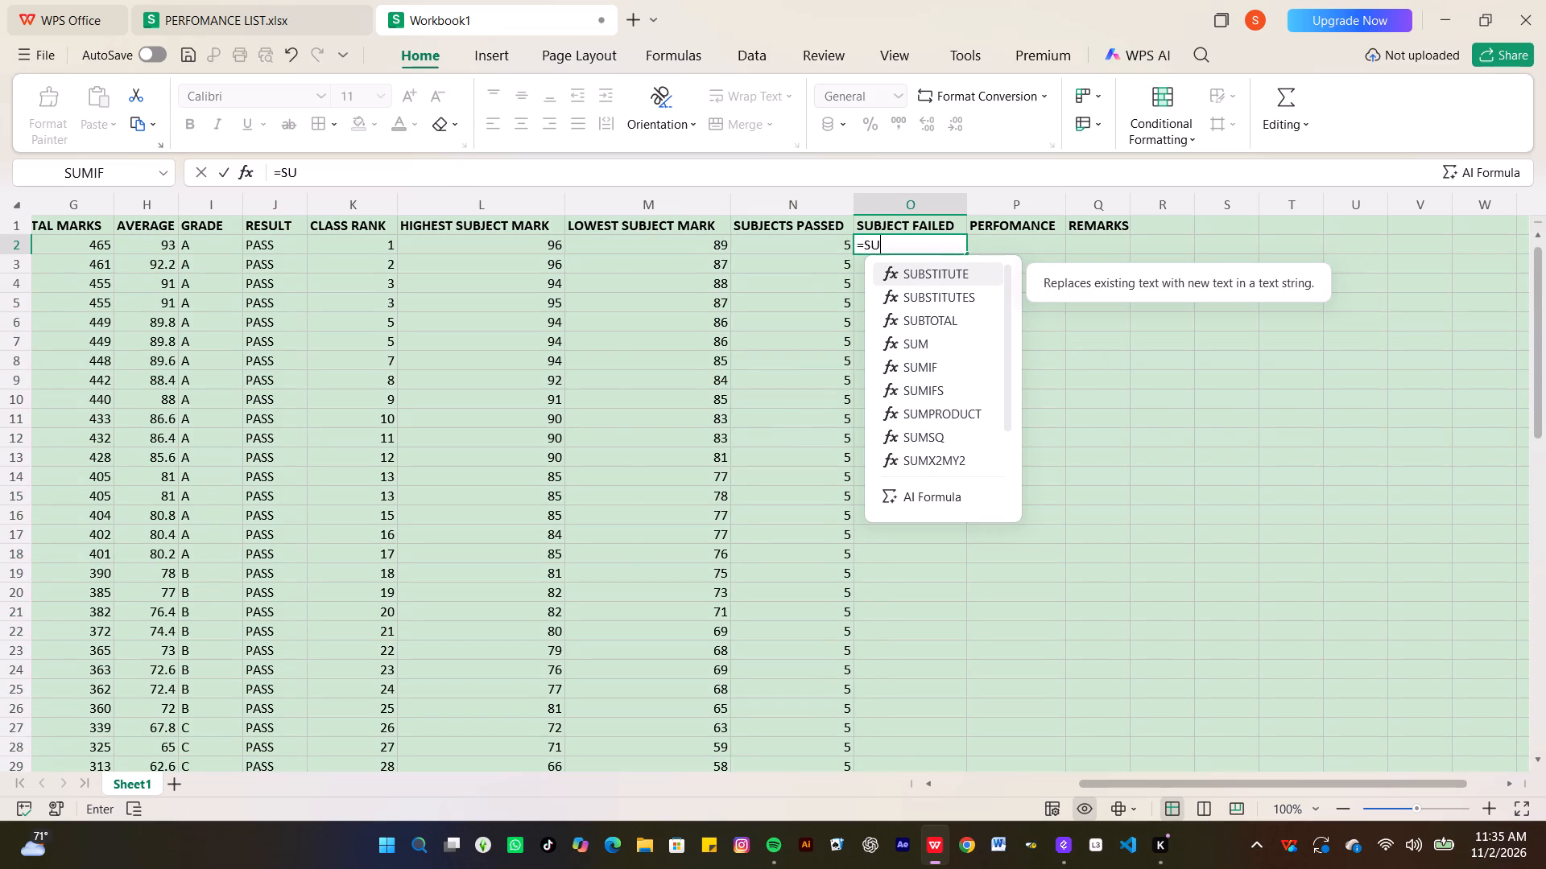
{"action": "key", "text": "BackSpace"}
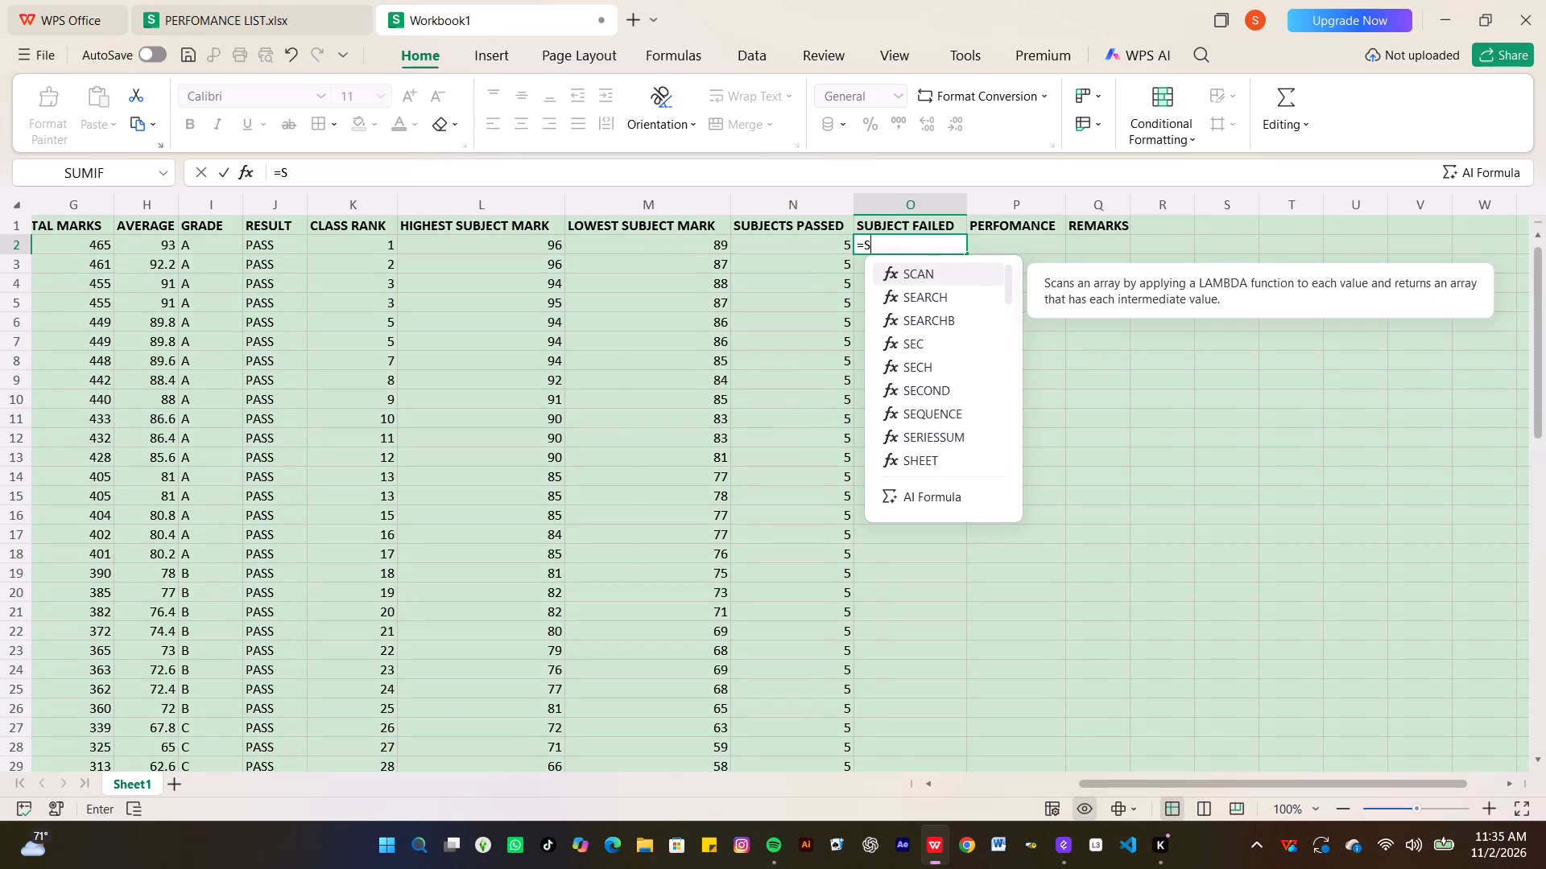
{"action": "key", "text": "BackSpace"}
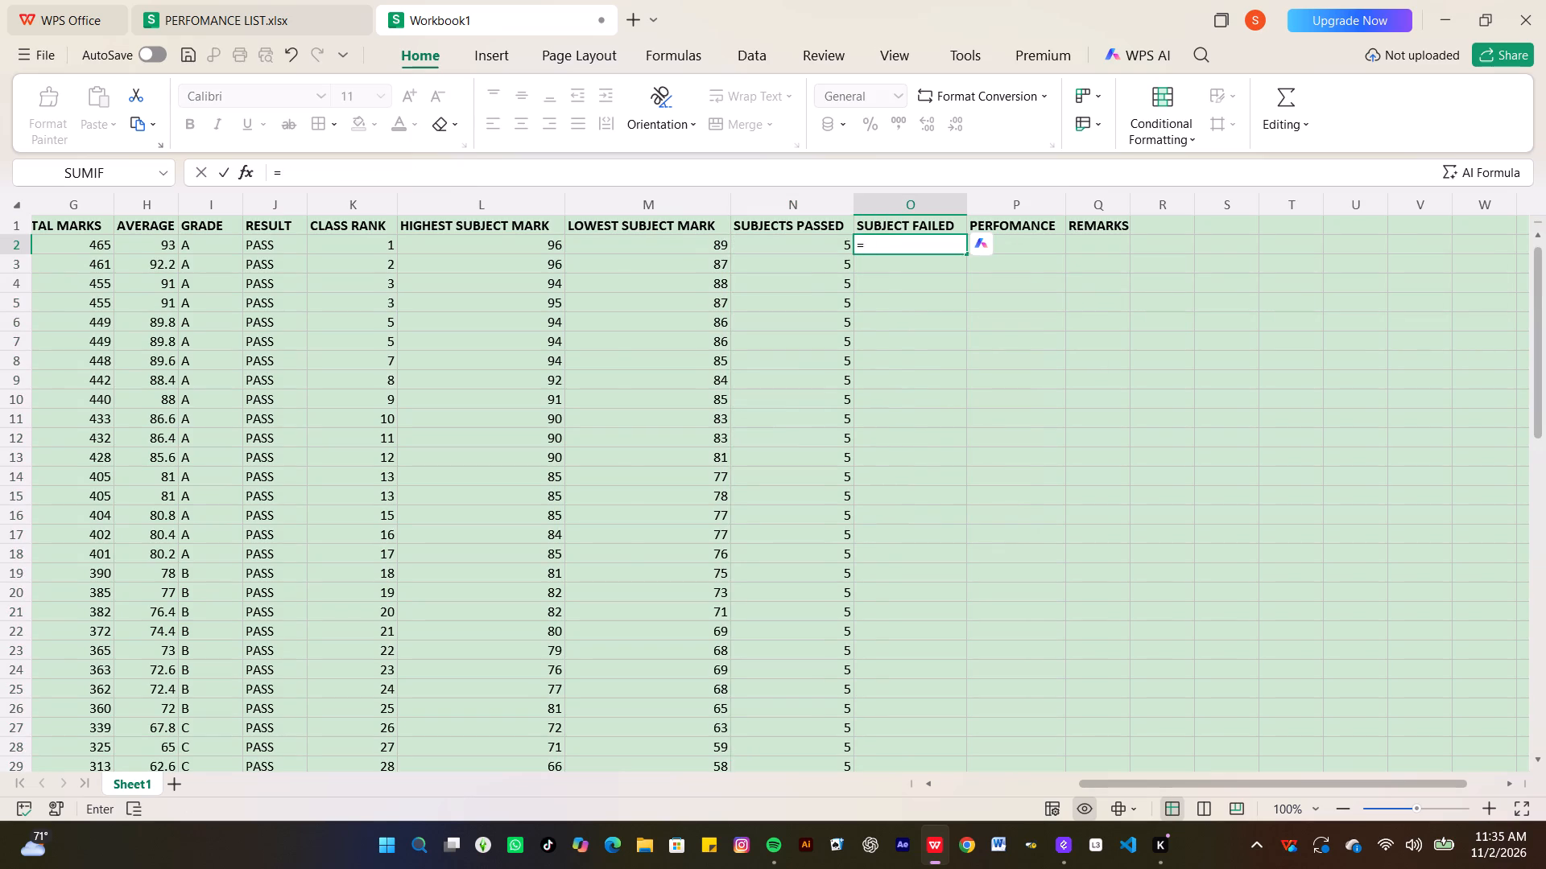
{"action": "type", "text": "COUNTIF"}
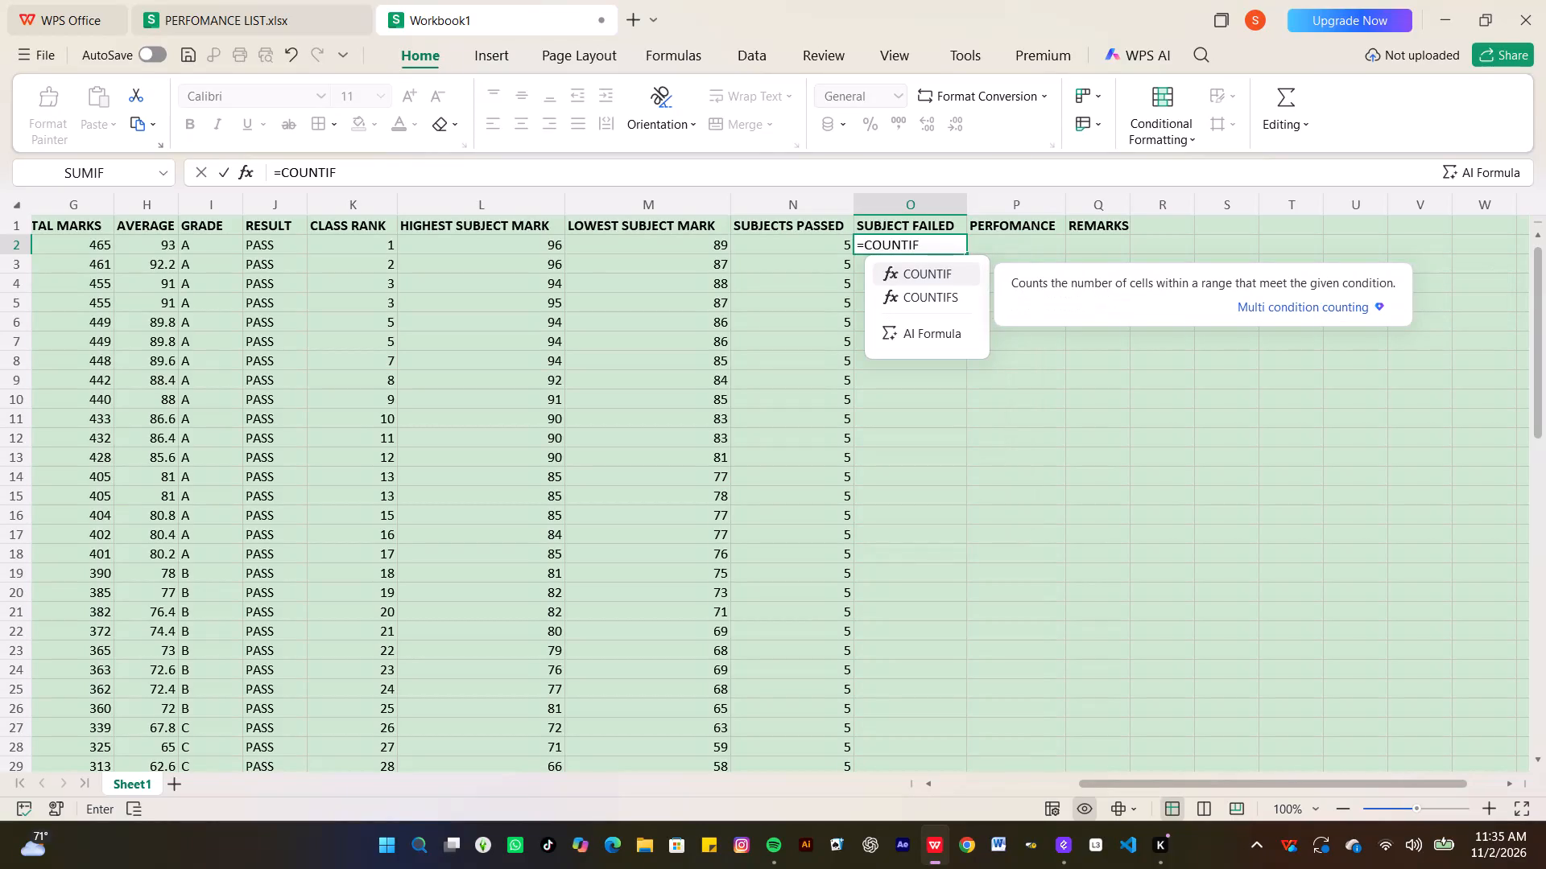
{"action": "key", "text": "shift+parenleft"}
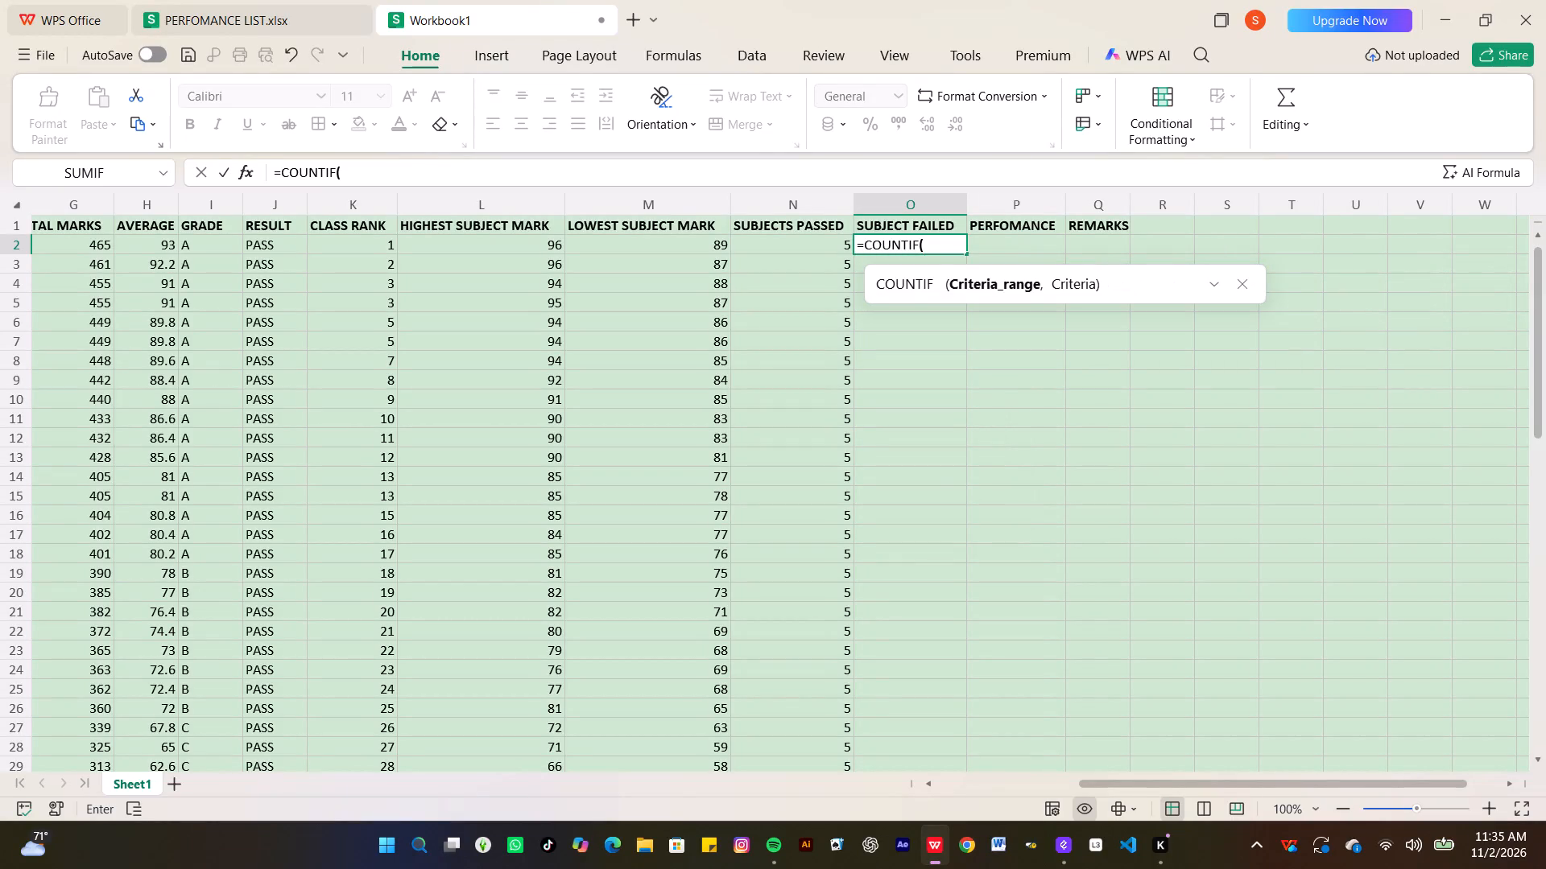
{"action": "key", "text": "b"}
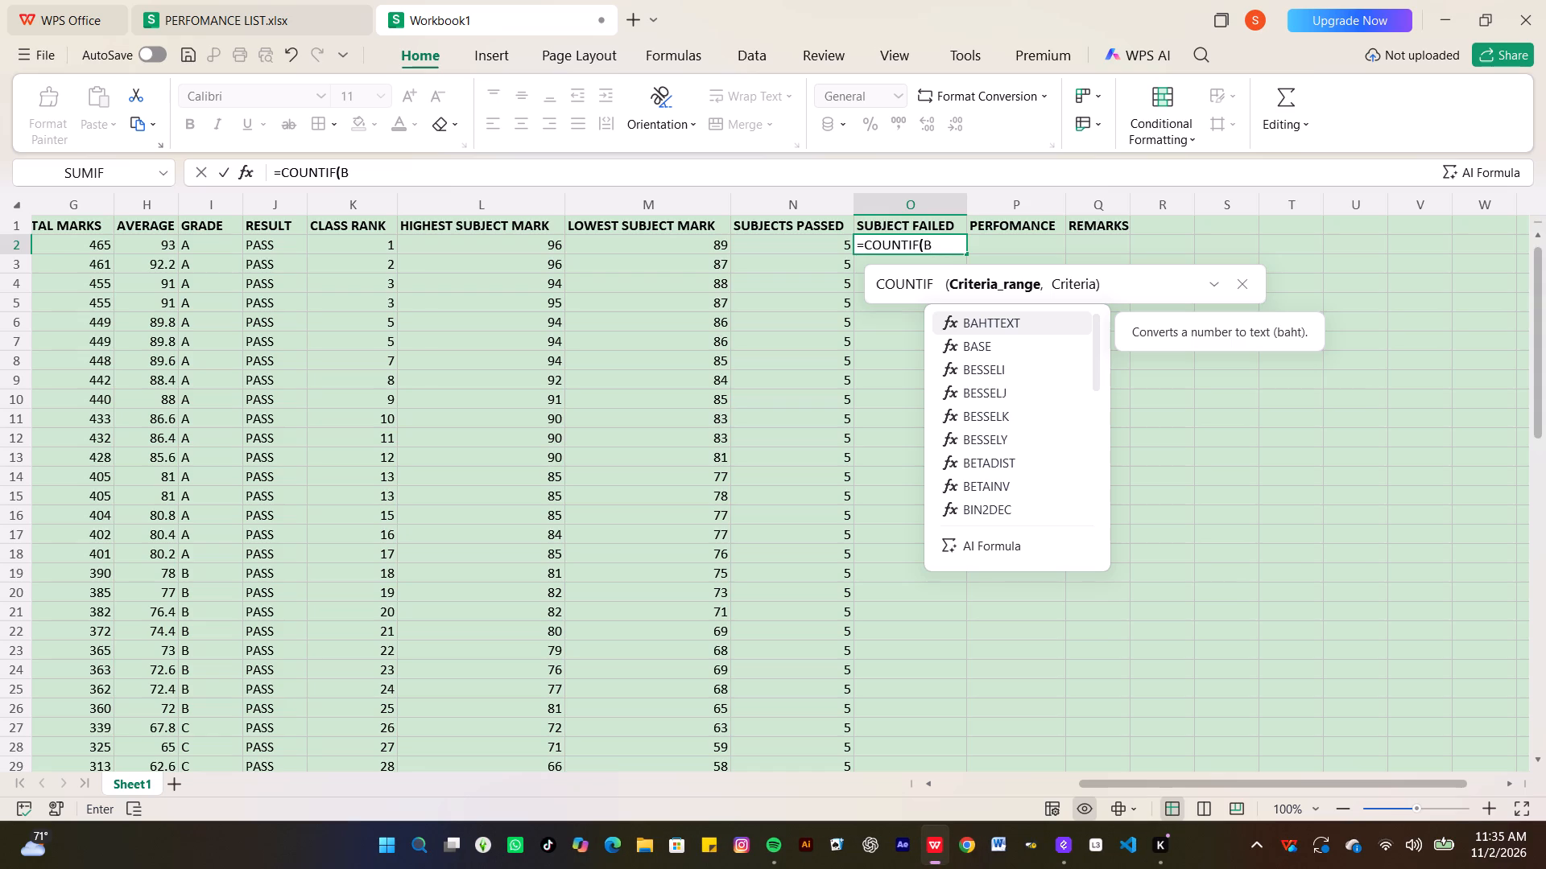
{"action": "key", "text": "2"}
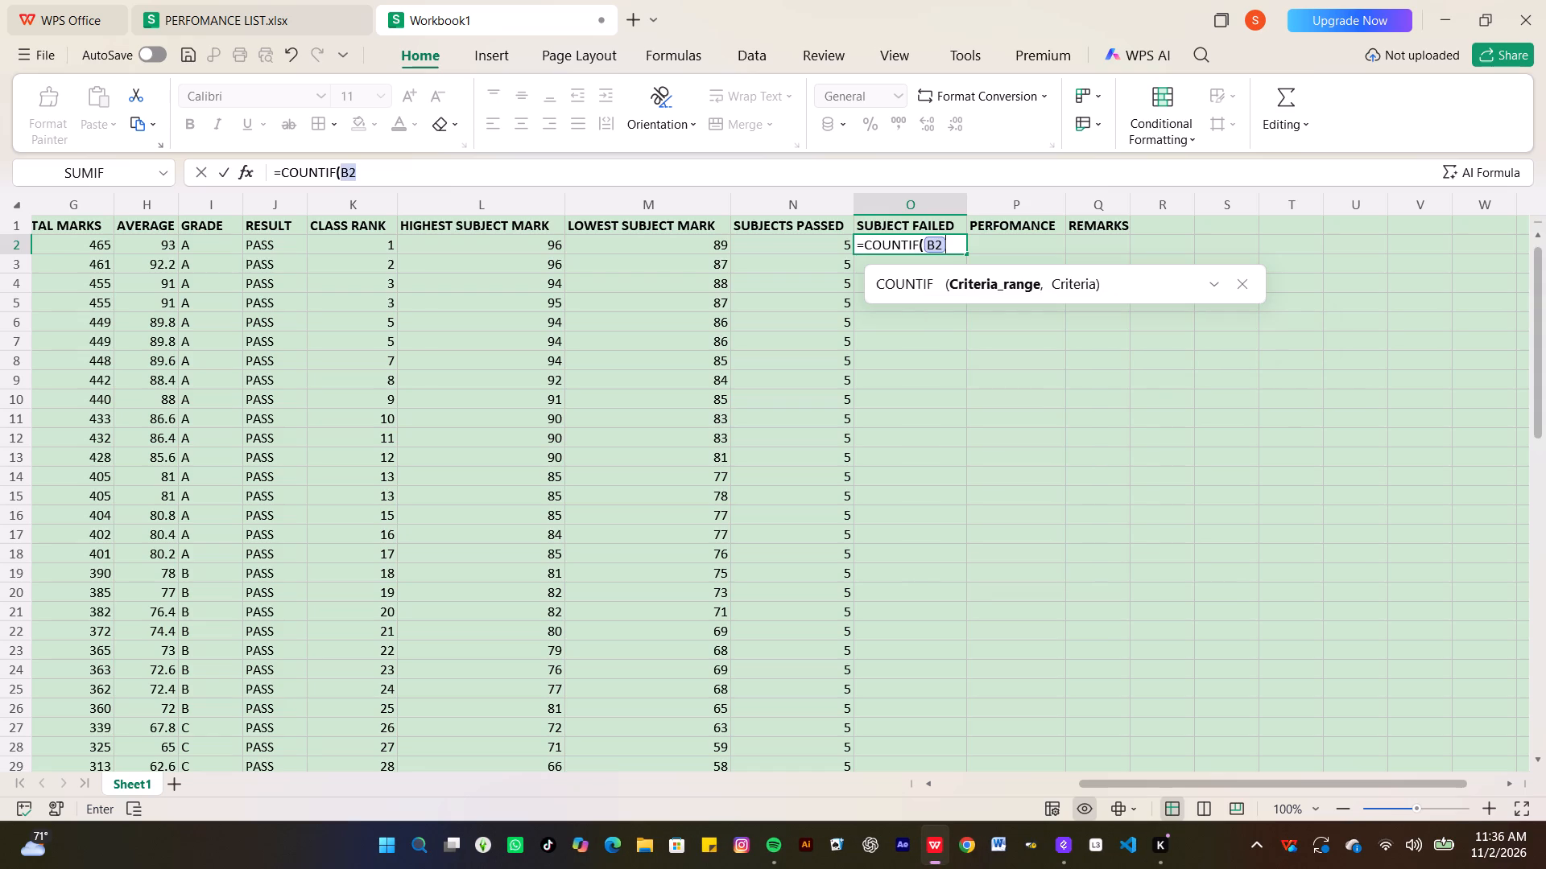
{"action": "key", "text": "shift+colon"}
{"action": "key", "text": "f"}
{"action": "key", "text": "2"}
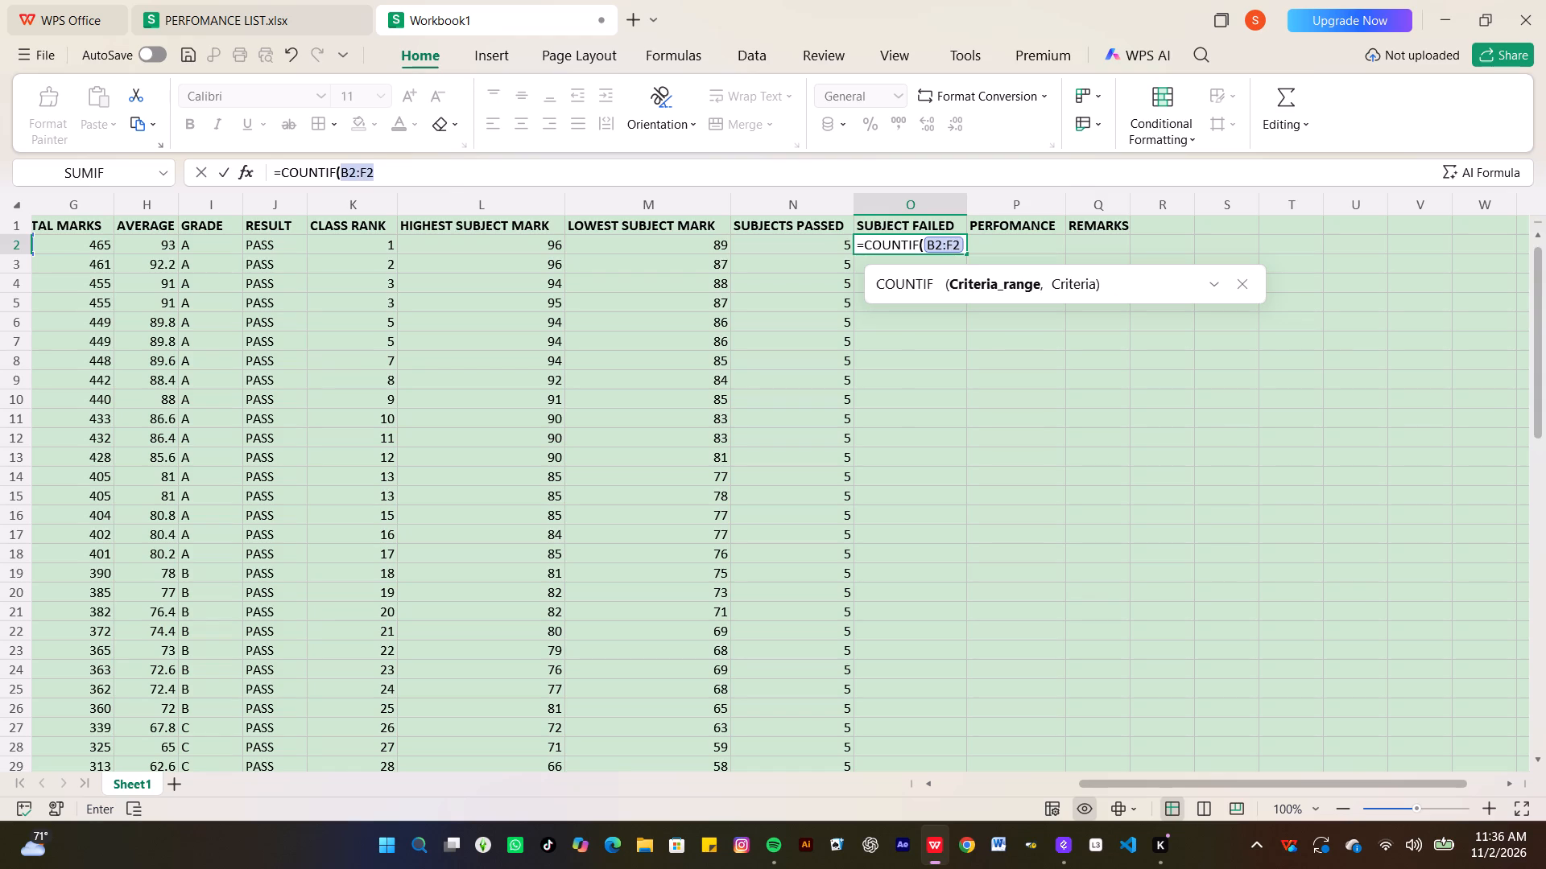
{"action": "key", "text": "comma"}
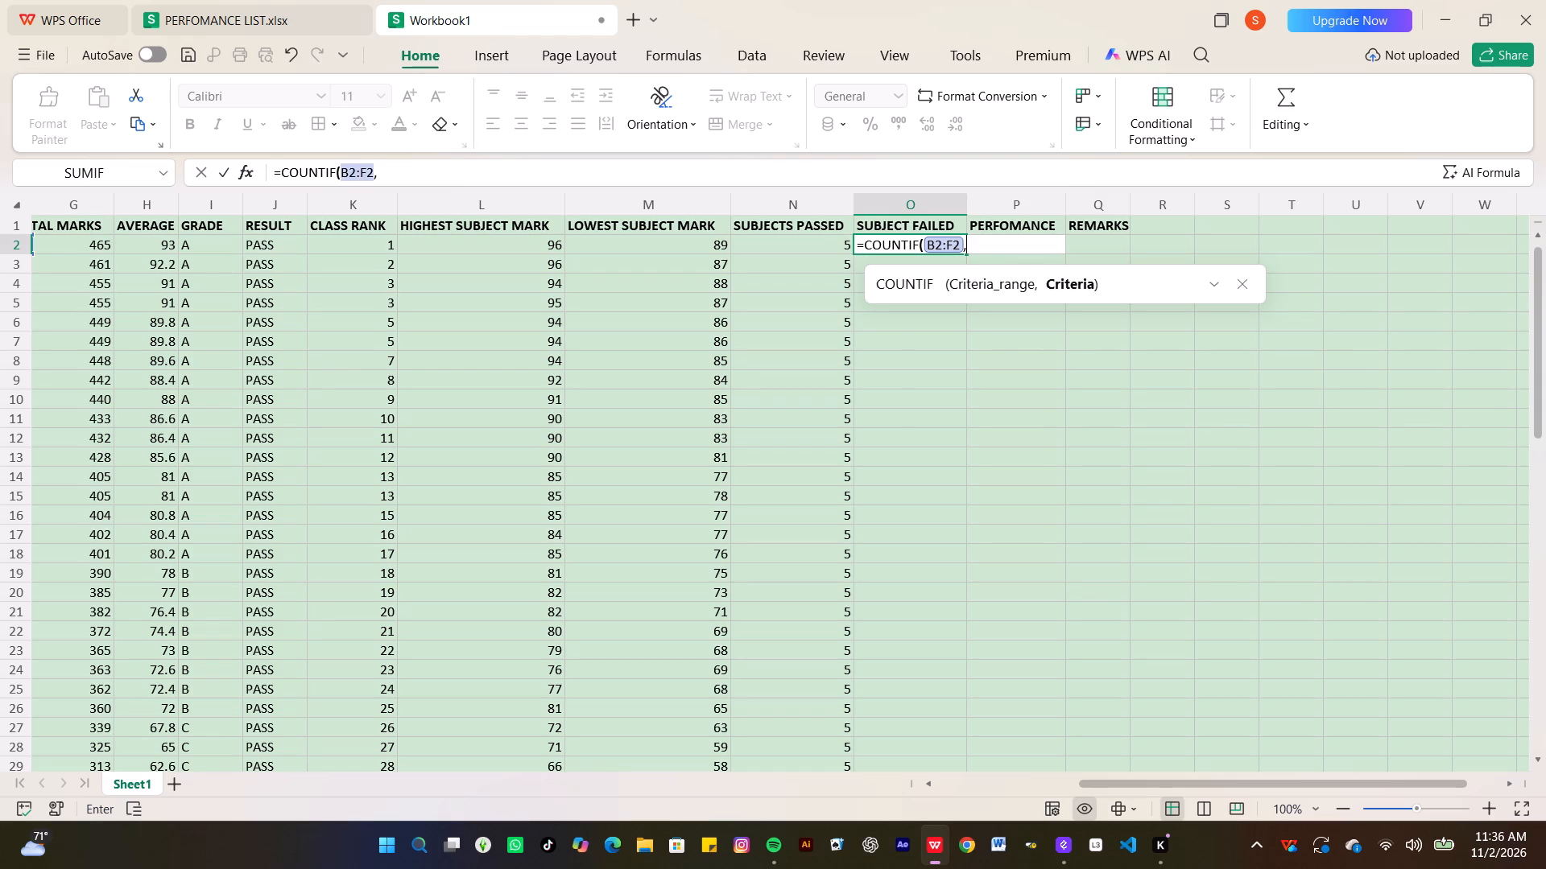
{"action": "key", "text": "shift+quotedbl"}
{"action": "key", "text": "shift+less"}
{"action": "type", "text": "50"}
{"action": "key", "text": "shift+quotedbl"}
{"action": "key", "text": "Return"}
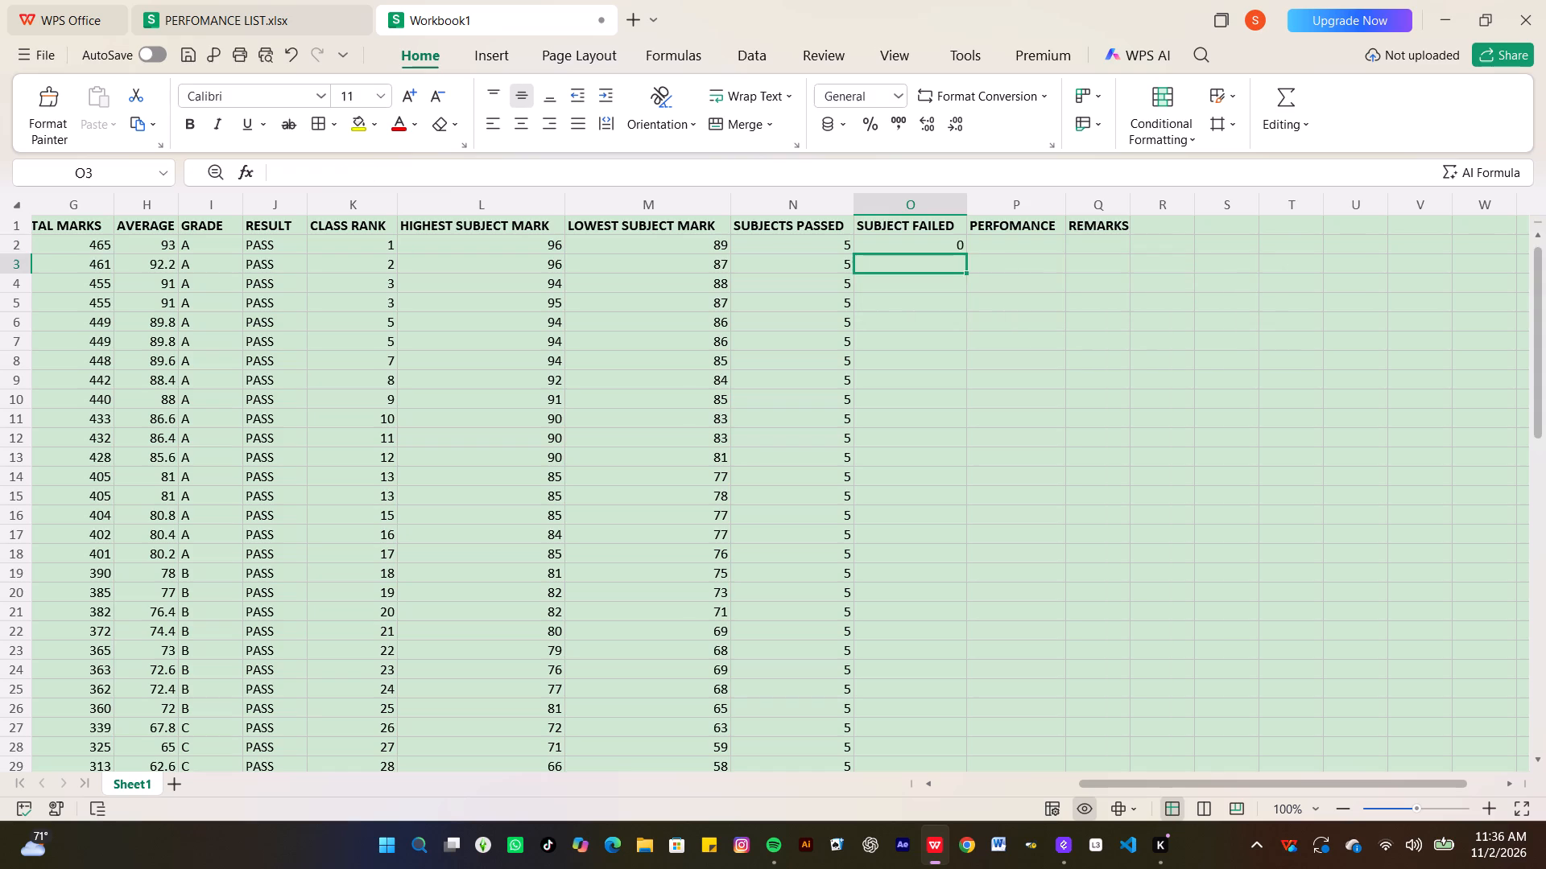
Fill the subjects failed formula from O2 down through O51 for all students.
{"action": "left_click", "coordinate": [937, 248]}
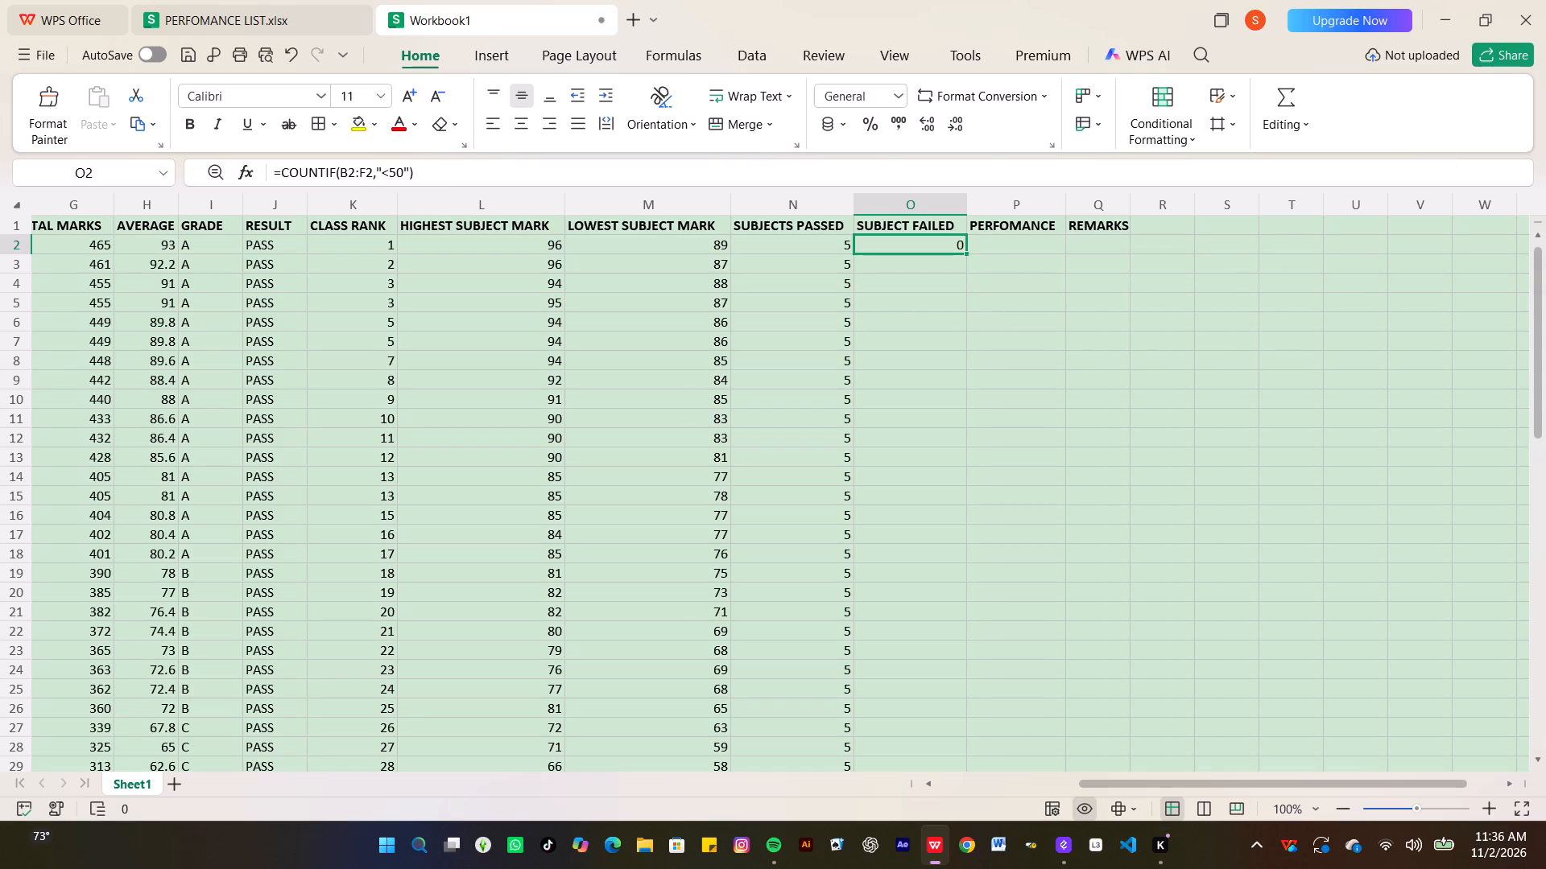
{"action": "left_click_drag", "start_coordinate": [967, 253], "coordinate": [914, 821]}
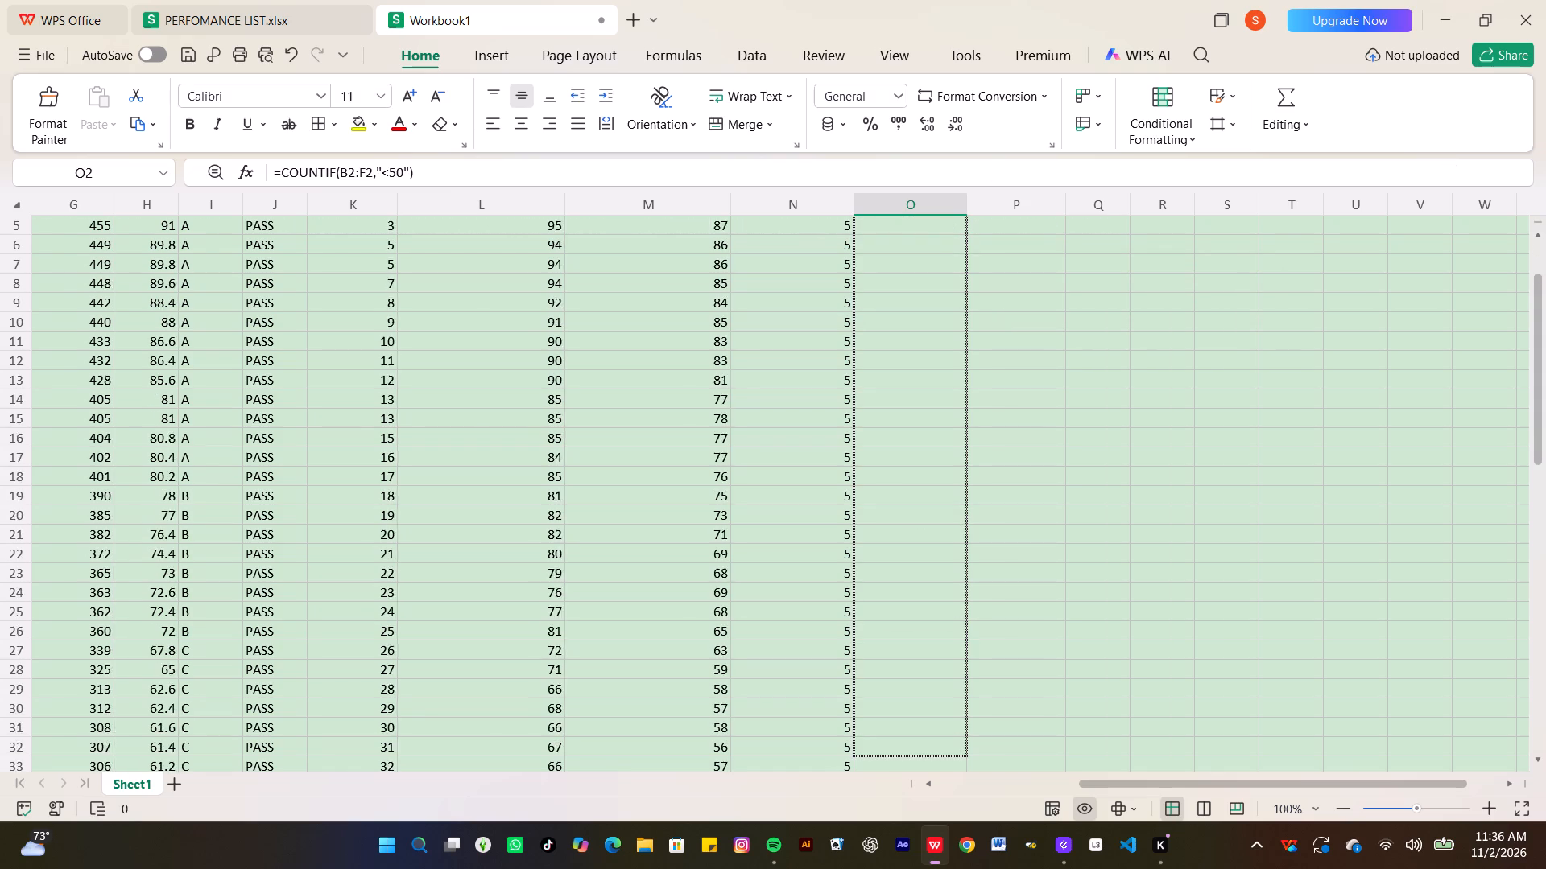
{"action": "left_click_drag", "start_coordinate": [914, 821], "coordinate": [912, 823]}
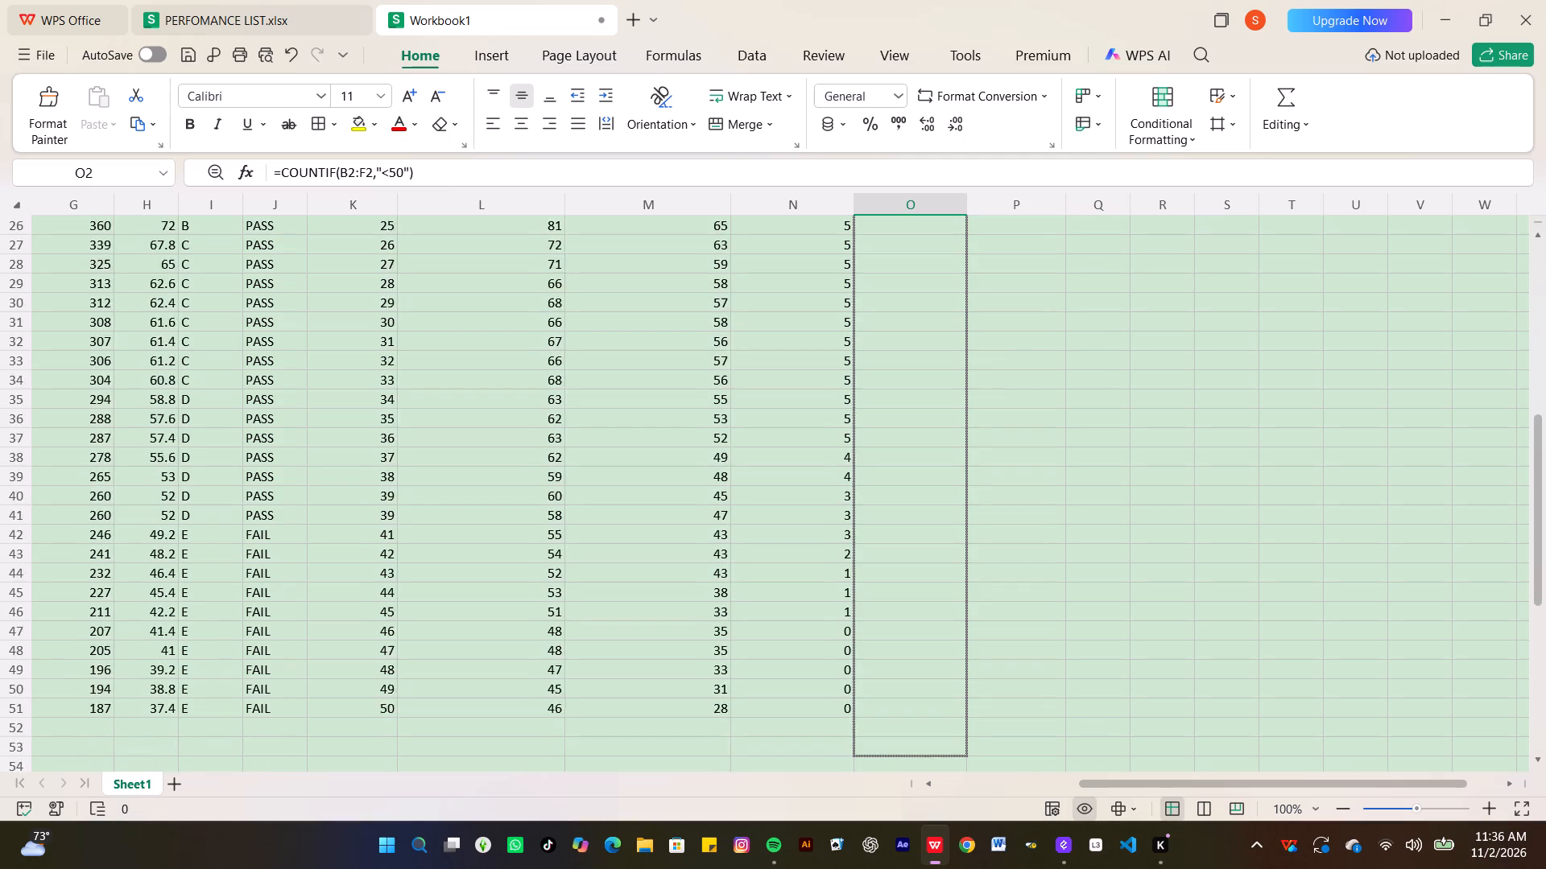
{"action": "left_click_drag", "start_coordinate": [912, 823], "coordinate": [895, 650]}
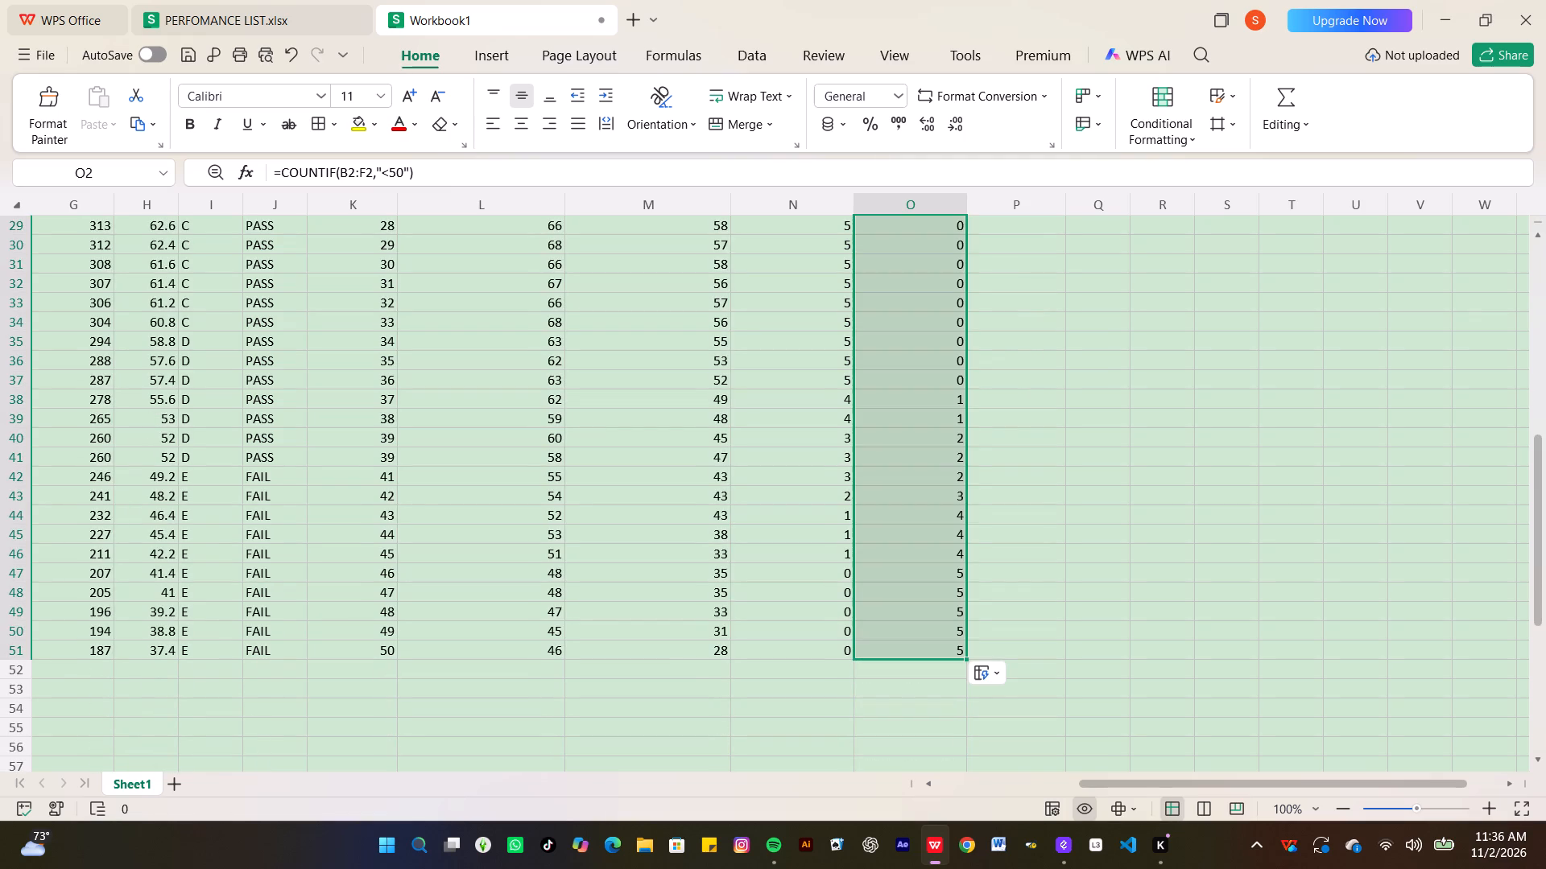
Begin the first student's performance formula in P2 with =IF(H2>=80,"Excellent", to rate averages of 80 and above.
{"action": "scroll", "coordinate": [872, 546], "scroll_direction": "up", "scroll_amount": 3}
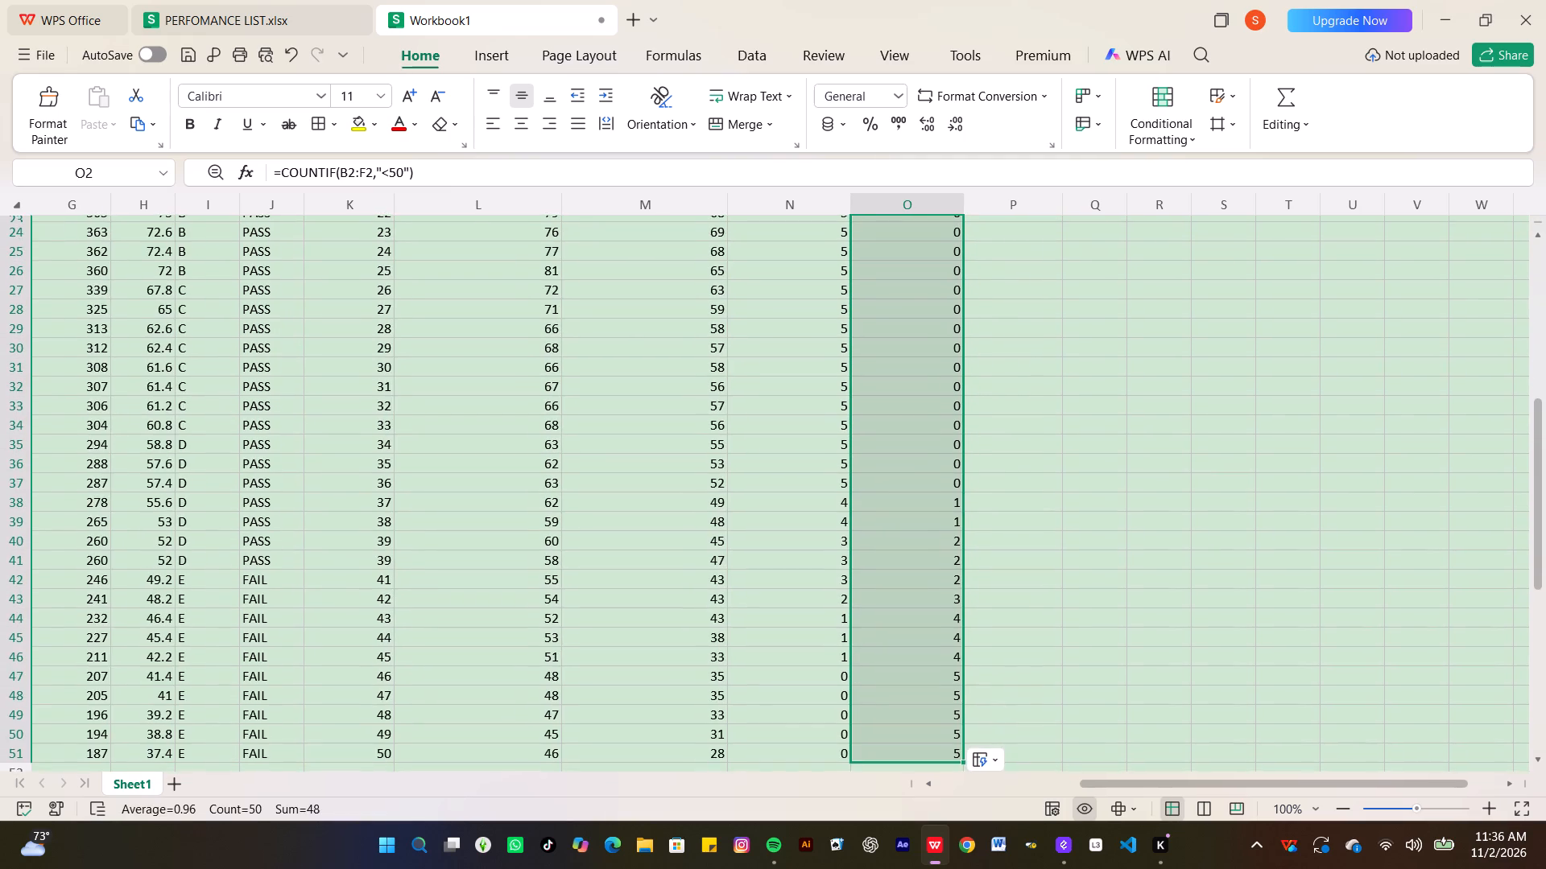
{"action": "scroll", "coordinate": [872, 546], "scroll_direction": "up", "scroll_amount": 5}
{"action": "left_click", "coordinate": [1023, 245]}
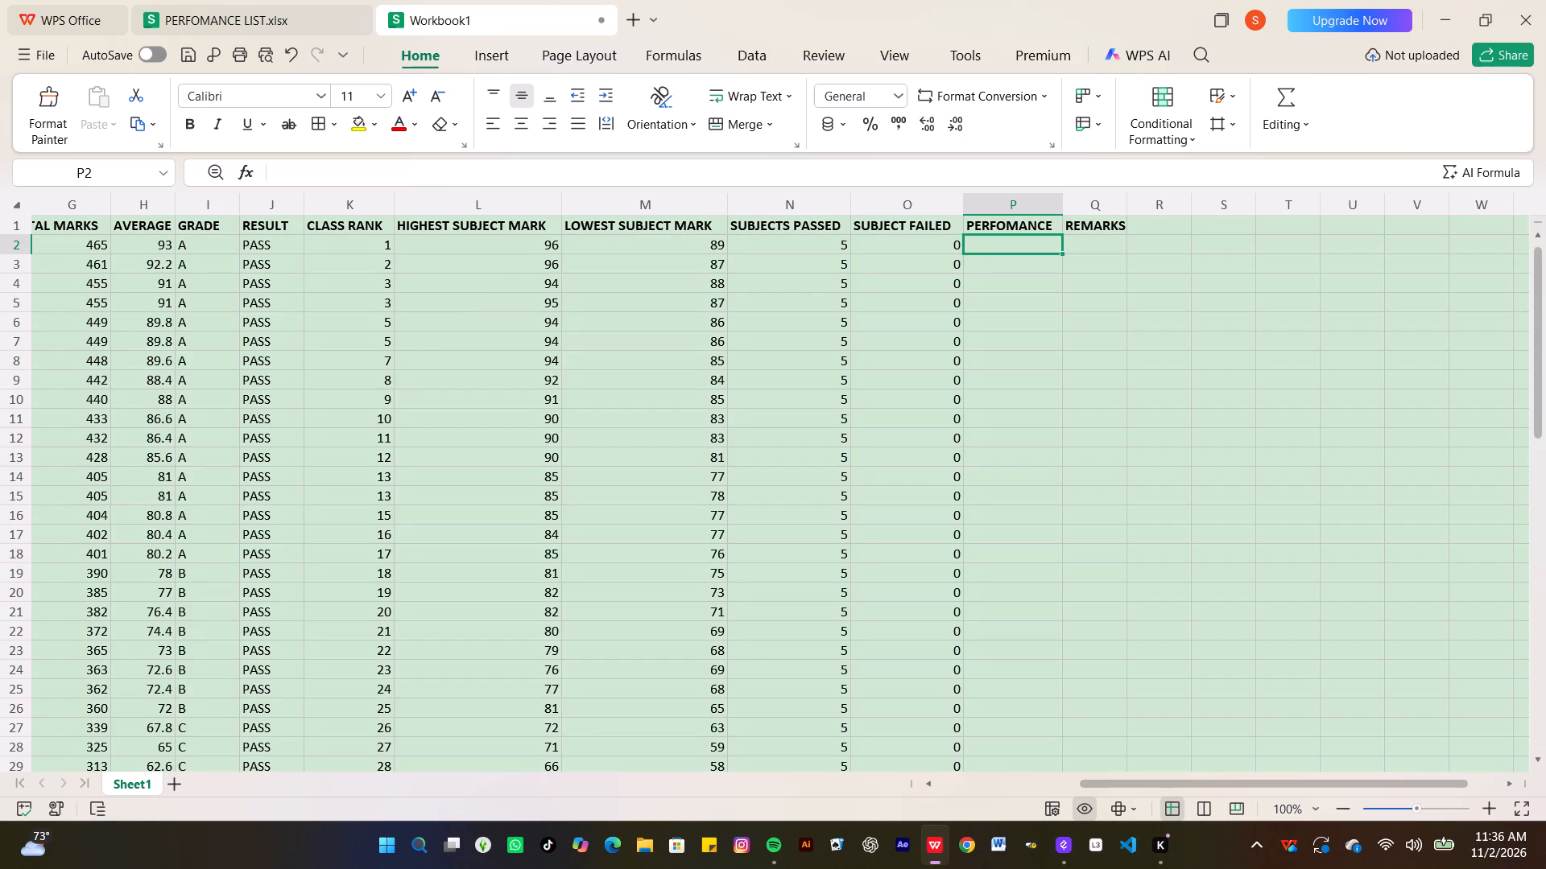
{"action": "key", "text": "equal"}
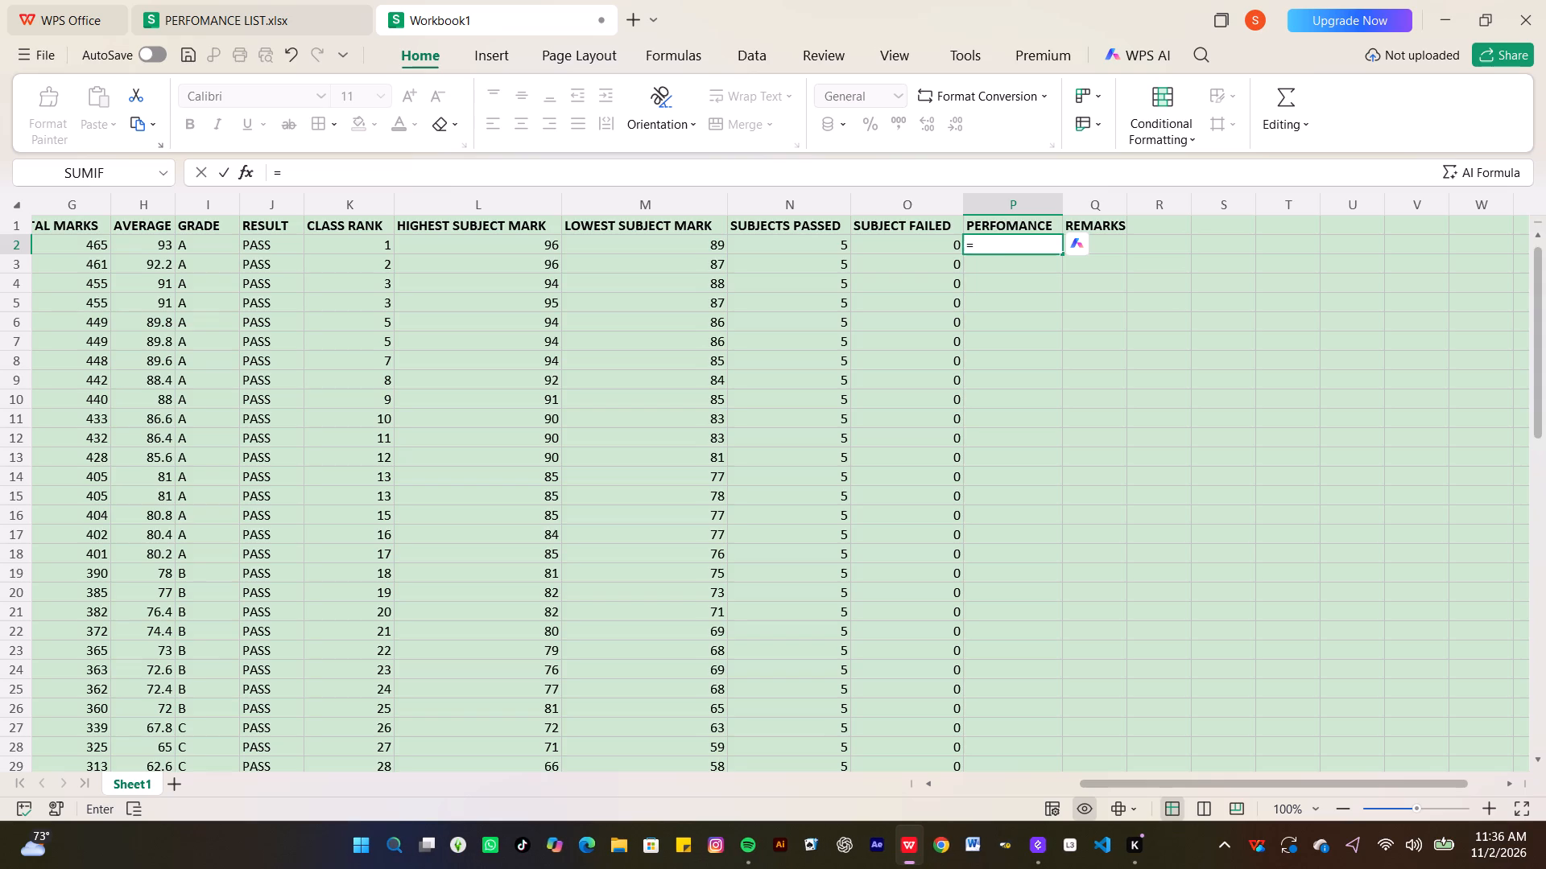
{"action": "key", "text": "i"}
{"action": "key", "text": "f"}
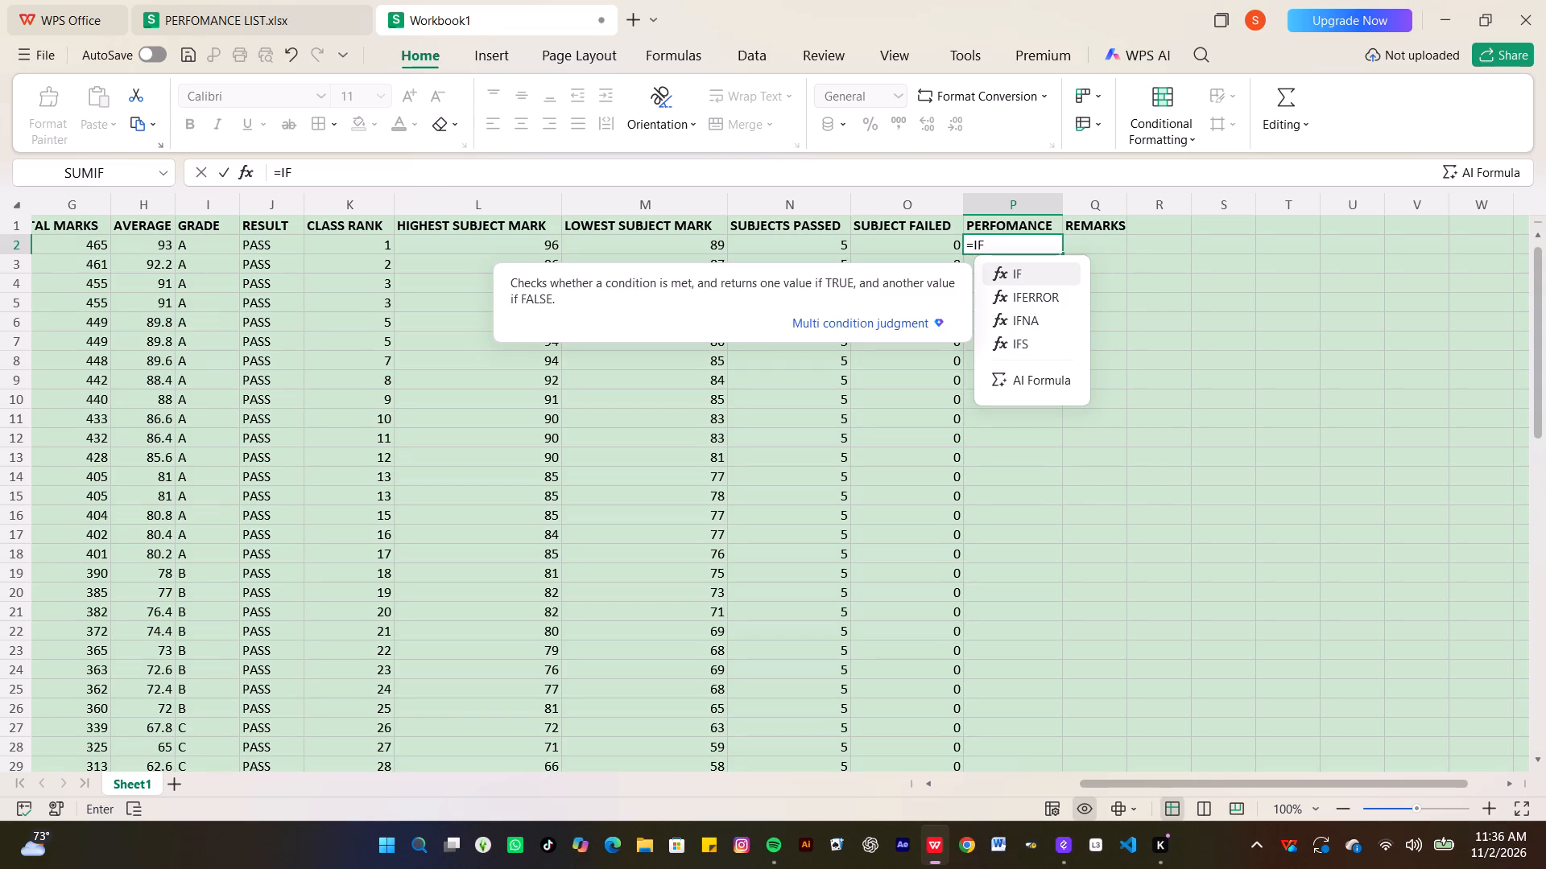
{"action": "key", "text": "shift+parenleft"}
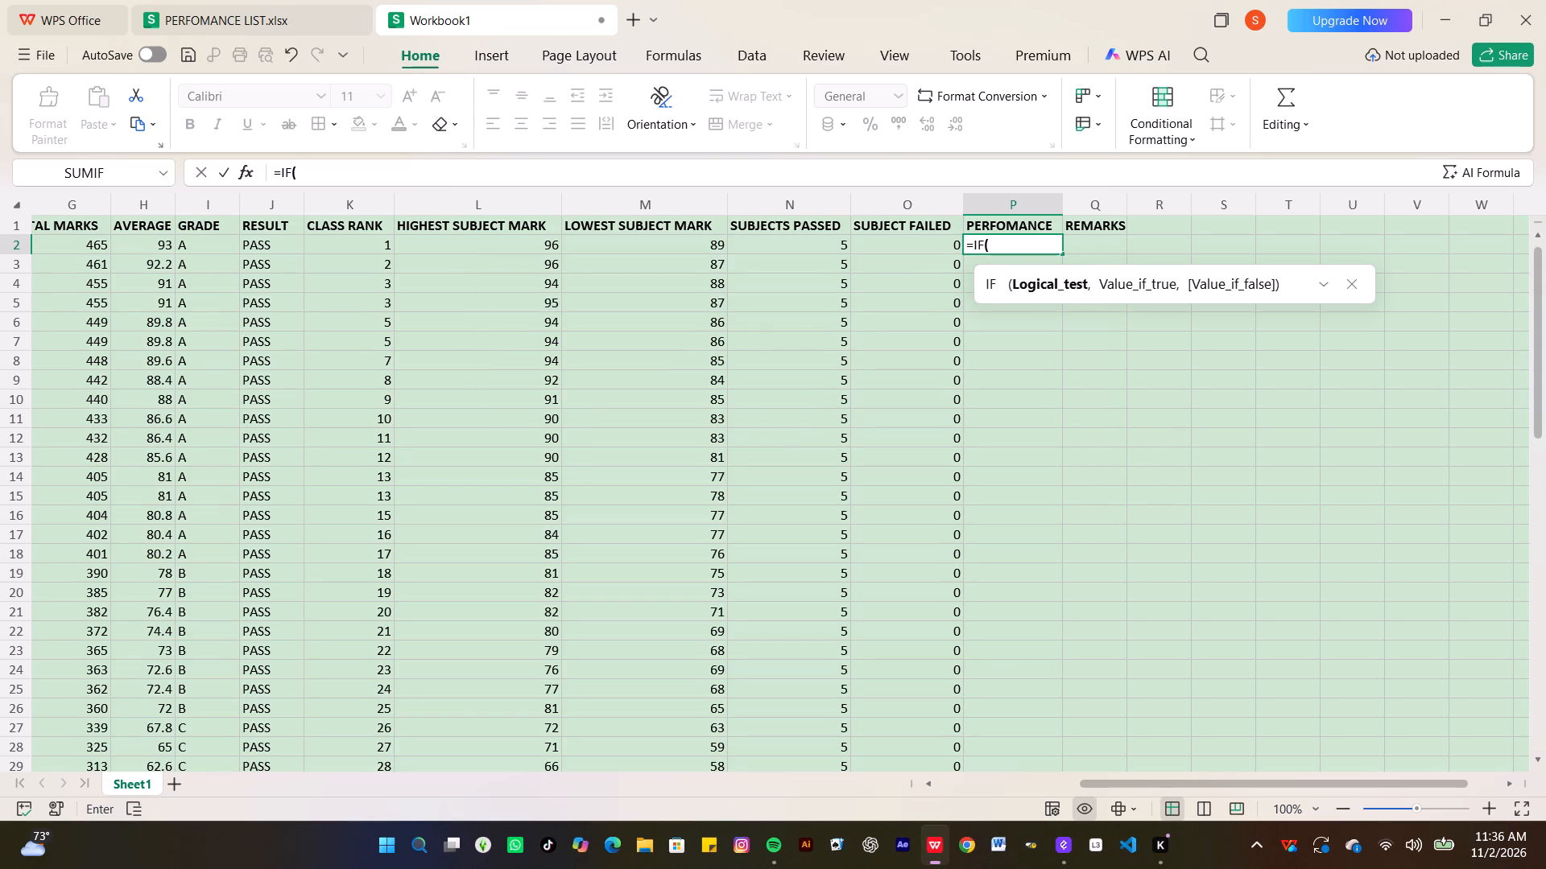
{"action": "type", "text": "H2"}
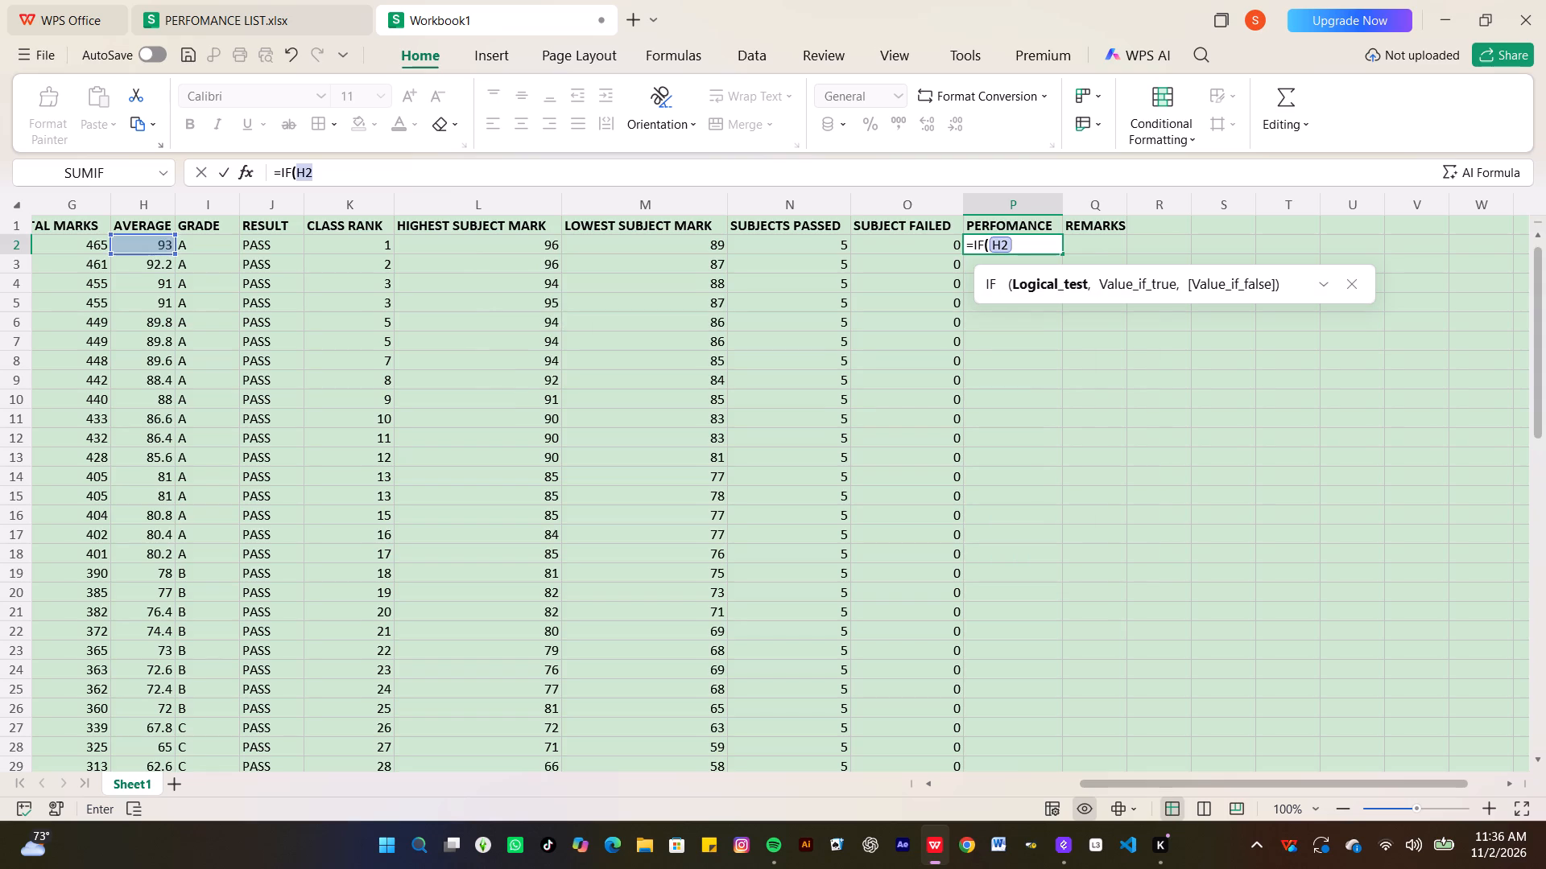
{"action": "key", "text": "shift+greater"}
{"action": "key", "text": "equal"}
{"action": "type", "text": "80"}
{"action": "key", "text": "comma"}
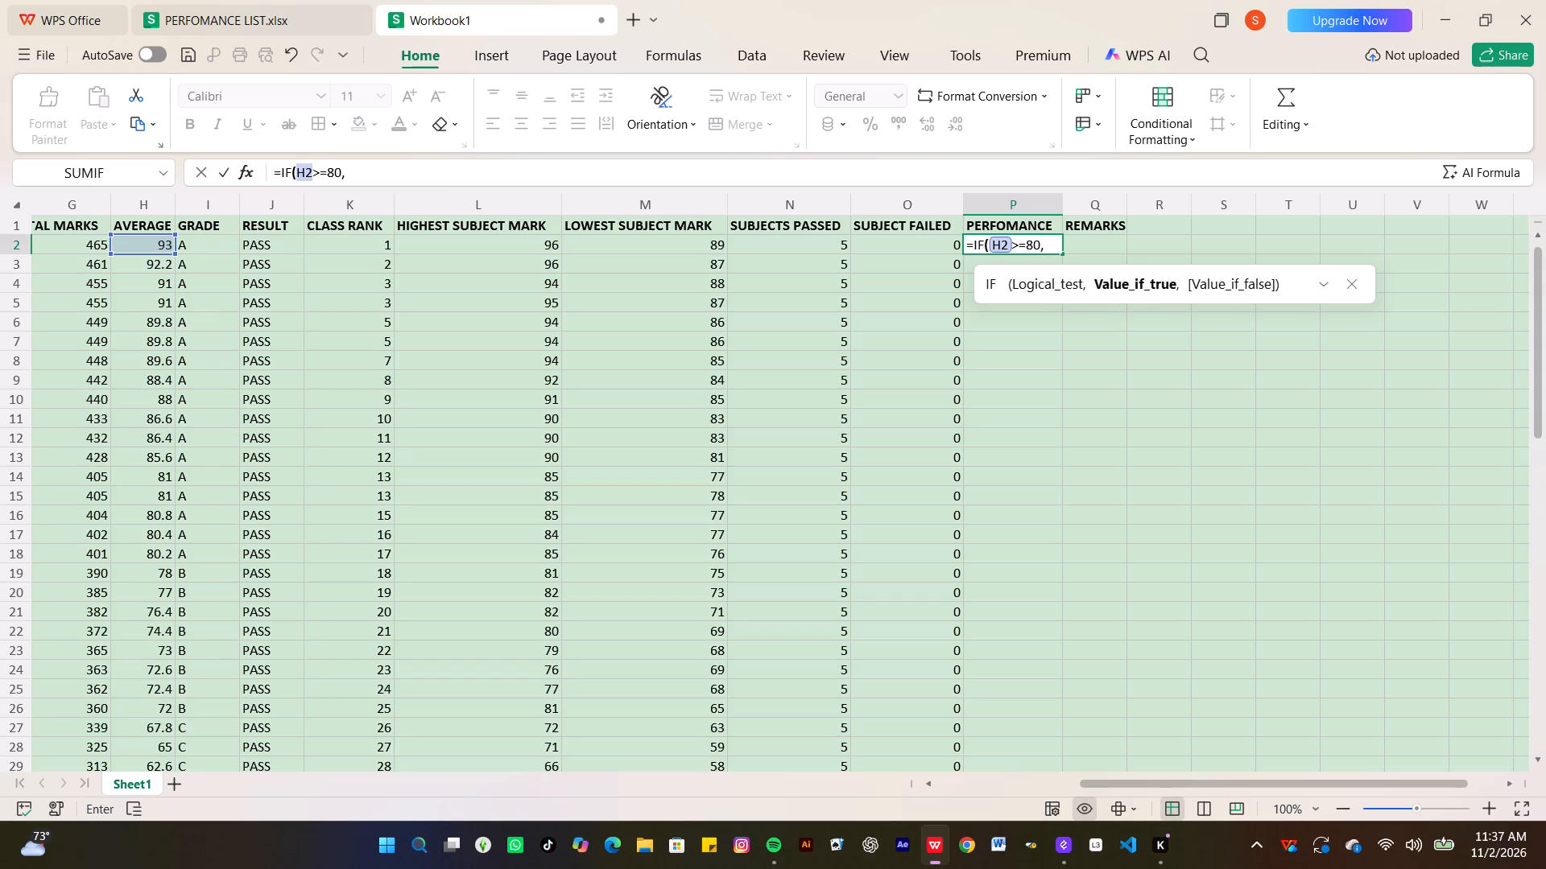
{"action": "key", "text": "shift+quotedbl"}
{"action": "key", "text": "e"}
{"action": "type", "text": "xc"}
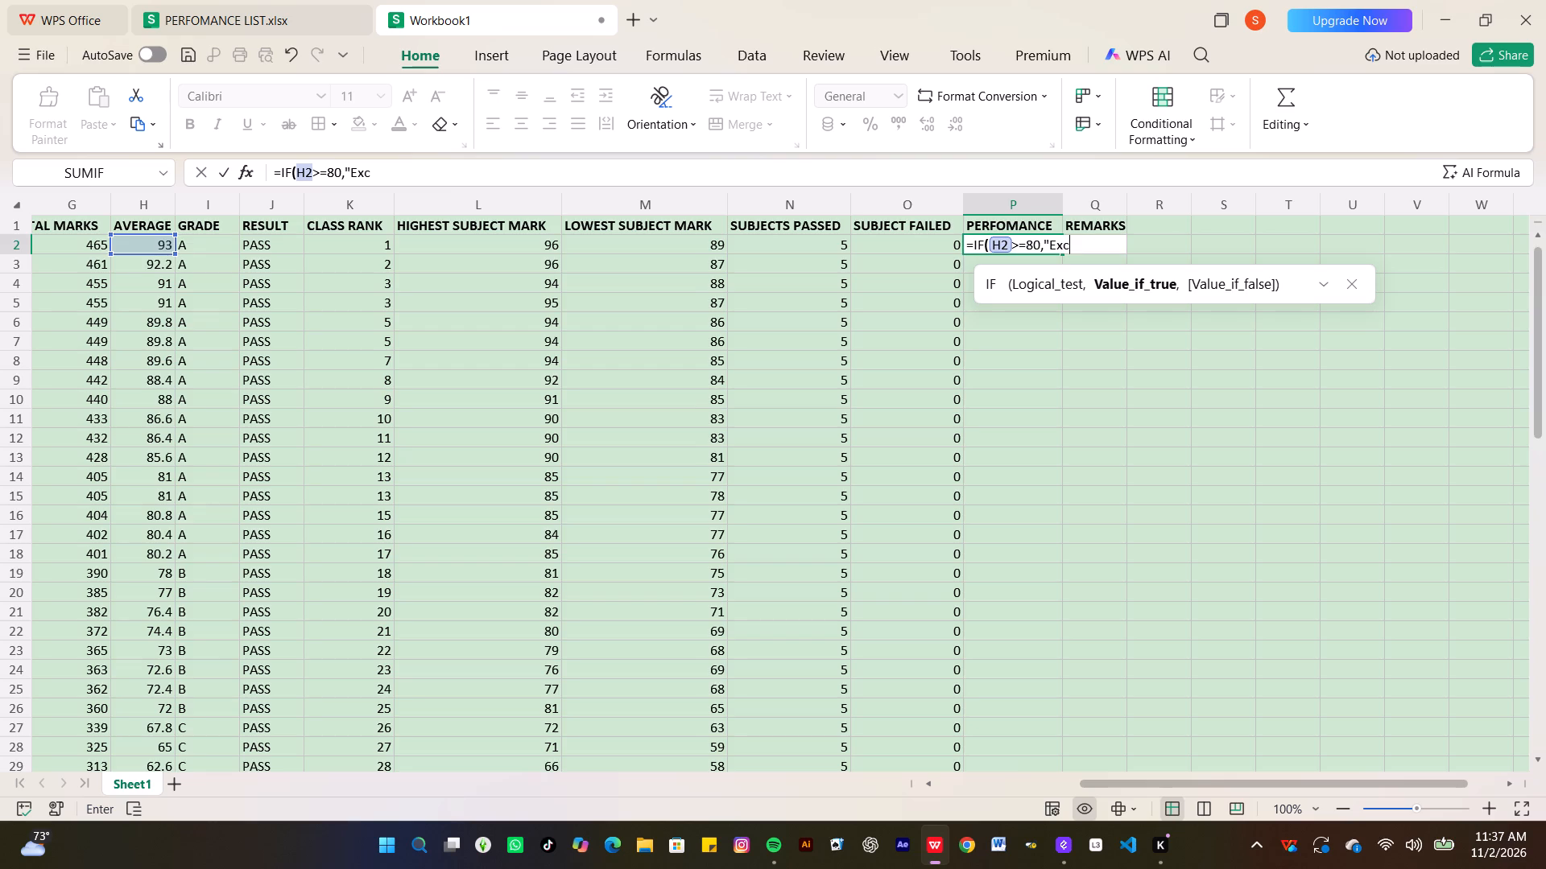
{"action": "type", "text": "ellen"}
{"action": "key", "text": "t"}
{"action": "key", "text": "shift+quotedbl"}
{"action": "key", "text": "comma"}
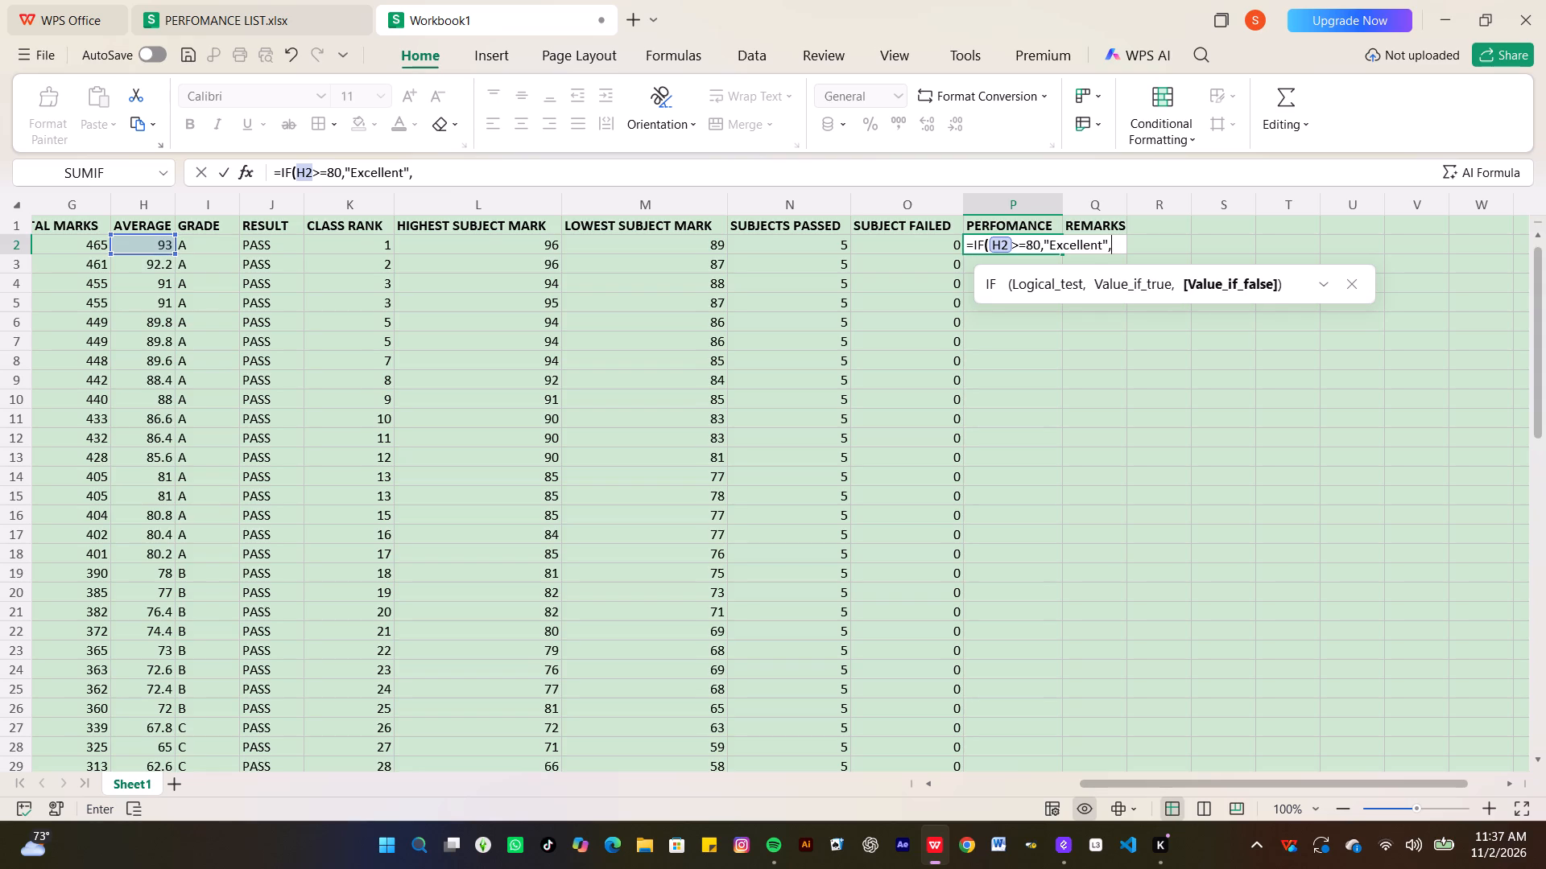
Continue the P2 performance formula with the nested condition IF(H2>=60,"Good", for averages of 60 and above.
{"action": "type", "text": "IF"}
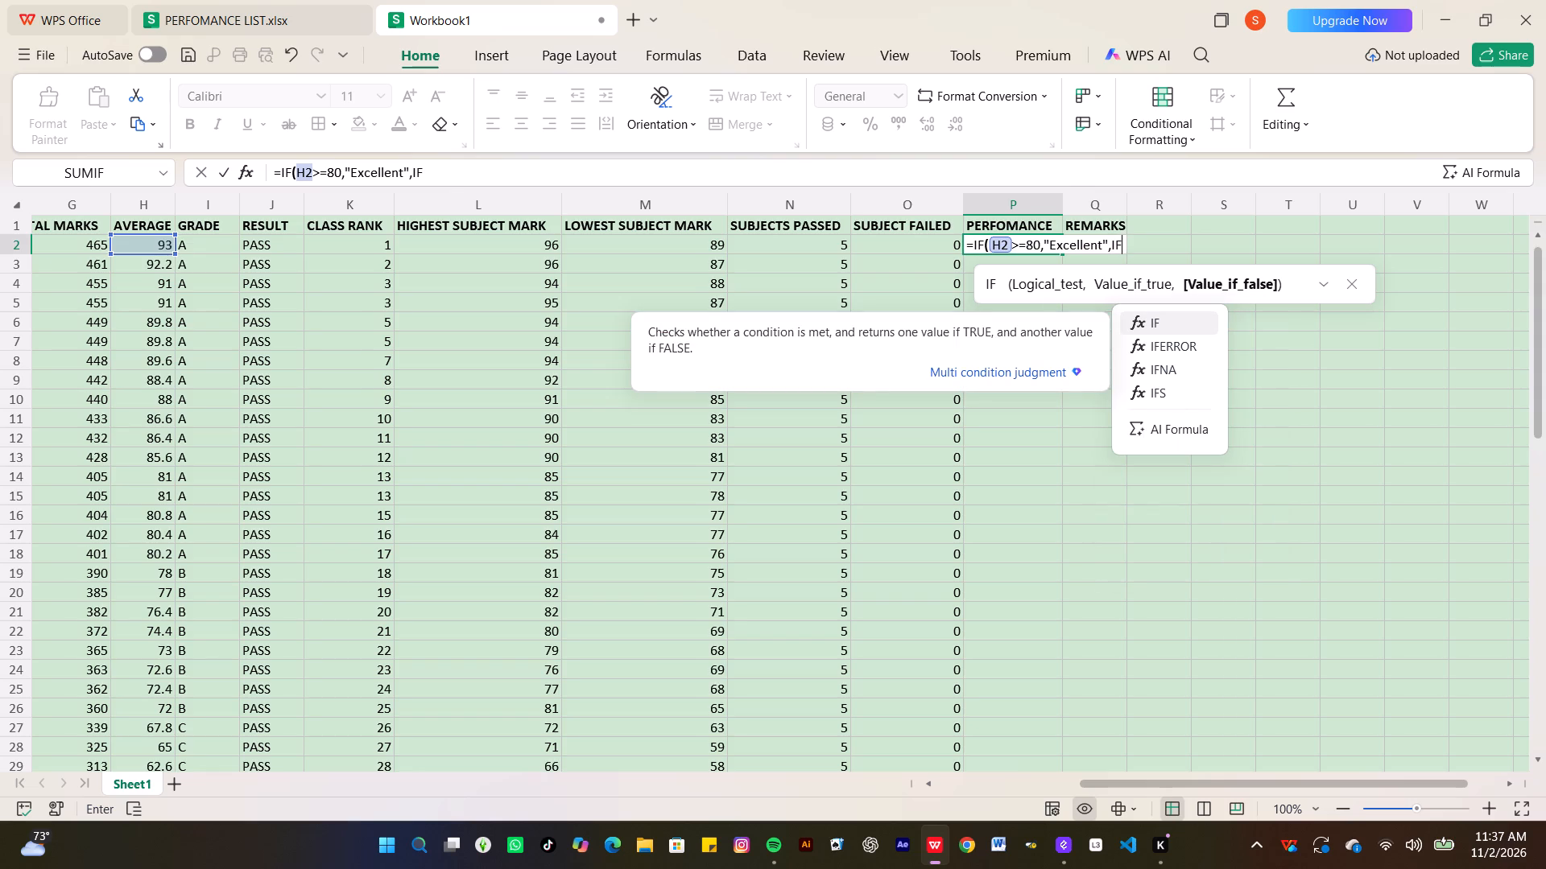
{"action": "key", "text": "shift+parenleft"}
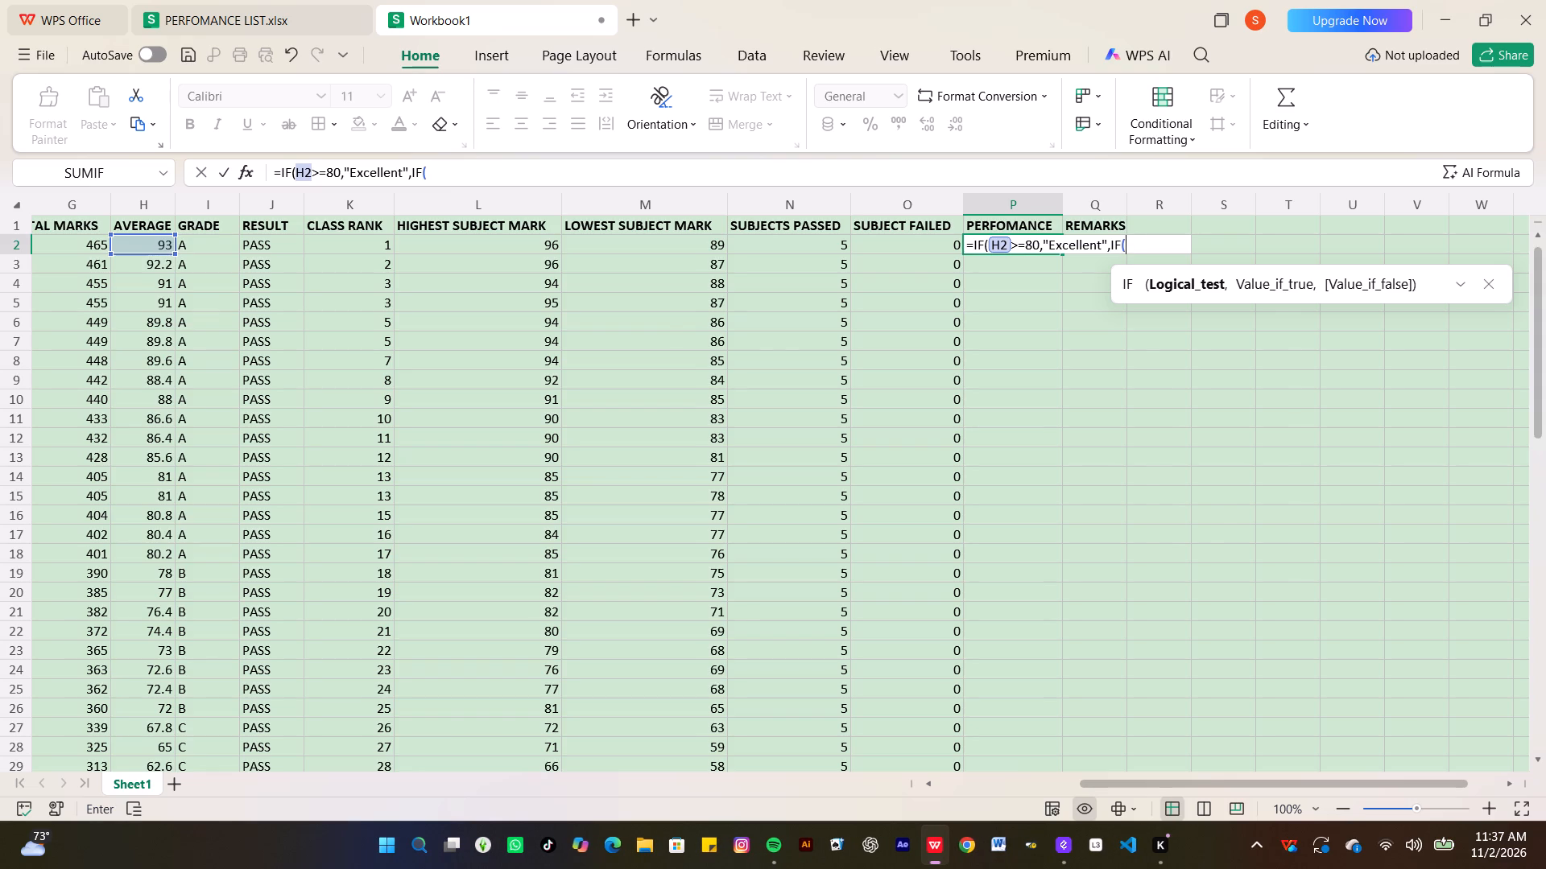
{"action": "key", "text": "h"}
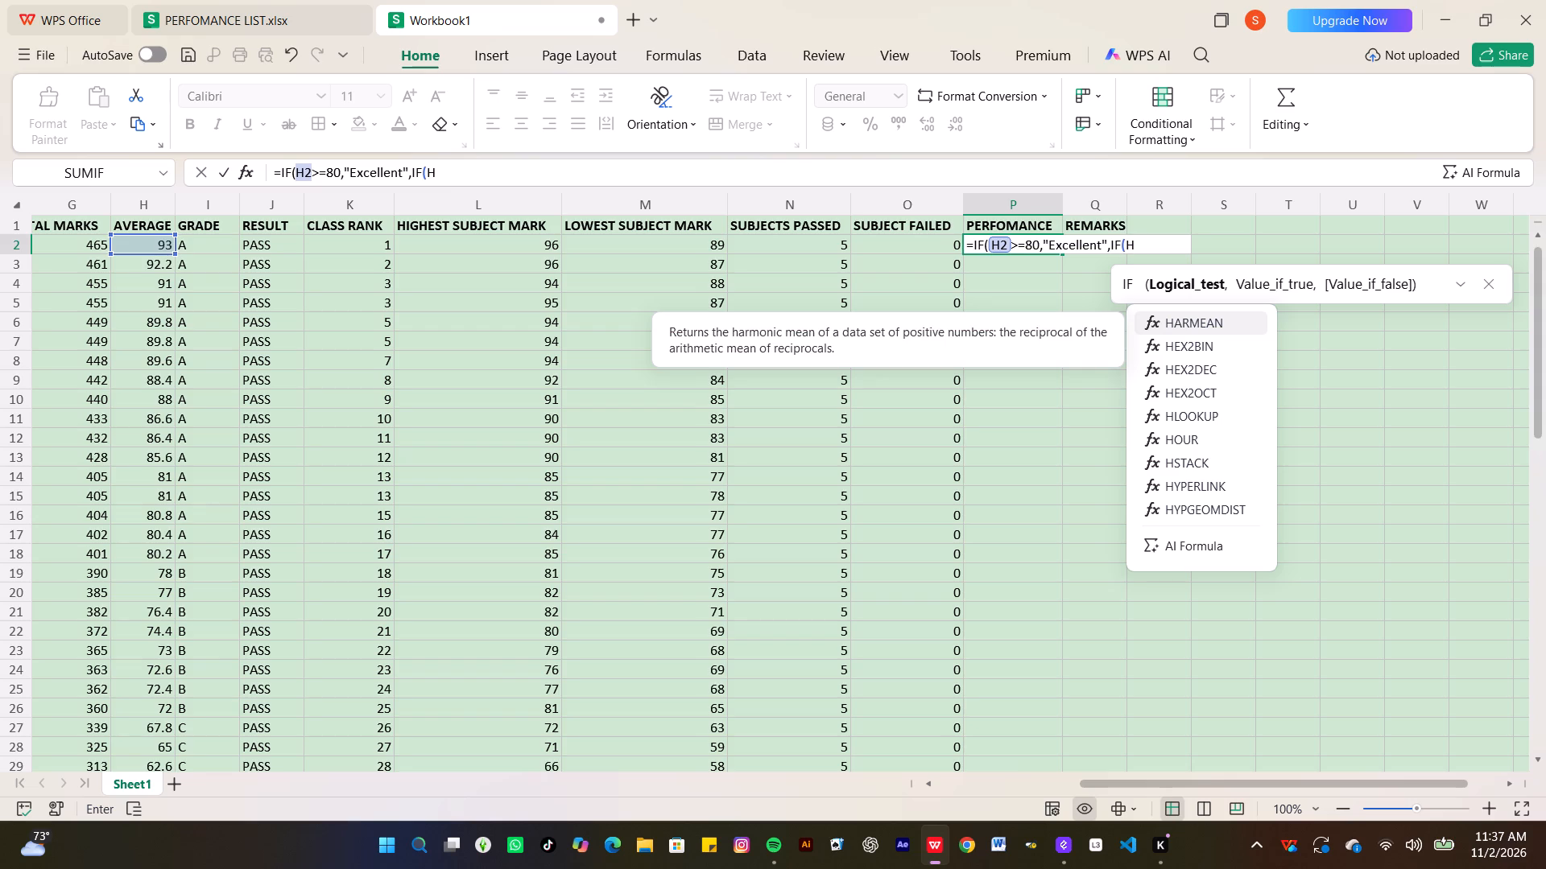
{"action": "key", "text": "2"}
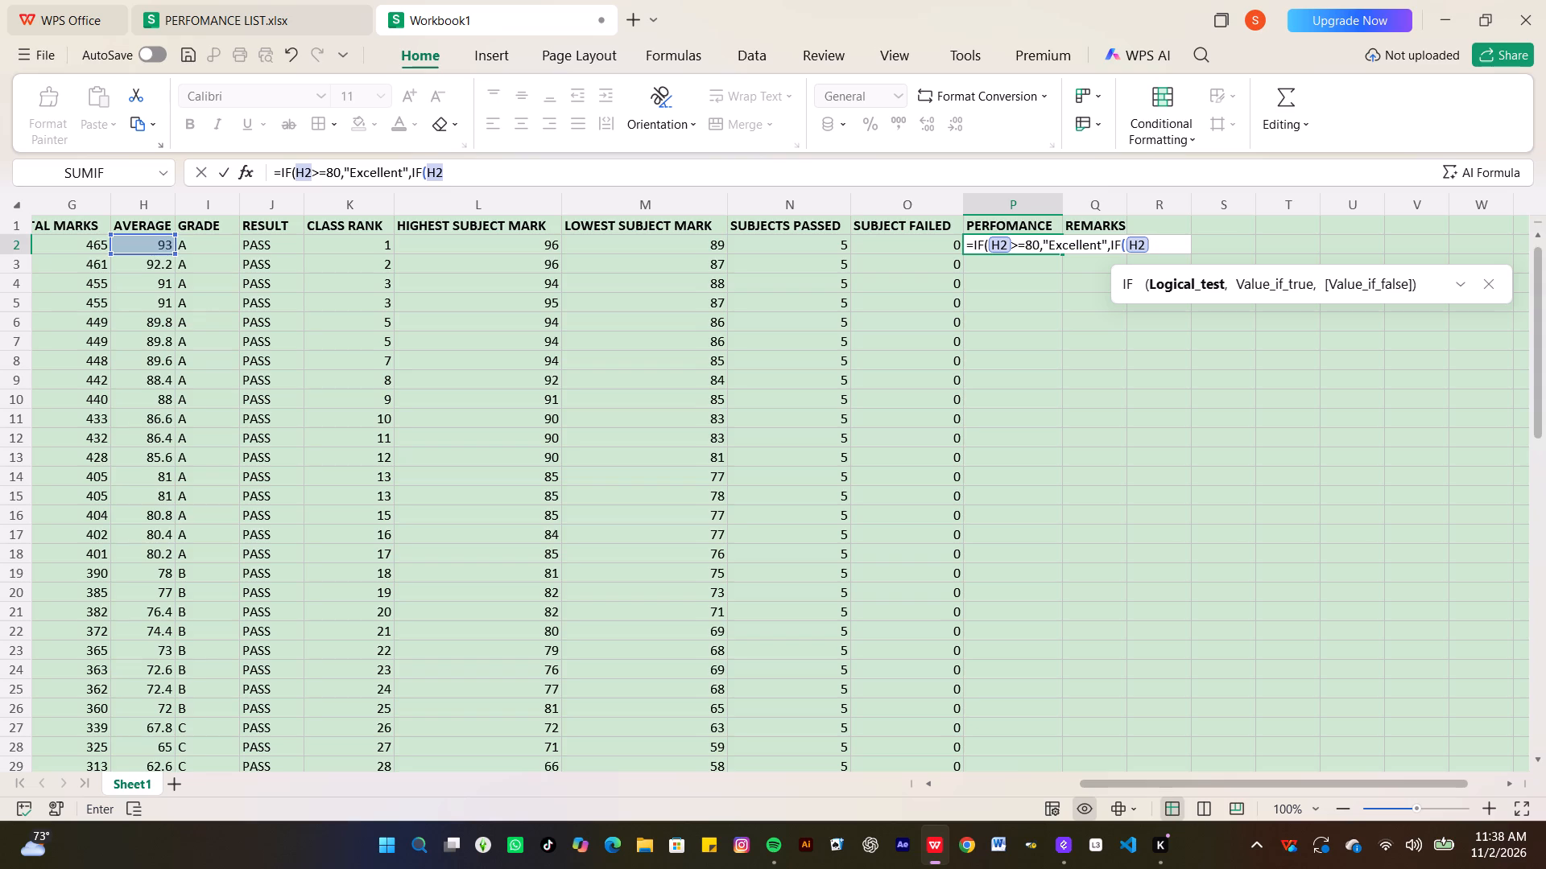
{"action": "key", "text": "shift+greater"}
{"action": "key", "text": "equal"}
{"action": "key", "text": "6"}
{"action": "key", "text": "0"}
{"action": "key", "text": "comma"}
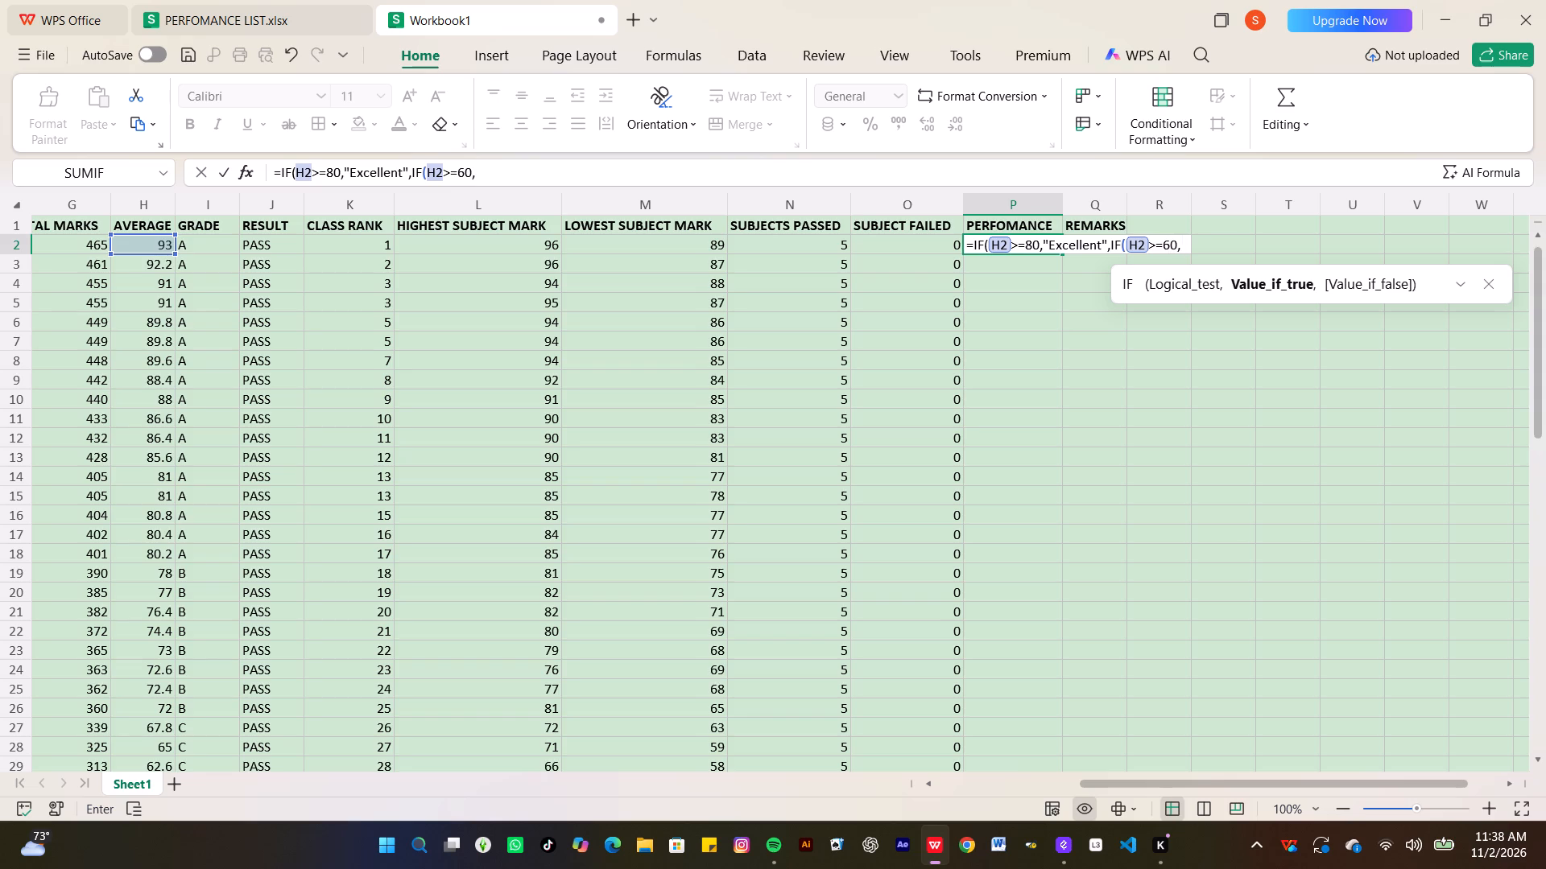
{"action": "key", "text": "shift+quotedbl"}
{"action": "key", "text": "g"}
{"action": "type", "text": "ood"}
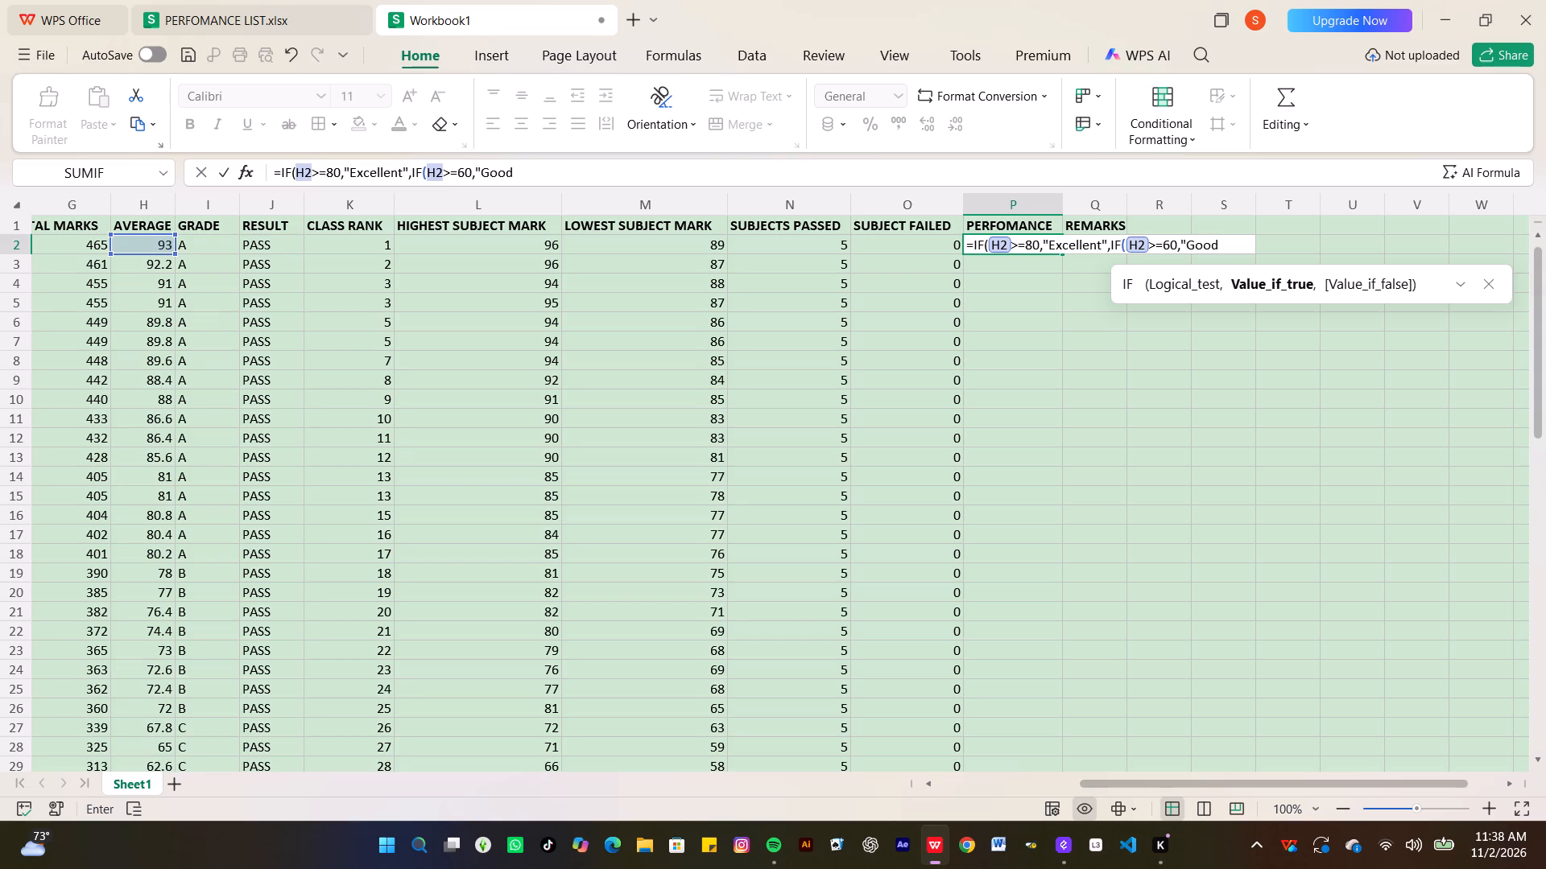
{"action": "key", "text": "shift+quotedbl"}
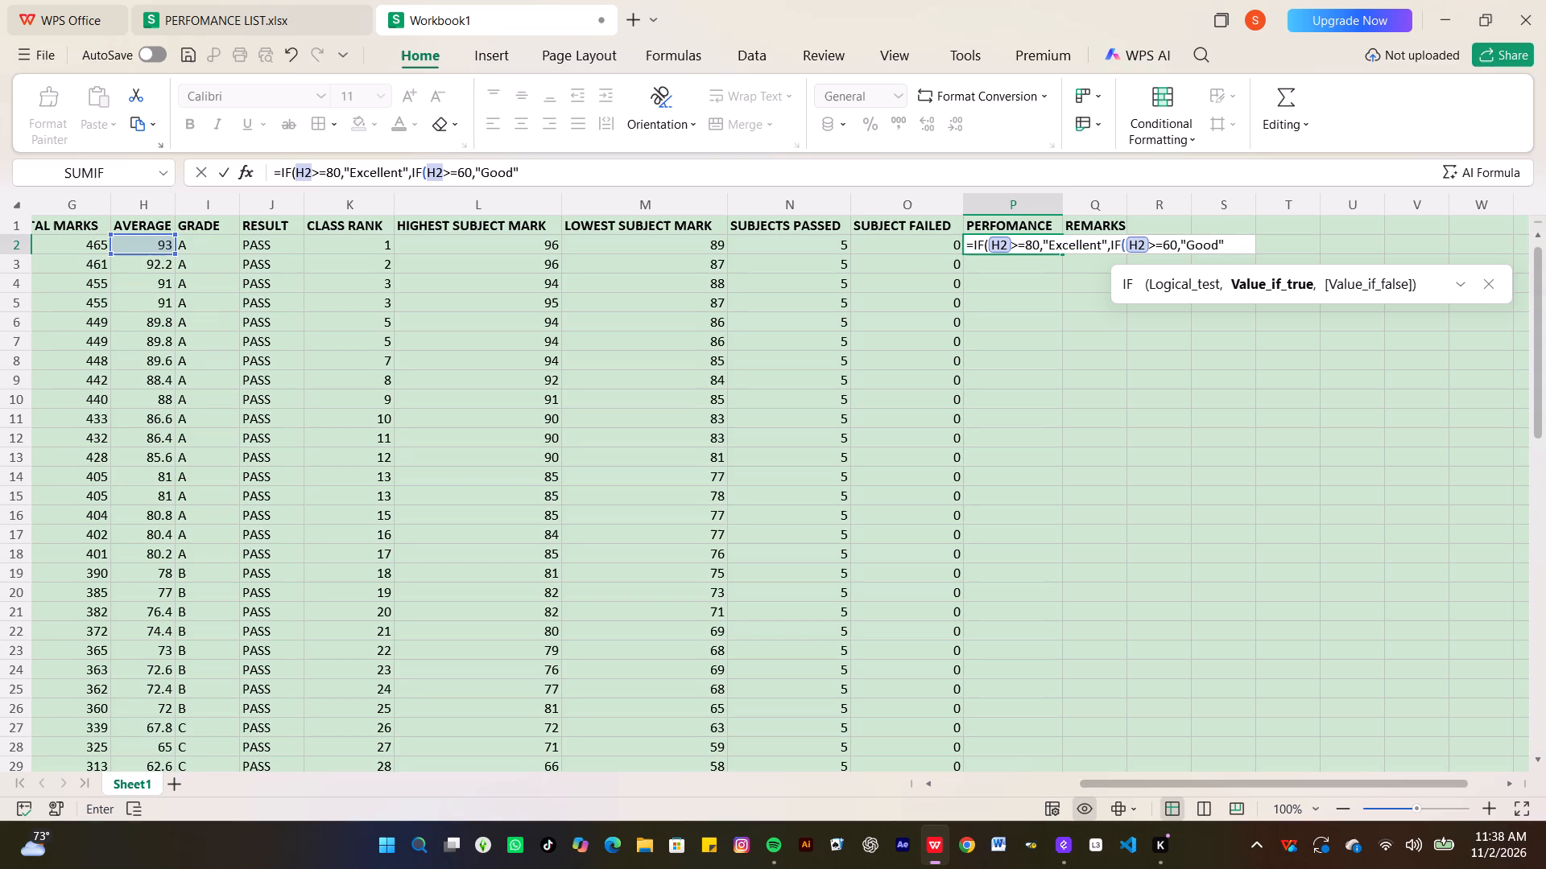
{"action": "key", "text": "comma"}
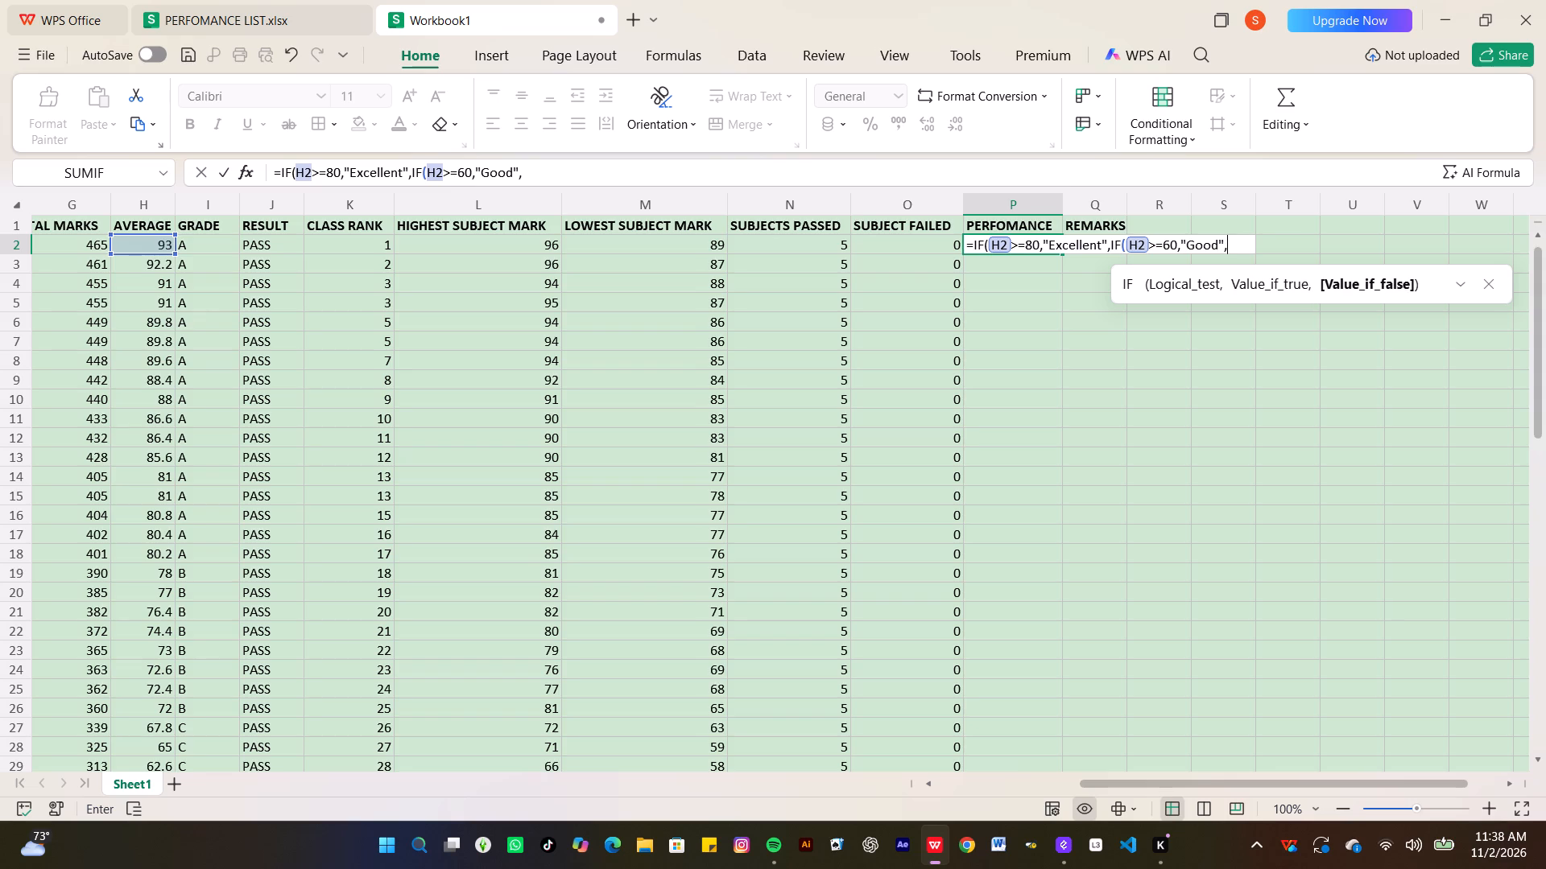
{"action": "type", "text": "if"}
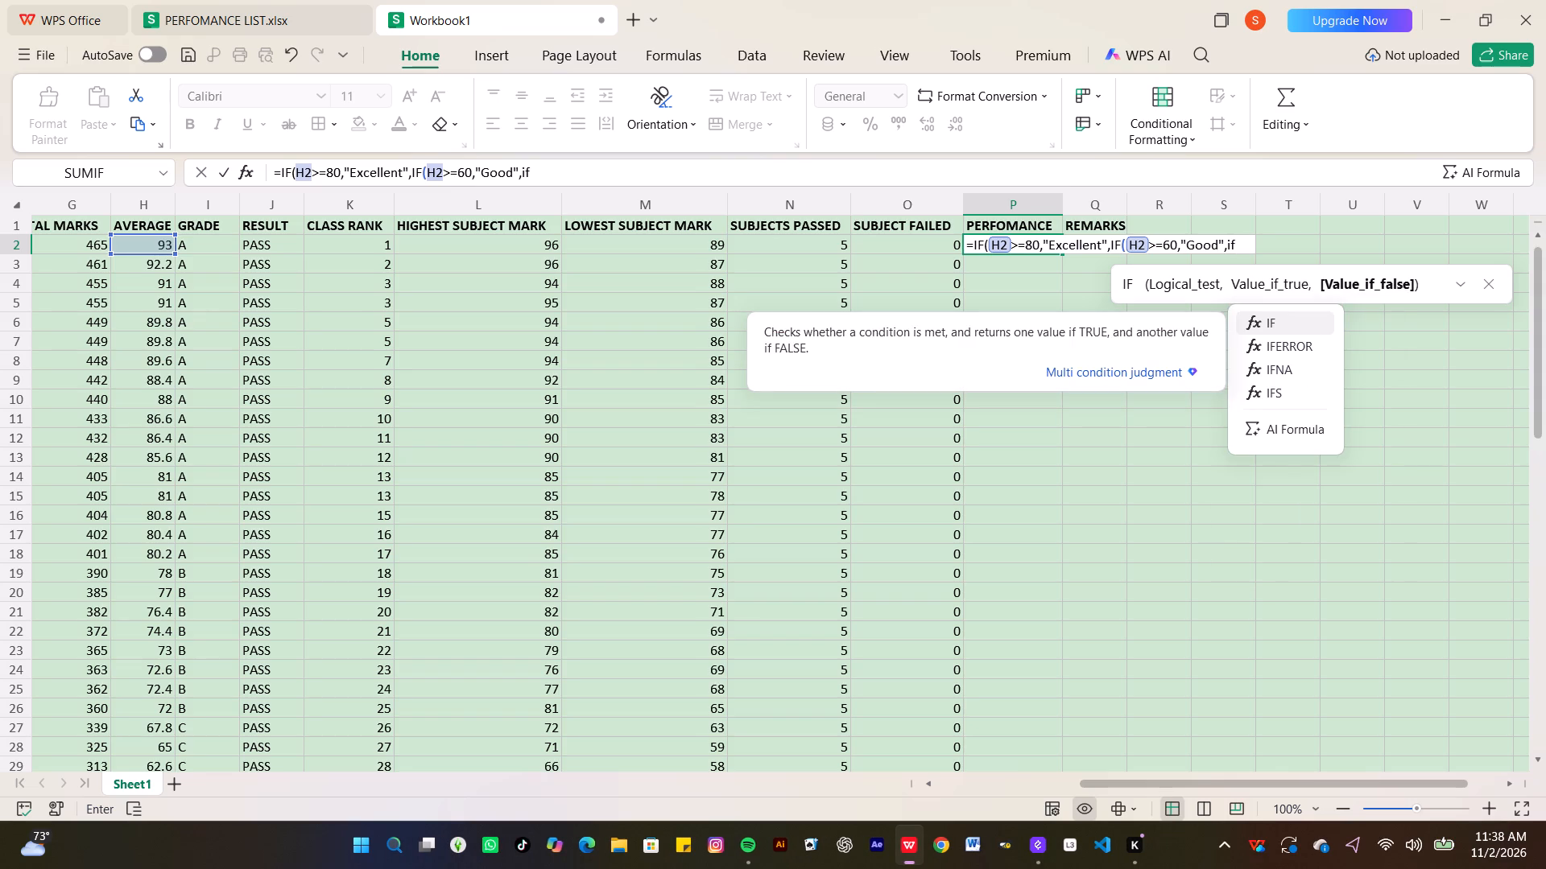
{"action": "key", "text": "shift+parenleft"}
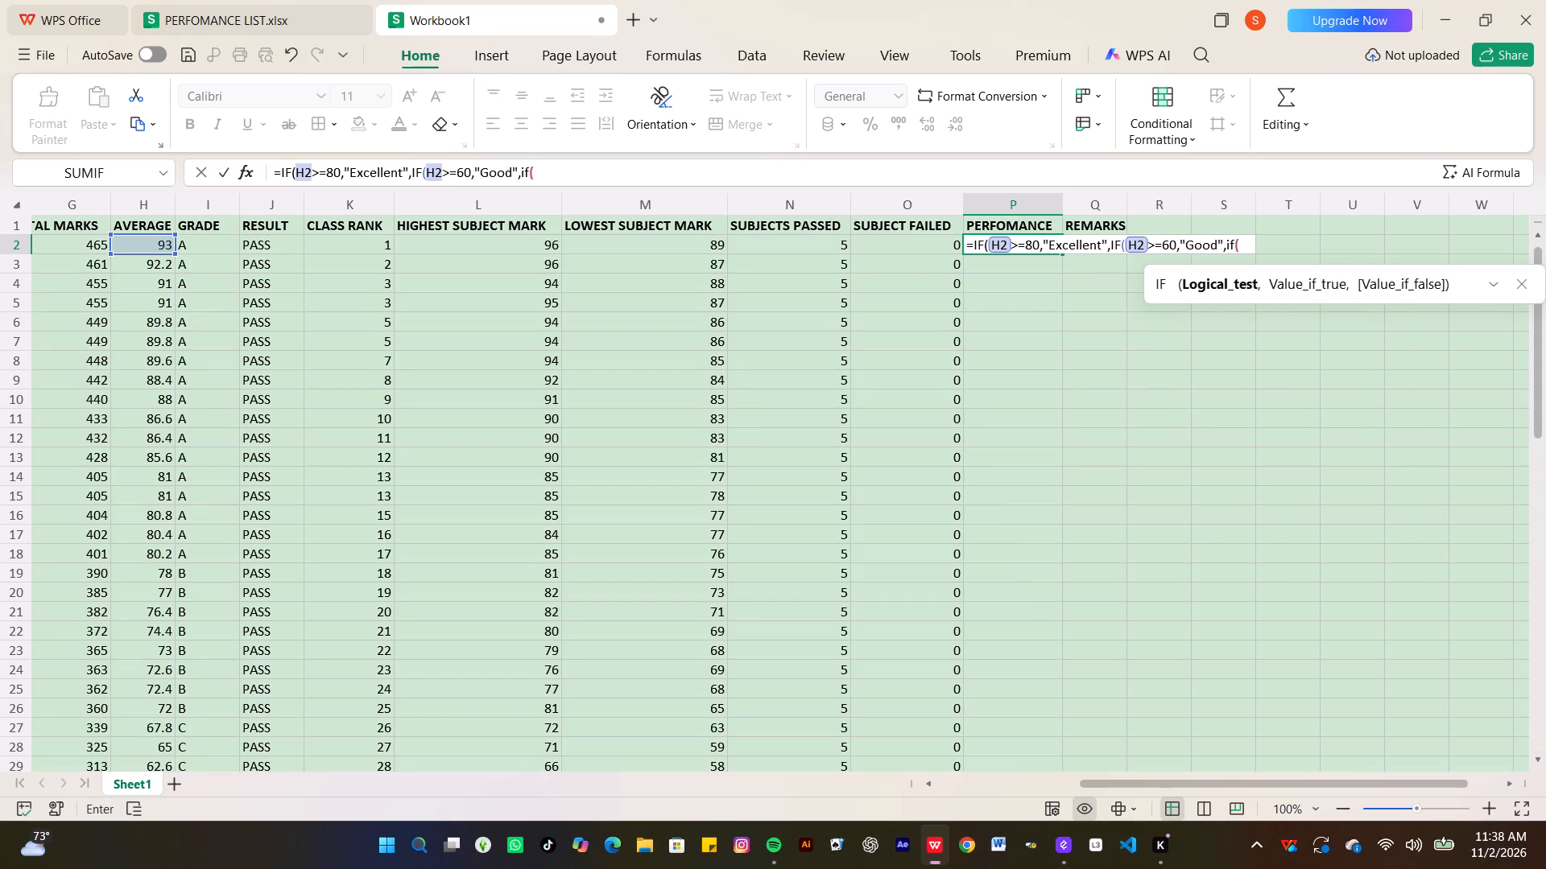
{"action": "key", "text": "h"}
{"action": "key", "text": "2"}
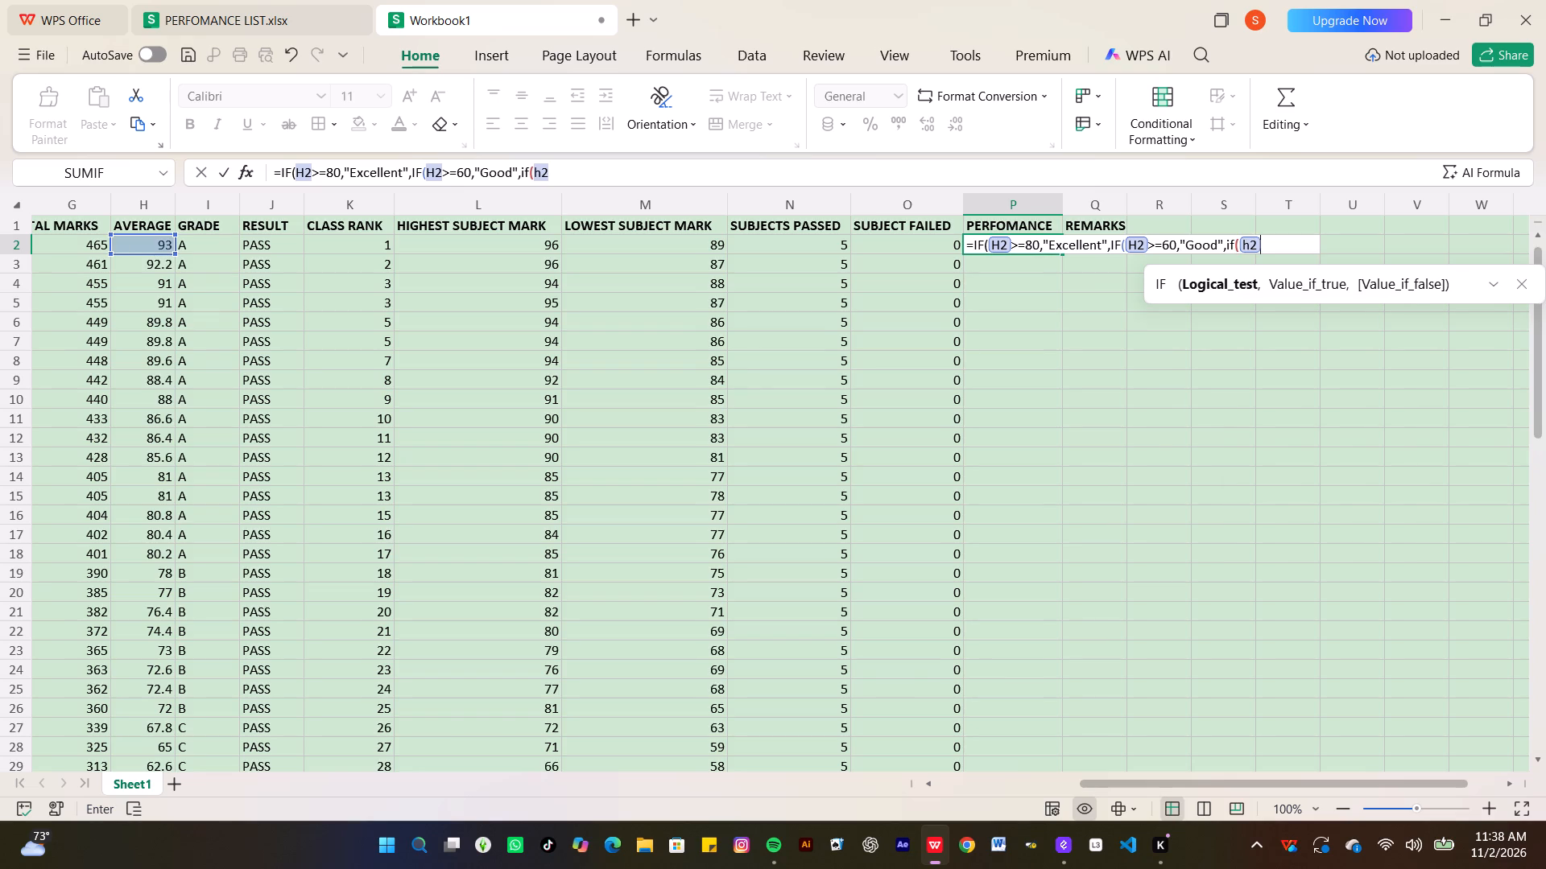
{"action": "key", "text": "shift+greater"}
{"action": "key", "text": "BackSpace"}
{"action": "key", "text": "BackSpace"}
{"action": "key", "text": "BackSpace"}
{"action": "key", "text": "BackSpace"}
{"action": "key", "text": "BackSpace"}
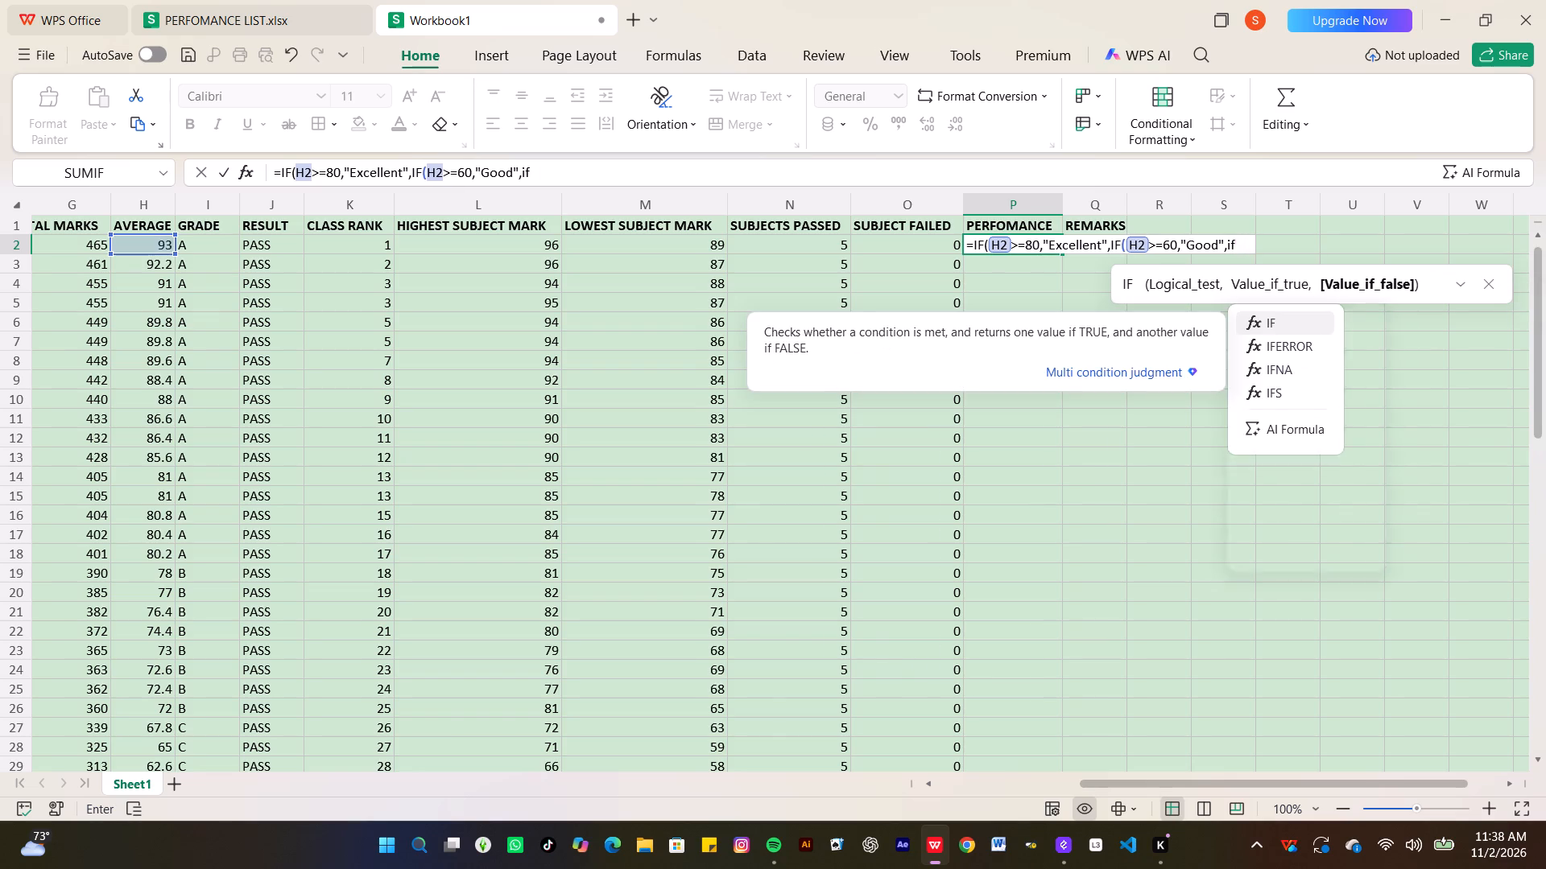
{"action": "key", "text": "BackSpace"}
Continue the P2 performance formula with the nested condition IF(H2>=50,"Average", for averages of 50 and above.
{"action": "type", "text": "IF"}
{"action": "key", "text": "shift+parenleft"}
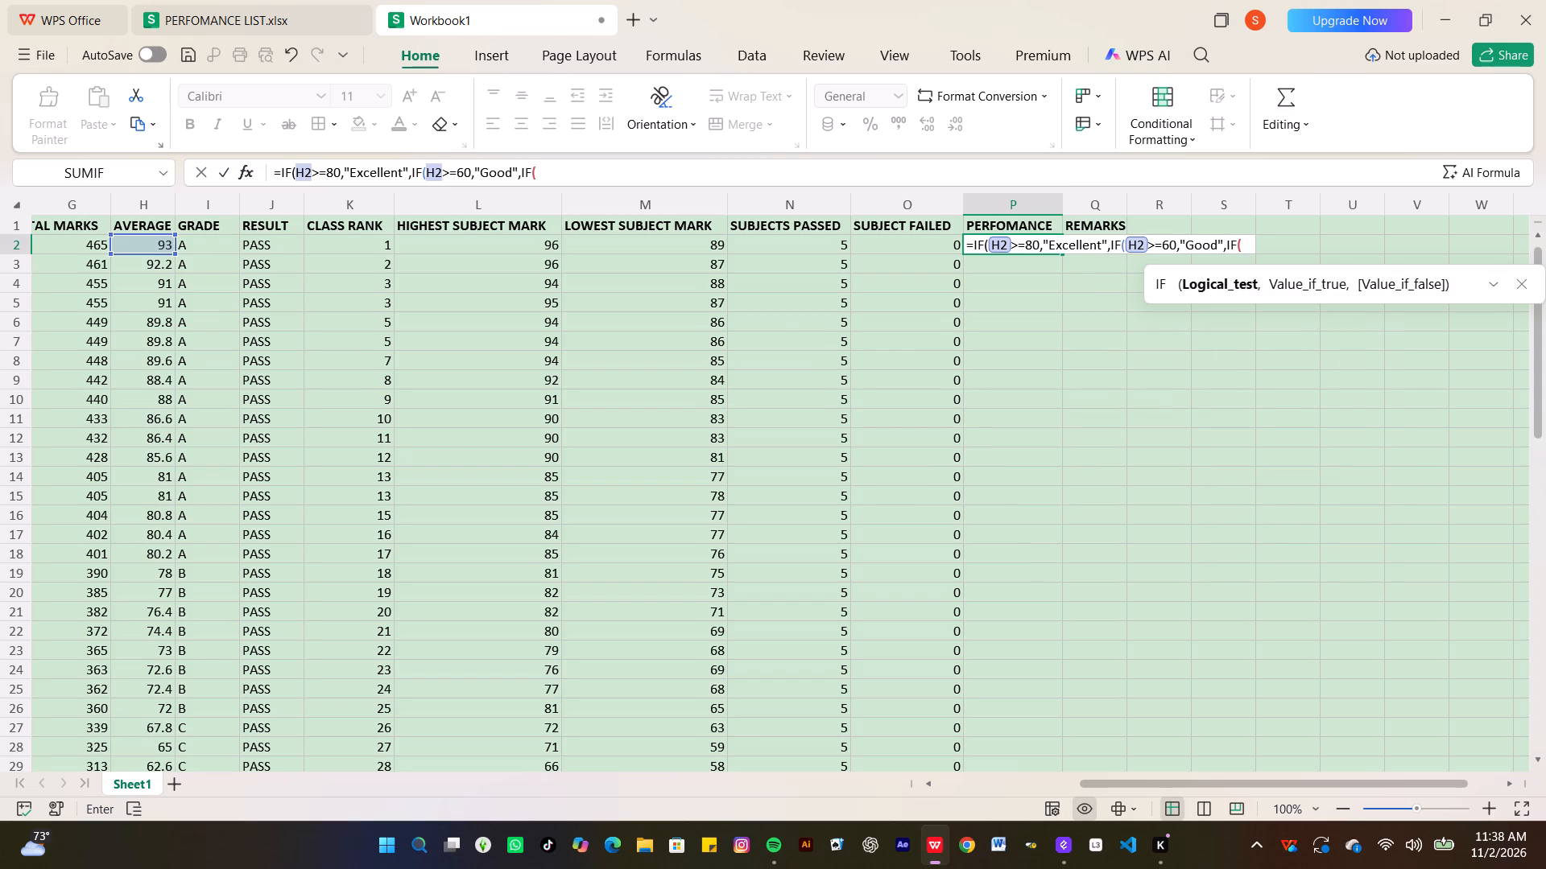
{"action": "key", "text": "h"}
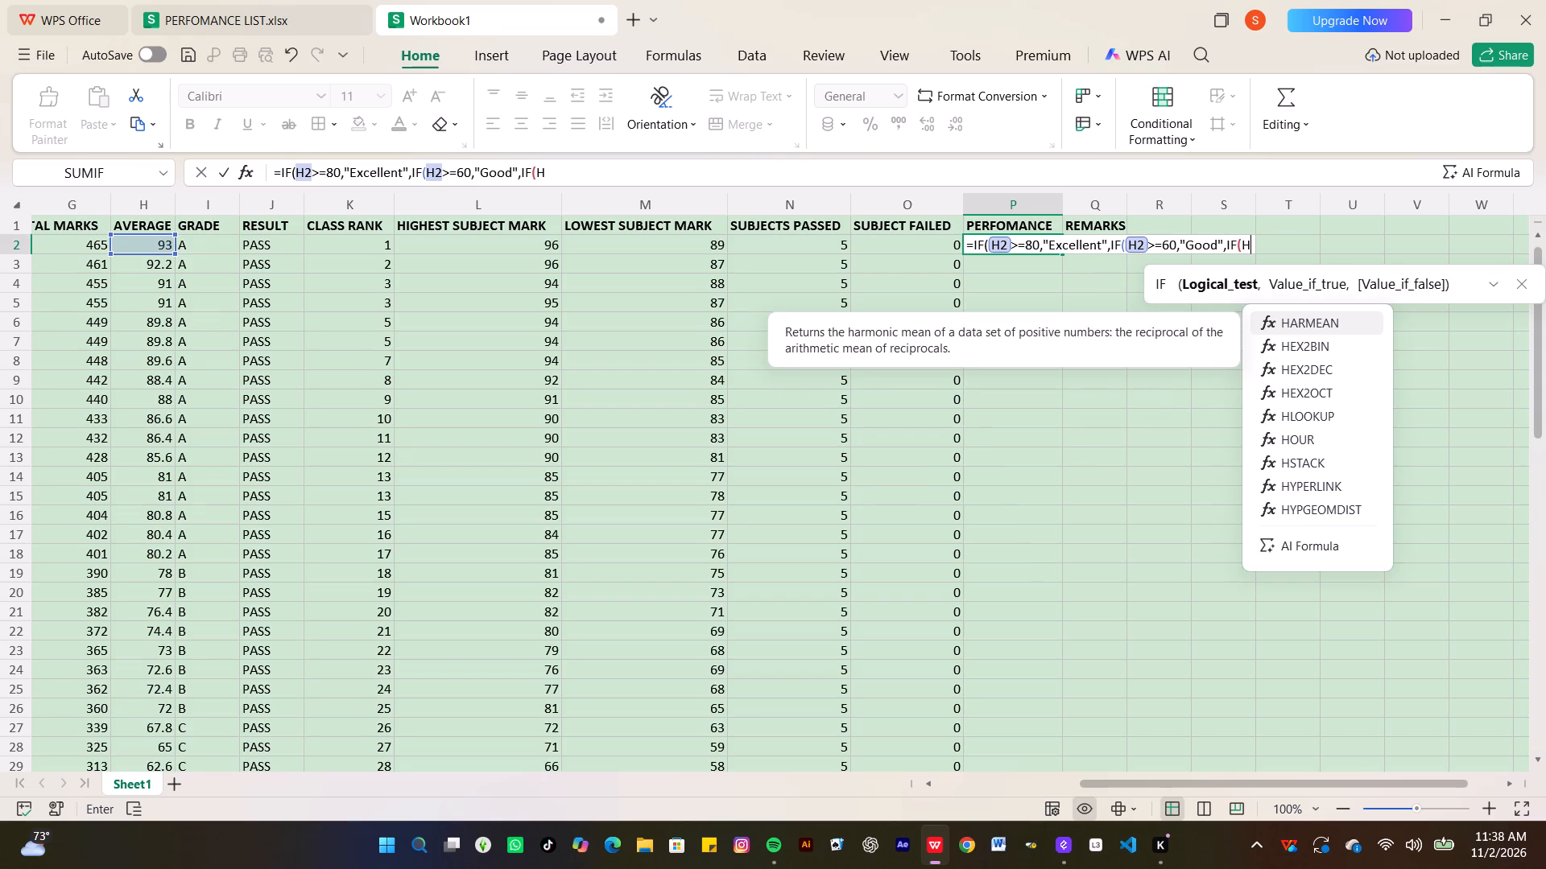
{"action": "key", "text": "2"}
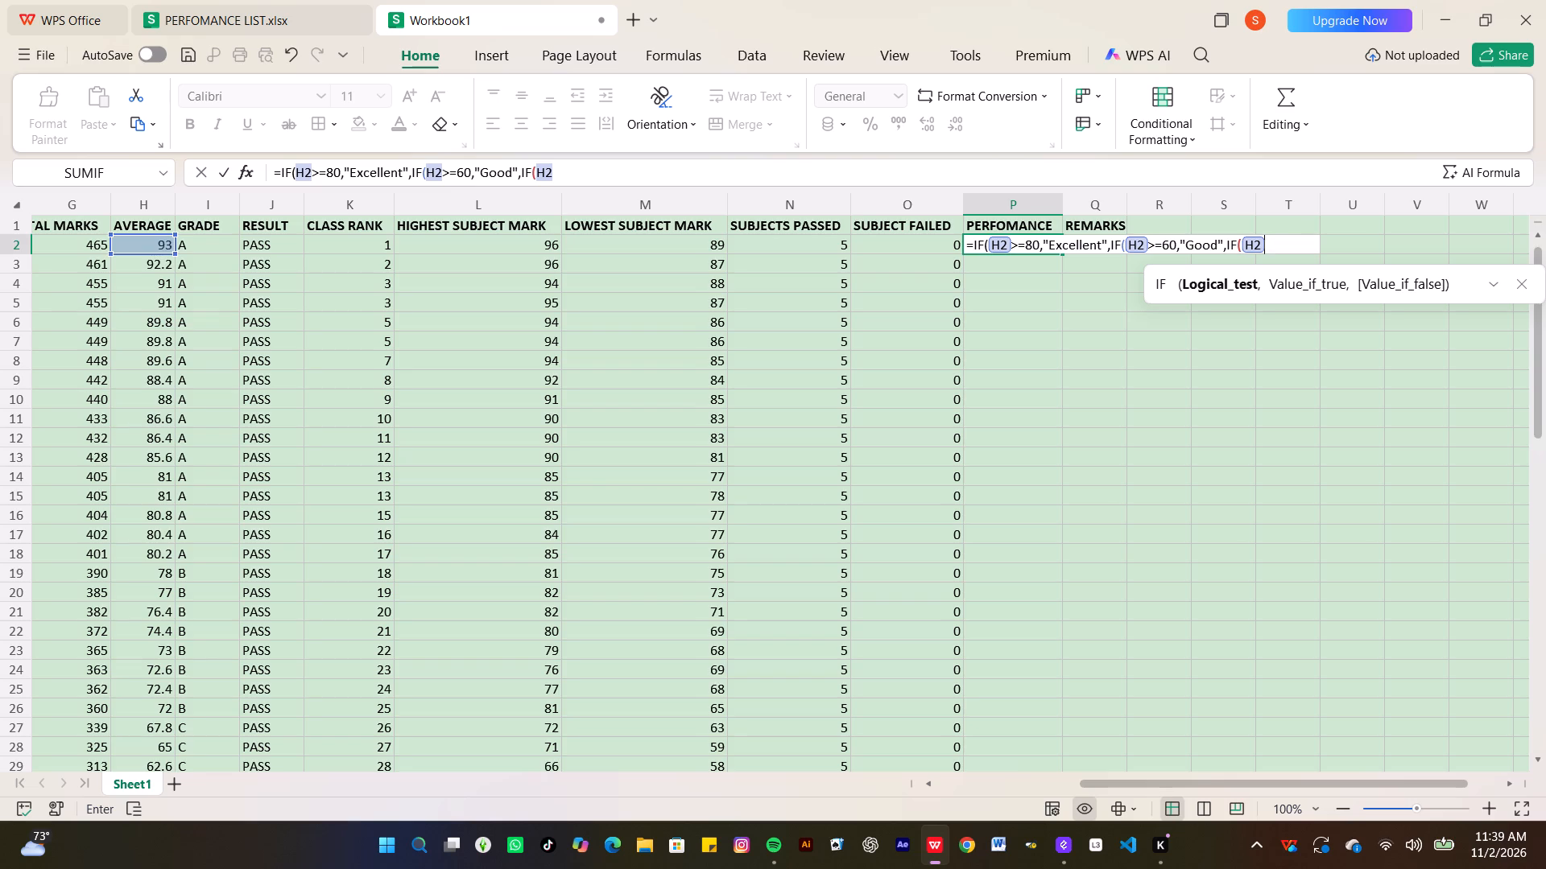
{"action": "key", "text": "shift+greater"}
{"action": "key", "text": "equal"}
{"action": "type", "text": "50"}
{"action": "key", "text": "comma"}
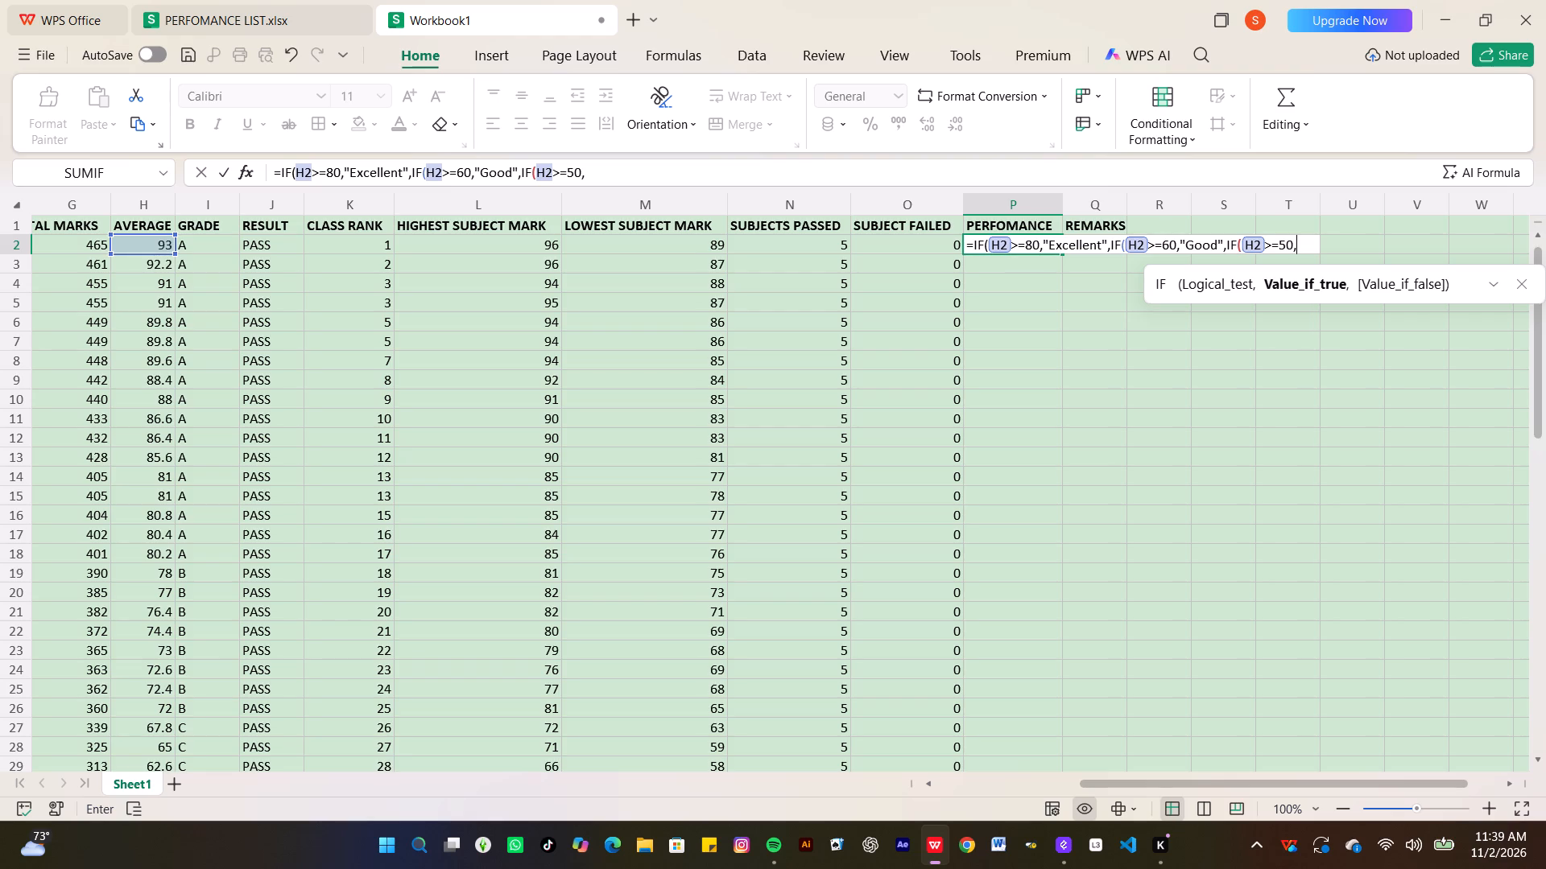
{"action": "key", "text": "shift+quotedbl"}
{"action": "key", "text": "a"}
{"action": "type", "text": "verage"}
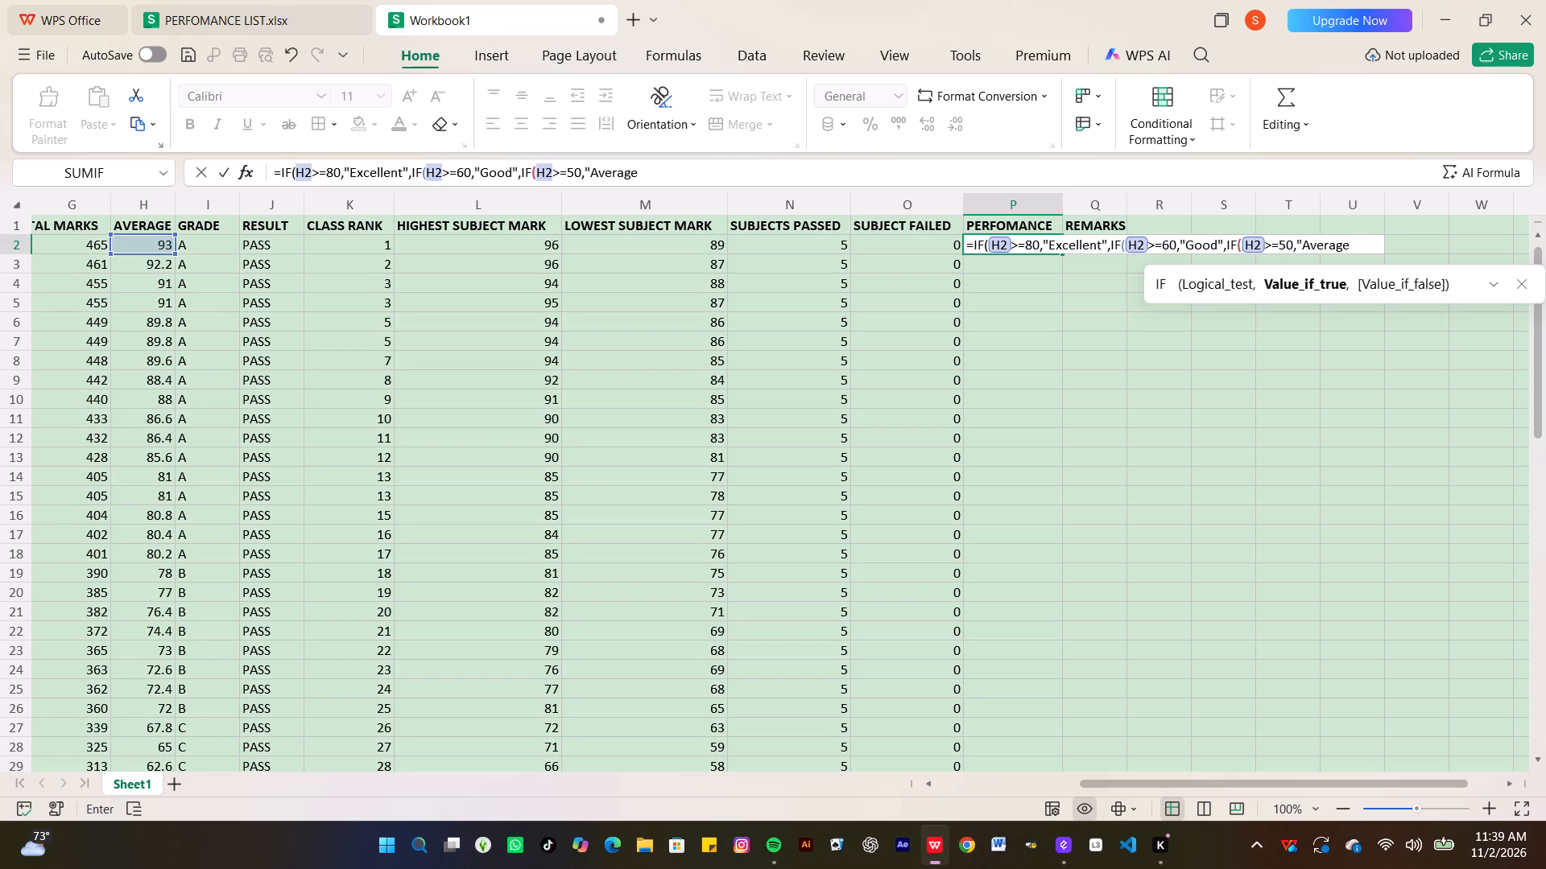
{"action": "key", "text": "shift+quotedbl"}
{"action": "key", "text": "comma"}
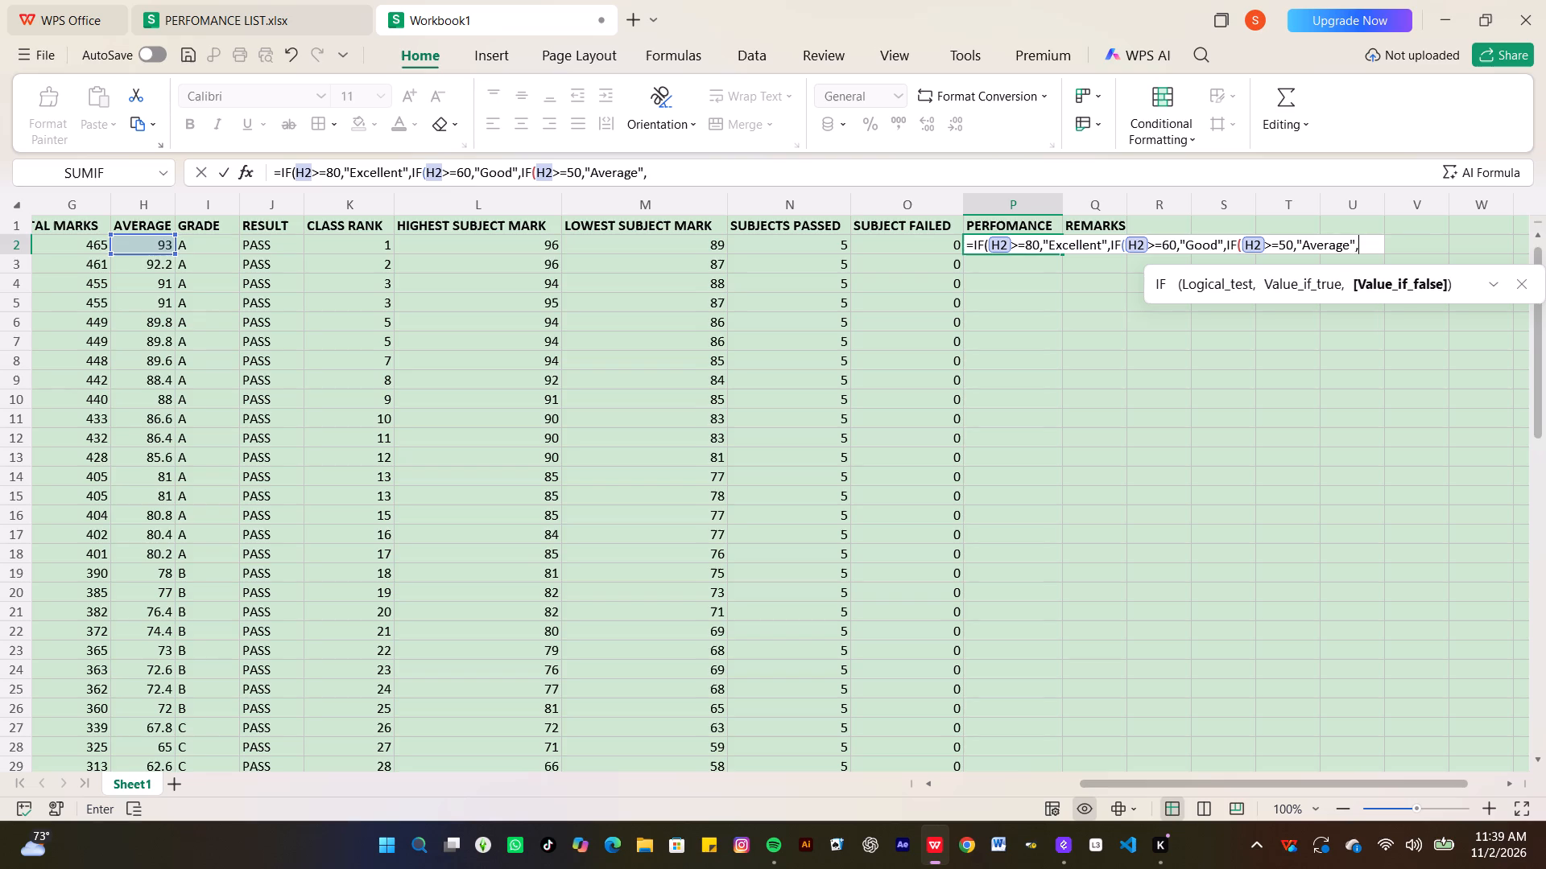
Finish the P2 performance formula with "Poor" as the final fallback rating and enter it.
{"action": "key", "text": "shift+quotedbl"}
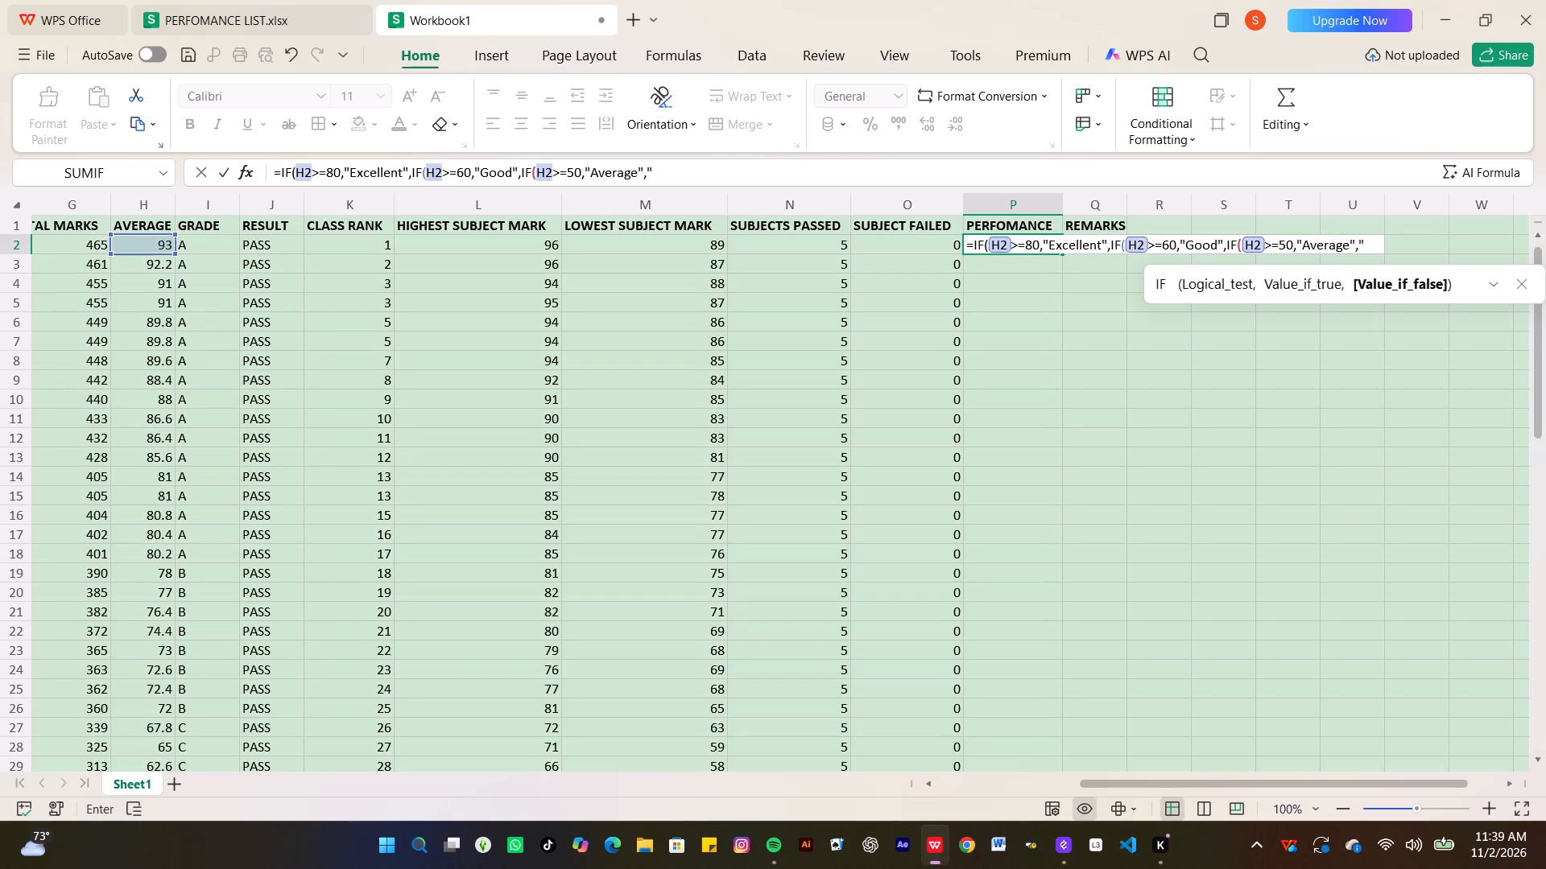
{"action": "key", "text": "p"}
{"action": "key", "text": "BackSpace"}
{"action": "key", "text": "p"}
{"action": "type", "text": "oor"}
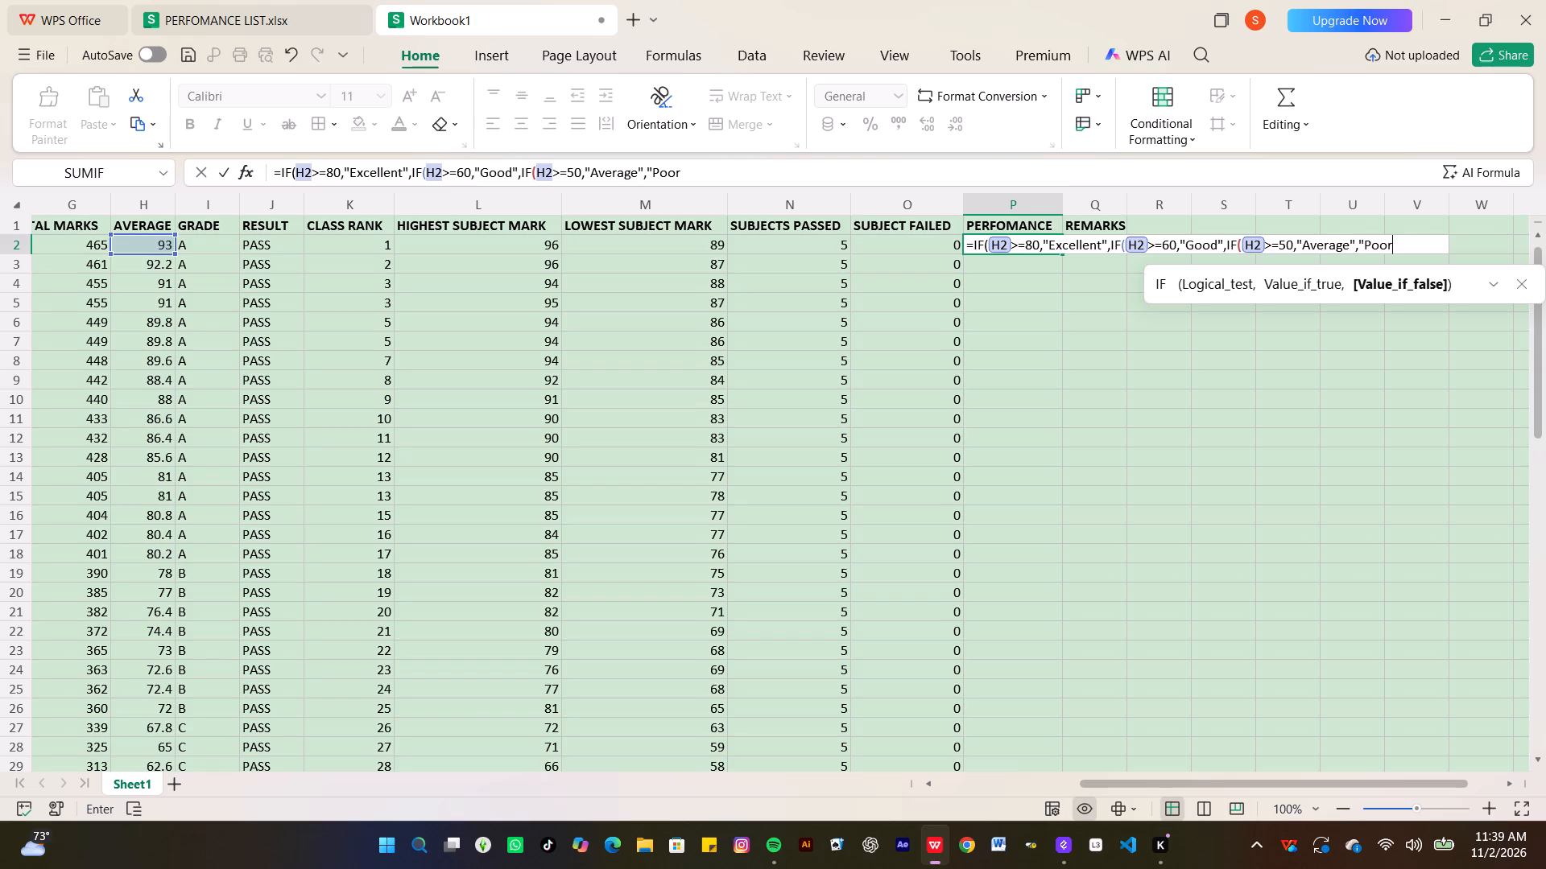
{"action": "key", "text": "shift+quotedbl"}
{"action": "key", "text": "Return"}
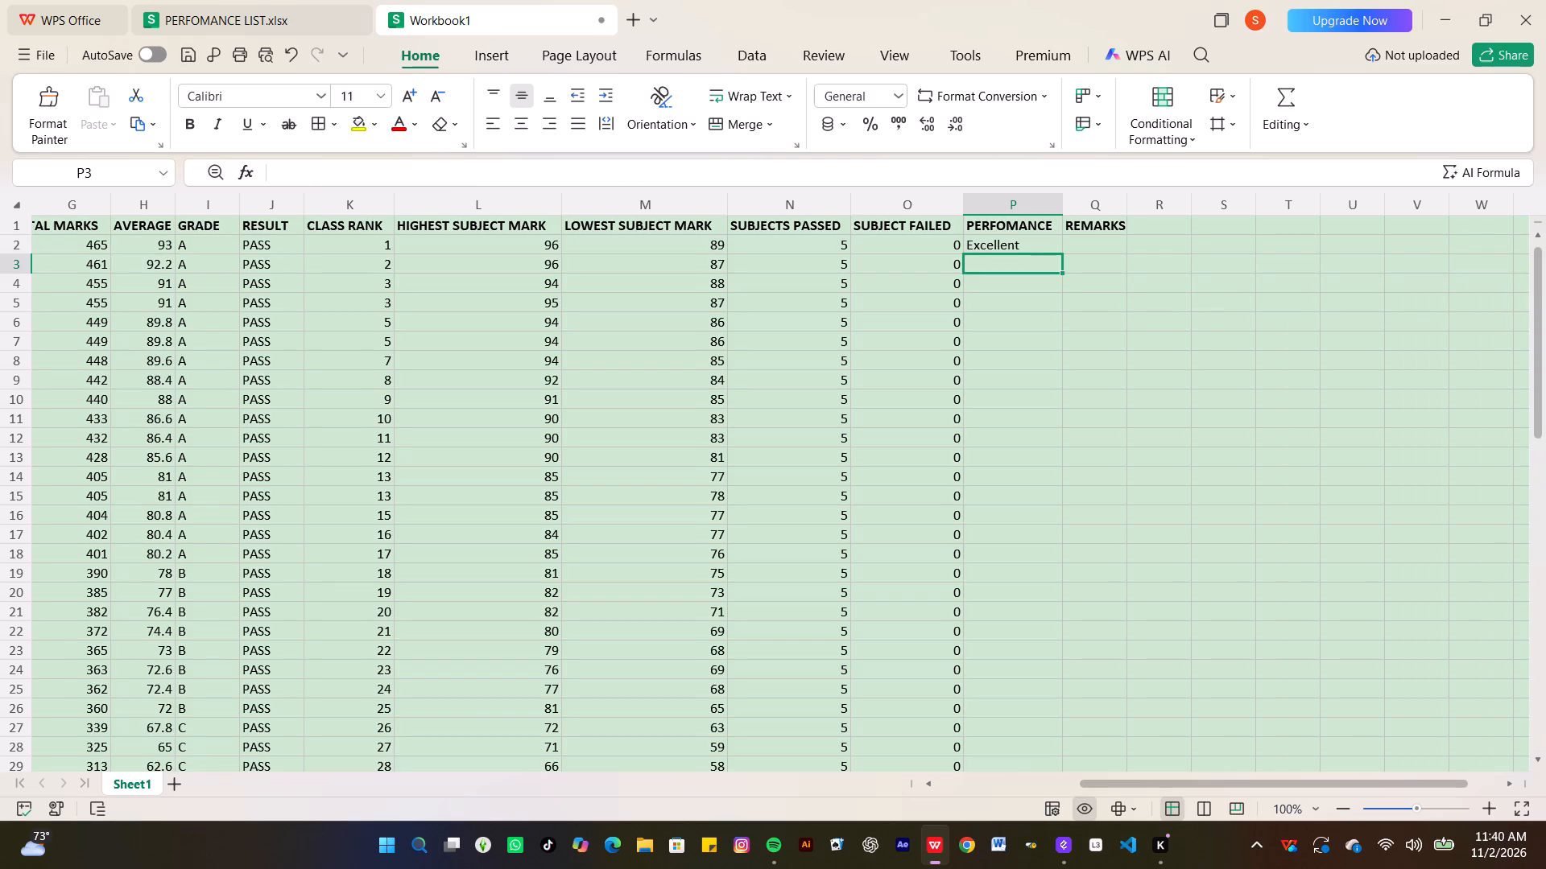
Fill the performance formula from P2 down through P51 for all students.
{"action": "left_click", "coordinate": [1041, 241]}
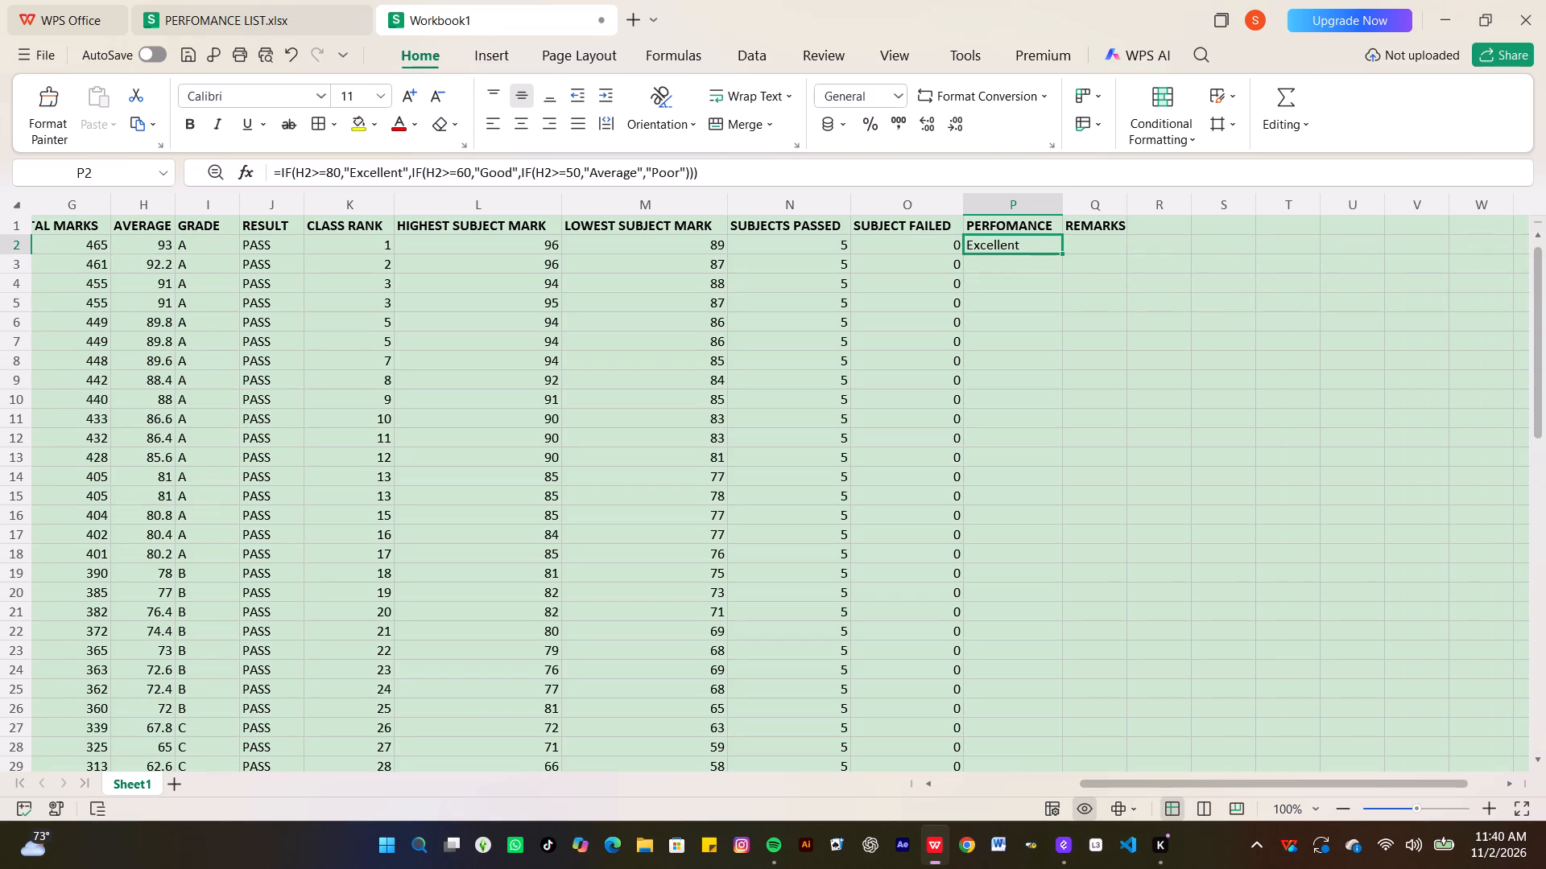
{"action": "left_click", "coordinate": [1058, 254]}
{"action": "left_click_drag", "start_coordinate": [1065, 254], "coordinate": [1030, 720]}
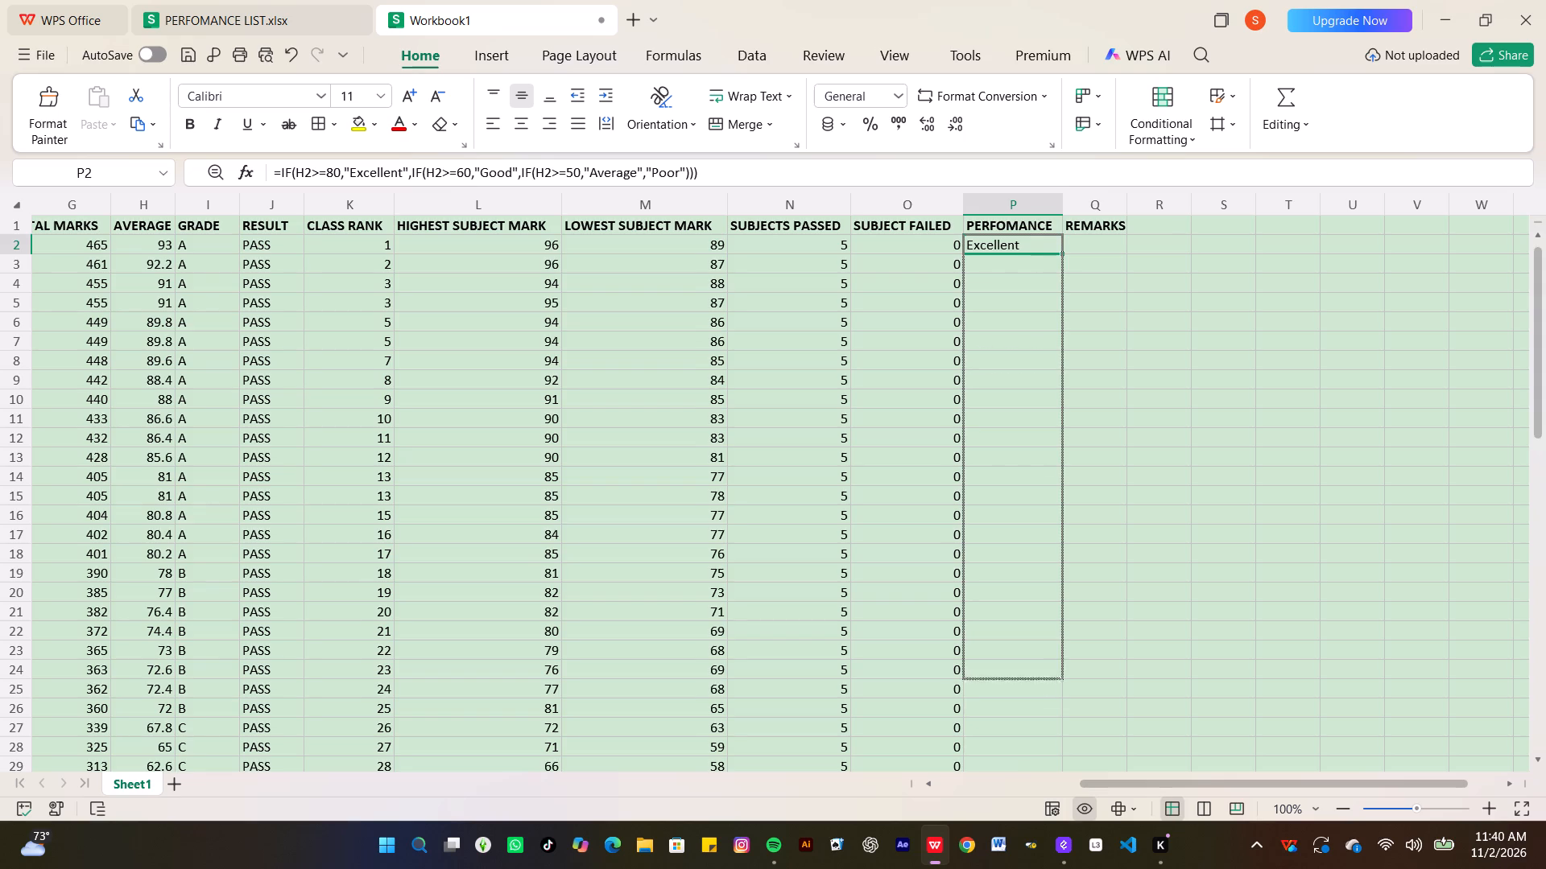
{"action": "left_click_drag", "start_coordinate": [1030, 720], "coordinate": [1016, 428]}
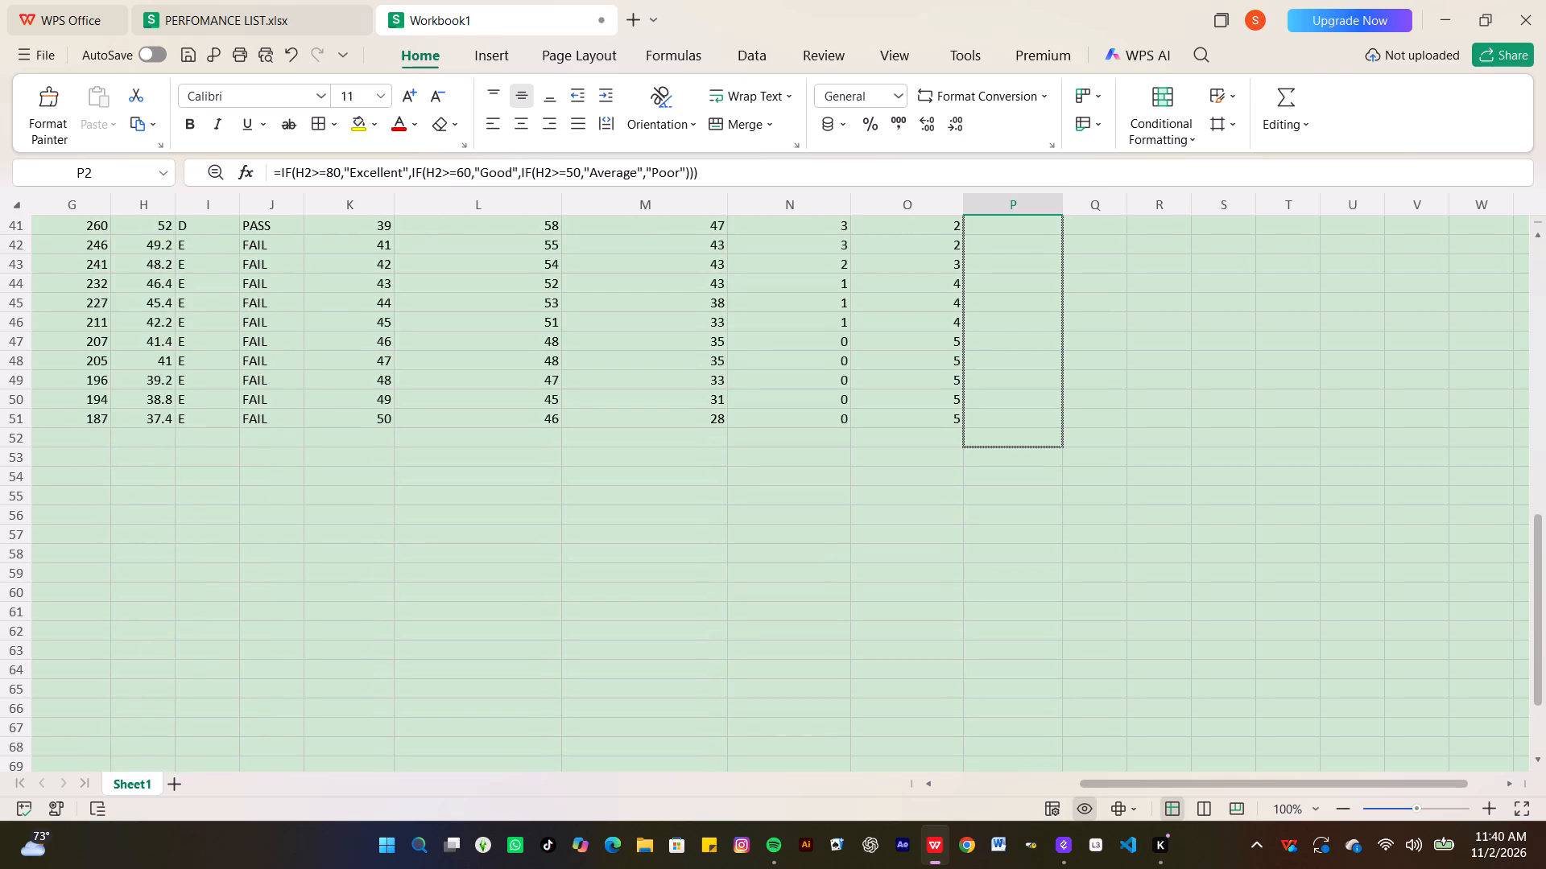
{"action": "left_click_drag", "start_coordinate": [1016, 428], "coordinate": [1016, 425]}
Begin the remarks formula in cell Q2 with an IF function, =IF(.
{"action": "scroll", "coordinate": [1016, 425], "scroll_direction": "up", "scroll_amount": 9}
{"action": "left_click", "coordinate": [1102, 257]}
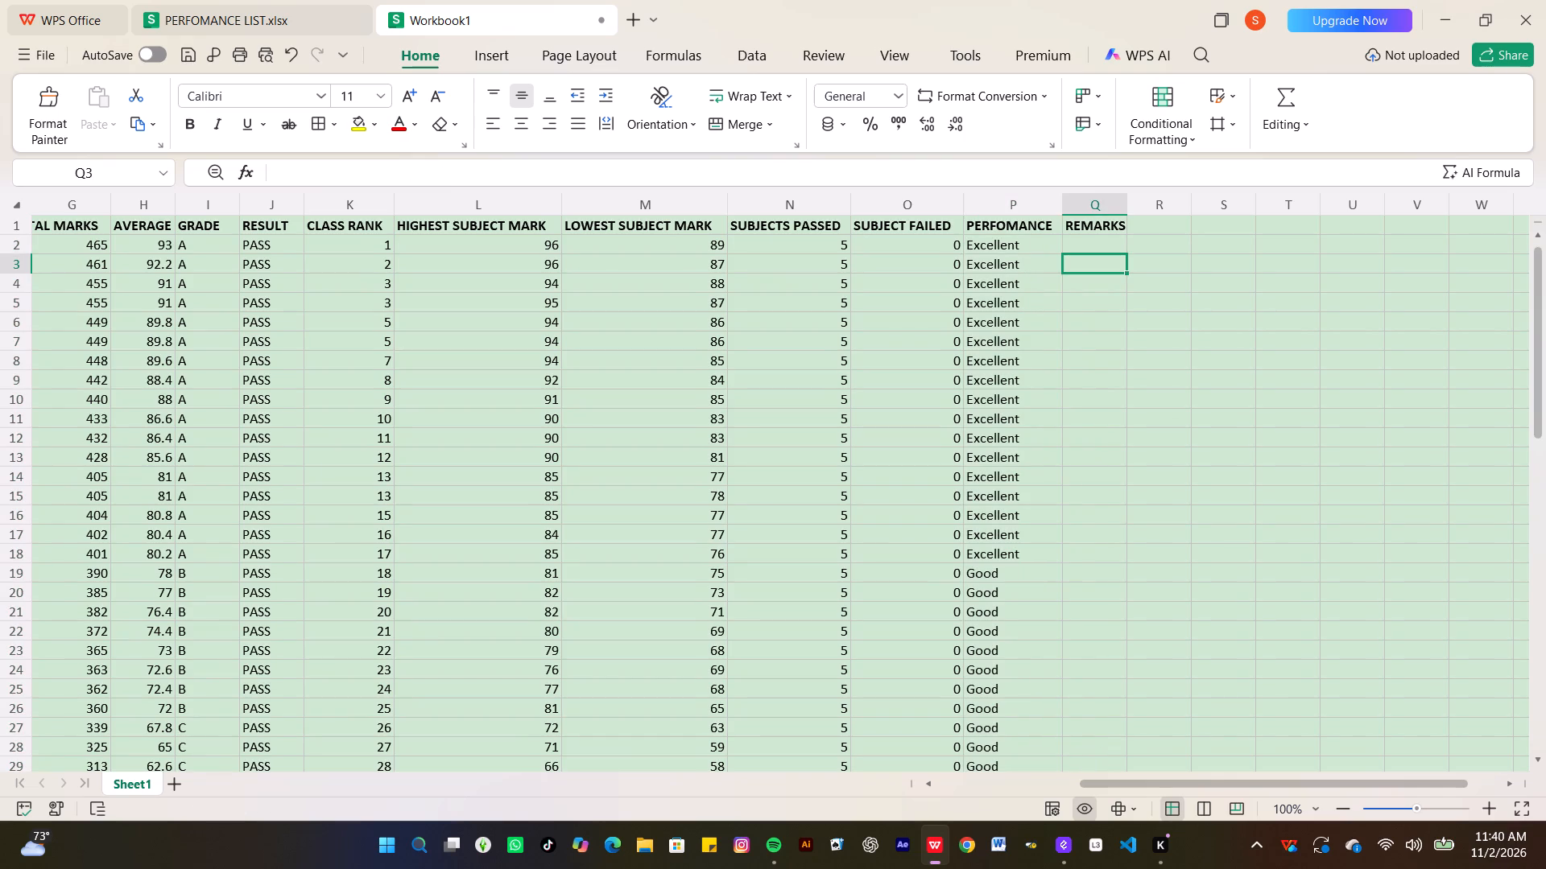
{"action": "left_click", "coordinate": [1105, 241]}
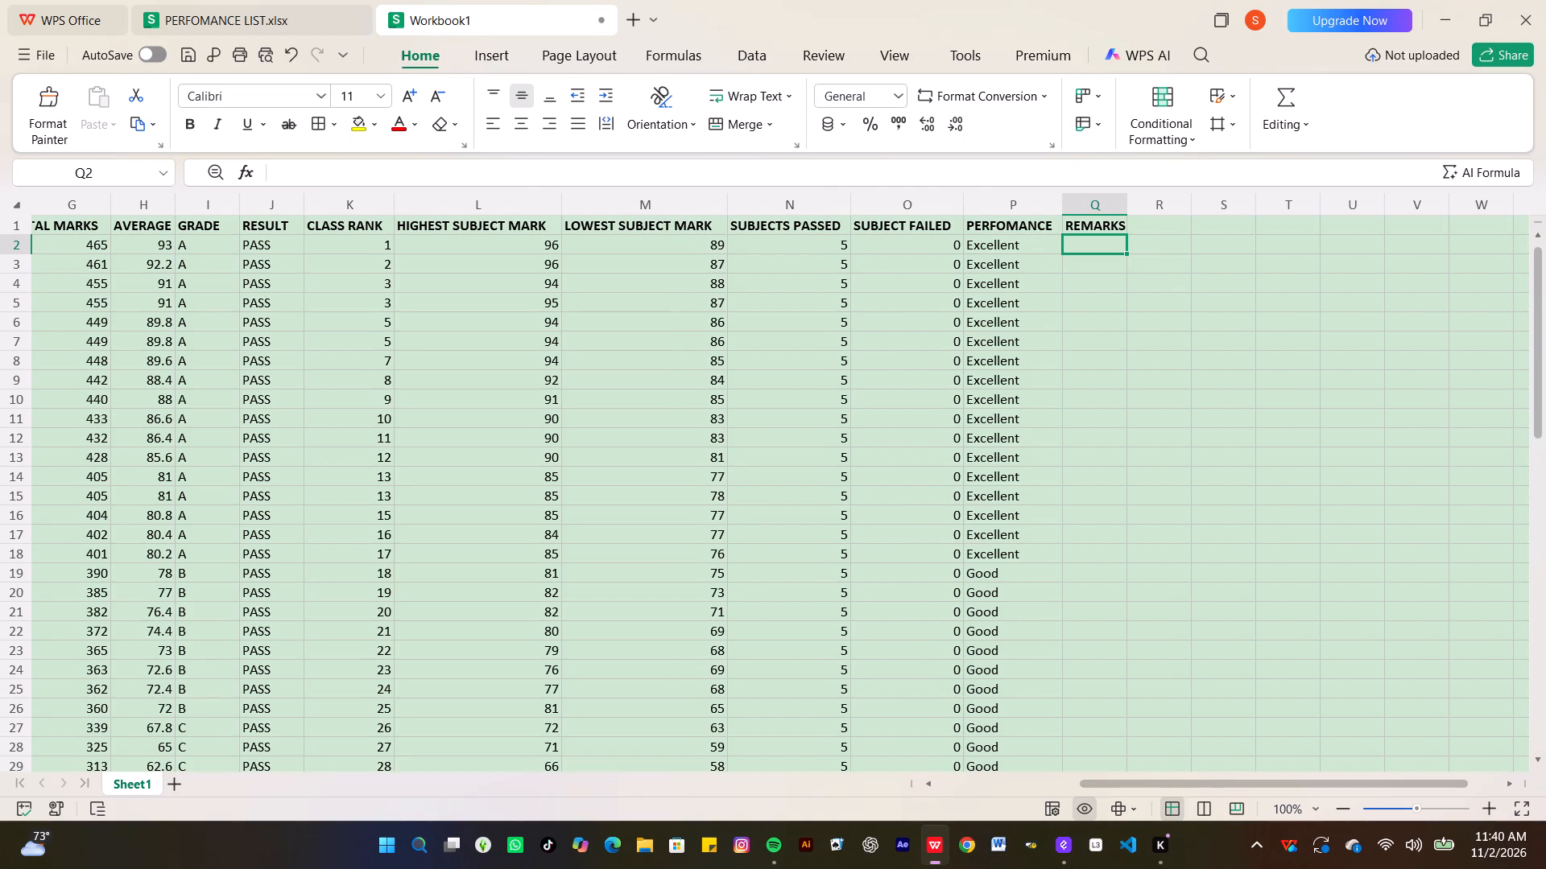
{"action": "key", "text": "equal"}
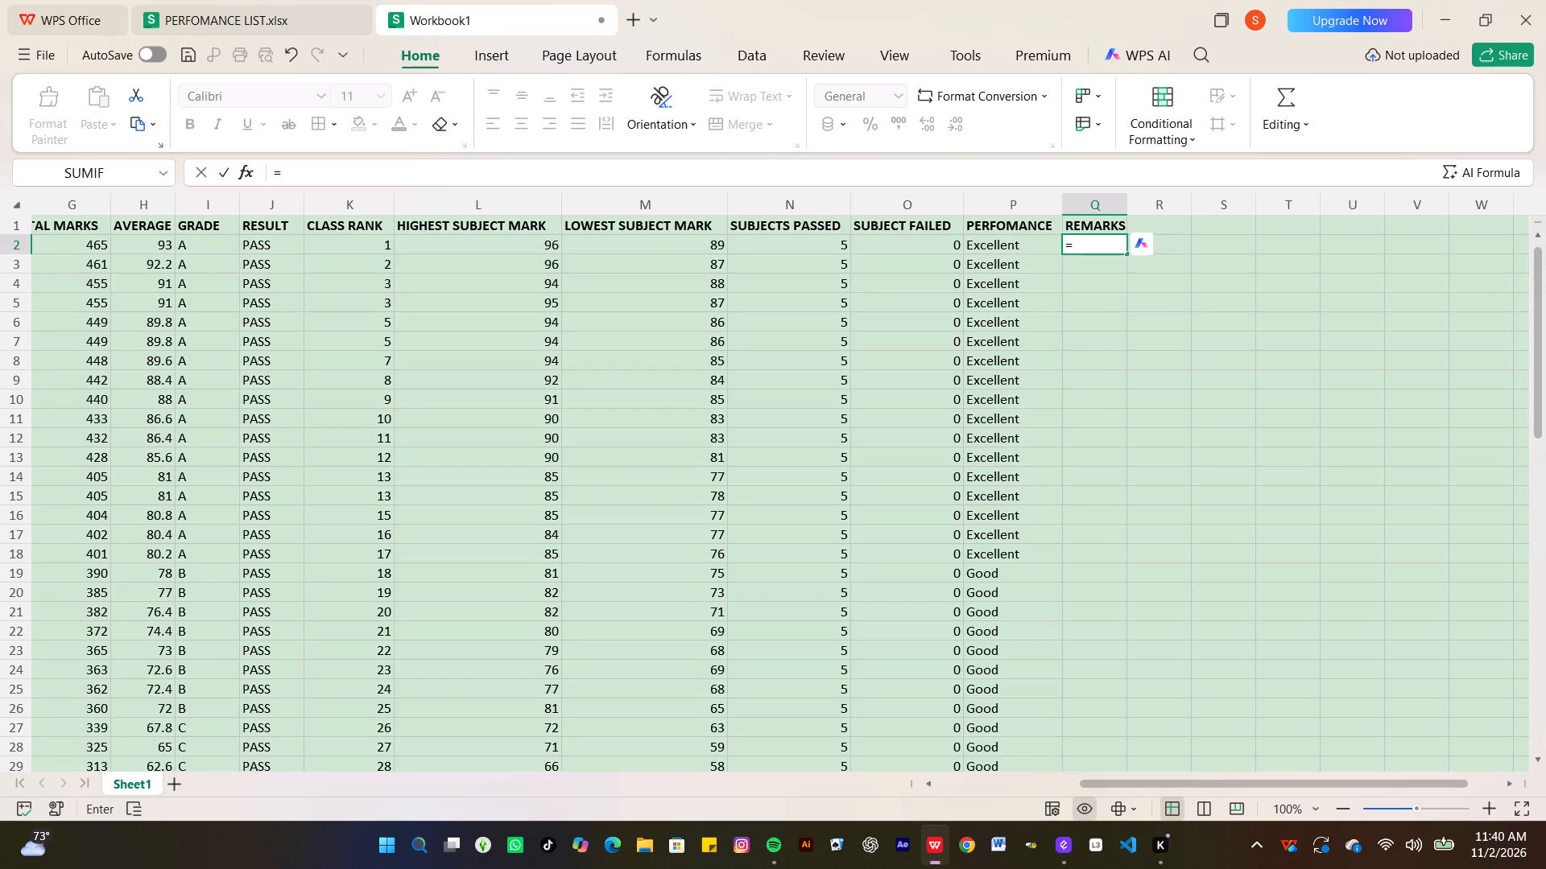
{"action": "key", "text": "i"}
{"action": "key", "text": "f"}
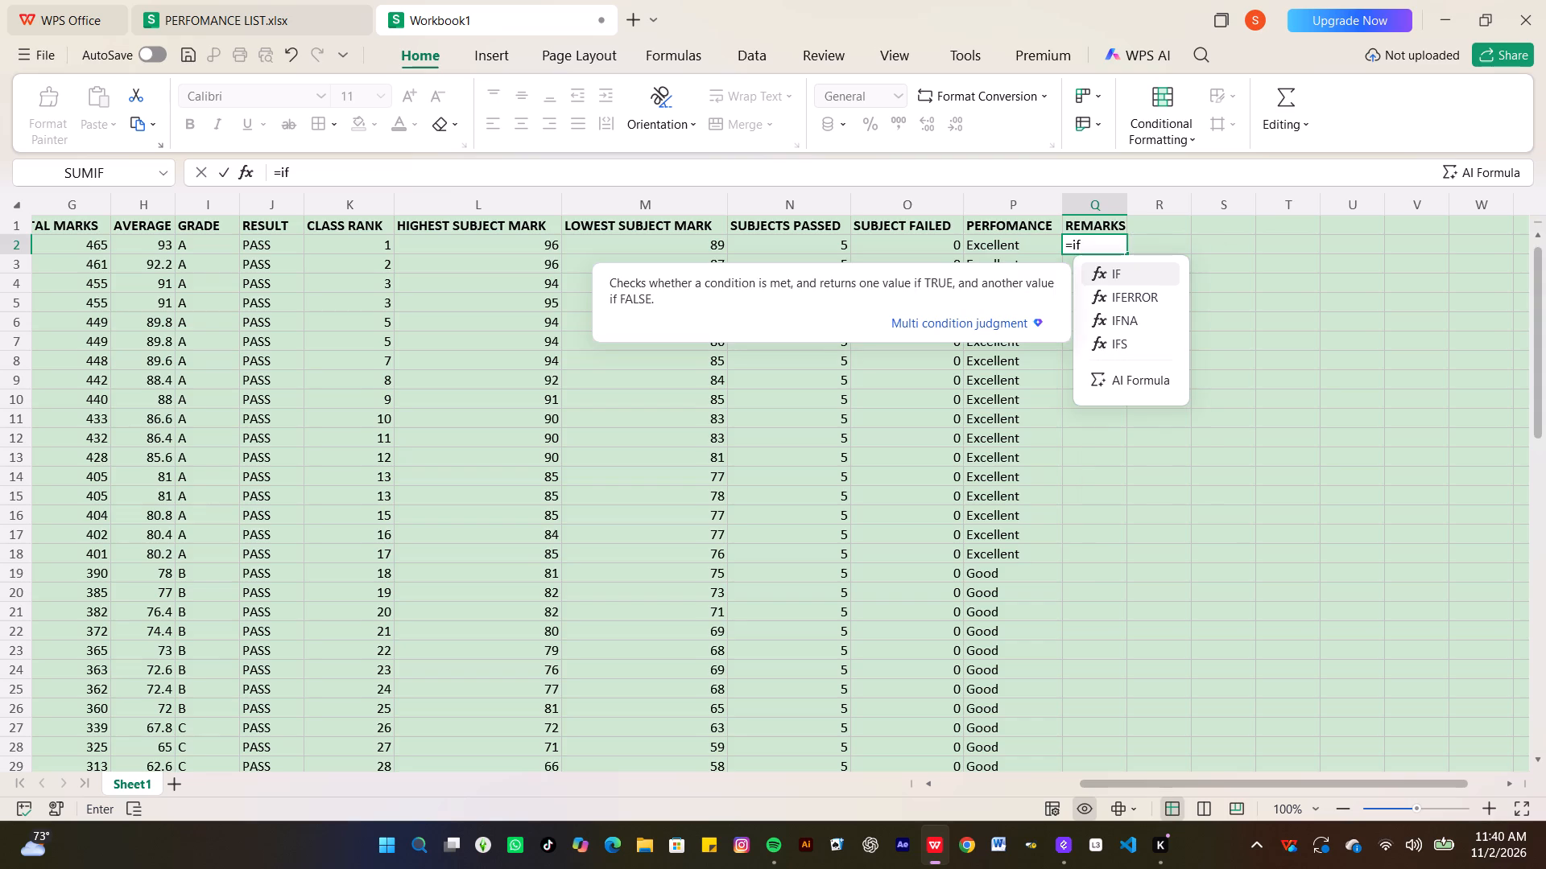
{"action": "key", "text": "shift+parenleft"}
{"action": "key", "text": "BackSpace"}
{"action": "key", "text": "BackSpace"}
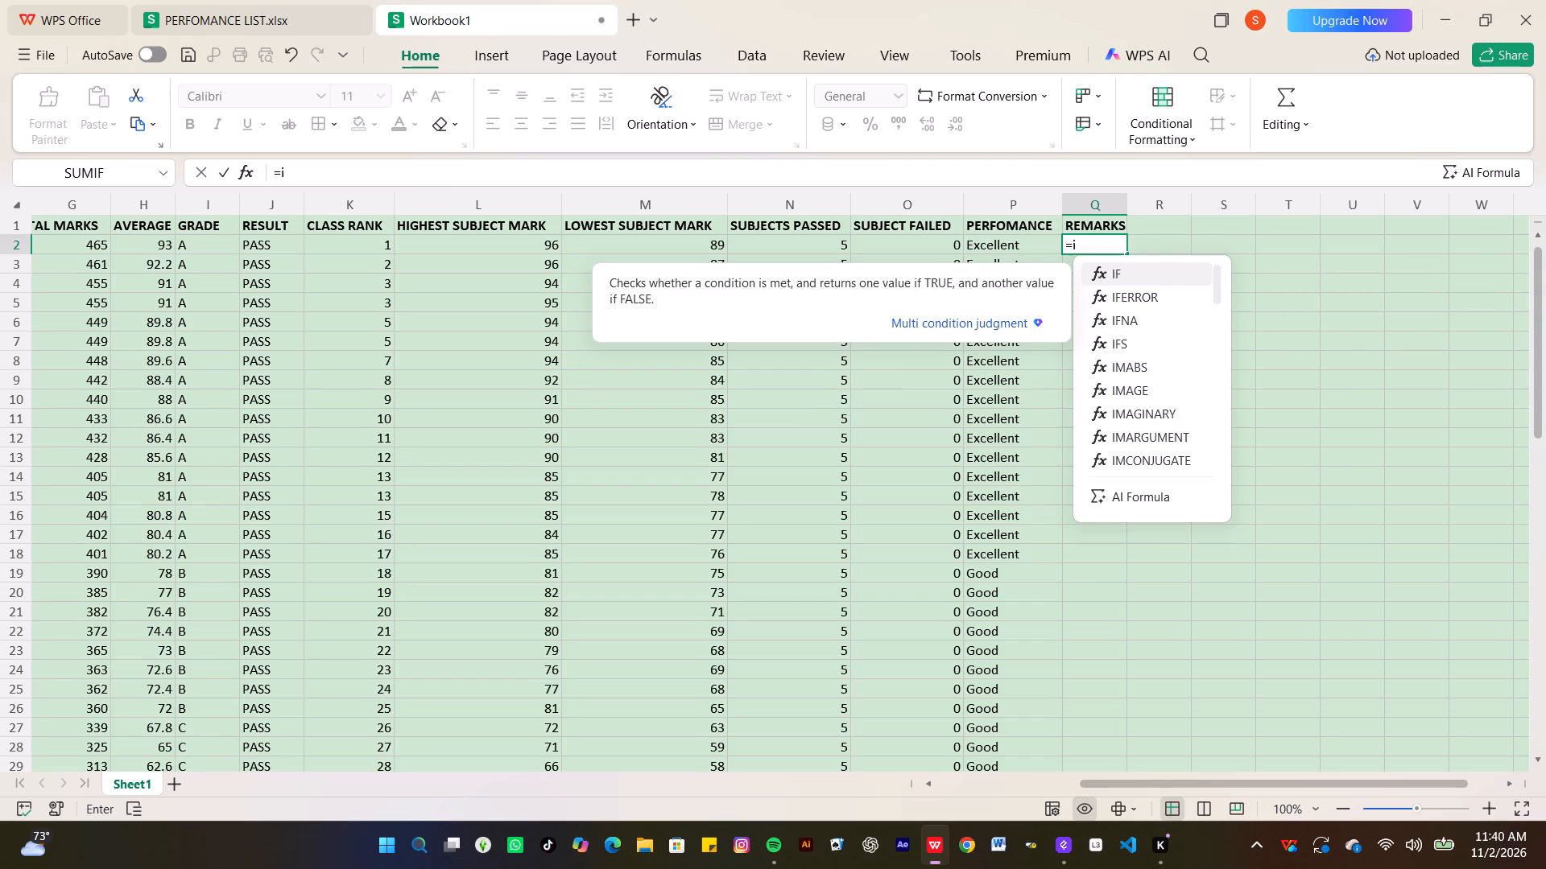
{"action": "key", "text": "BackSpace"}
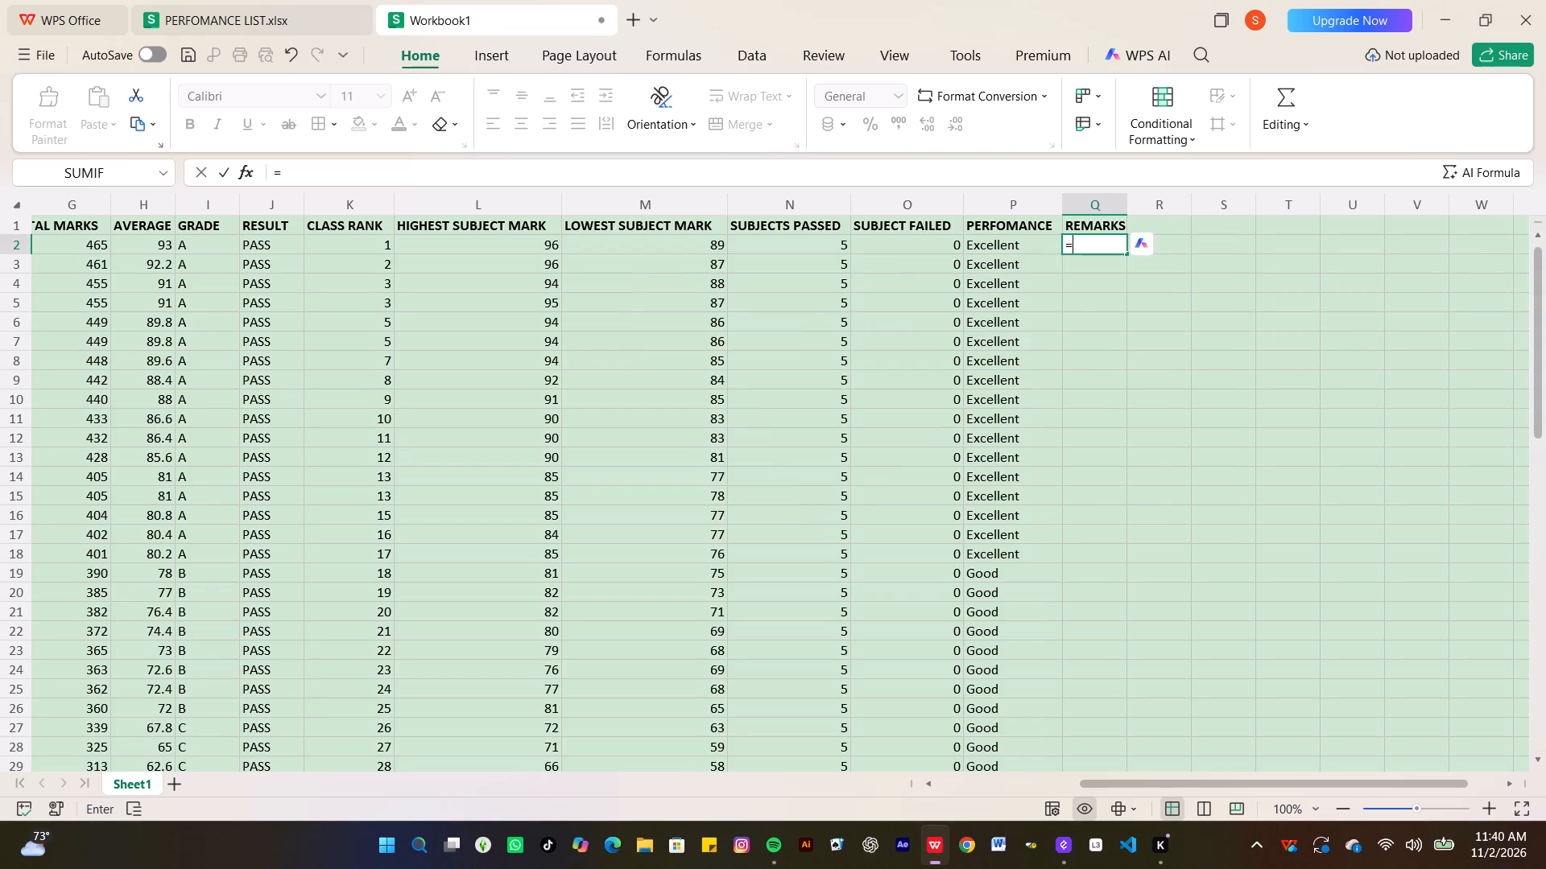
{"action": "key", "text": "i"}
{"action": "key", "text": "f"}
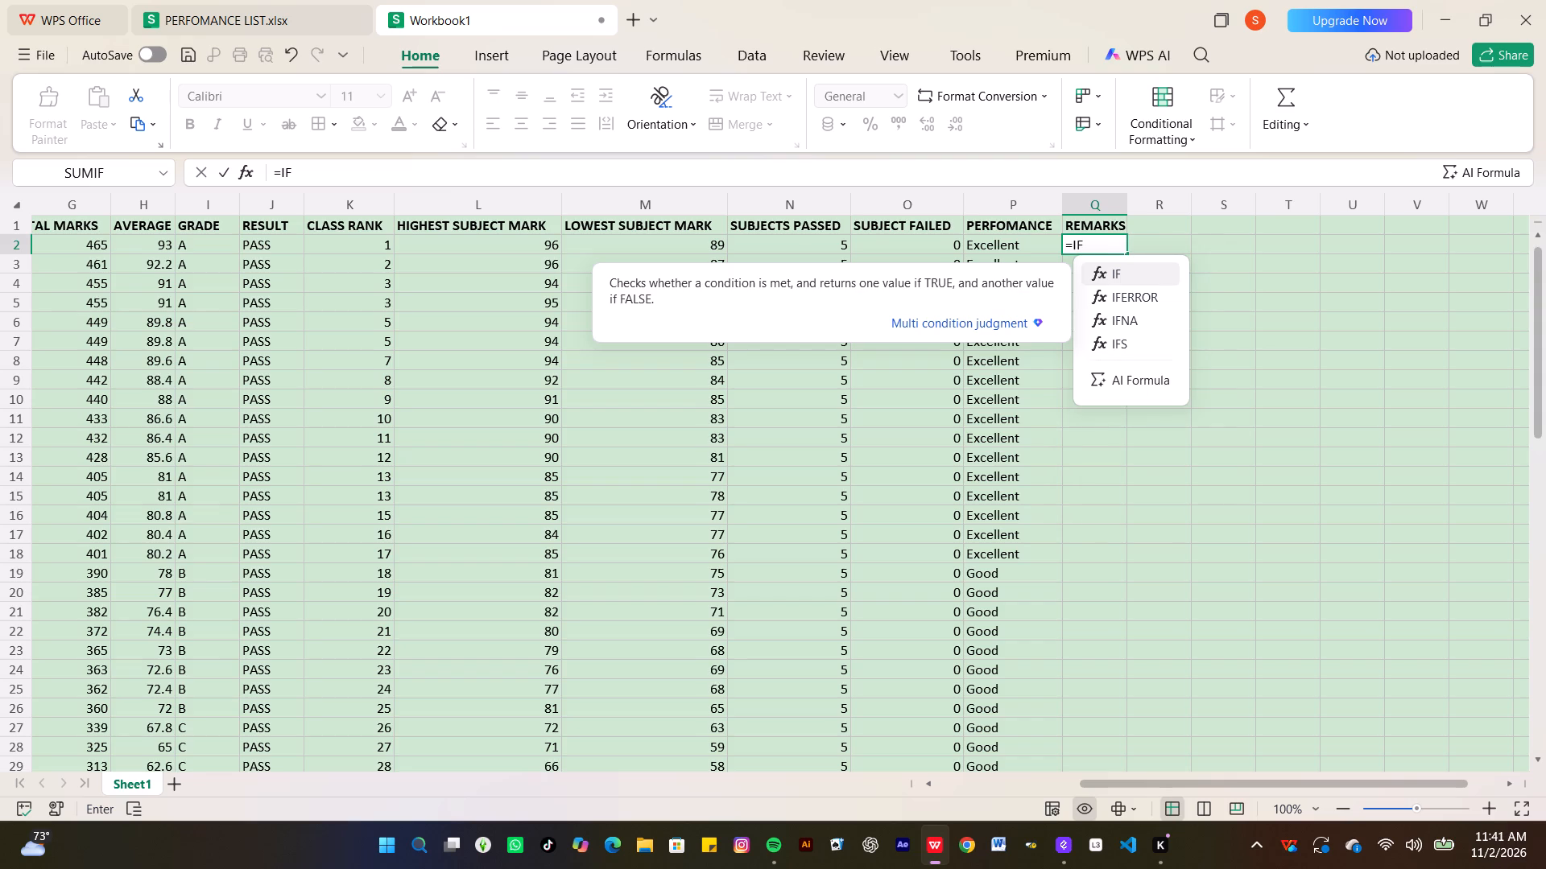
{"action": "key", "text": "shift+parenleft"}
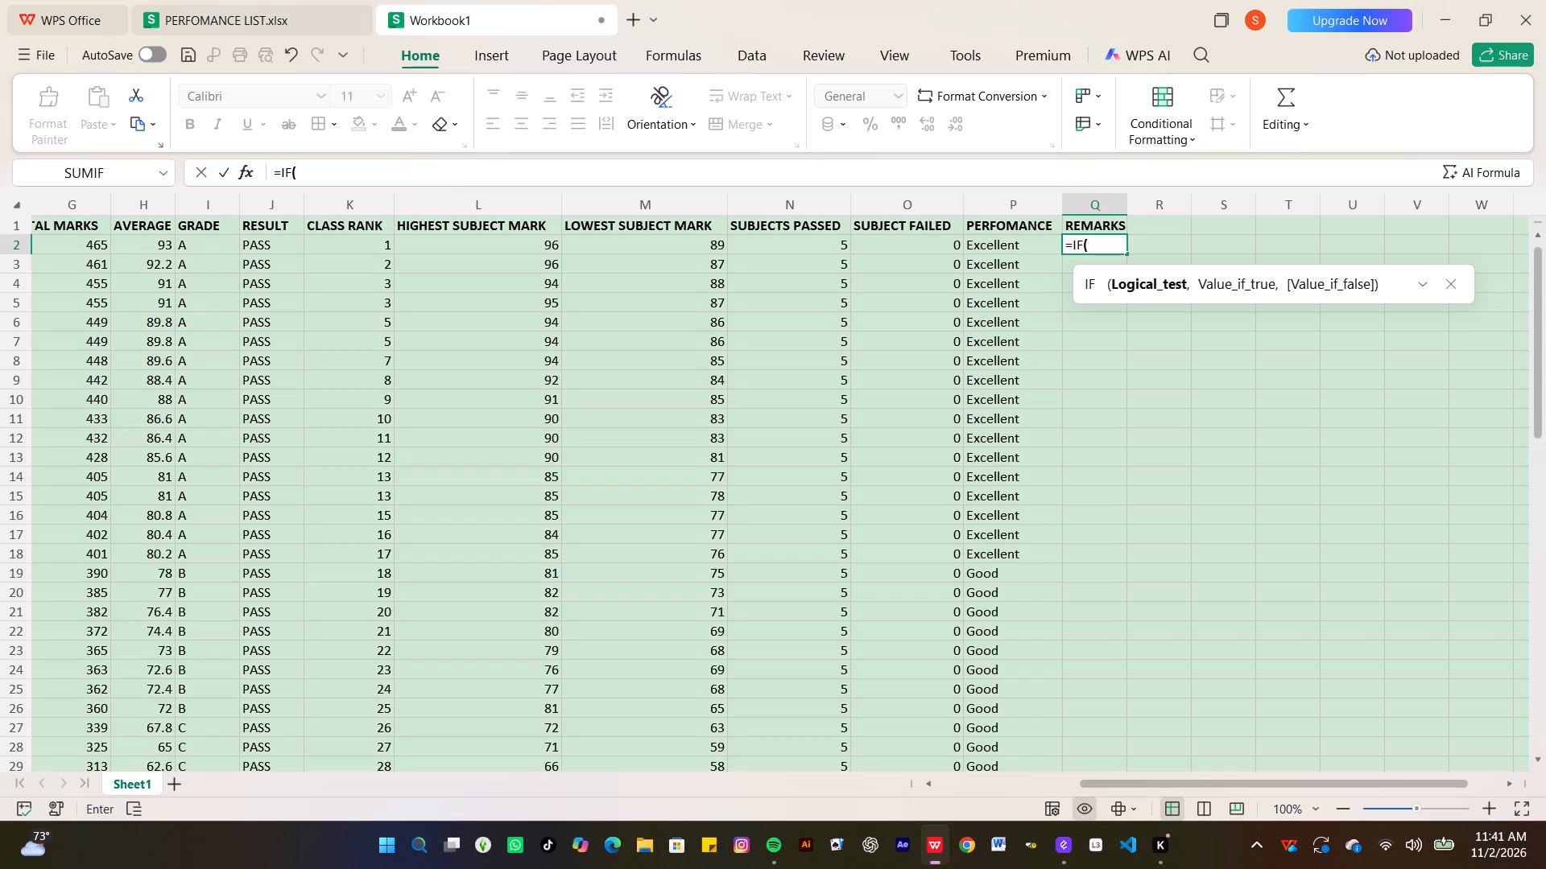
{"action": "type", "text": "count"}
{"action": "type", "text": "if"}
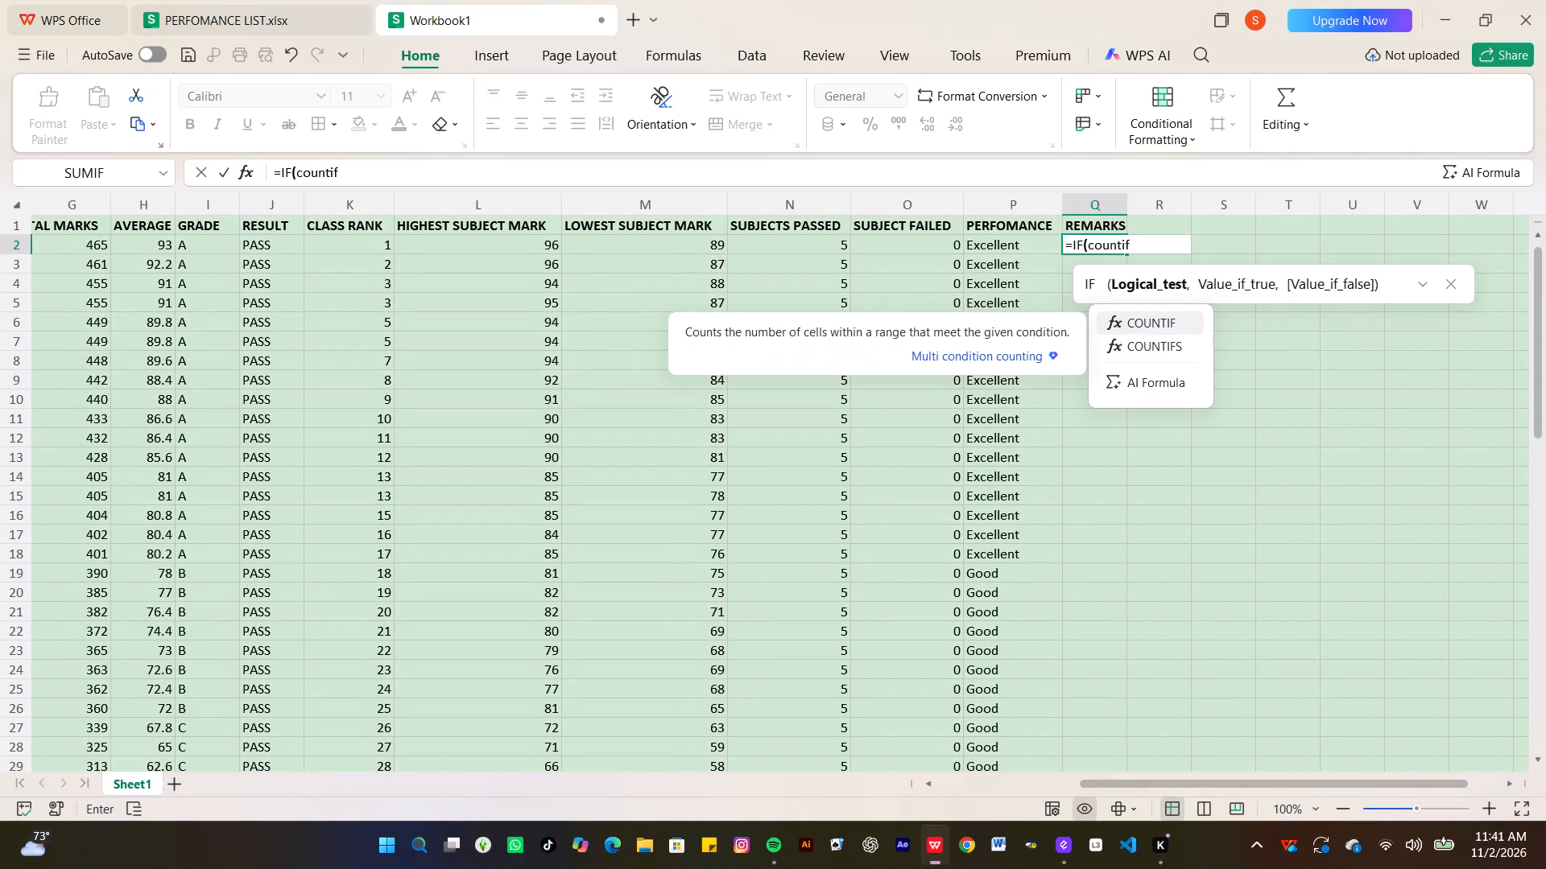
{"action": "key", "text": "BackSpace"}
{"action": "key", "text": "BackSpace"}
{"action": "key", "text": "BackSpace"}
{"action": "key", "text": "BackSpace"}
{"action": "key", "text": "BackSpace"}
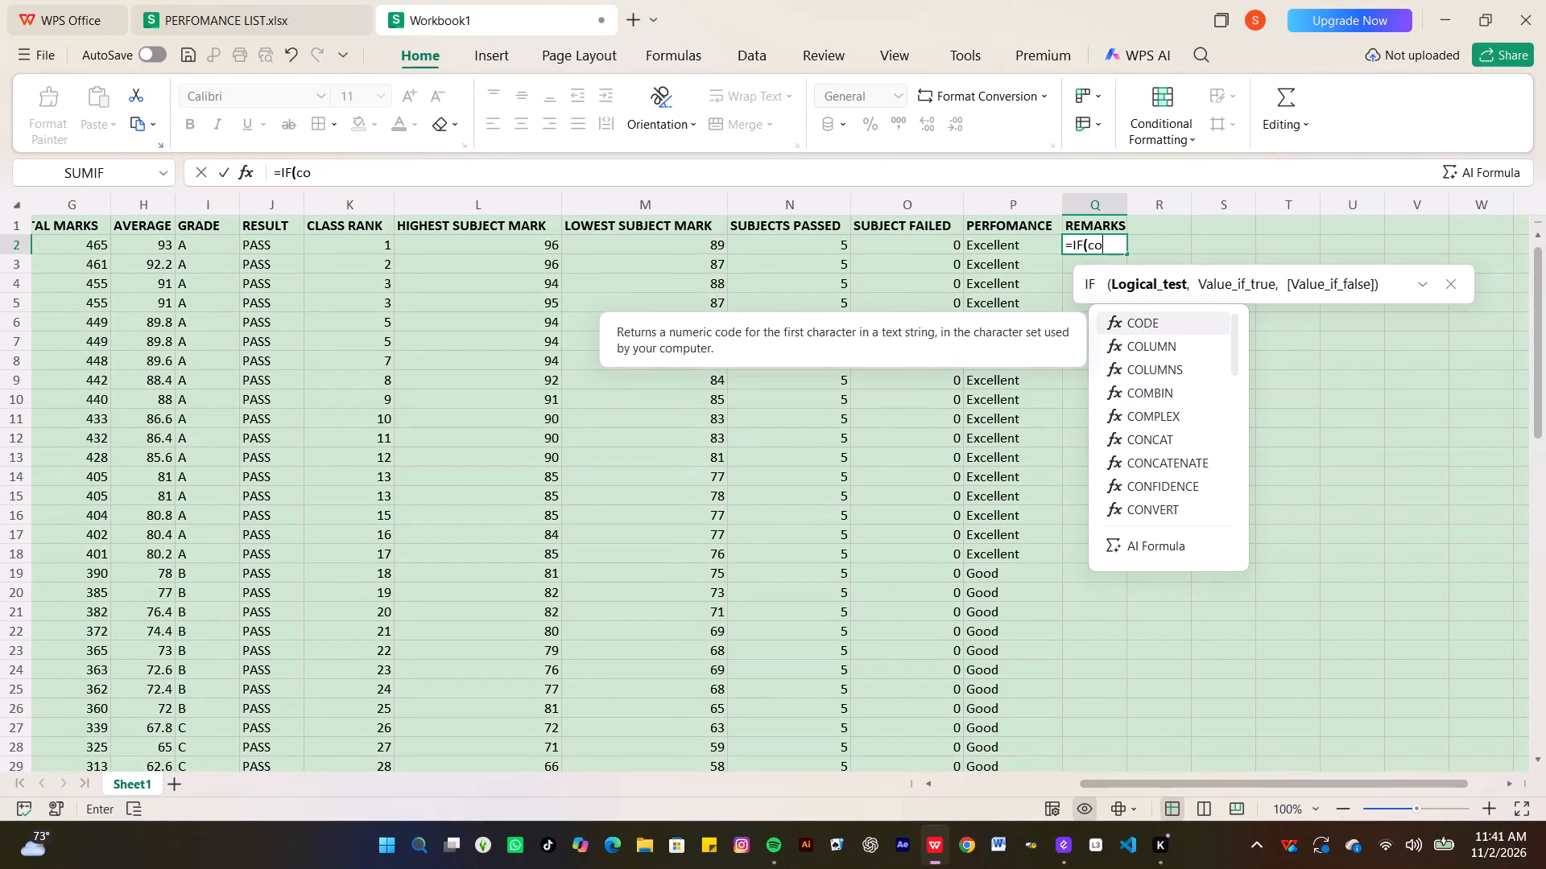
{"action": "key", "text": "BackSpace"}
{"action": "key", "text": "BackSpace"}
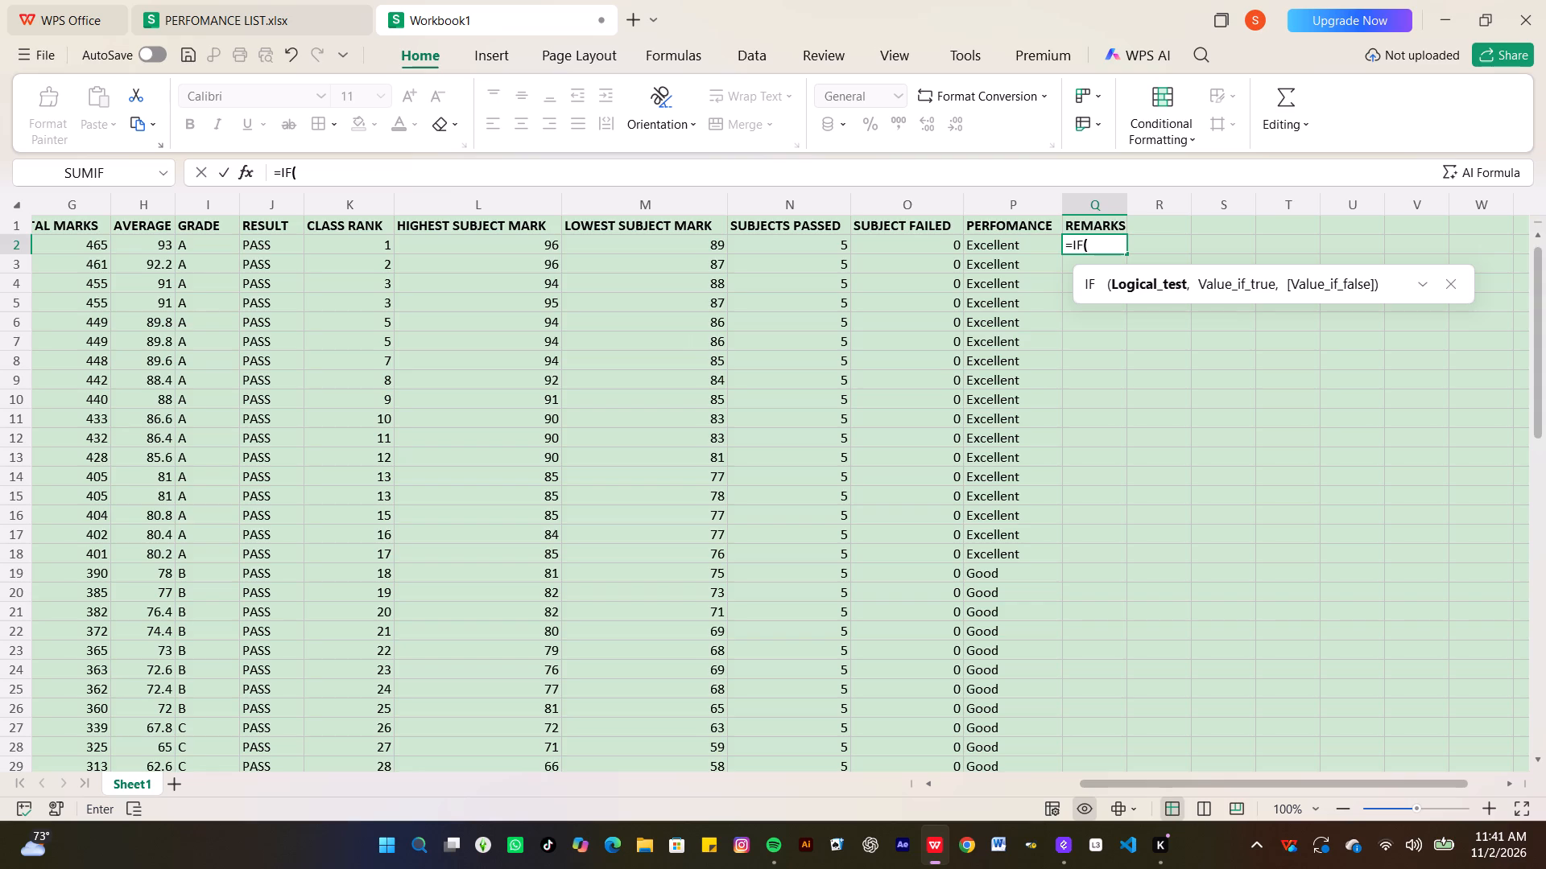
Add the test COUNTIF(B2:F2,"<50")>0 to the Q2 IF formula to check for any subject mark below 50.
{"action": "type", "text": "COUNT"}
{"action": "type", "text": "IF"}
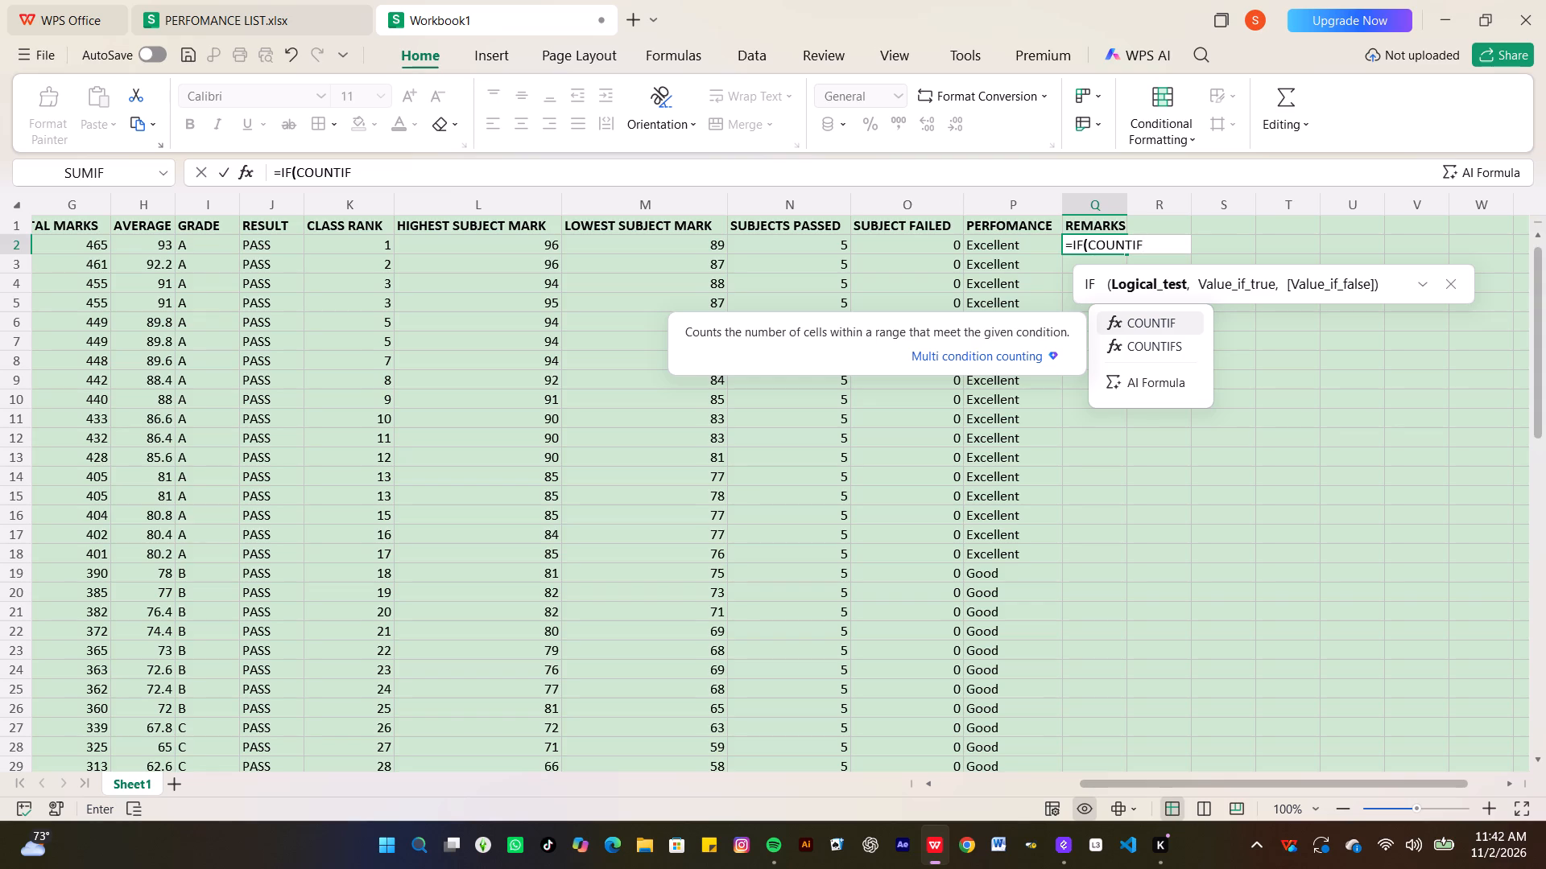
{"action": "key", "text": "shift+parenleft"}
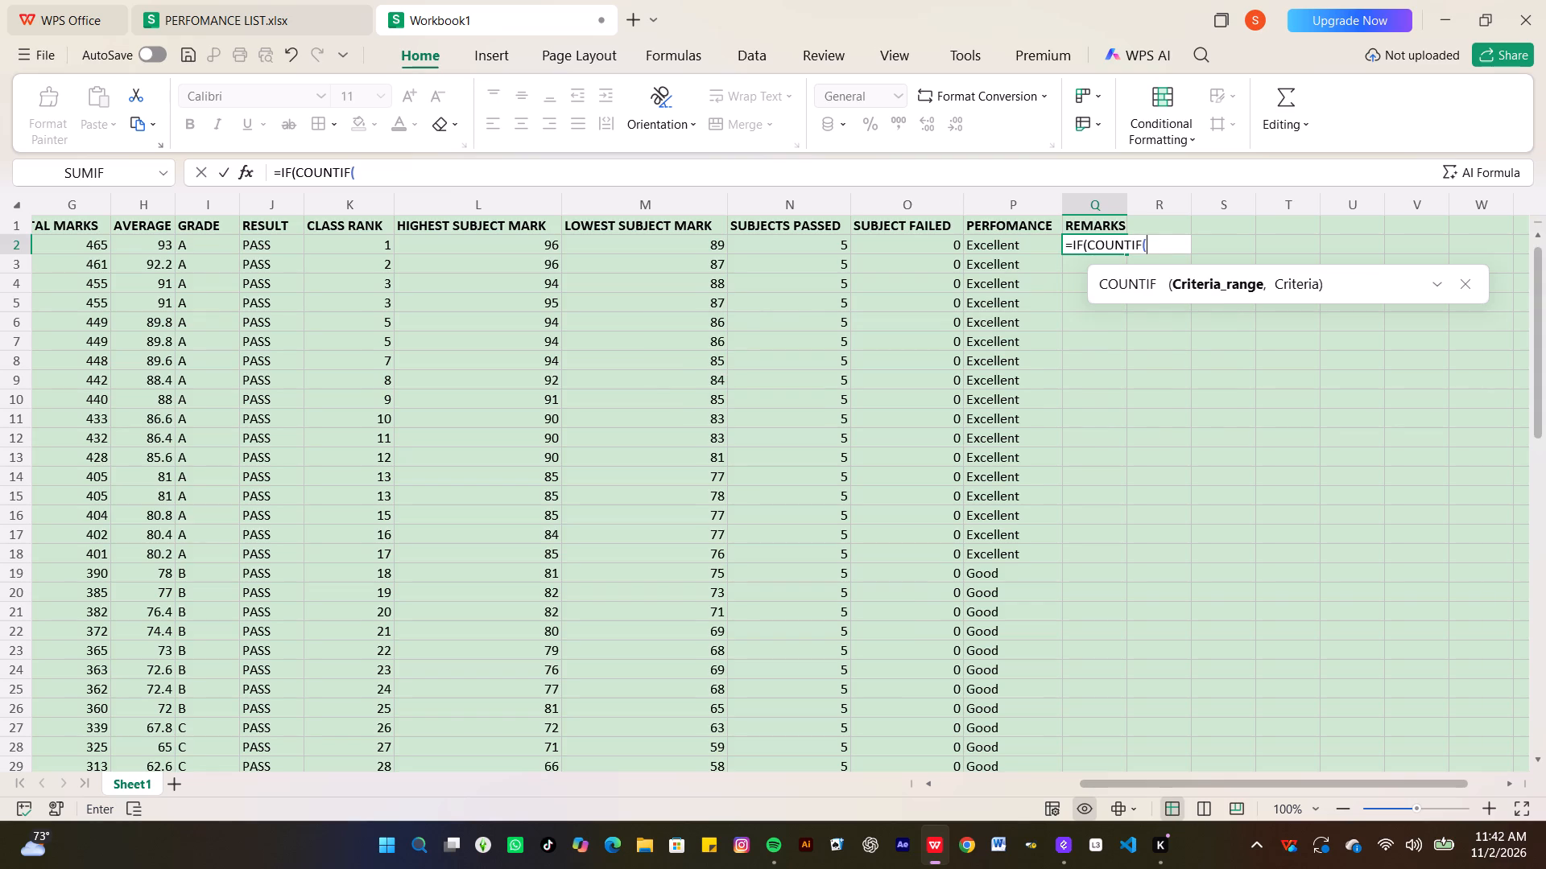
{"action": "key", "text": "b"}
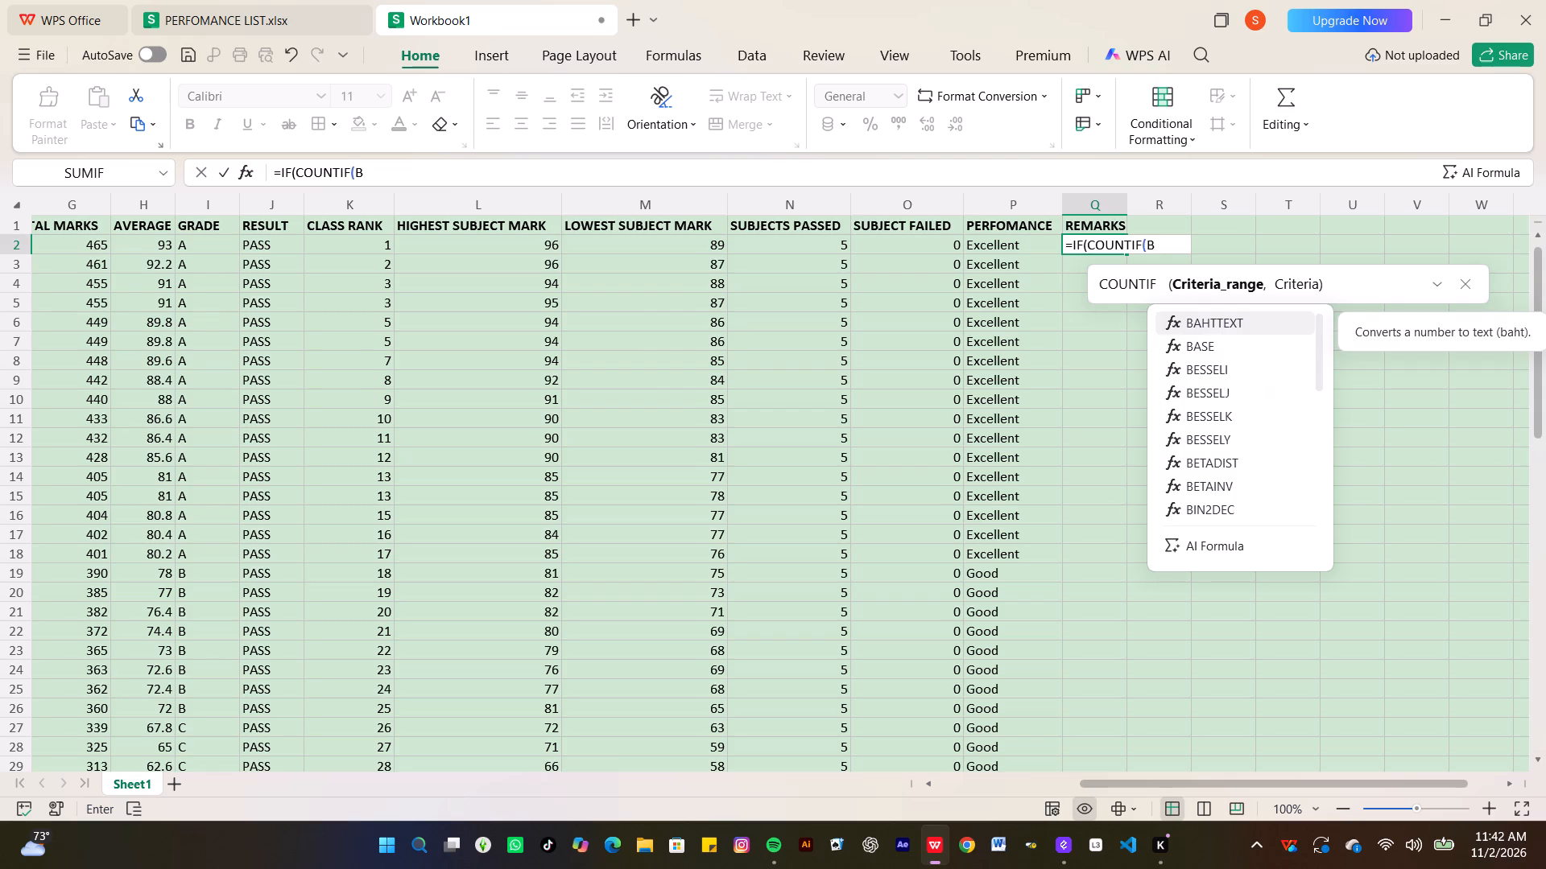
{"action": "key", "text": "2"}
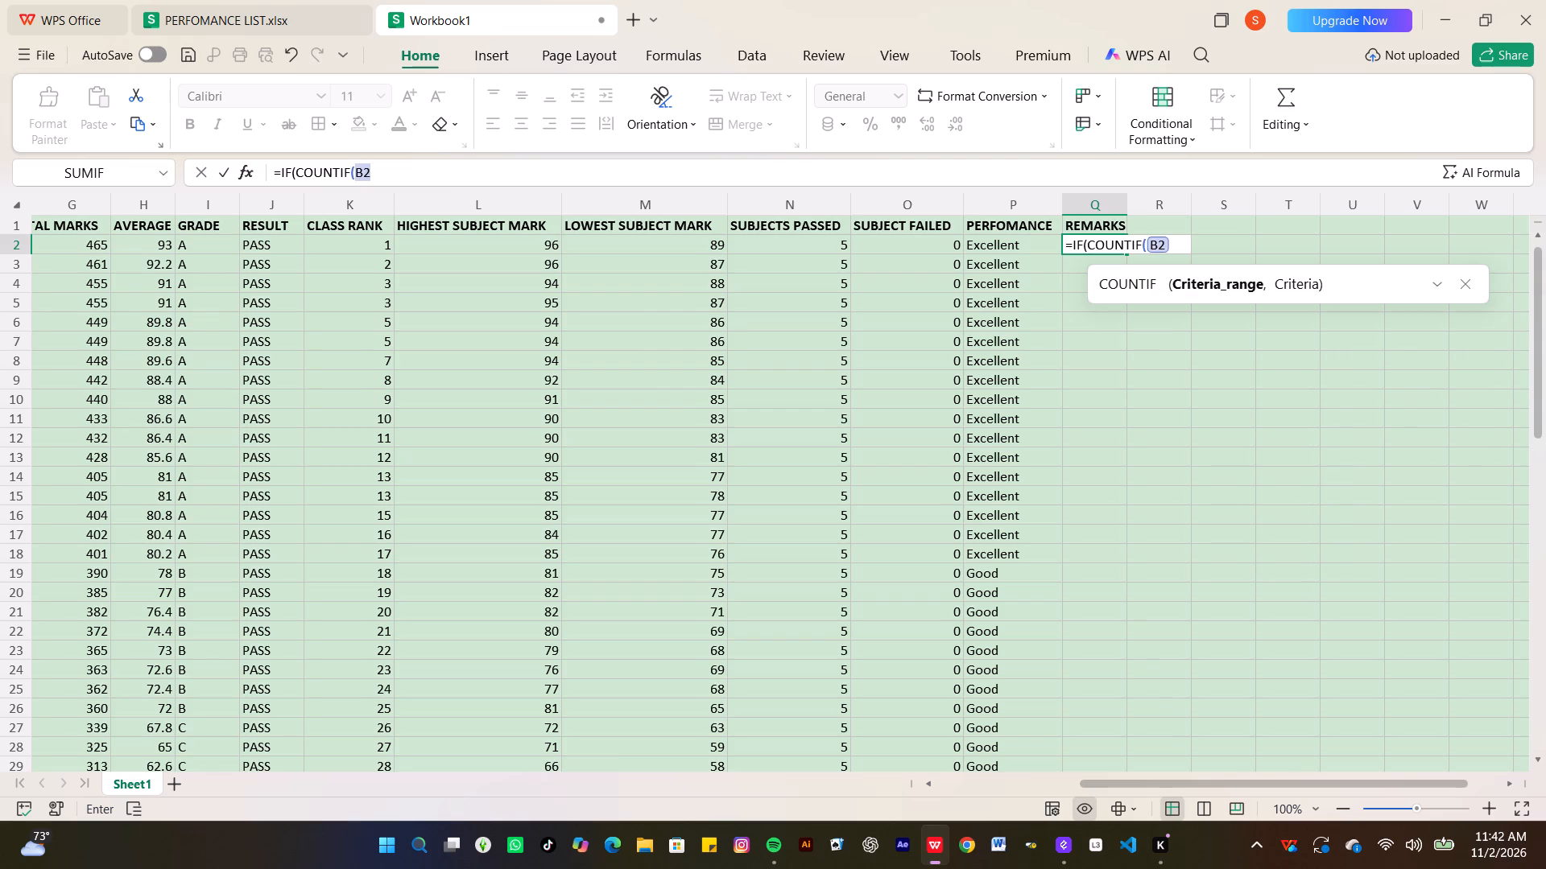
{"action": "key", "text": "shift+colon"}
{"action": "key", "text": "f"}
{"action": "key", "text": "2"}
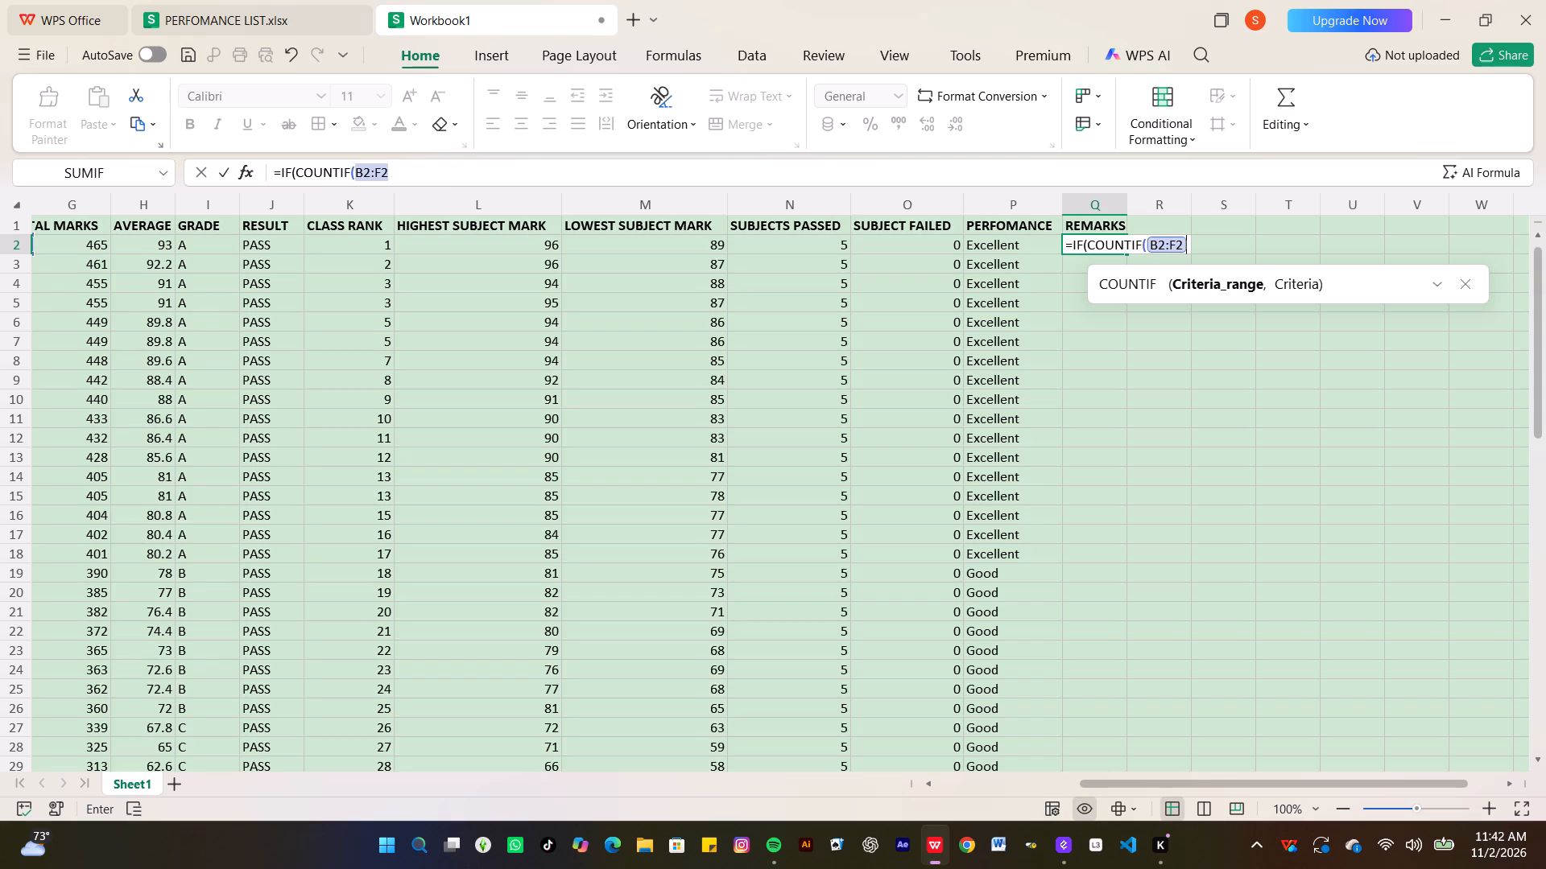
{"action": "key", "text": "comma"}
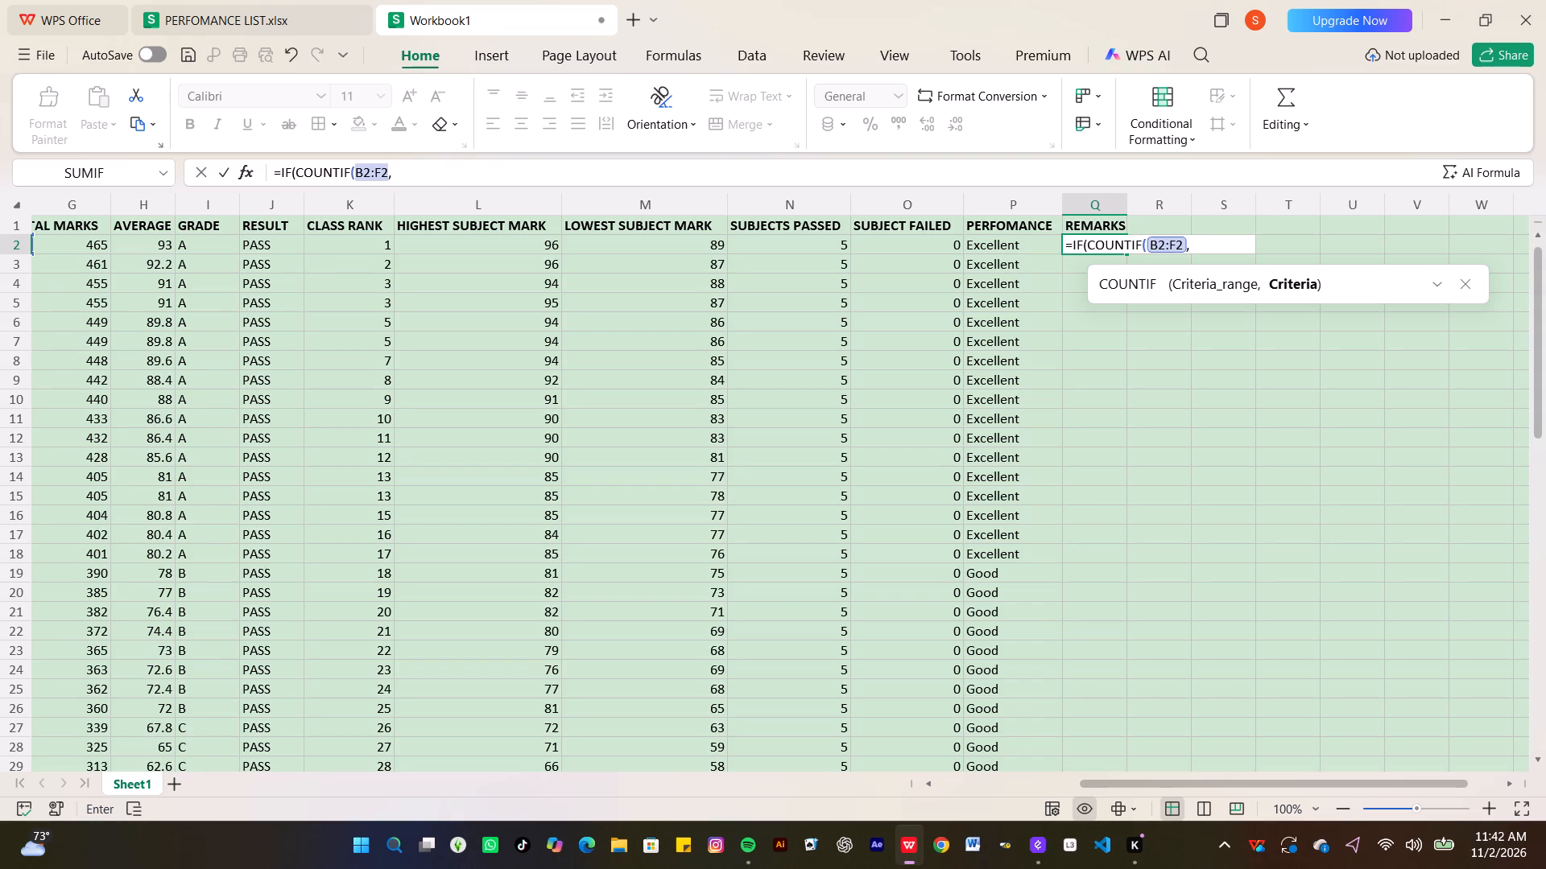
{"action": "key", "text": "shift+quotedbl"}
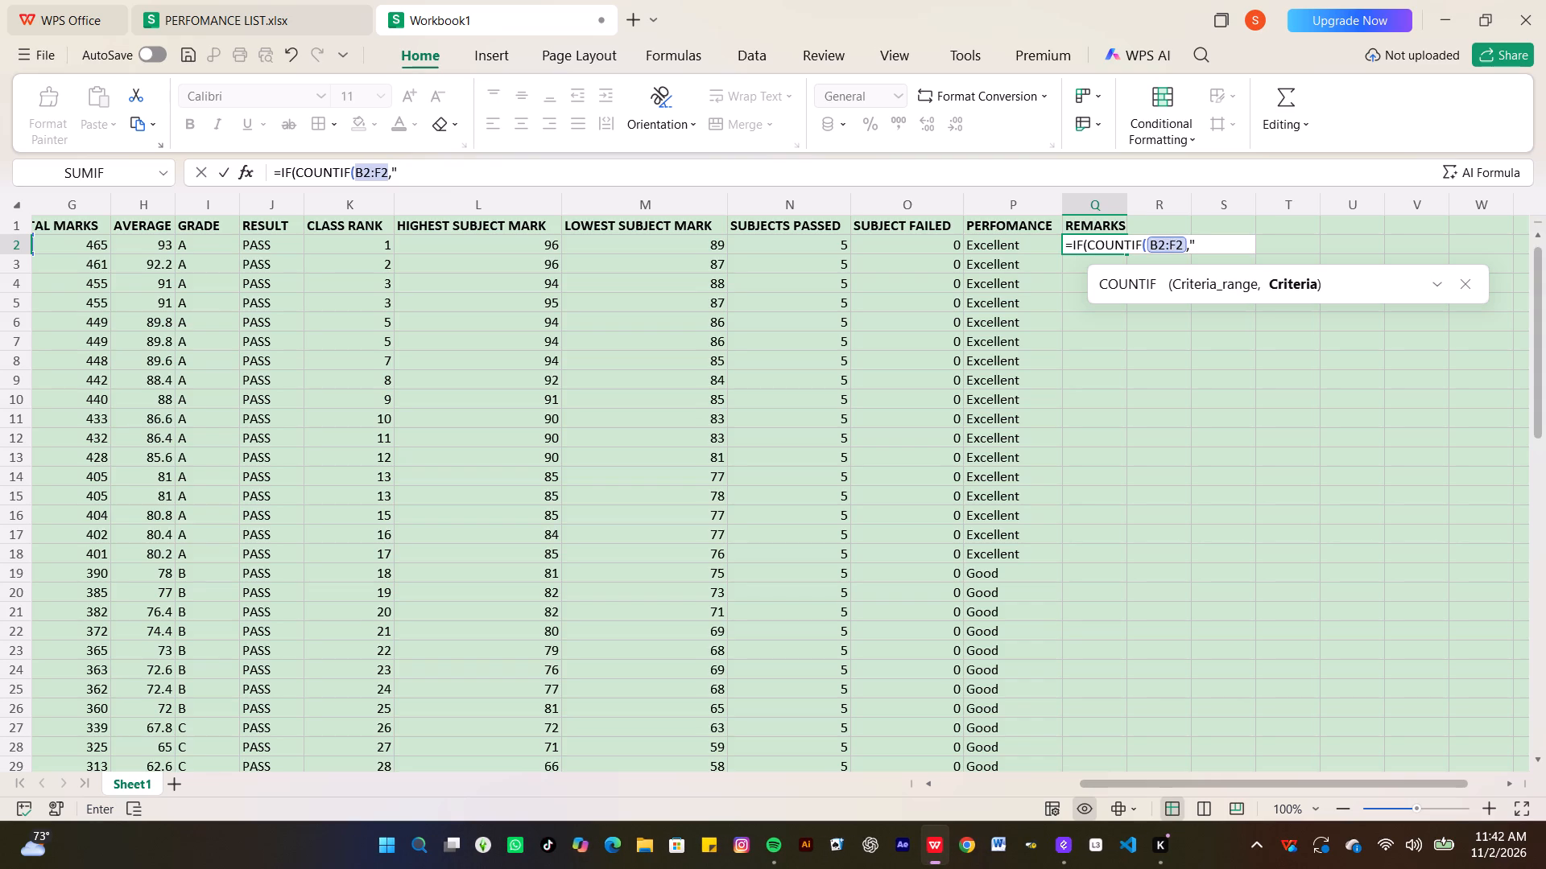
{"action": "key", "text": "shift+less"}
{"action": "type", "text": "50"}
{"action": "key", "text": "shift+quotedbl"}
{"action": "key", "text": "shift+parenright"}
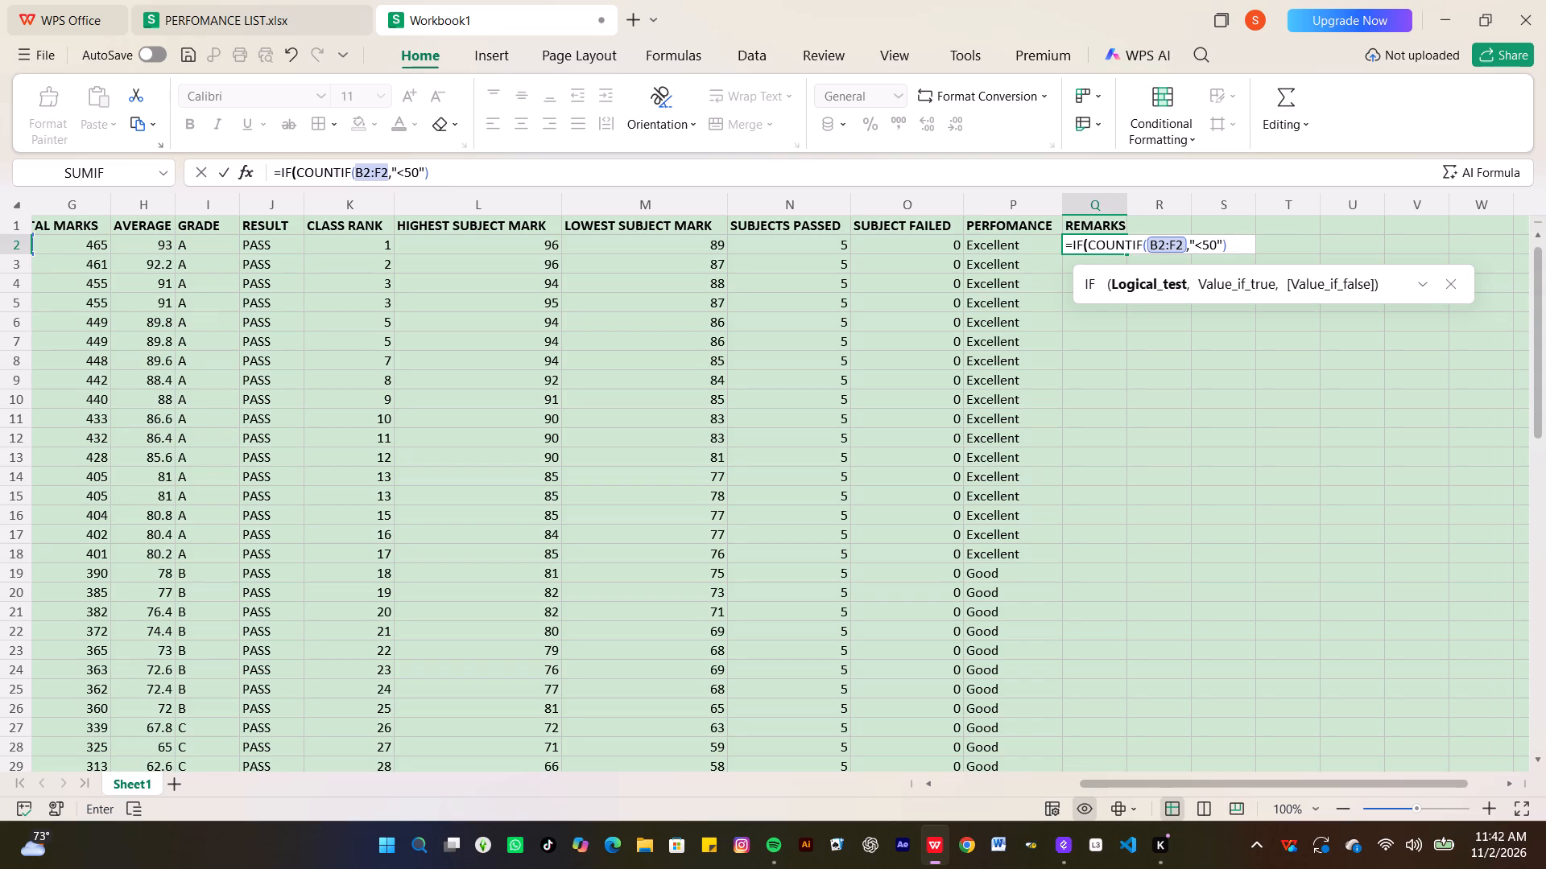
{"action": "key", "text": "shift+greater"}
{"action": "key", "text": "0"}
{"action": "key", "text": "comma"}
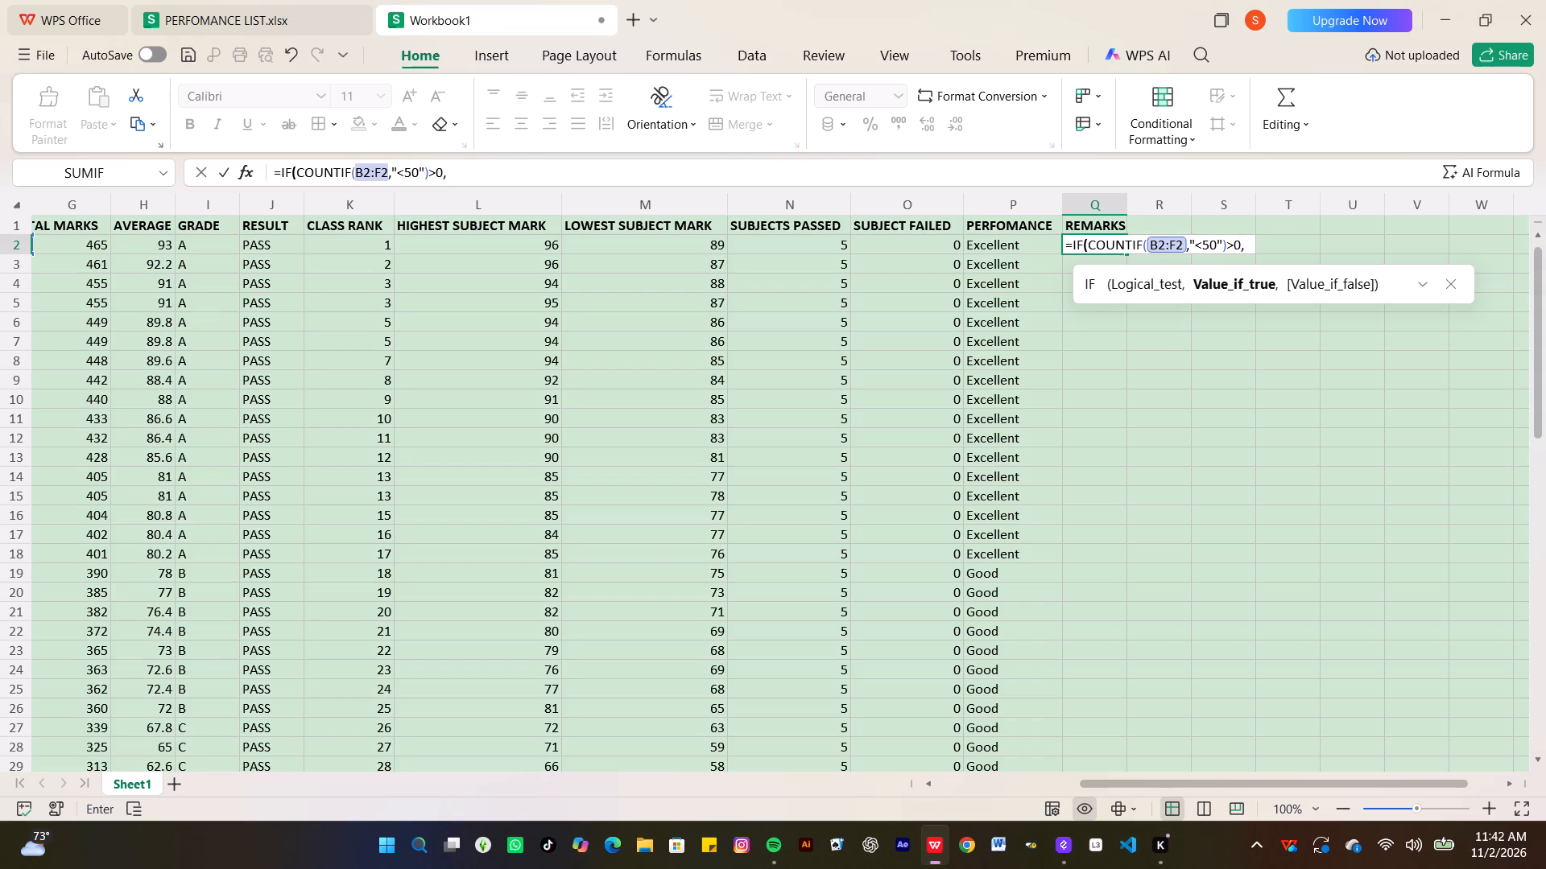
Add "Needs Improvement" as the value if true in the Q2 remarks formula.
{"action": "key", "text": "shift+quotedbl"}
{"action": "key", "text": "n"}
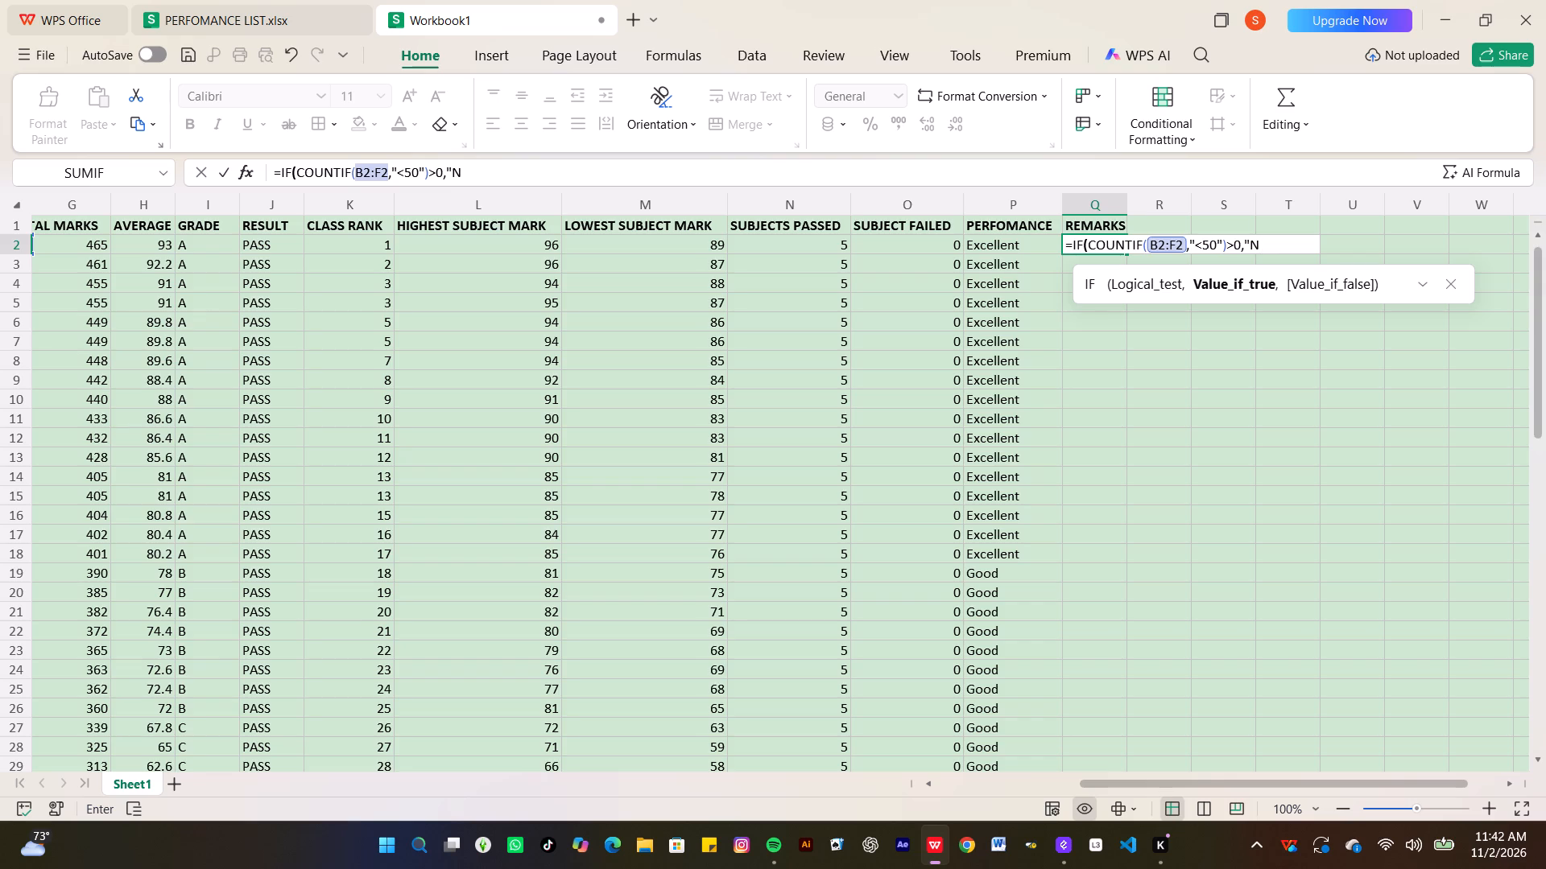
{"action": "type", "text": "eeds"}
{"action": "key", "text": "space"}
{"action": "key", "text": "i"}
{"action": "type", "text": "mp"}
{"action": "key", "text": "r"}
{"action": "key", "text": "o"}
{"action": "type", "text": "ve"}
{"action": "key", "text": "m"}
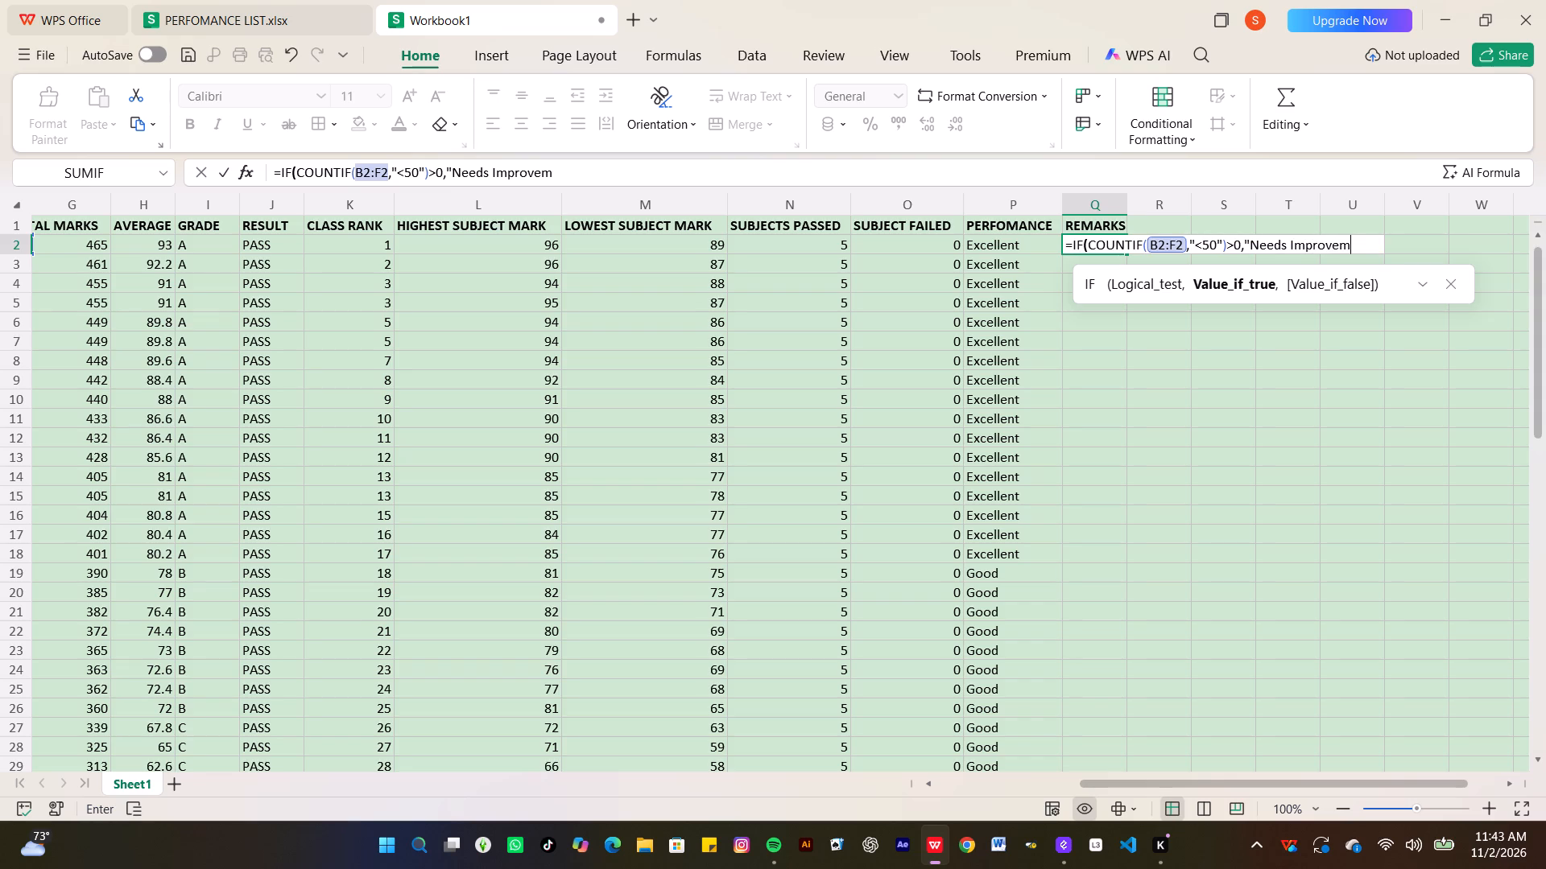
{"action": "key", "text": "e"}
{"action": "key", "text": "n"}
{"action": "key", "text": "t"}
{"action": "key", "text": "shift+quotedbl"}
{"action": "key", "text": "comma"}
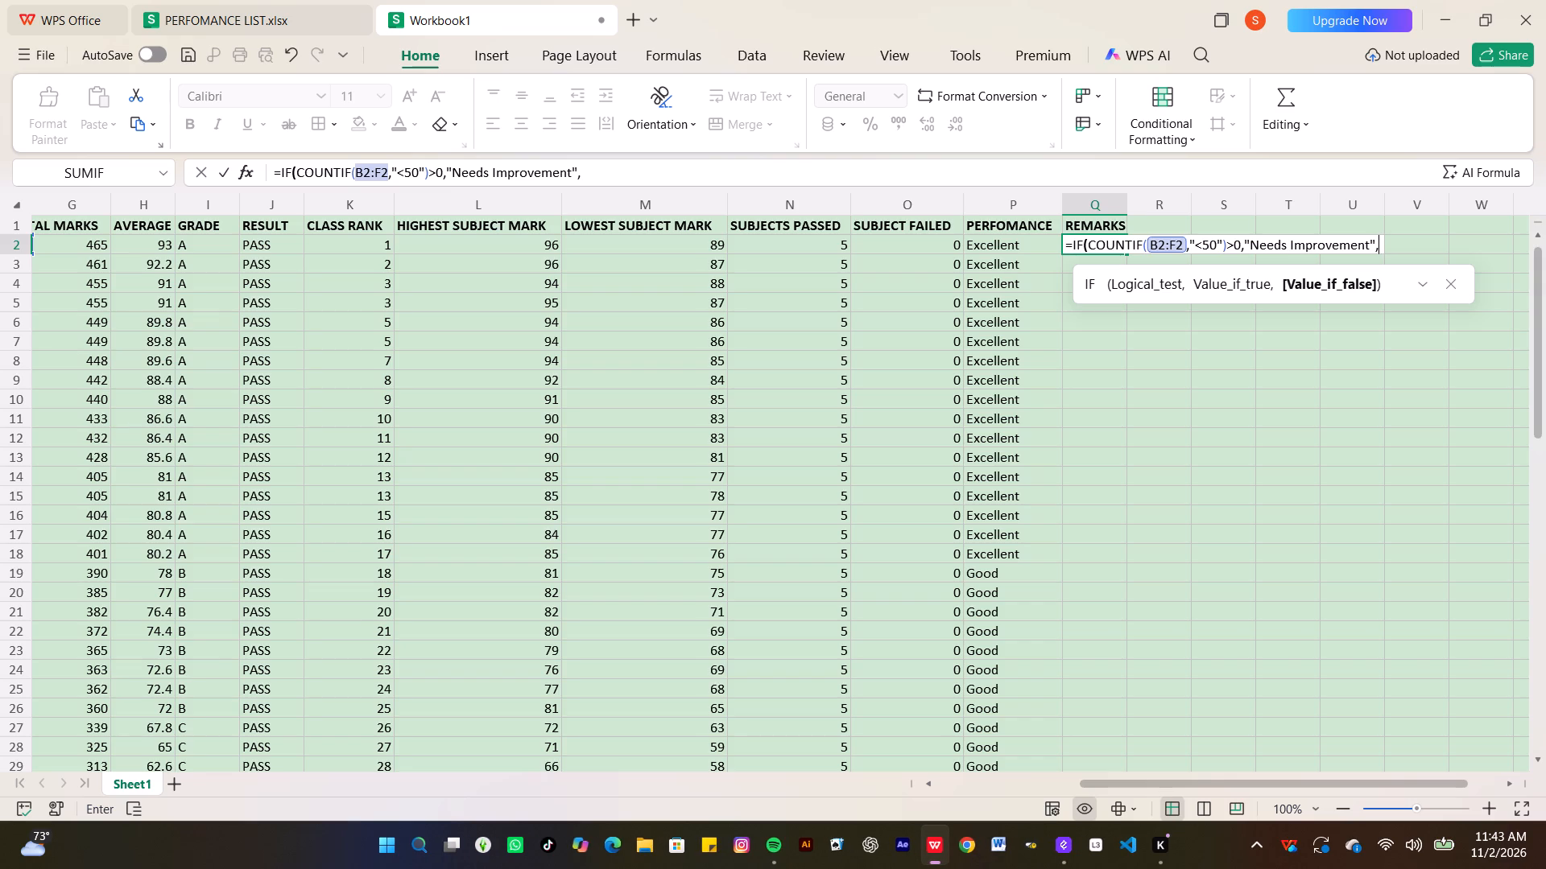
Add "Promoted" as the value if false in the Q2 remarks formula and complete the formula.
{"action": "key", "text": "shift+quotedbl"}
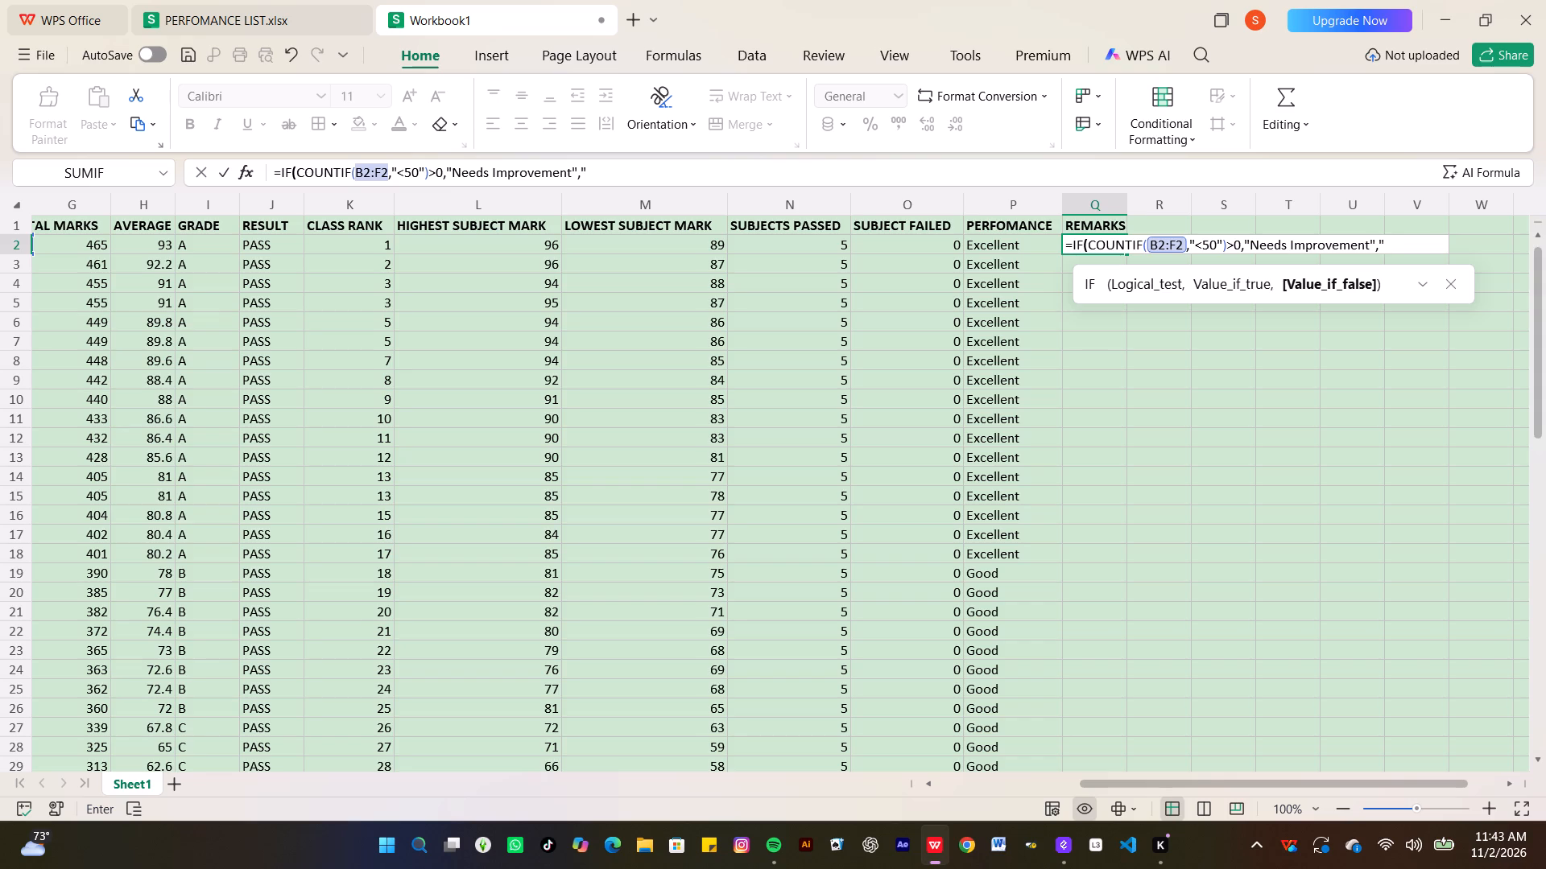
{"action": "key", "text": "p"}
{"action": "key", "text": "BackSpace"}
{"action": "key", "text": "p"}
{"action": "key", "text": "r"}
{"action": "key", "text": "o"}
{"action": "type", "text": "mo"}
{"action": "type", "text": "ted"}
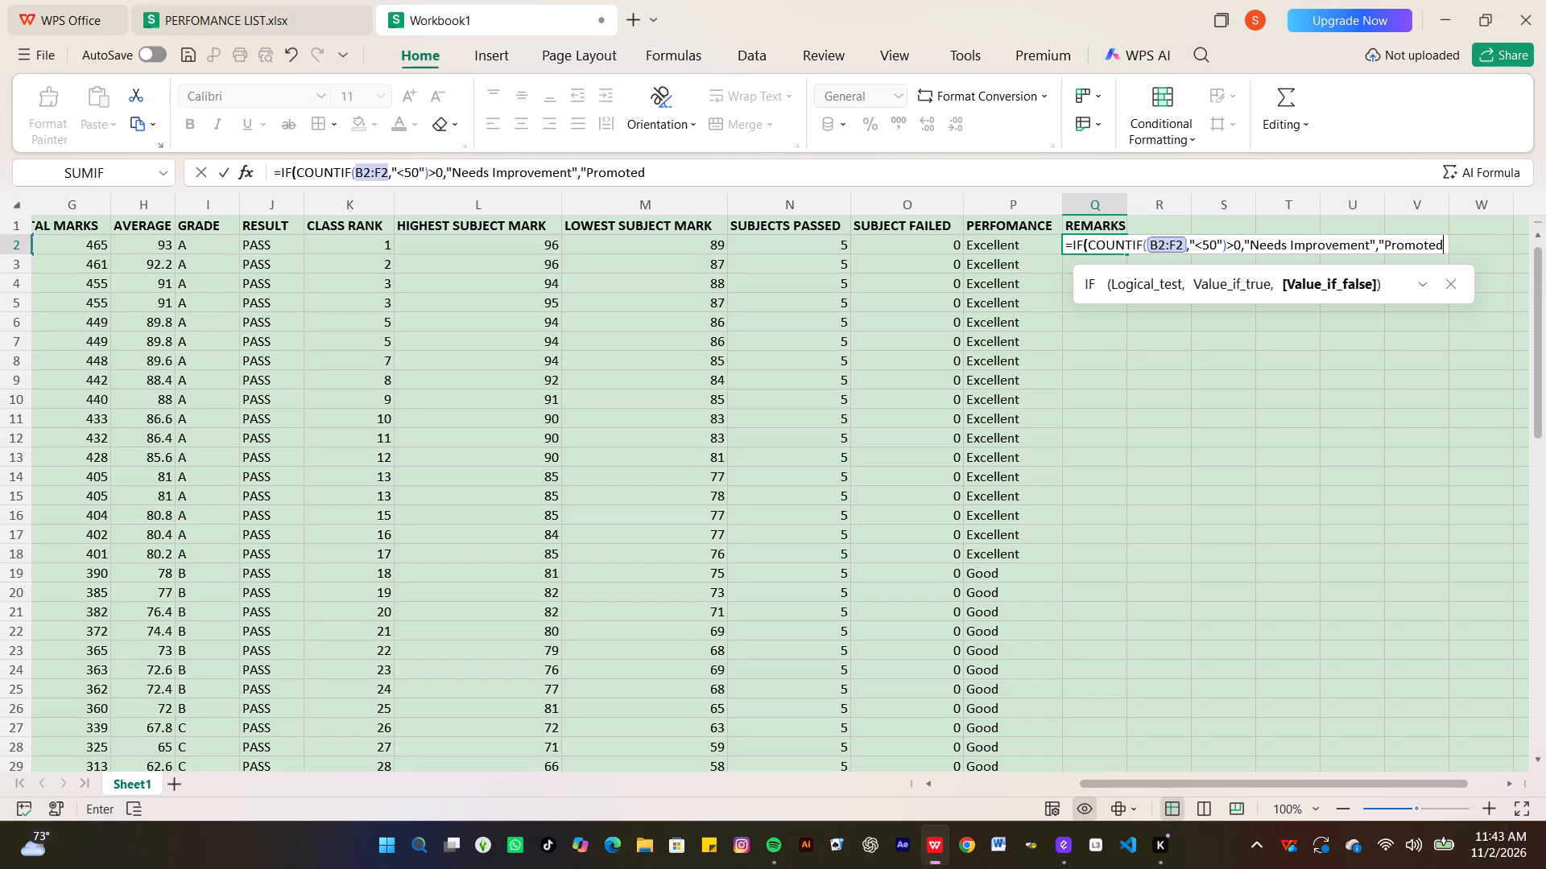
{"action": "key", "text": "shift+quotedbl"}
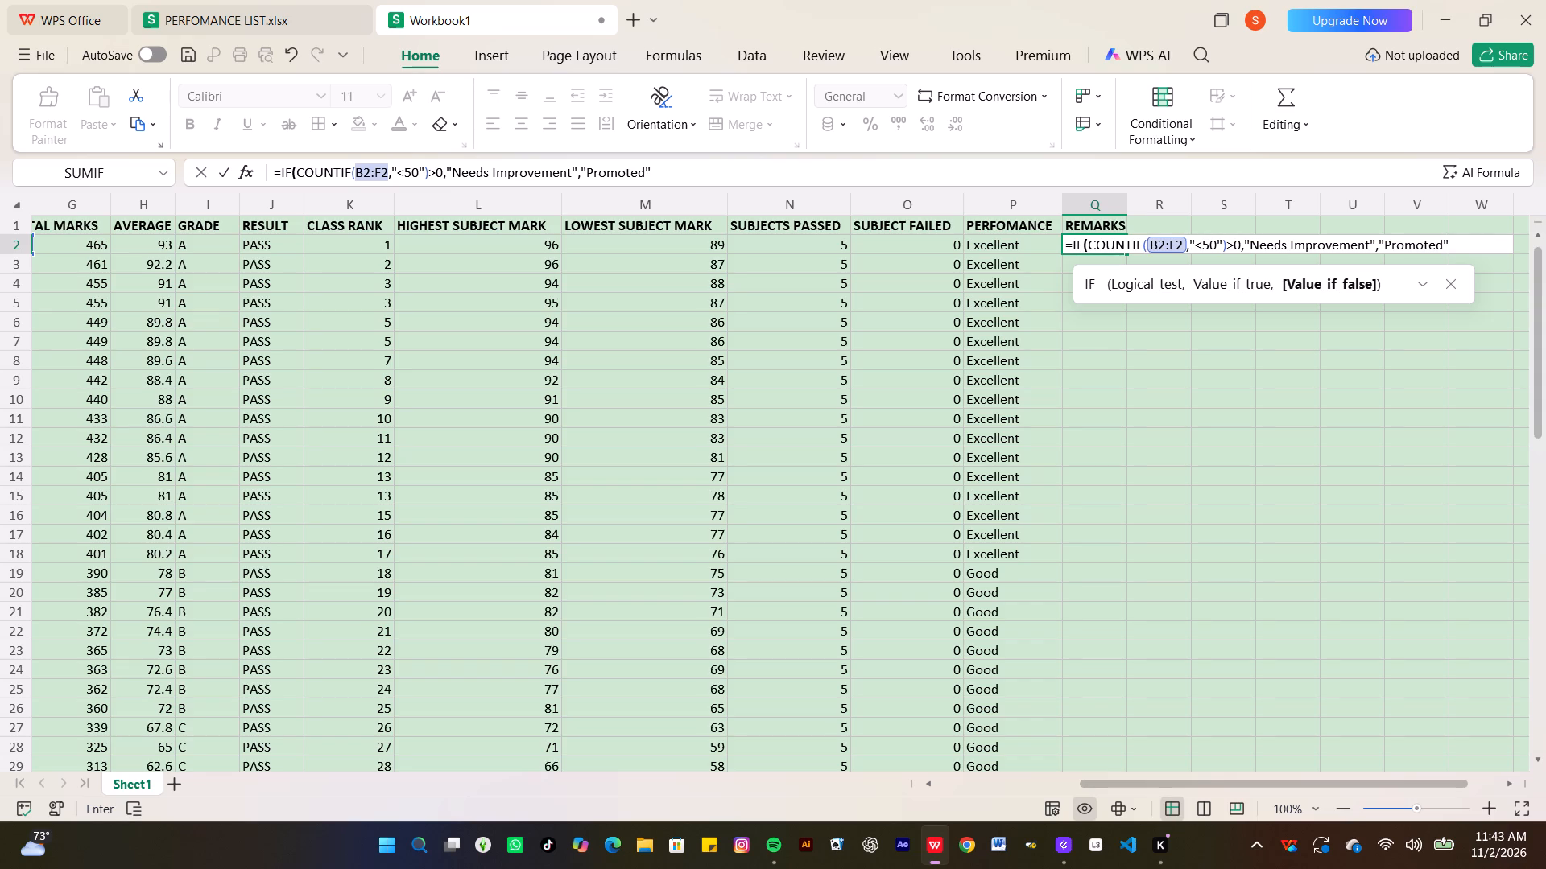
{"action": "key", "text": "shift+parenright"}
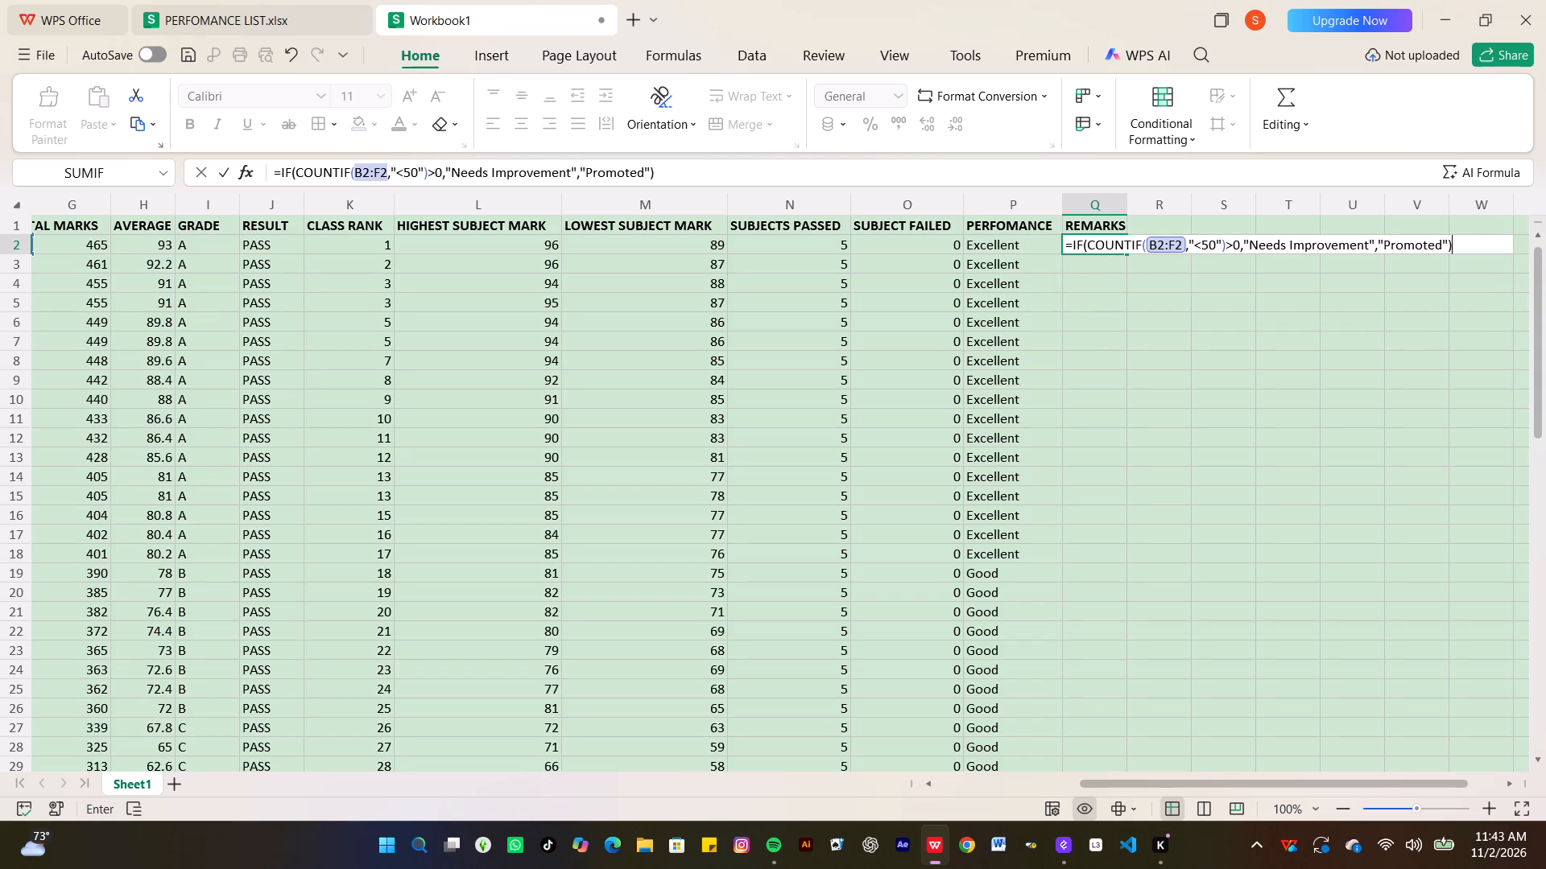
{"action": "key", "text": "Return"}
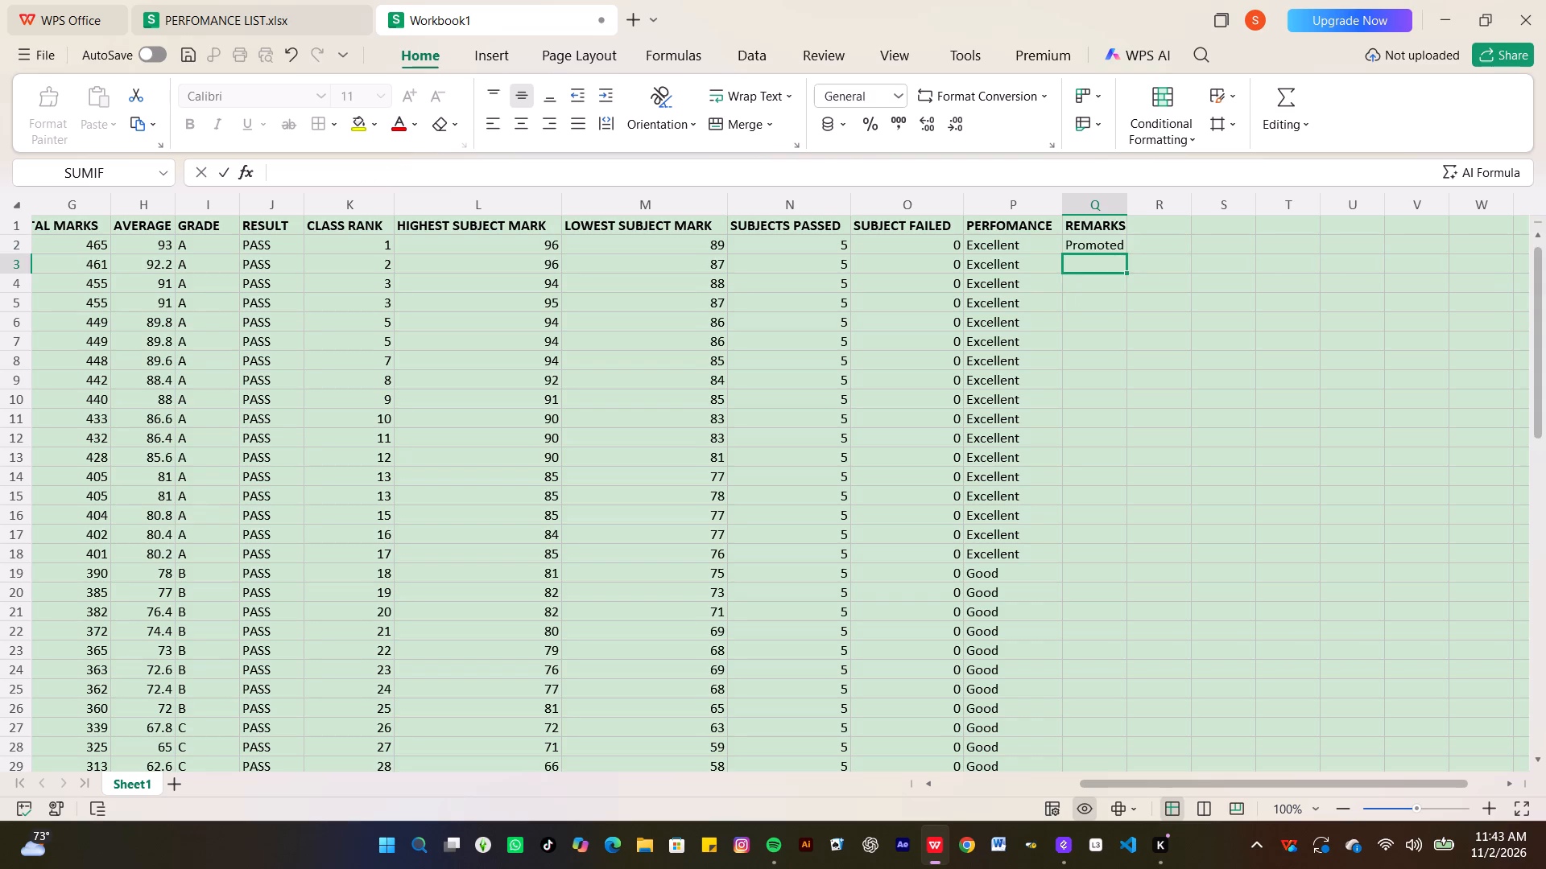
Fill the remarks formula from Q2 down through Q51 for all students.
{"action": "left_click", "coordinate": [1110, 236]}
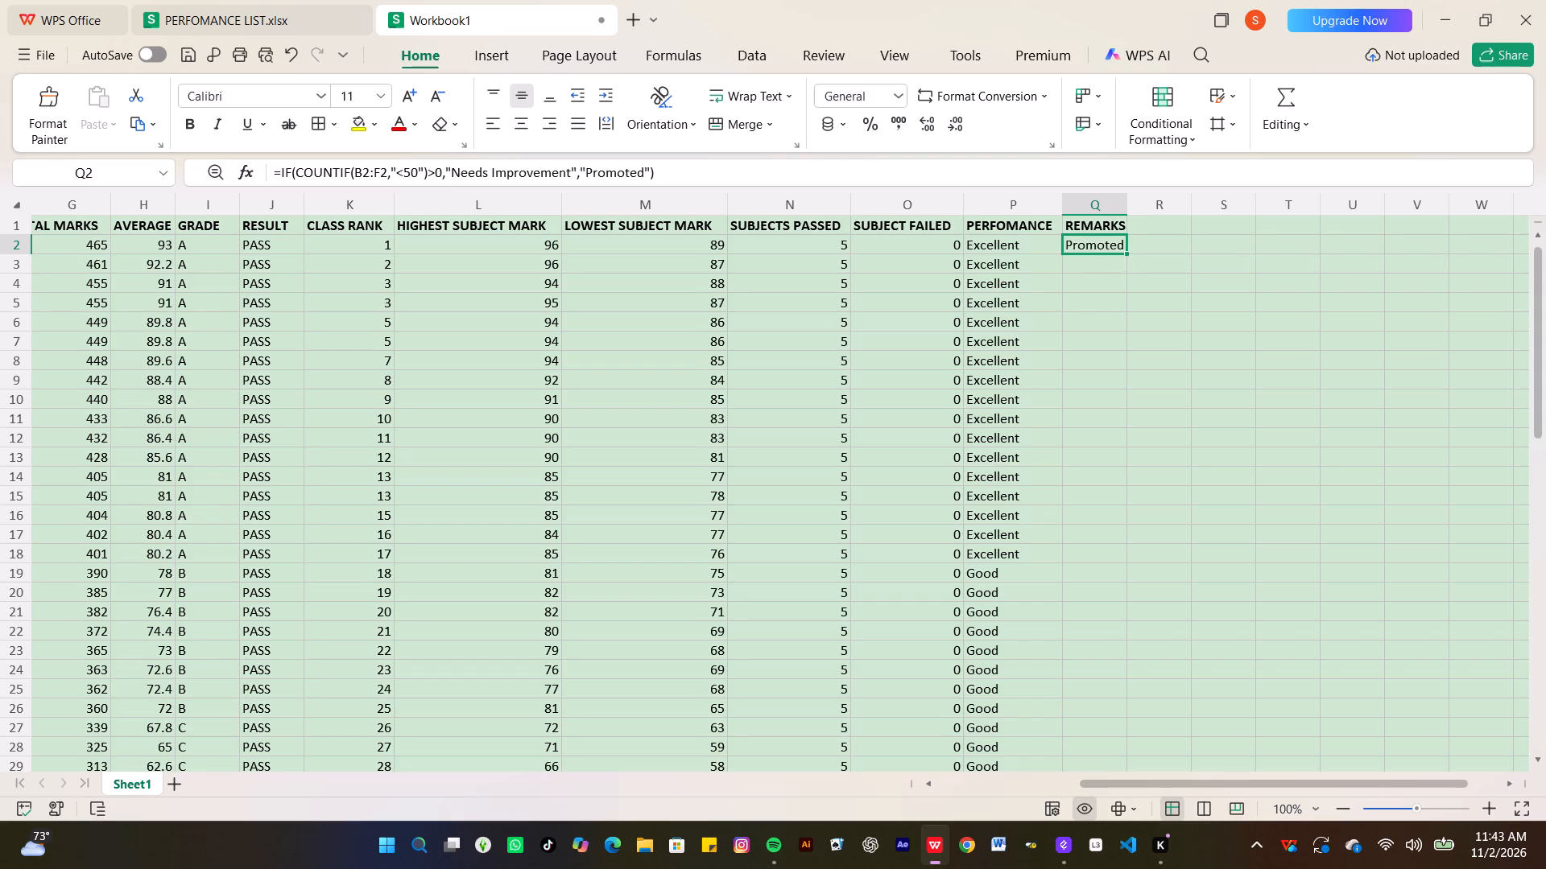
{"action": "left_click_drag", "start_coordinate": [1129, 257], "coordinate": [1187, 749]}
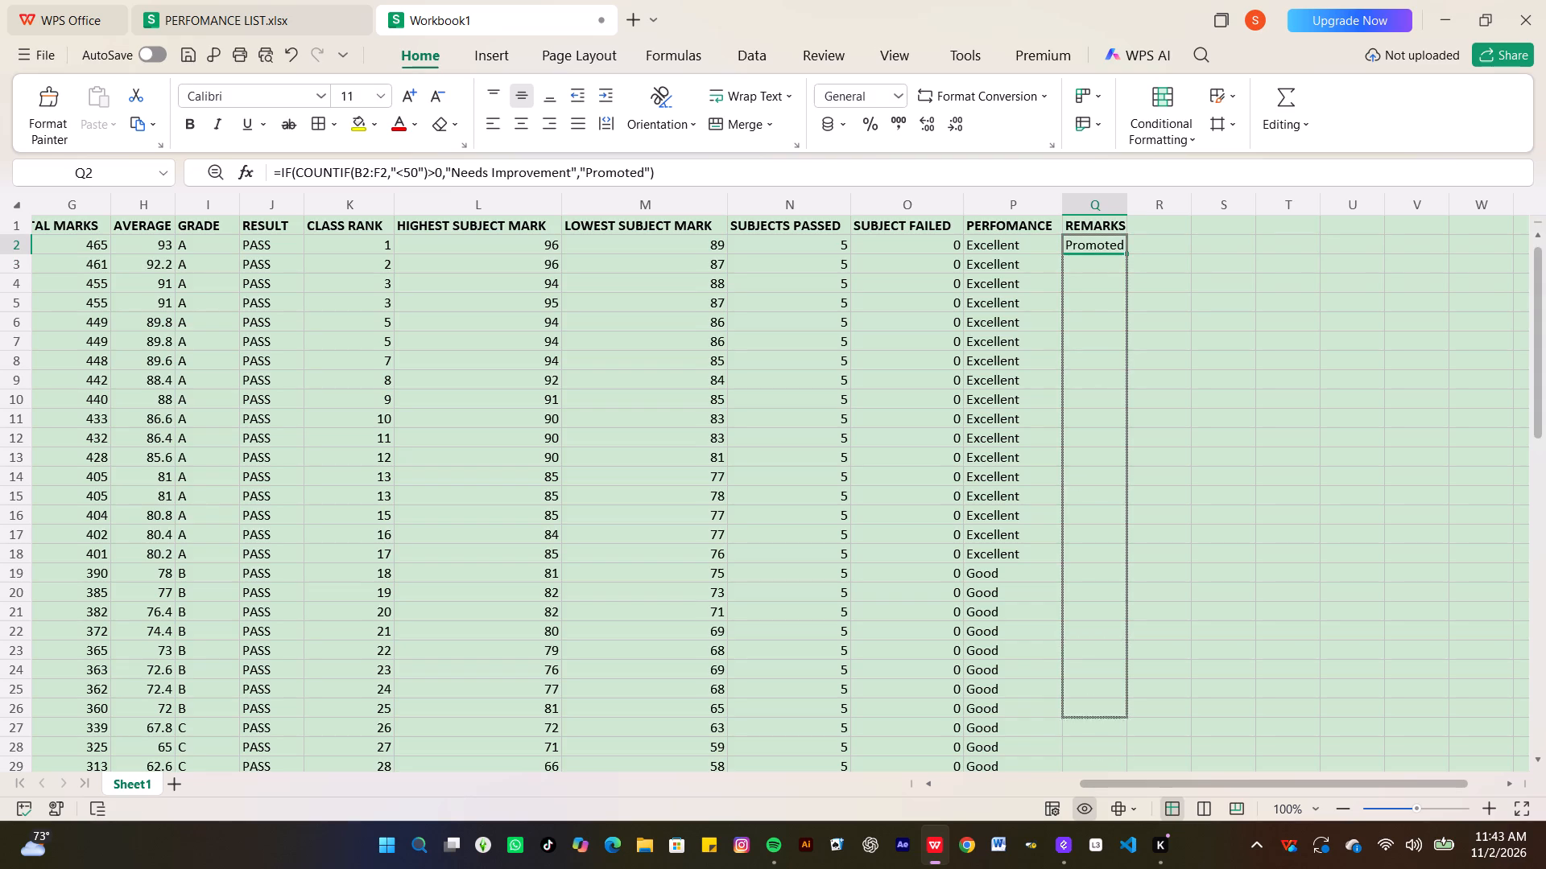
{"action": "left_click_drag", "start_coordinate": [1187, 749], "coordinate": [1149, 839]}
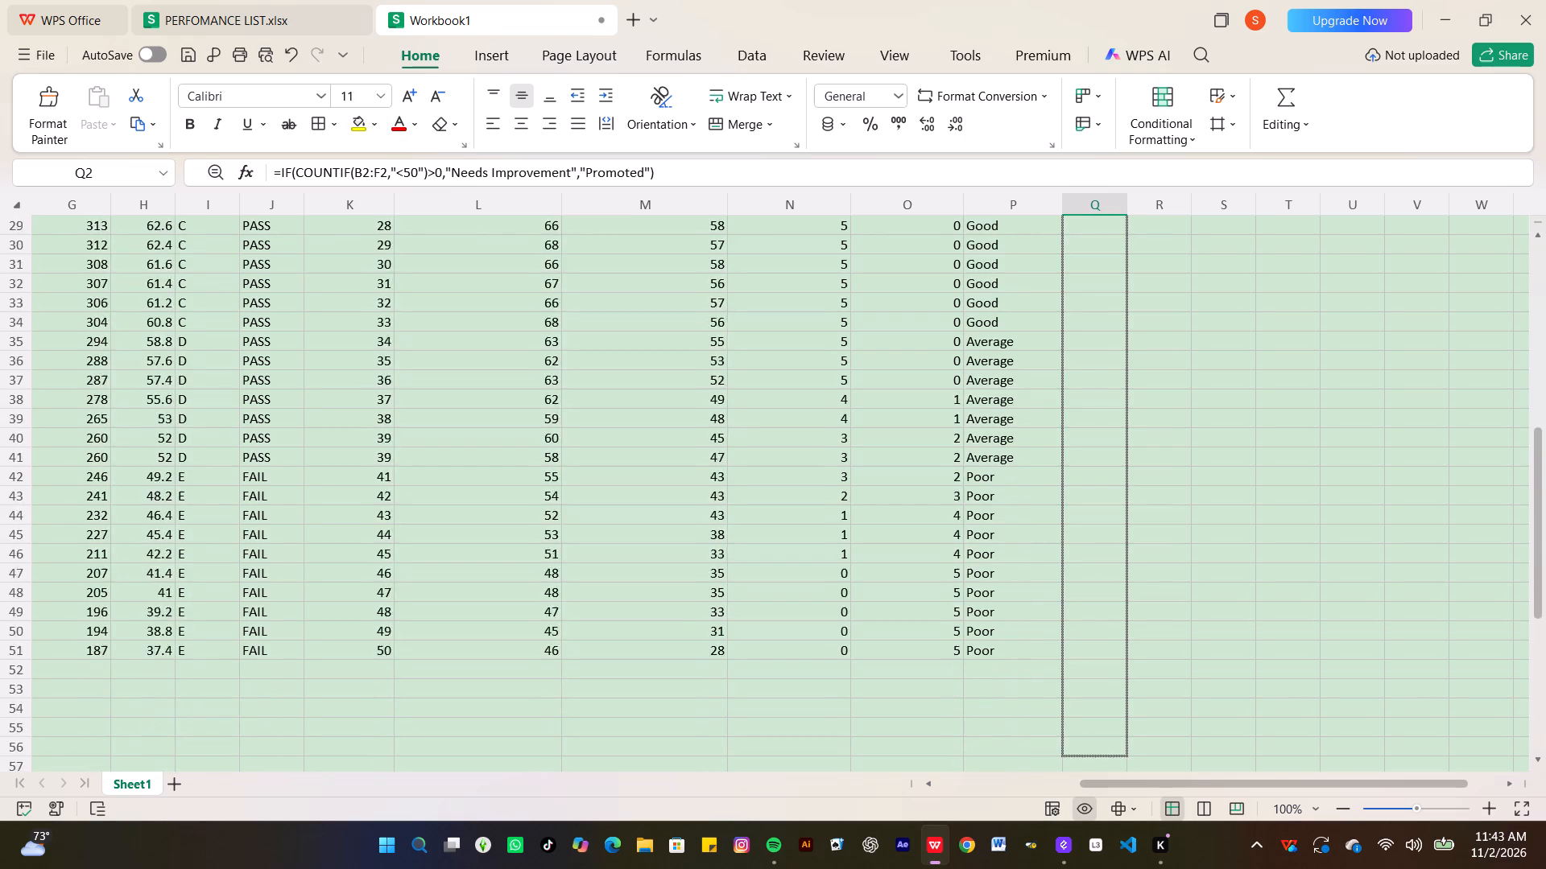
{"action": "left_click_drag", "start_coordinate": [1149, 839], "coordinate": [1089, 550]}
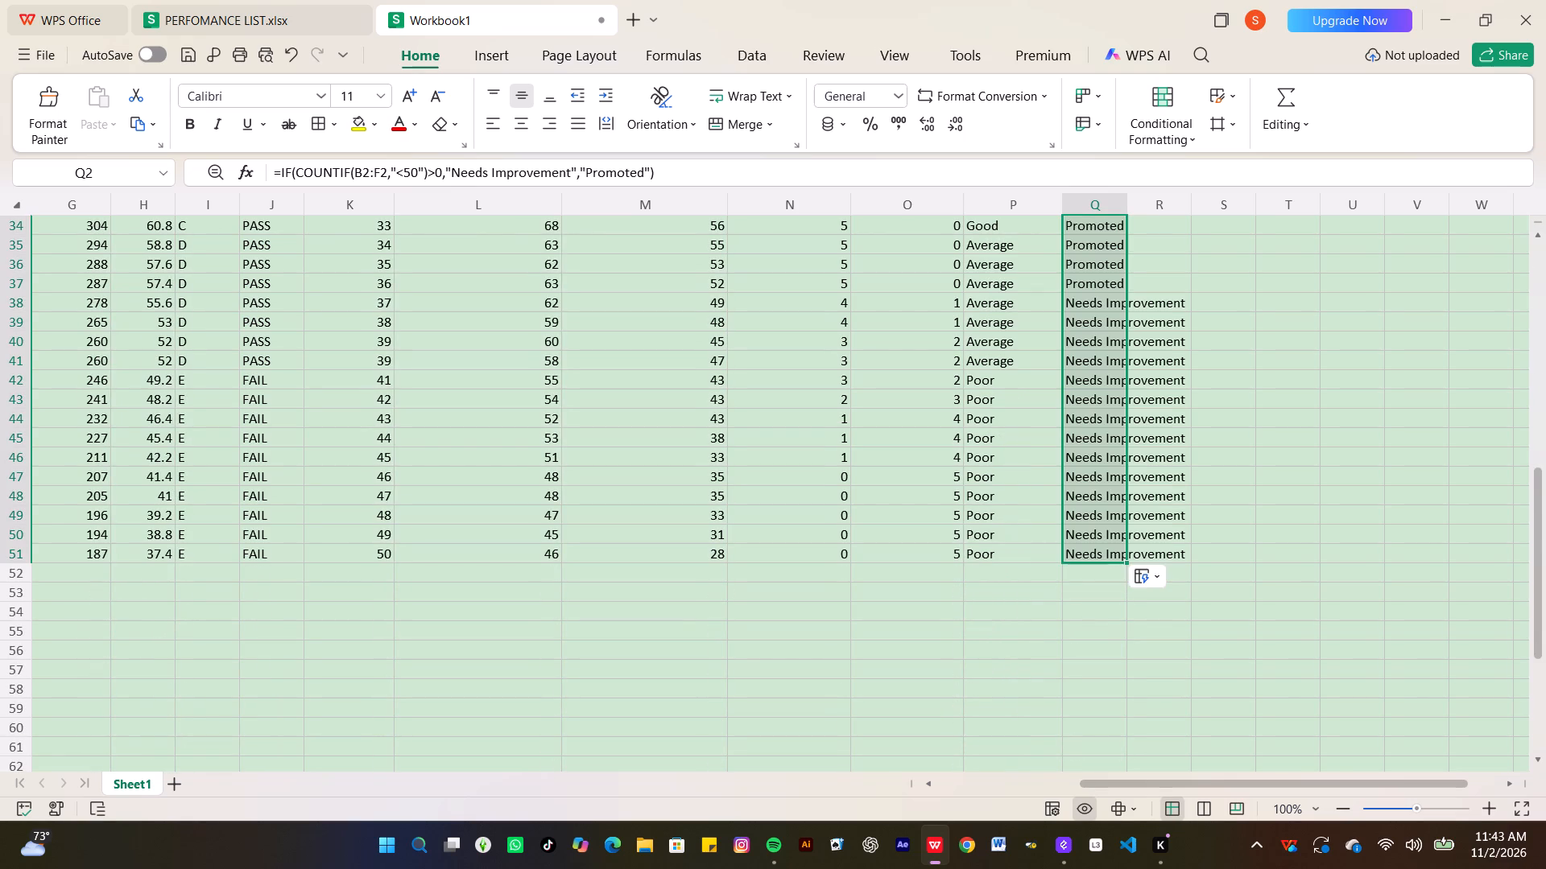
Auto-fit the width of the REMARKS column Q to its contents.
{"action": "scroll", "coordinate": [1089, 550], "scroll_direction": "up", "scroll_amount": 4}
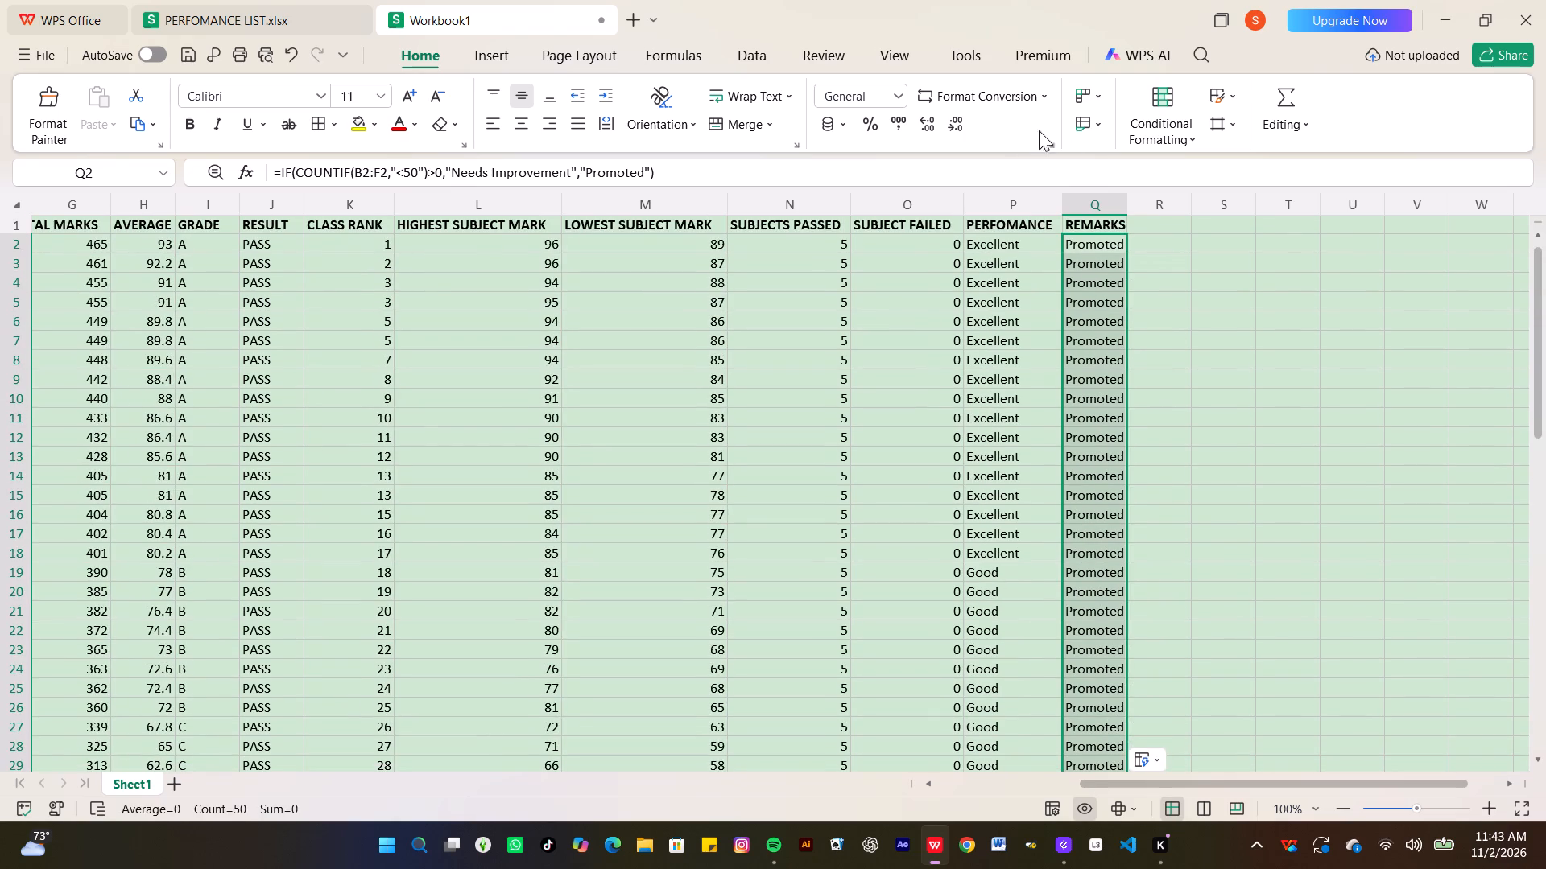
{"action": "double_click", "coordinate": [1129, 206]}
Review the filled REMARKS column against the students' marks down to the last student row.
{"action": "scroll", "coordinate": [1121, 396], "scroll_direction": "down", "scroll_amount": 3}
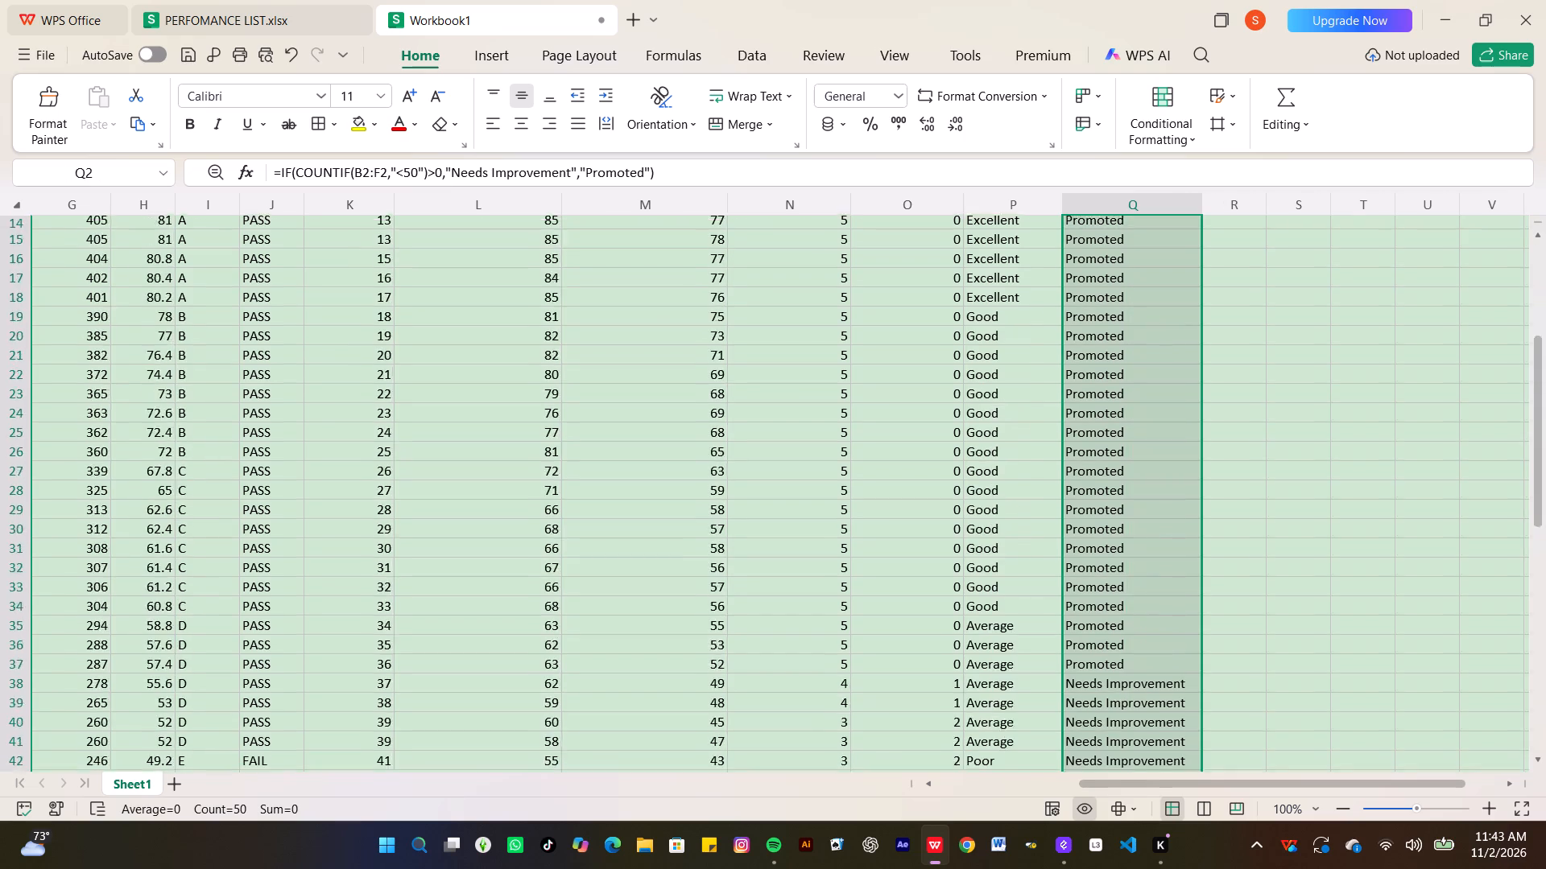
{"action": "scroll", "coordinate": [1121, 396], "scroll_direction": "down", "scroll_amount": 1}
{"action": "left_click", "coordinate": [1121, 396]}
{"action": "scroll", "coordinate": [1121, 396], "scroll_direction": "down", "scroll_amount": 4}
{"action": "scroll", "coordinate": [1121, 396], "scroll_direction": "up", "scroll_amount": 1}
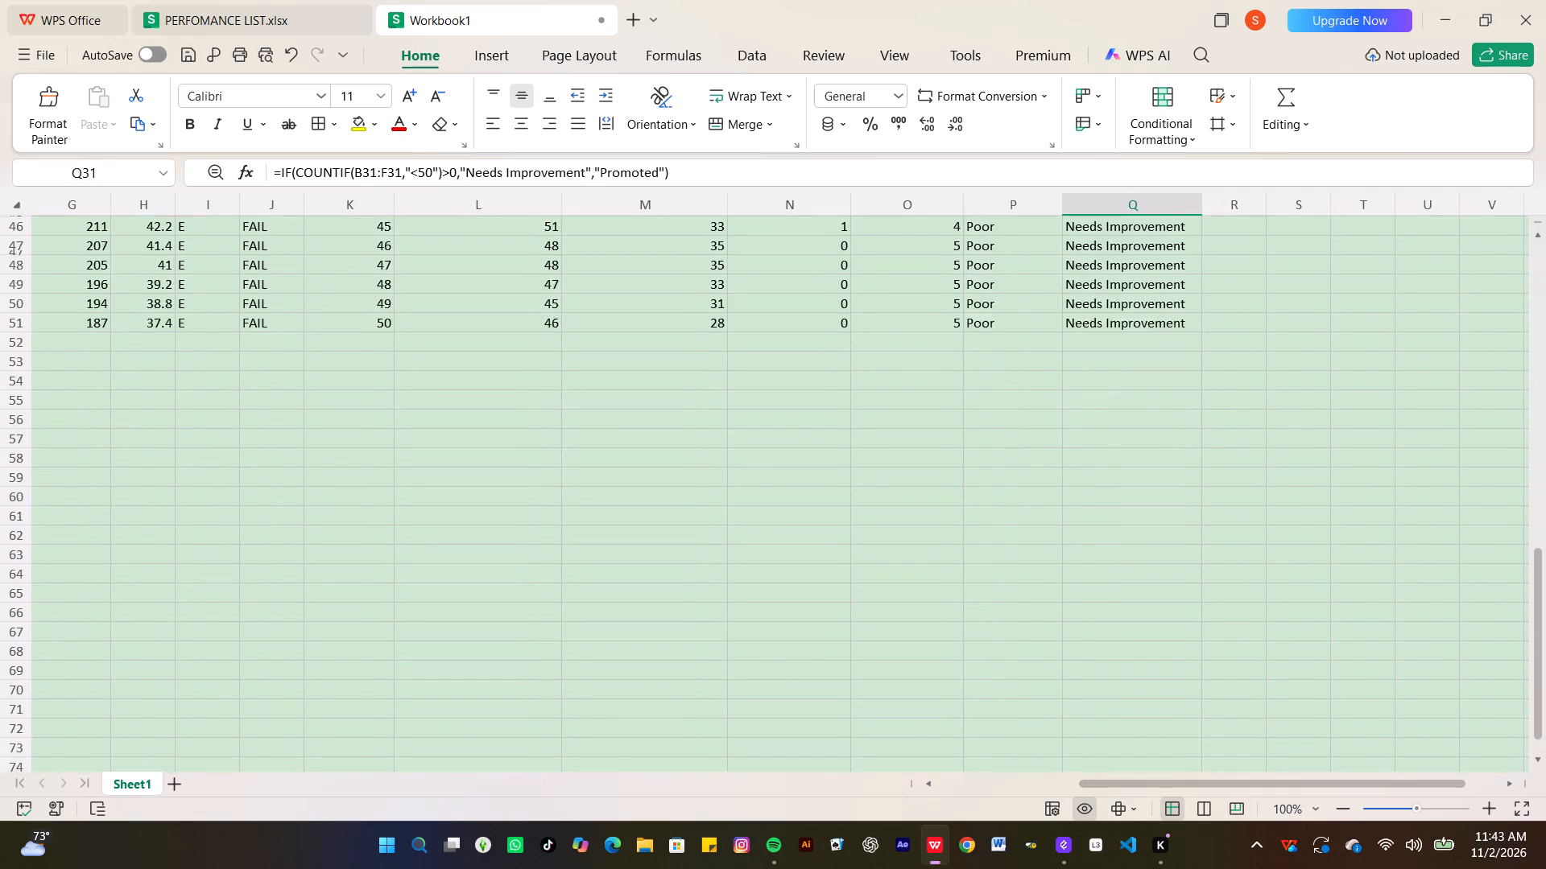
{"action": "scroll", "coordinate": [1121, 396], "scroll_direction": "up", "scroll_amount": 4}
{"action": "scroll", "coordinate": [1087, 562], "scroll_direction": "up", "scroll_amount": 3}
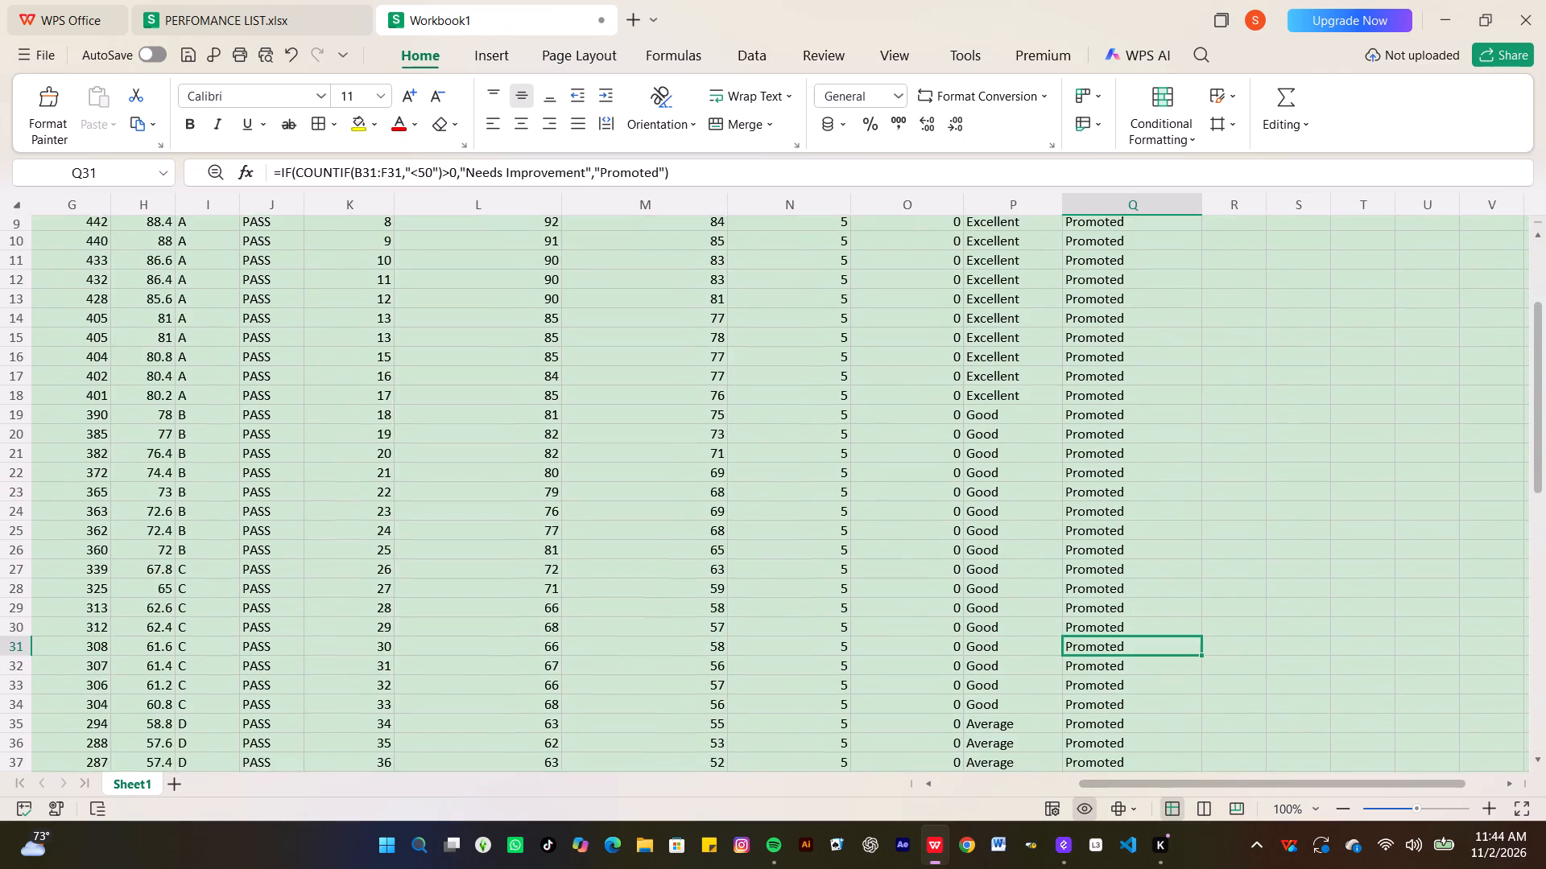